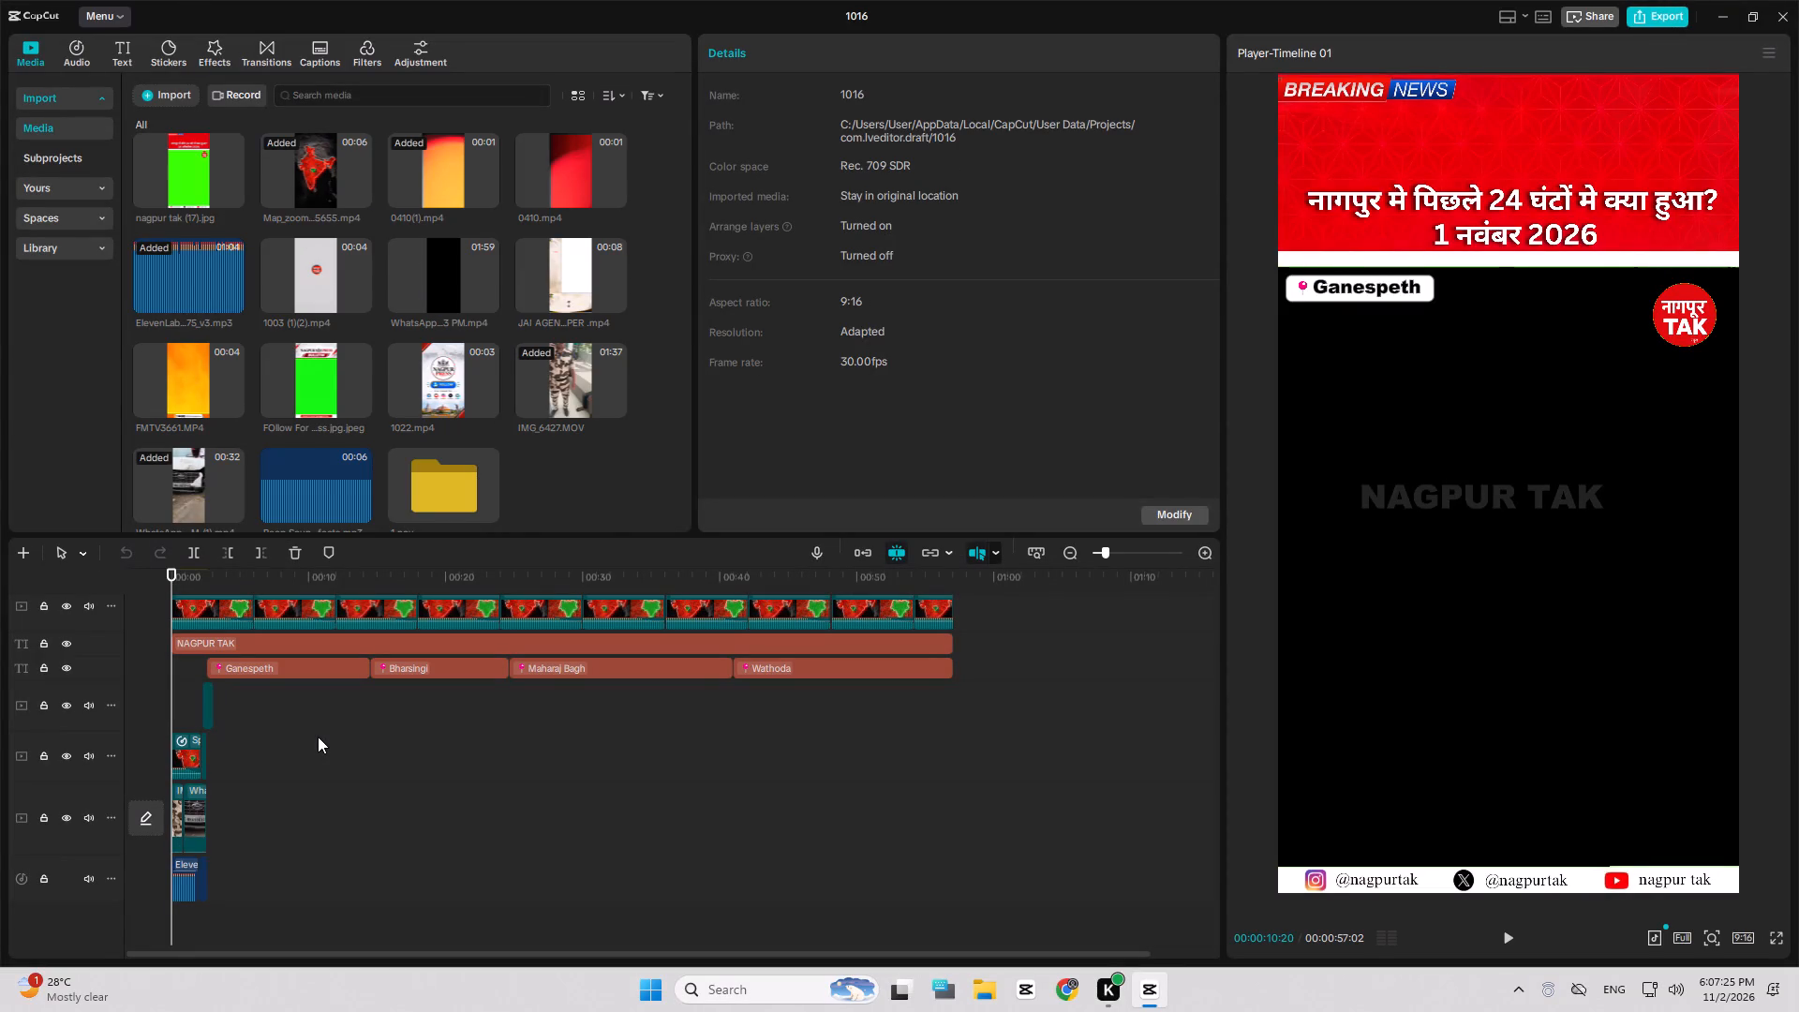
Import the six SaveClip videos and the ElevenLabs_2026-11-02T12_23_41 voice-over from Downloads into the 1 nov media folder.
{"action": "scroll", "coordinate": [366, 740], "scroll_direction": "up", "scroll_amount": 7}
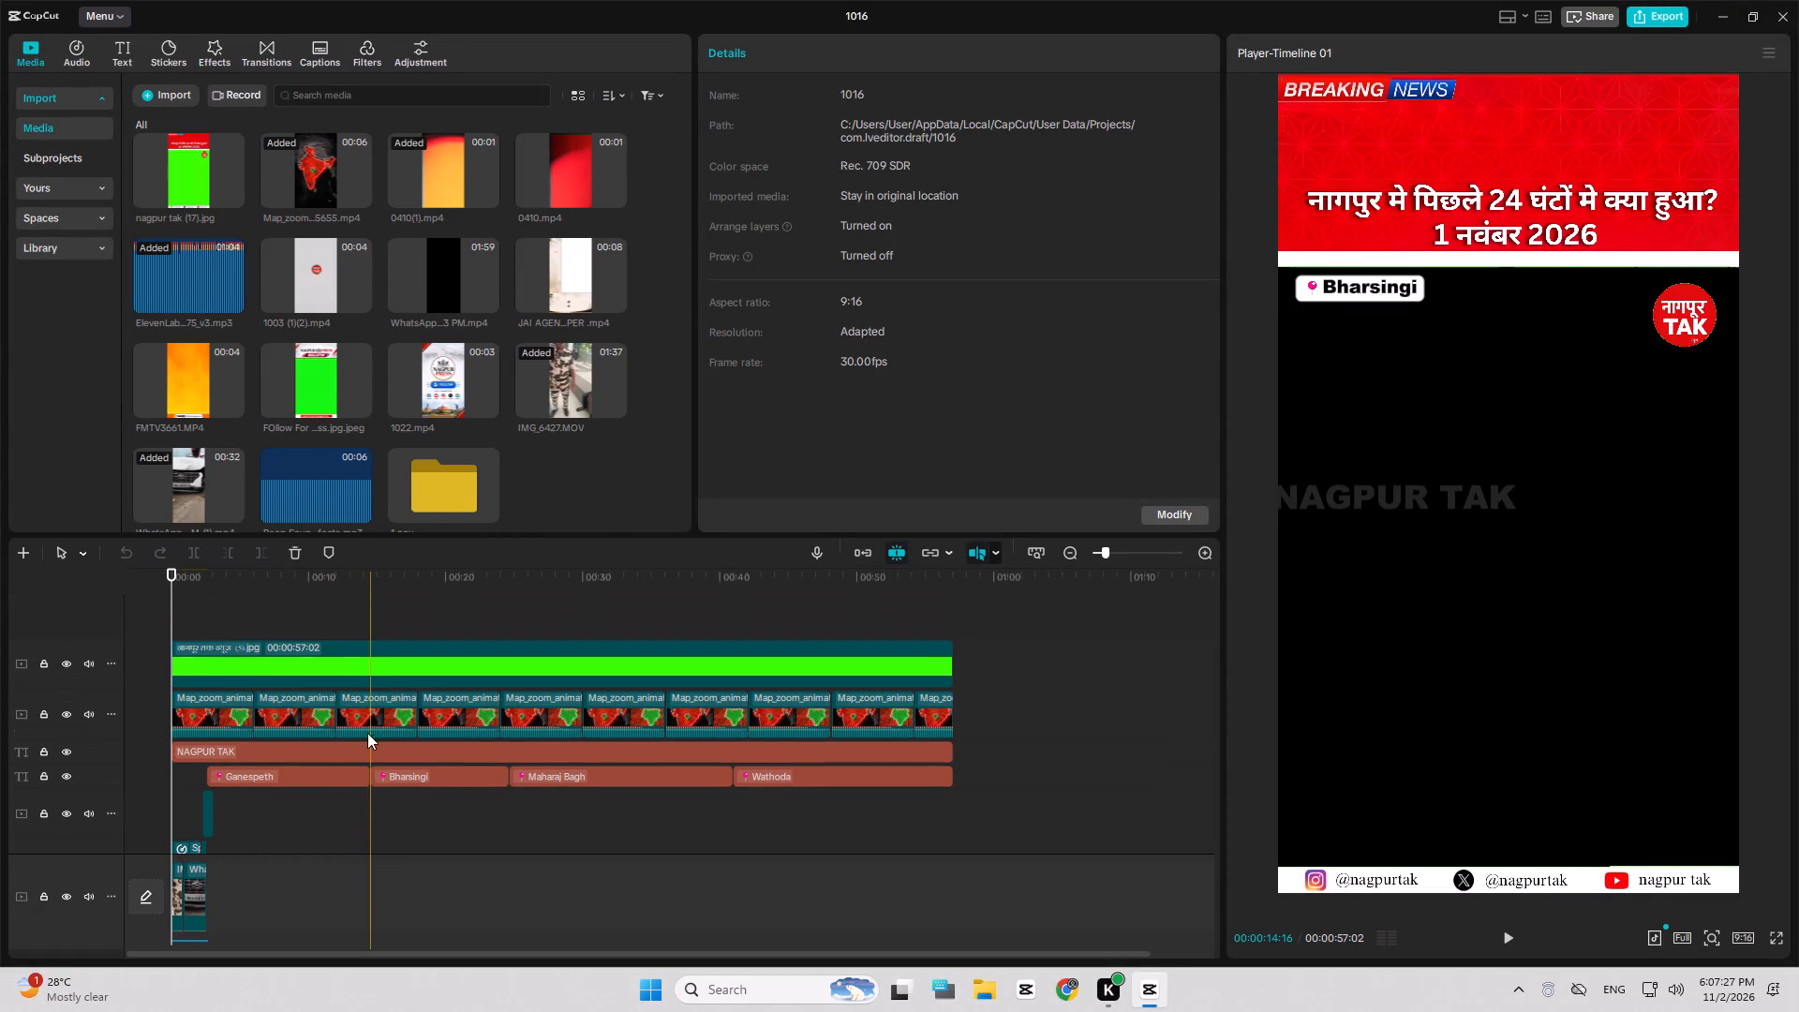
{"action": "double_click", "coordinate": [453, 485]}
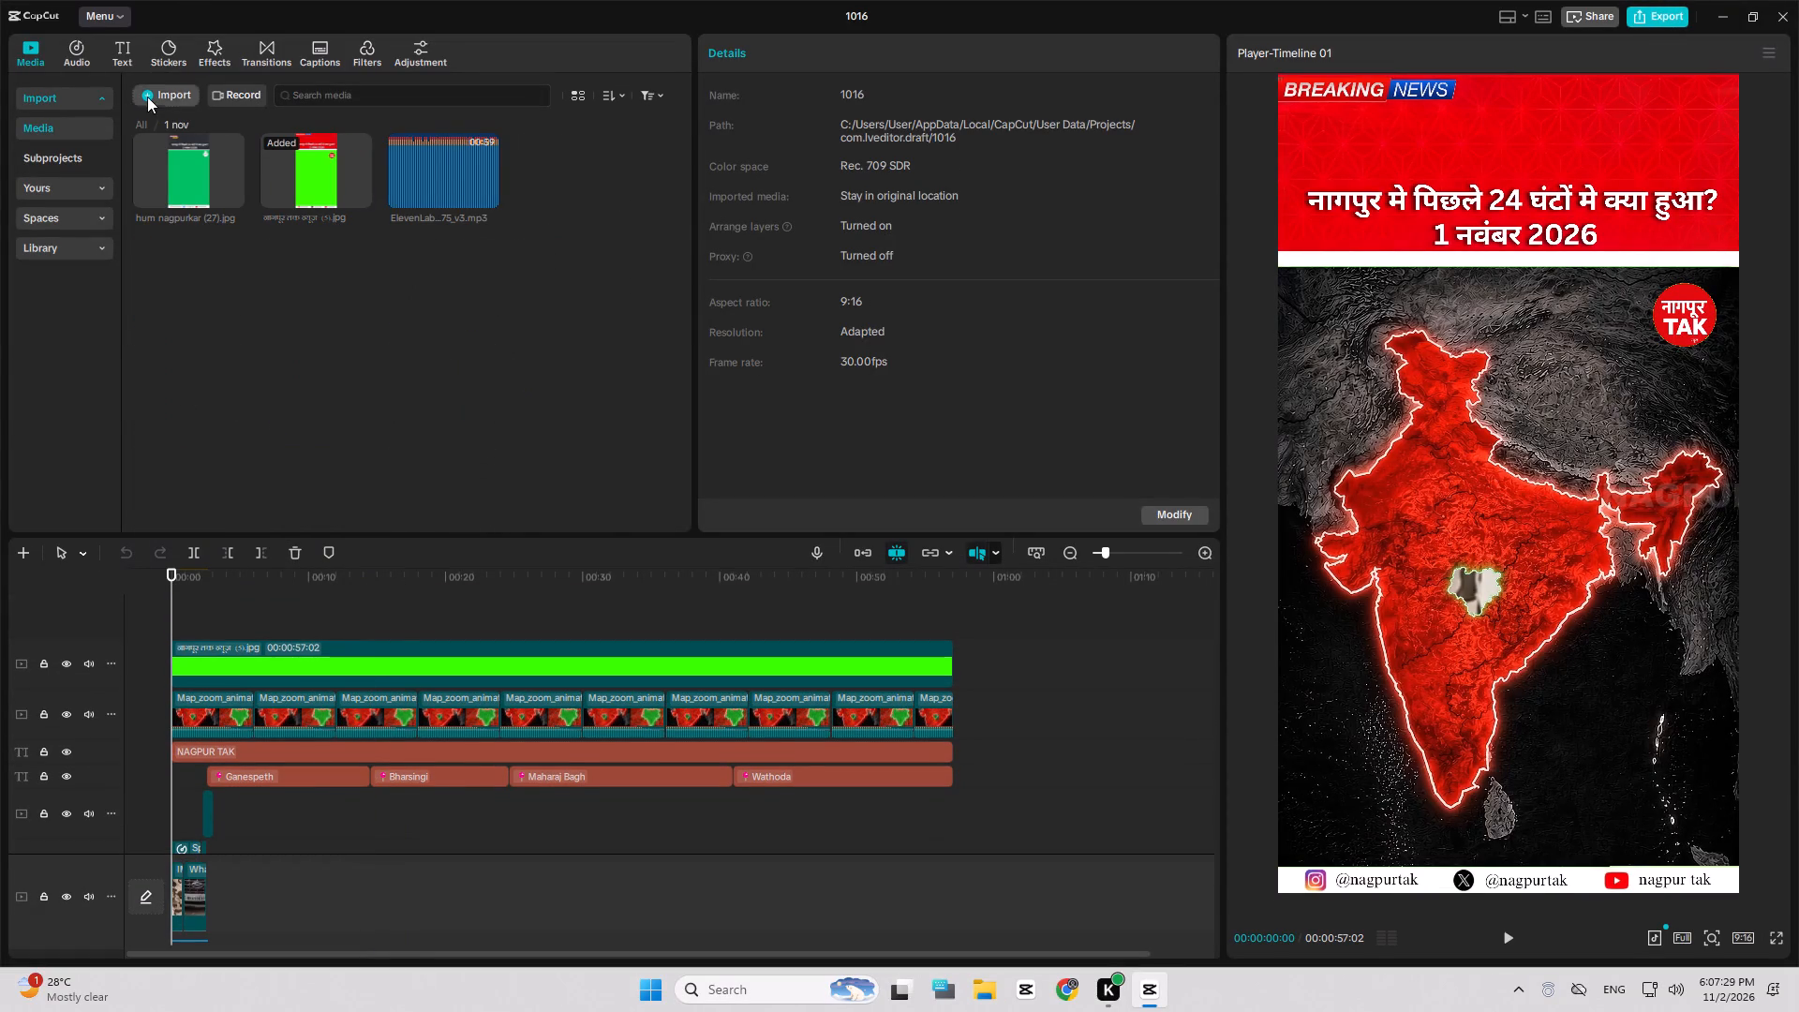
{"action": "left_click", "coordinate": [147, 97]}
{"action": "left_click", "coordinate": [194, 128]}
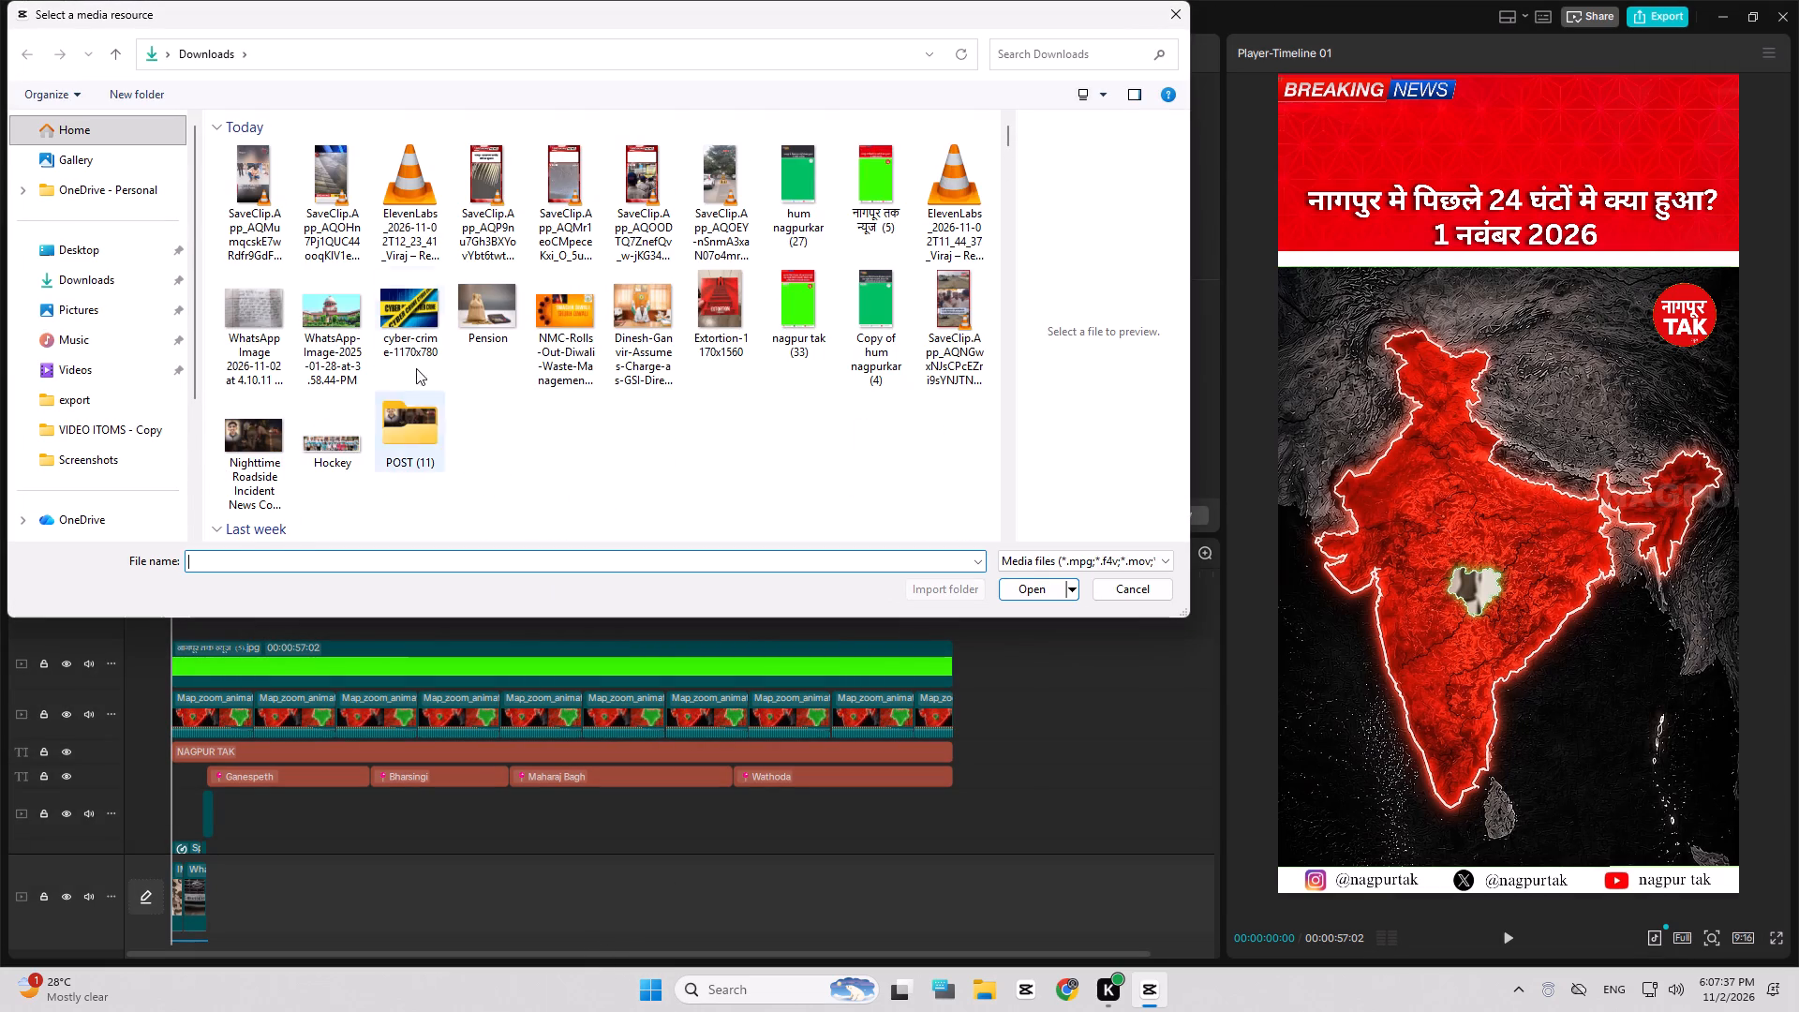
{"action": "left_click", "coordinate": [219, 176]}
{"action": "left_click", "coordinate": [205, 157]}
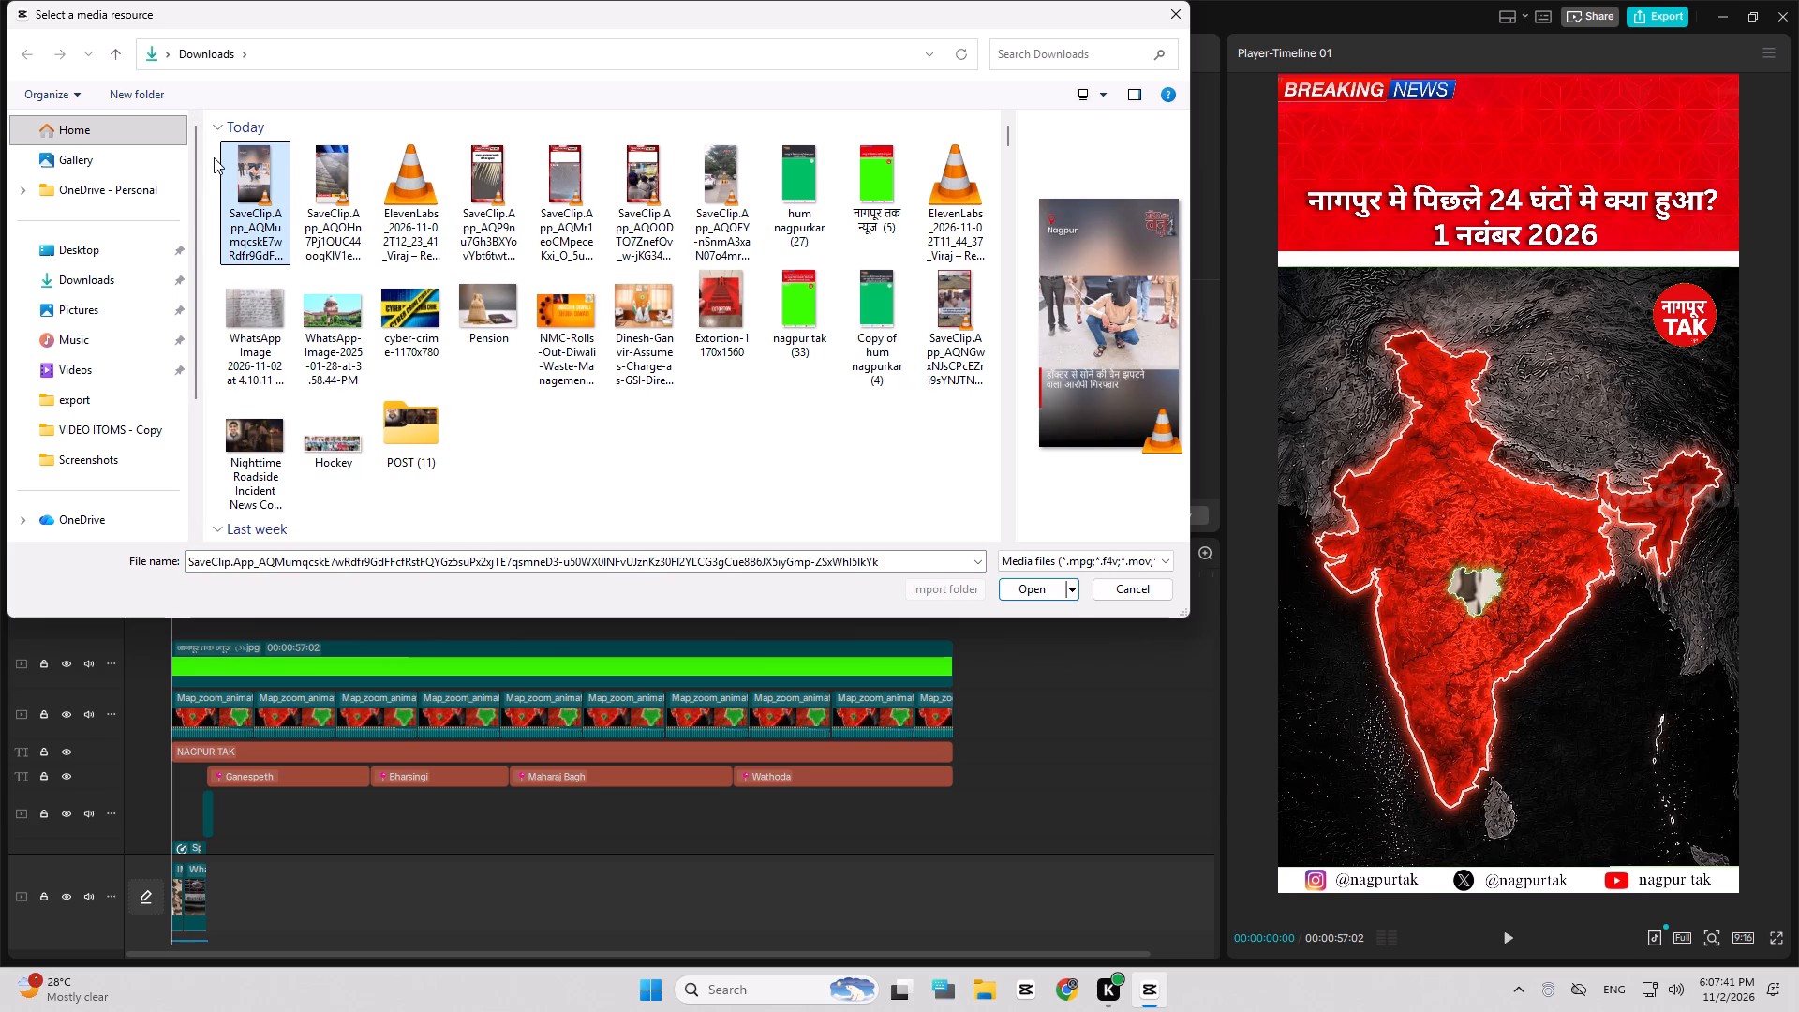
{"action": "left_click_drag", "start_coordinate": [214, 157], "coordinate": [727, 164]}
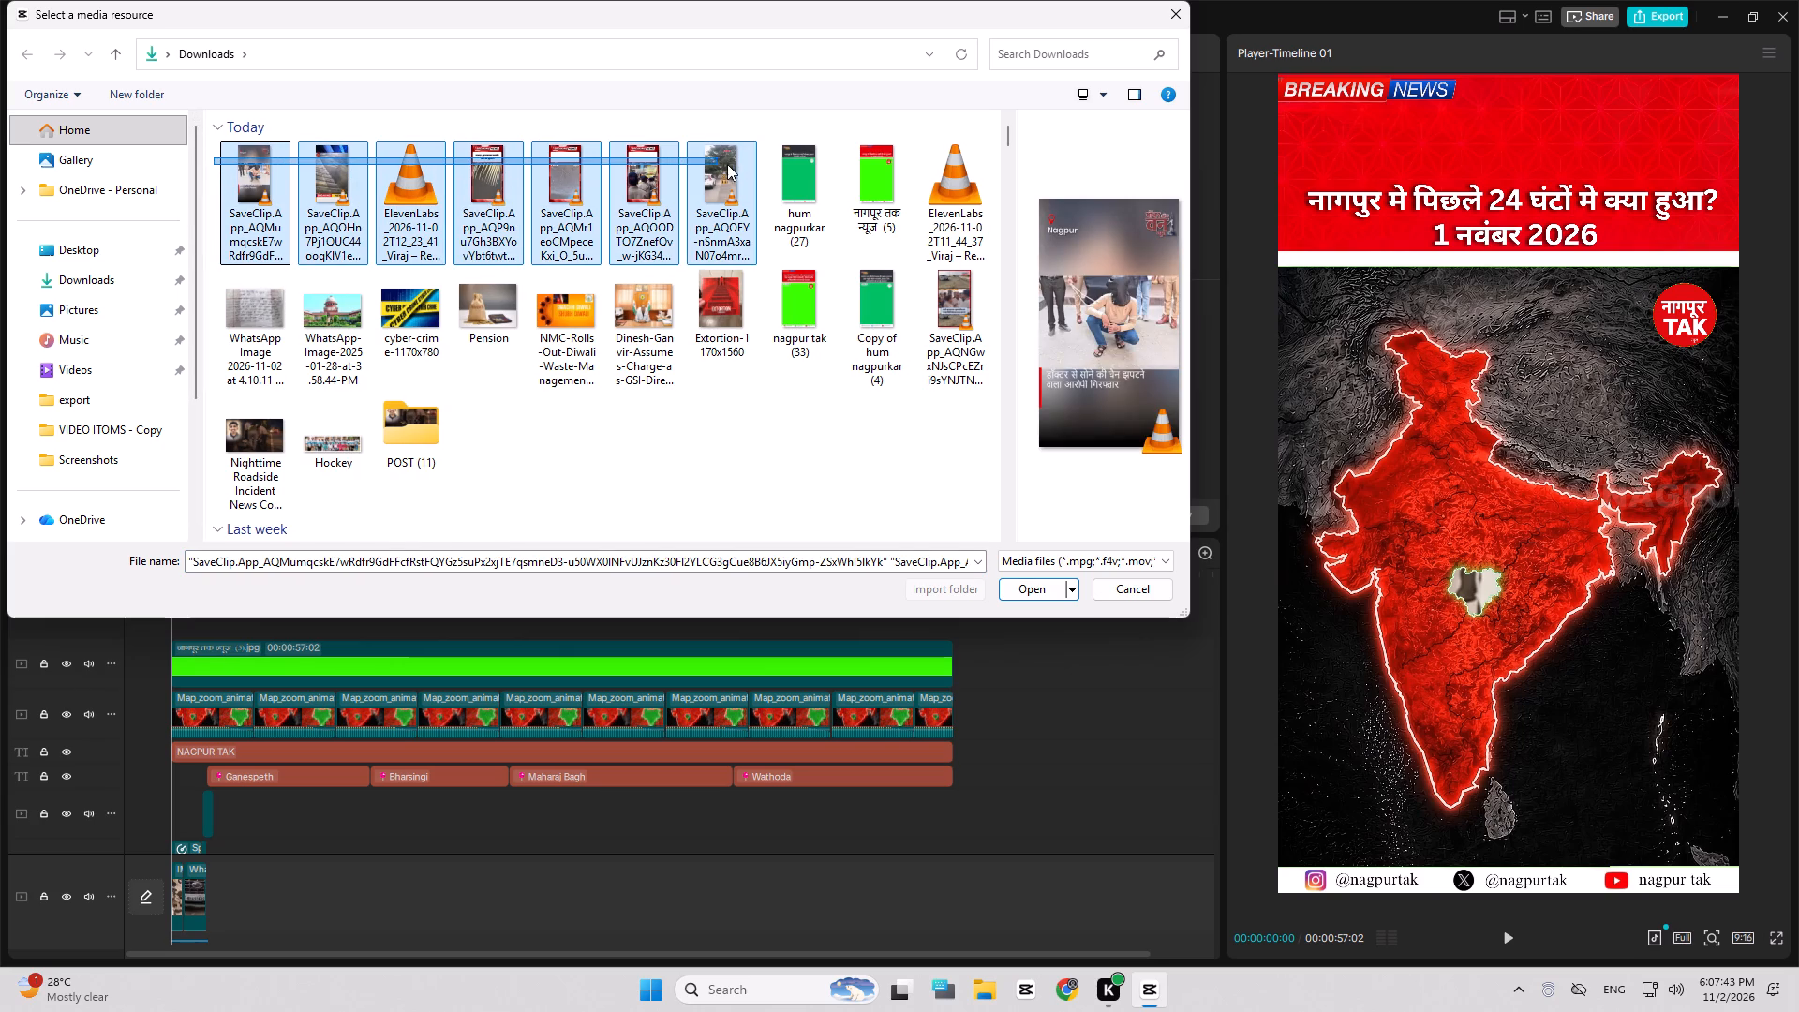
{"action": "left_click_drag", "start_coordinate": [727, 164], "coordinate": [731, 164]}
{"action": "left_click", "coordinate": [1018, 589]}
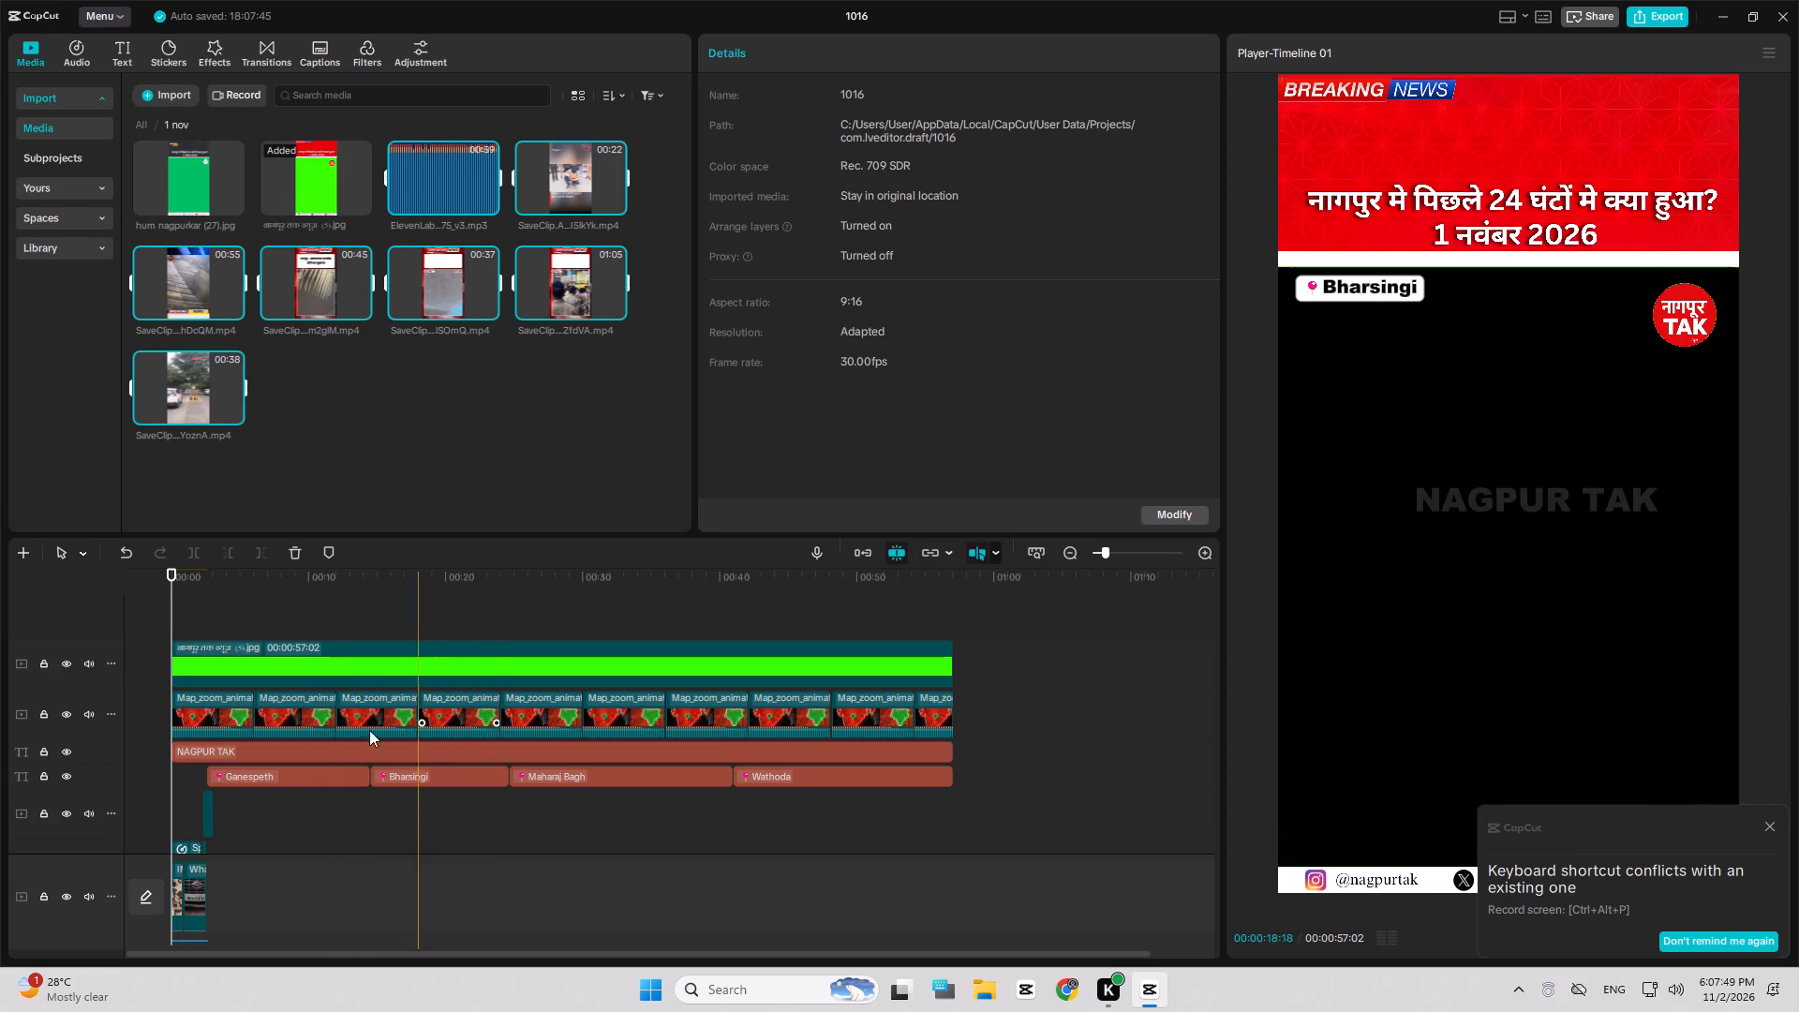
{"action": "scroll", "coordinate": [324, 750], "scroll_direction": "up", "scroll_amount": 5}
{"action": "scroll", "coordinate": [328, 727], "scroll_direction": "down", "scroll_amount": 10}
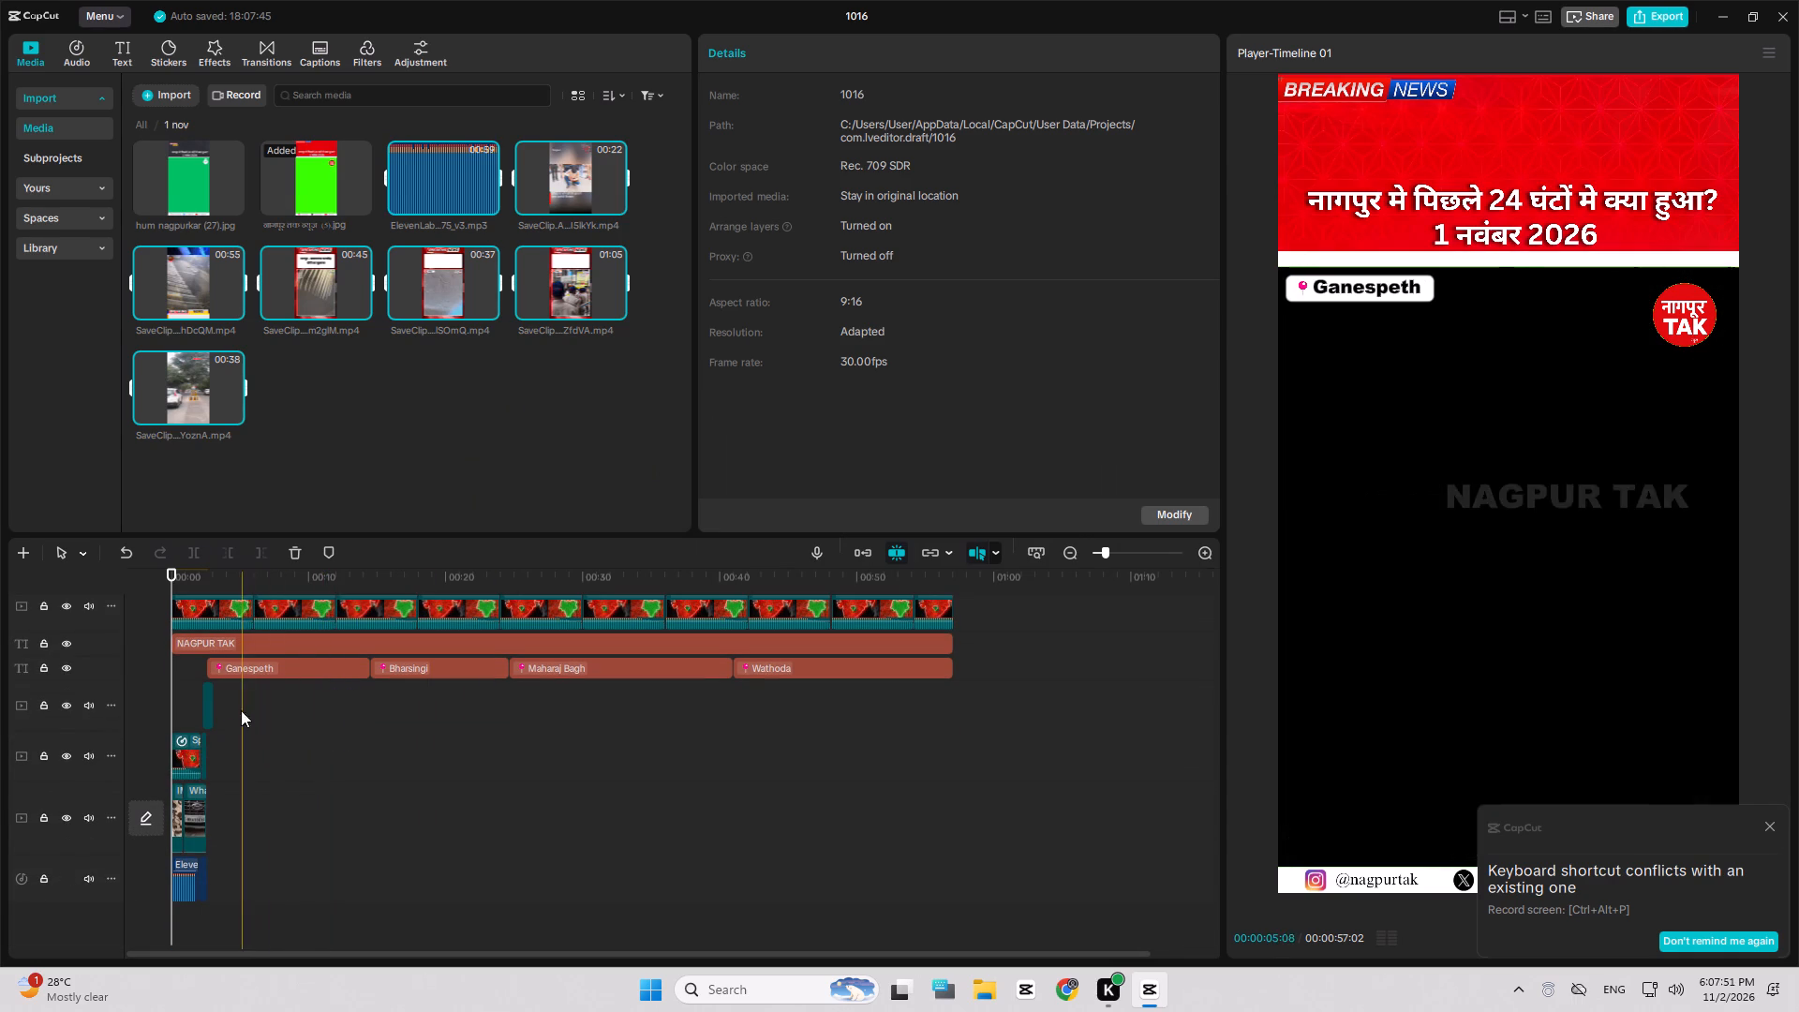
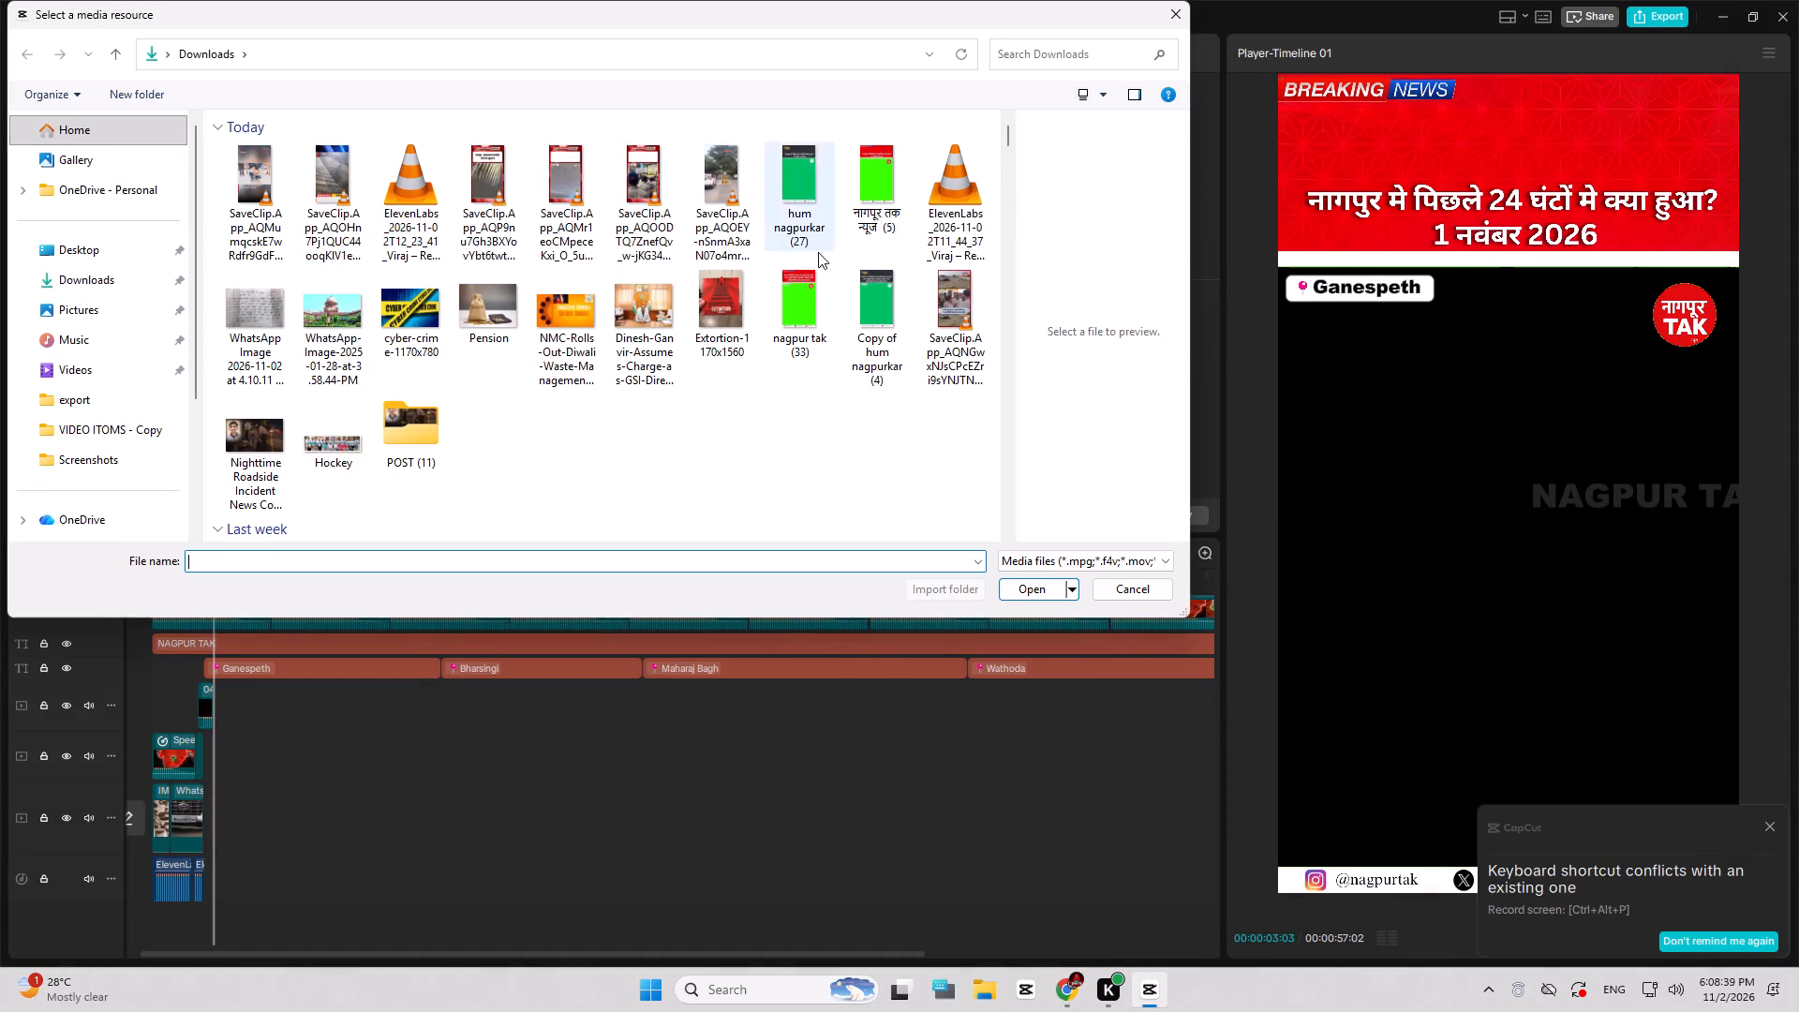
{"action": "double_click", "coordinate": [408, 172]}
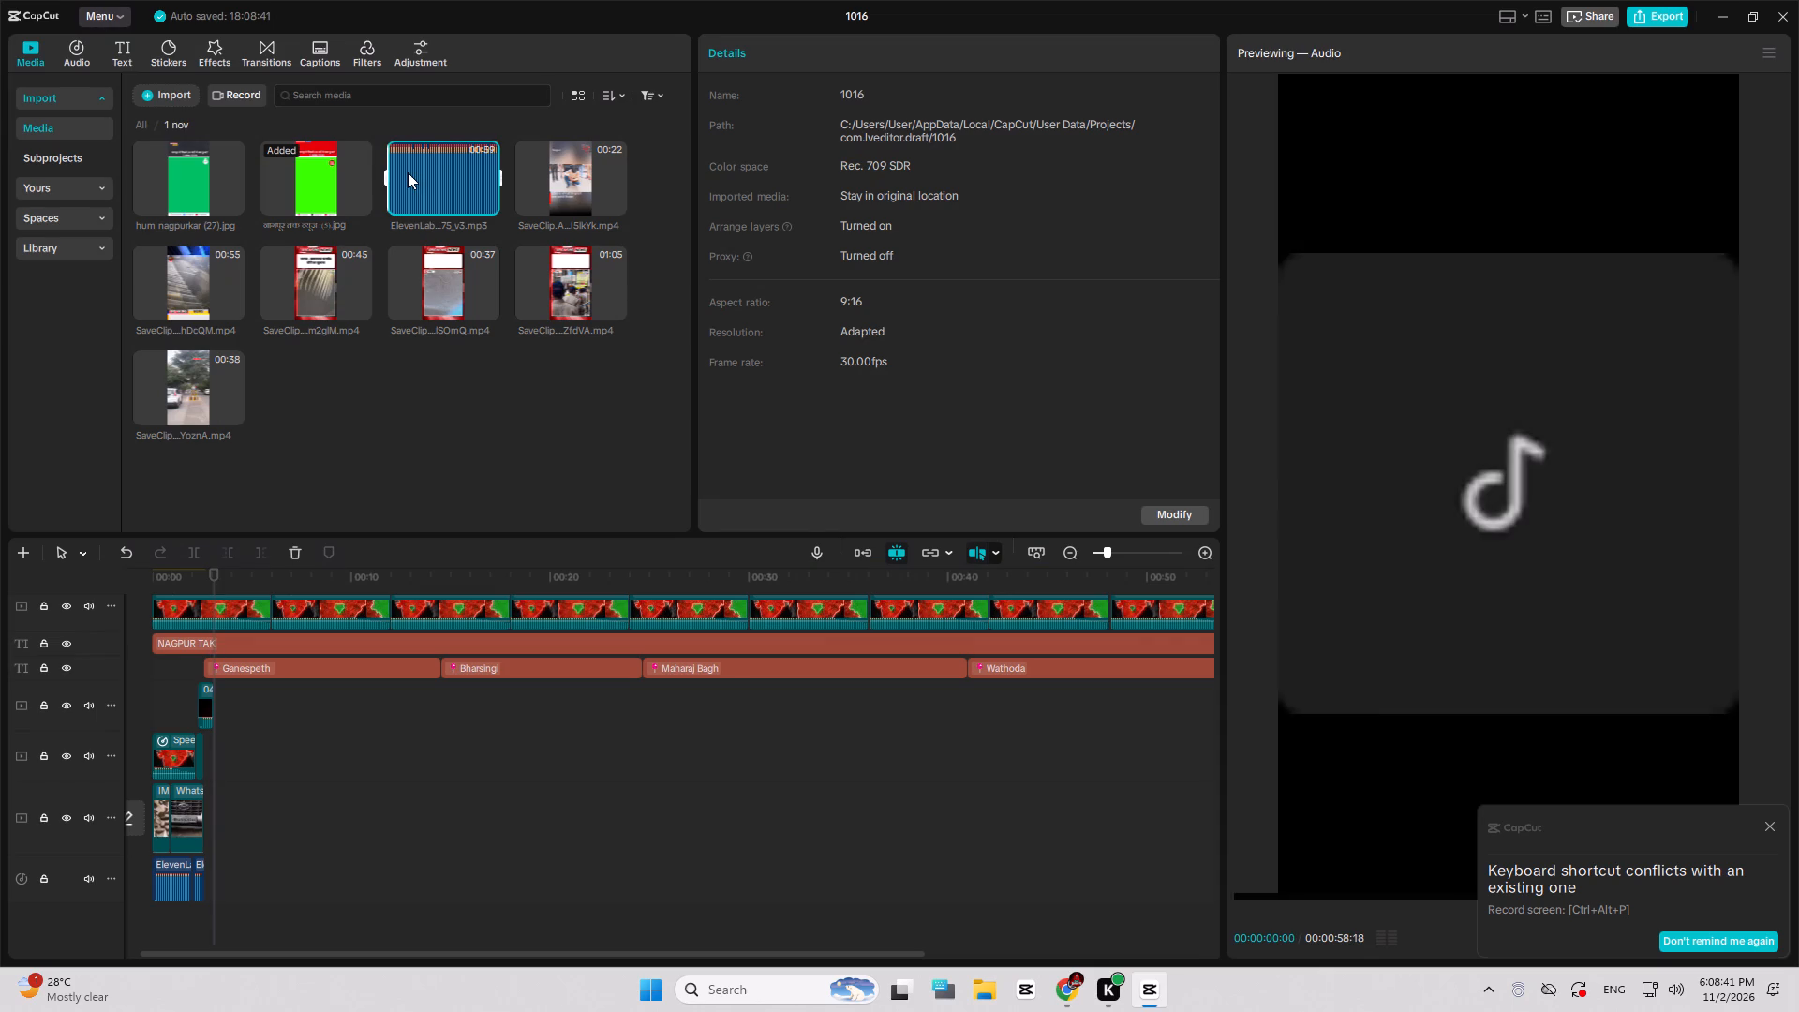
Place the ElevenLabs_2026-11-02T12_23_41 voice-over on the audio track at about 9 s, after the existing narration clips.
{"action": "left_click", "coordinate": [442, 180]}
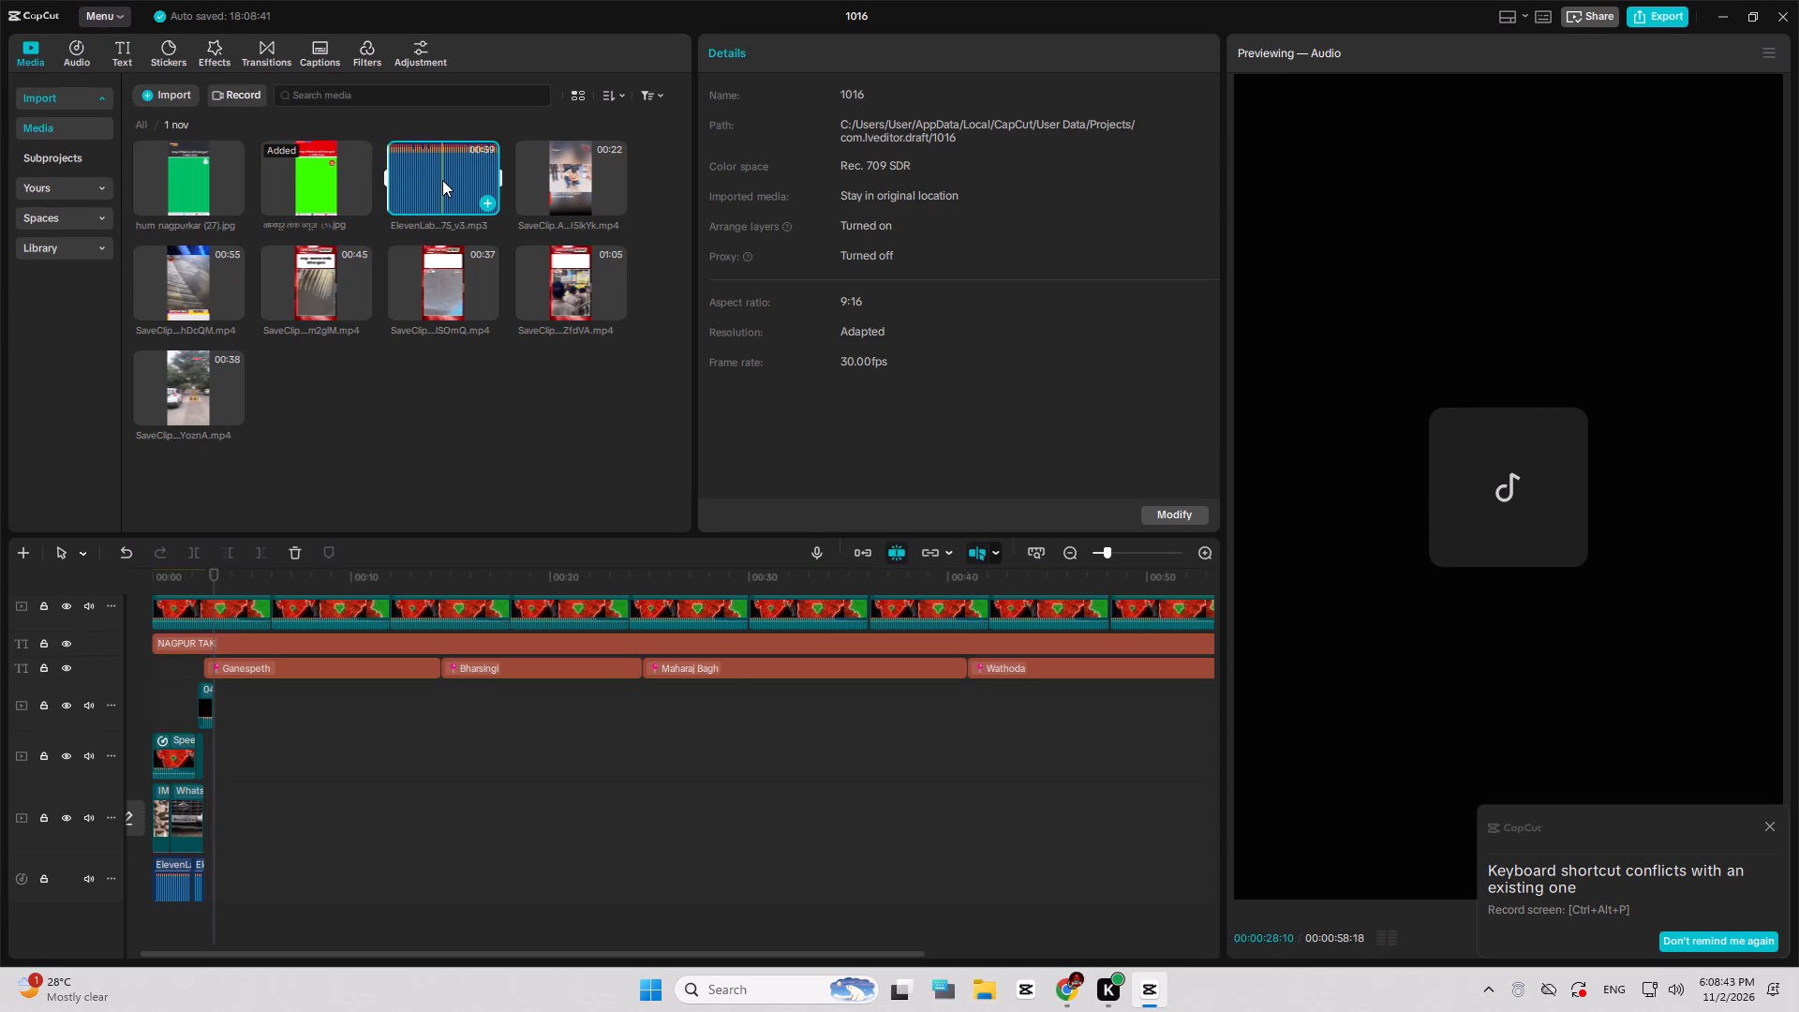
{"action": "left_click_drag", "start_coordinate": [453, 179], "coordinate": [397, 785]}
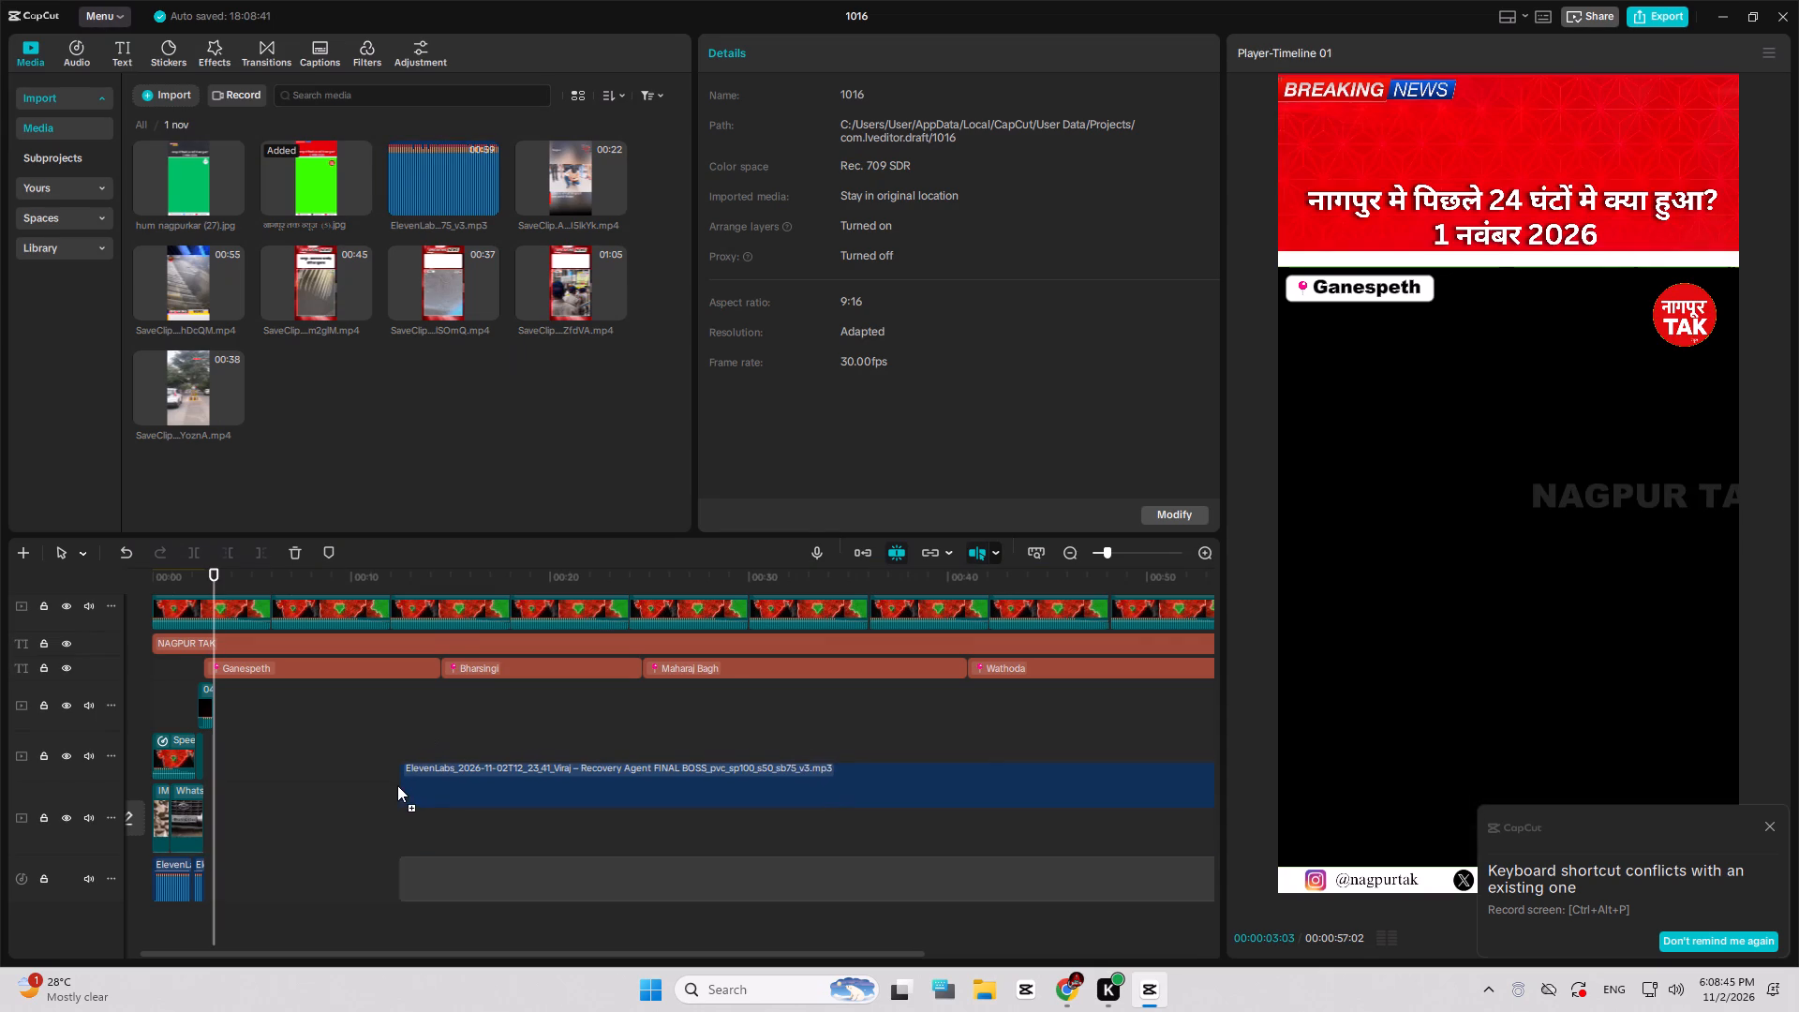
{"action": "left_click_drag", "start_coordinate": [397, 785], "coordinate": [328, 791]}
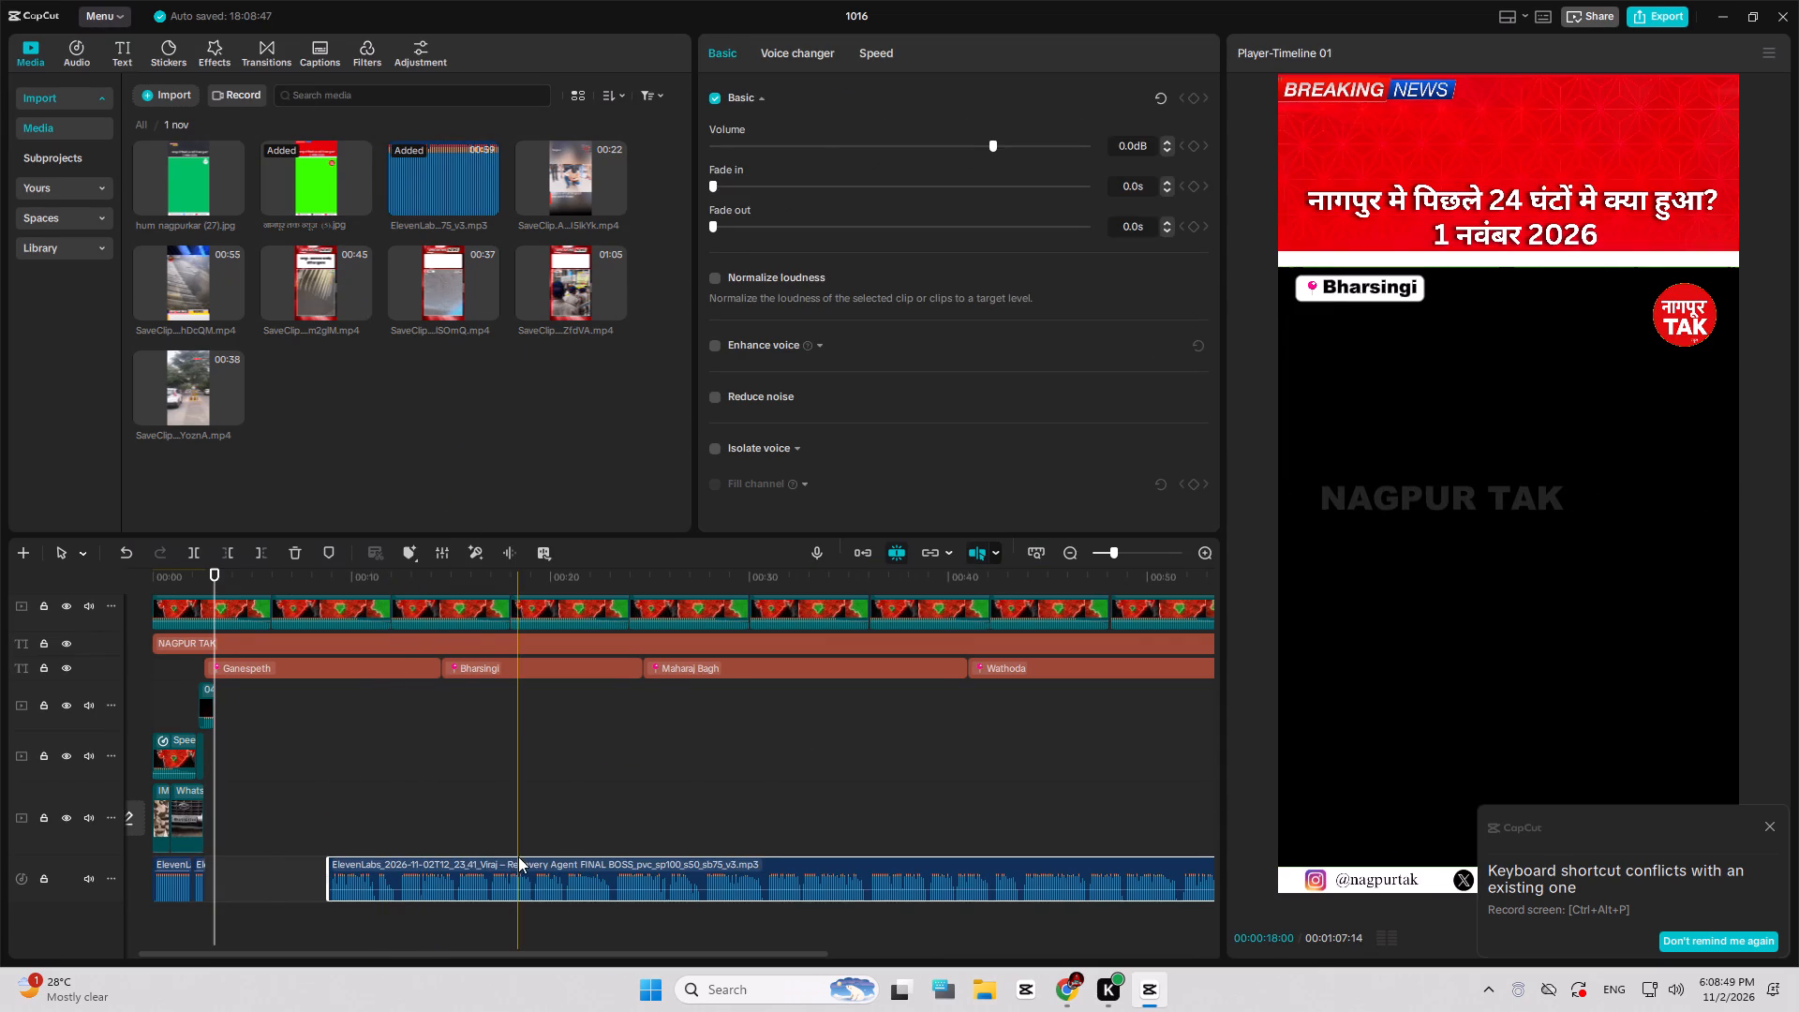
Raise the new voice-over's volume to 20.0 dB.
{"action": "scroll", "coordinate": [519, 856], "scroll_direction": "down", "scroll_amount": 10}
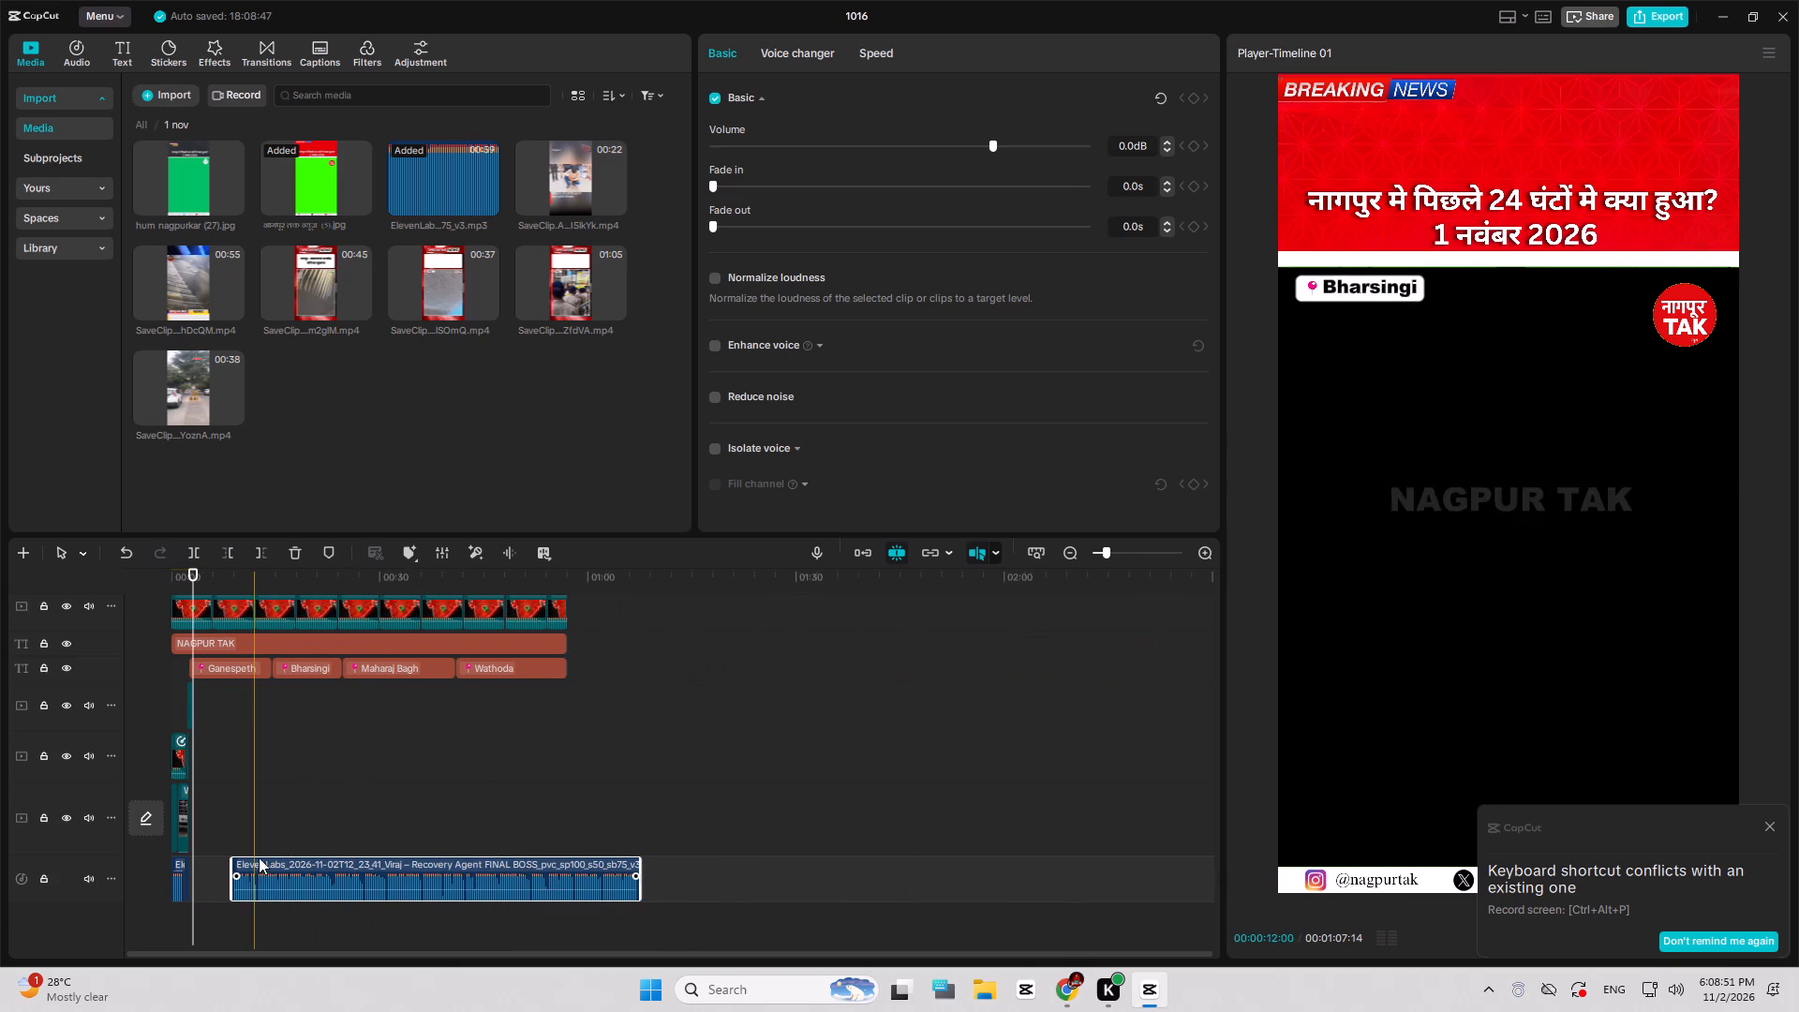
{"action": "key", "text": "space"}
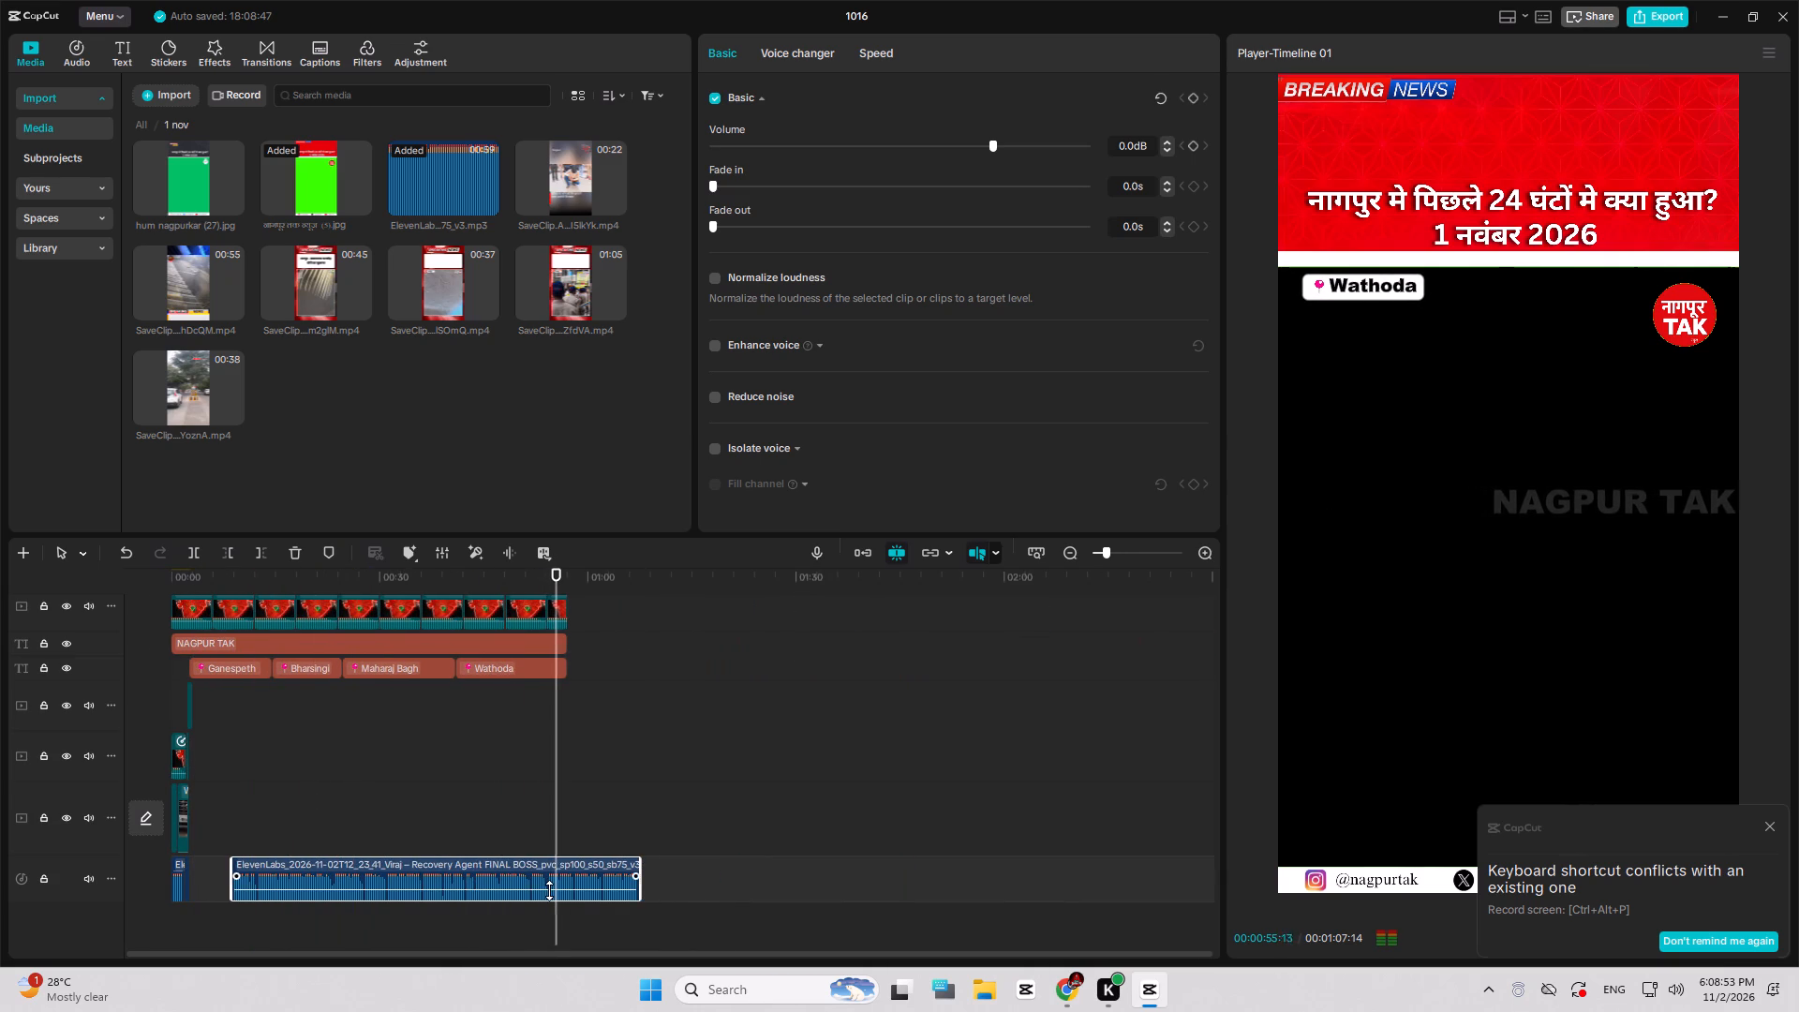
{"action": "left_click_drag", "start_coordinate": [550, 890], "coordinate": [556, 868]}
Play the louder voice-over at several points to check how it sounds, and dismiss the shortcut conflict notice.
{"action": "key", "text": "space"}
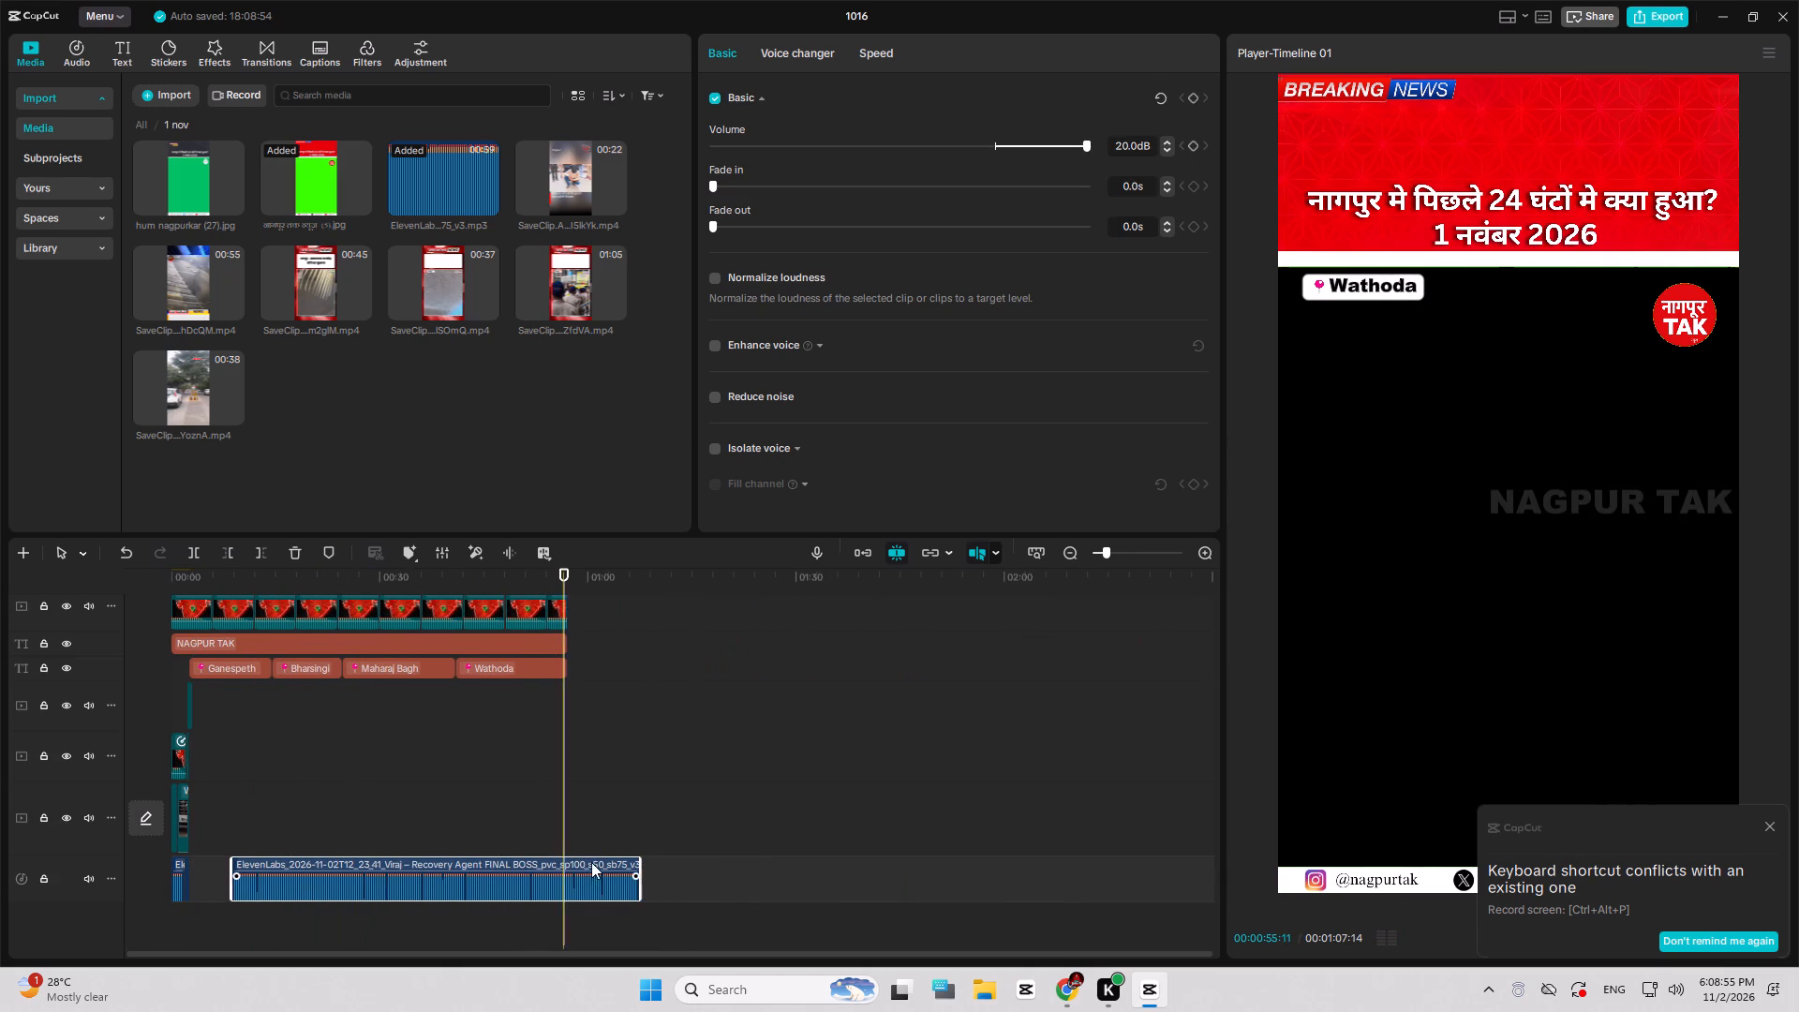
{"action": "key", "text": "space"}
{"action": "key", "text": "space"}
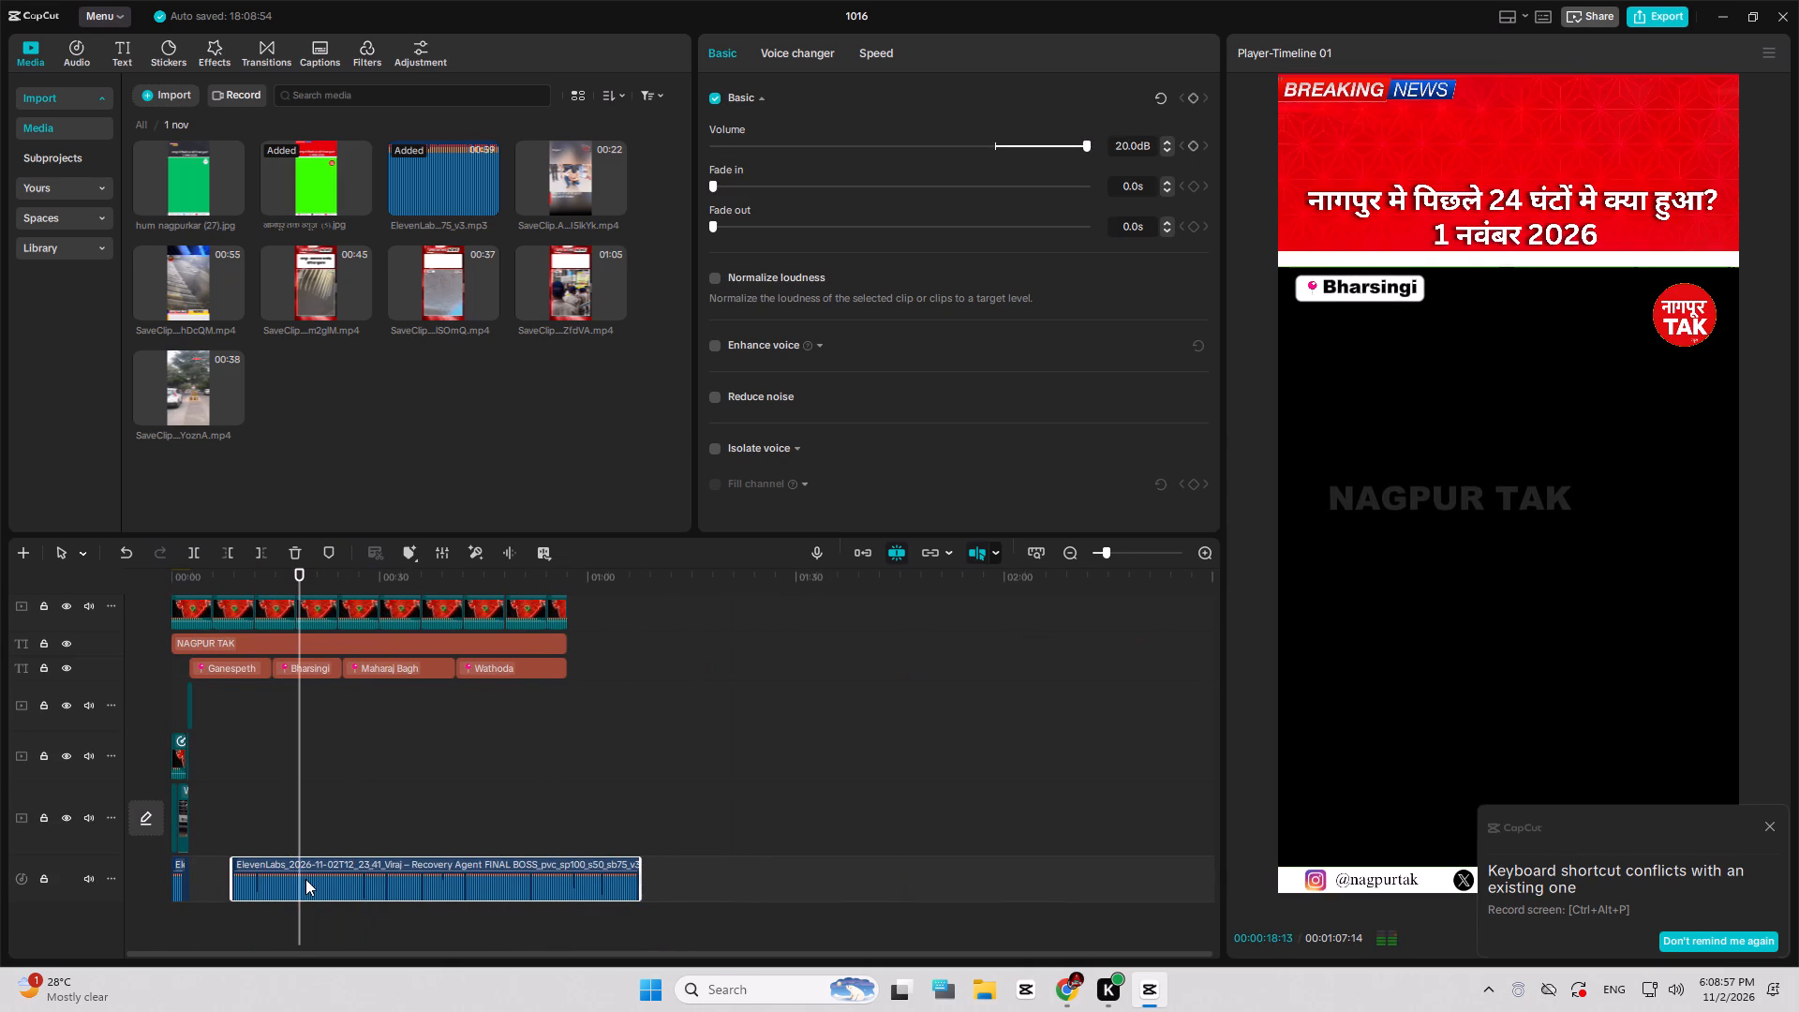
{"action": "key", "text": "space"}
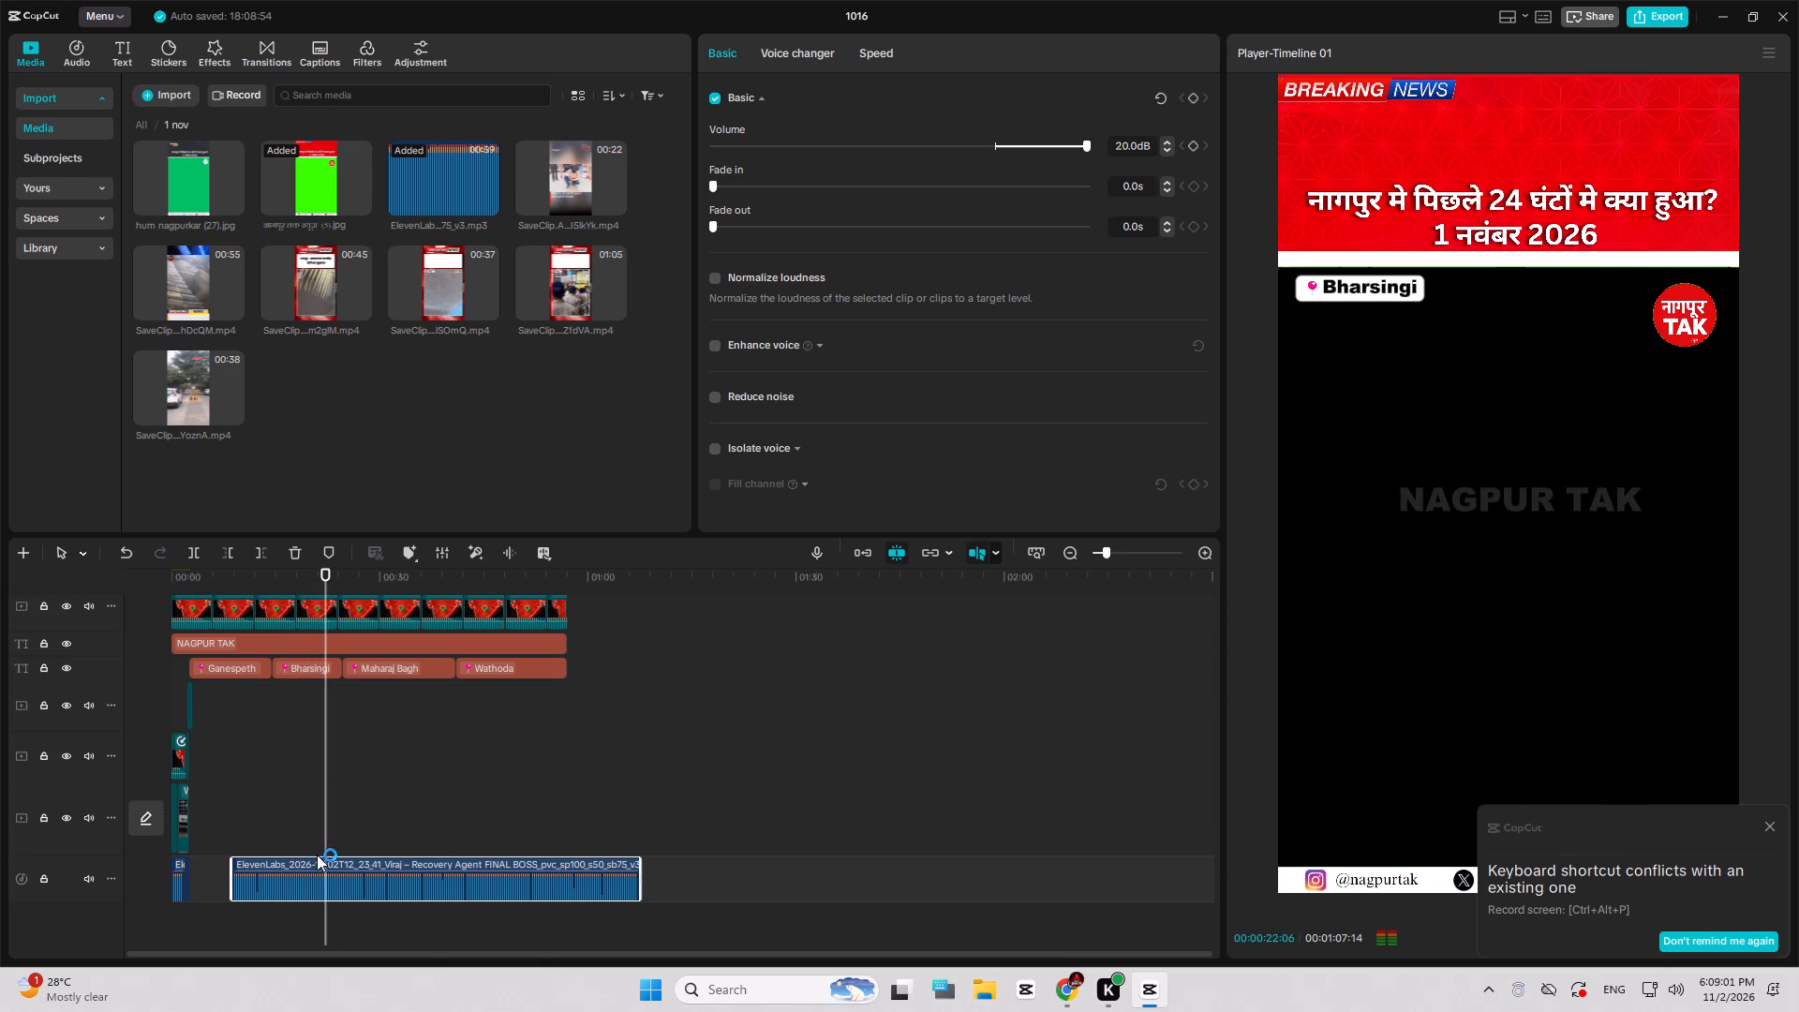
{"action": "left_click", "coordinate": [536, 575]}
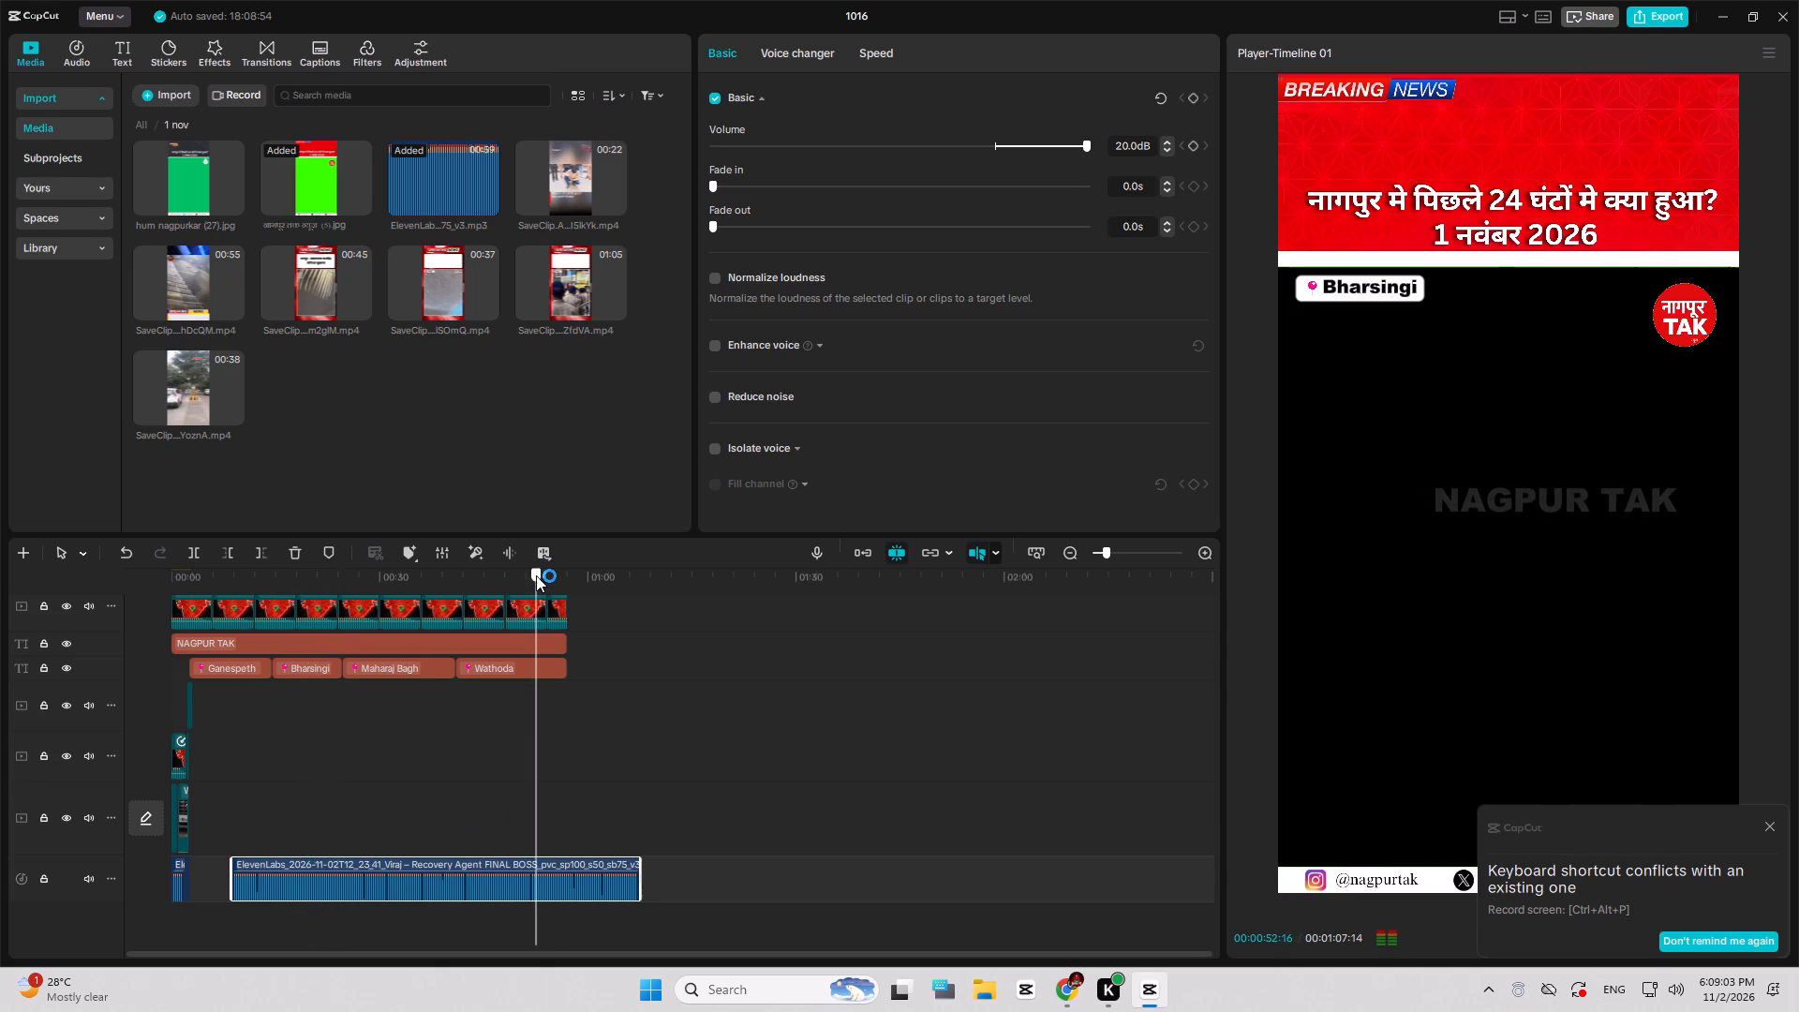
{"action": "key", "text": "space"}
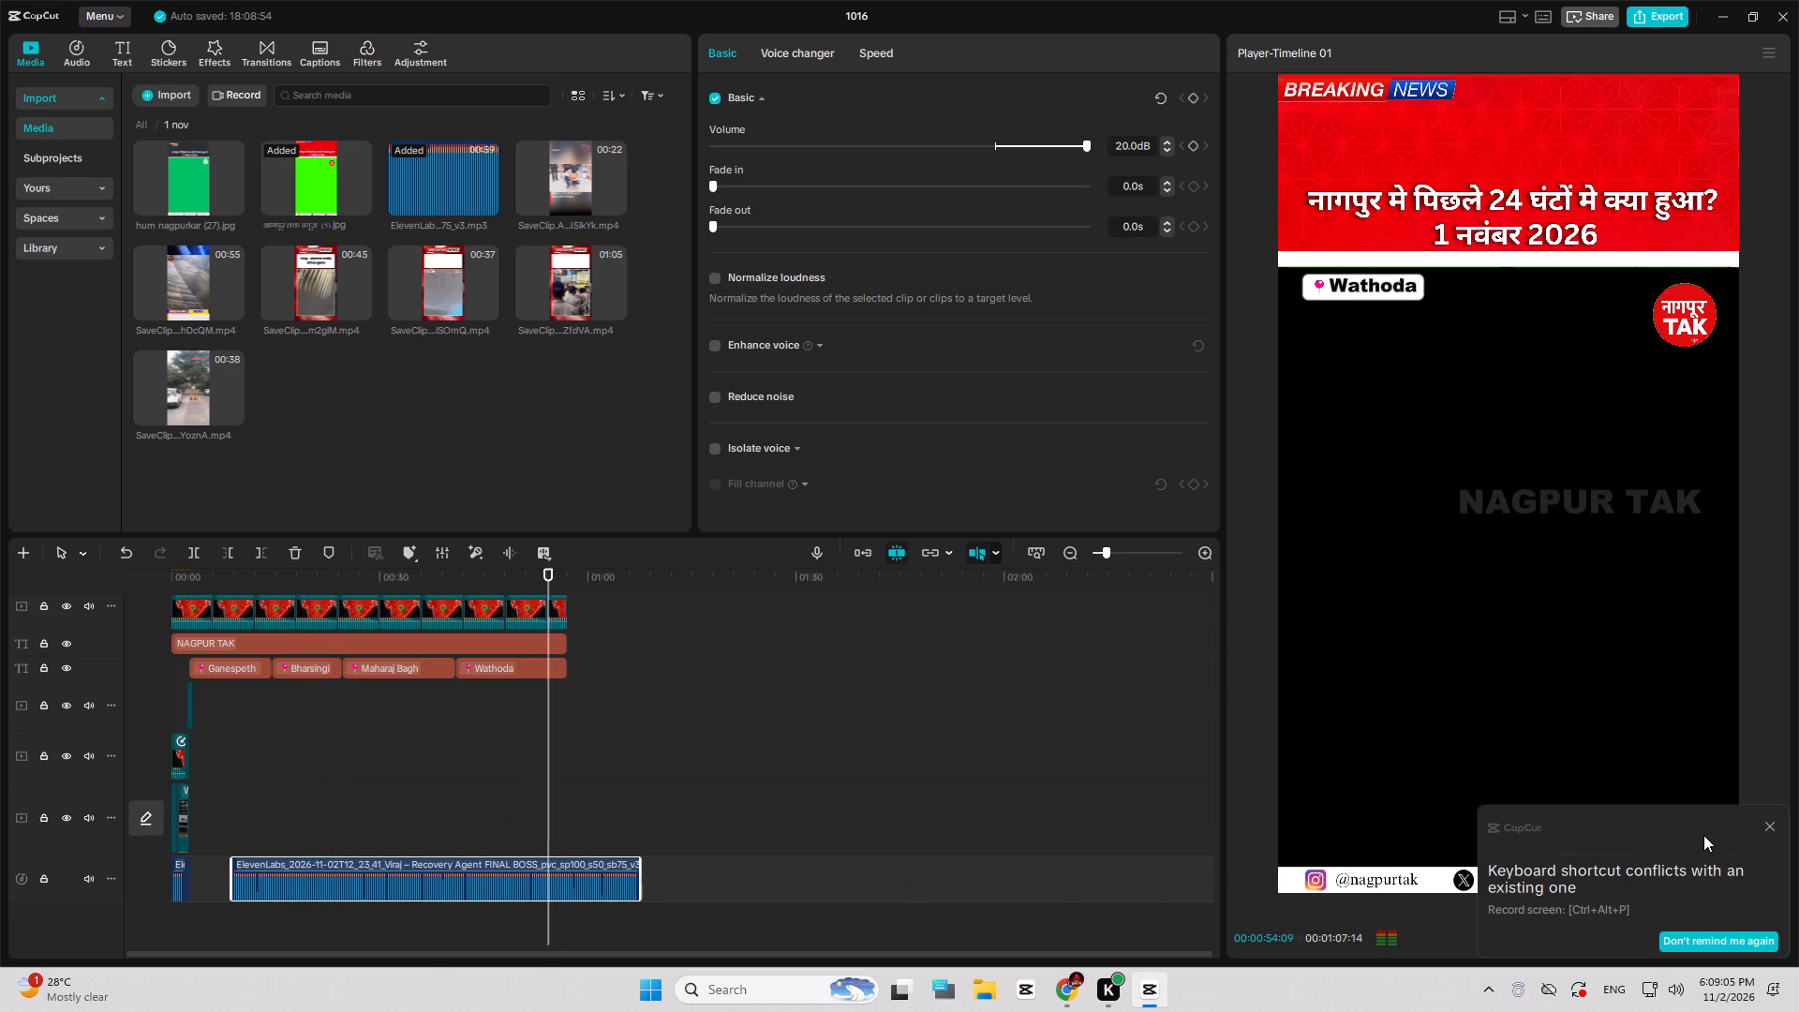
{"action": "left_click", "coordinate": [1766, 824]}
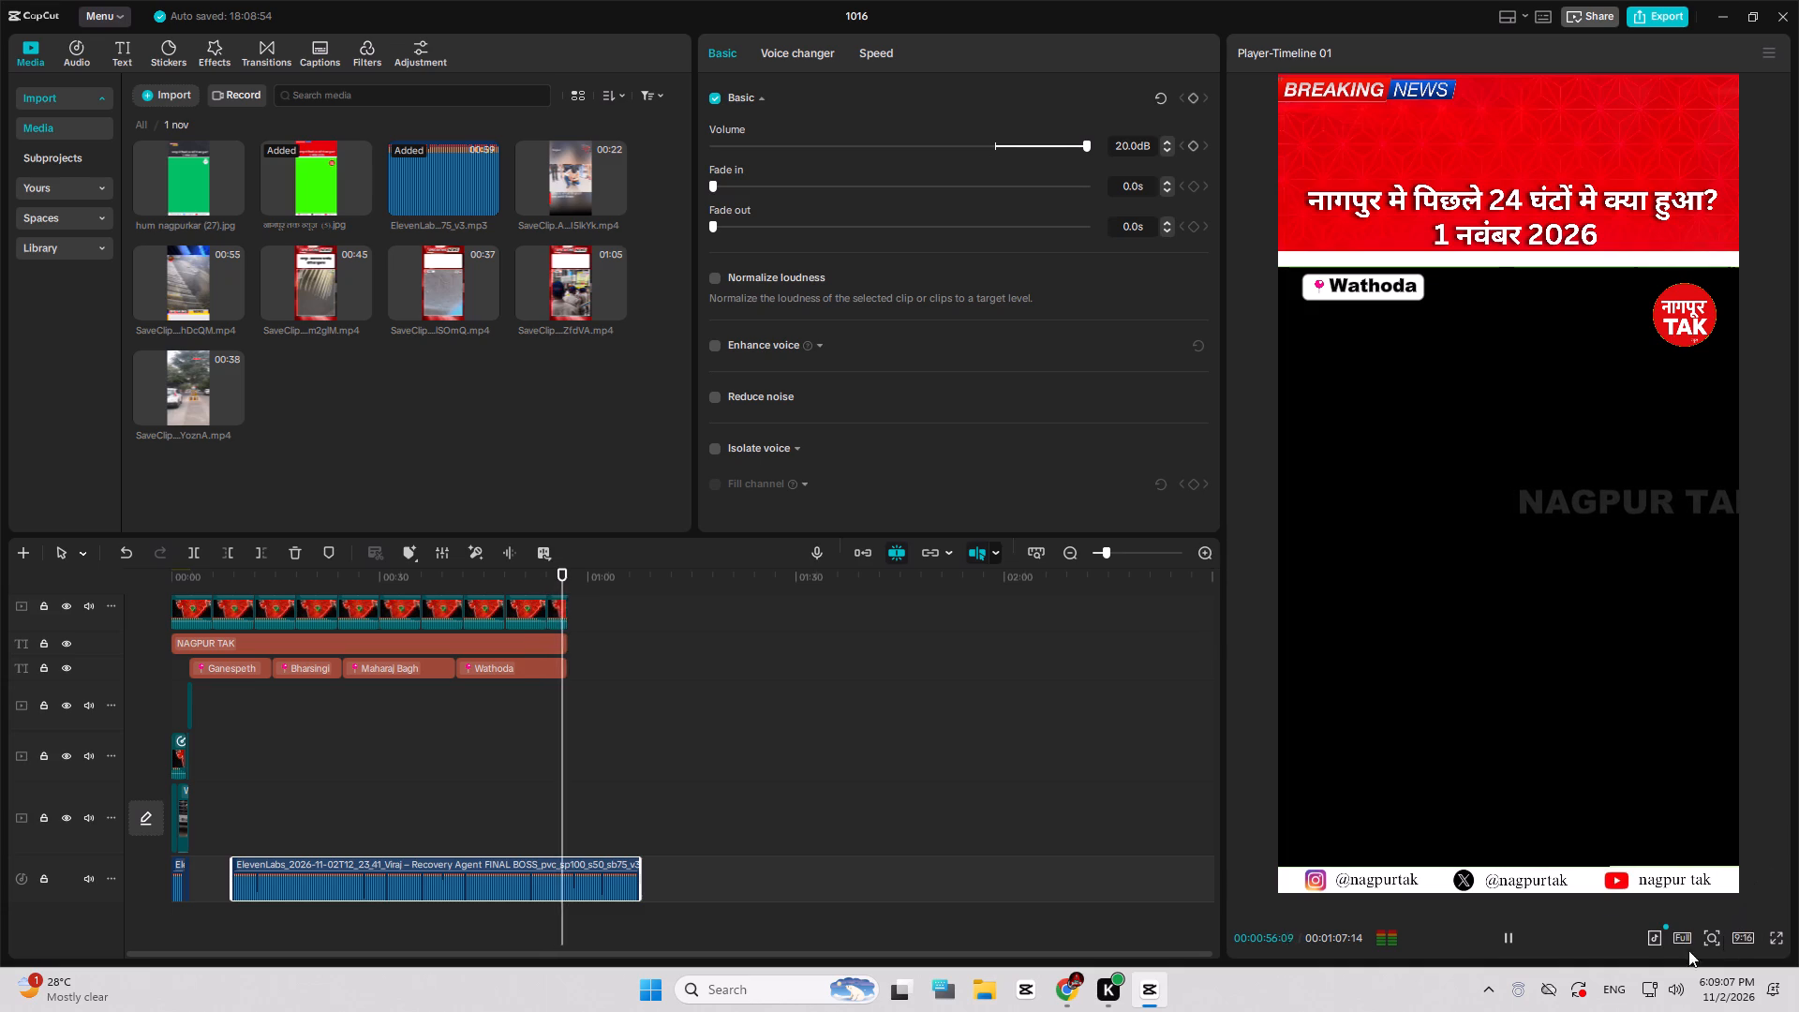
Lower the computer's sound volume to 50.
{"action": "left_click", "coordinate": [1648, 991]}
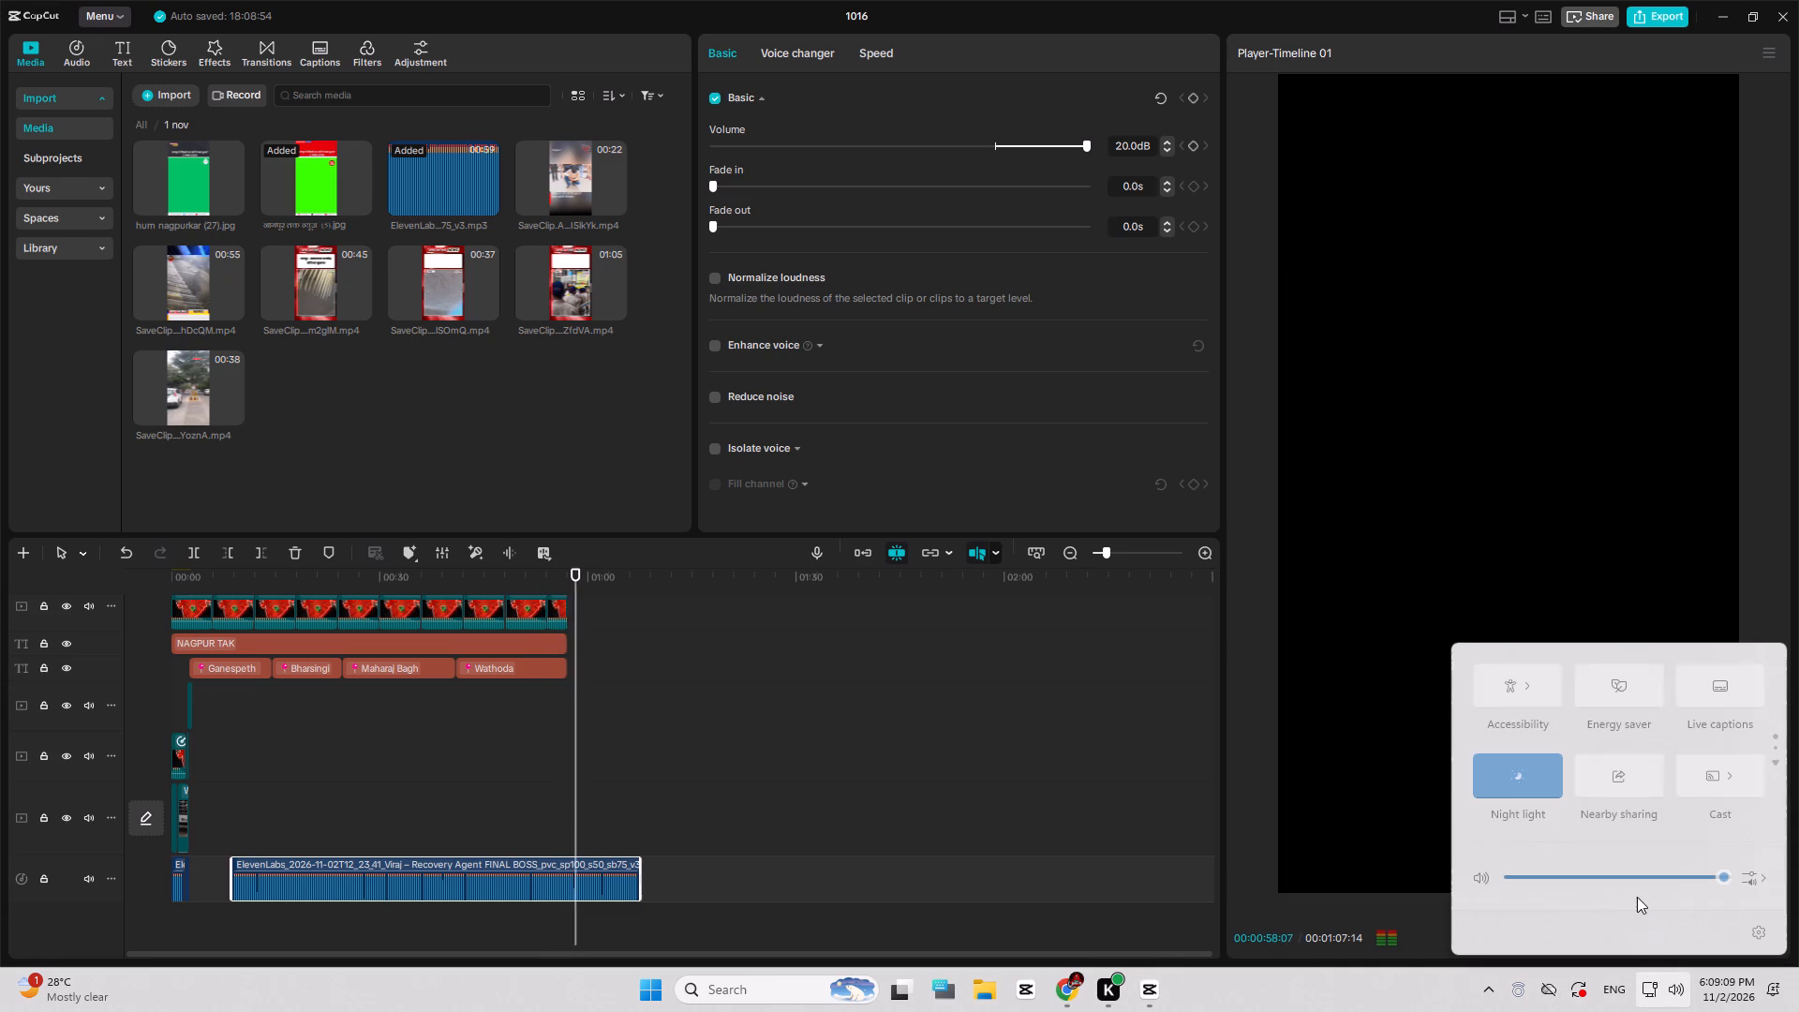
{"action": "left_click", "coordinate": [1634, 897]}
{"action": "left_click", "coordinate": [1632, 885]}
{"action": "left_click", "coordinate": [1620, 882]}
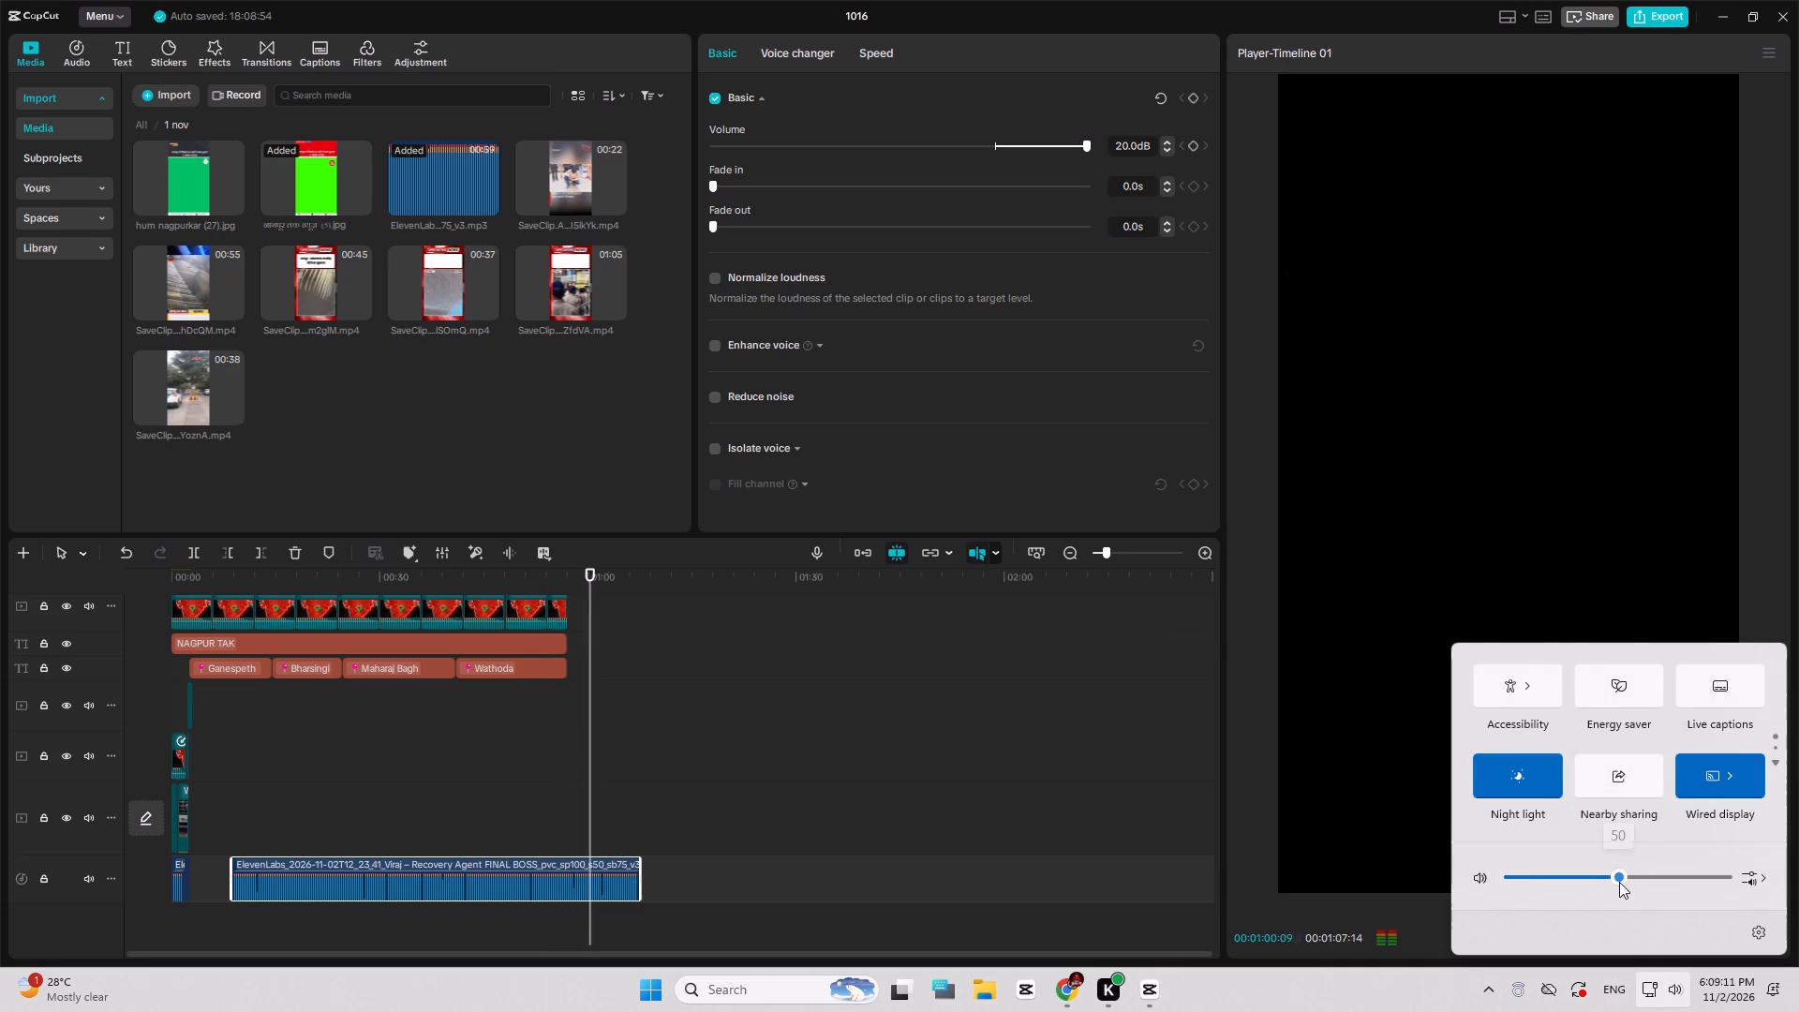
Move the new voice-over earlier on the same audio track so it starts directly after the existing narration, at about 3 s.
{"action": "scroll", "coordinate": [522, 830], "scroll_direction": "up", "scroll_amount": 6}
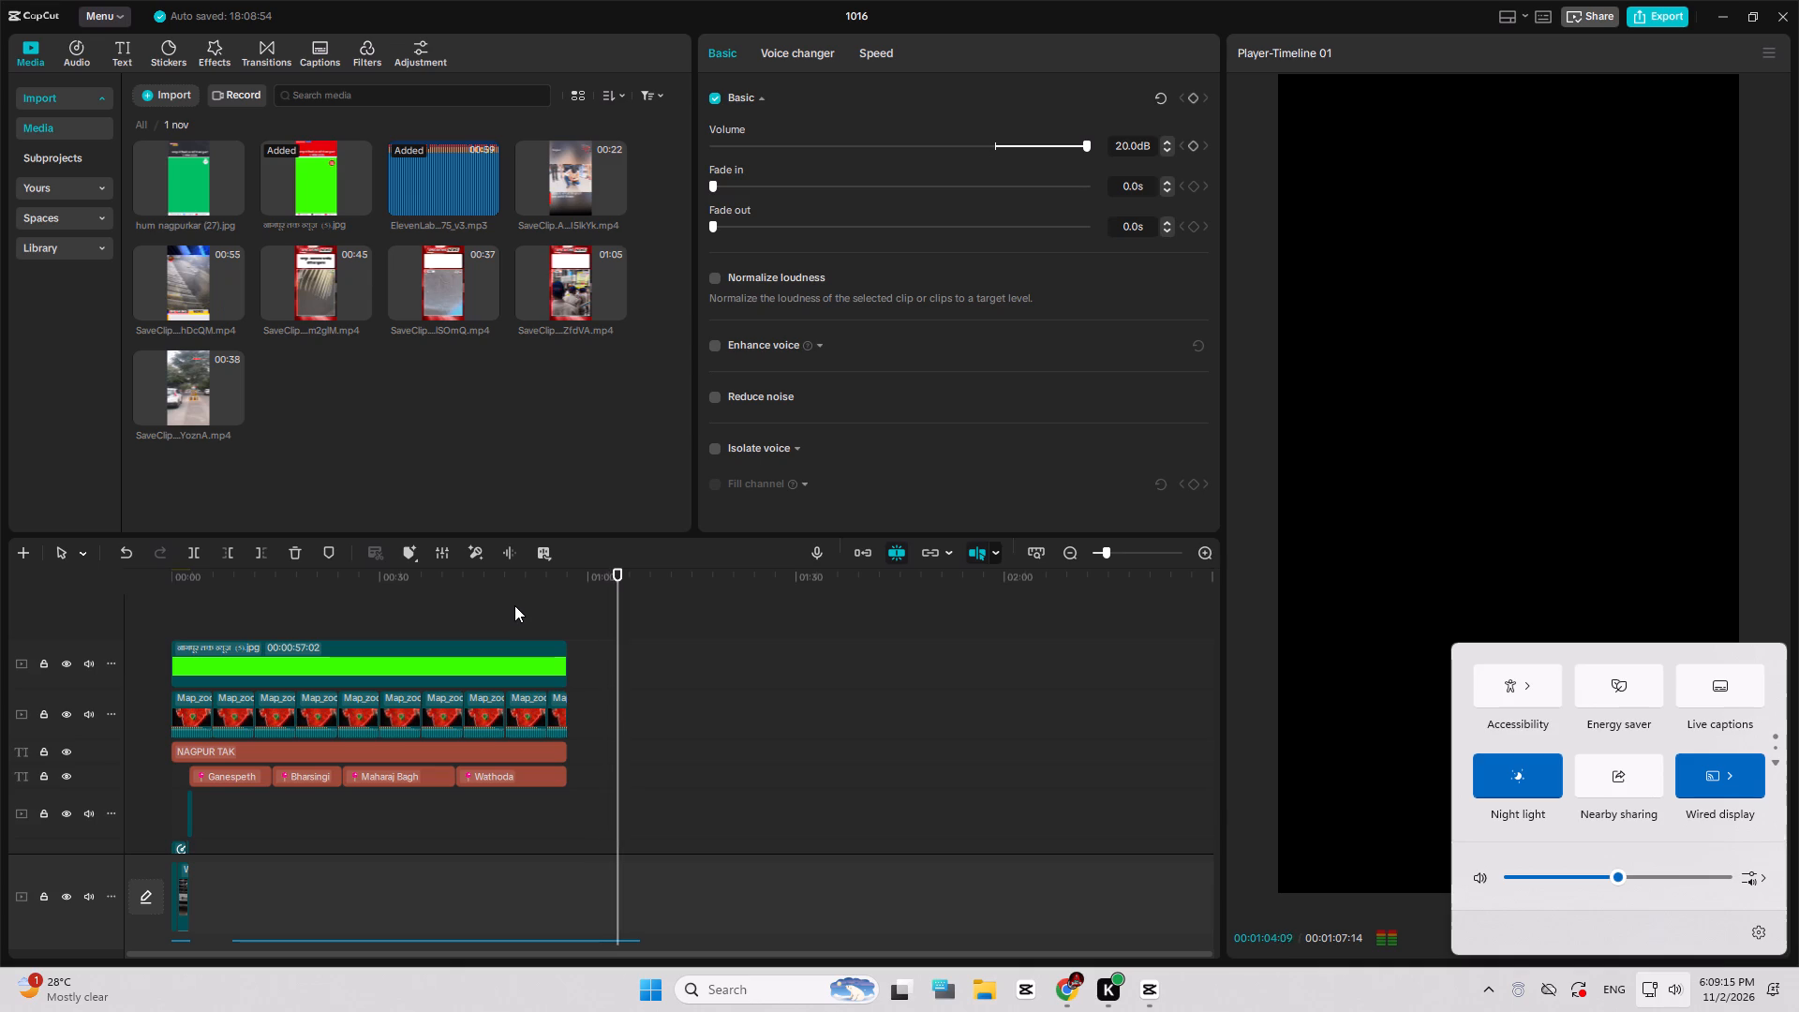
{"action": "left_click_drag", "start_coordinate": [508, 571], "coordinate": [468, 578]}
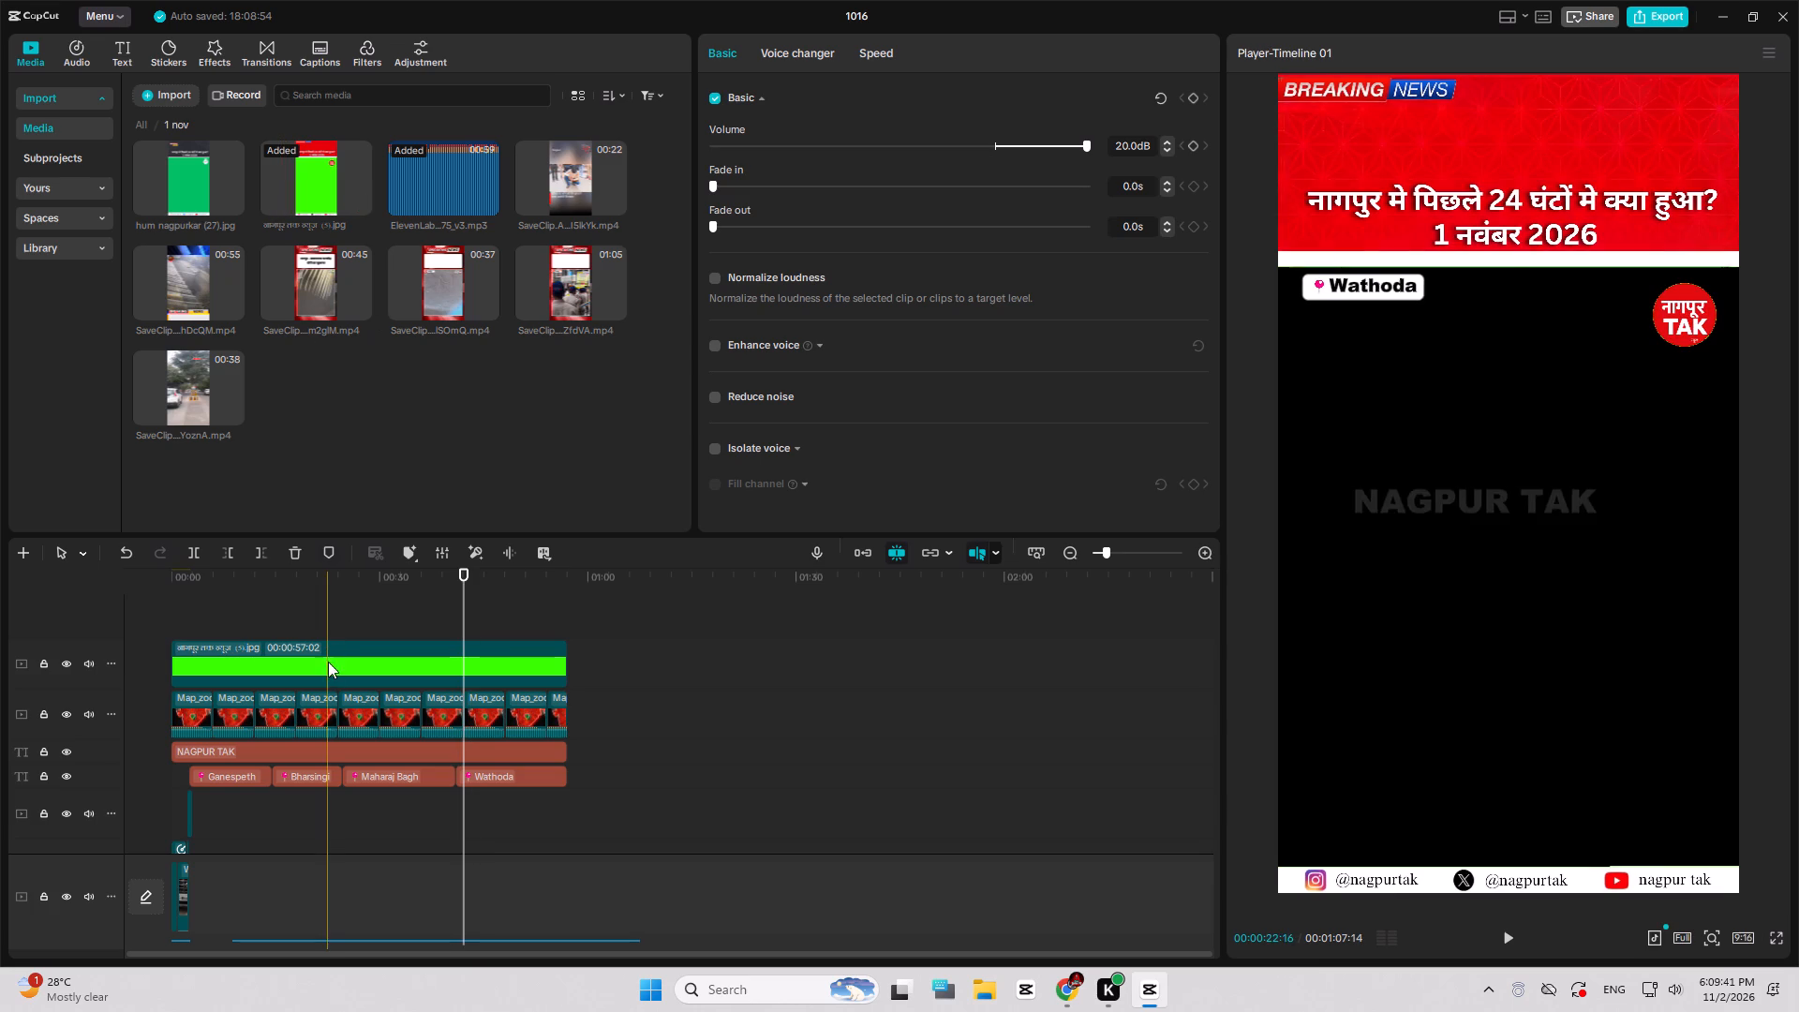
{"action": "left_click_drag", "start_coordinate": [381, 581], "coordinate": [78, 587]}
{"action": "scroll", "coordinate": [309, 761], "scroll_direction": "down", "scroll_amount": 8}
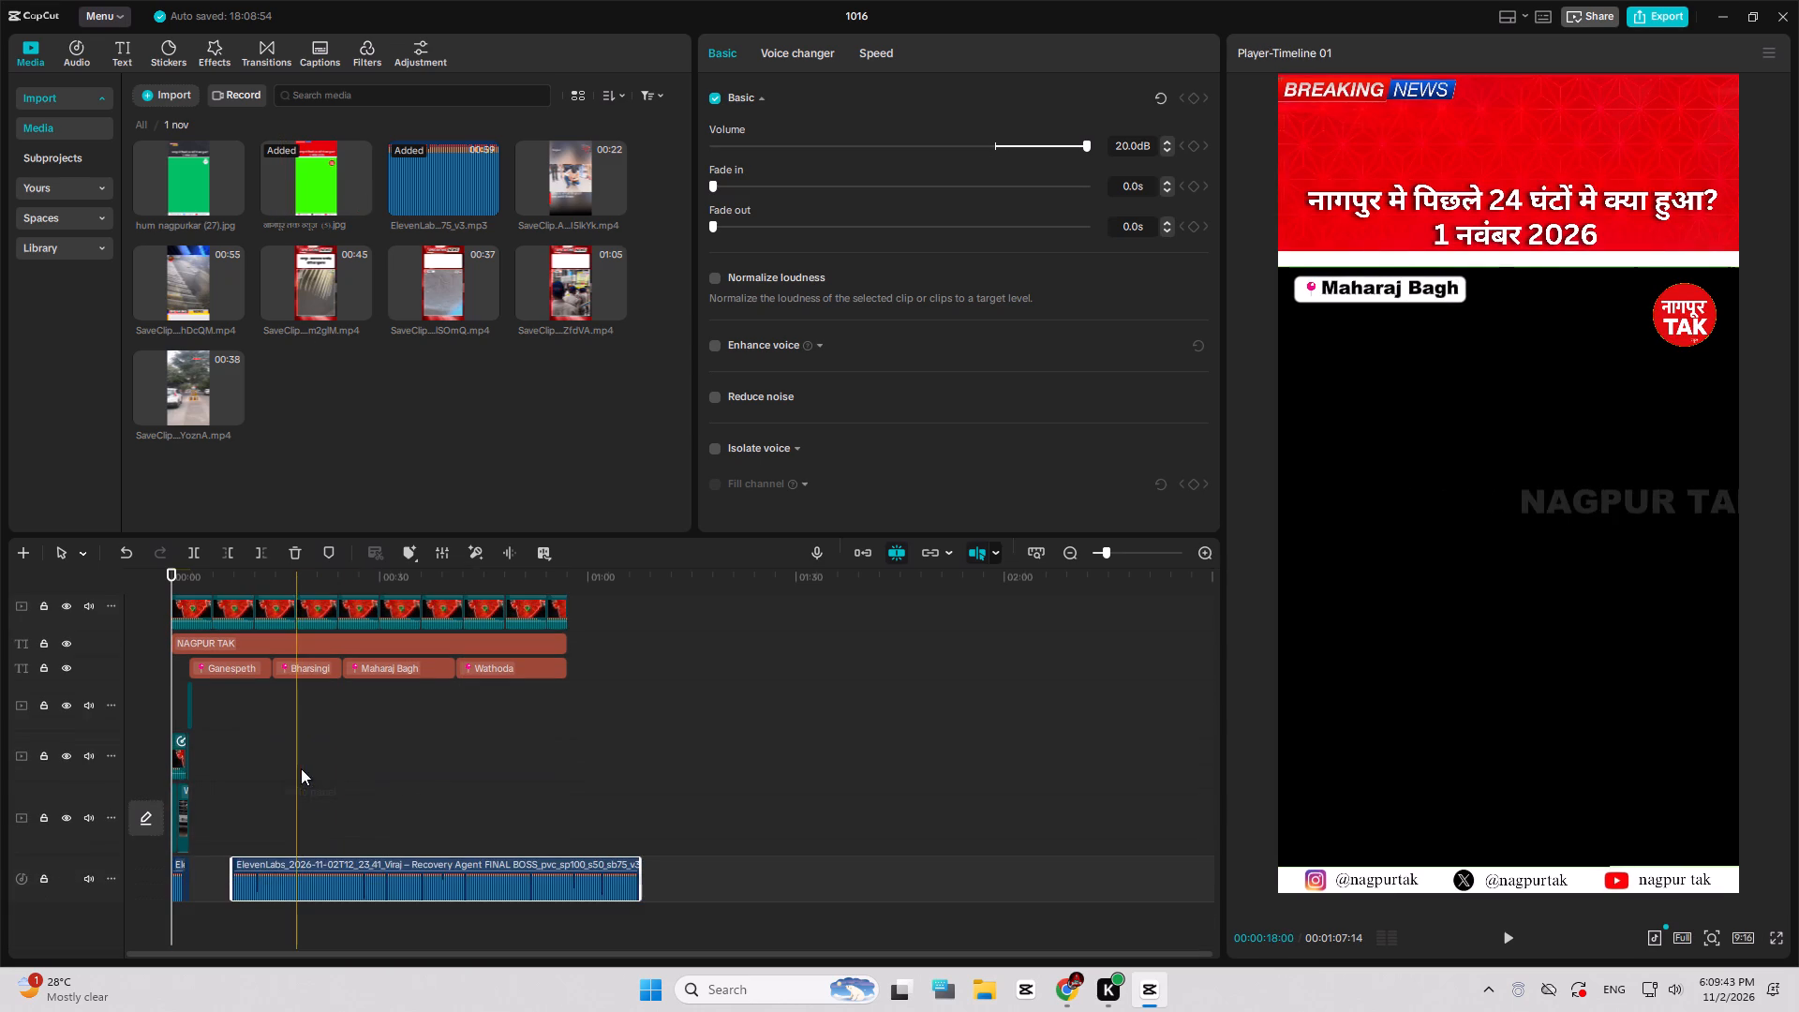
{"action": "scroll", "coordinate": [301, 768], "scroll_direction": "down", "scroll_amount": 3}
{"action": "scroll", "coordinate": [288, 829], "scroll_direction": "up", "scroll_amount": 17, "text": "ctrl"}
{"action": "left_click_drag", "start_coordinate": [299, 880], "coordinate": [309, 864]}
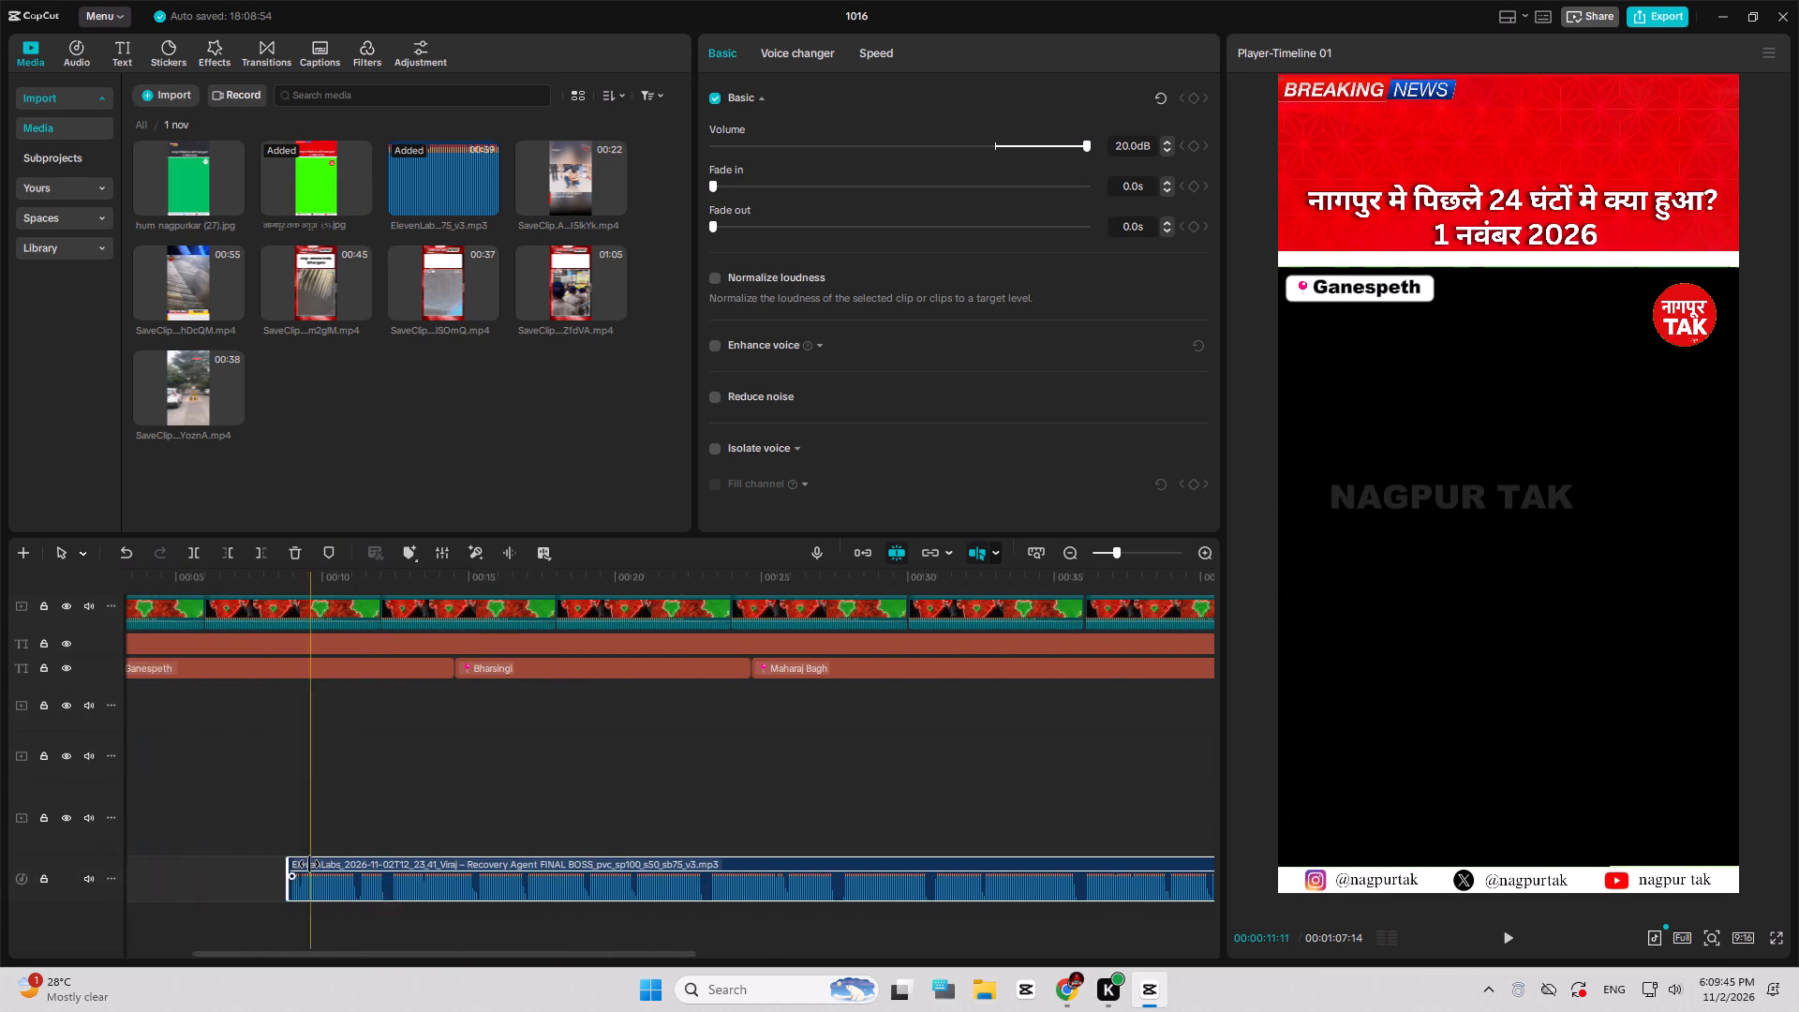
{"action": "left_click_drag", "start_coordinate": [309, 864], "coordinate": [413, 872]}
{"action": "left_click_drag", "start_coordinate": [468, 901], "coordinate": [262, 904]}
{"action": "left_click_drag", "start_coordinate": [475, 895], "coordinate": [432, 901]}
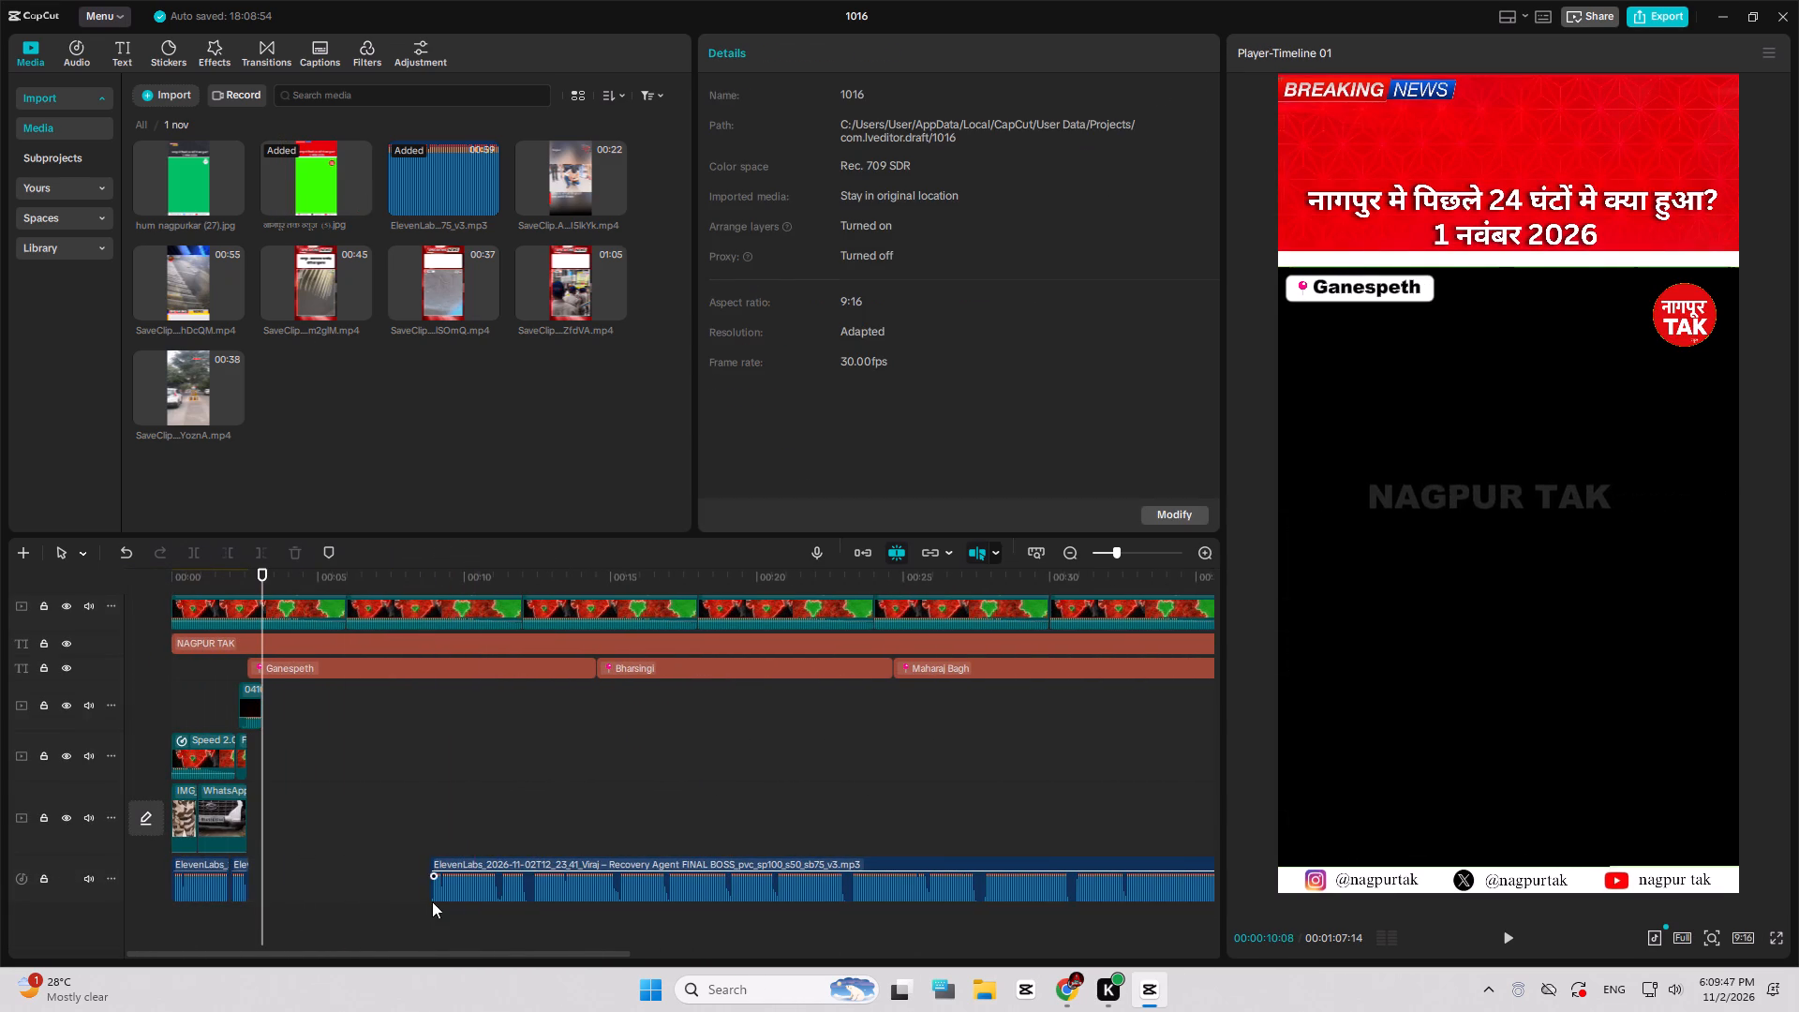
{"action": "left_click_drag", "start_coordinate": [432, 901], "coordinate": [291, 902]}
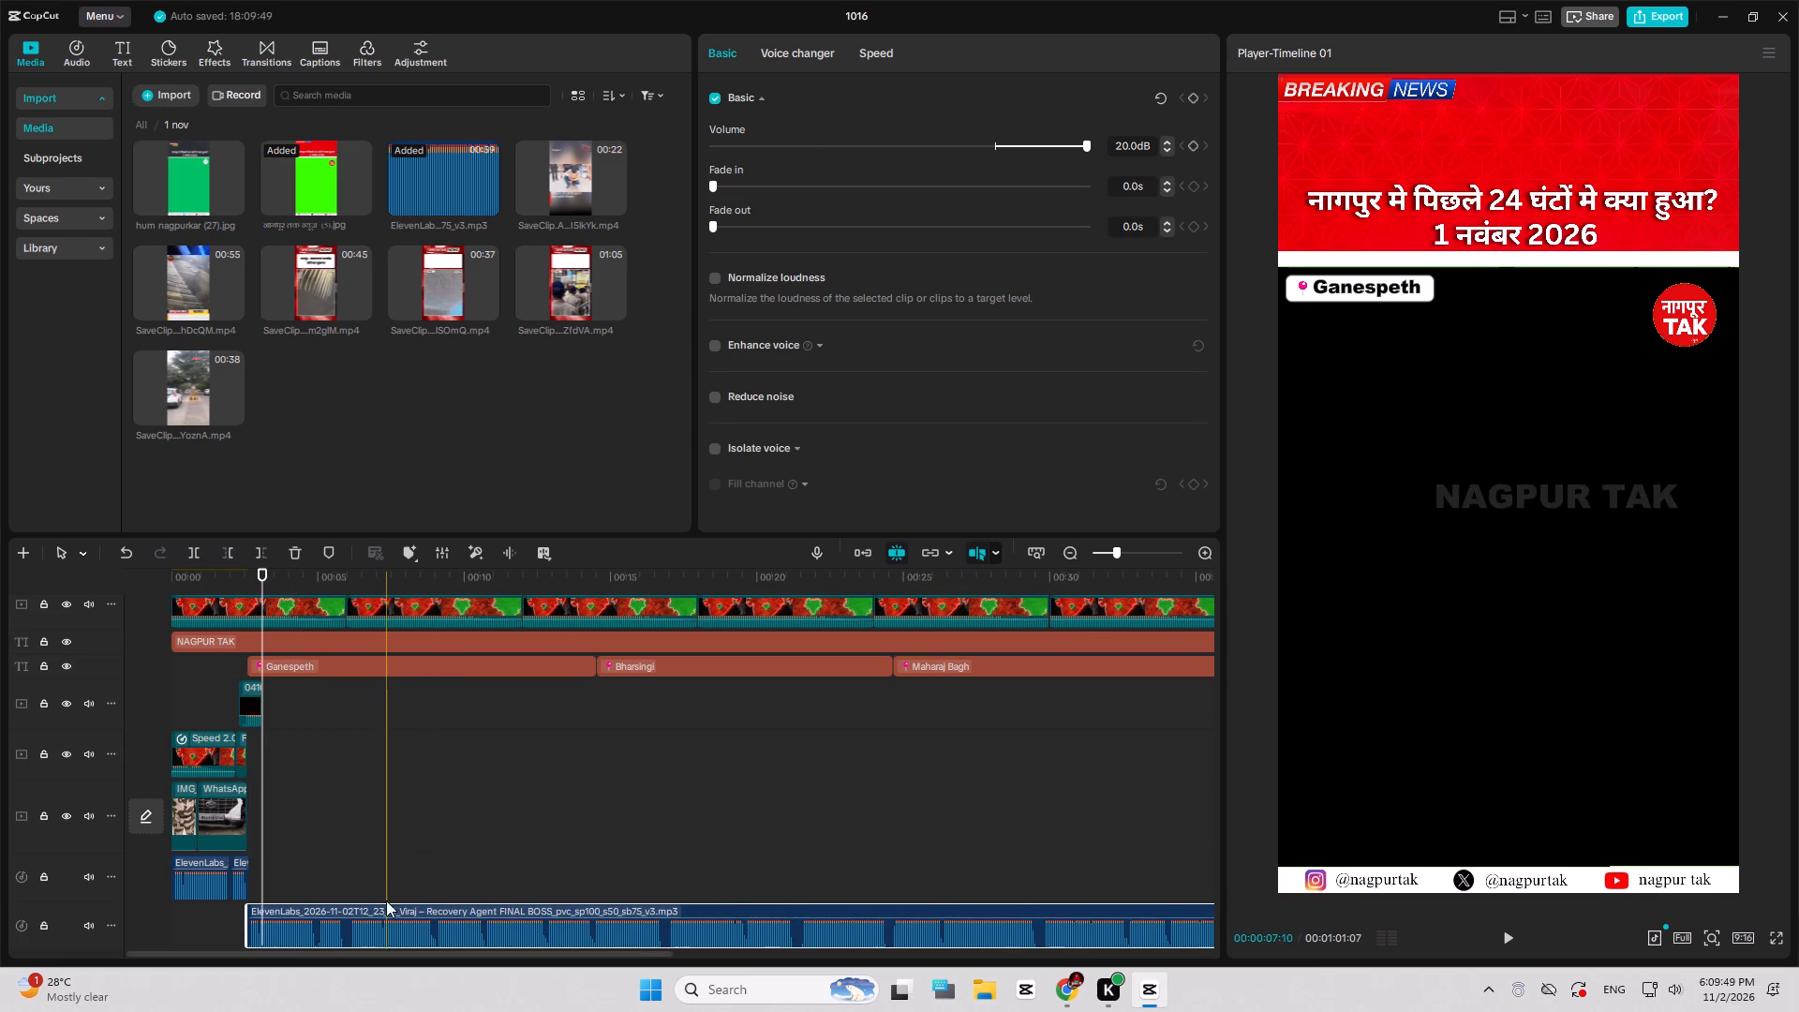
{"action": "left_click_drag", "start_coordinate": [386, 913], "coordinate": [389, 872]}
{"action": "left_click_drag", "start_coordinate": [364, 915], "coordinate": [375, 894]}
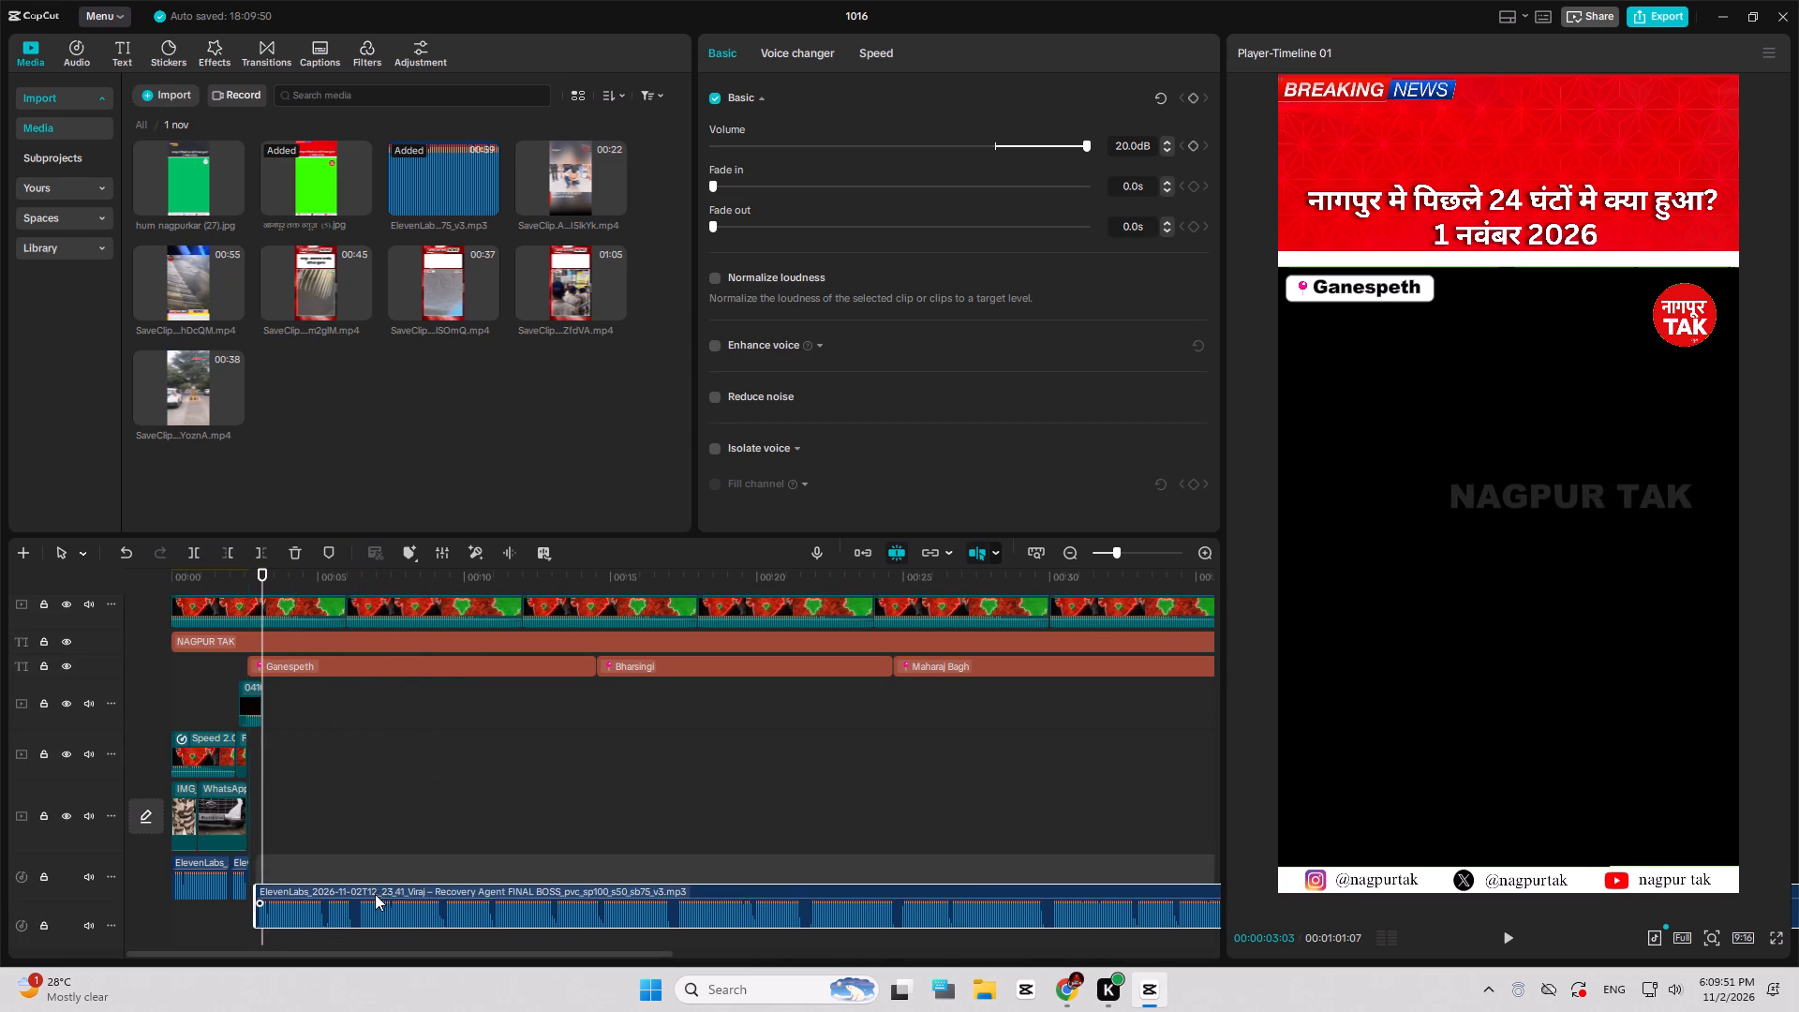
{"action": "left_click_drag", "start_coordinate": [375, 894], "coordinate": [372, 871]}
Extend the end of the car grille clip to the point where the new voice-over begins.
{"action": "scroll", "coordinate": [237, 871], "scroll_direction": "up", "scroll_amount": 3, "text": "ctrl"}
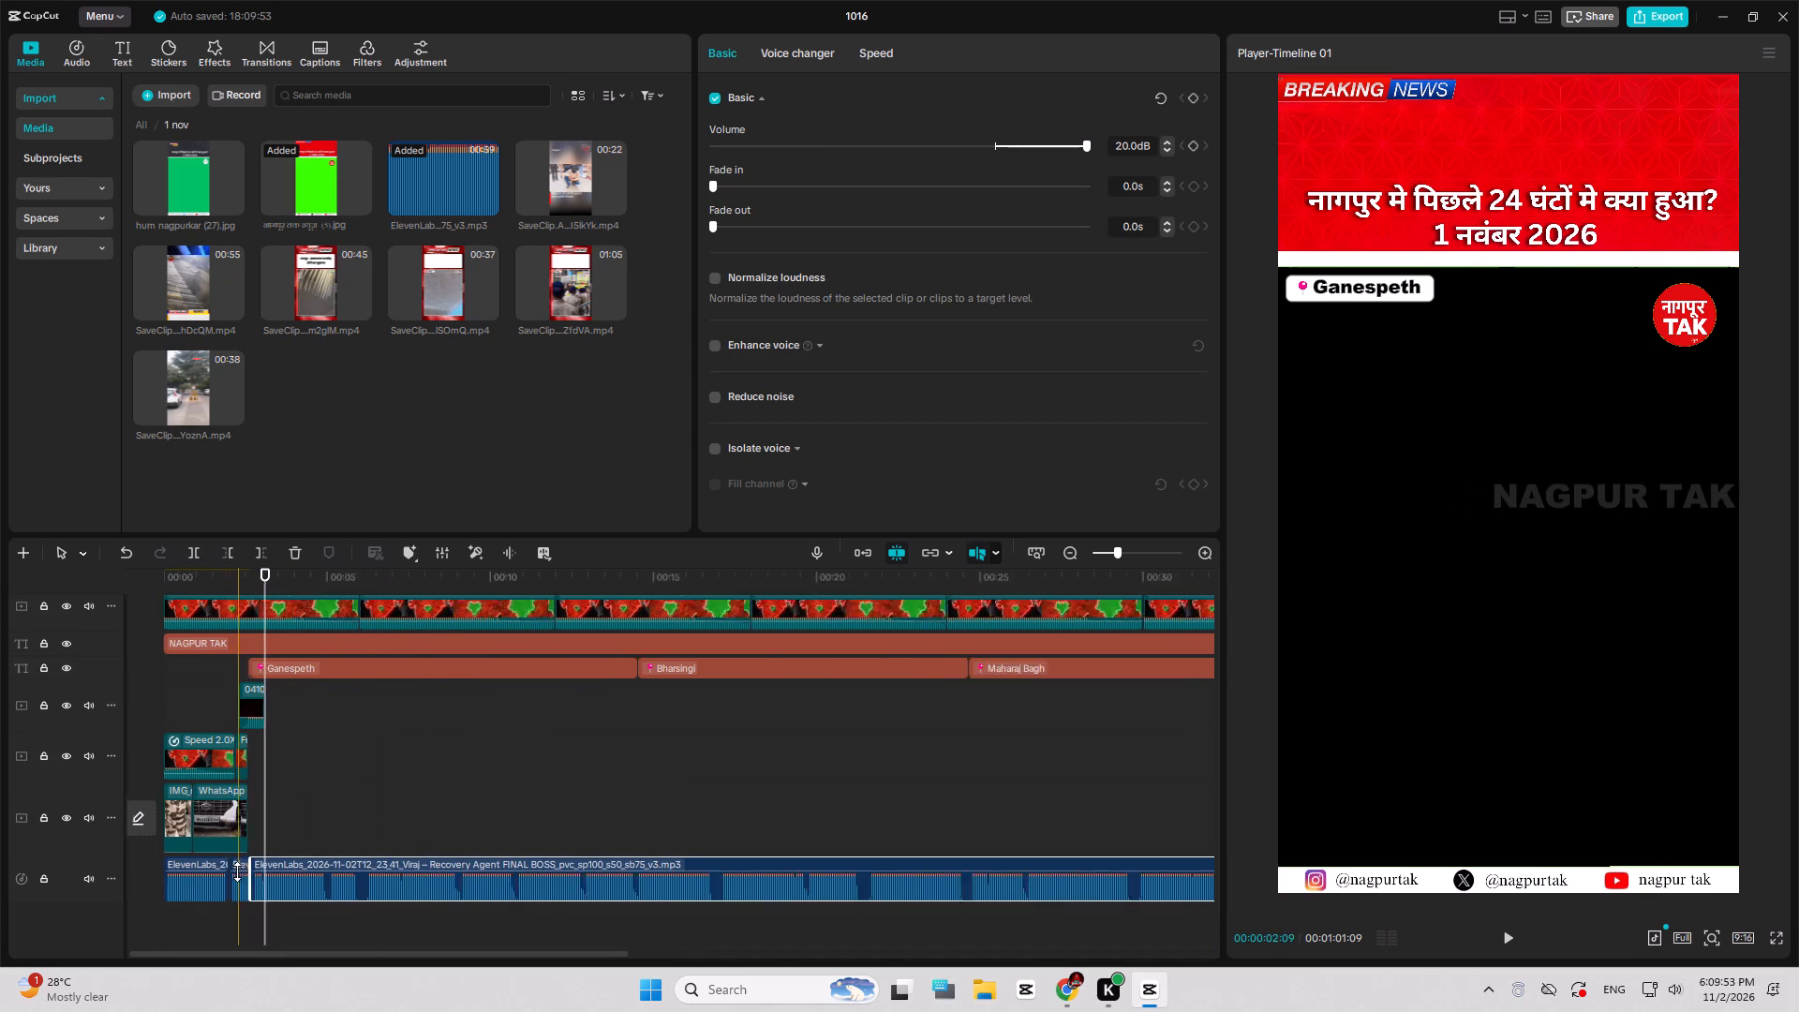
{"action": "scroll", "coordinate": [237, 871], "scroll_direction": "up", "scroll_amount": 20, "text": "ctrl"}
{"action": "scroll", "coordinate": [237, 871], "scroll_direction": "up", "scroll_amount": 17, "text": "ctrl"}
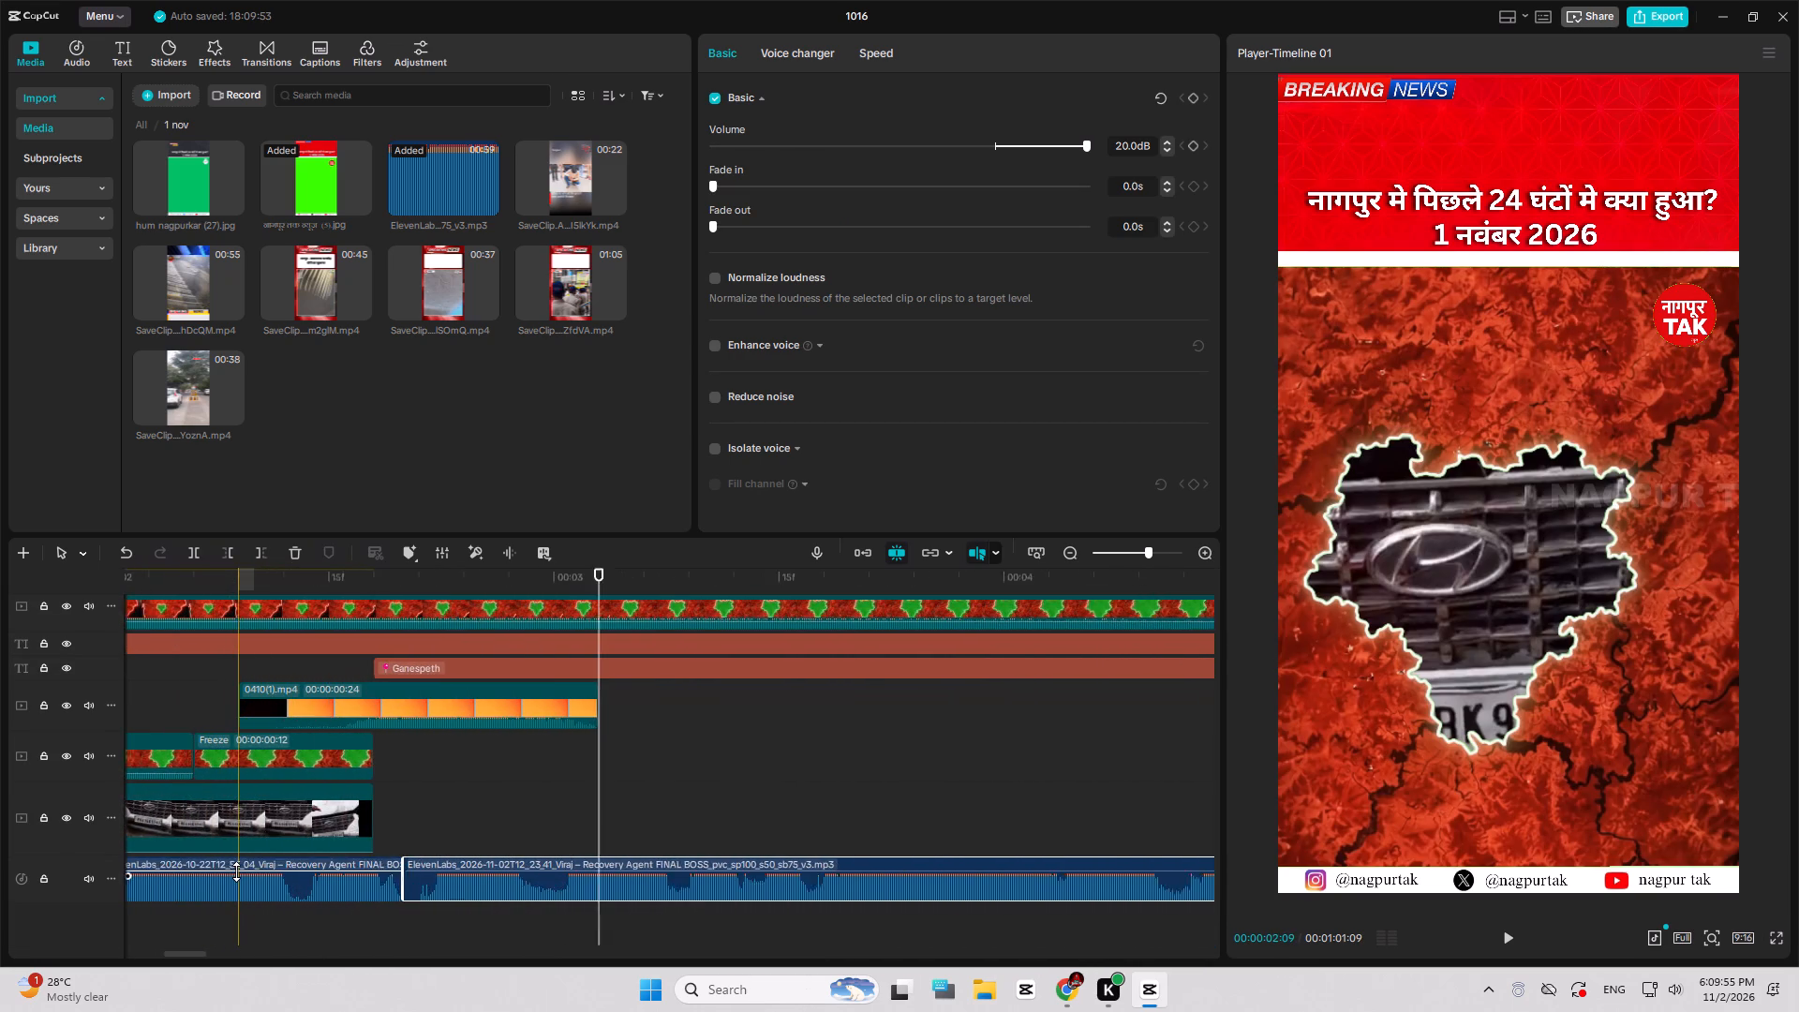
{"action": "scroll", "coordinate": [236, 871], "scroll_direction": "up", "scroll_amount": 1, "text": "ctrl"}
{"action": "key", "text": "space"}
{"action": "key", "text": "space"}
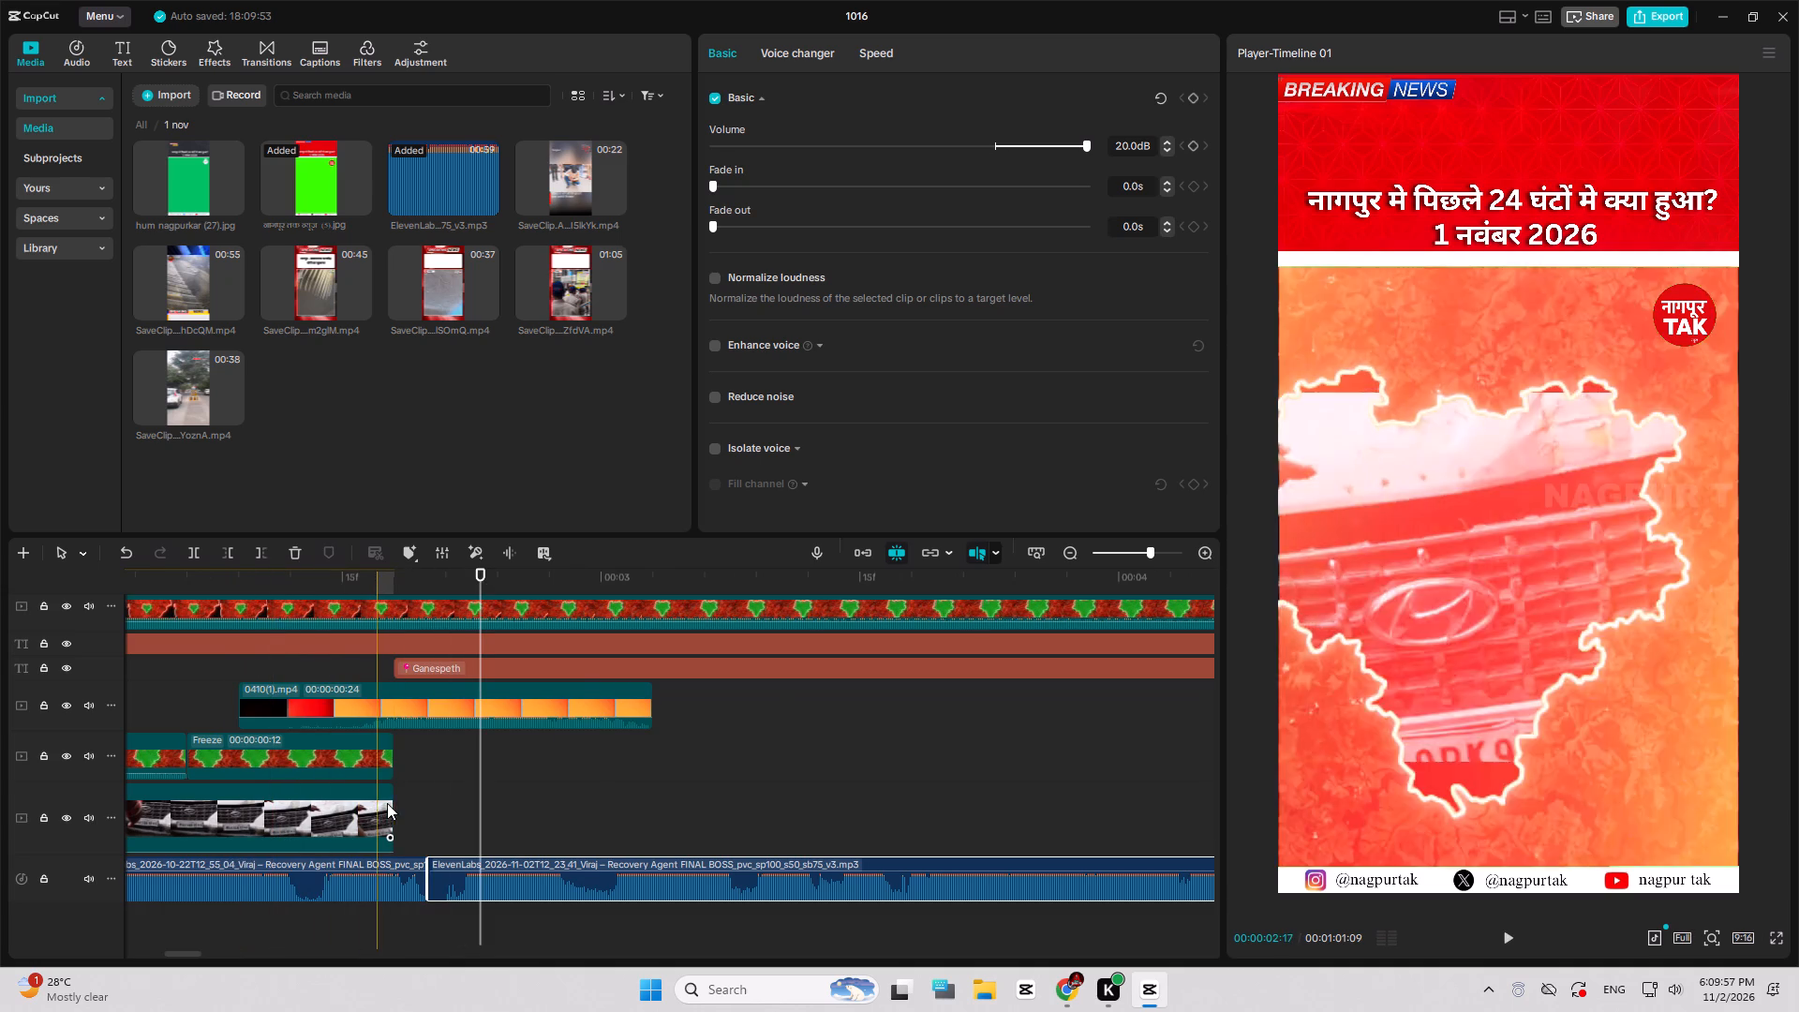
{"action": "left_click", "coordinate": [387, 803]}
{"action": "left_click", "coordinate": [394, 752]}
{"action": "left_click", "coordinate": [389, 752]}
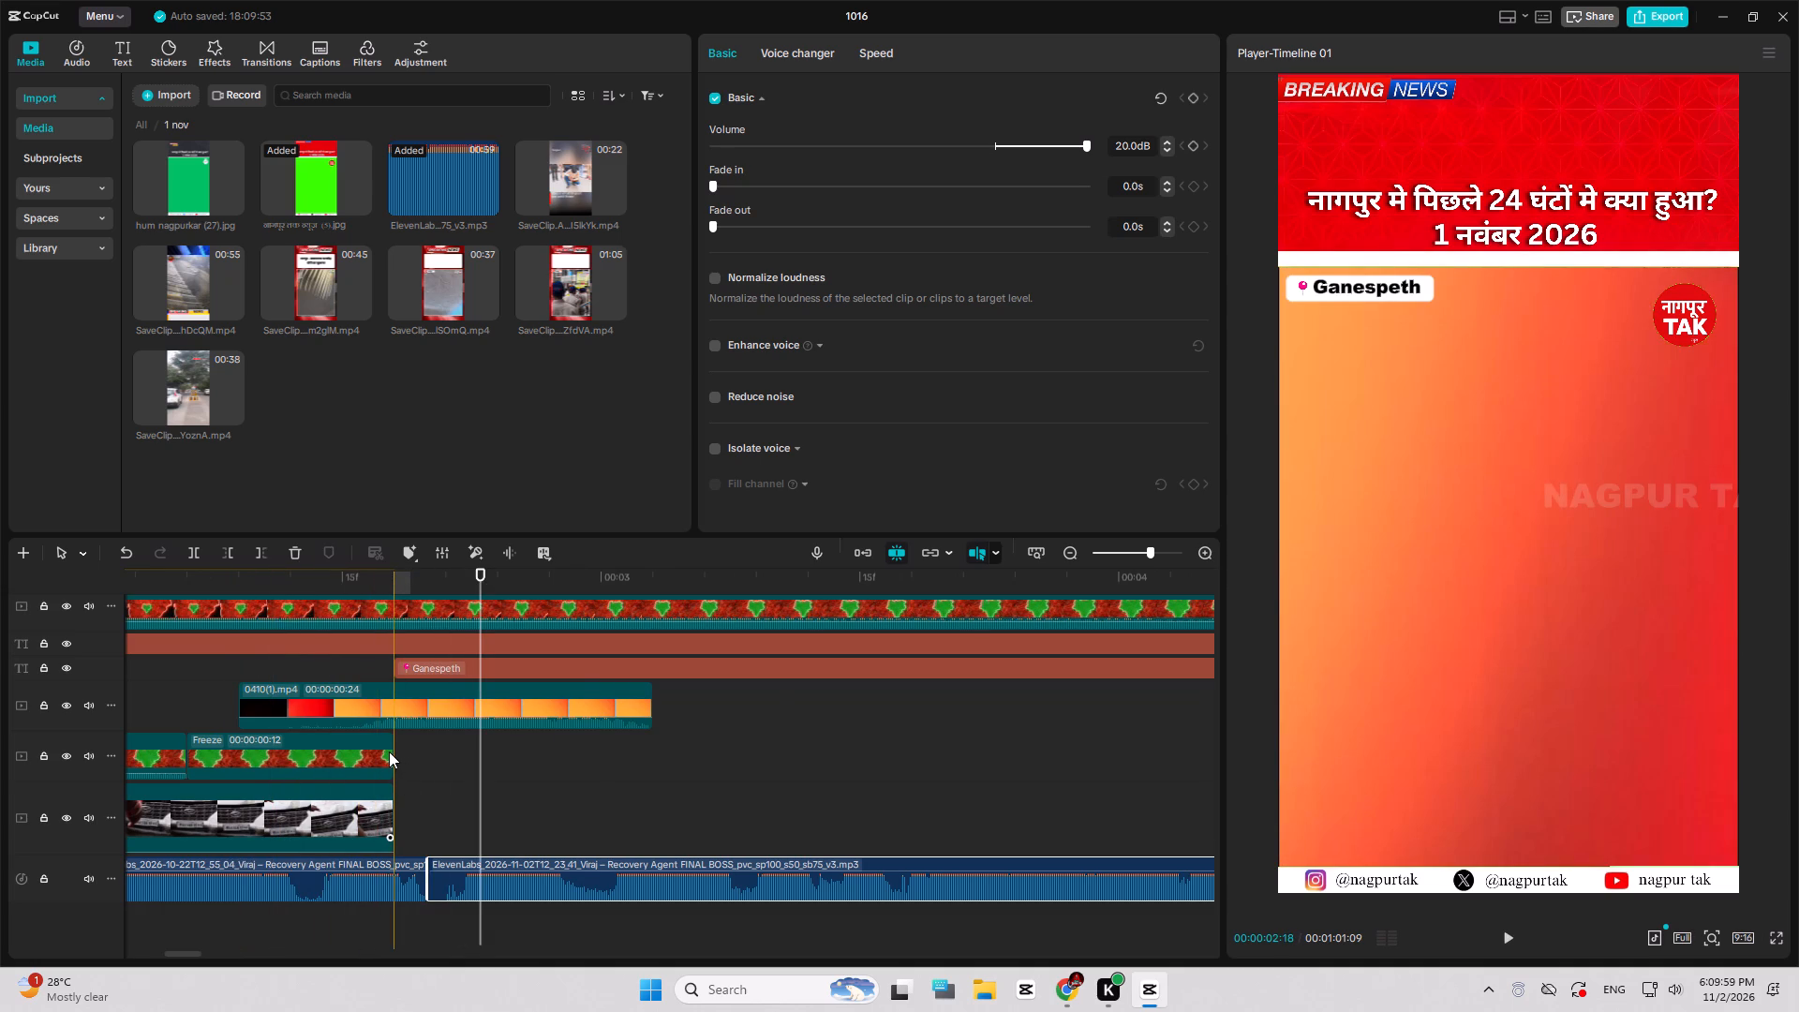
{"action": "left_click", "coordinate": [392, 800]}
{"action": "left_click", "coordinate": [379, 807]}
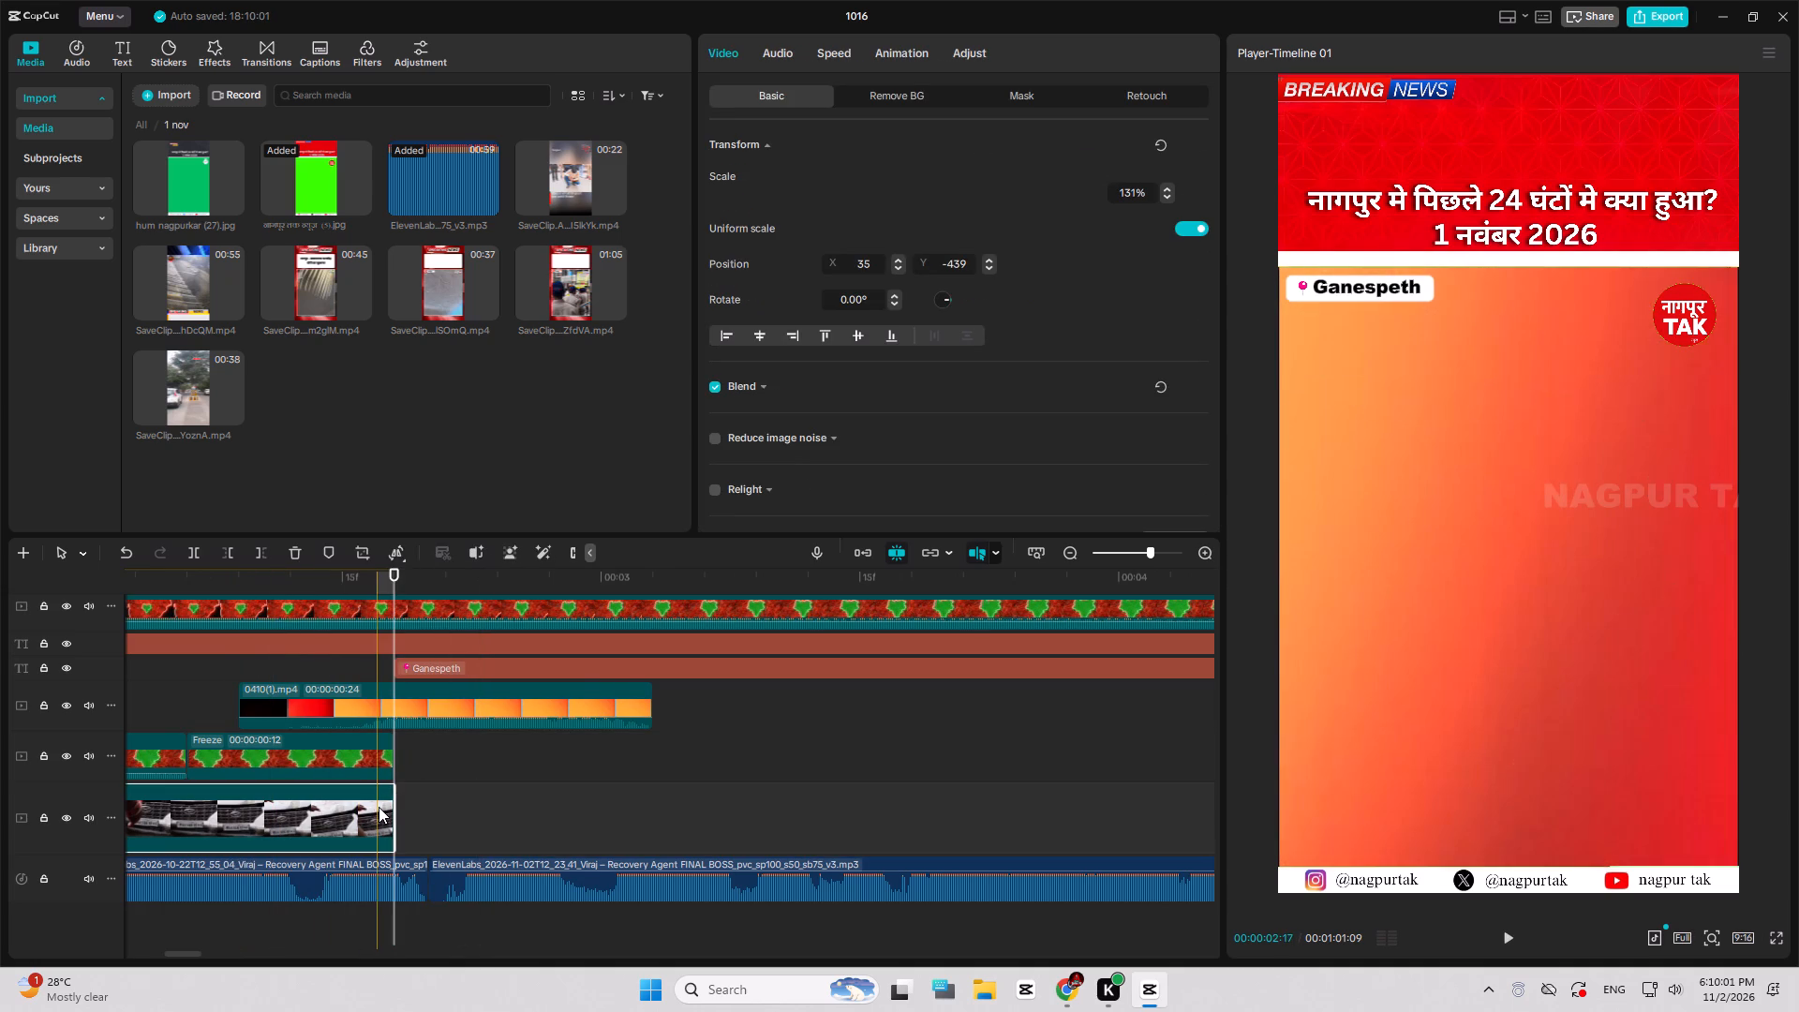
{"action": "left_click_drag", "start_coordinate": [394, 805], "coordinate": [422, 811]}
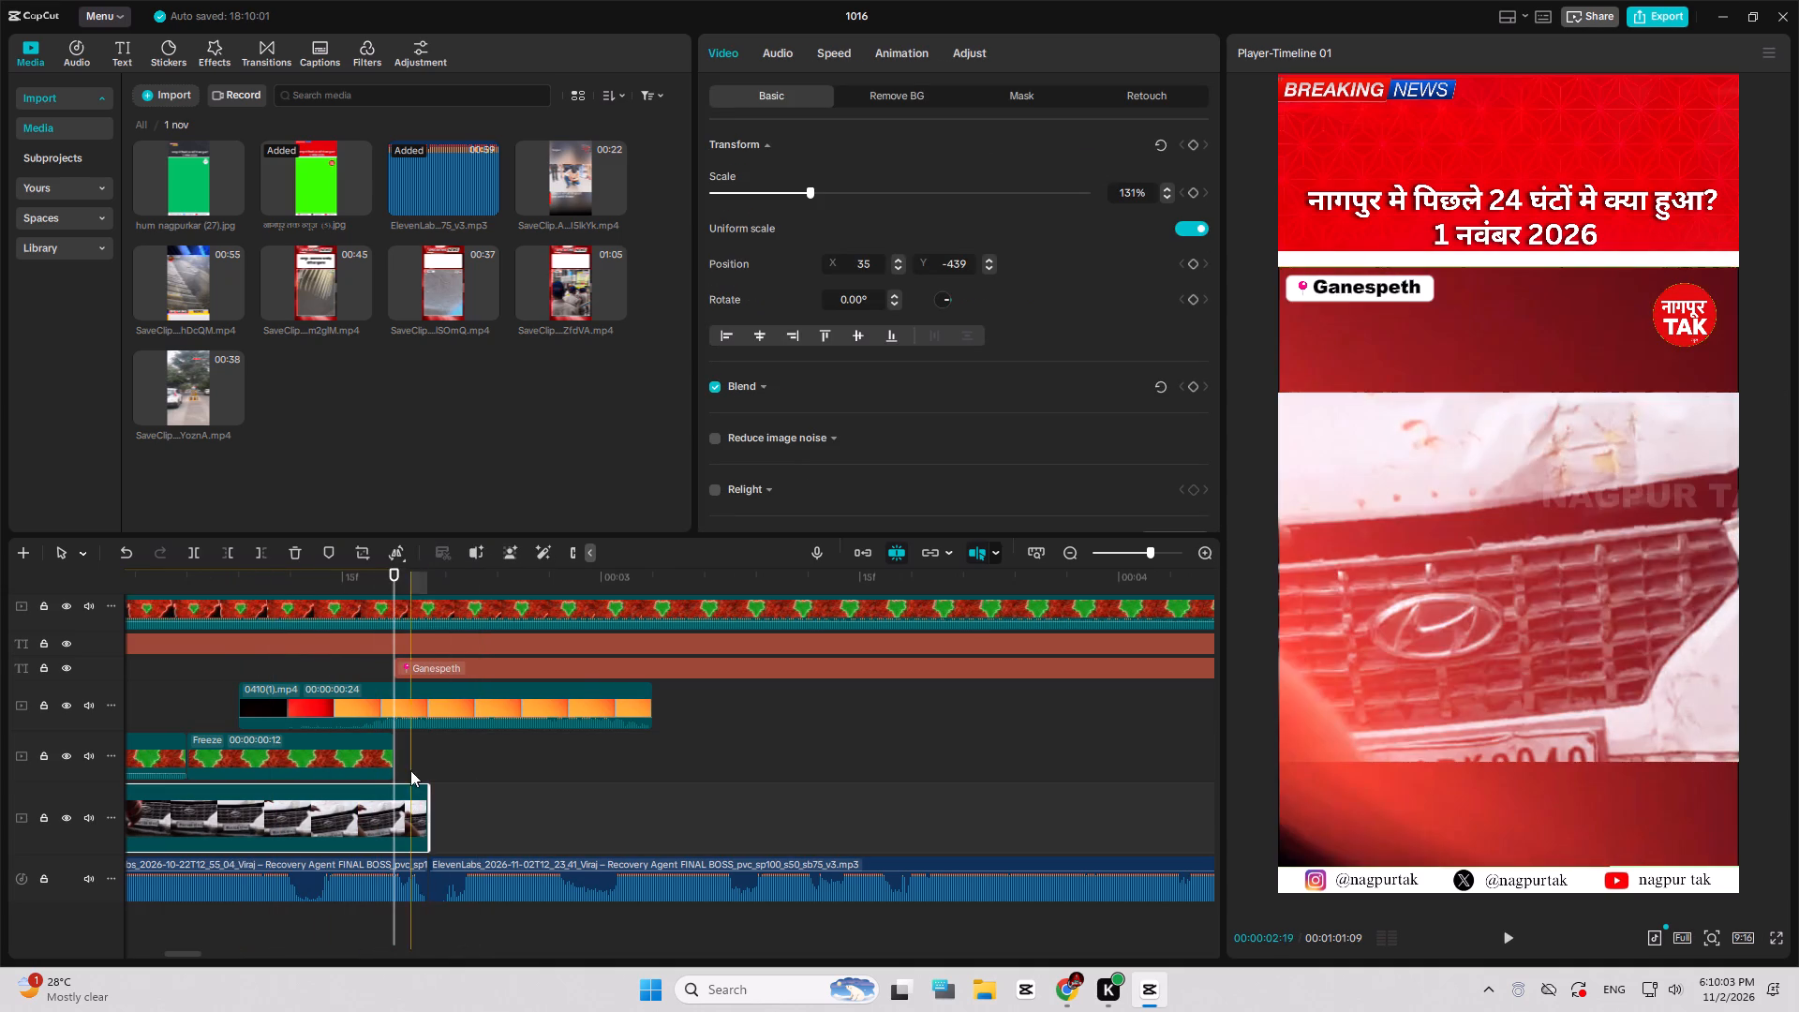
Extend the map Freeze clip to 14 frames so it ends level with the car clip, and play back the join.
{"action": "left_click", "coordinate": [386, 762]}
{"action": "left_click_drag", "start_coordinate": [394, 755], "coordinate": [422, 766]}
{"action": "left_click_drag", "start_coordinate": [394, 752], "coordinate": [467, 752]}
{"action": "key", "text": "space"}
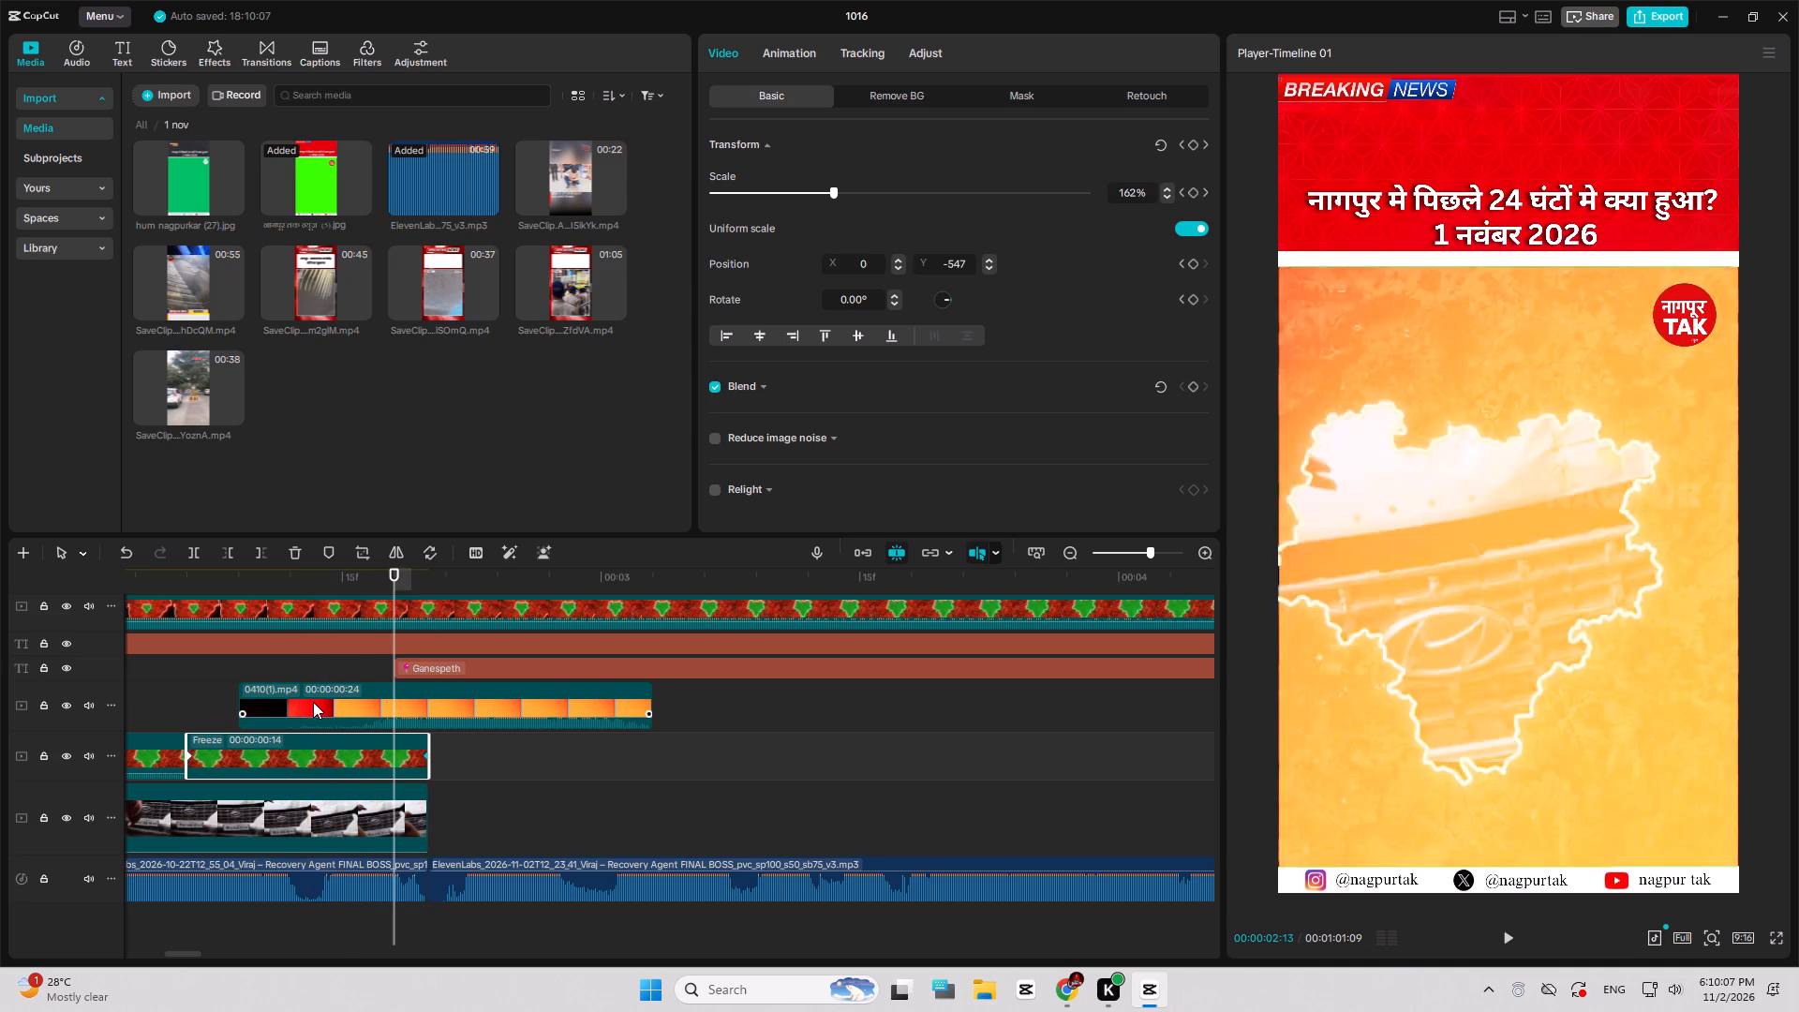
{"action": "key", "text": "space"}
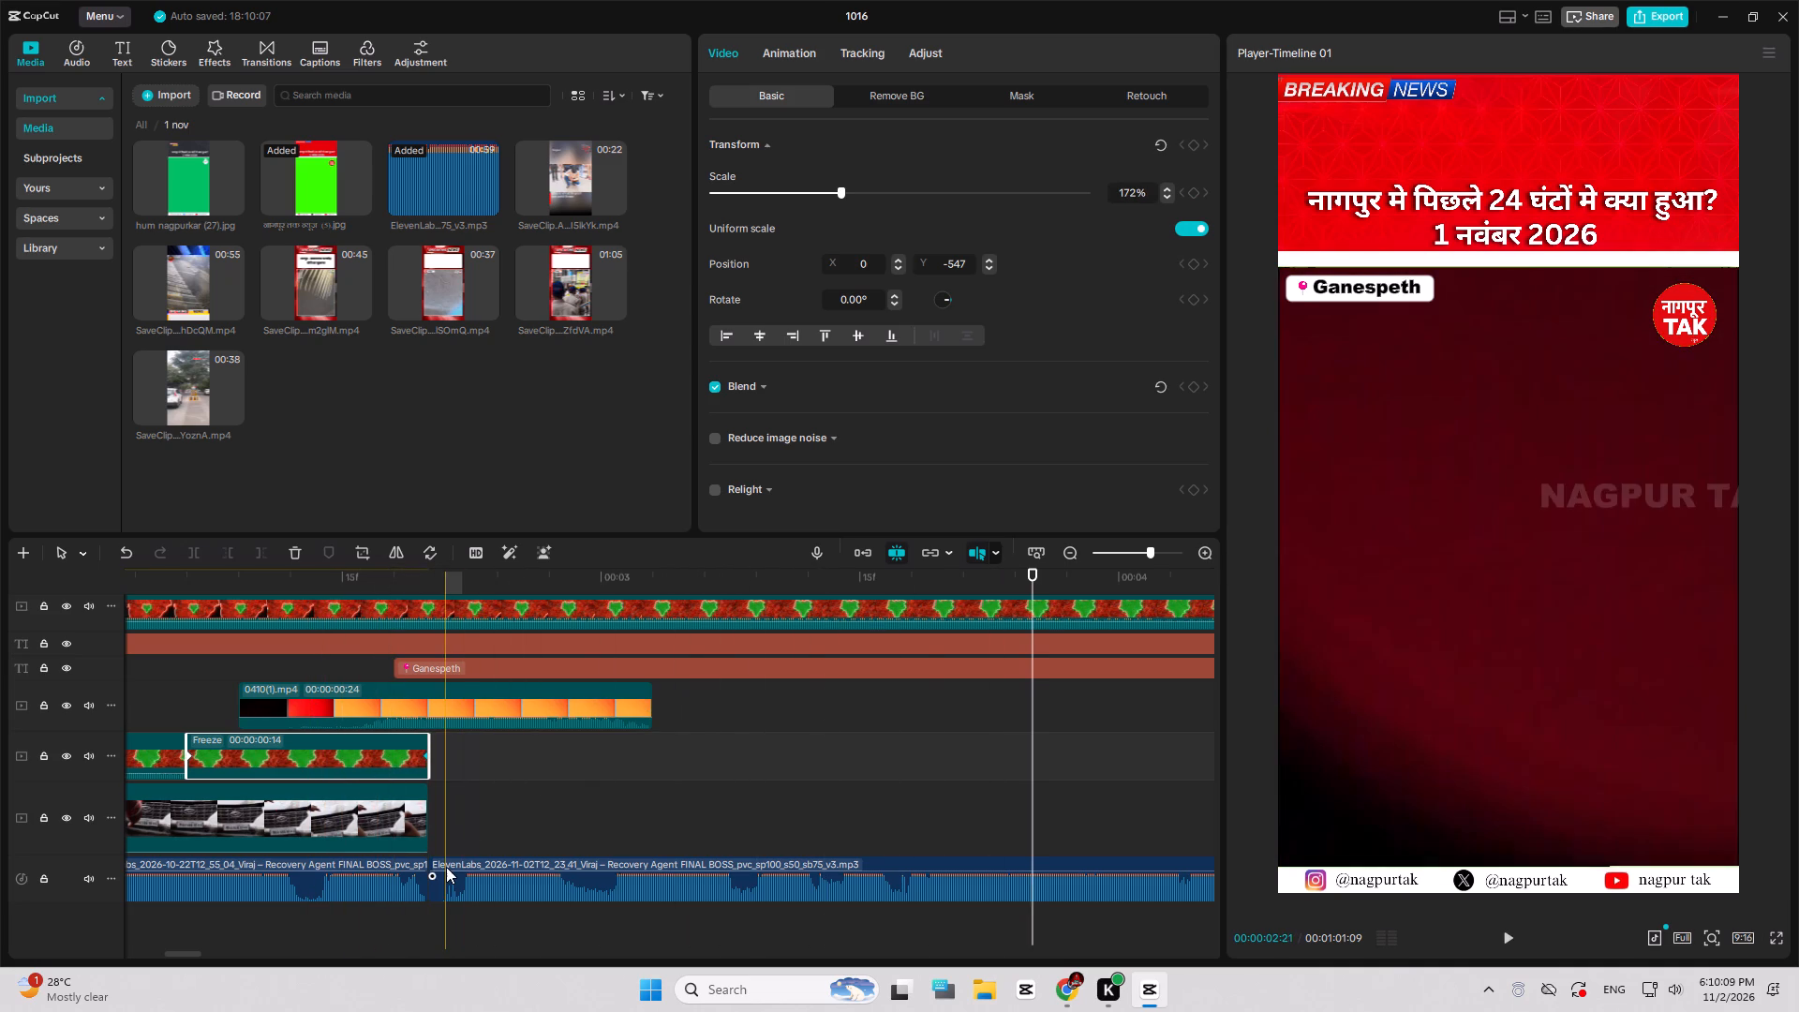
Set the new voice-over's playback speed to 1.10x.
{"action": "left_click", "coordinate": [446, 867]}
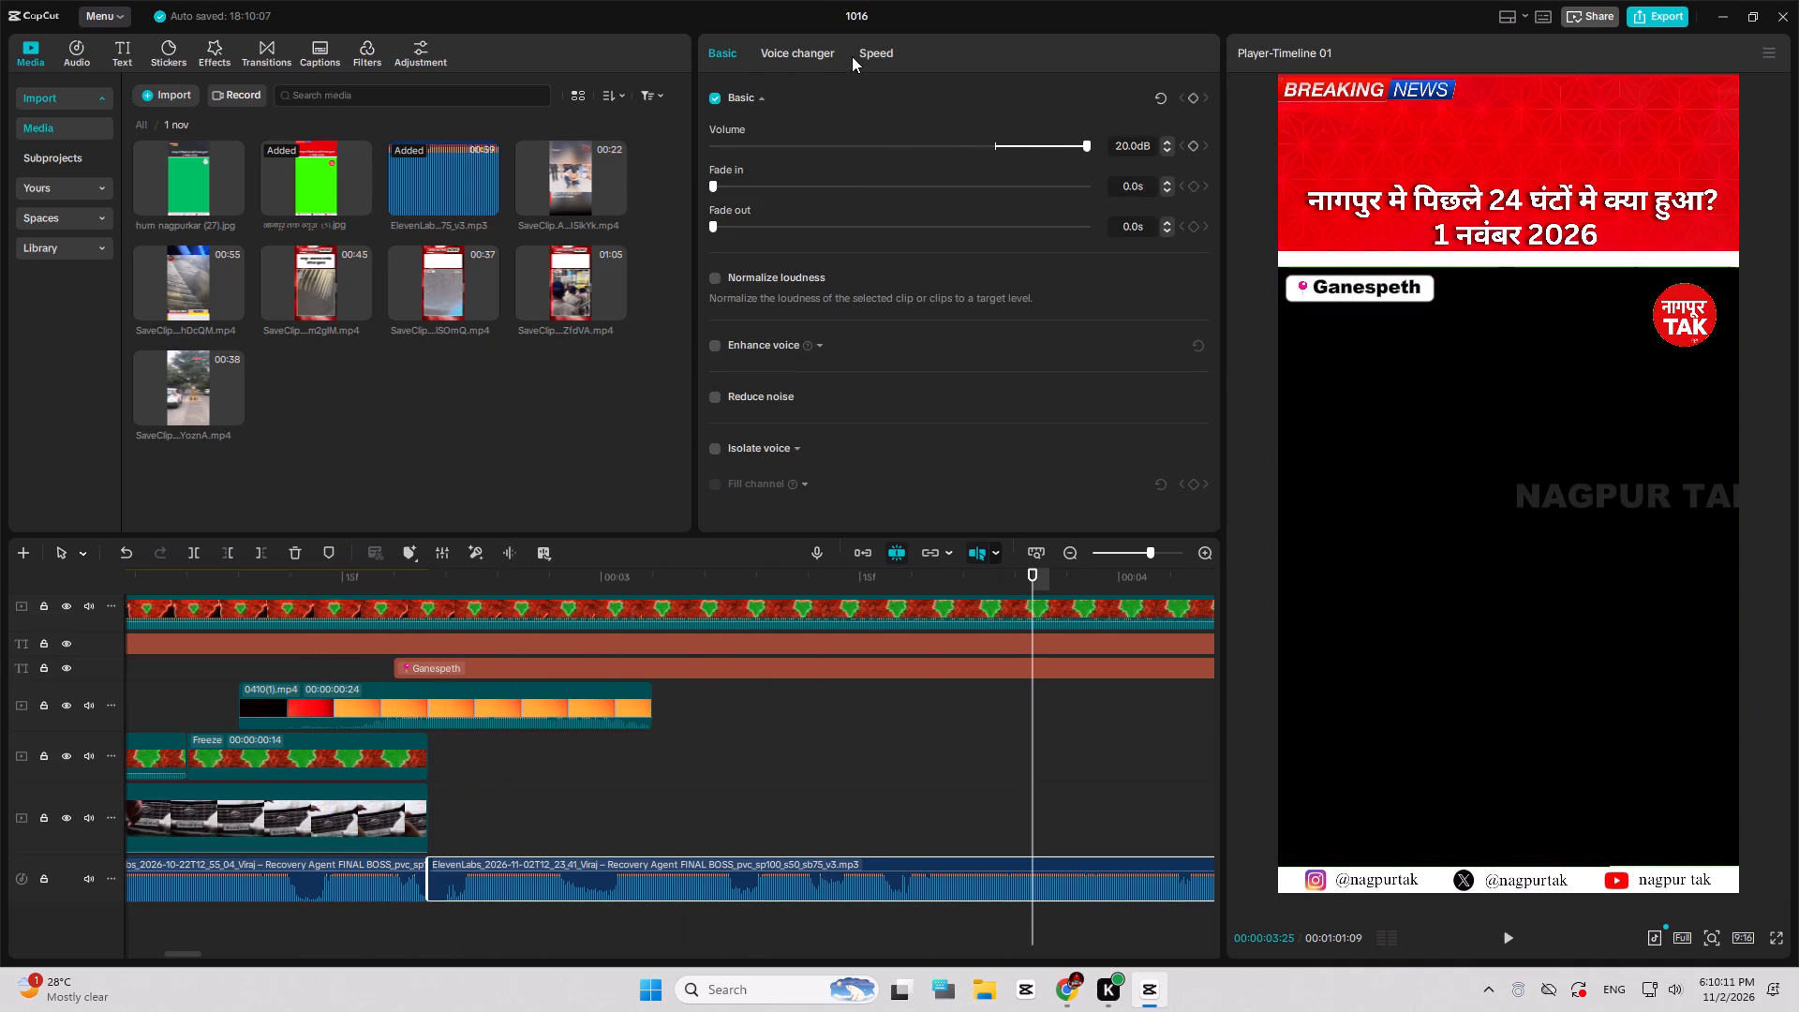
{"action": "left_click", "coordinate": [866, 52]}
{"action": "left_click_drag", "start_coordinate": [1162, 123], "coordinate": [1199, 128]}
{"action": "key", "text": "1"}
{"action": "key", "text": "0"}
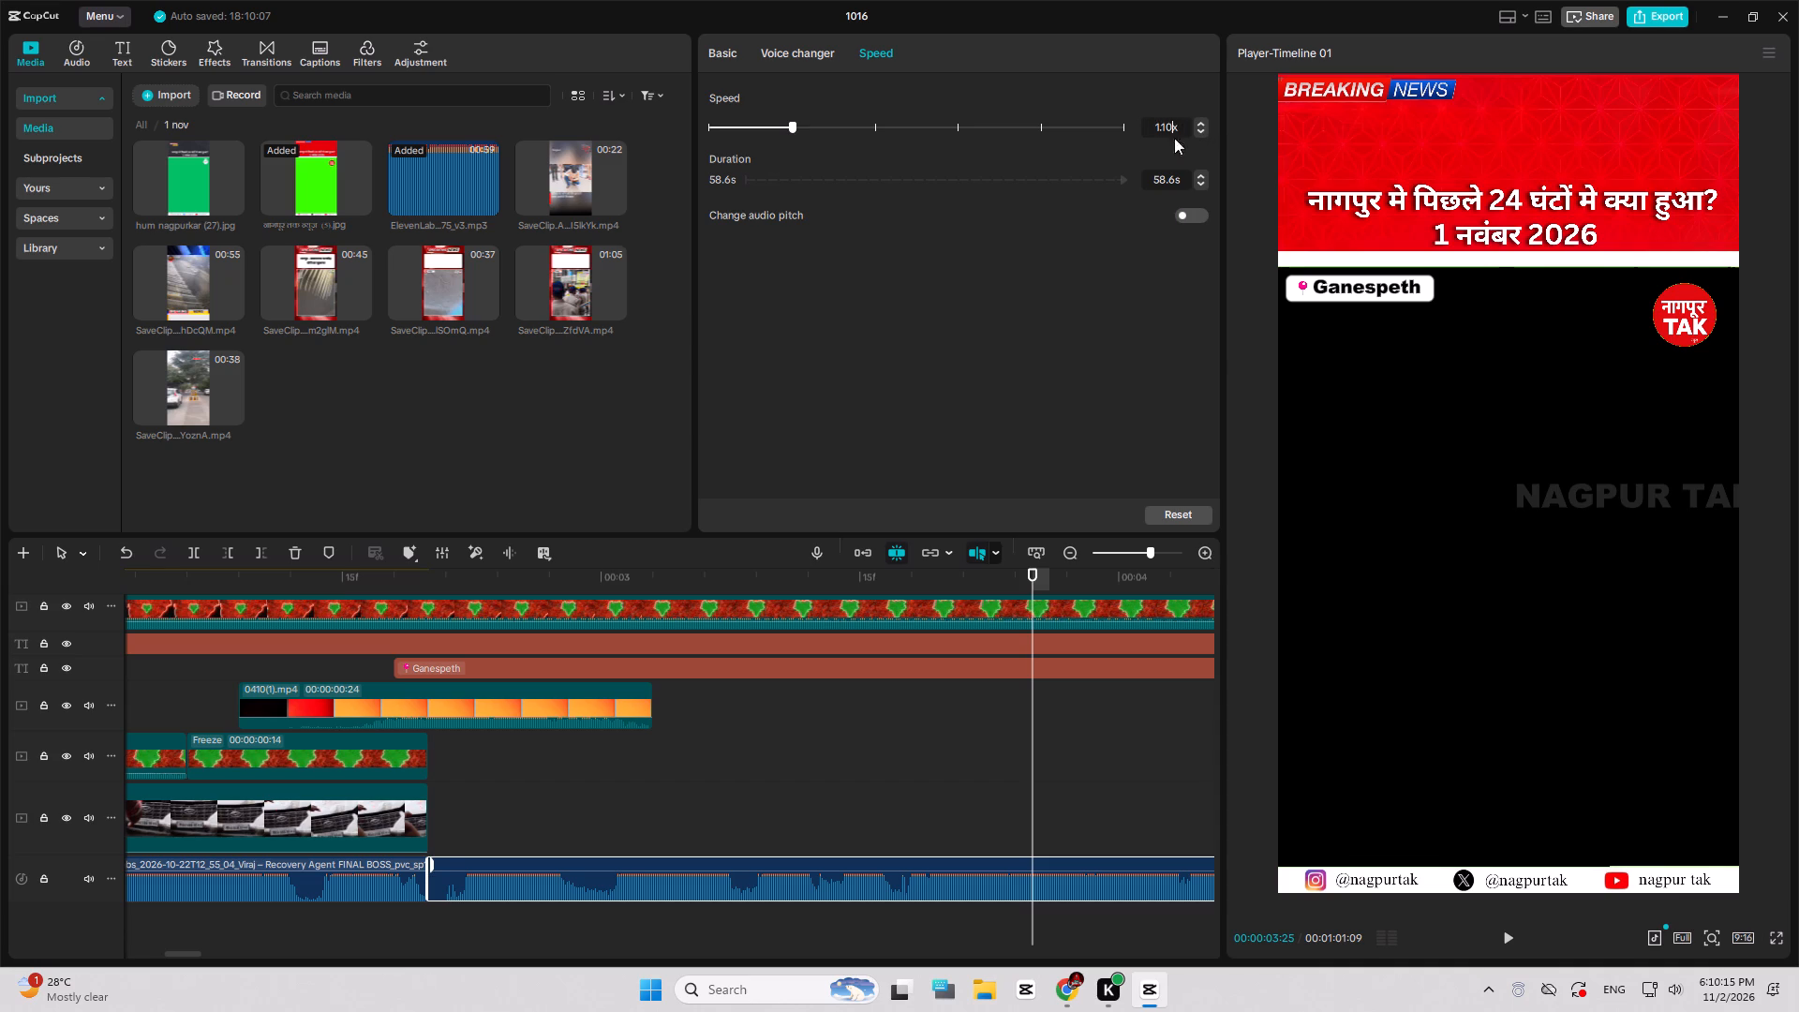
{"action": "left_click", "coordinate": [1087, 312]}
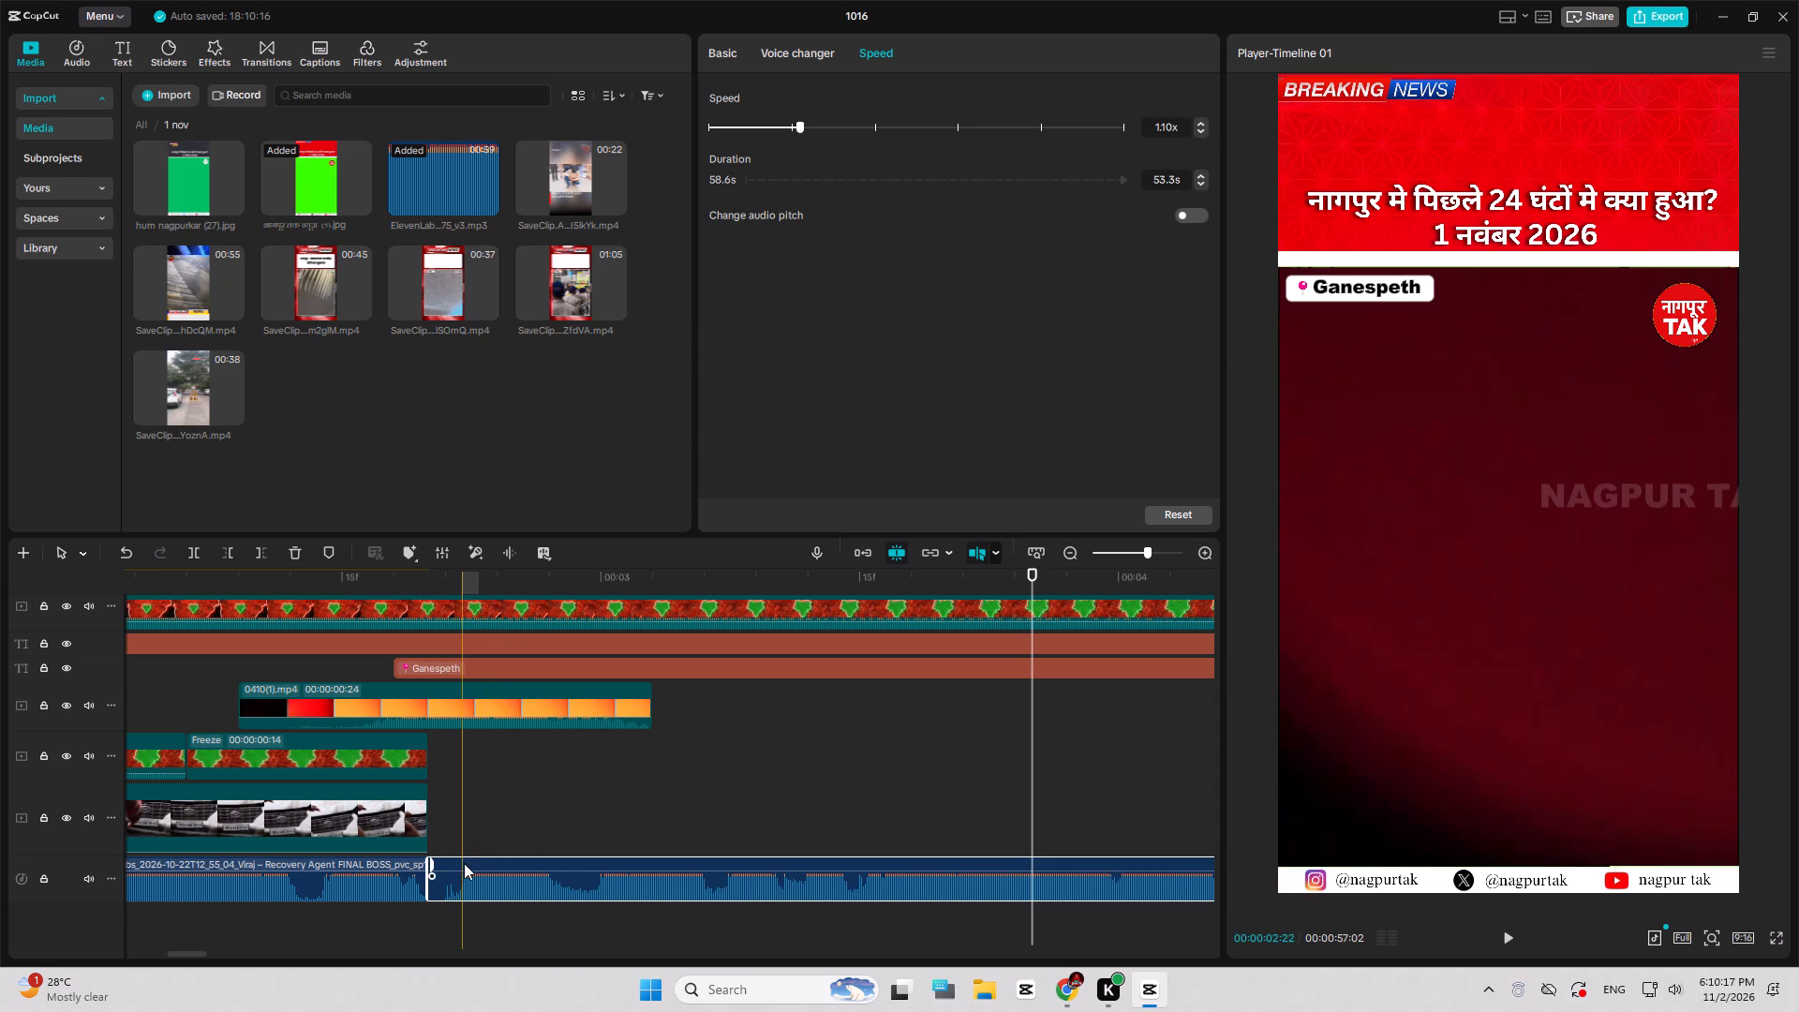
Split the voice-over near its beginning, at about 00:00:02:22, and play on from there.
{"action": "key", "text": "b"}
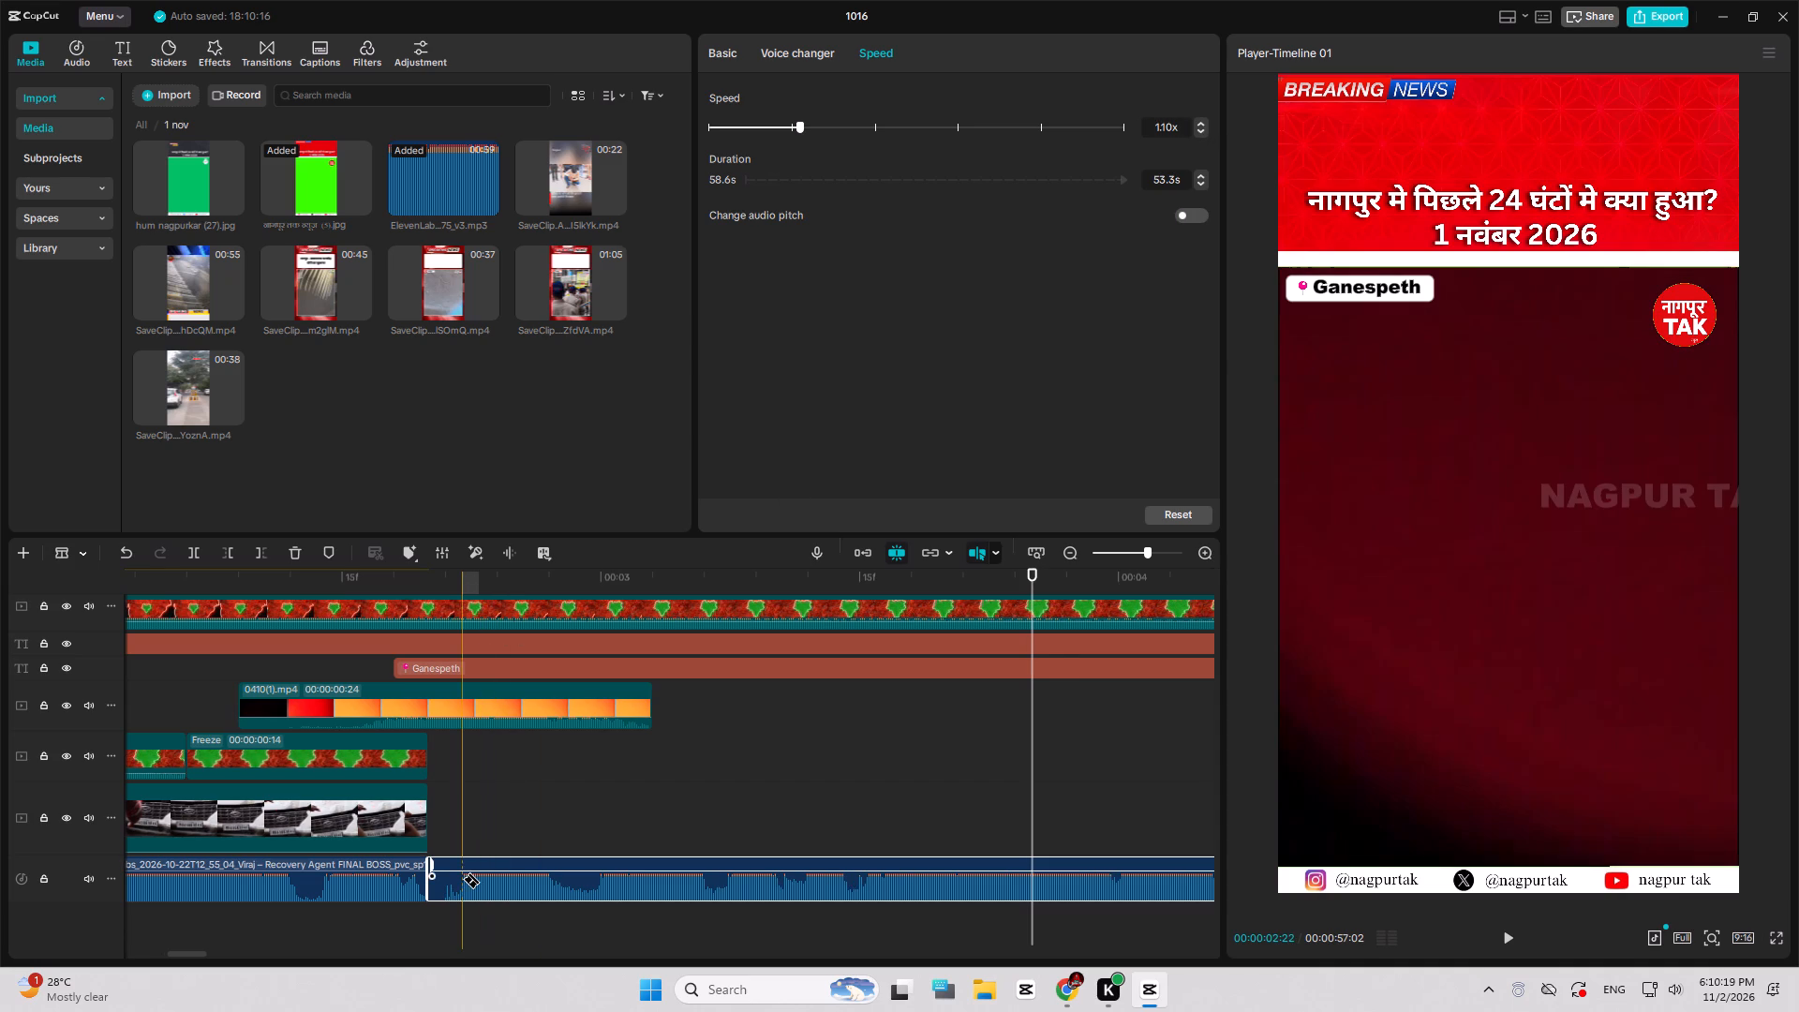
{"action": "left_click", "coordinate": [461, 880]}
{"action": "key", "text": "space"}
{"action": "left_click_drag", "start_coordinate": [460, 877], "coordinate": [464, 877]}
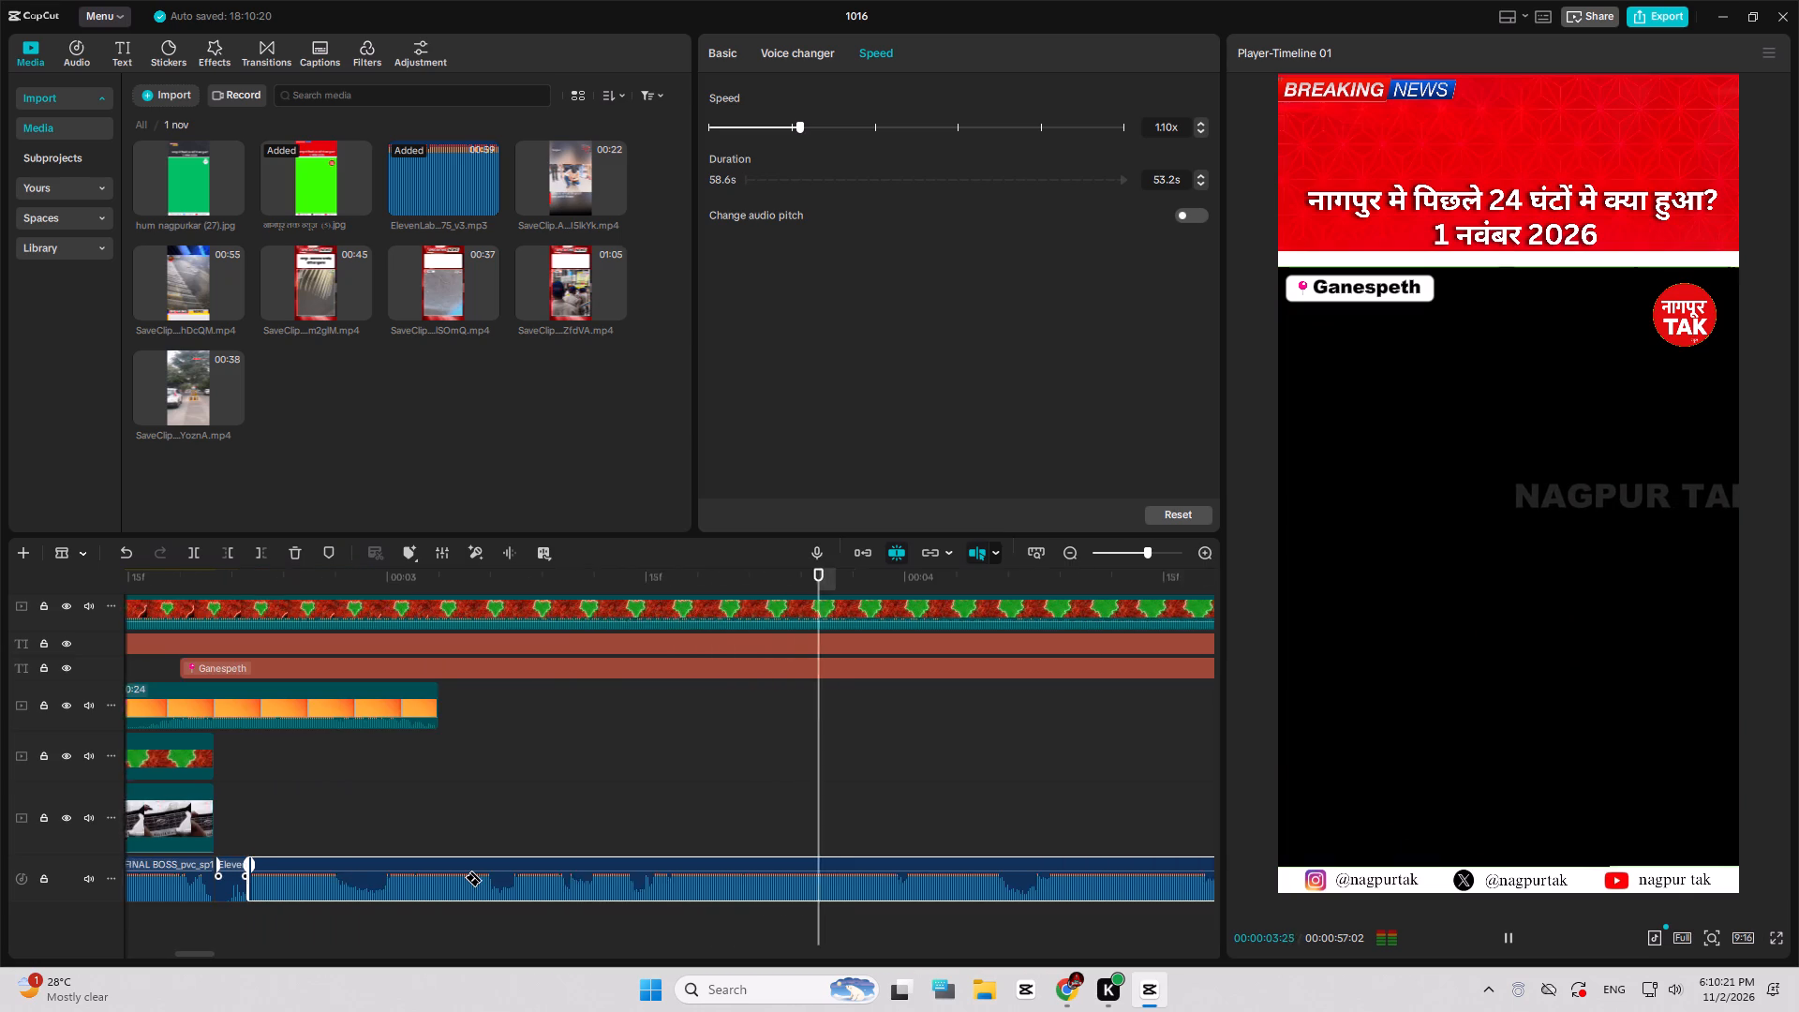
Split the voice-over at both ends of two pauses, at about 00:00:04:19 and 00:00:04:26, and 00:00:05:15 and 00:00:05:26.
{"action": "left_click_drag", "start_coordinate": [464, 877], "coordinate": [468, 877]}
{"action": "key", "text": "space"}
{"action": "left_click", "coordinate": [469, 883]}
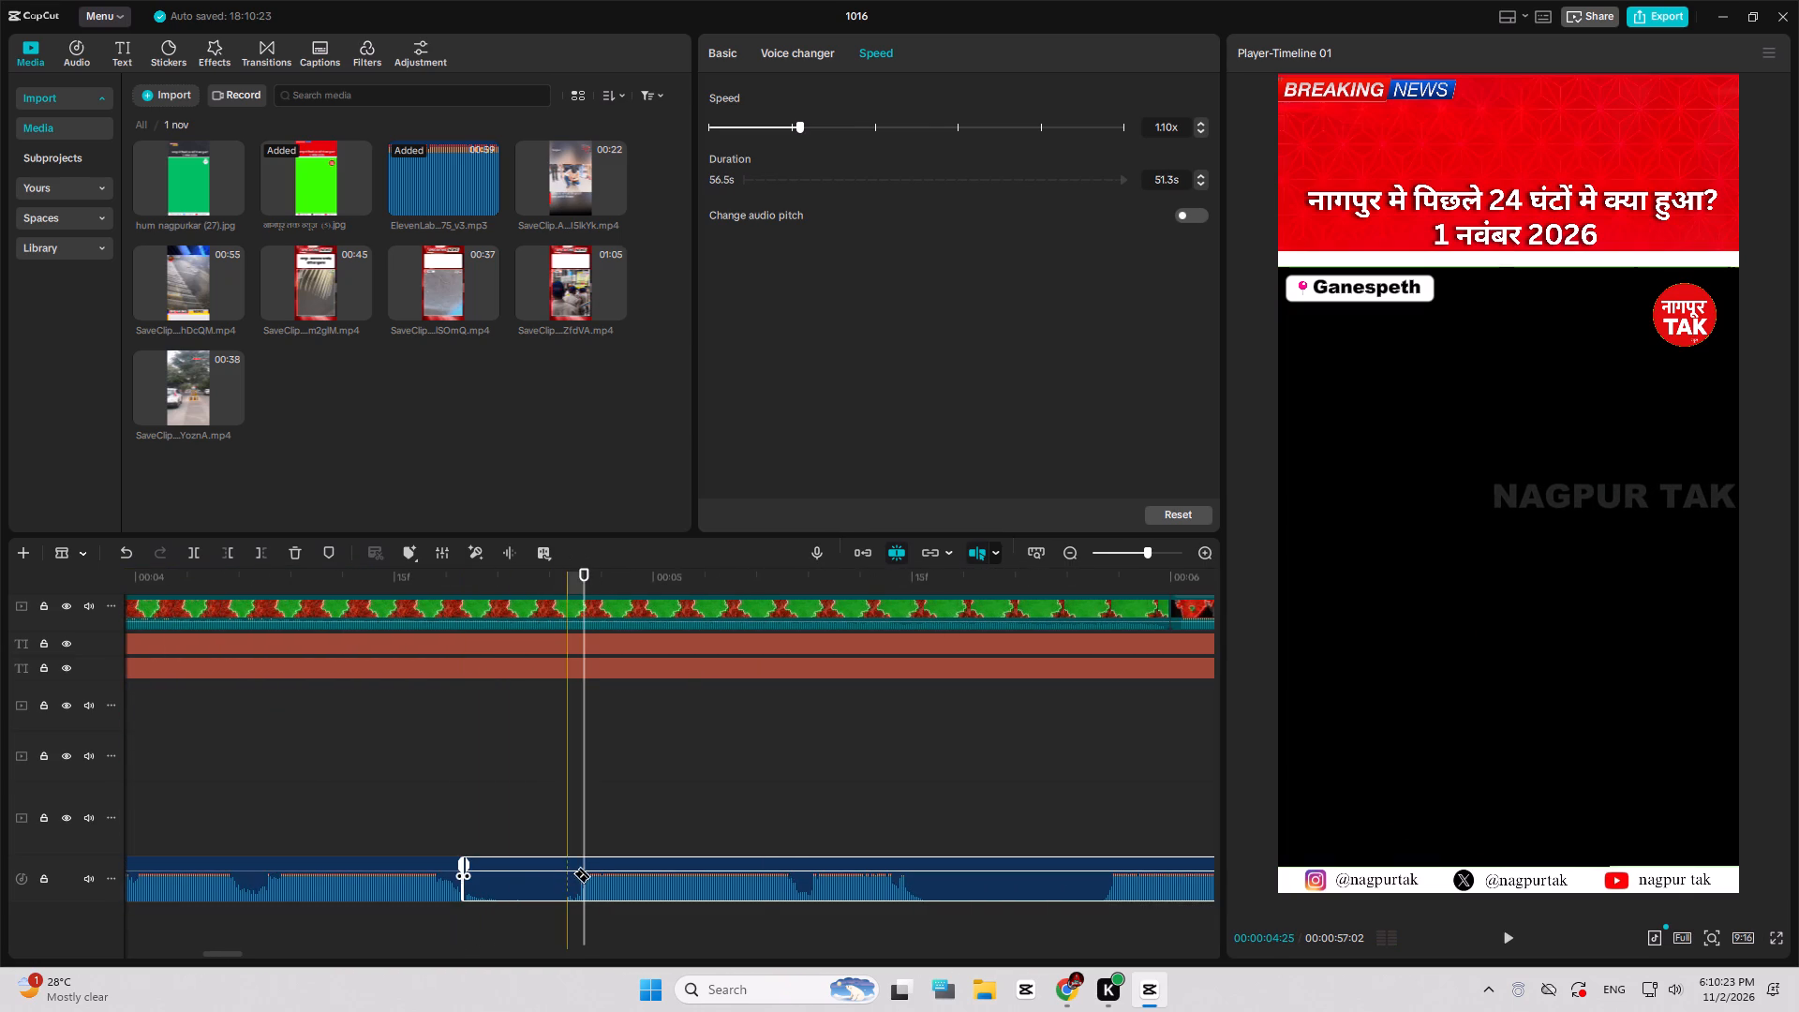
{"action": "left_click", "coordinate": [578, 879]}
{"action": "key", "text": "space"}
{"action": "left_click_drag", "start_coordinate": [578, 879], "coordinate": [576, 868]}
{"action": "key", "text": "space"}
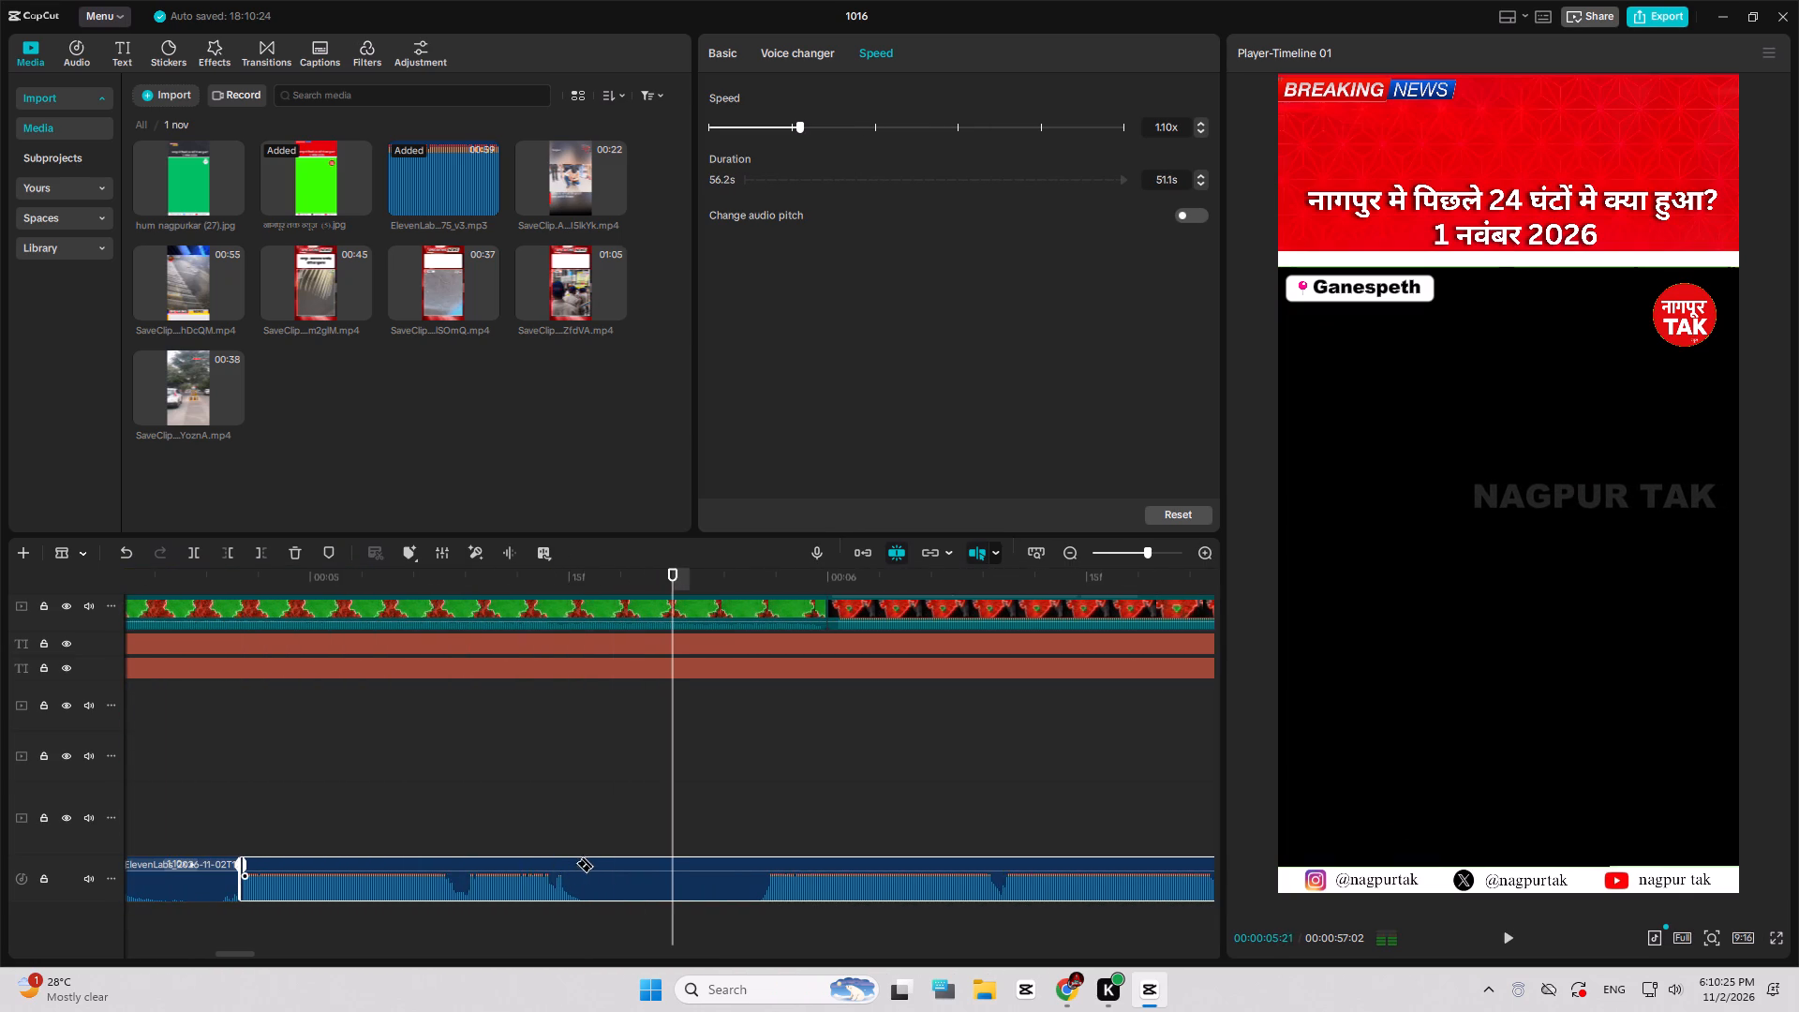
{"action": "left_click", "coordinate": [573, 880]}
{"action": "left_click", "coordinate": [764, 871]}
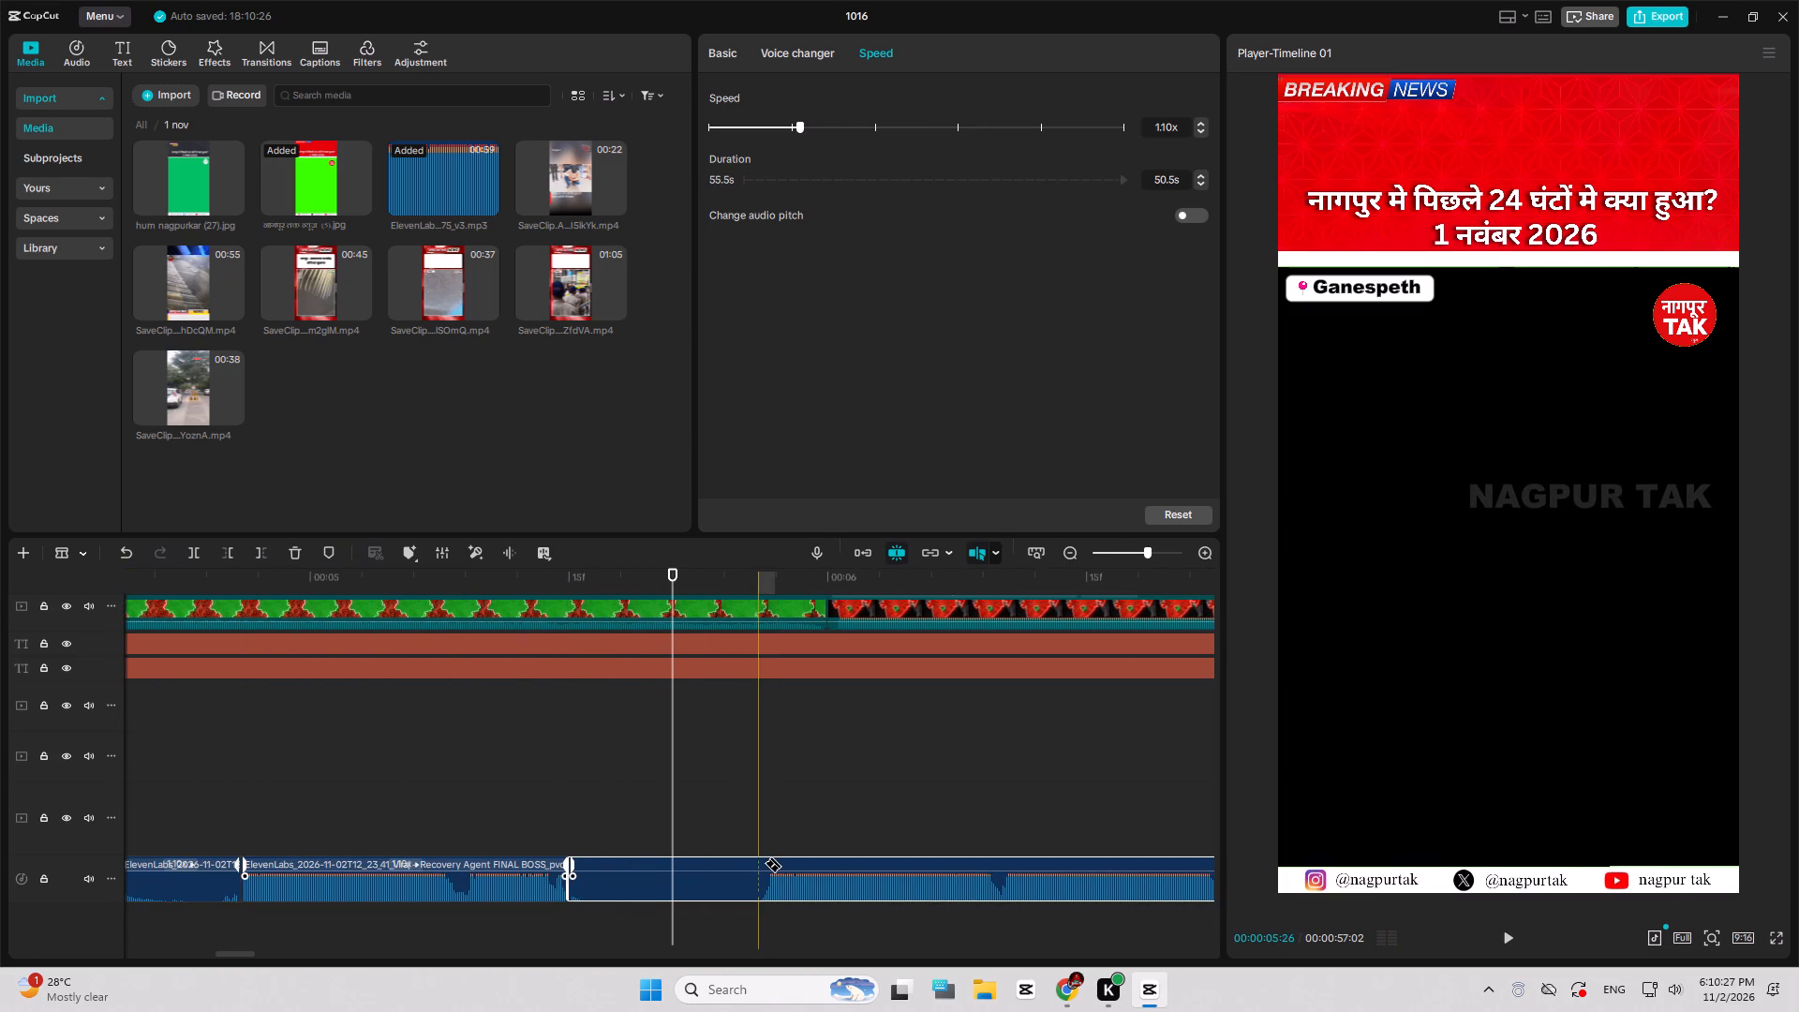
{"action": "double_click", "coordinate": [763, 863]}
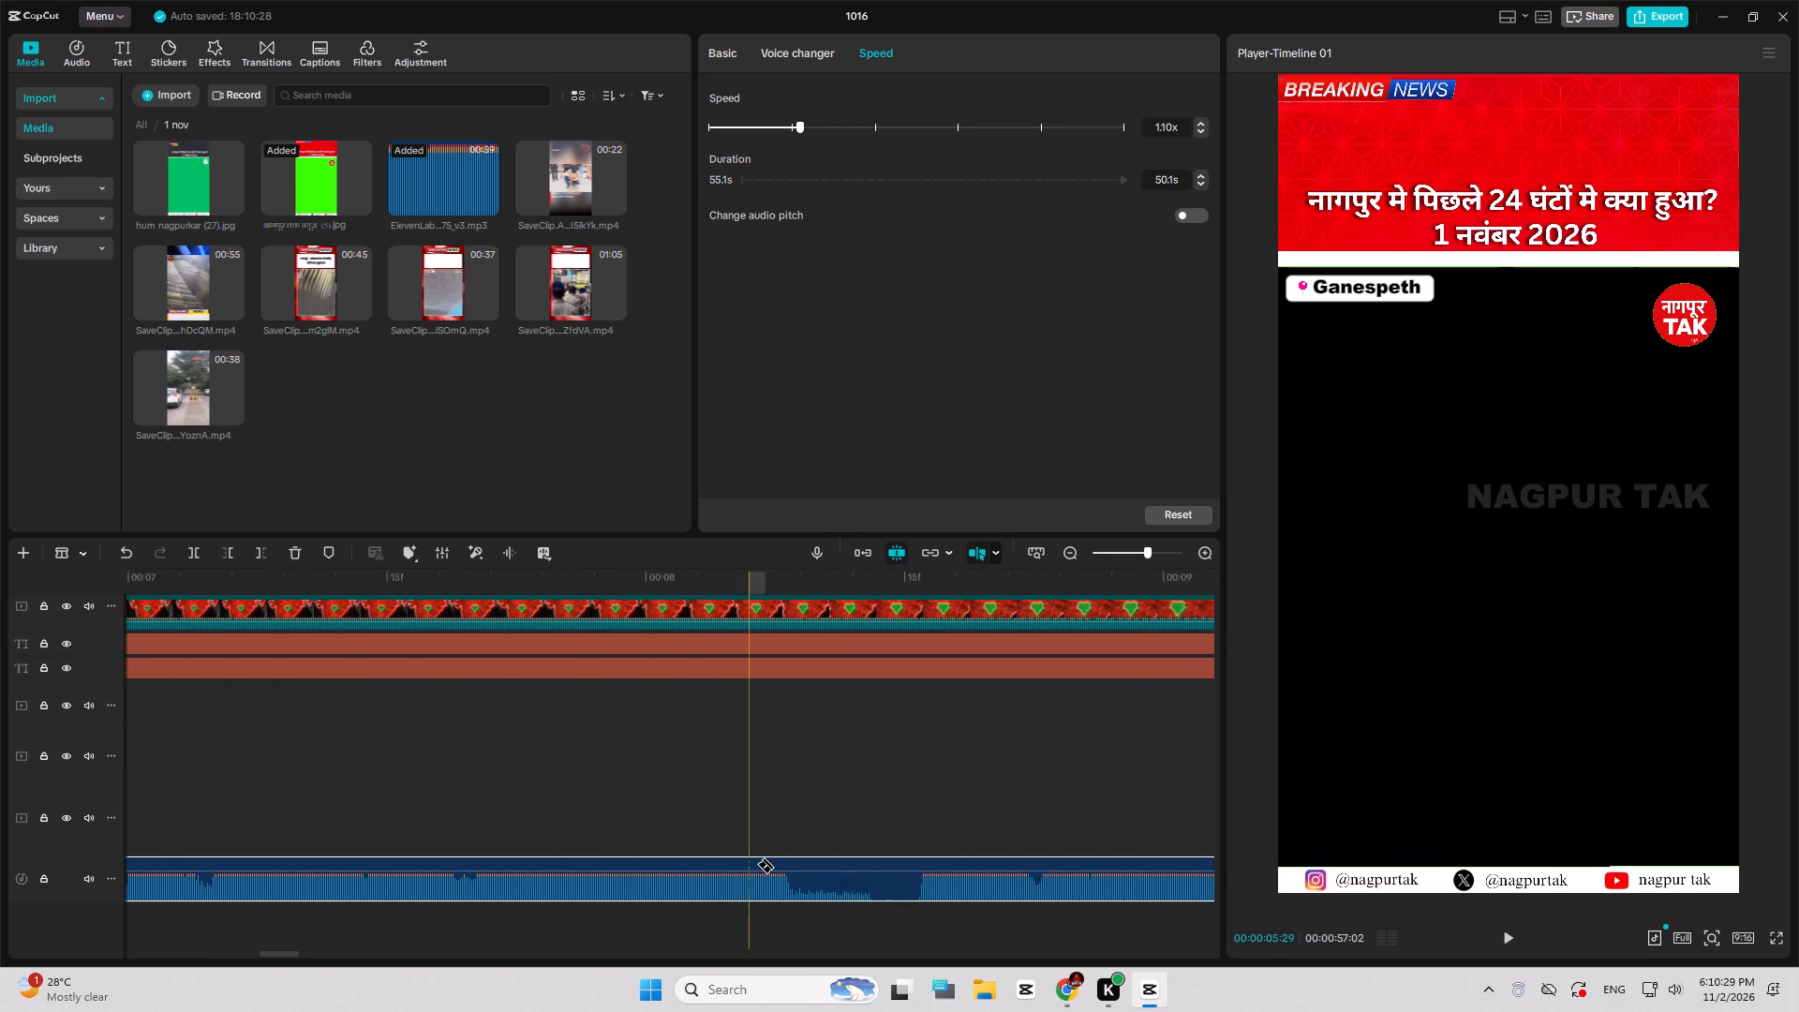
Split the voice-over around its next two pauses, at about 00:00:08:09 and 00:00:08:16, and 00:00:09:25 and 00:00:10:02.
{"action": "key", "text": "space"}
{"action": "key", "text": "space"}
{"action": "left_click", "coordinate": [770, 860]}
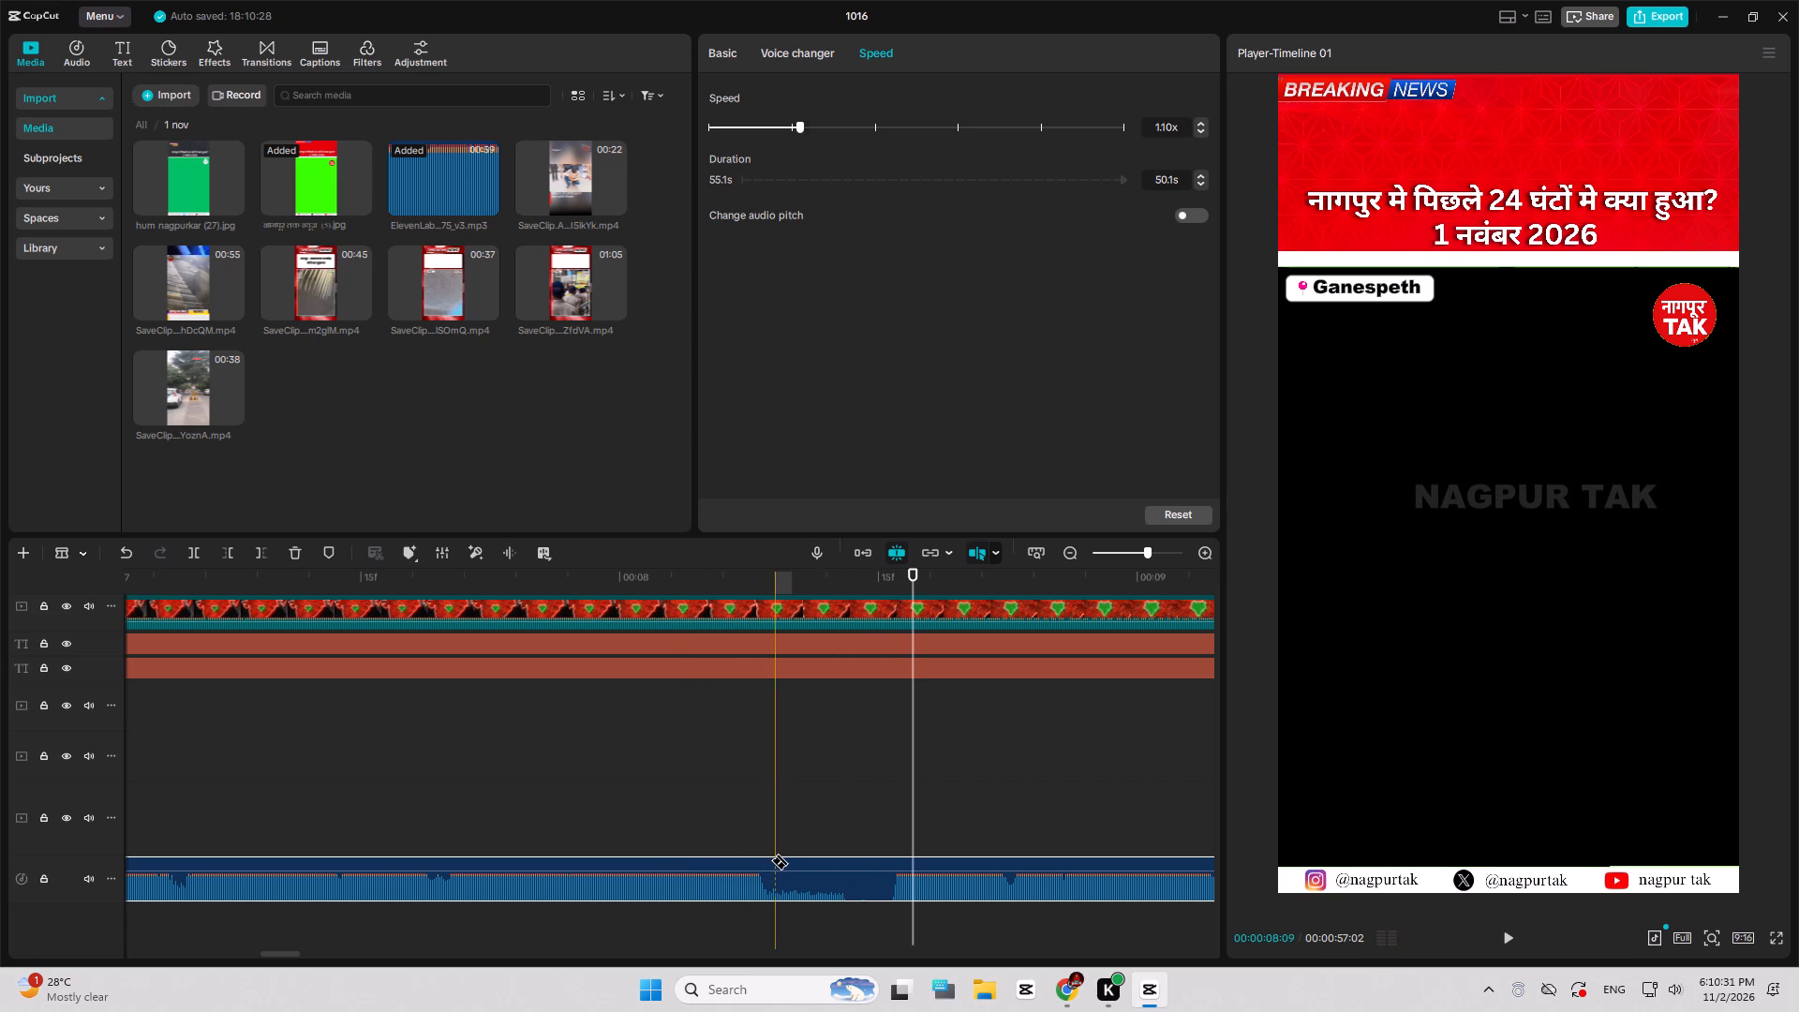
{"action": "left_click", "coordinate": [888, 862]}
{"action": "left_click_drag", "start_coordinate": [873, 866], "coordinate": [729, 853]}
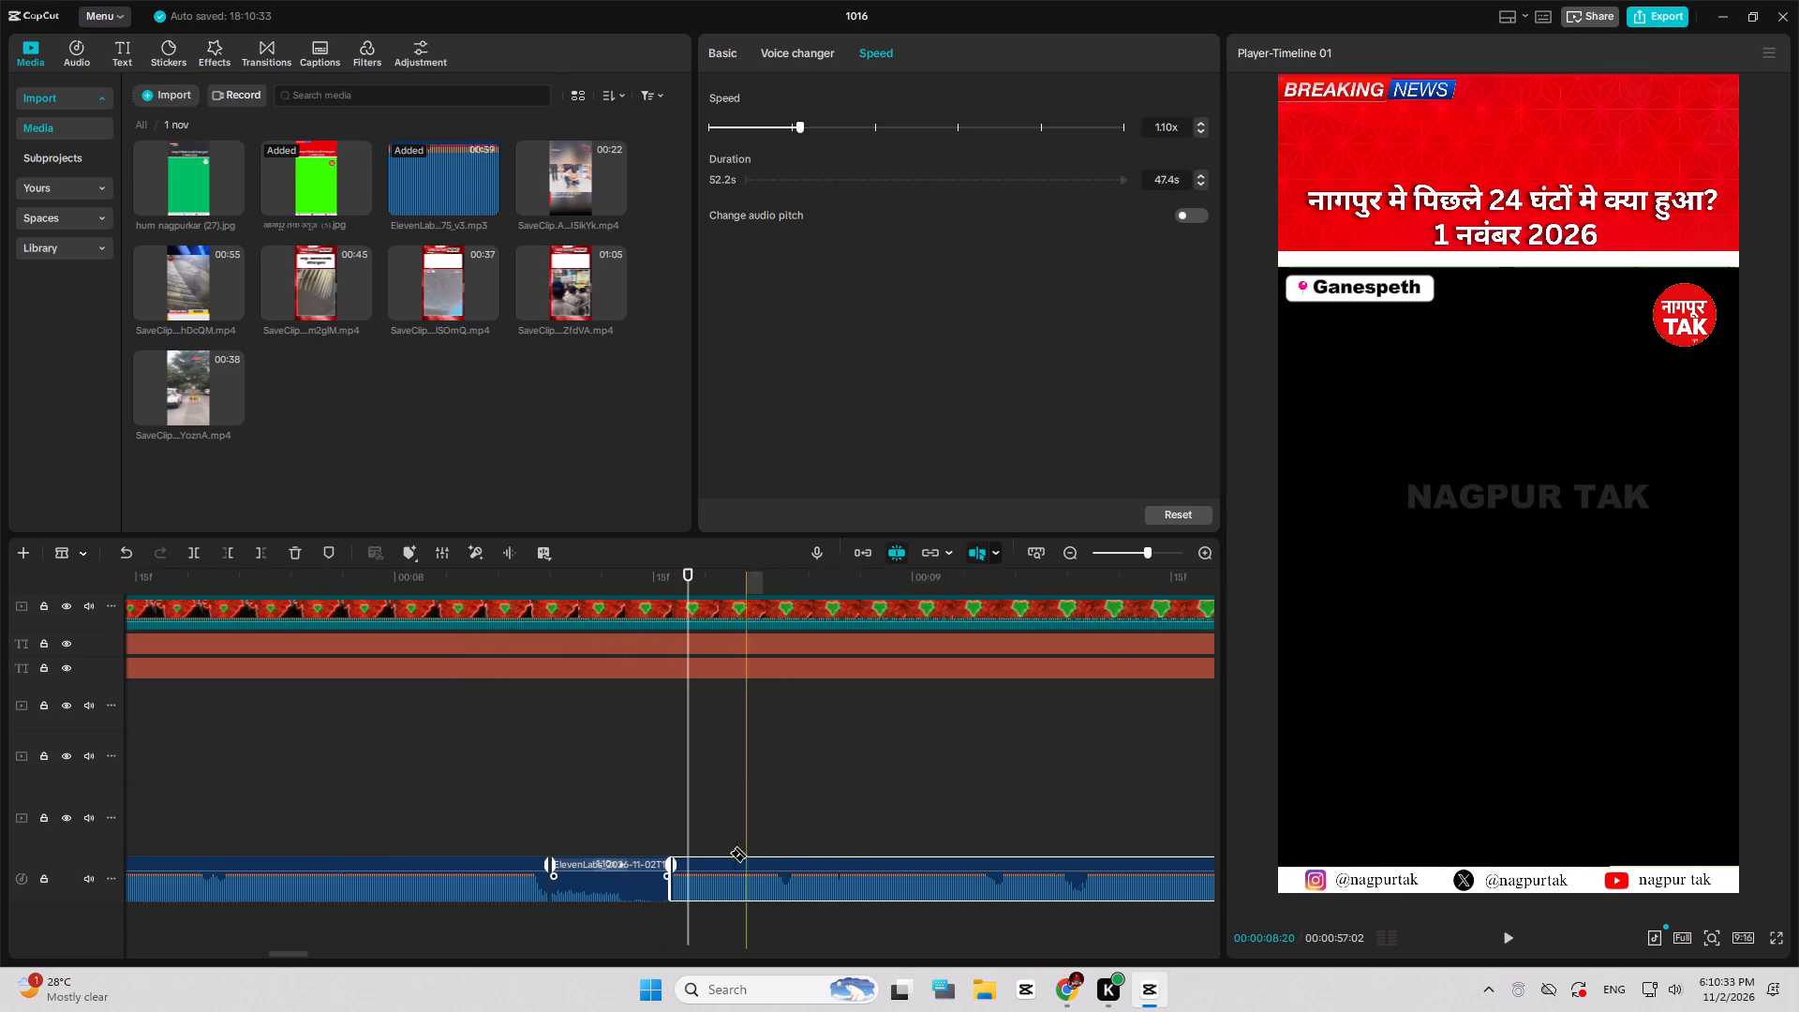
{"action": "left_click_drag", "start_coordinate": [729, 853], "coordinate": [508, 845]}
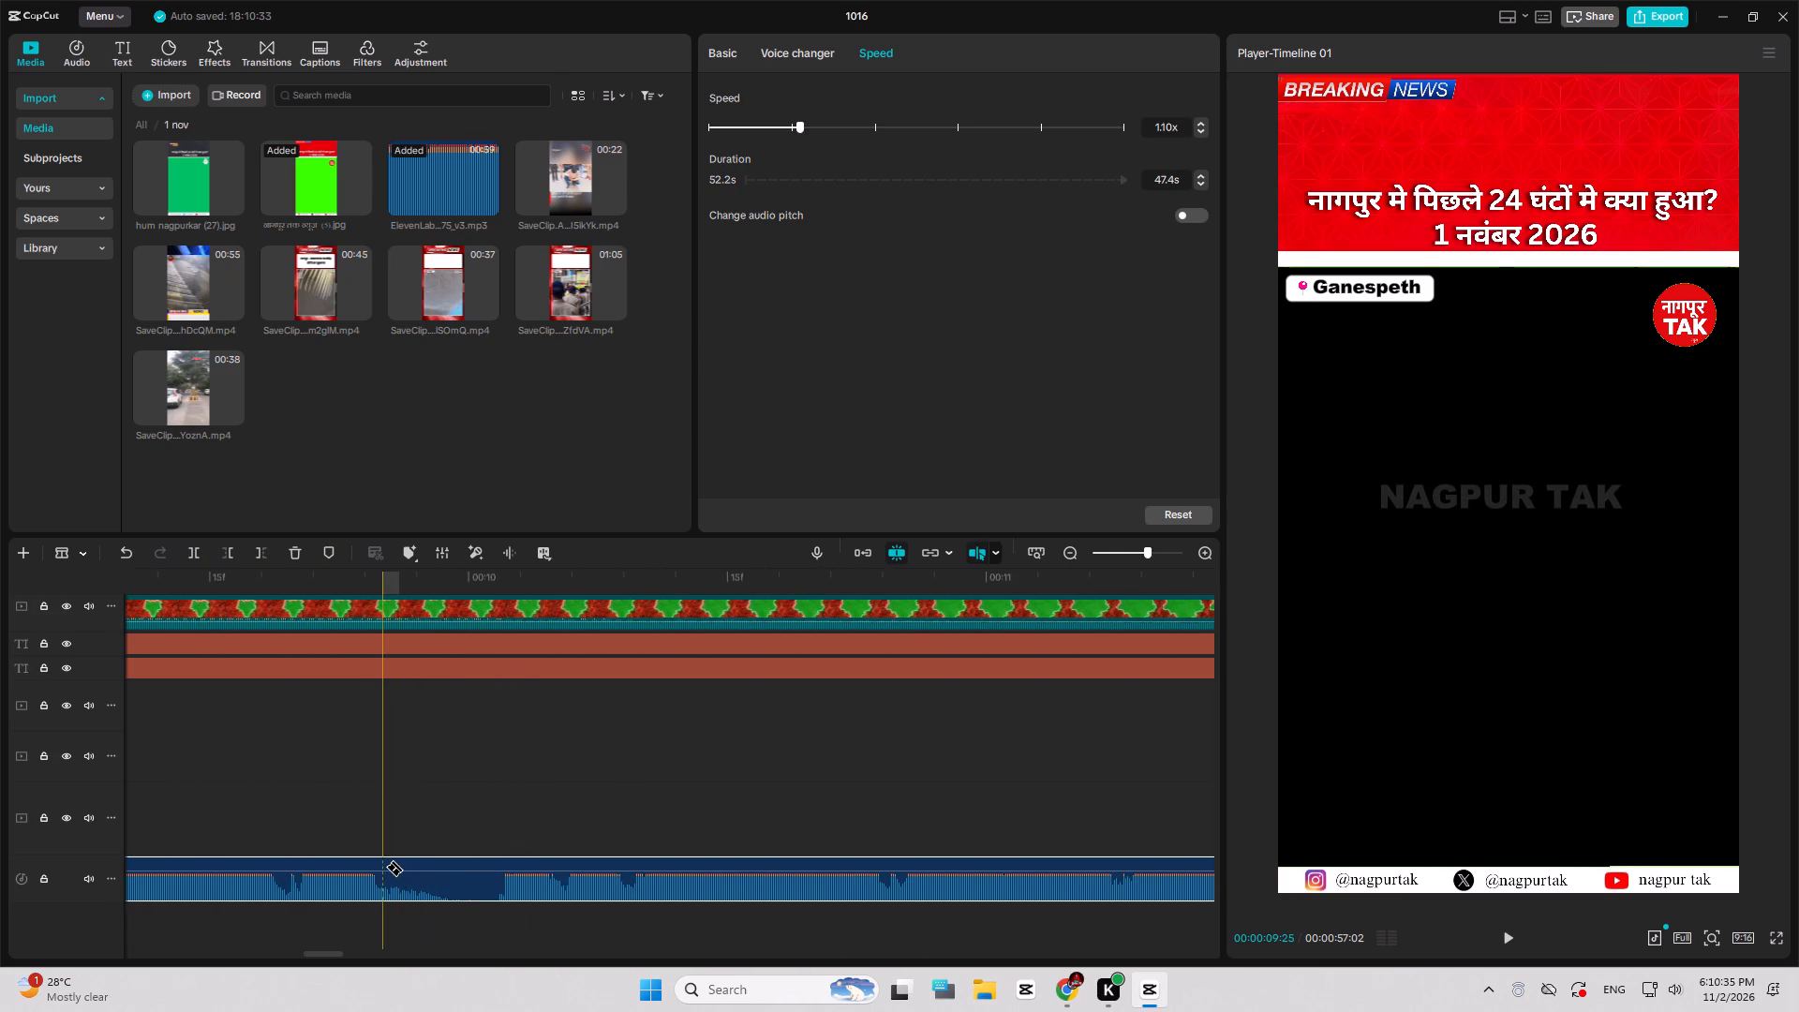
{"action": "left_click", "coordinate": [385, 867]}
{"action": "left_click", "coordinate": [497, 862]}
Split the voice-over around the following two pauses, at about 00:00:11:23 and 00:00:11:29, and 00:00:13:07 and 00:00:13:13.
{"action": "left_click_drag", "start_coordinate": [492, 863], "coordinate": [488, 865]}
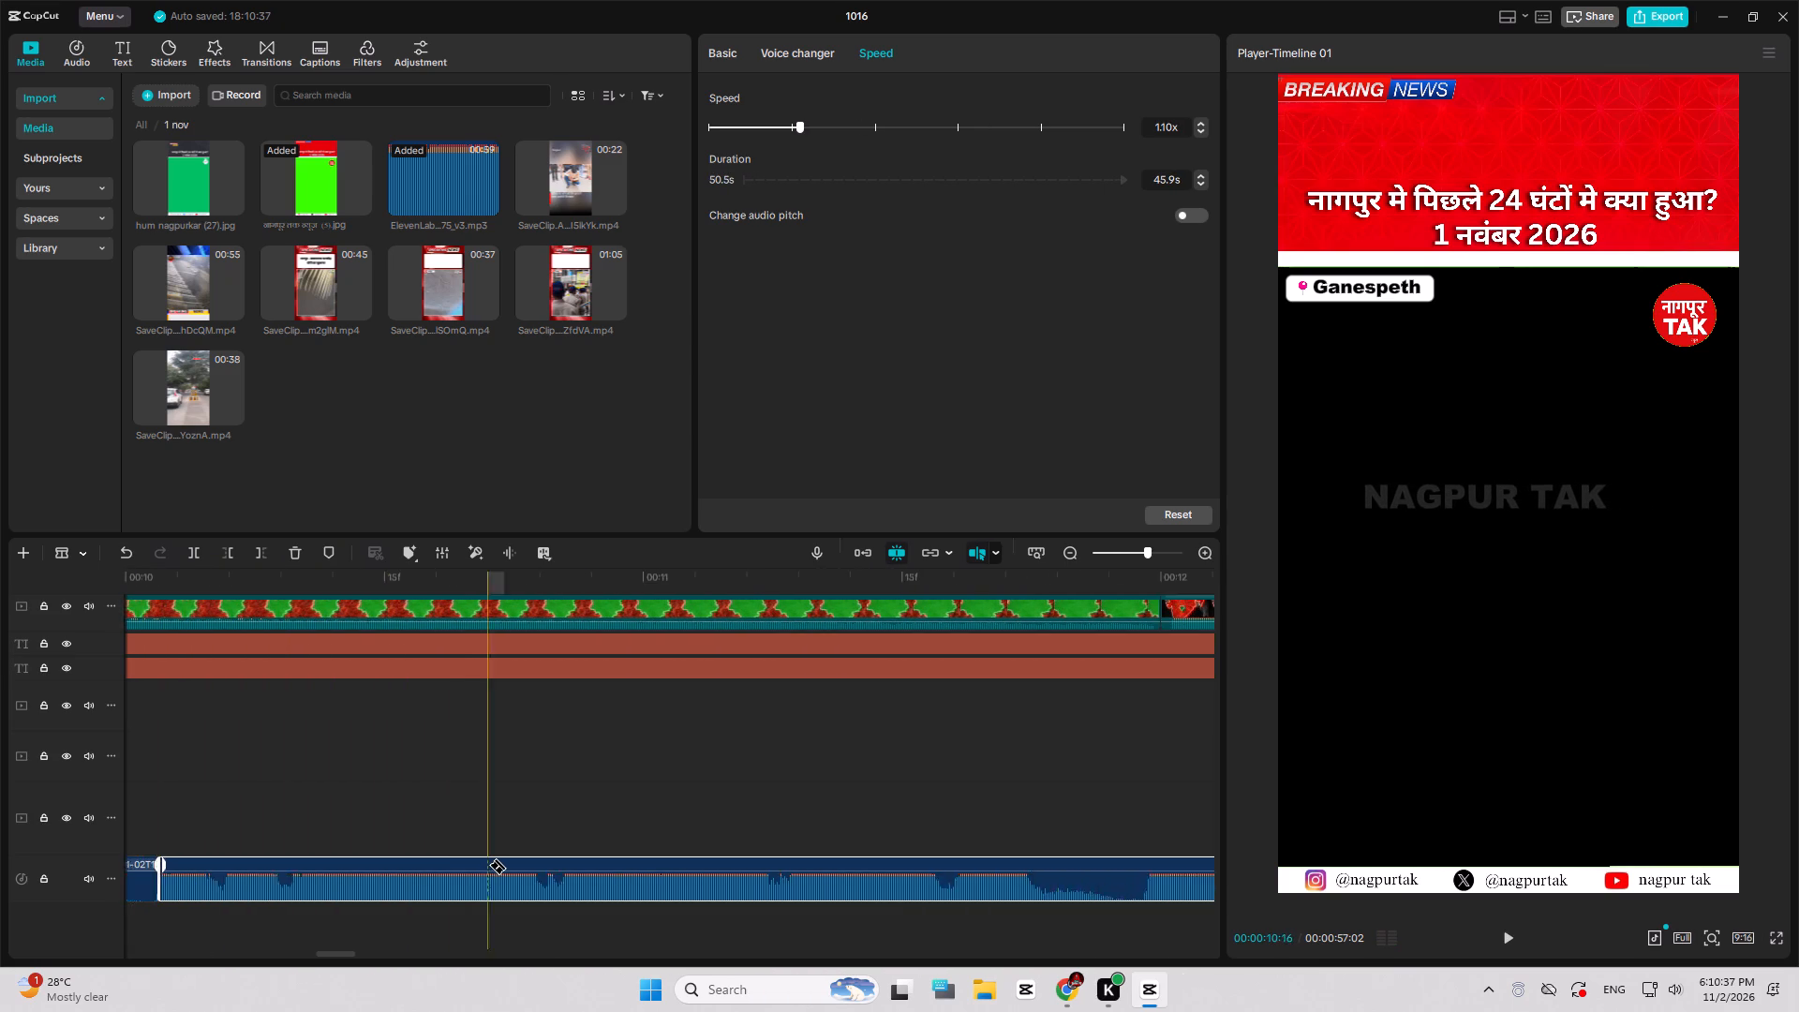
{"action": "left_click_drag", "start_coordinate": [488, 865], "coordinate": [471, 862]}
{"action": "key", "text": "space"}
{"action": "key", "text": "space"}
{"action": "left_click", "coordinate": [436, 869]}
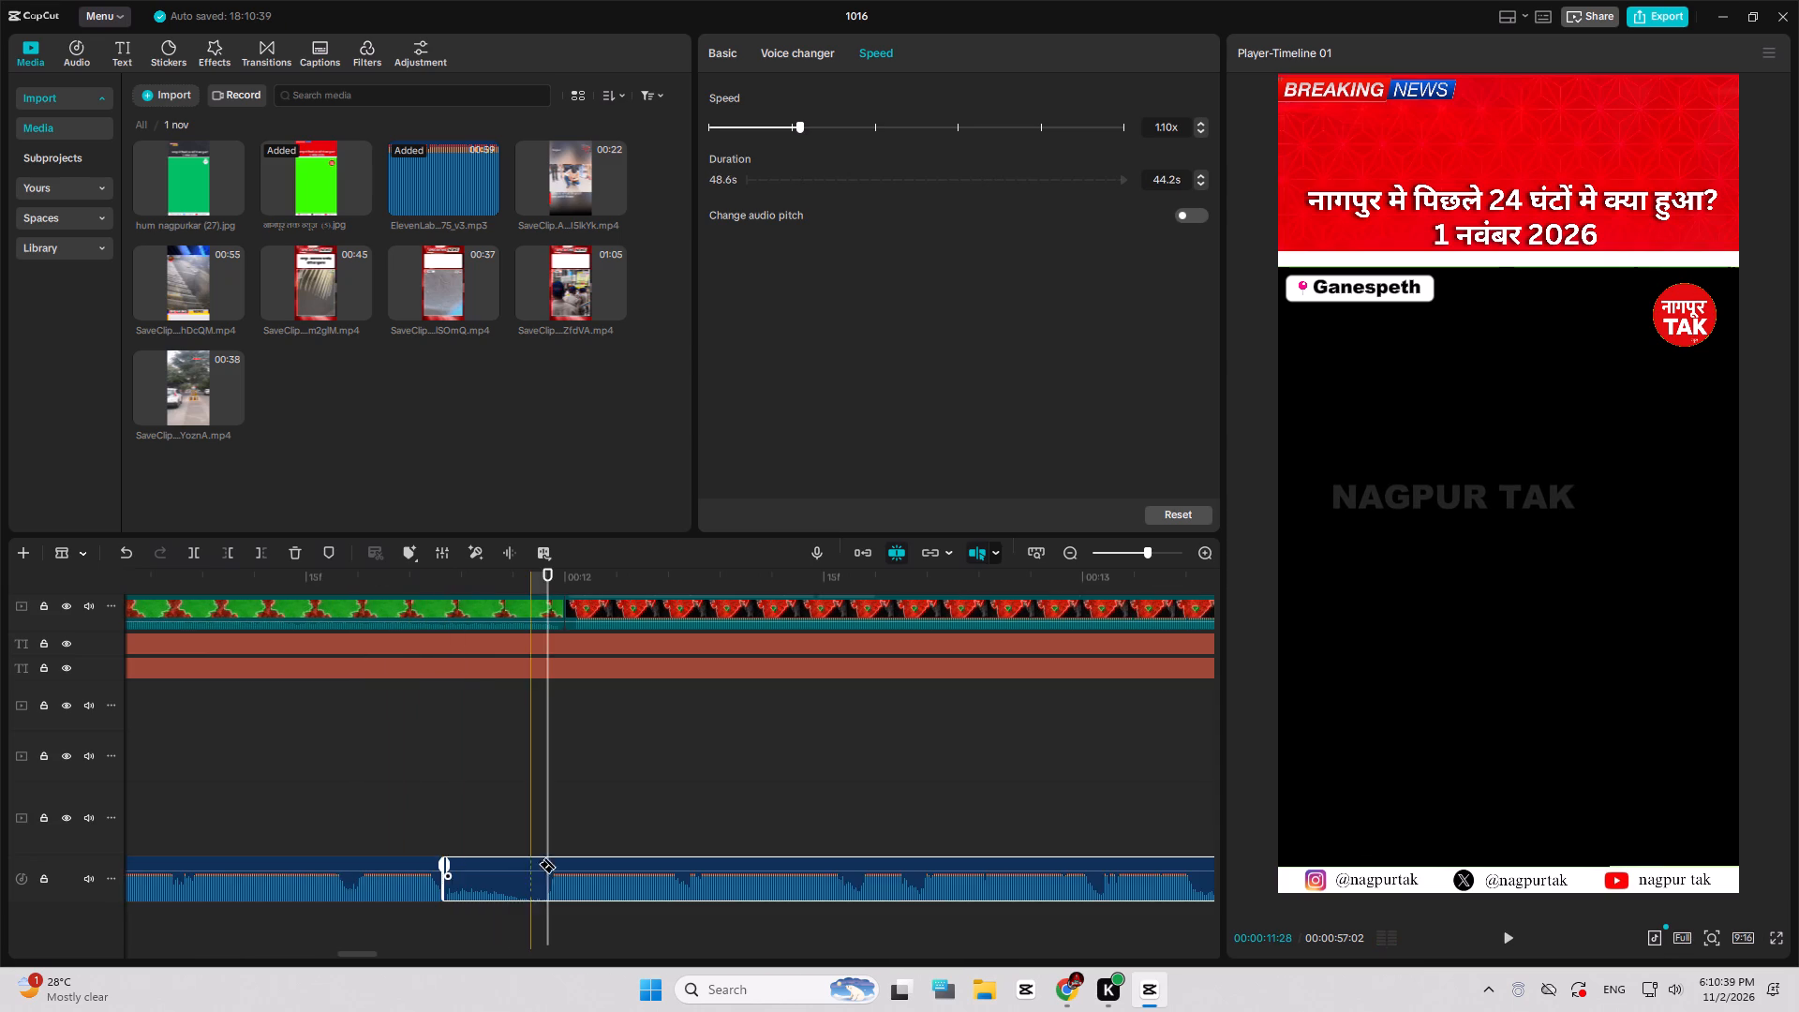
{"action": "left_click", "coordinate": [544, 862]}
{"action": "left_click", "coordinate": [539, 861]}
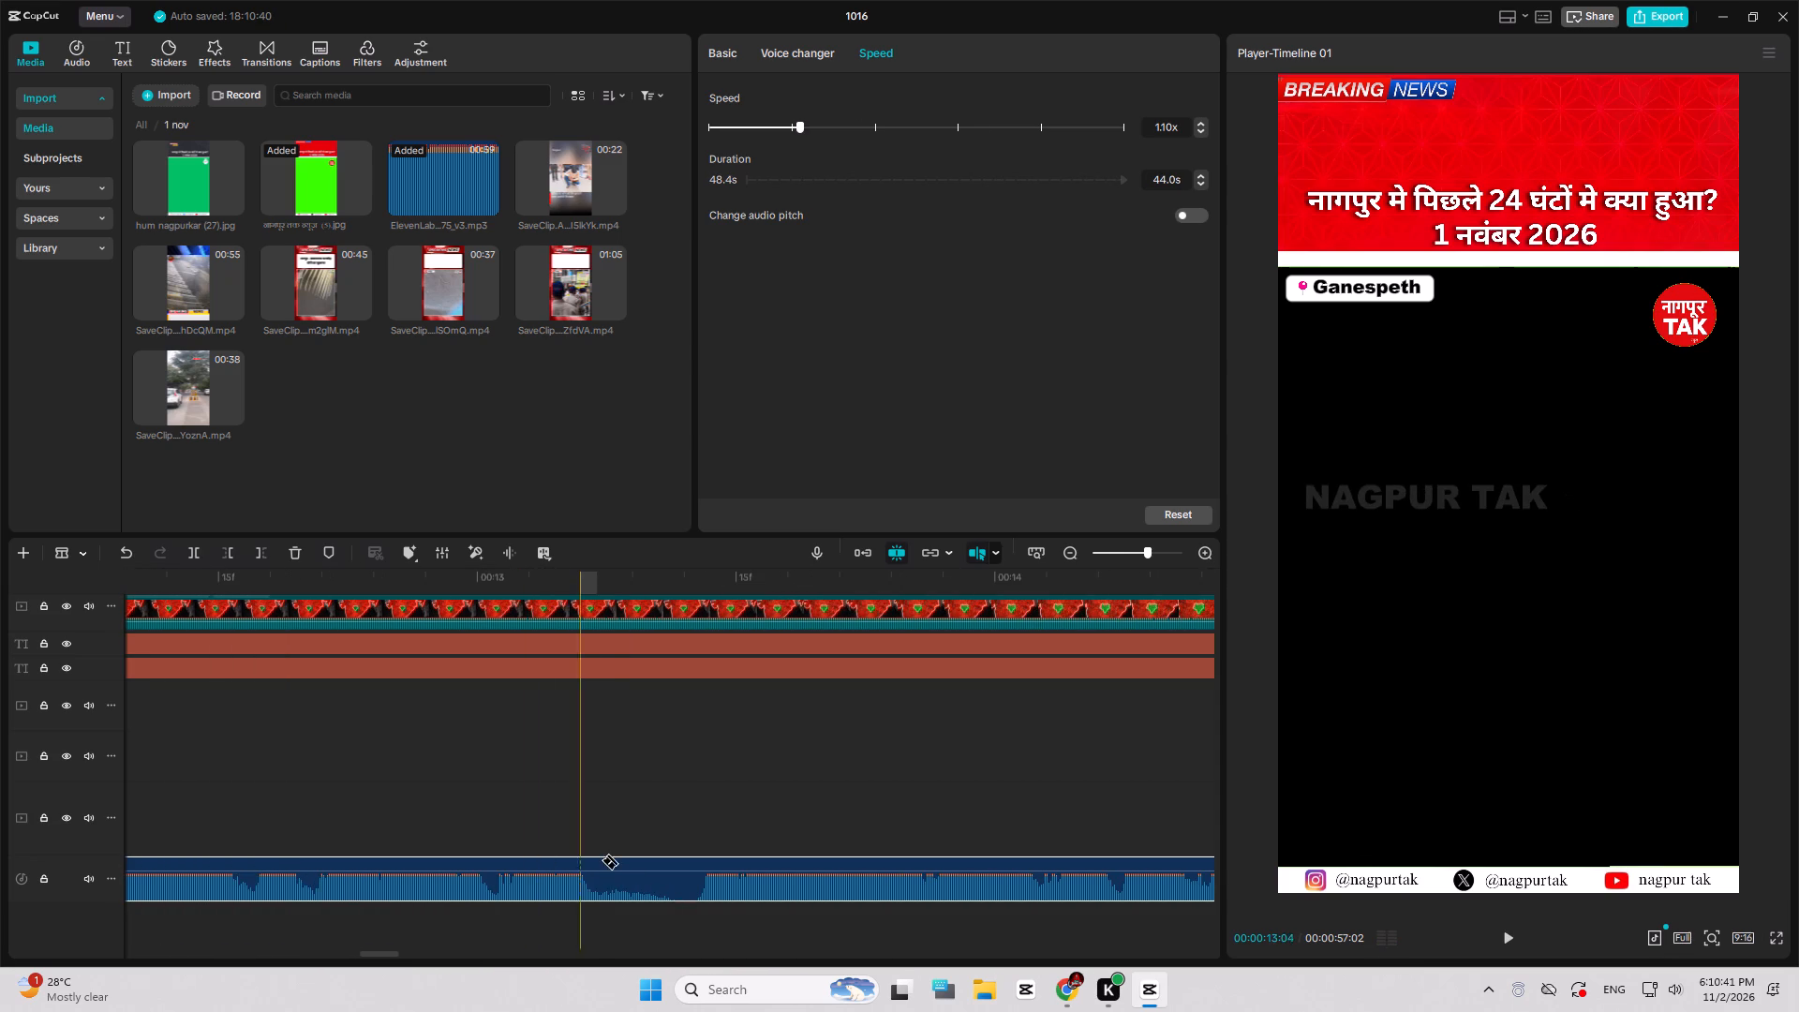
{"action": "left_click", "coordinate": [595, 868]}
{"action": "left_click", "coordinate": [699, 861]}
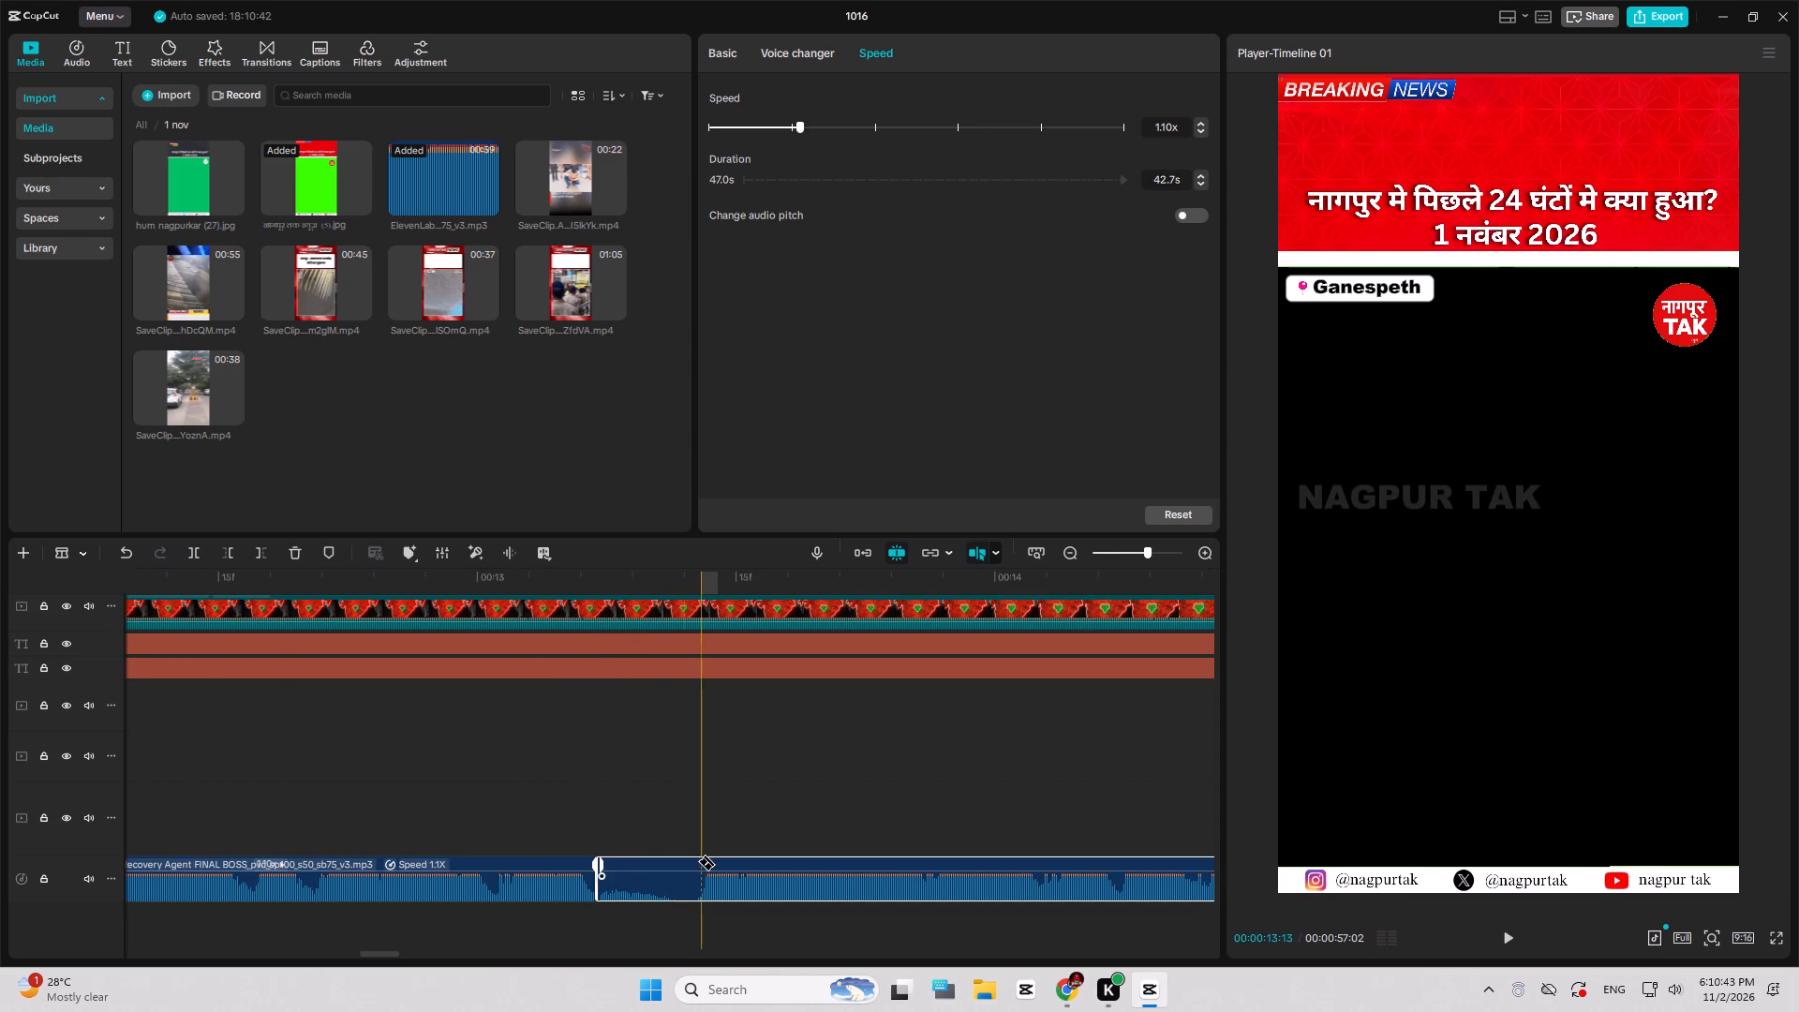
Split the voice-over at both ends of two pauses, at about 00:00:15:11 and 00:00:15:23, and 00:00:17:29 and 00:00:18:04.
{"action": "left_click_drag", "start_coordinate": [624, 859], "coordinate": [476, 852]}
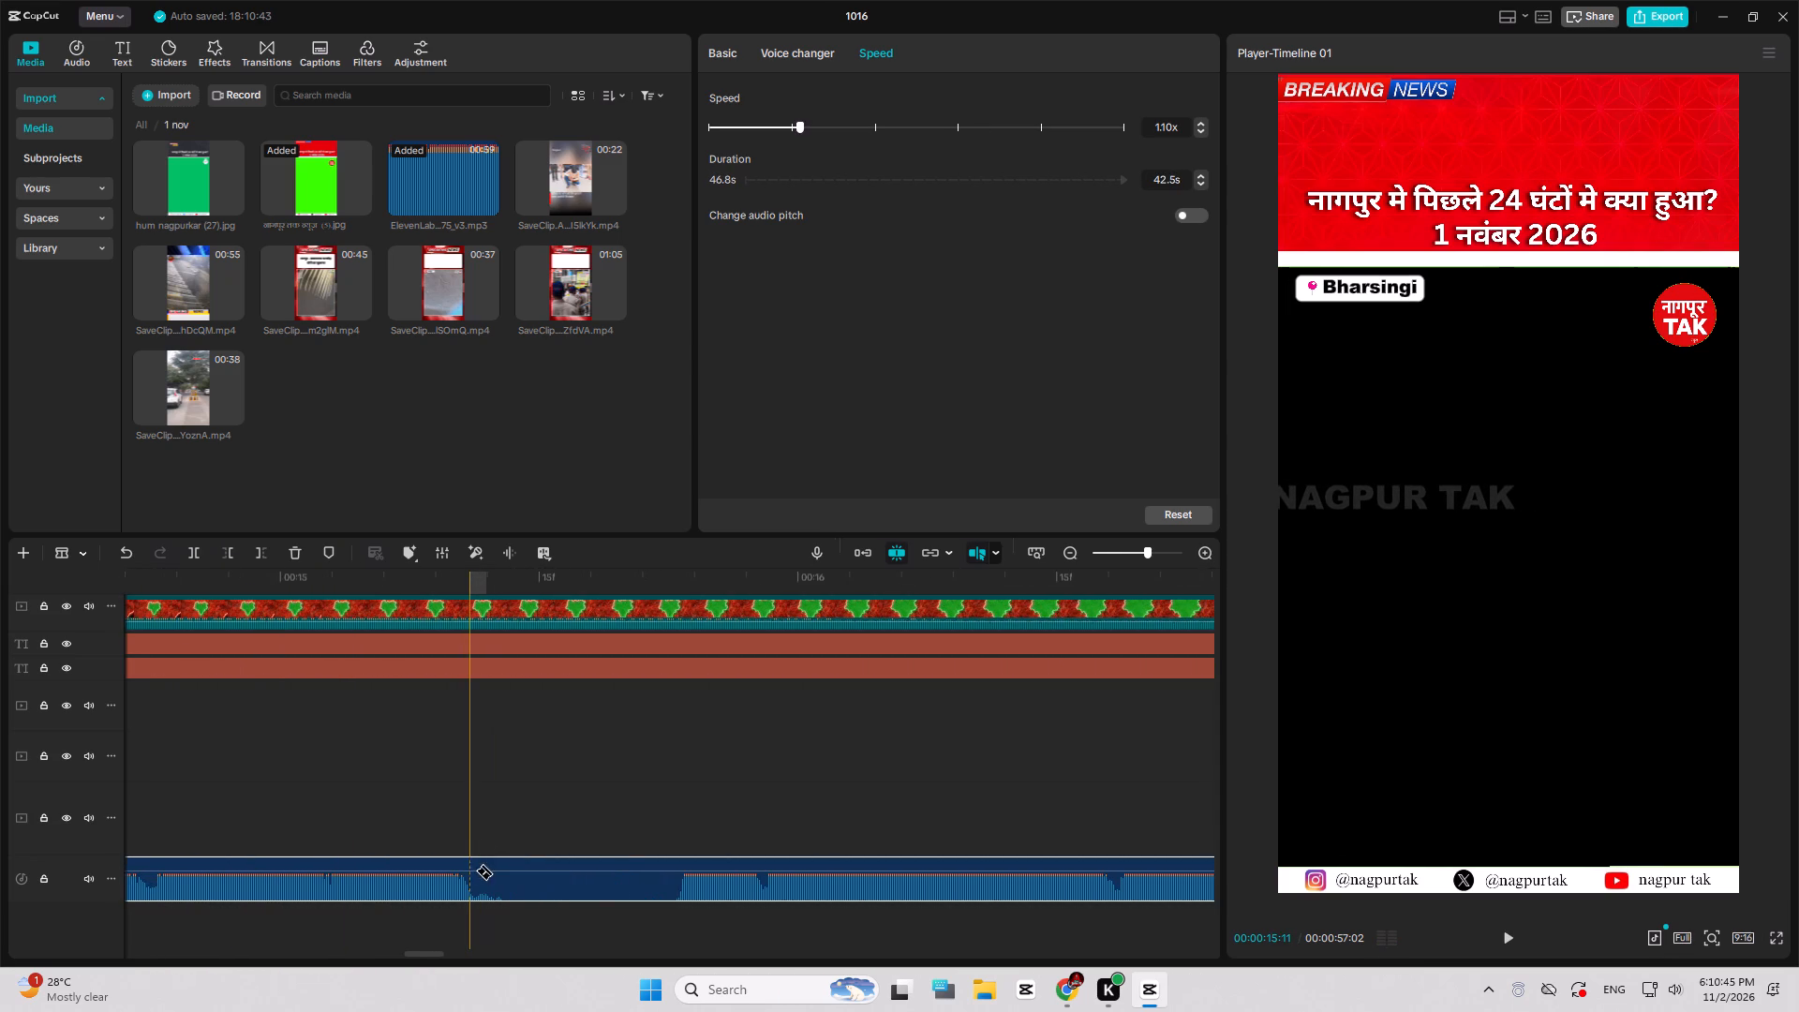
{"action": "left_click", "coordinate": [474, 871]}
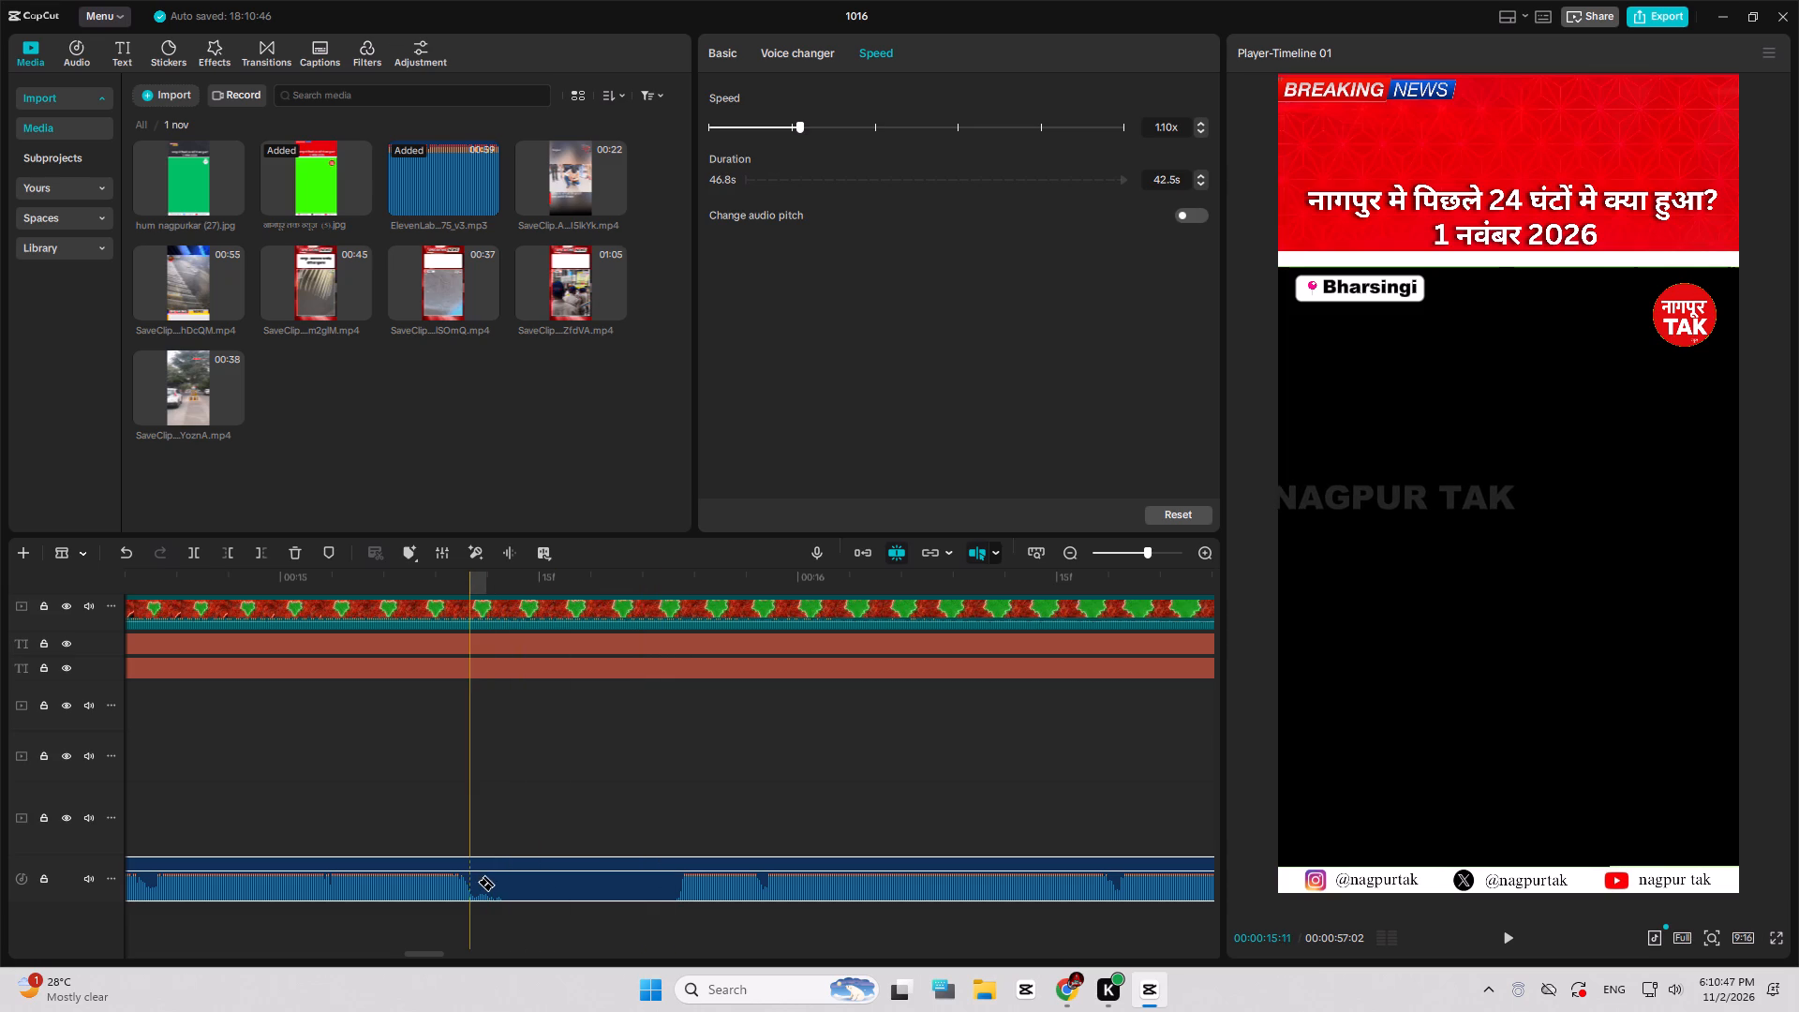
{"action": "left_click", "coordinate": [476, 883]}
{"action": "left_click", "coordinate": [672, 883]}
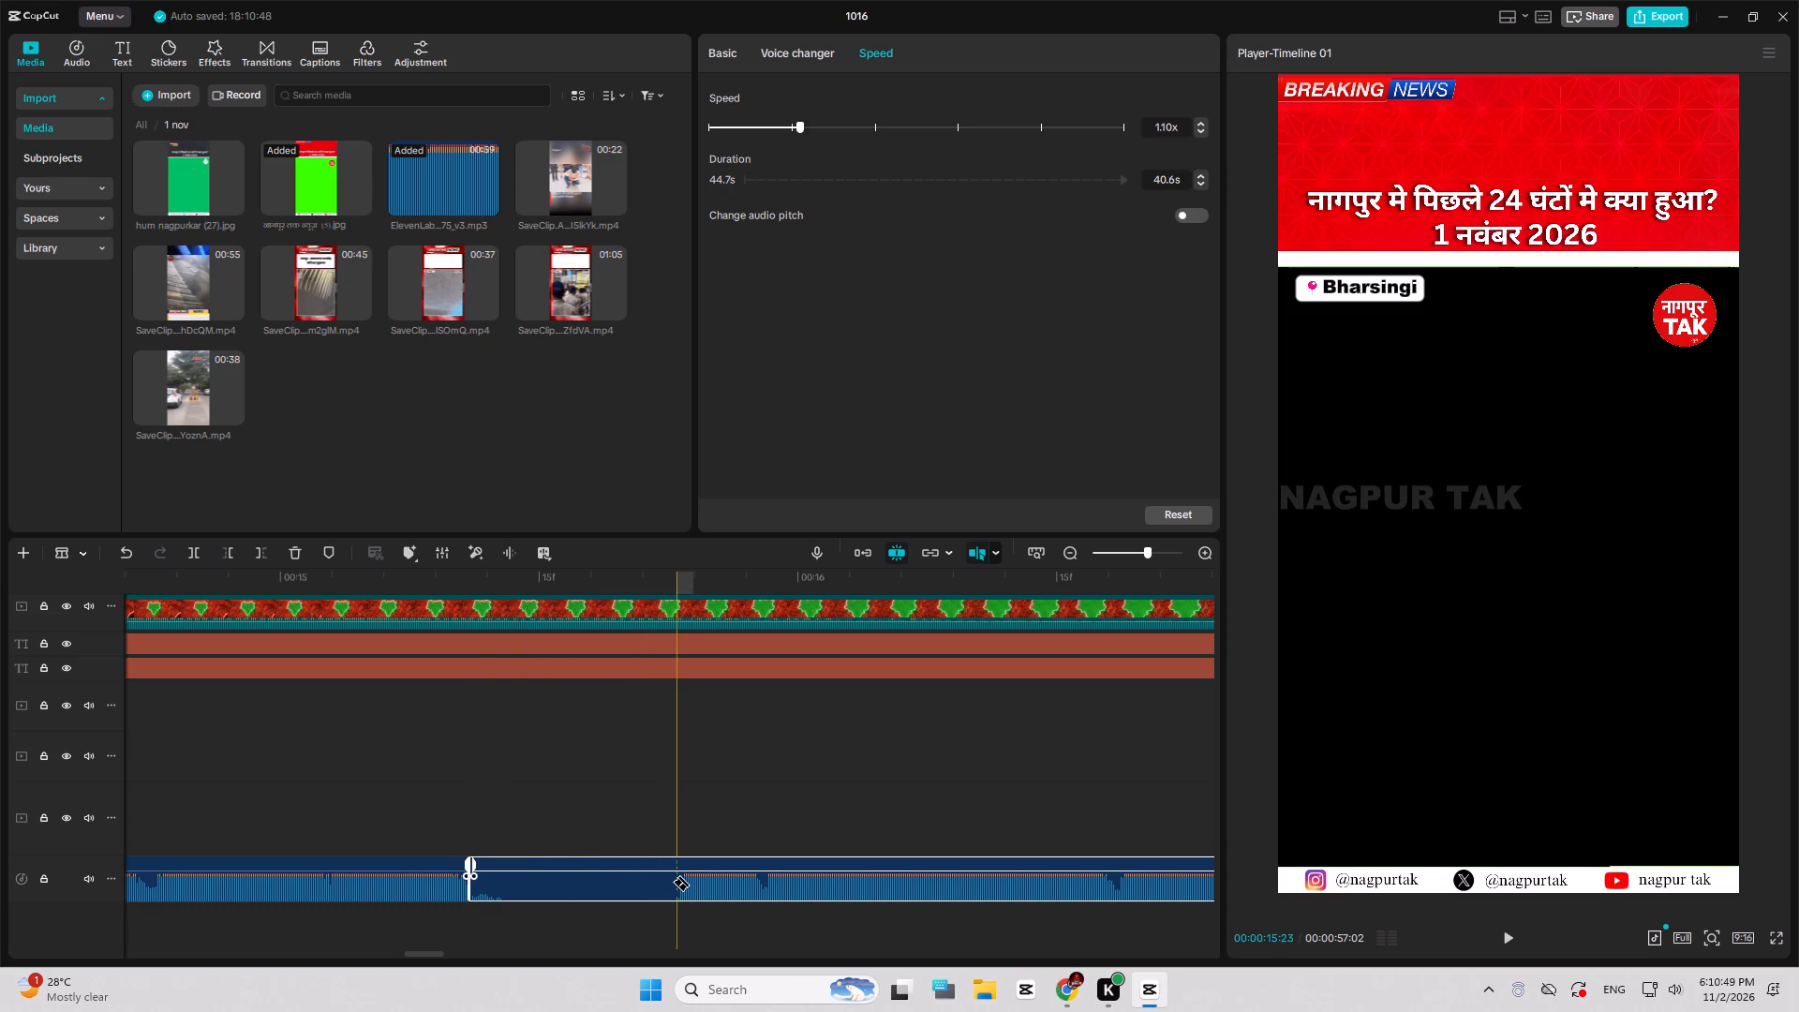
{"action": "left_click_drag", "start_coordinate": [664, 880], "coordinate": [465, 884]}
{"action": "key", "text": "space"}
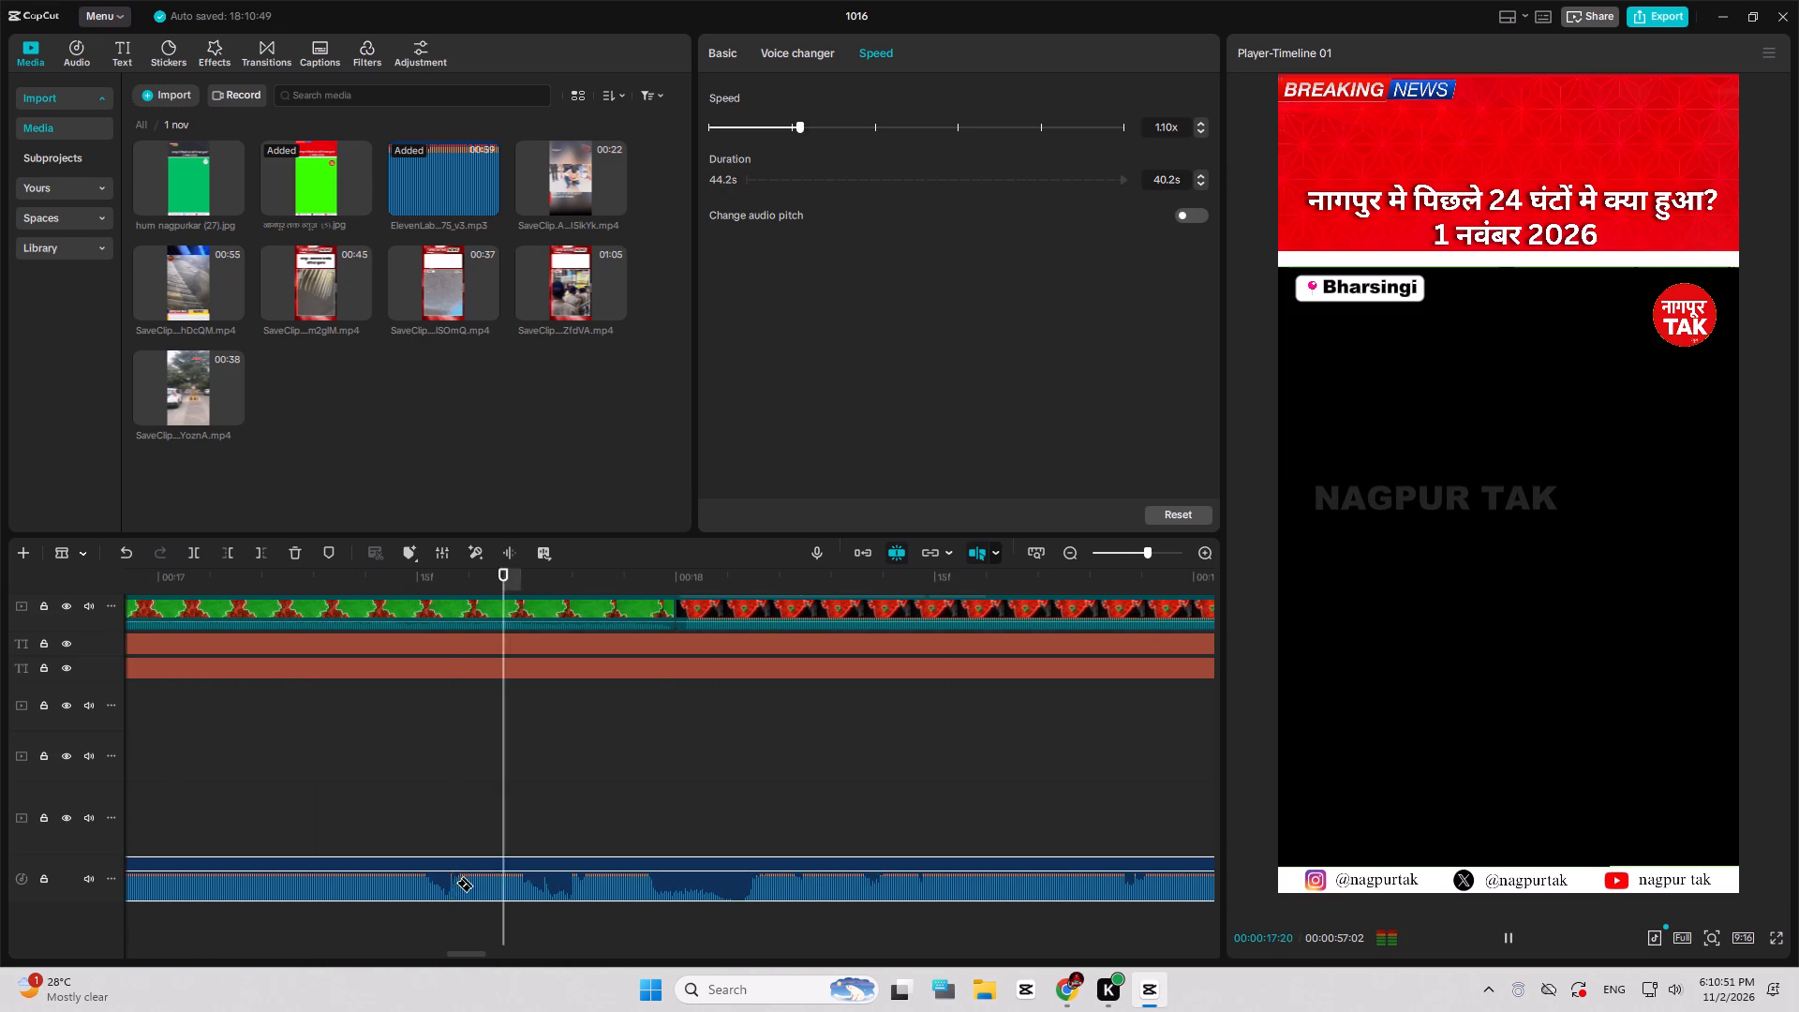
{"action": "key", "text": "space"}
{"action": "left_click_drag", "start_coordinate": [497, 889], "coordinate": [360, 873]}
{"action": "left_click", "coordinate": [234, 884]}
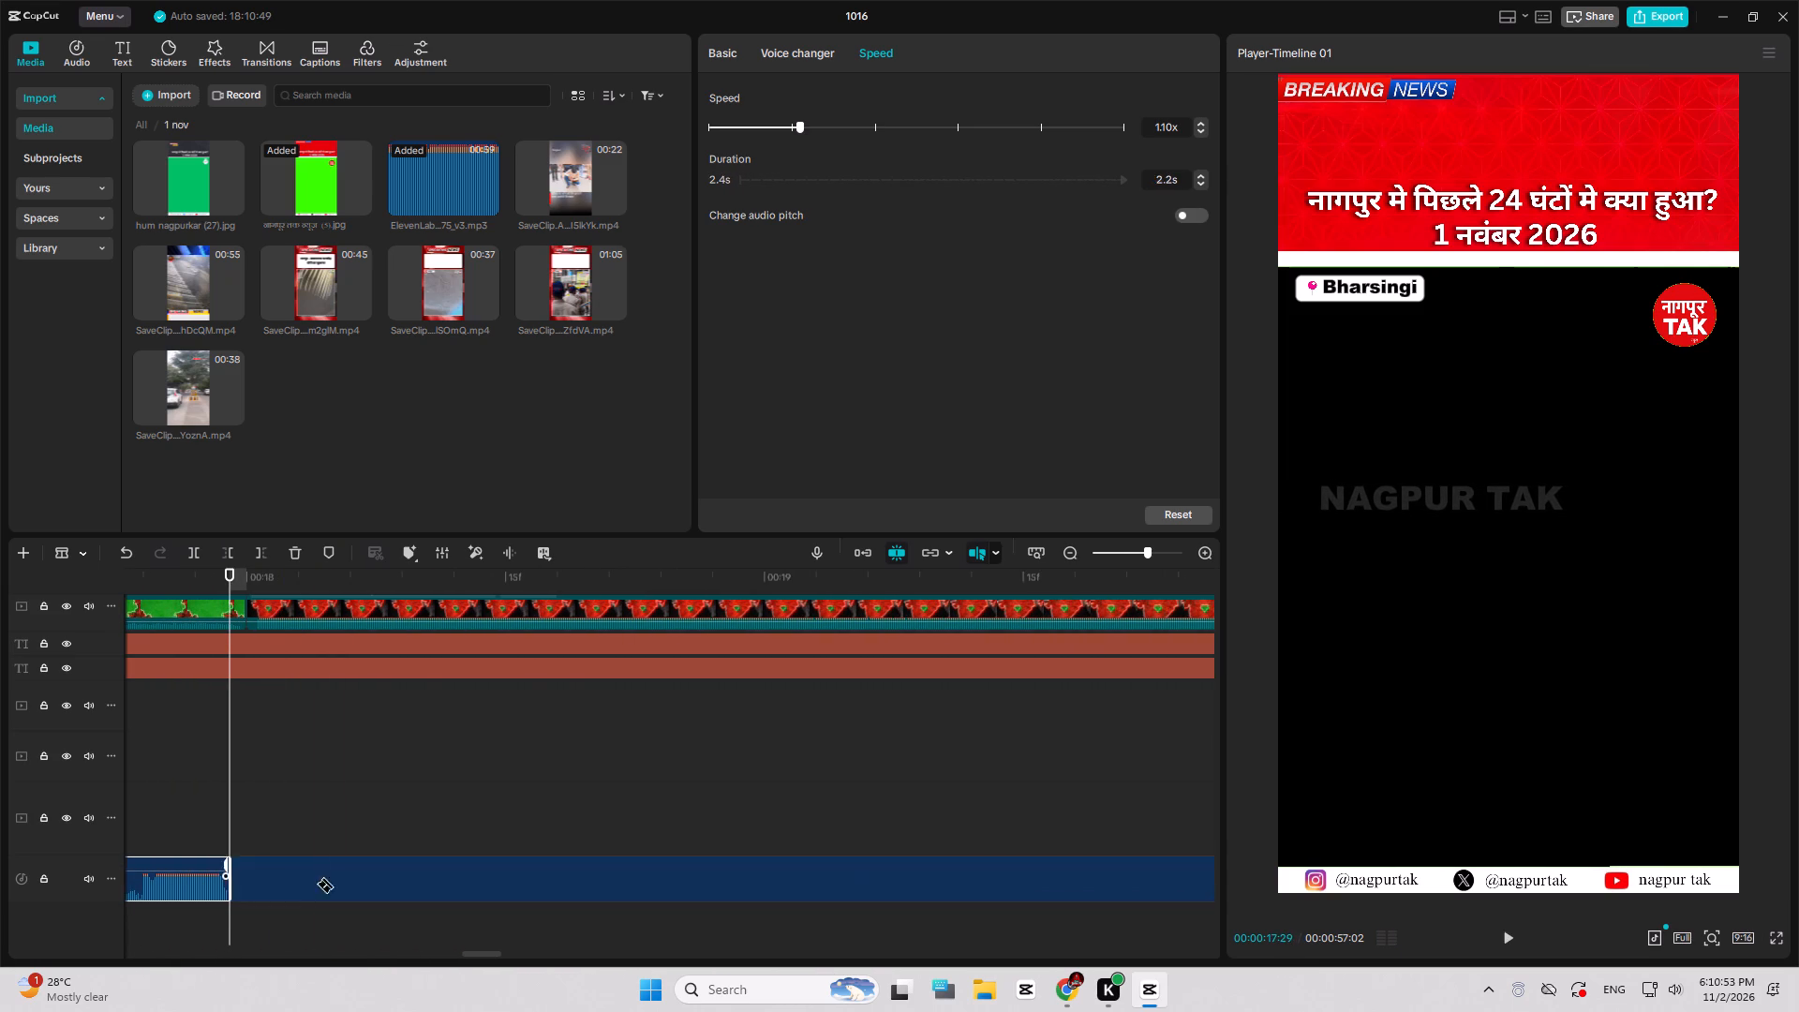
{"action": "left_click", "coordinate": [320, 883]}
Play on and split the voice-over around two pauses, at about 00:00:19:14 and 00:00:19:25, and 00:00:22:12 and 00:00:22:20.
{"action": "left_click_drag", "start_coordinate": [319, 883], "coordinate": [328, 884]}
{"action": "left_click", "coordinate": [364, 888]}
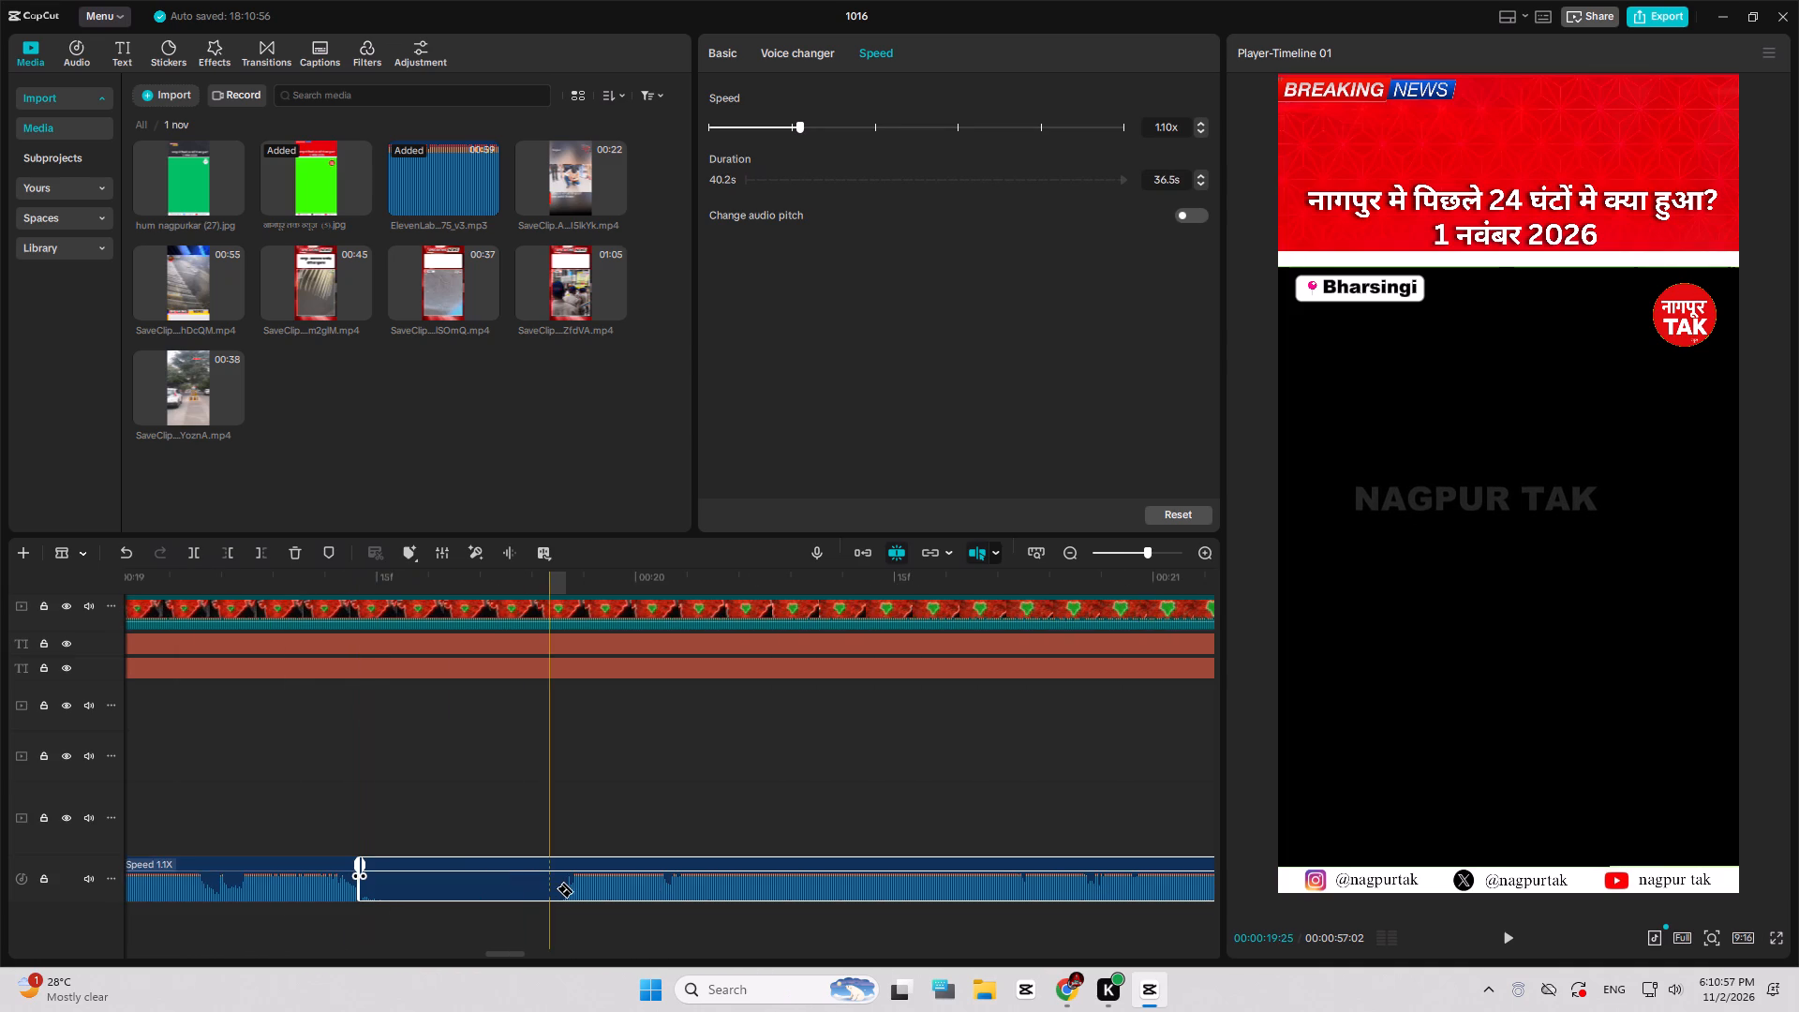
{"action": "left_click", "coordinate": [556, 888]}
{"action": "left_click_drag", "start_coordinate": [548, 888], "coordinate": [540, 885]}
{"action": "key", "text": "space"}
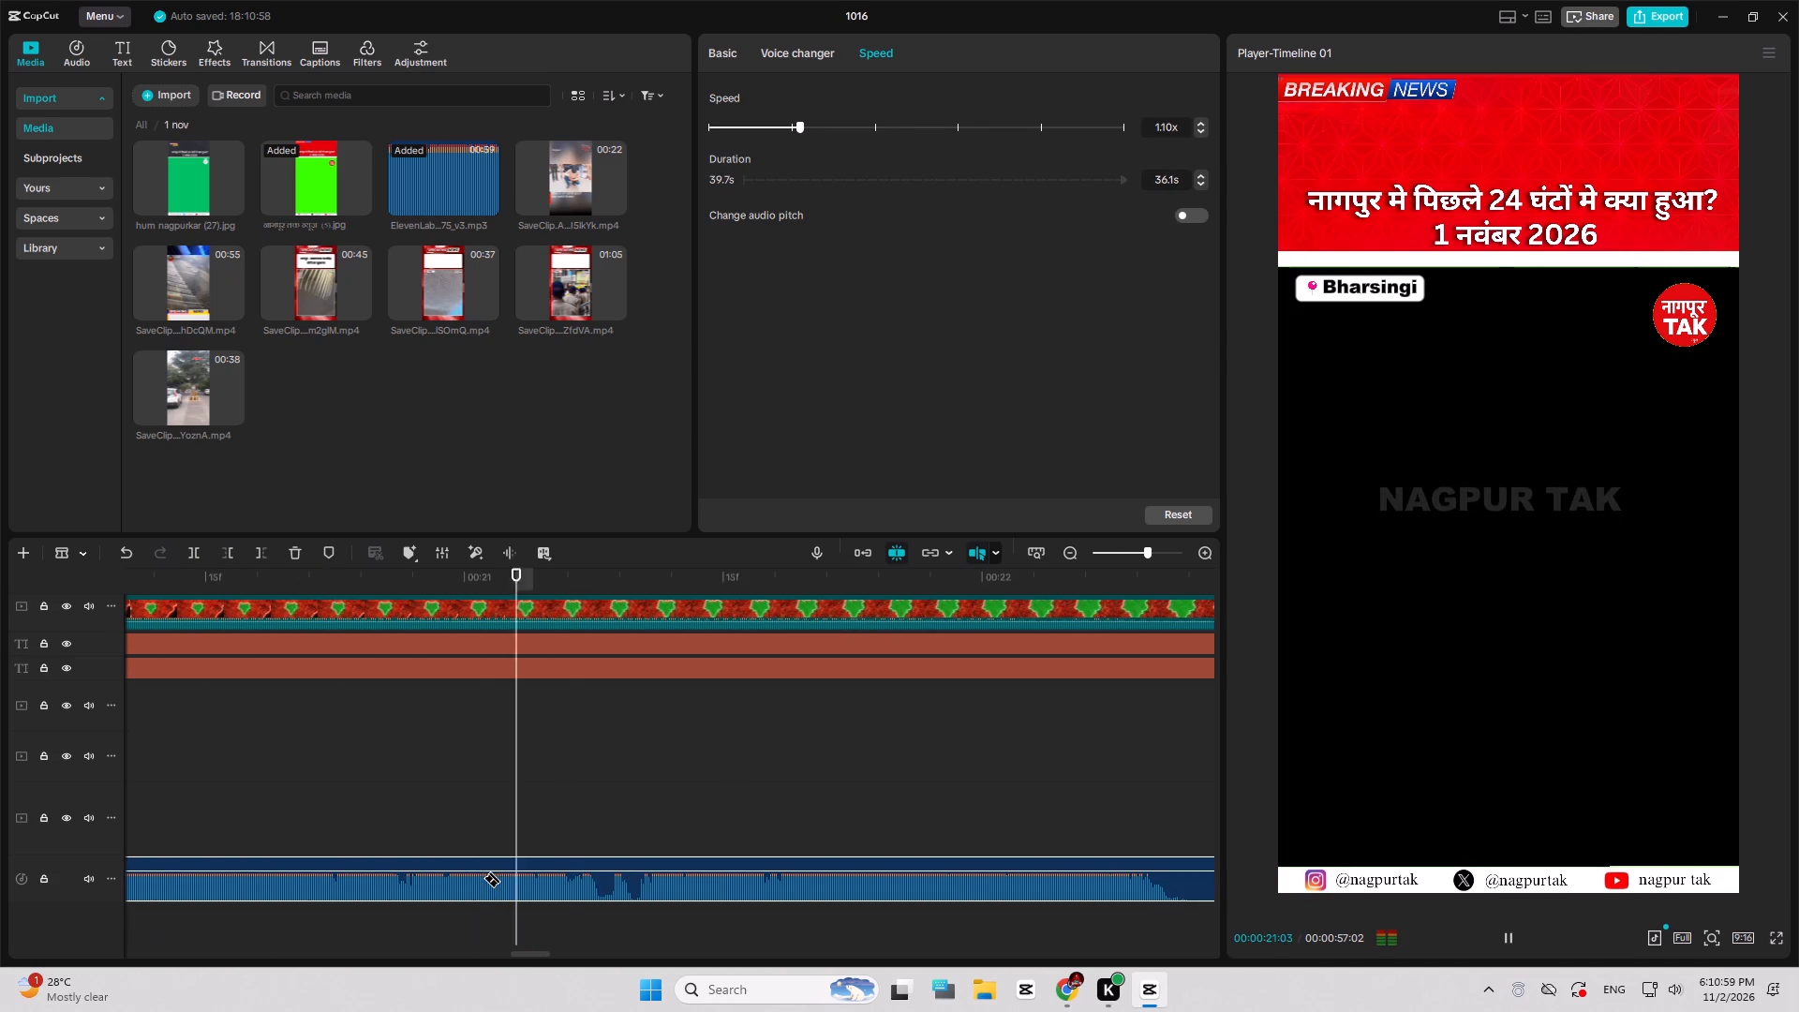
{"action": "key", "text": "space"}
{"action": "key", "text": "space"}
{"action": "key", "text": "space"}
{"action": "key", "text": "space"}
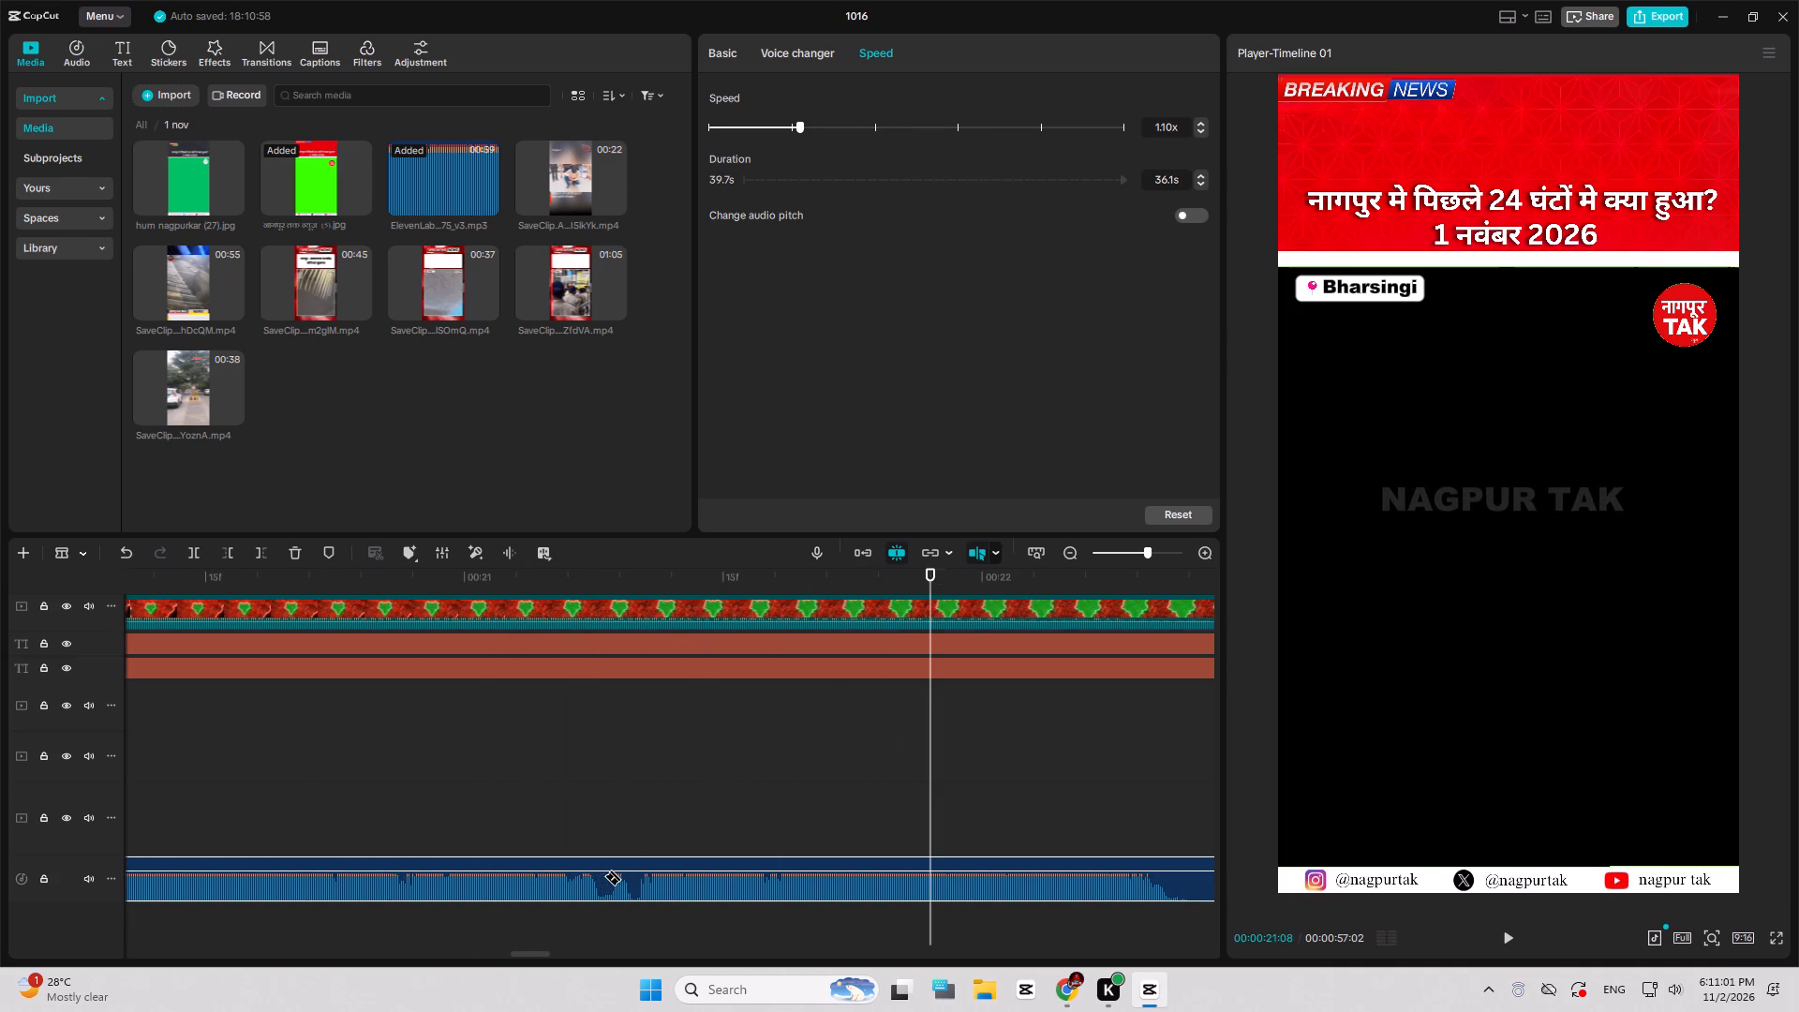
{"action": "left_click", "coordinate": [591, 878]}
{"action": "key", "text": "space"}
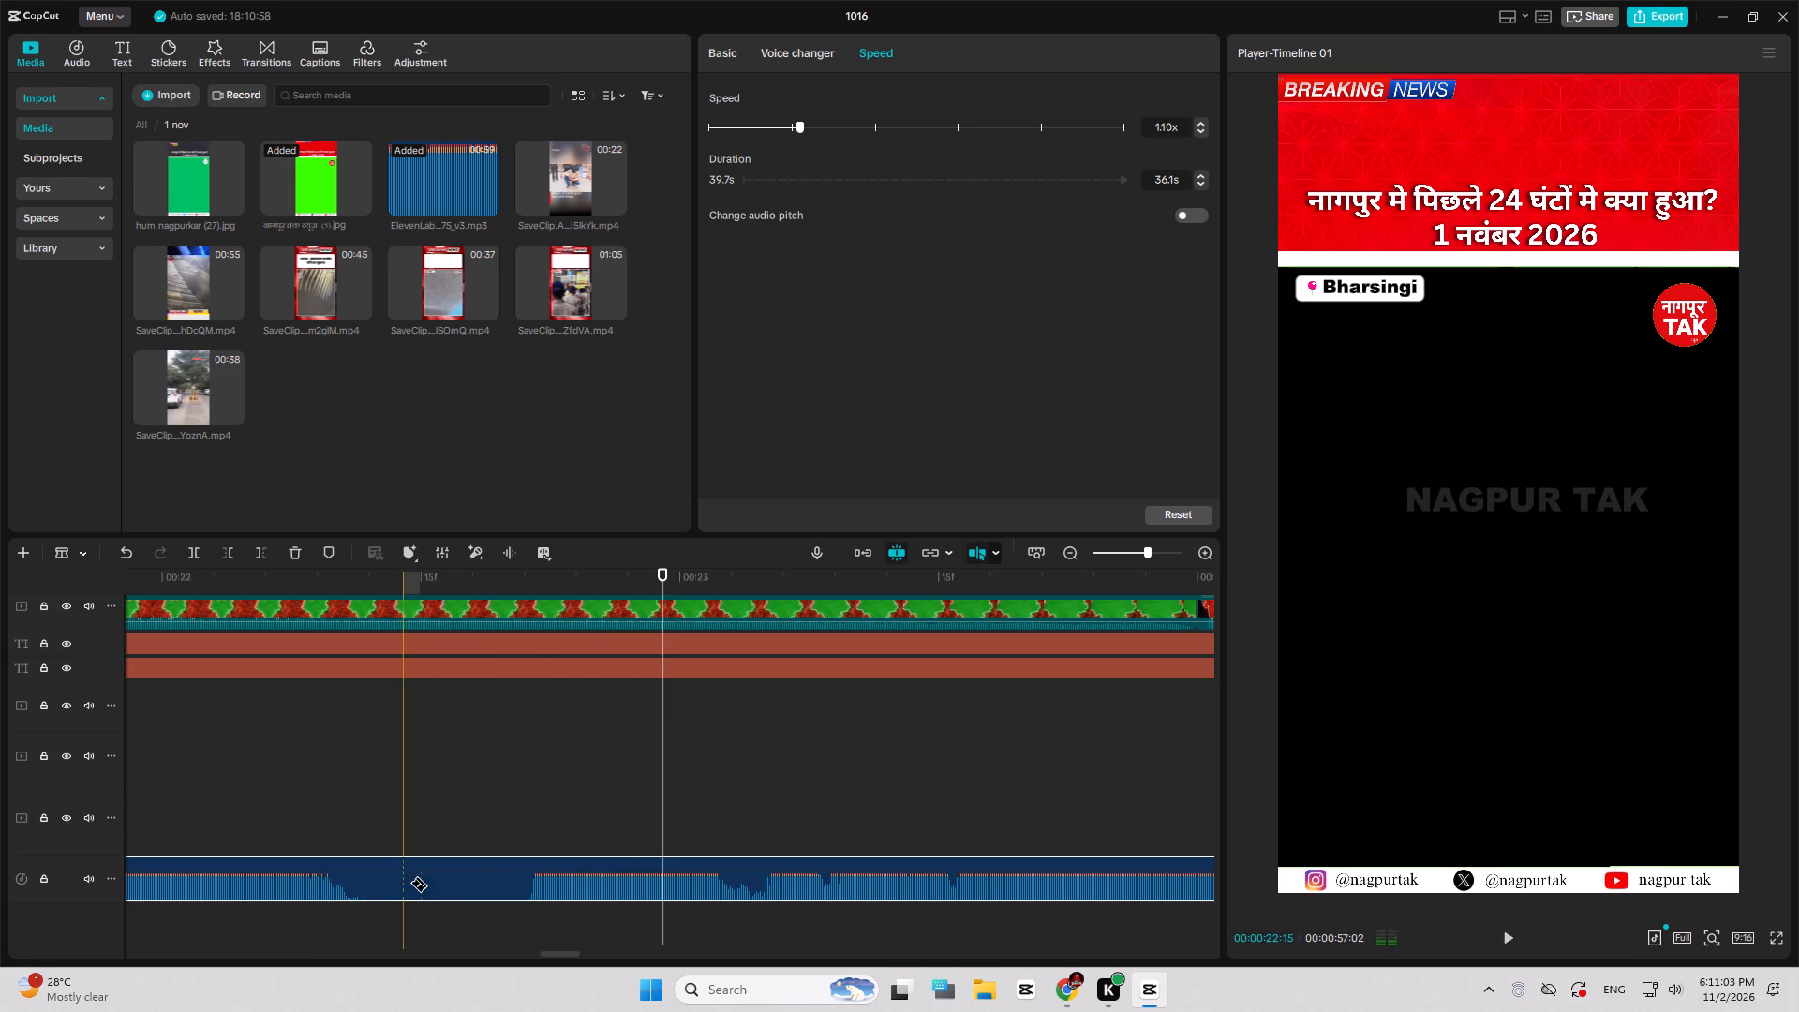
{"action": "left_click", "coordinate": [364, 885]}
{"action": "left_click", "coordinate": [515, 886]}
{"action": "left_click", "coordinate": [515, 886]}
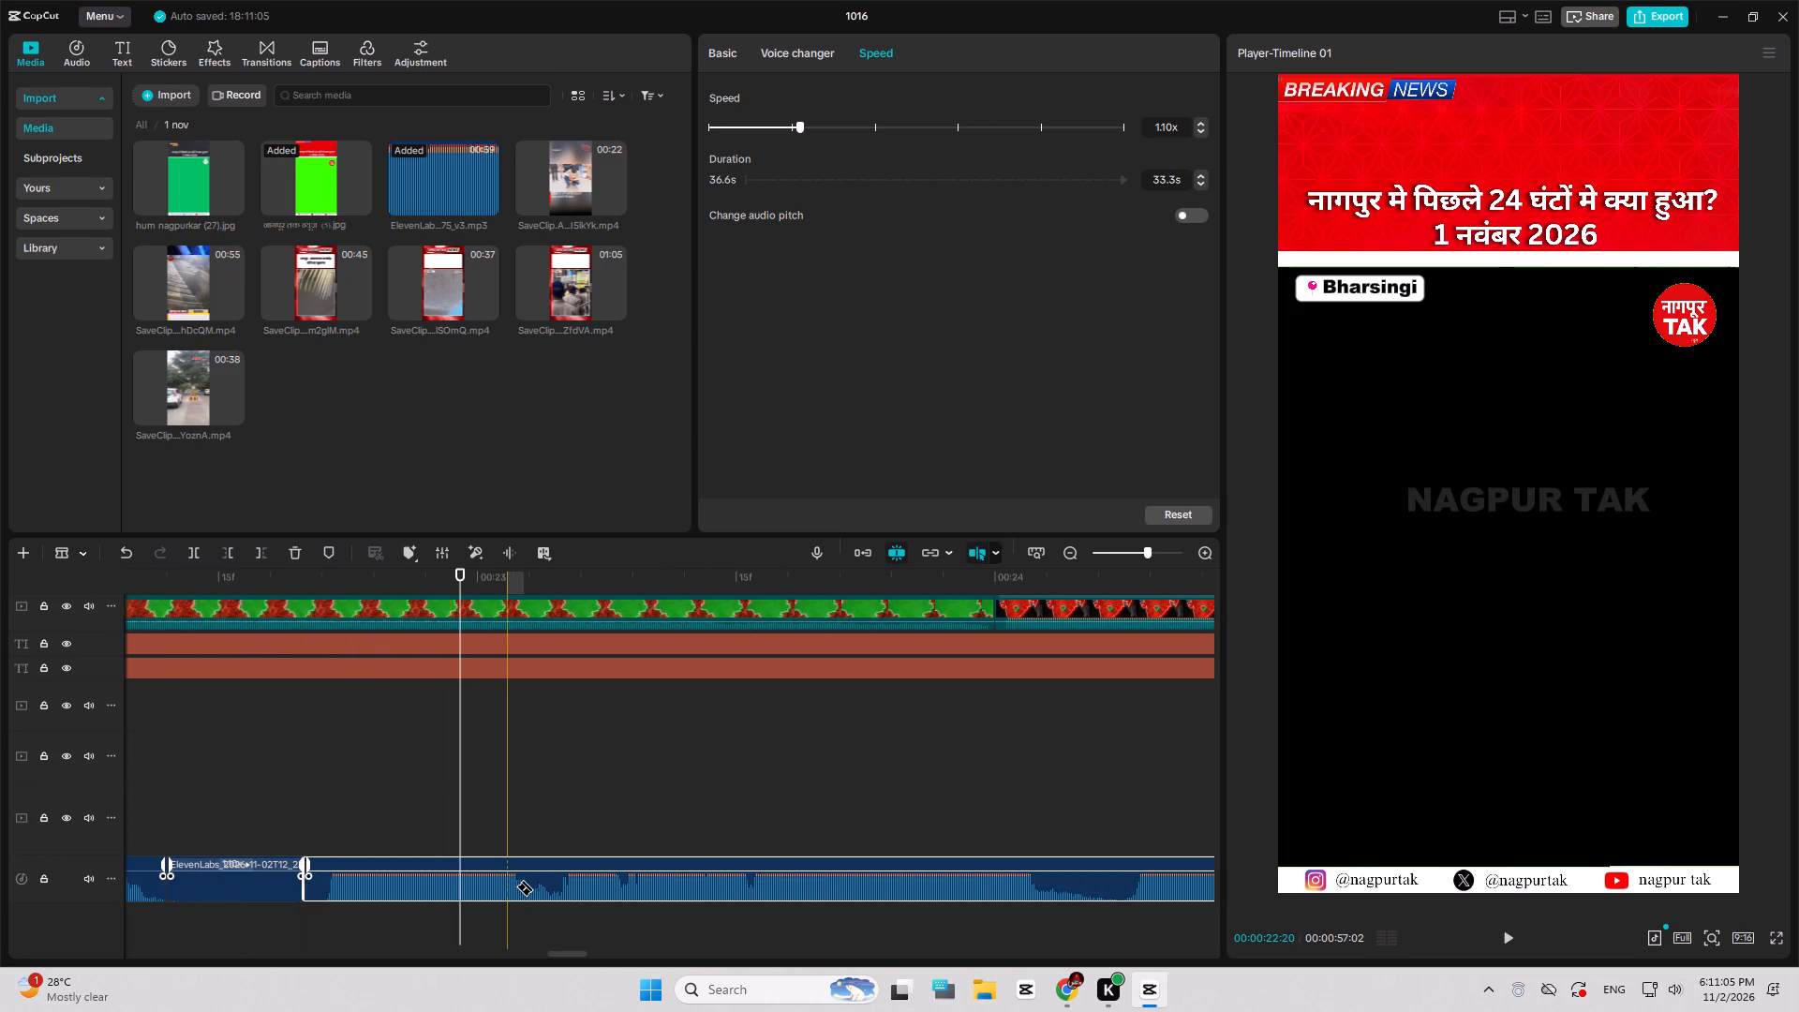
Split the voice-over at both ends of two pauses, at about 00:00:24:03 and 00:00:24:08, and 00:00:27:00 and 00:00:27:11.
{"action": "left_click", "coordinate": [451, 879]}
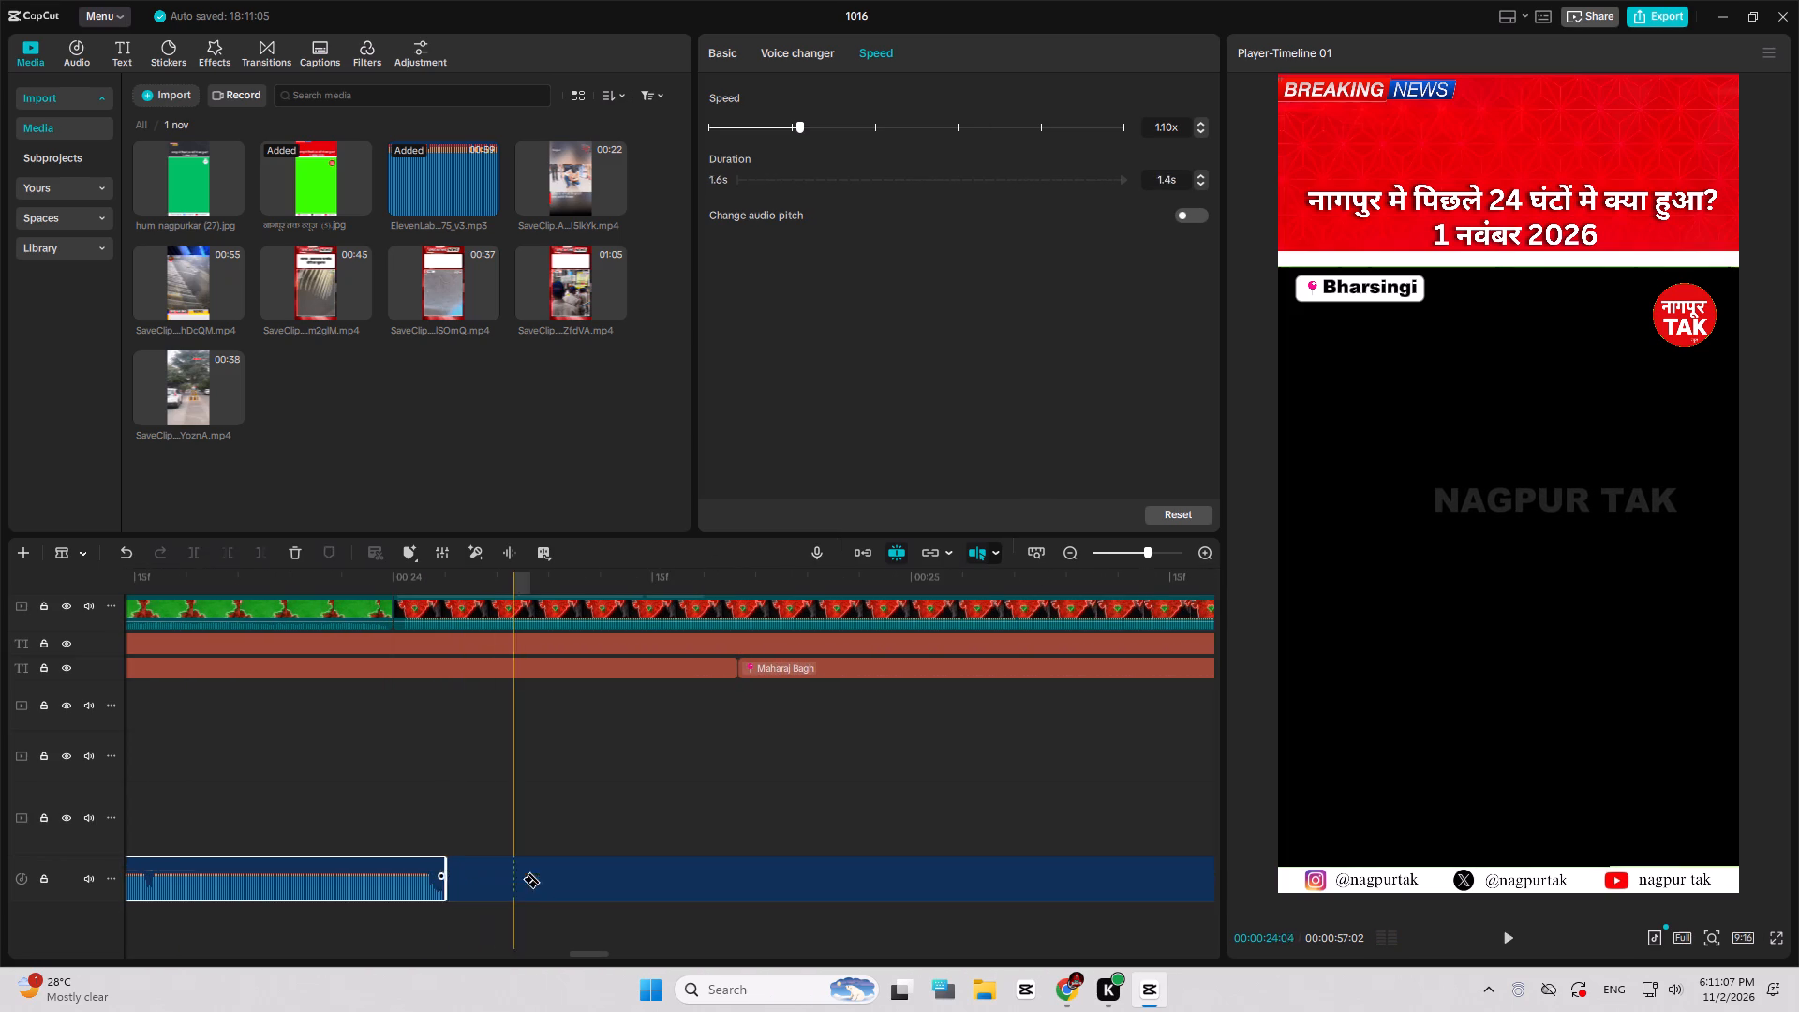
{"action": "double_click", "coordinate": [526, 879]}
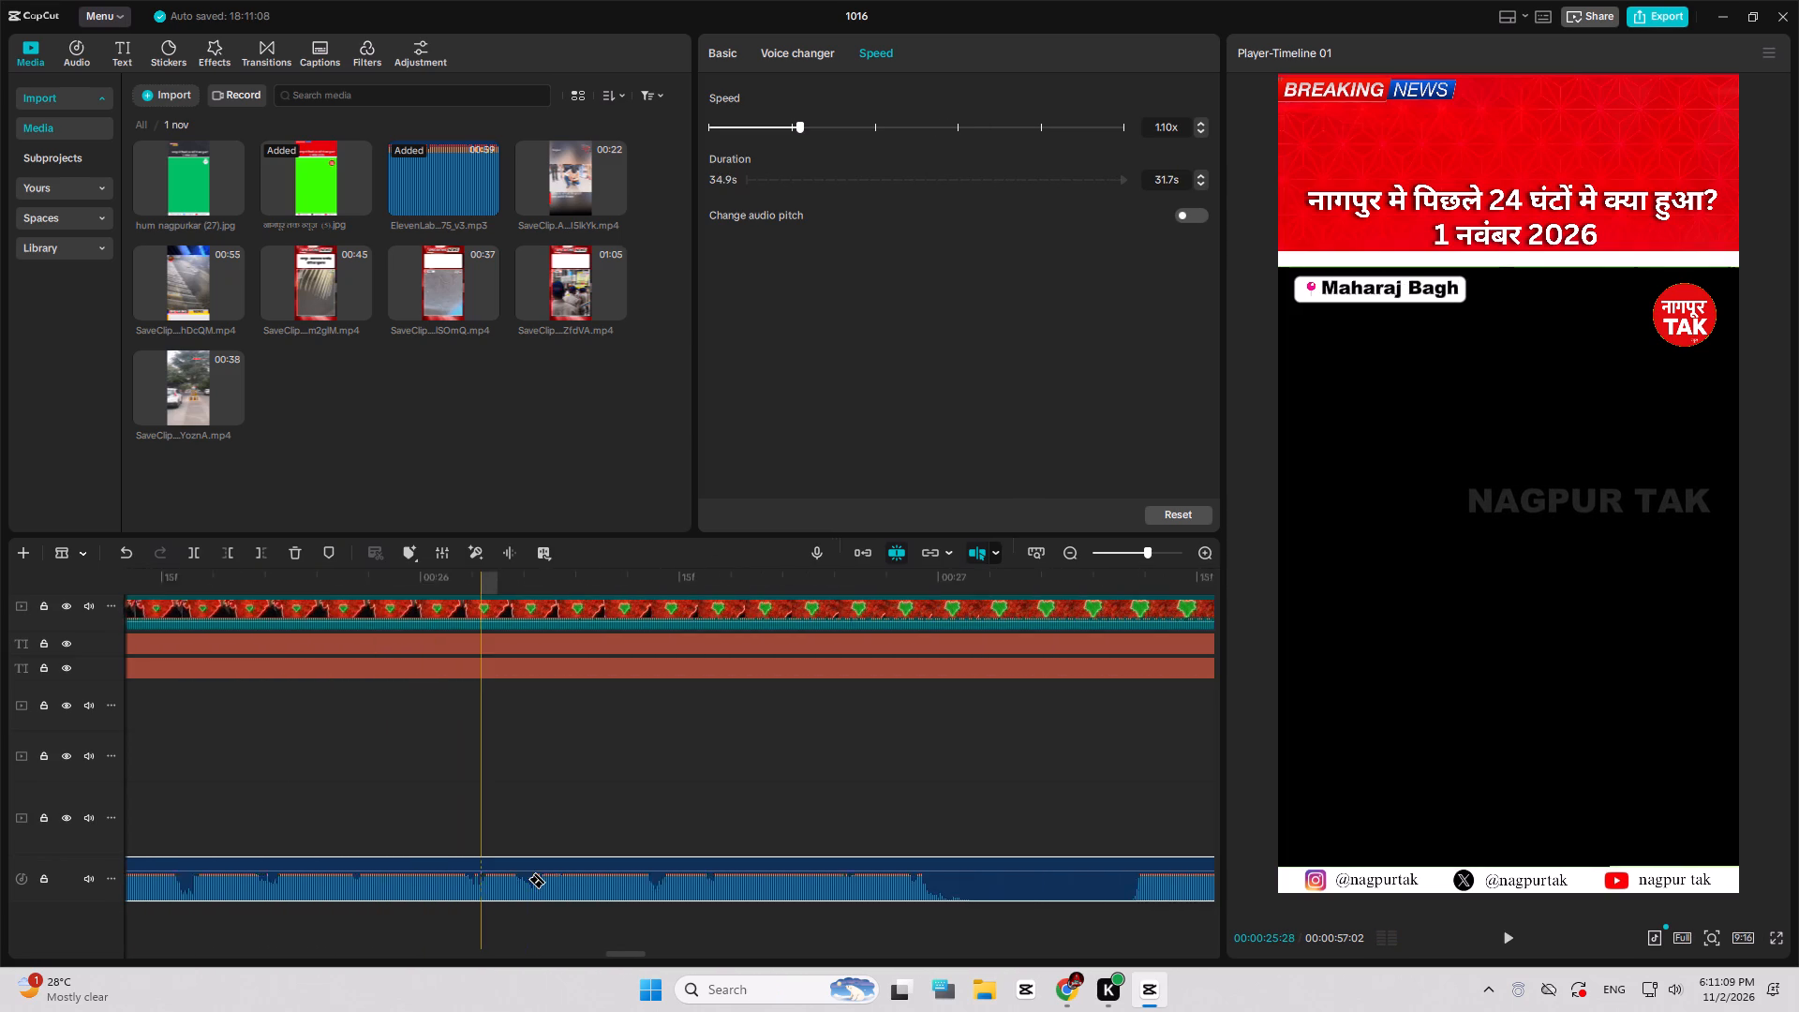
{"action": "left_click", "coordinate": [598, 879]}
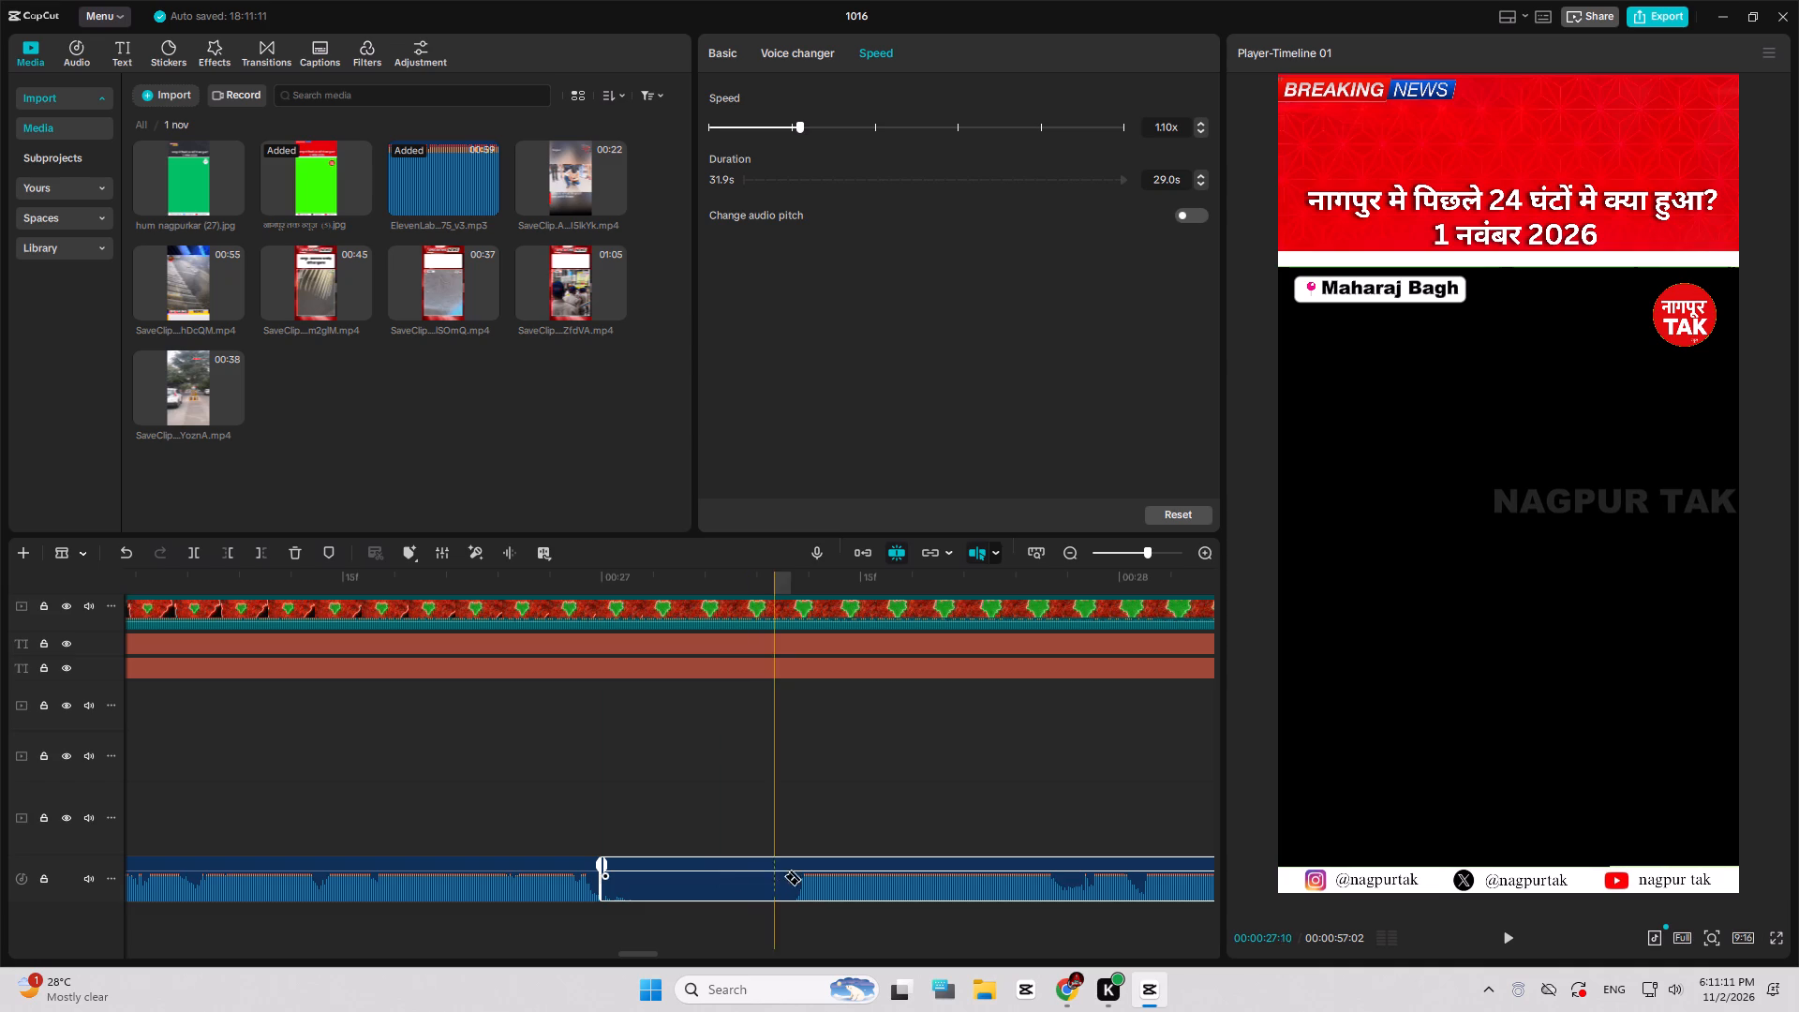
{"action": "left_click", "coordinate": [793, 873]}
Split the voice-over around its next two pauses, at about 00:00:29:25 and 00:00:30:01, and 00:00:31:04 and 00:00:31:08.
{"action": "left_click_drag", "start_coordinate": [753, 880], "coordinate": [616, 861]}
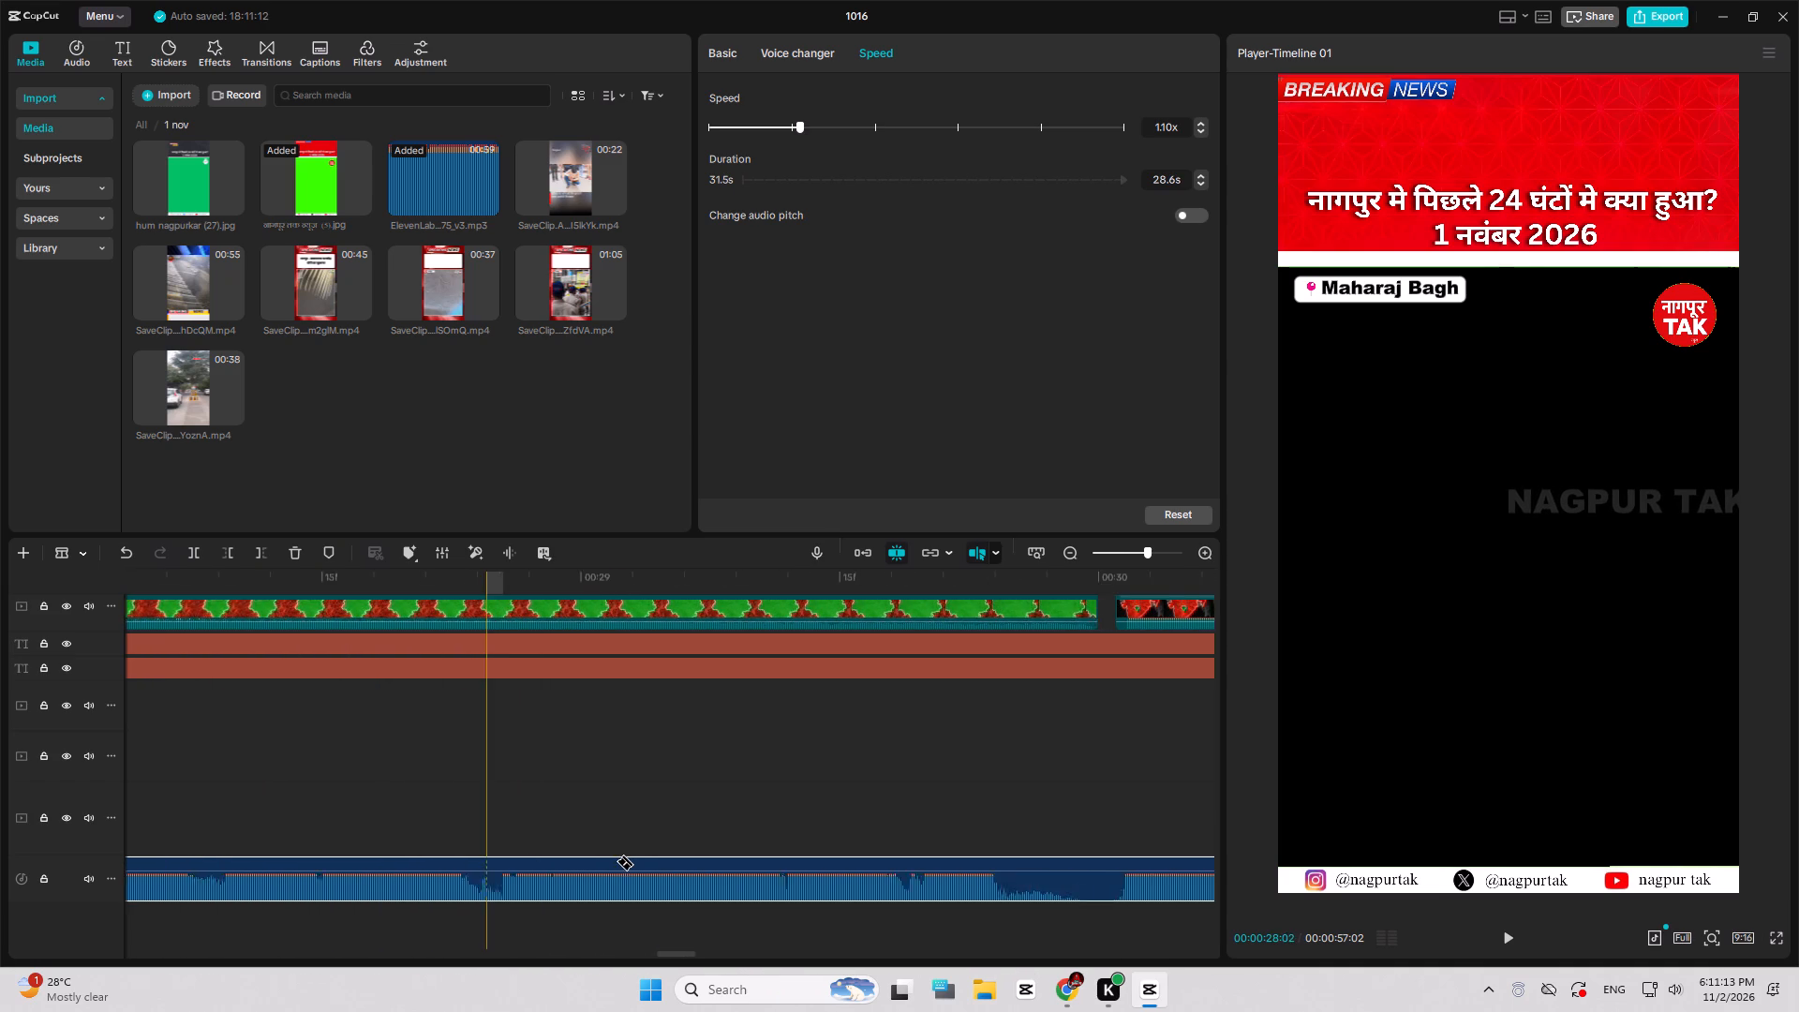
{"action": "left_click_drag", "start_coordinate": [616, 861], "coordinate": [608, 860]}
{"action": "left_click", "coordinate": [466, 875]}
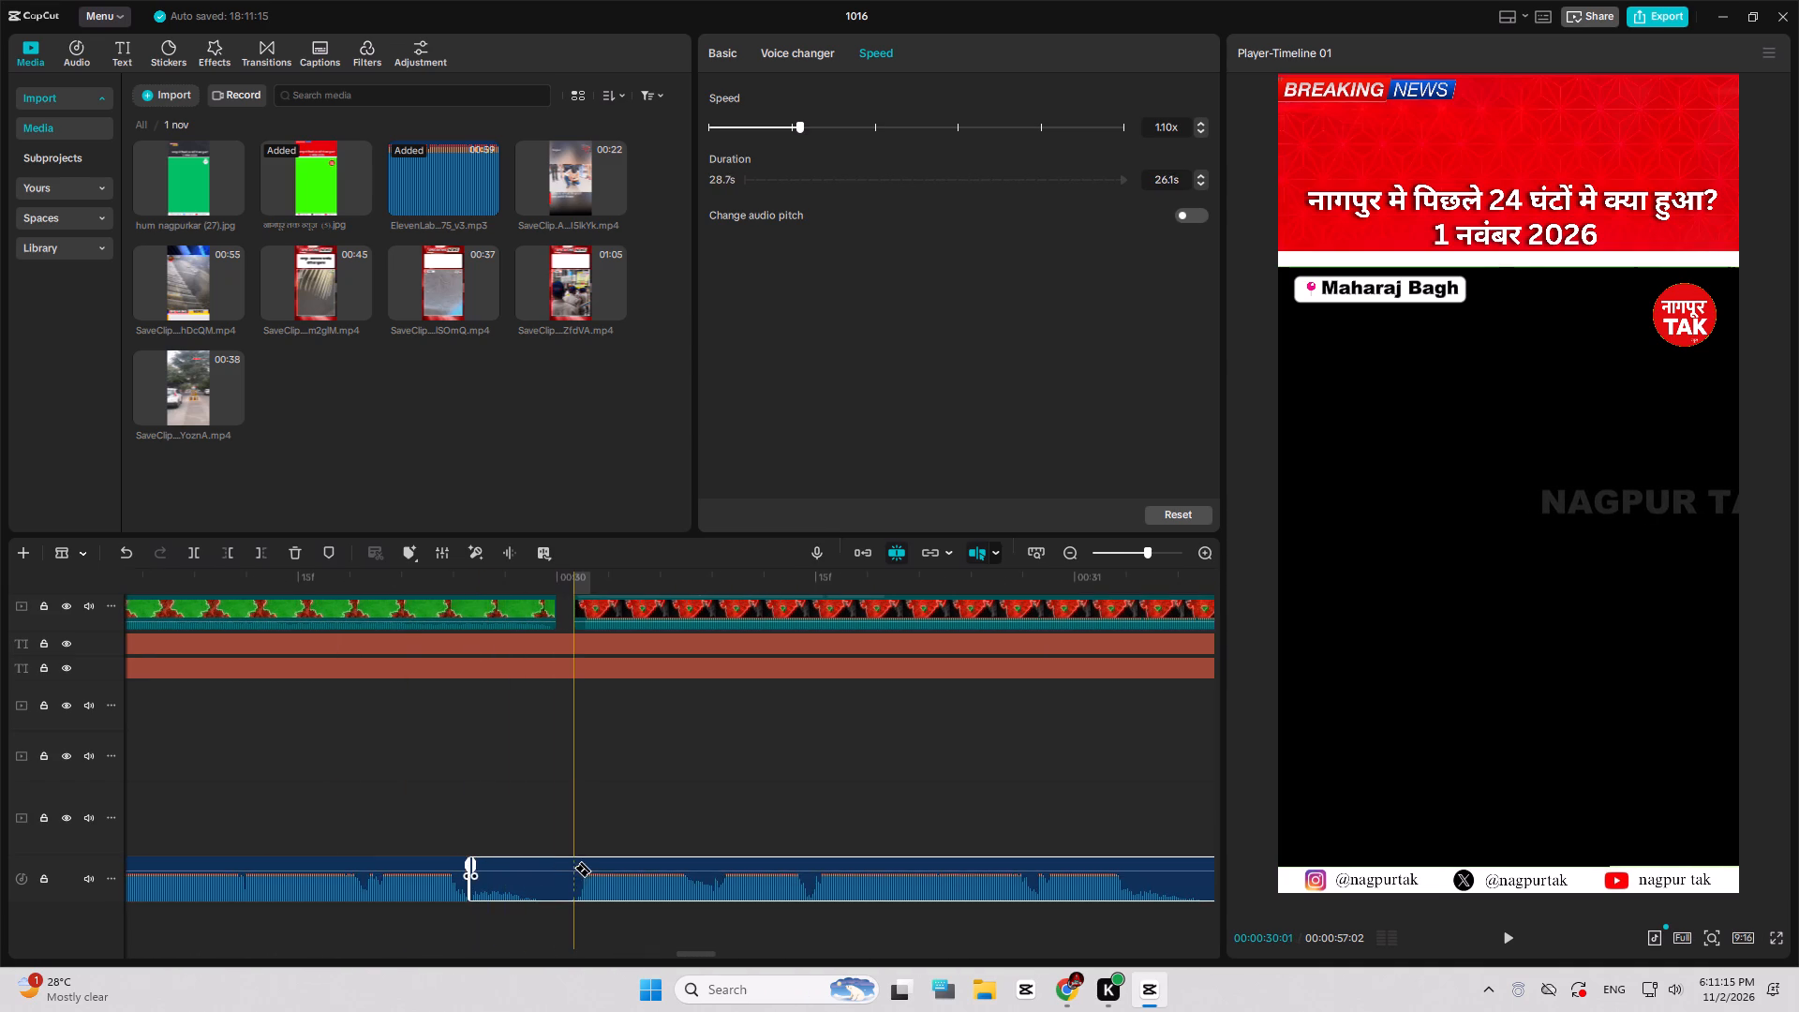
{"action": "double_click", "coordinate": [573, 868]}
{"action": "left_click", "coordinate": [522, 875]}
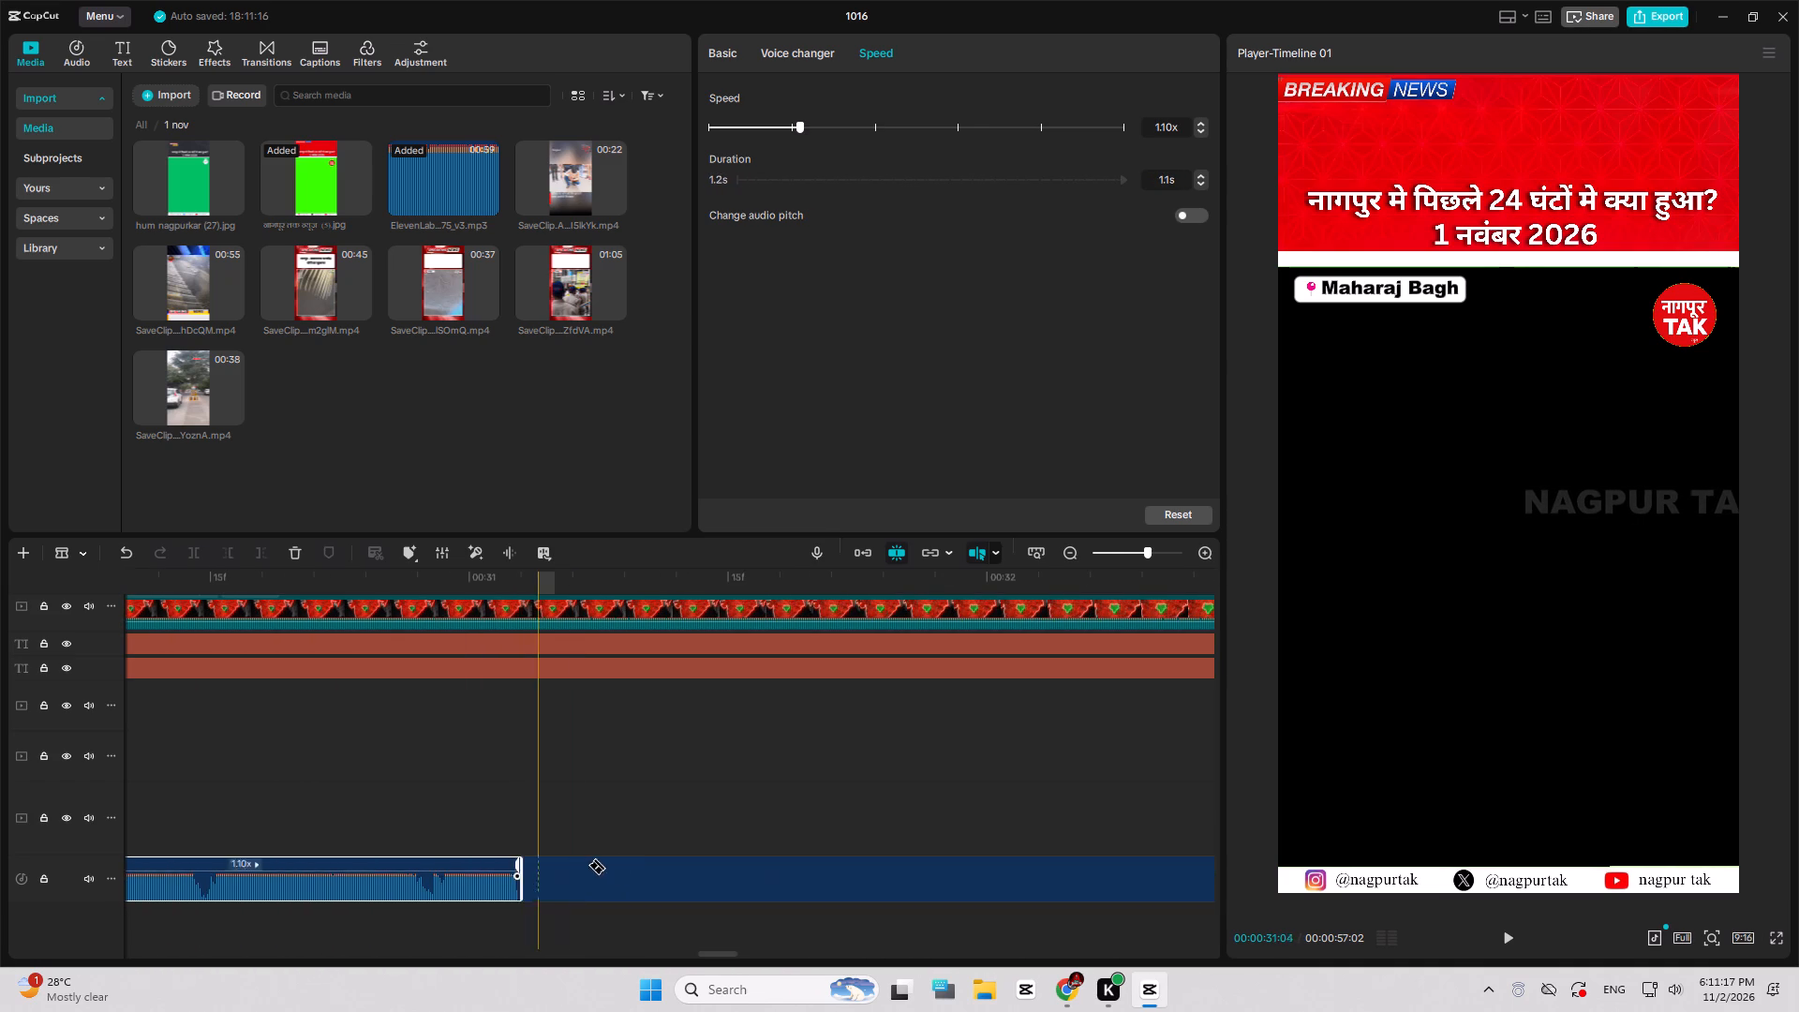
{"action": "left_click", "coordinate": [618, 864]}
Split the voice-over around the following two pauses, at about 00:00:32:20 and 00:00:33:01, and 00:00:34:01 and 00:00:34:11.
{"action": "left_click_drag", "start_coordinate": [605, 865], "coordinate": [513, 858]}
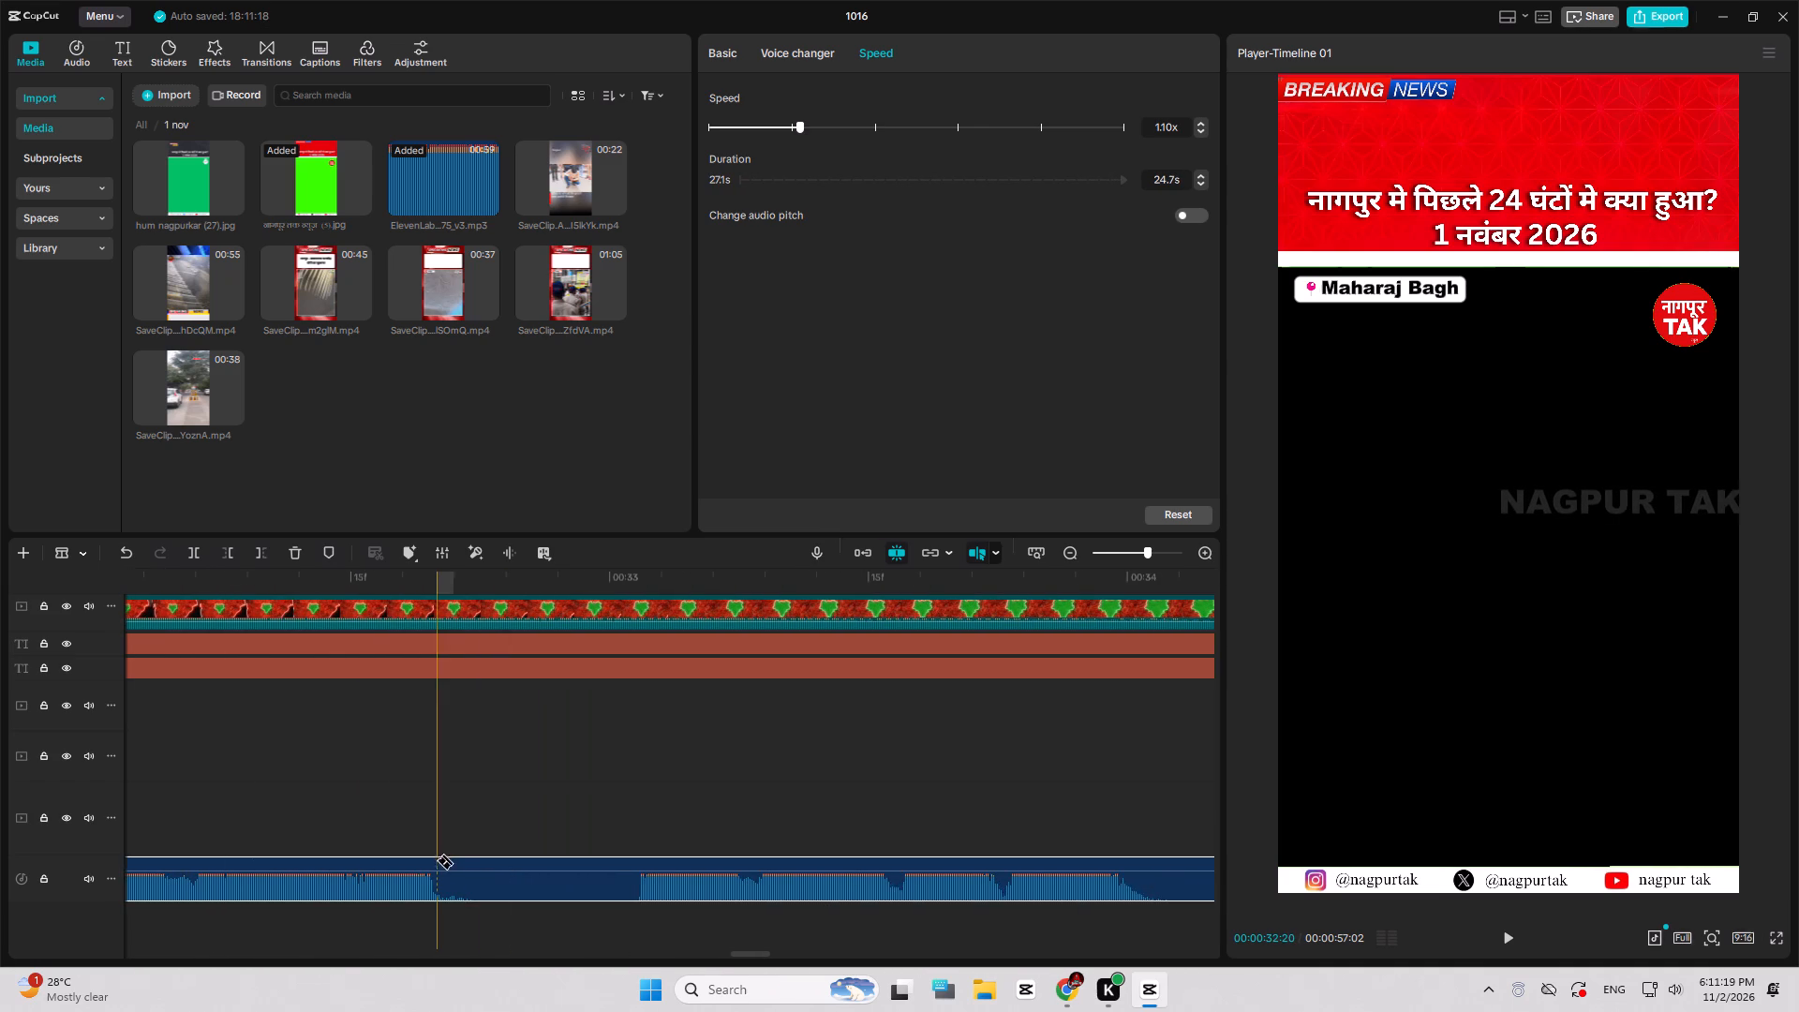
{"action": "left_click", "coordinate": [439, 863]}
{"action": "left_click", "coordinate": [634, 859]}
{"action": "left_click_drag", "start_coordinate": [597, 864], "coordinate": [512, 858]}
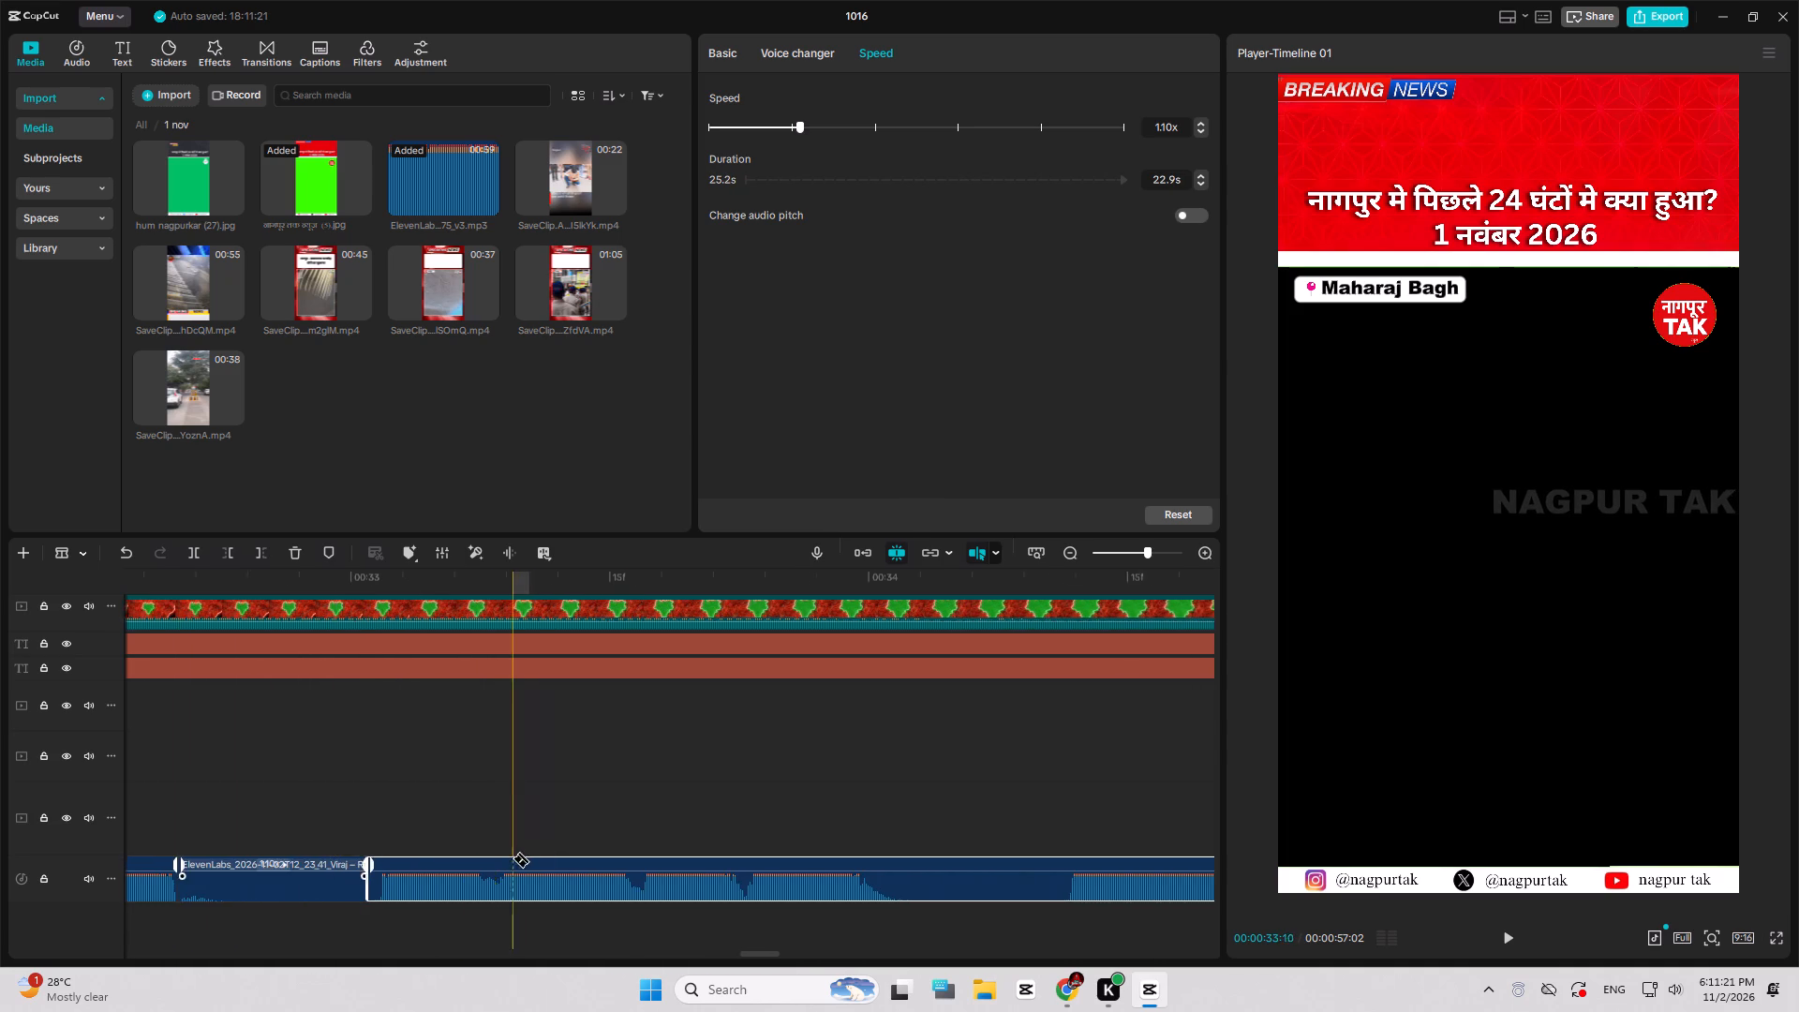
{"action": "left_click_drag", "start_coordinate": [512, 858], "coordinate": [496, 855]}
{"action": "left_click", "coordinate": [494, 862]}
{"action": "left_click", "coordinate": [668, 862]}
Split the voice-over at both ends of two pauses, at about 00:00:37:04 and 00:00:37:10, and 00:00:38:24 and 00:00:39:00.
{"action": "left_click_drag", "start_coordinate": [660, 862], "coordinate": [656, 864]}
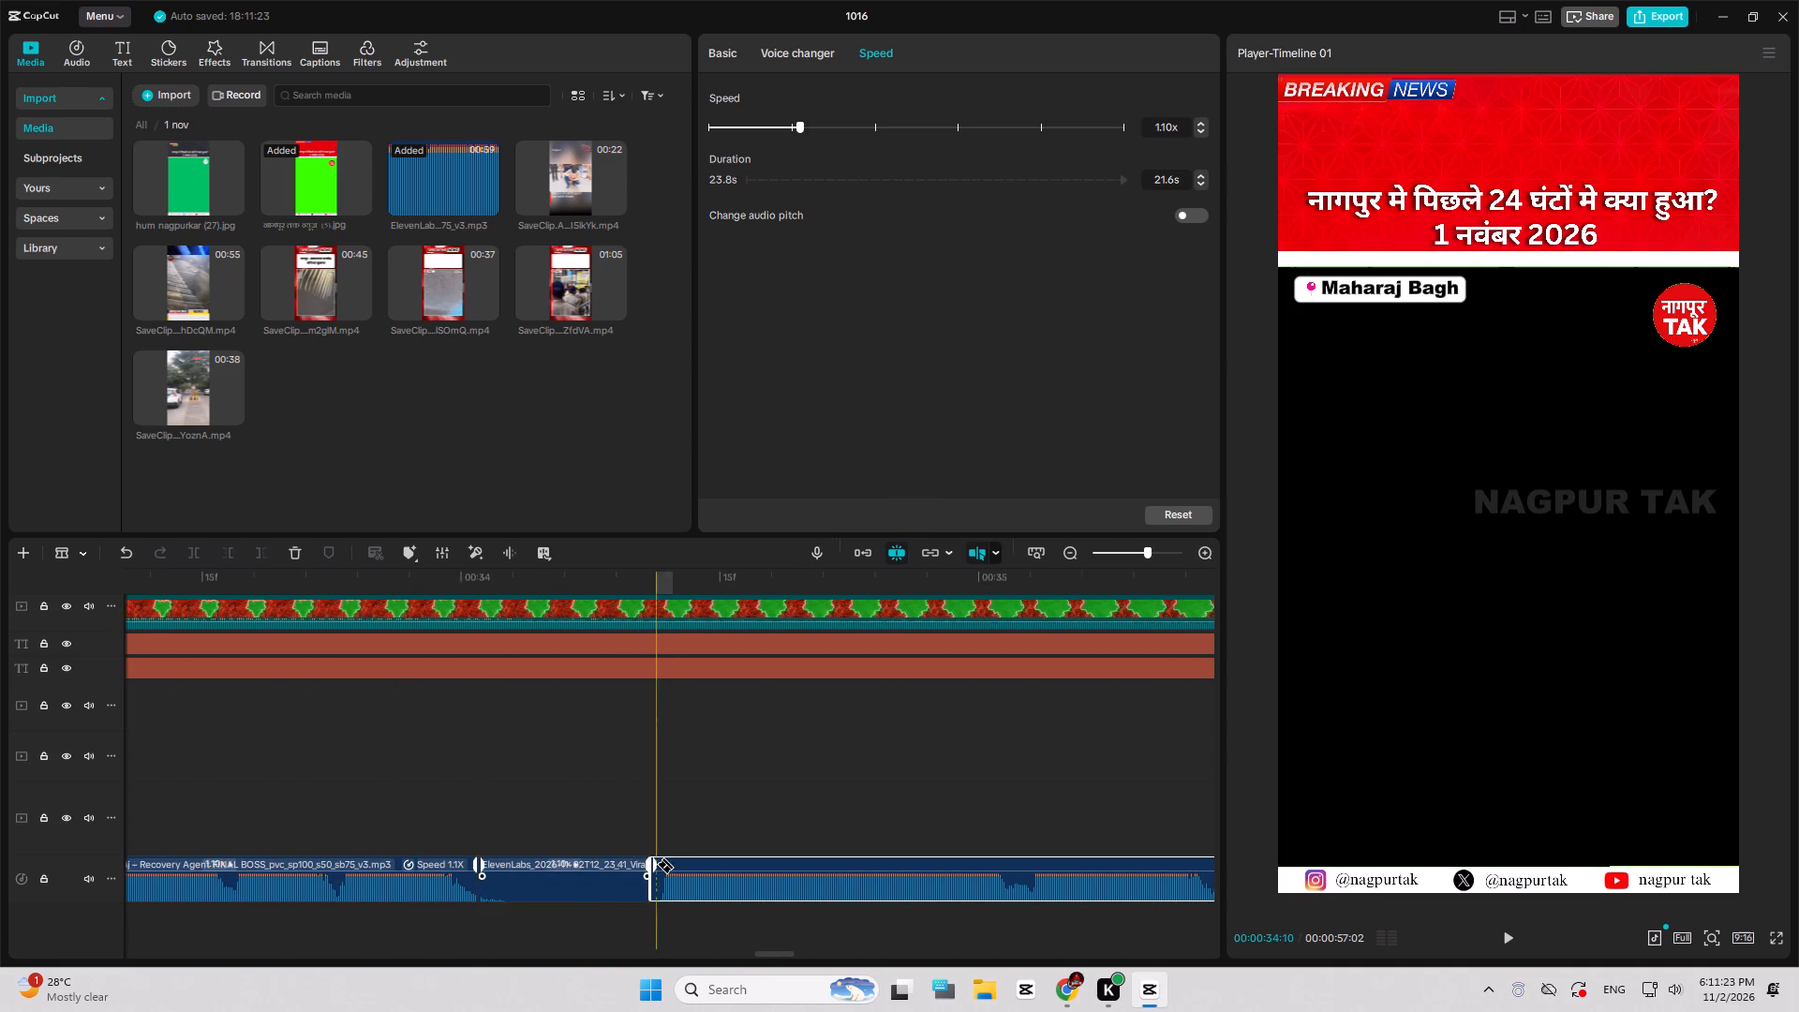
{"action": "left_click_drag", "start_coordinate": [656, 864], "coordinate": [593, 860]}
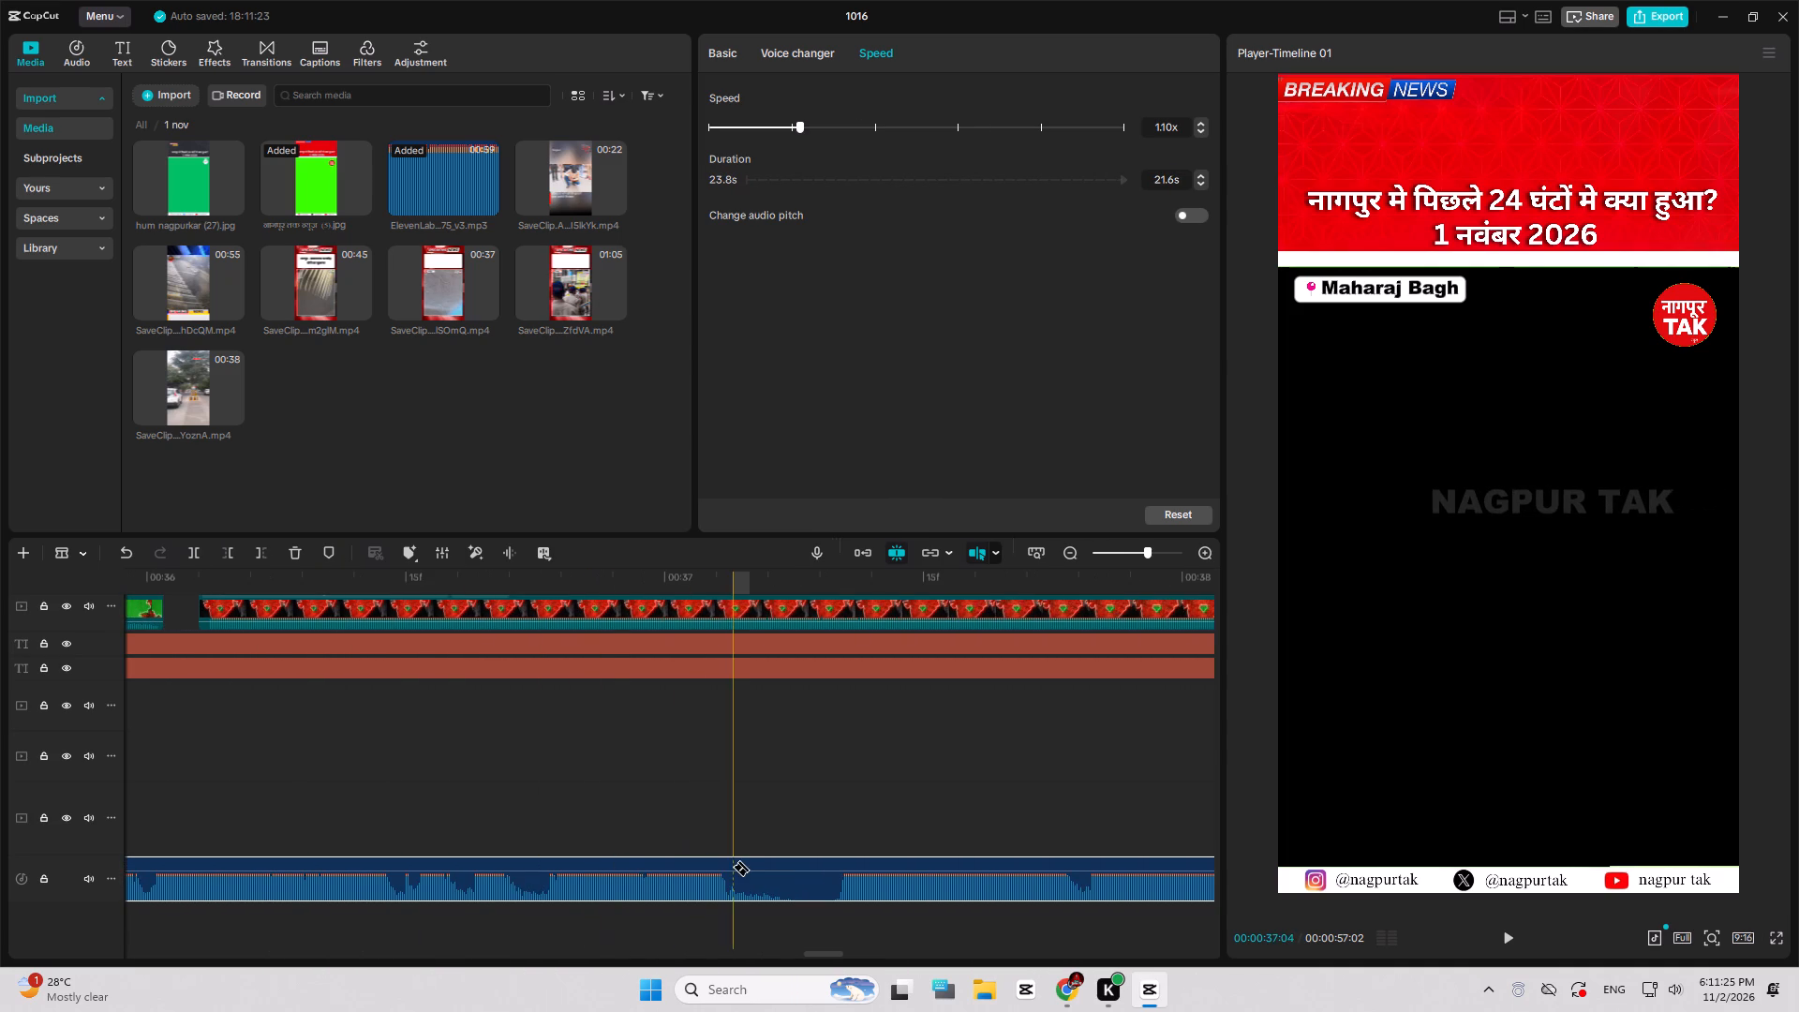
{"action": "left_click", "coordinate": [732, 867]}
{"action": "left_click", "coordinate": [840, 870]}
{"action": "left_click_drag", "start_coordinate": [817, 870], "coordinate": [595, 847]}
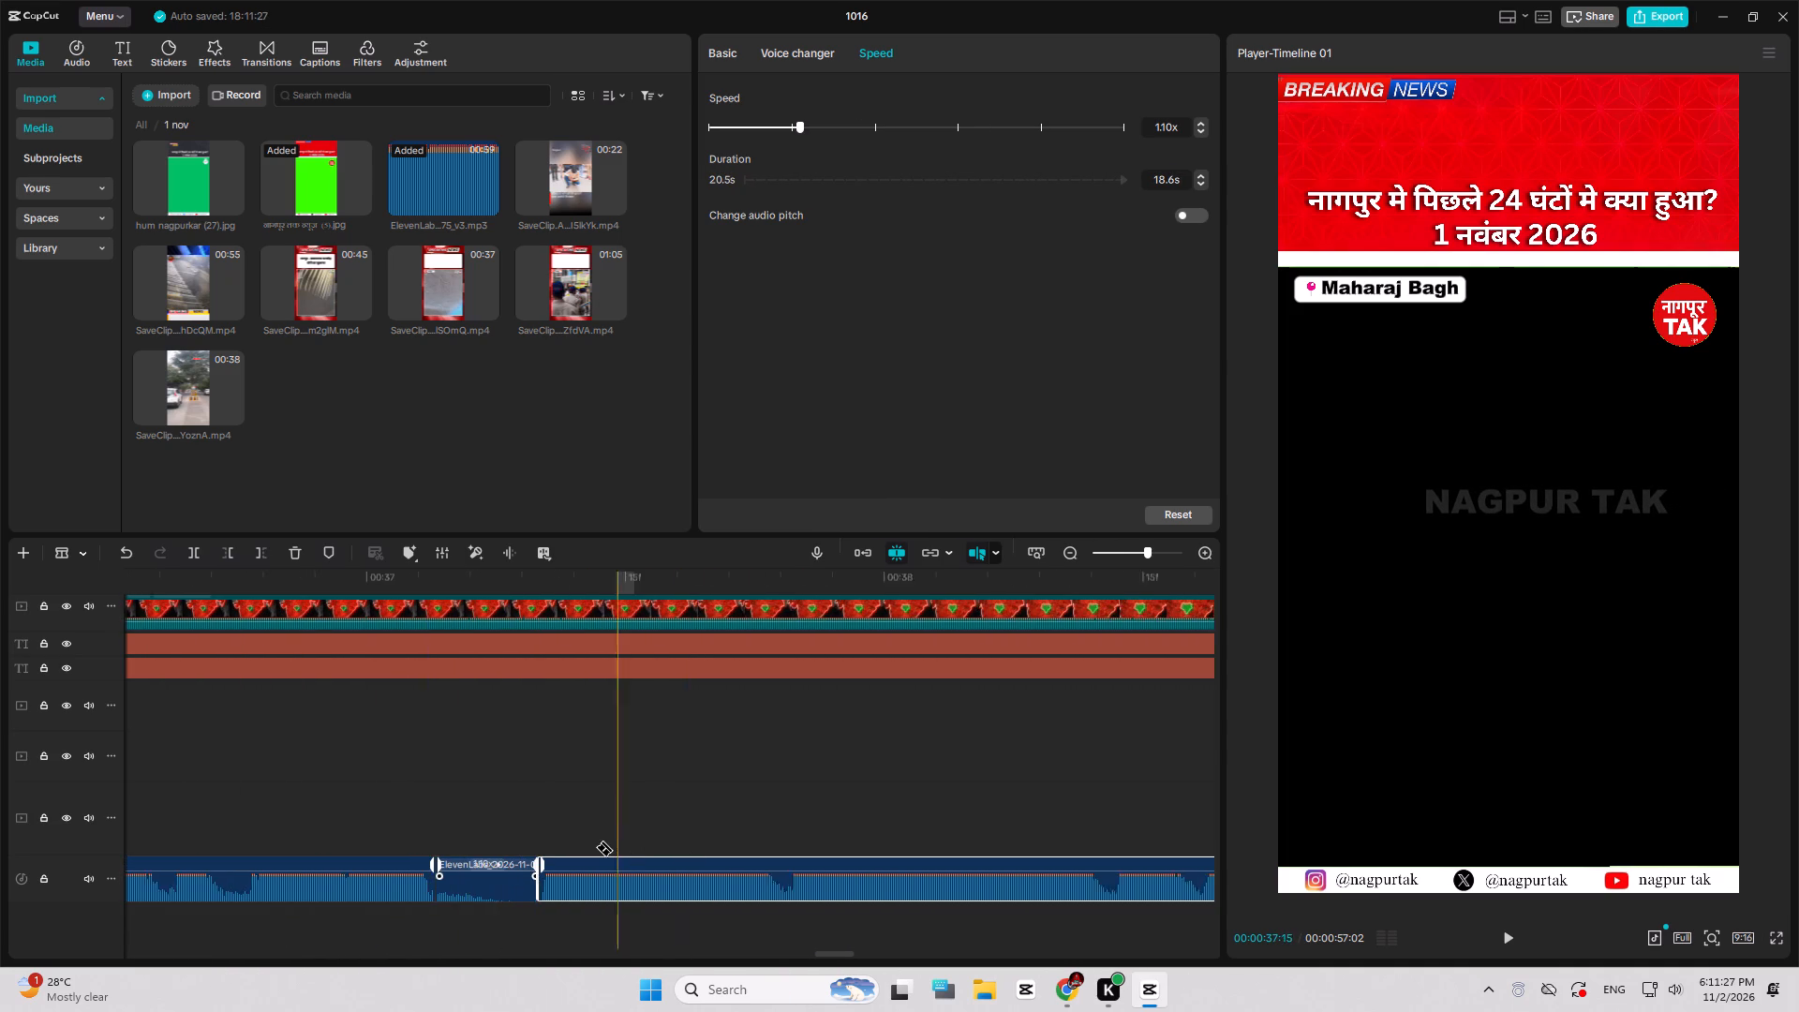
{"action": "left_click_drag", "start_coordinate": [595, 847], "coordinate": [590, 847]}
{"action": "left_click", "coordinate": [622, 862]}
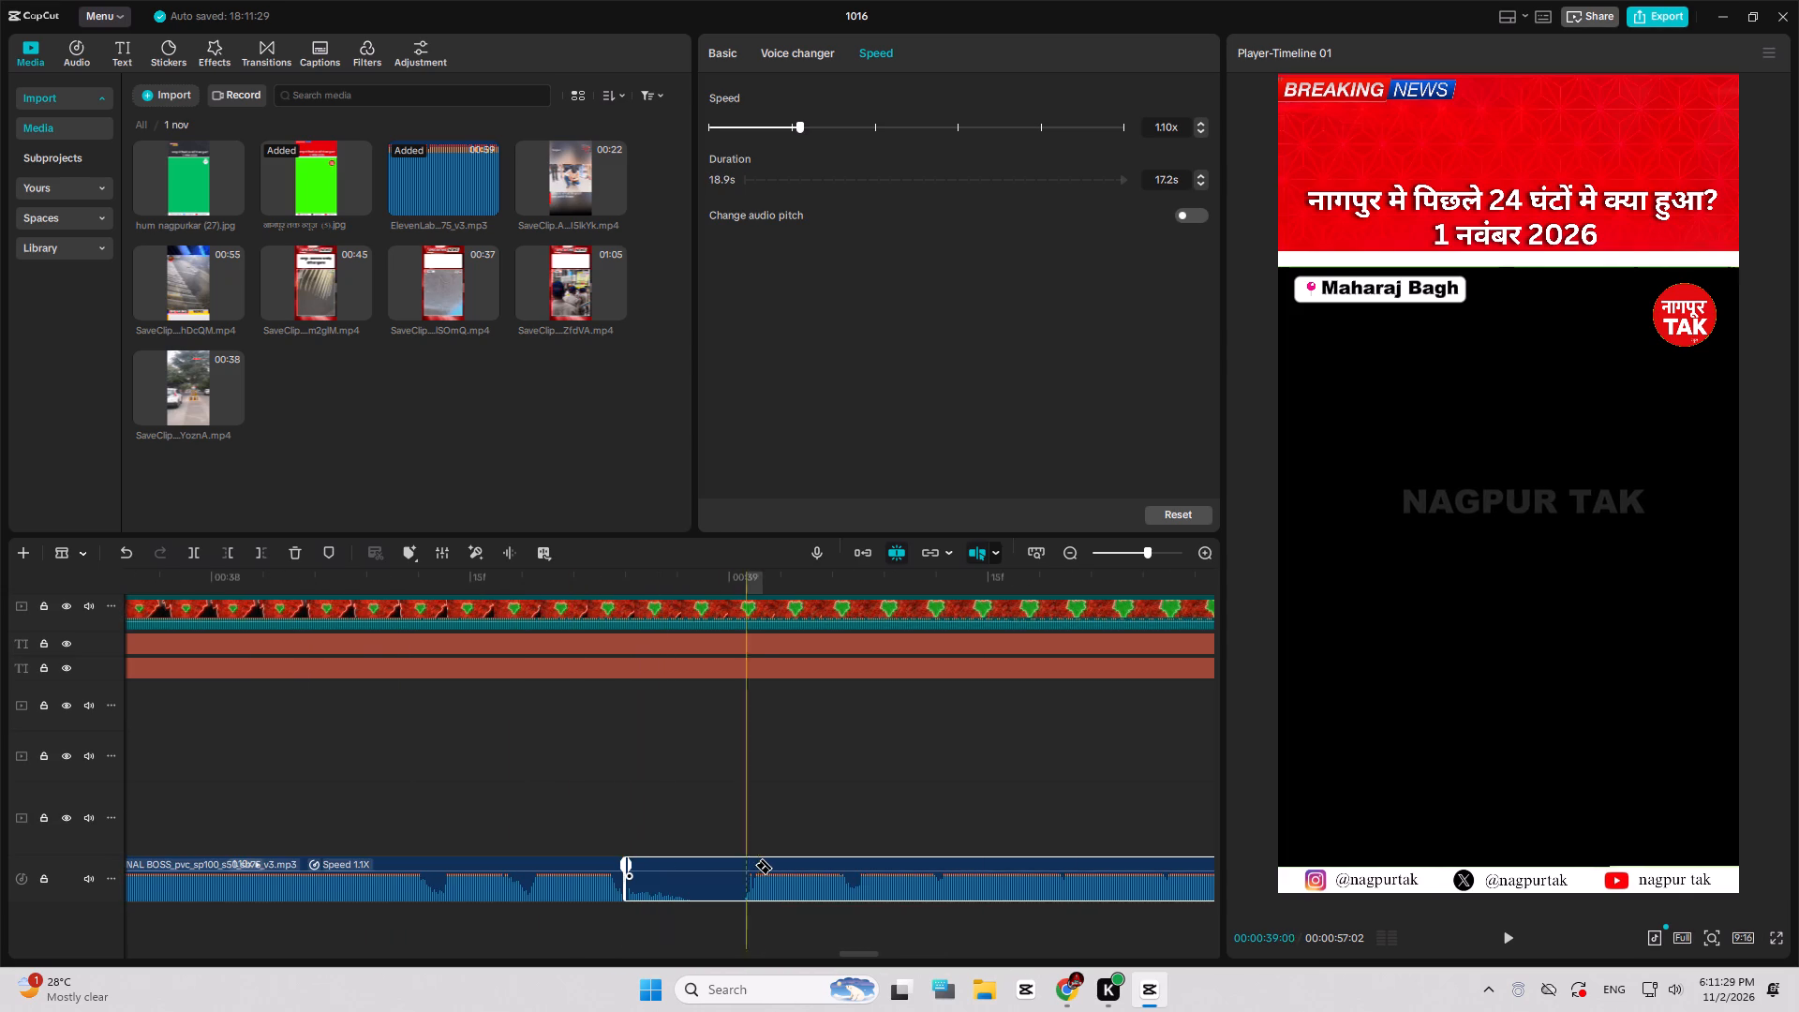
{"action": "left_click", "coordinate": [736, 867]}
Split the voice-over at both ends of two pauses, at about 00:00:41:09 and 00:00:41:19, and 00:00:43:12 and 00:00:43:23.
{"action": "left_click_drag", "start_coordinate": [730, 869], "coordinate": [648, 855]}
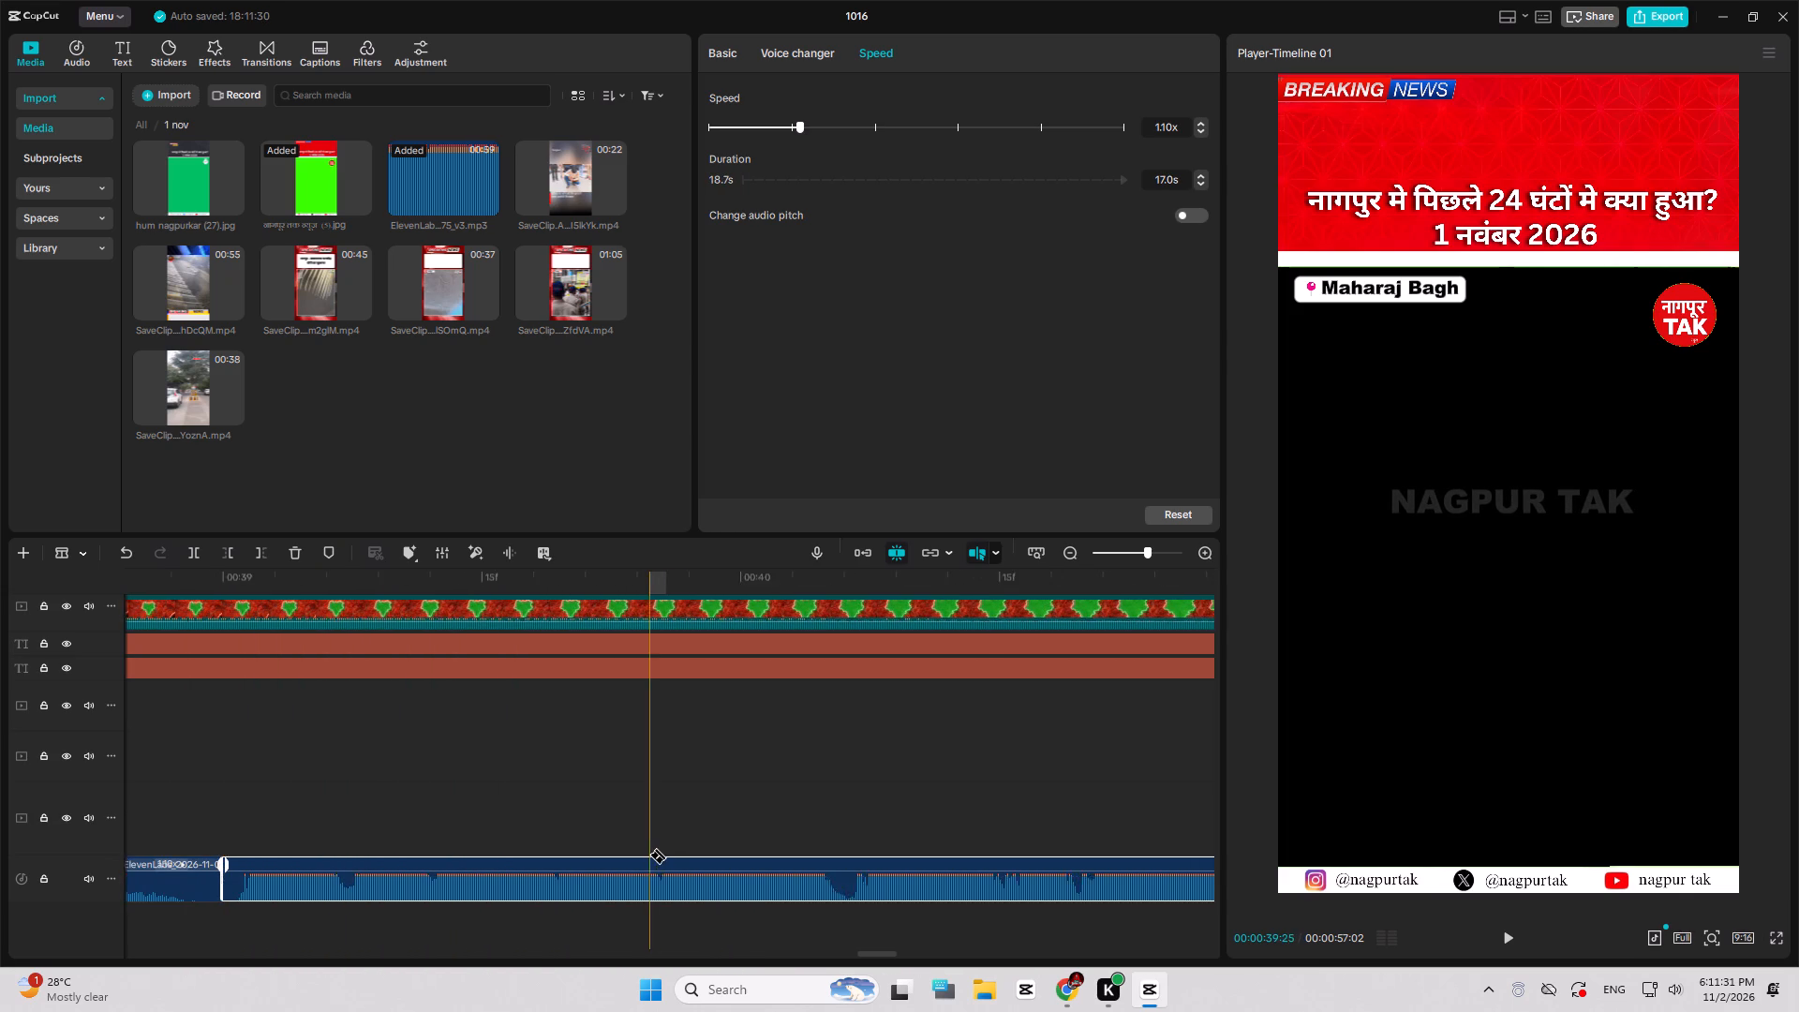
{"action": "left_click_drag", "start_coordinate": [648, 855], "coordinate": [632, 855]}
{"action": "left_click", "coordinate": [569, 867]}
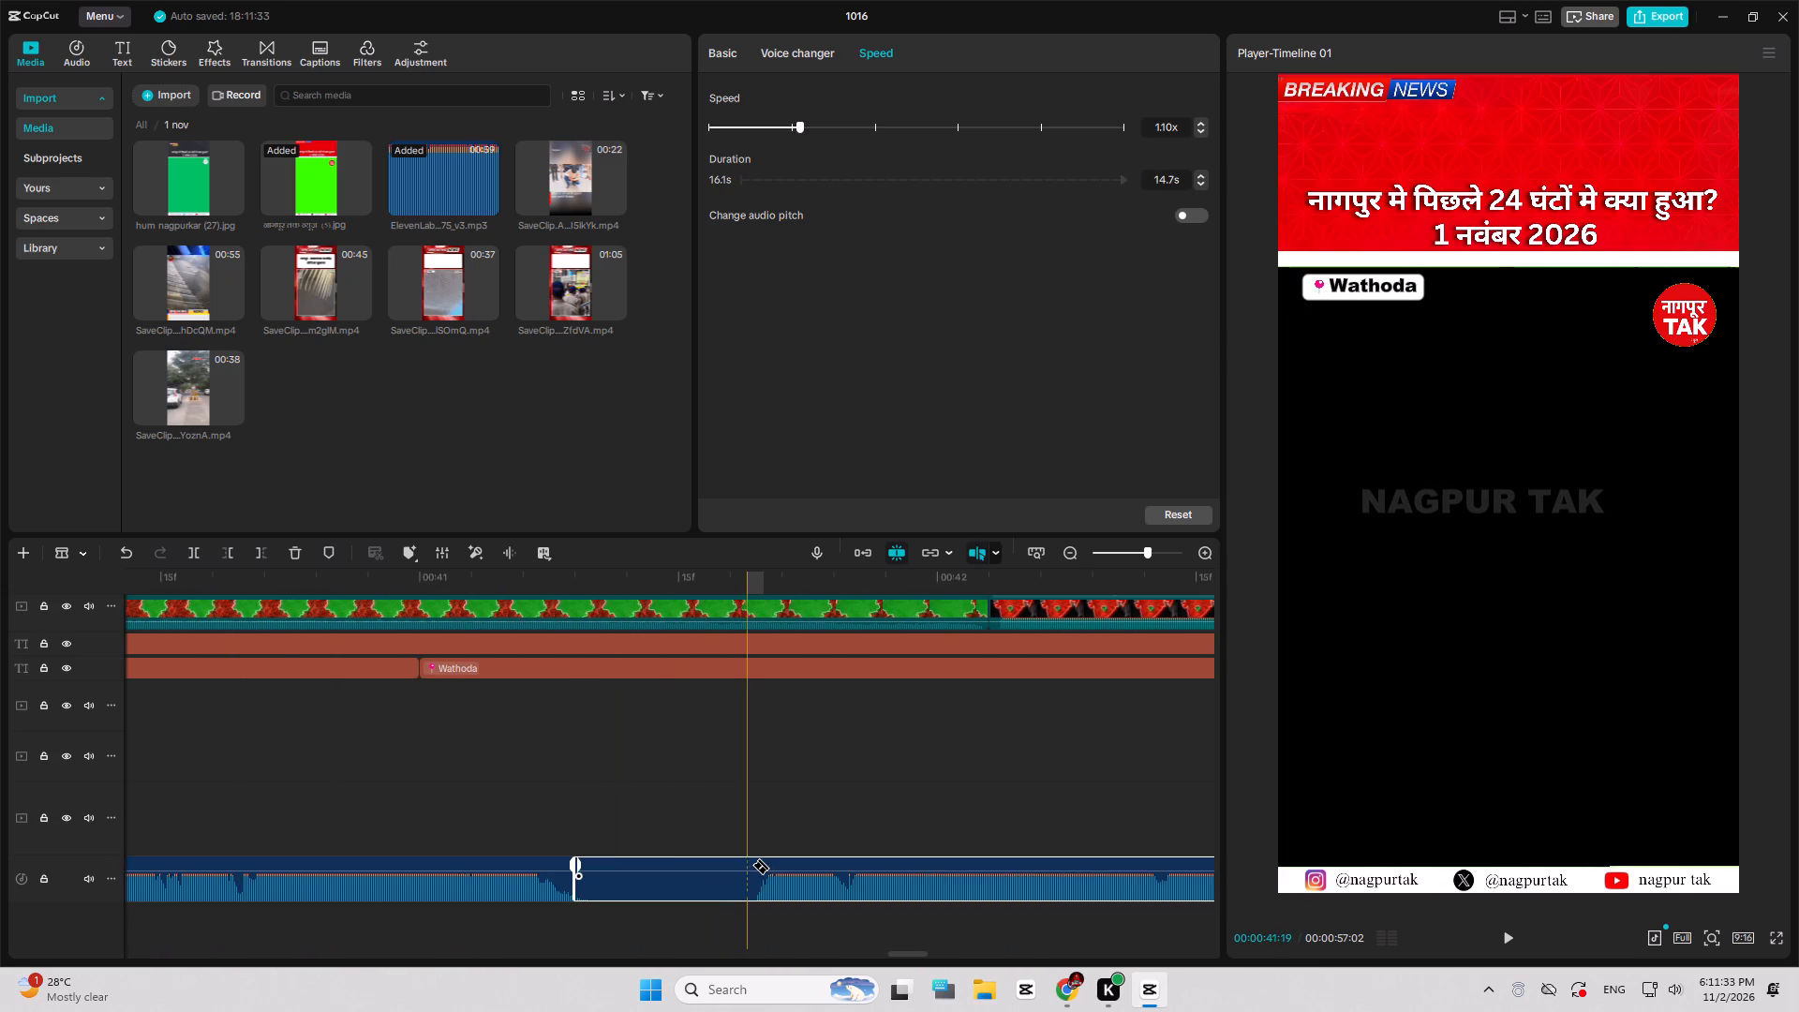
{"action": "left_click", "coordinate": [751, 865]}
{"action": "left_click_drag", "start_coordinate": [714, 873], "coordinate": [611, 855]}
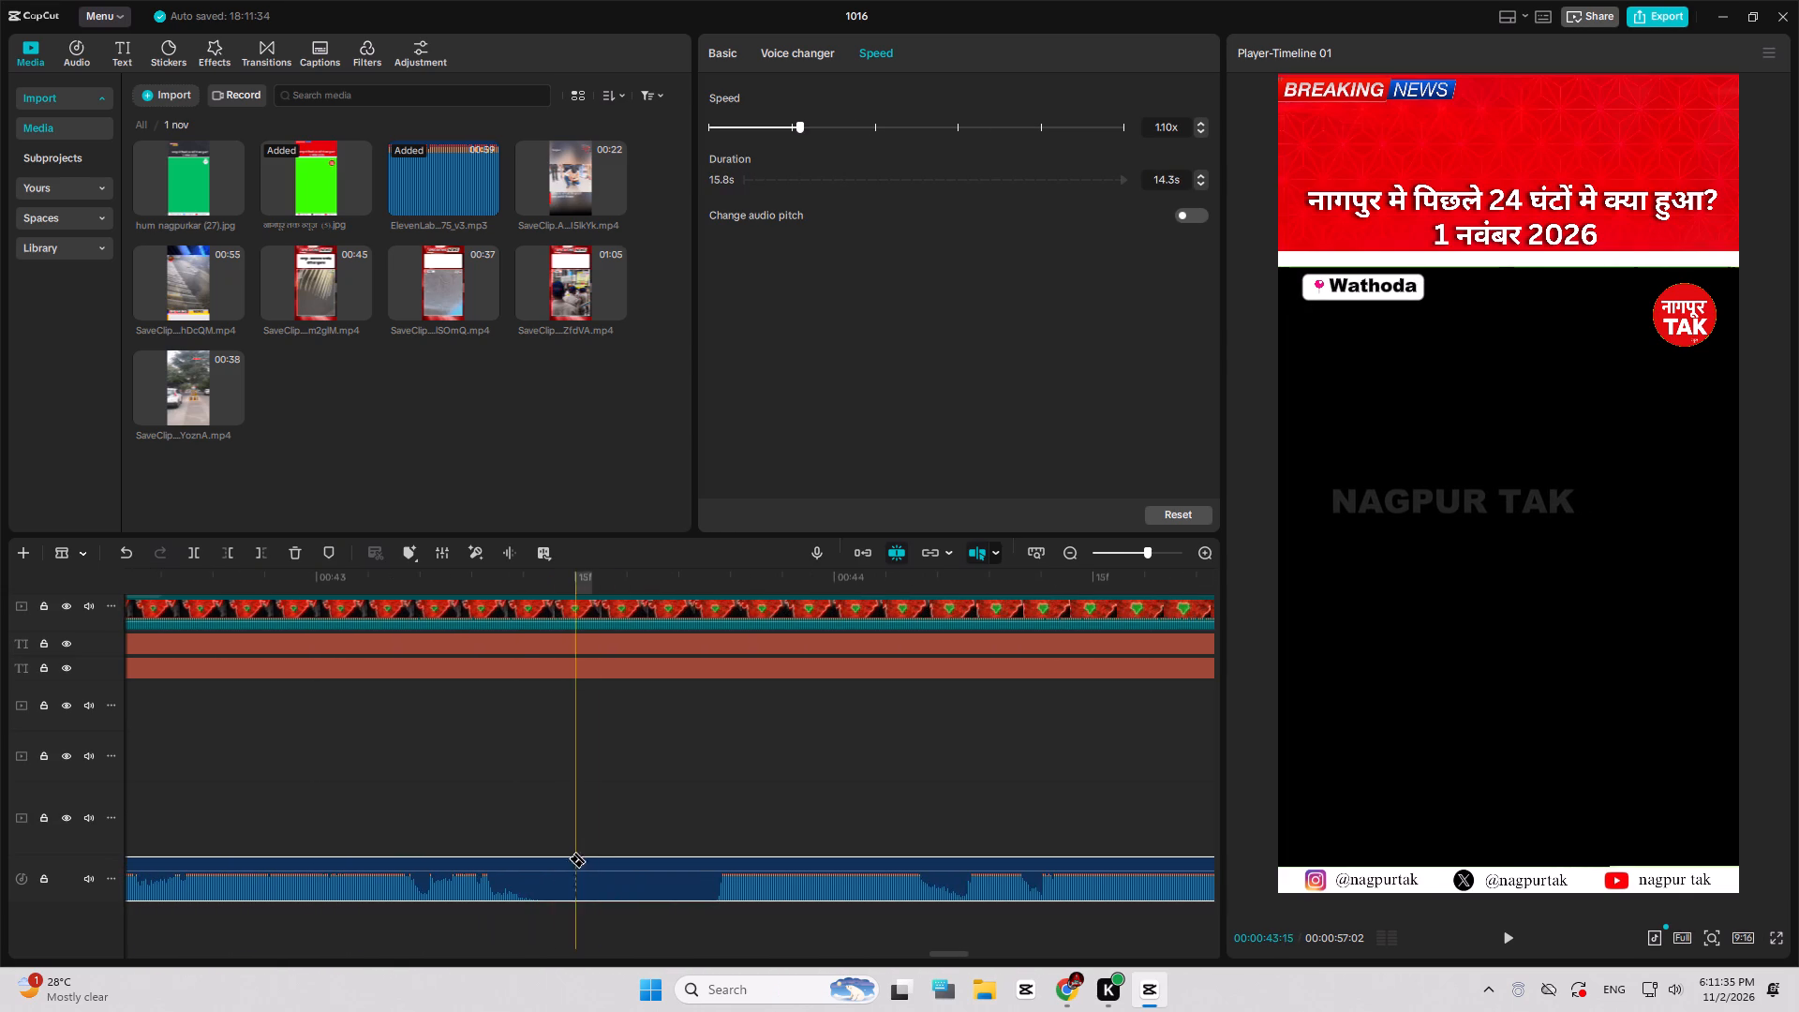
{"action": "left_click", "coordinate": [523, 866]}
{"action": "left_click", "coordinate": [707, 865]}
Split the voice-over around its next two pauses, at about 00:00:45:03 and 00:00:45:10, and 00:00:47:01 and 00:00:47:06.
{"action": "left_click_drag", "start_coordinate": [692, 865], "coordinate": [656, 861]}
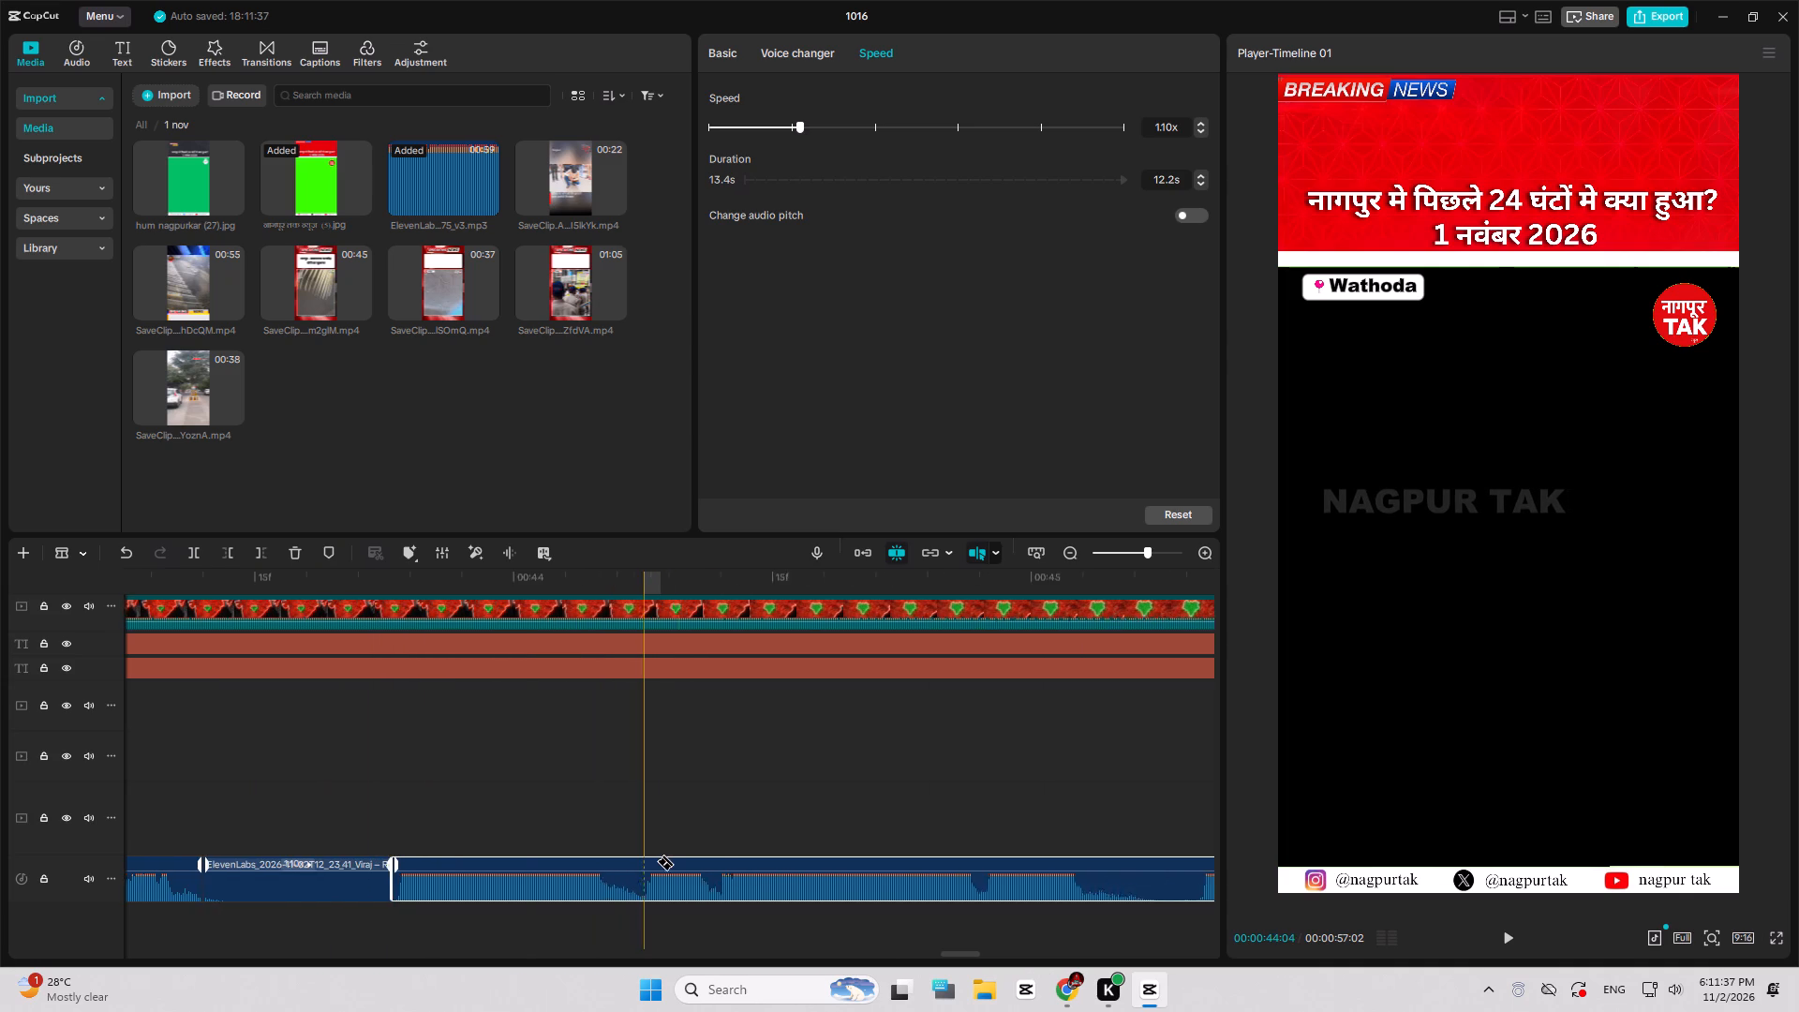
{"action": "left_click_drag", "start_coordinate": [656, 861], "coordinate": [655, 861]}
{"action": "left_click", "coordinate": [542, 867]}
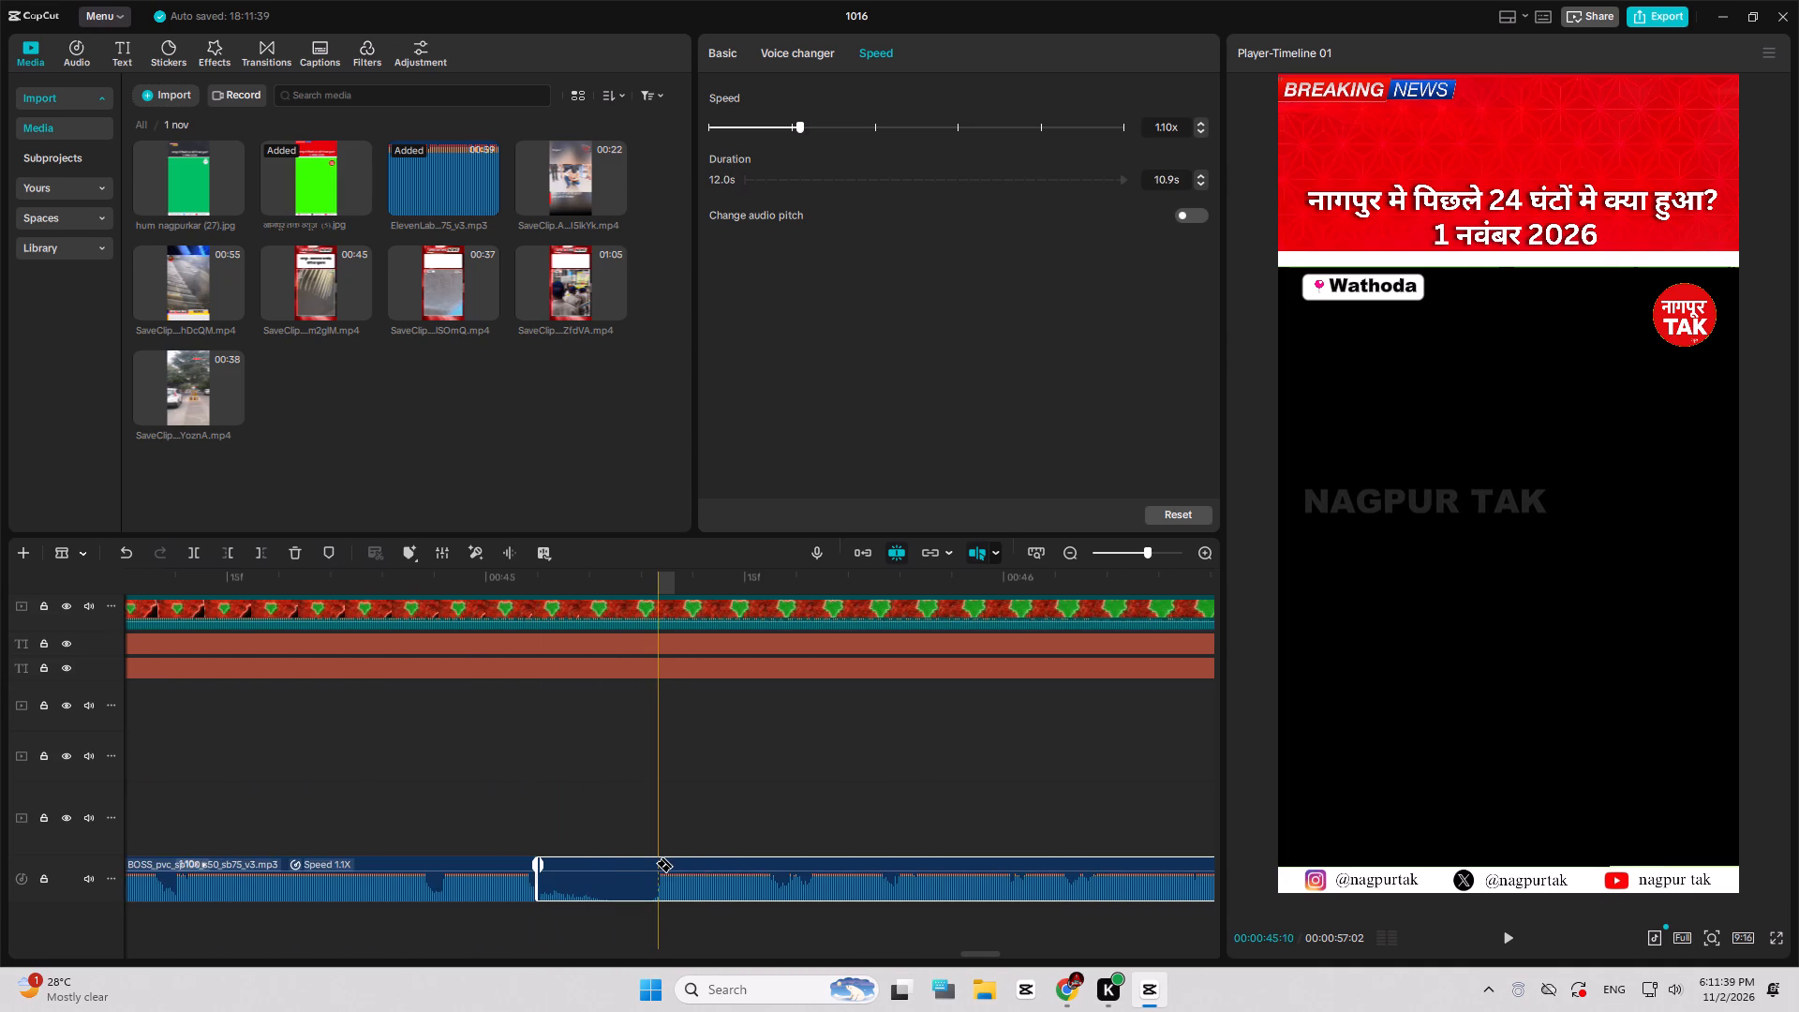
{"action": "left_click", "coordinate": [655, 863]}
{"action": "left_click_drag", "start_coordinate": [625, 869], "coordinate": [647, 862]}
{"action": "left_click", "coordinate": [618, 860]}
{"action": "left_click", "coordinate": [715, 862]}
{"action": "left_click", "coordinate": [706, 864]}
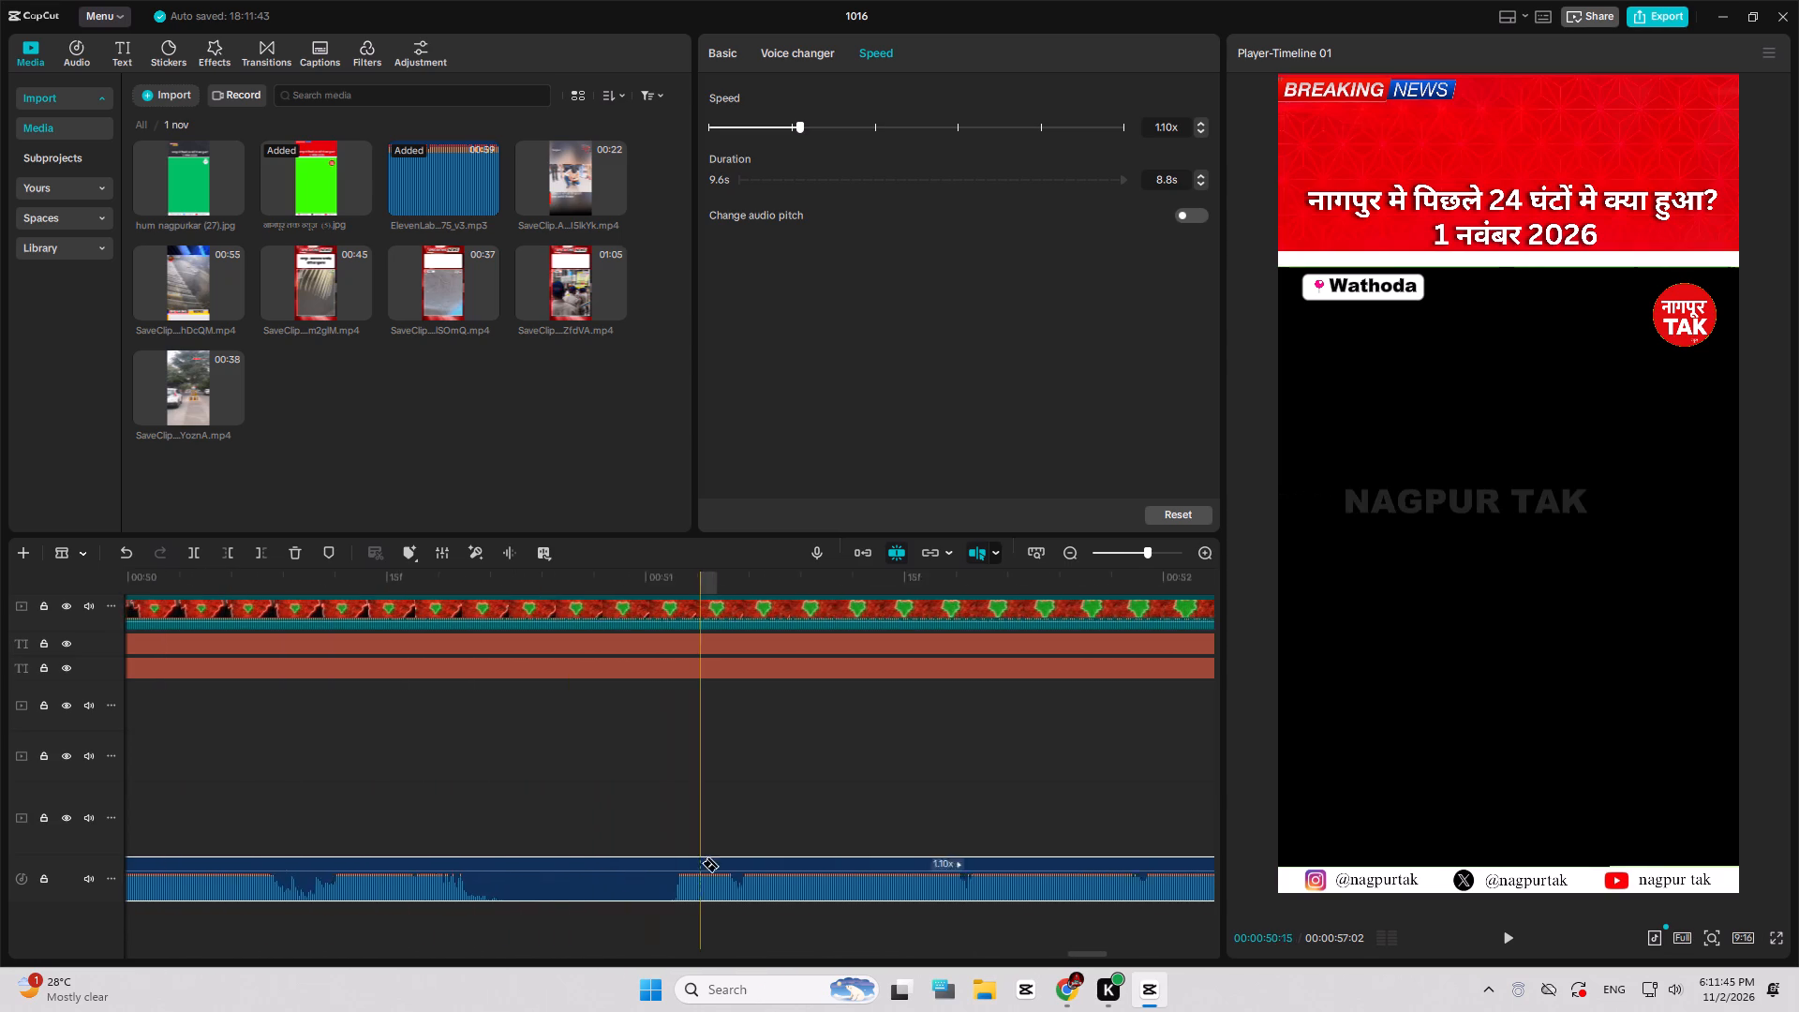
Split the voice-over around its last two pauses, at about 00:00:50:20 and 00:00:51:01, and 00:00:53:11 and 00:00:53:16.
{"action": "left_click_drag", "start_coordinate": [404, 869], "coordinate": [413, 869]}
{"action": "left_click", "coordinate": [589, 862]}
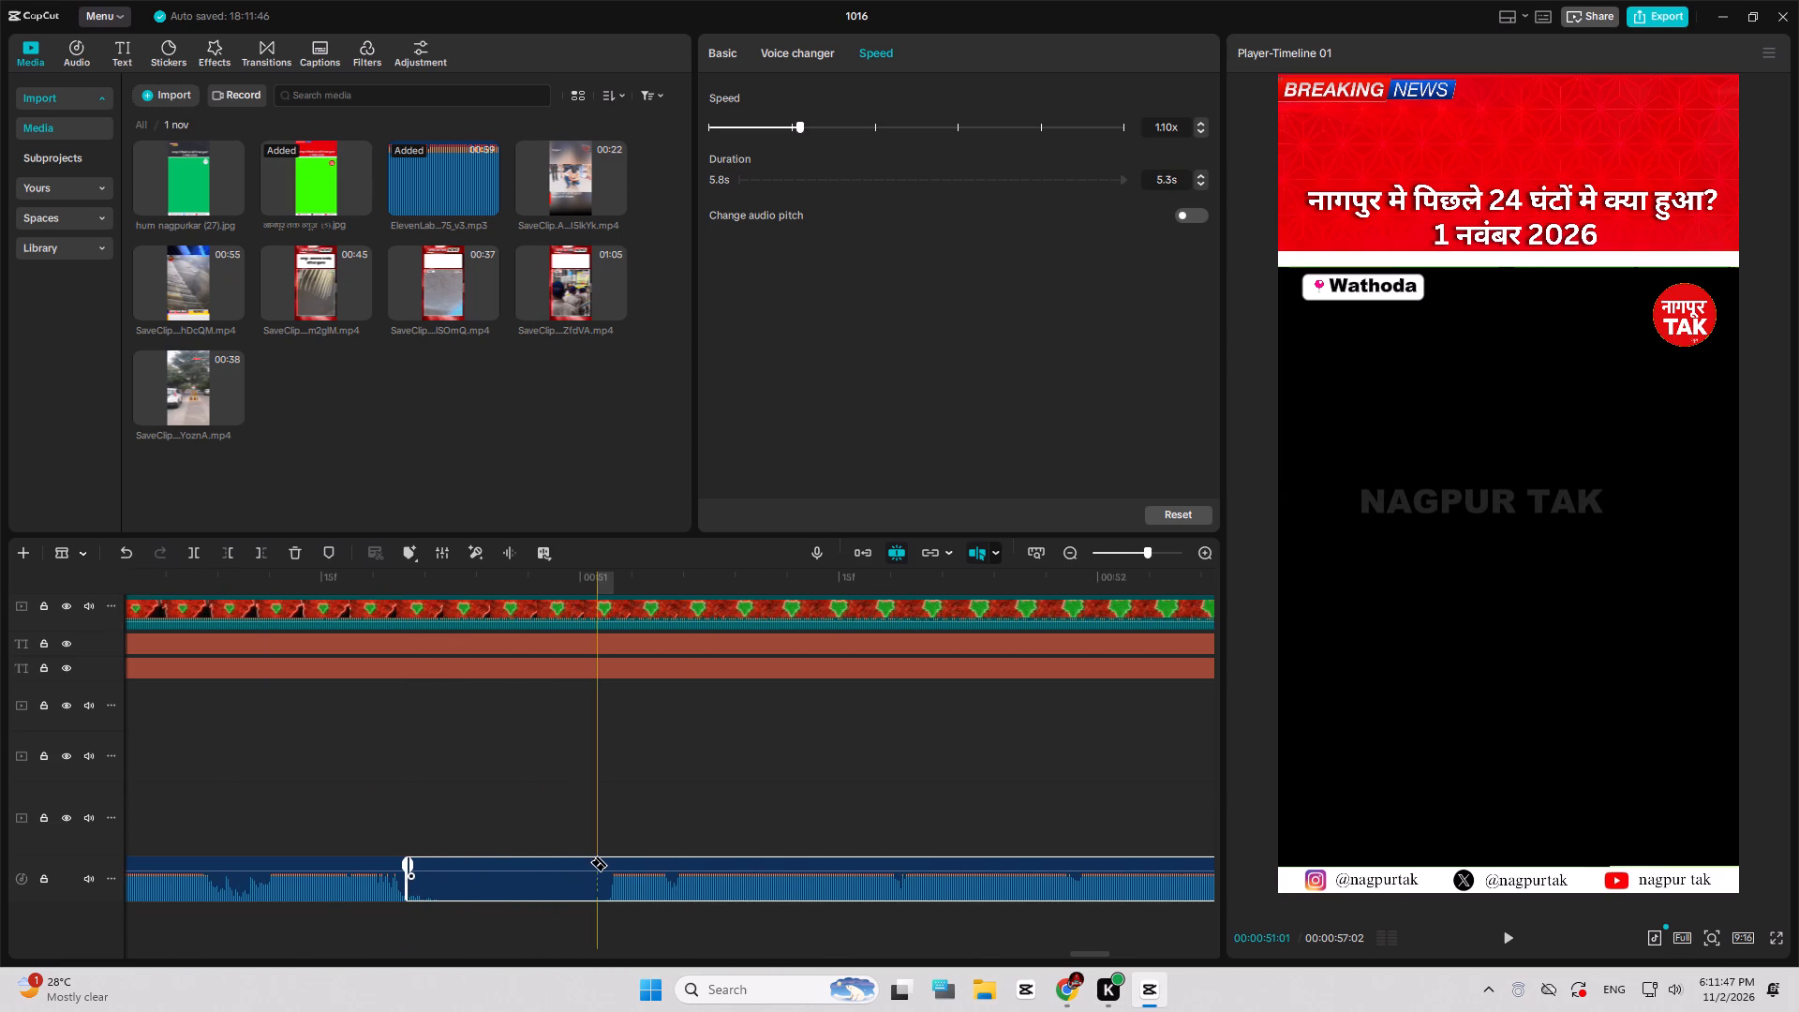
{"action": "left_click", "coordinate": [583, 861]}
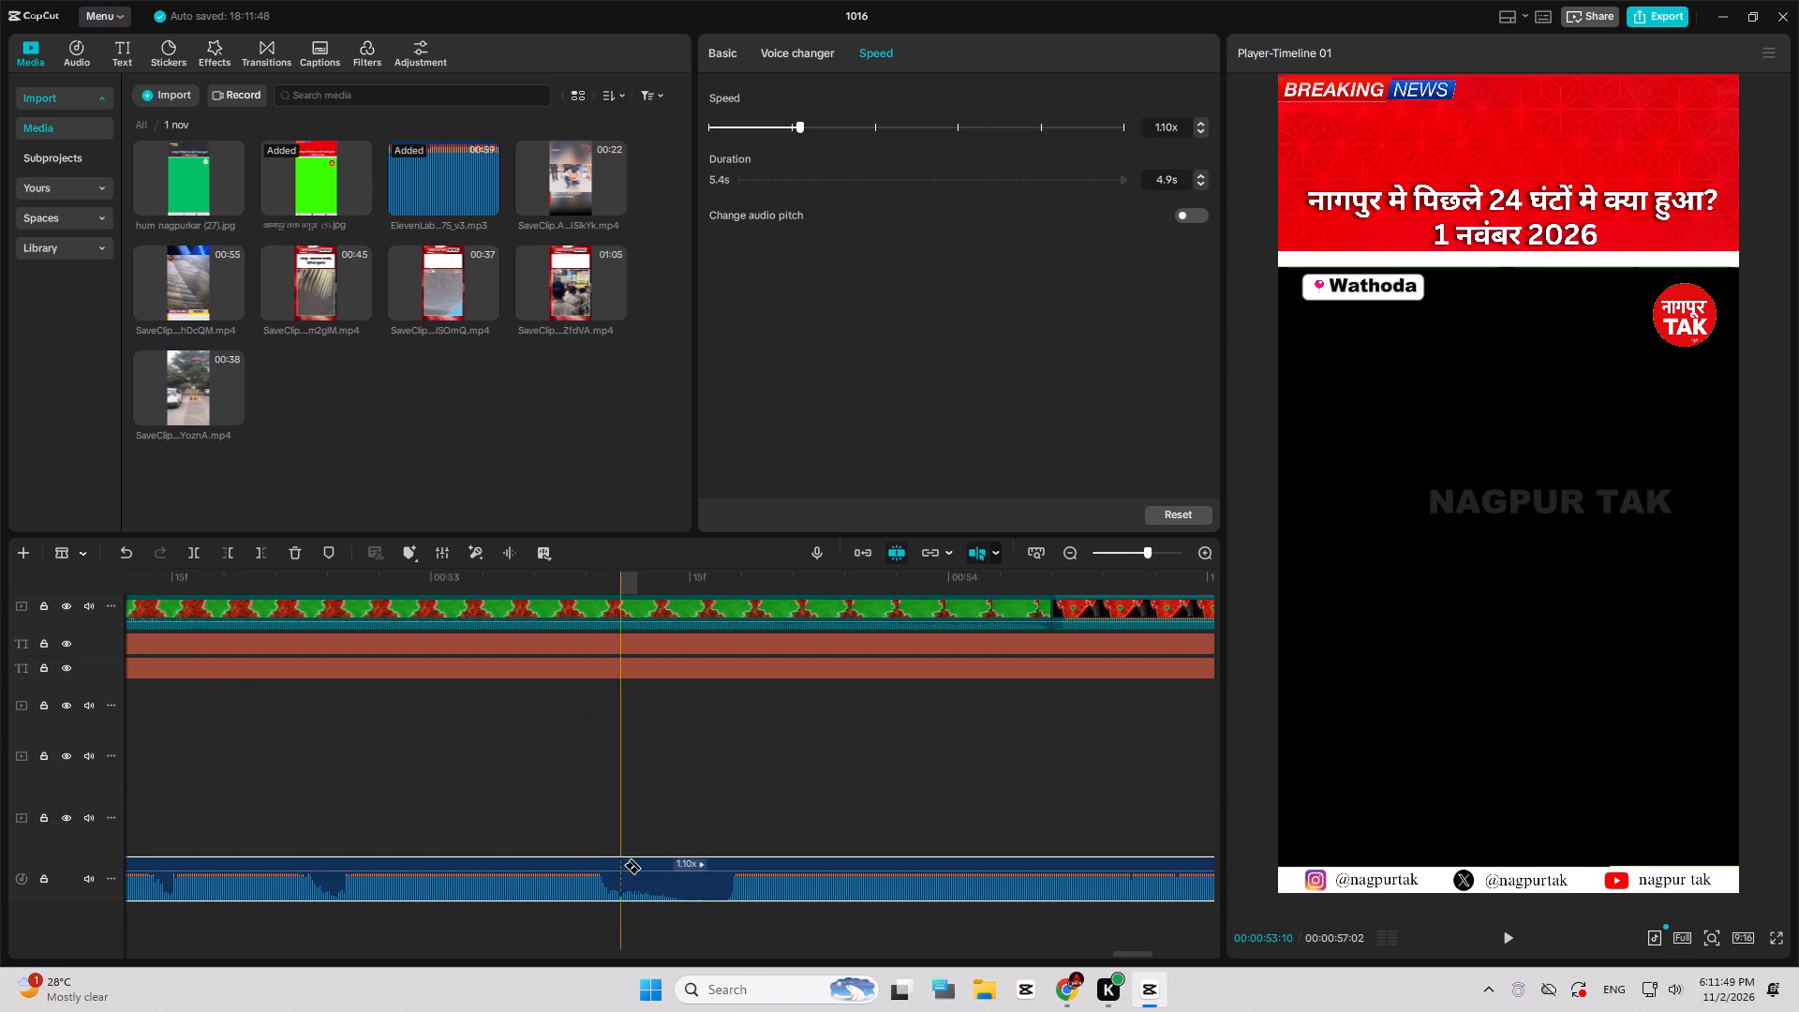
{"action": "left_click", "coordinate": [614, 863]}
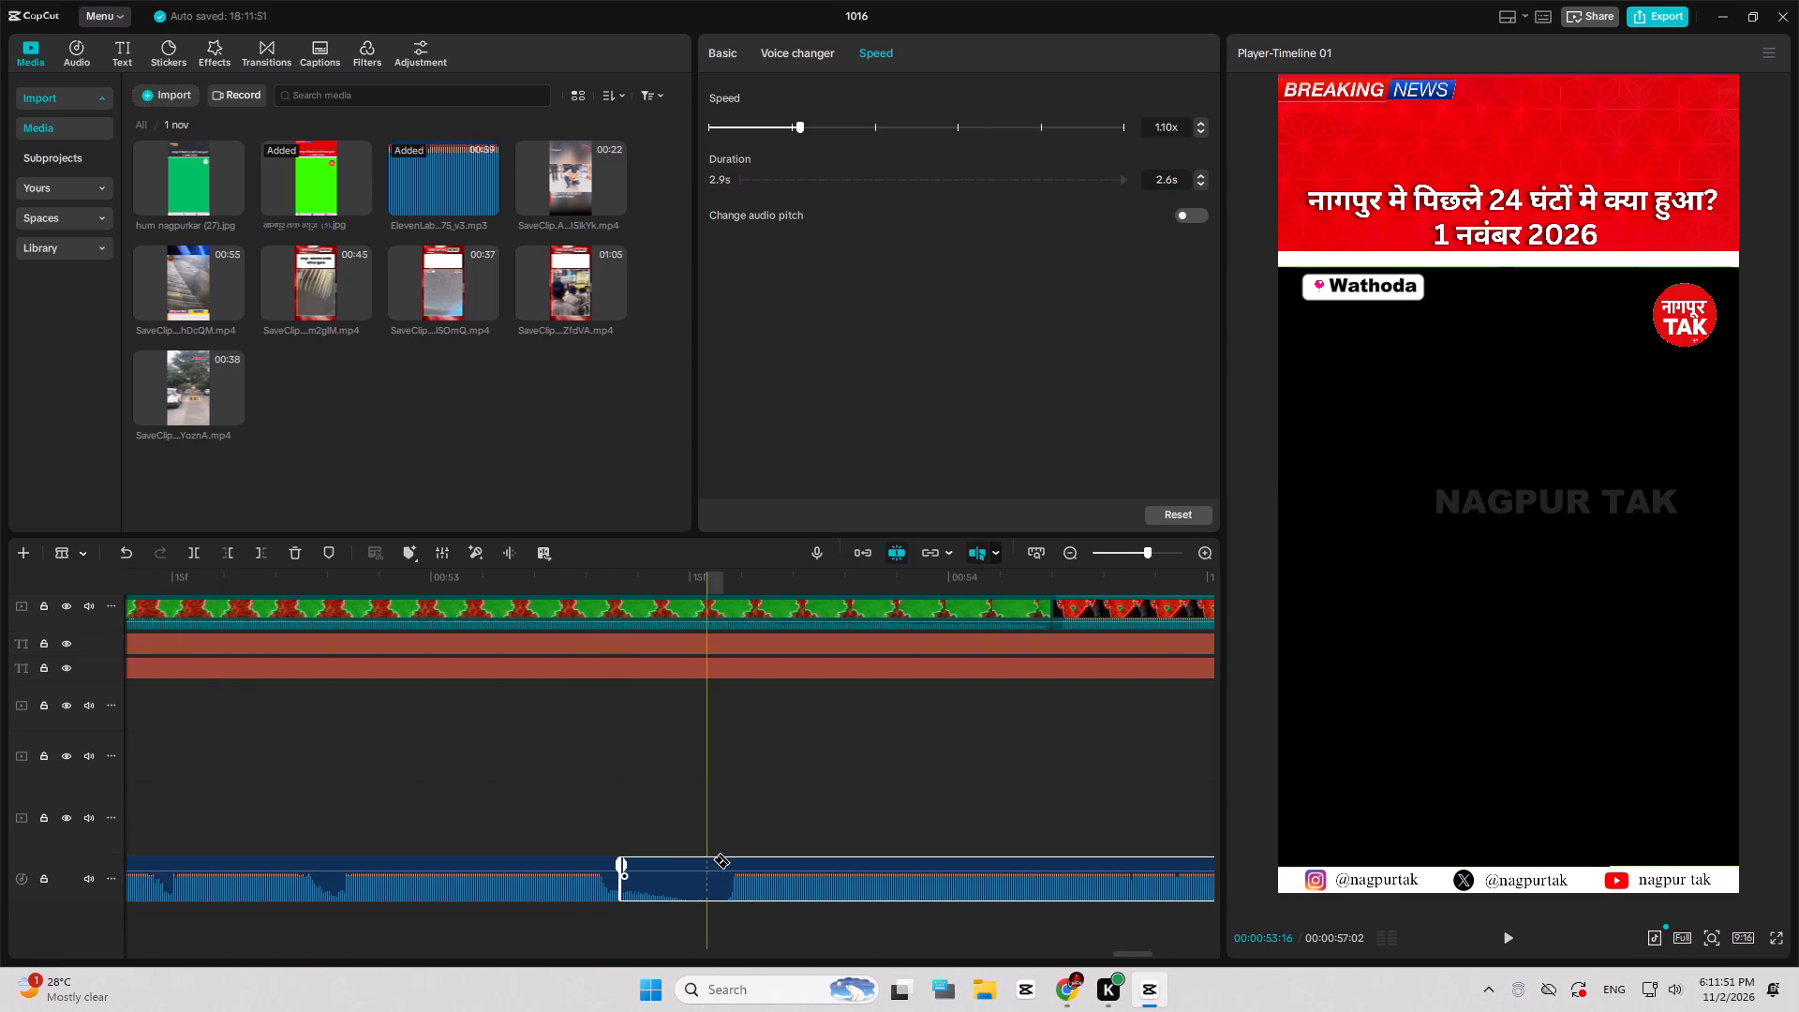
{"action": "left_click", "coordinate": [712, 859]}
Delete the voice-over's last two pause segments, at about 00:00:53:11–00:00:53:16 and 00:00:50:20–00:00:51:01, leaving the gaps open.
{"action": "left_click_drag", "start_coordinate": [705, 859], "coordinate": [628, 844]}
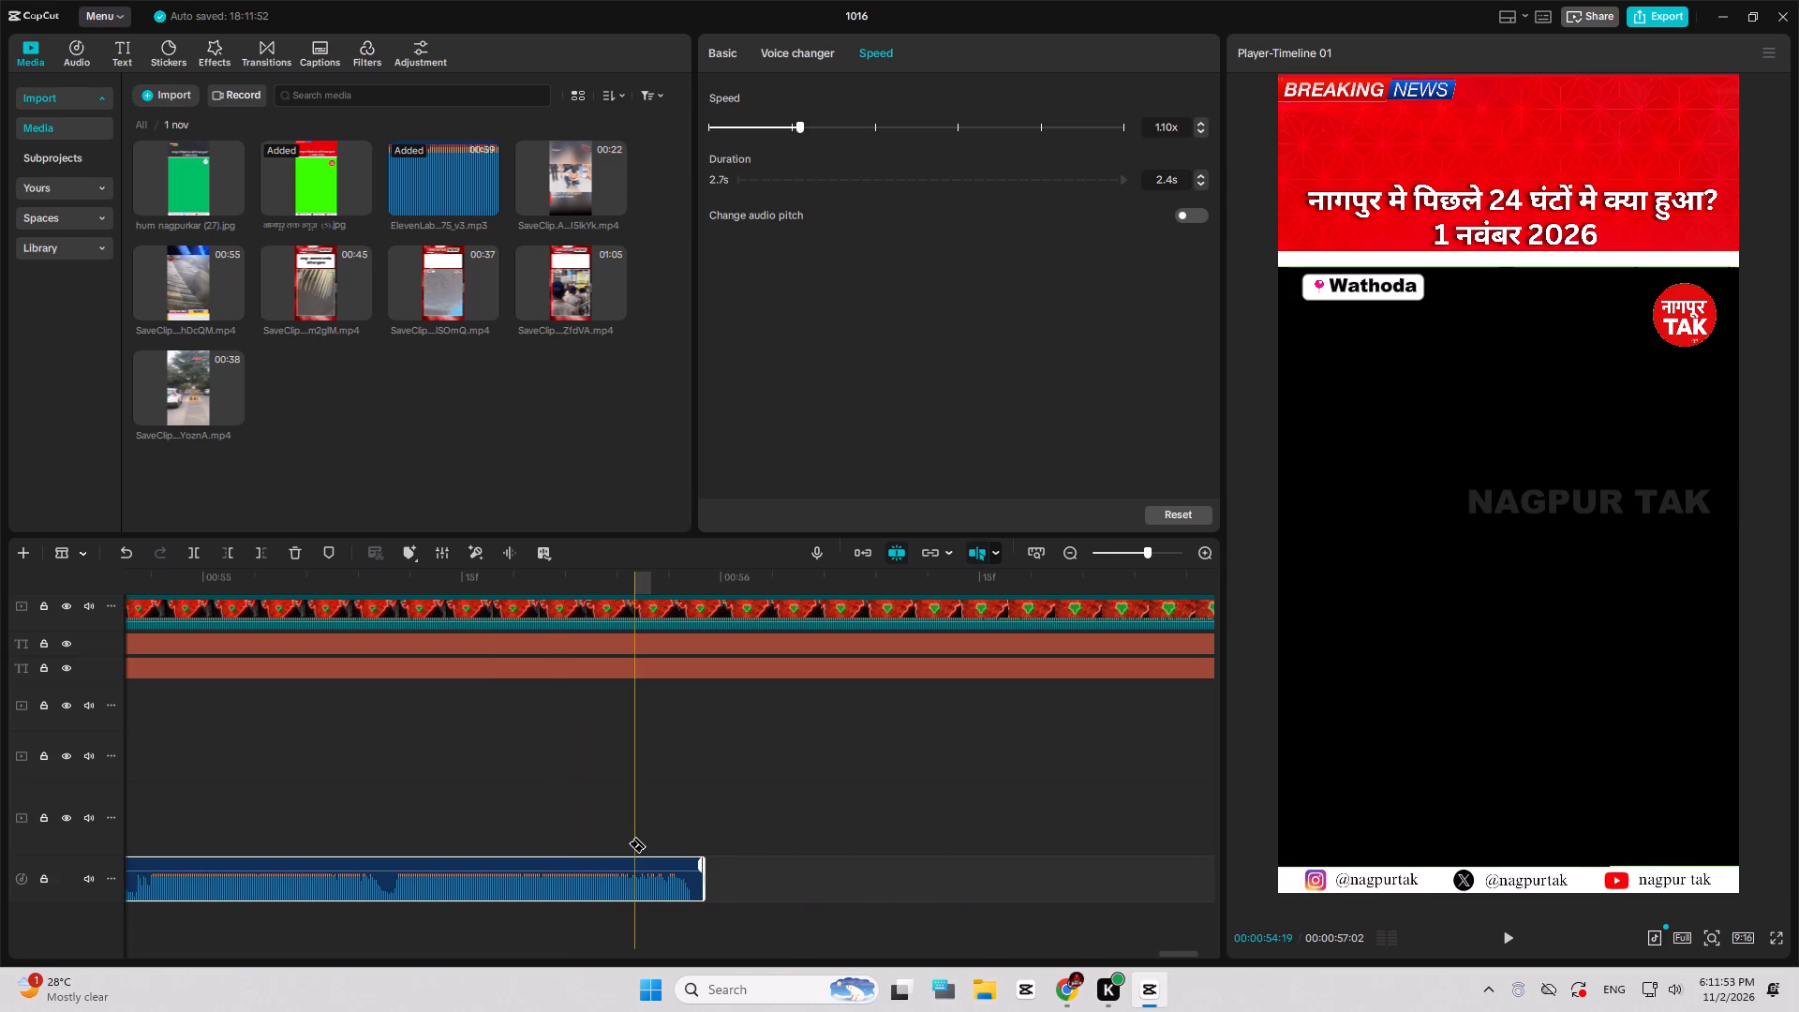
{"action": "key", "text": "a"}
{"action": "left_click_drag", "start_coordinate": [628, 843], "coordinate": [467, 794]}
{"action": "left_click", "coordinate": [522, 883]}
{"action": "key", "text": "Delete"}
{"action": "left_click_drag", "start_coordinate": [522, 871], "coordinate": [518, 862]}
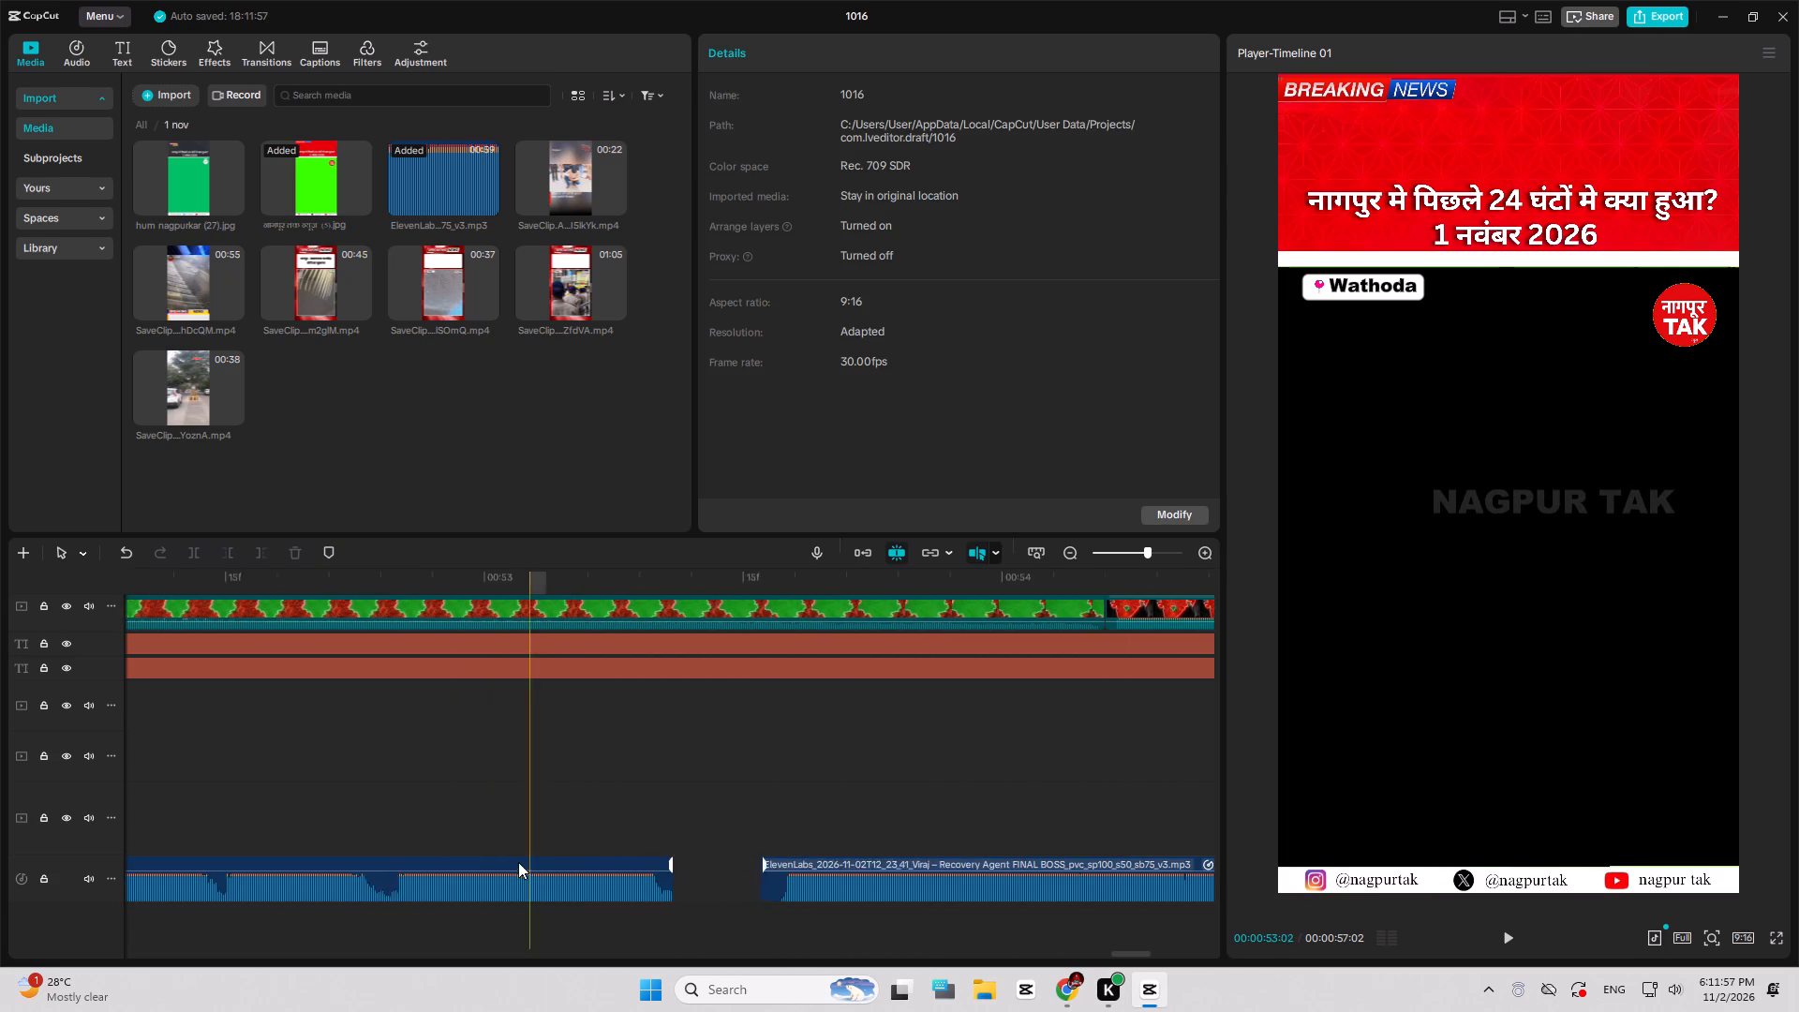
{"action": "left_click_drag", "start_coordinate": [518, 862], "coordinate": [451, 871]}
{"action": "left_click_drag", "start_coordinate": [454, 866], "coordinate": [469, 845]}
{"action": "key", "text": "Delete"}
{"action": "left_click", "coordinate": [389, 888]}
{"action": "key", "text": "Delete"}
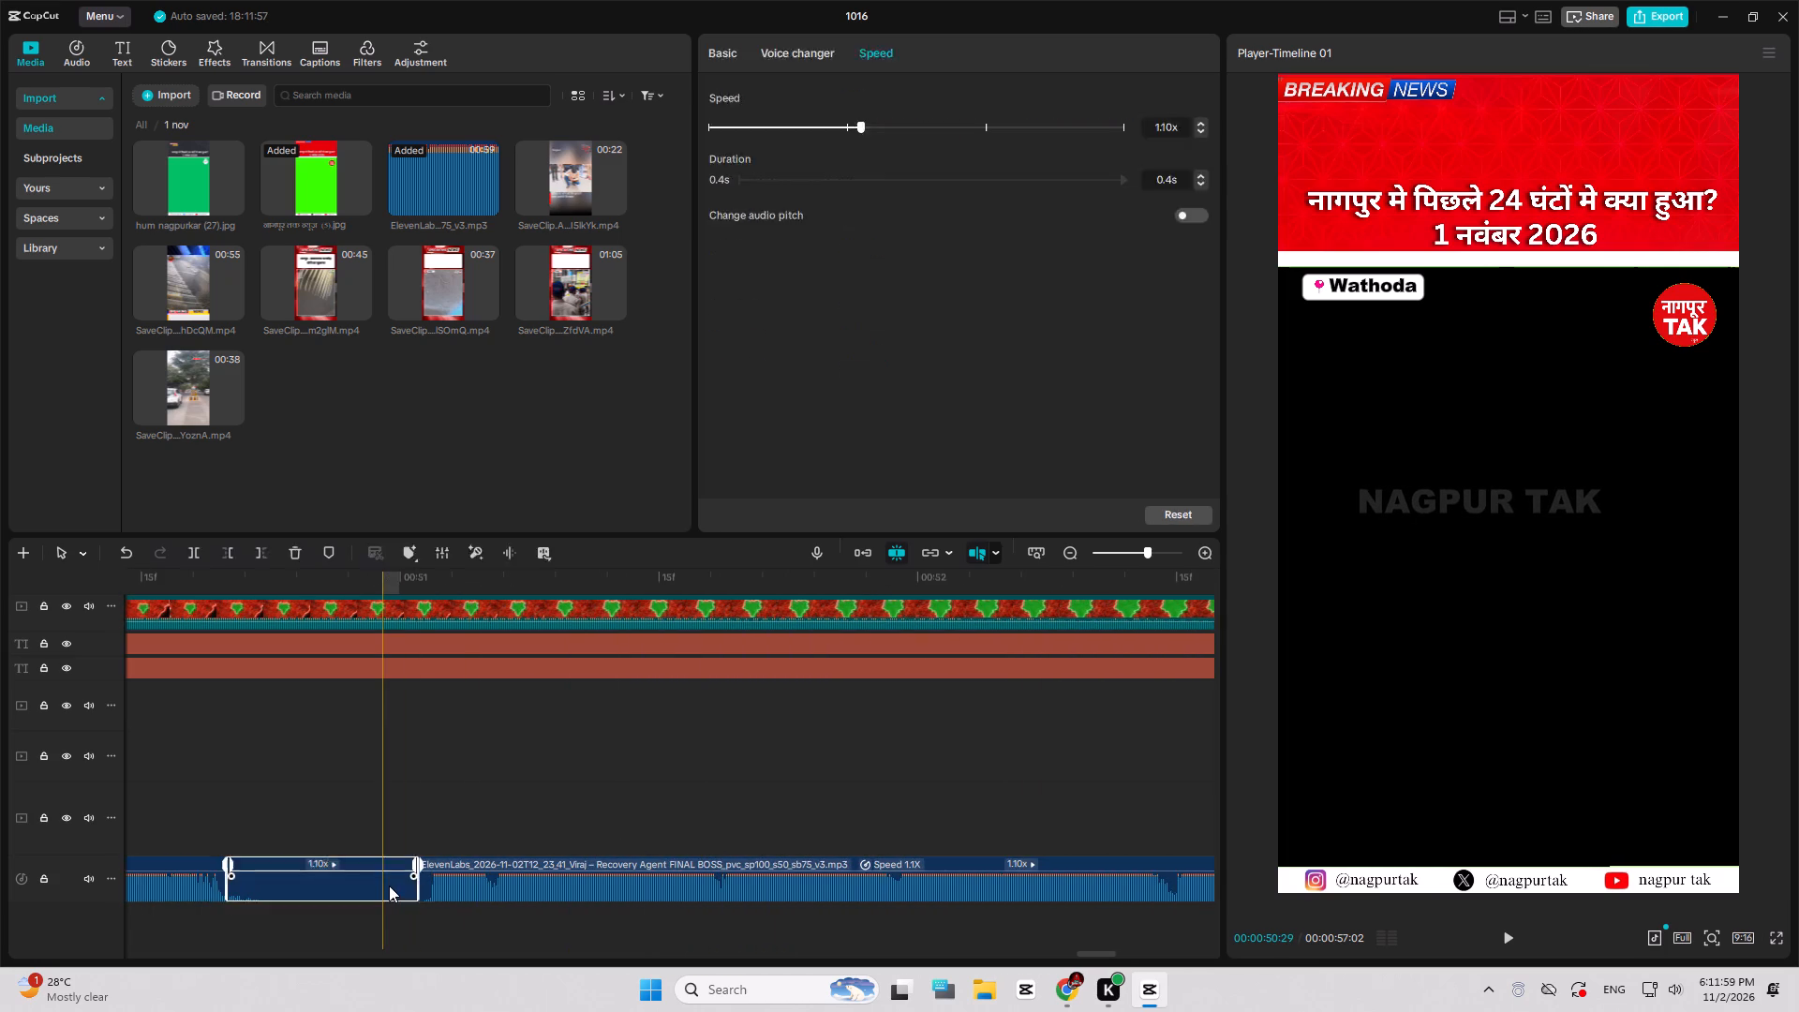
Working backwards, delete the two pause segments at about 00:00:47:01–00:00:47:06 and 00:00:45:03–00:00:45:10 from the voice-over.
{"action": "left_click_drag", "start_coordinate": [389, 885], "coordinate": [398, 877]}
{"action": "left_click", "coordinate": [398, 876]}
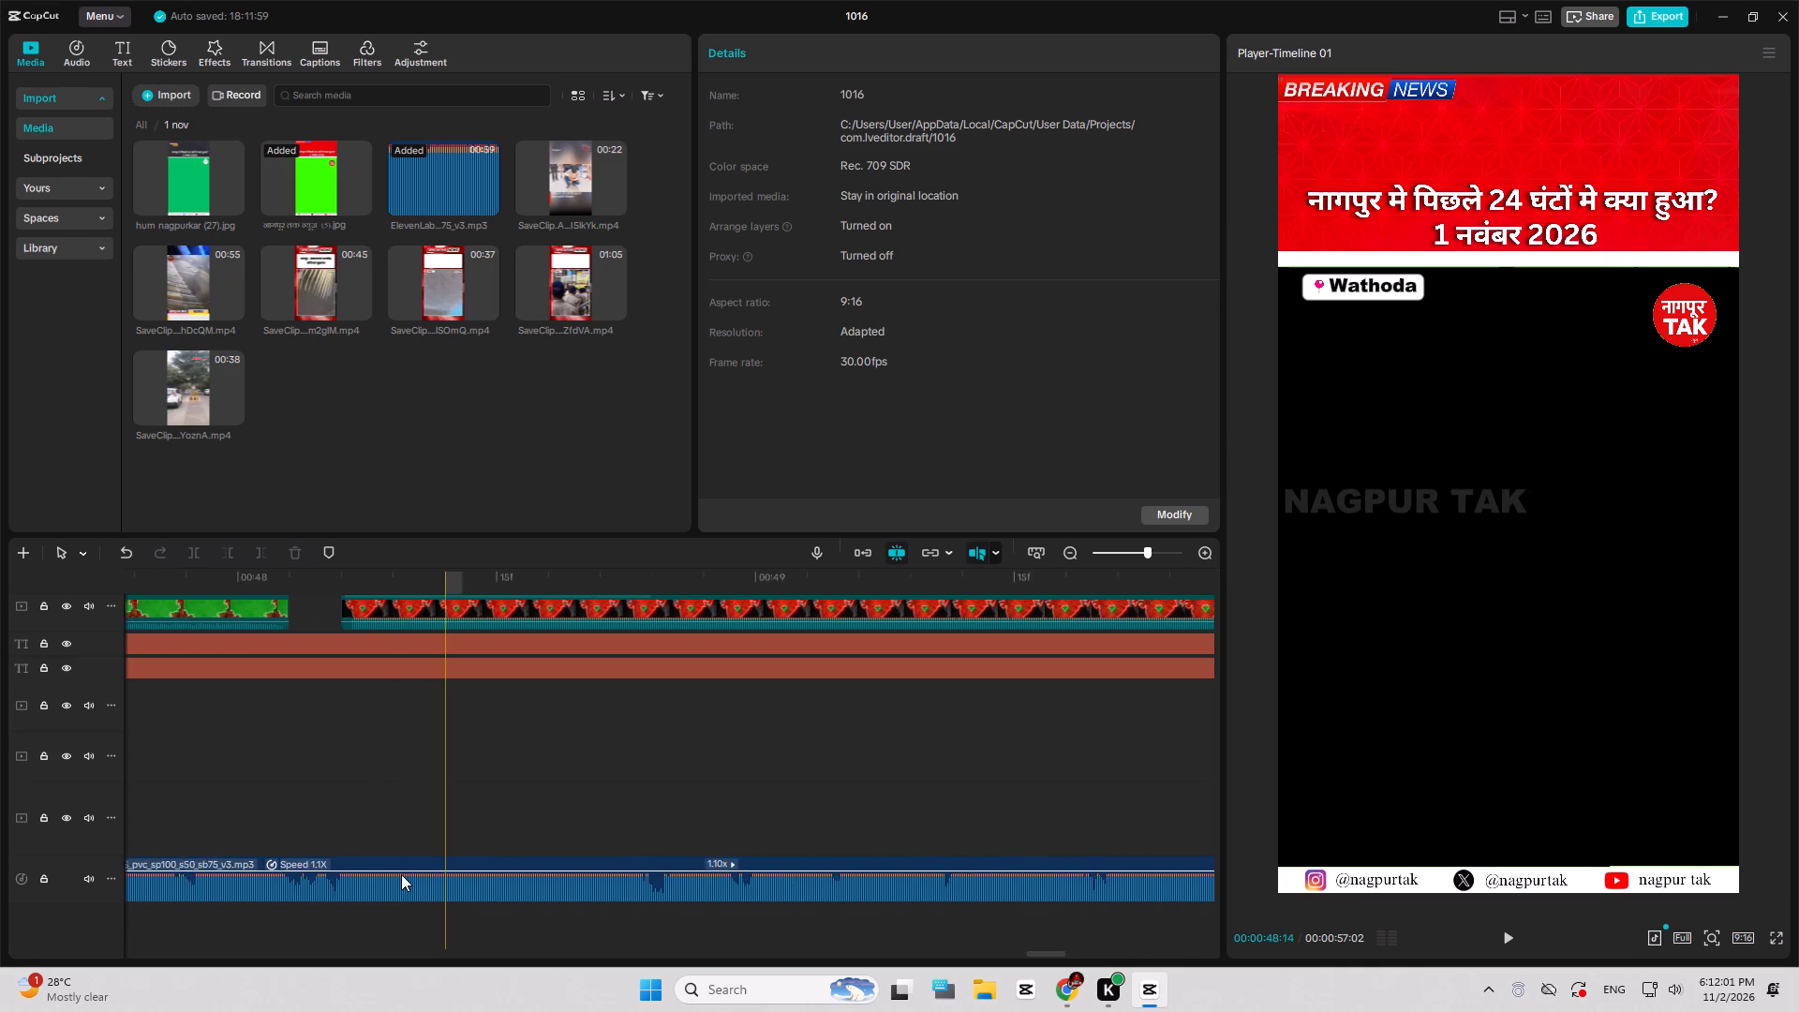
{"action": "left_click", "coordinate": [401, 875]}
{"action": "key", "text": "Delete"}
{"action": "left_click", "coordinate": [401, 875]}
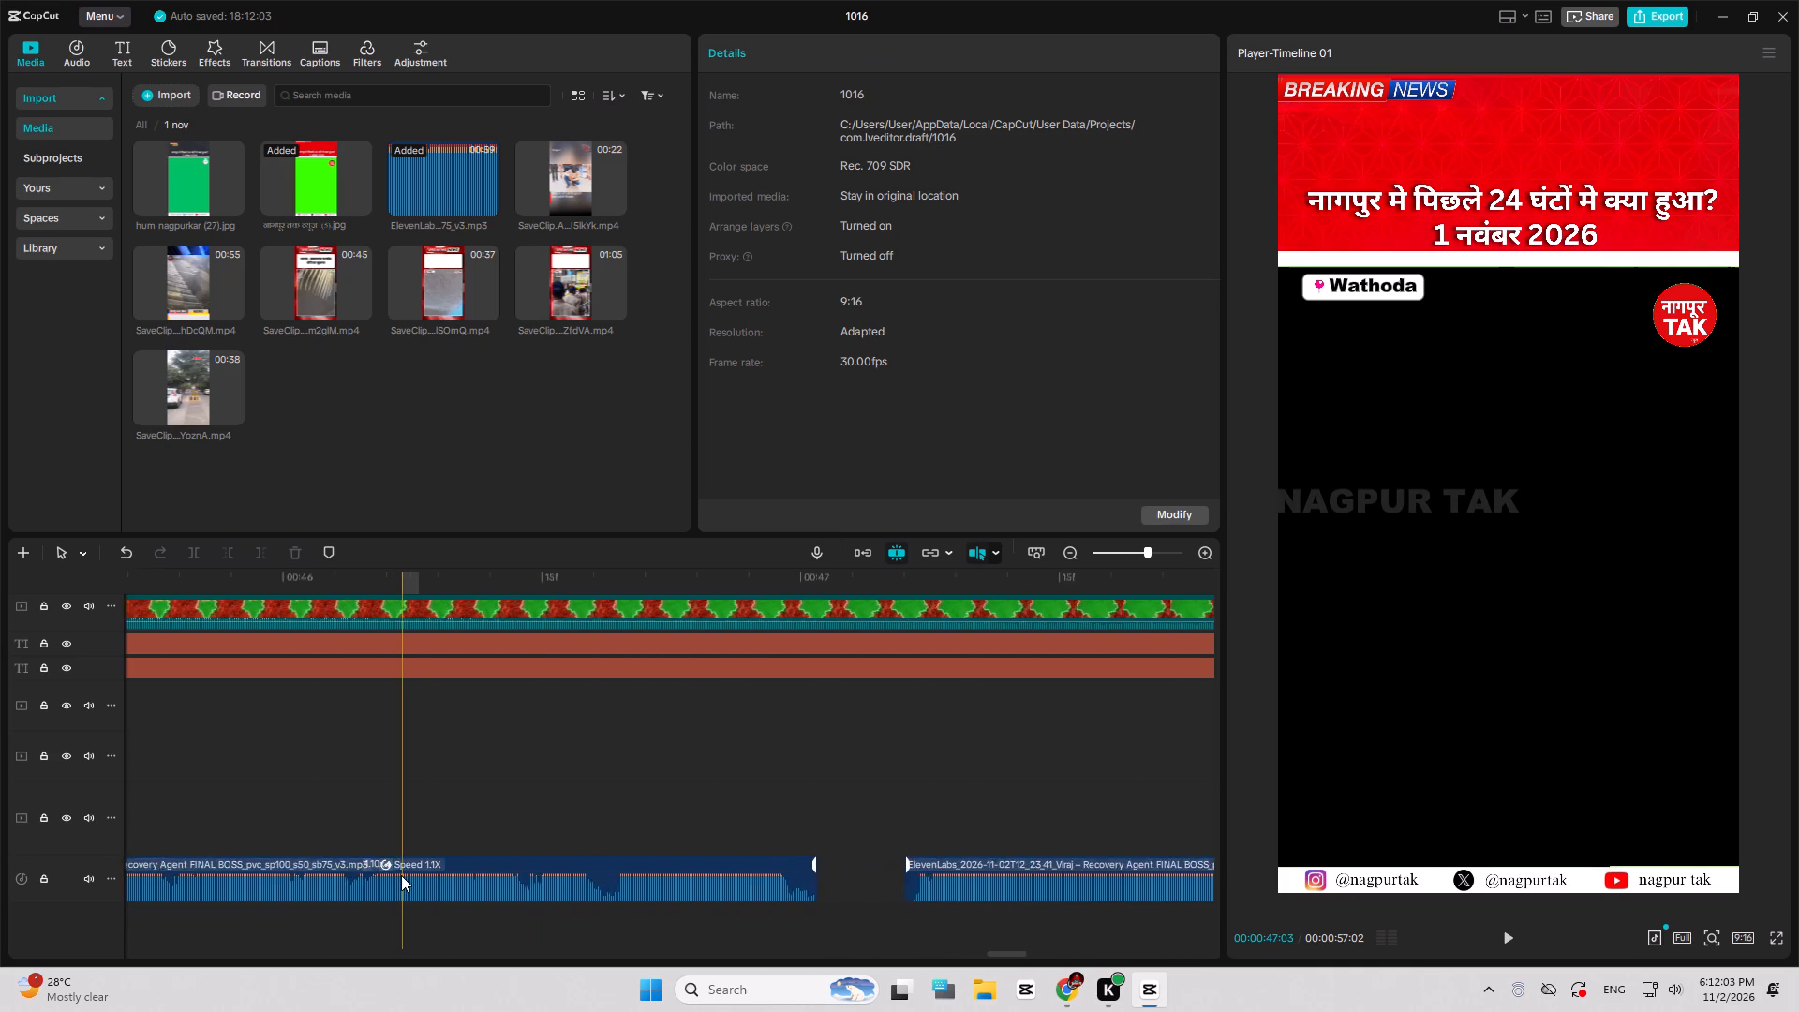
{"action": "left_click", "coordinate": [542, 888]}
{"action": "key", "text": "Delete"}
Delete the voice-over's pause segments at about 00:00:43:12–00:00:43:23 and 00:00:41:09–00:00:41:19.
{"action": "left_click_drag", "start_coordinate": [536, 885], "coordinate": [520, 881]}
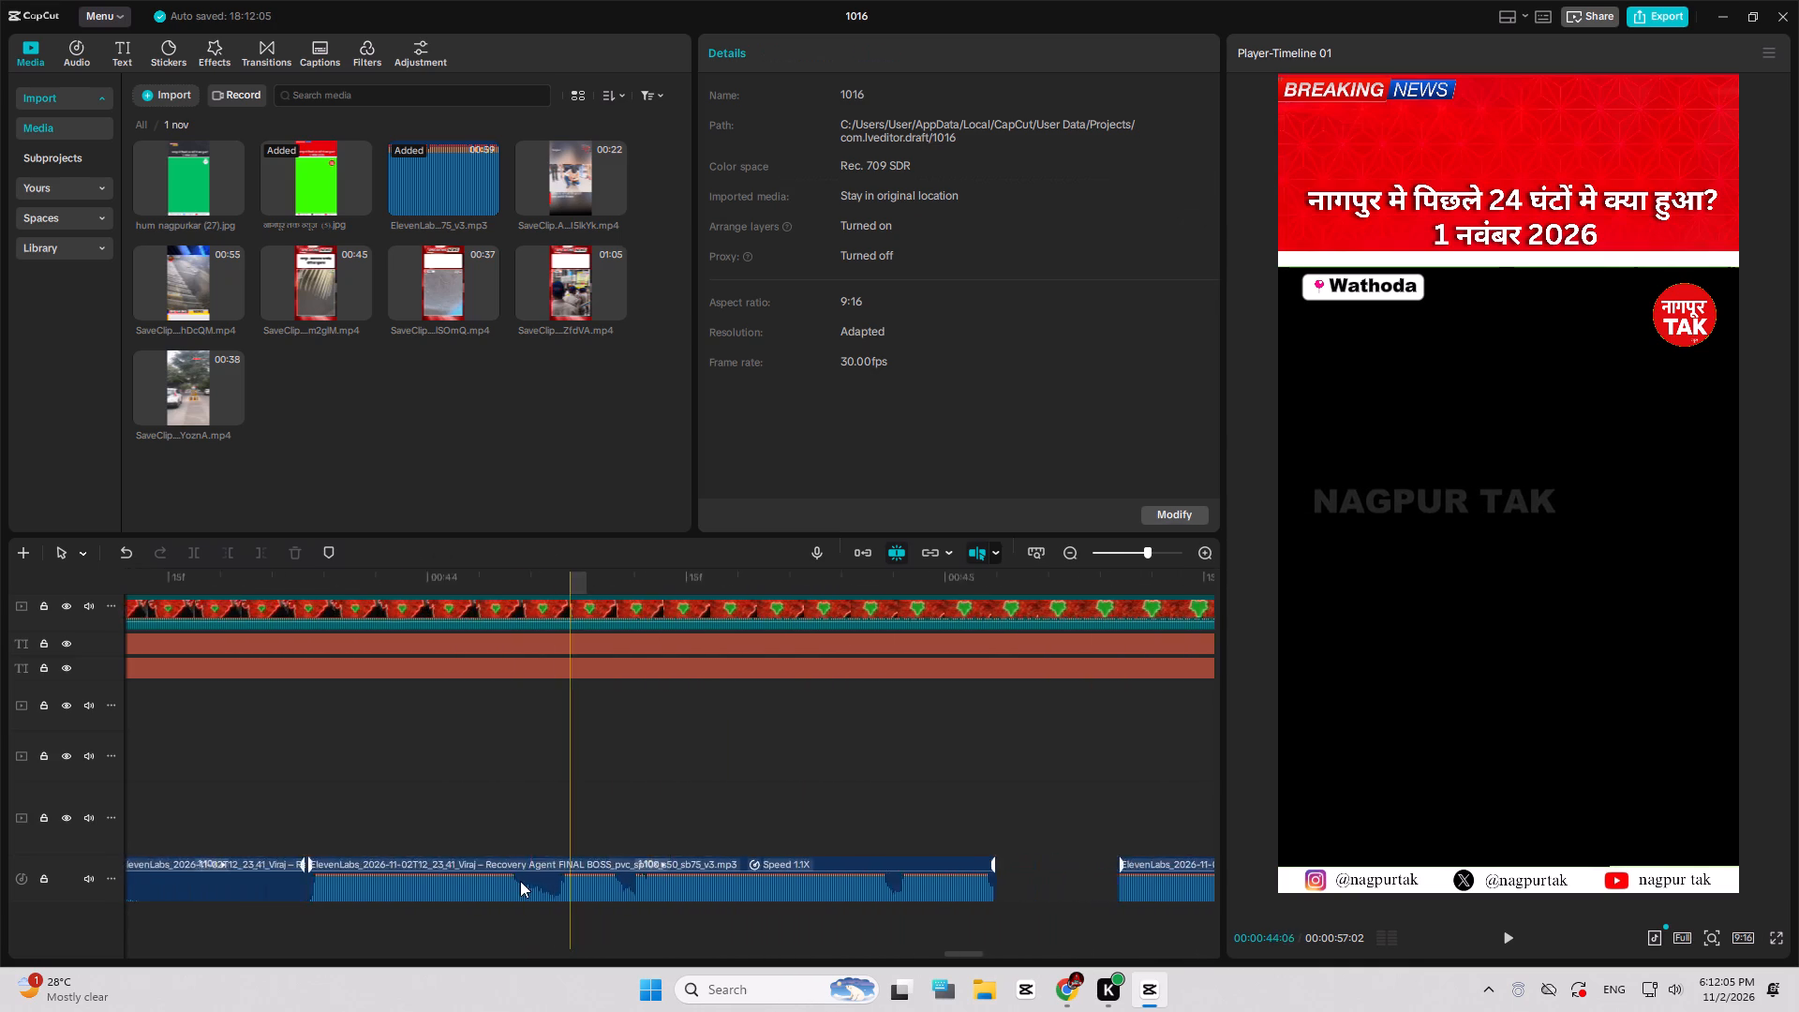
{"action": "left_click_drag", "start_coordinate": [520, 881], "coordinate": [524, 870]}
{"action": "left_click", "coordinate": [543, 880]}
{"action": "key", "text": "Delete"}
{"action": "left_click", "coordinate": [538, 880]}
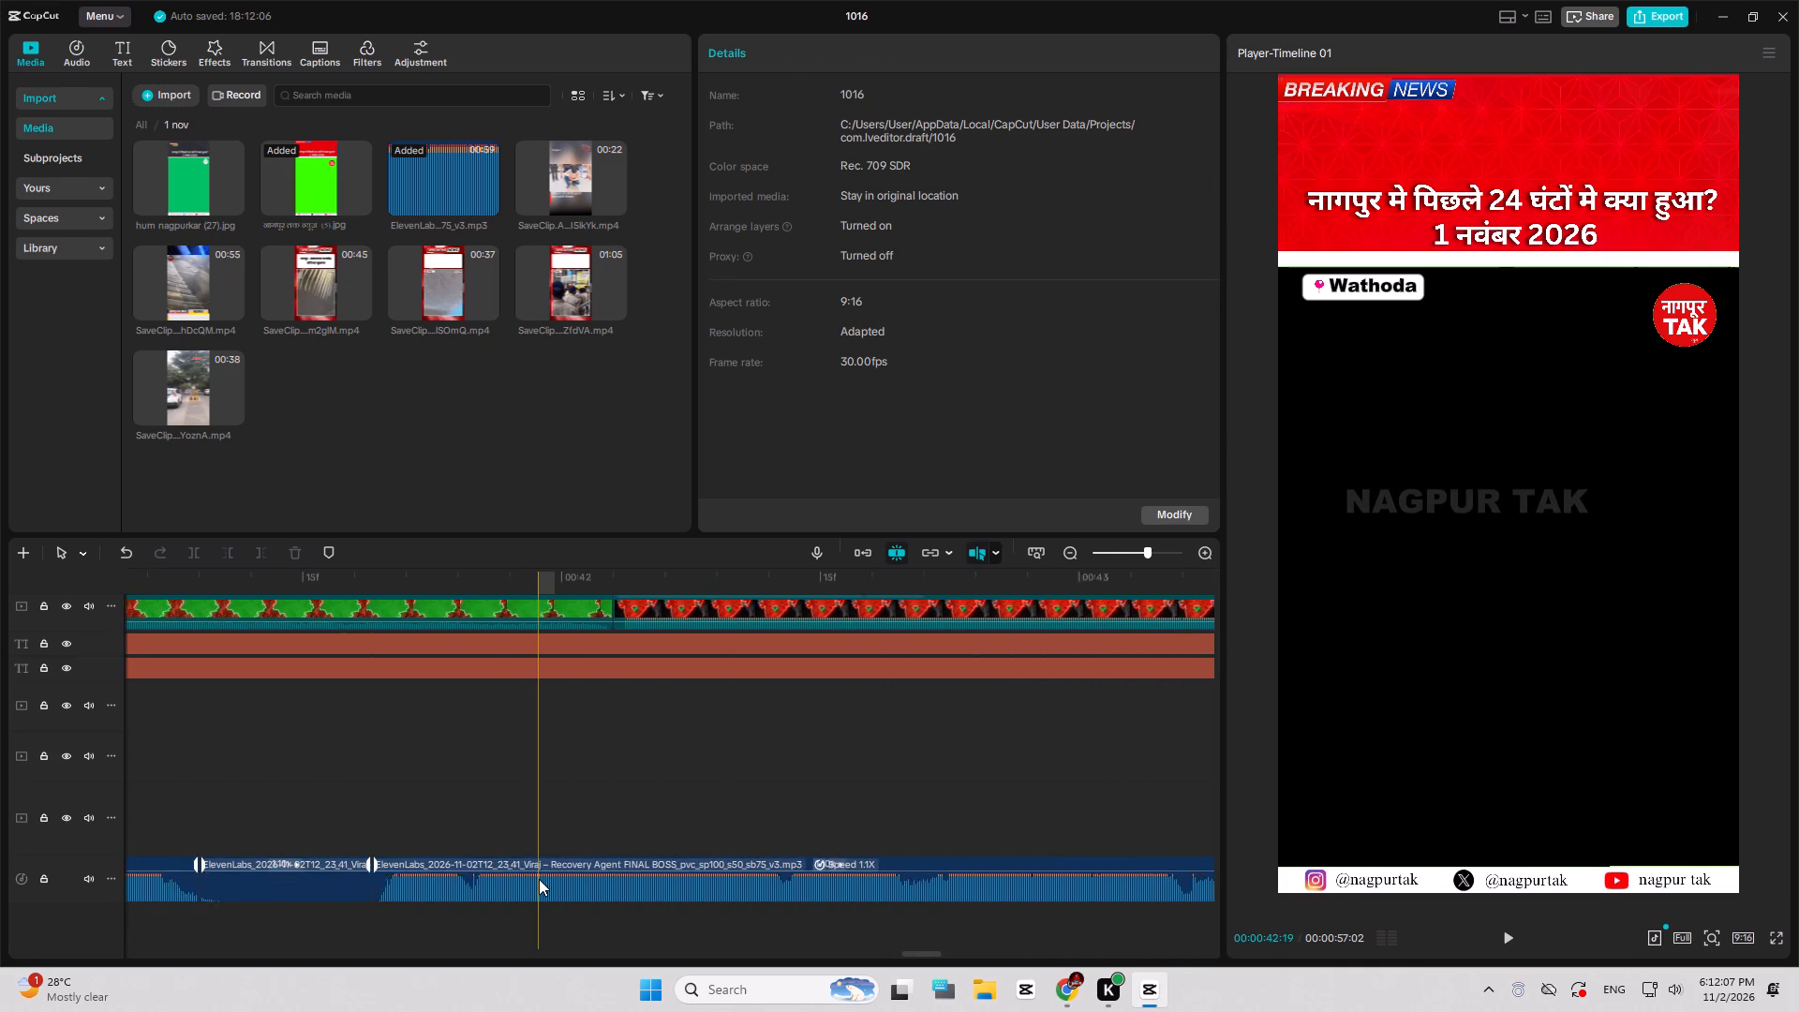
{"action": "left_click", "coordinate": [395, 879]}
{"action": "key", "text": "Delete"}
Delete the voice-over's pause segments at about 00:00:38:24–00:00:39:00 and 00:00:37:04–00:00:37:10.
{"action": "left_click_drag", "start_coordinate": [395, 879], "coordinate": [406, 871]}
{"action": "left_click", "coordinate": [406, 871]}
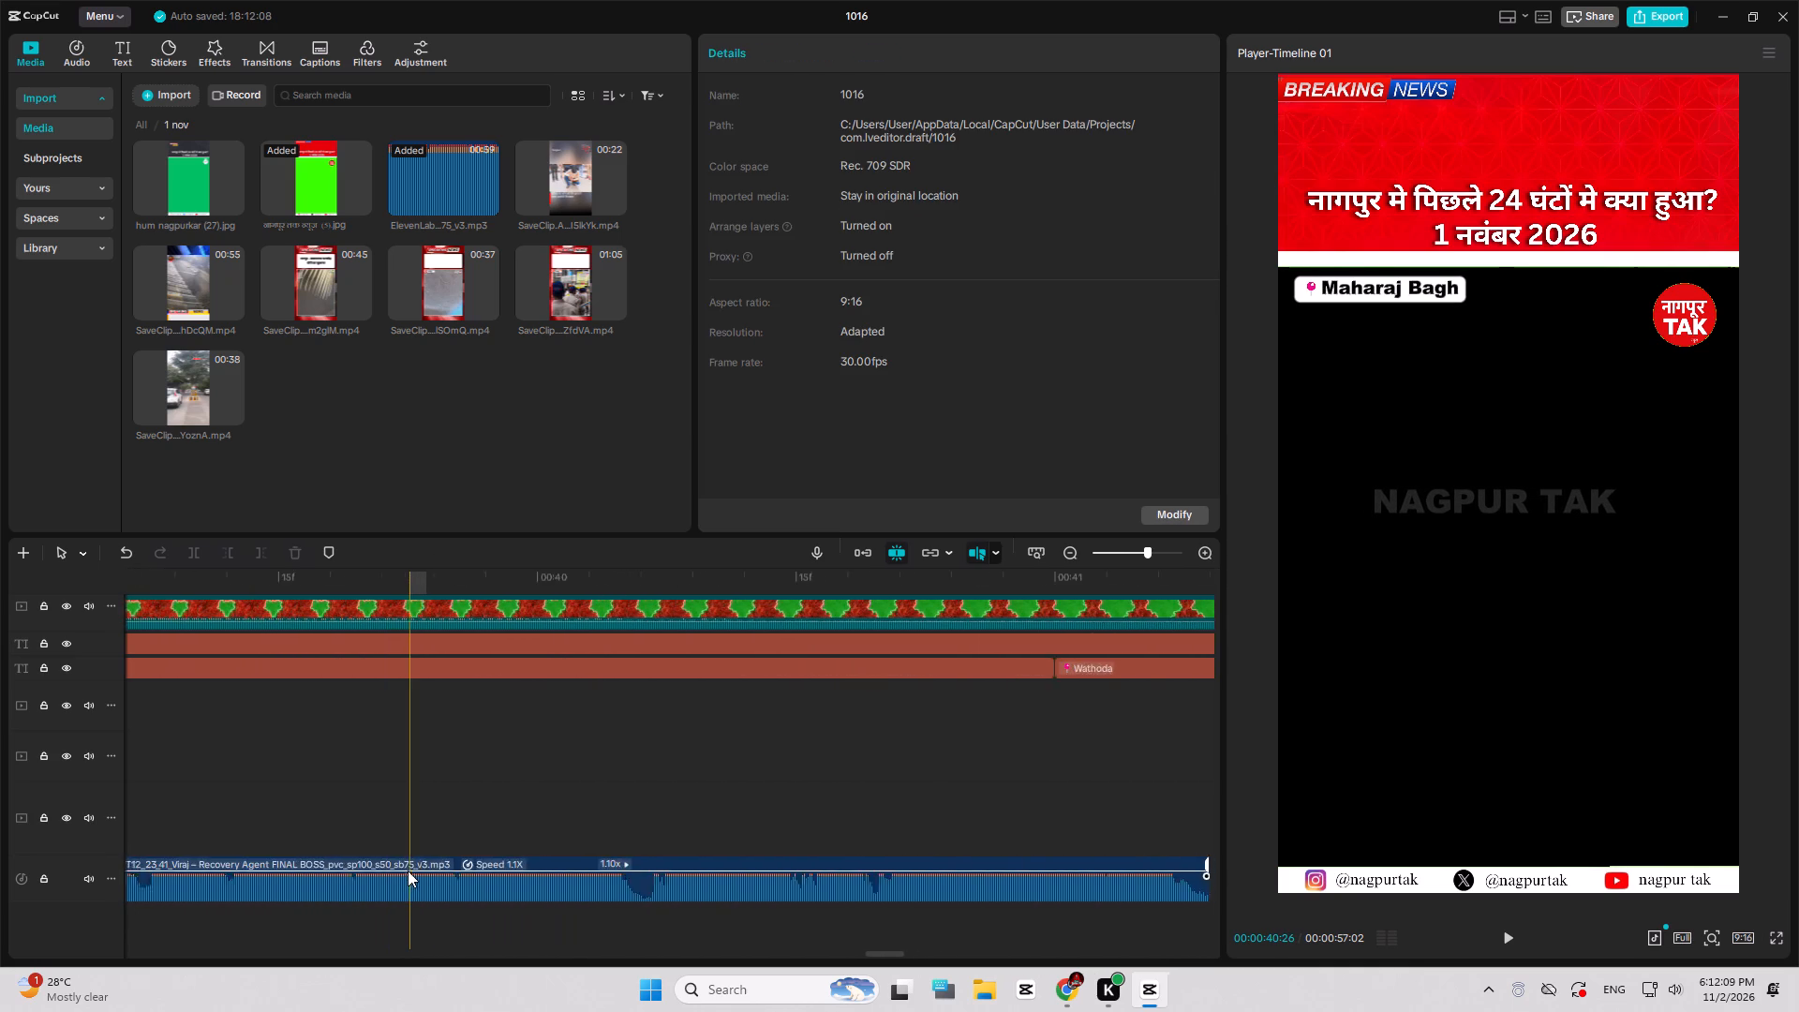
{"action": "left_click", "coordinate": [406, 871]}
{"action": "key", "text": "Delete"}
{"action": "left_click_drag", "start_coordinate": [403, 871], "coordinate": [410, 869]}
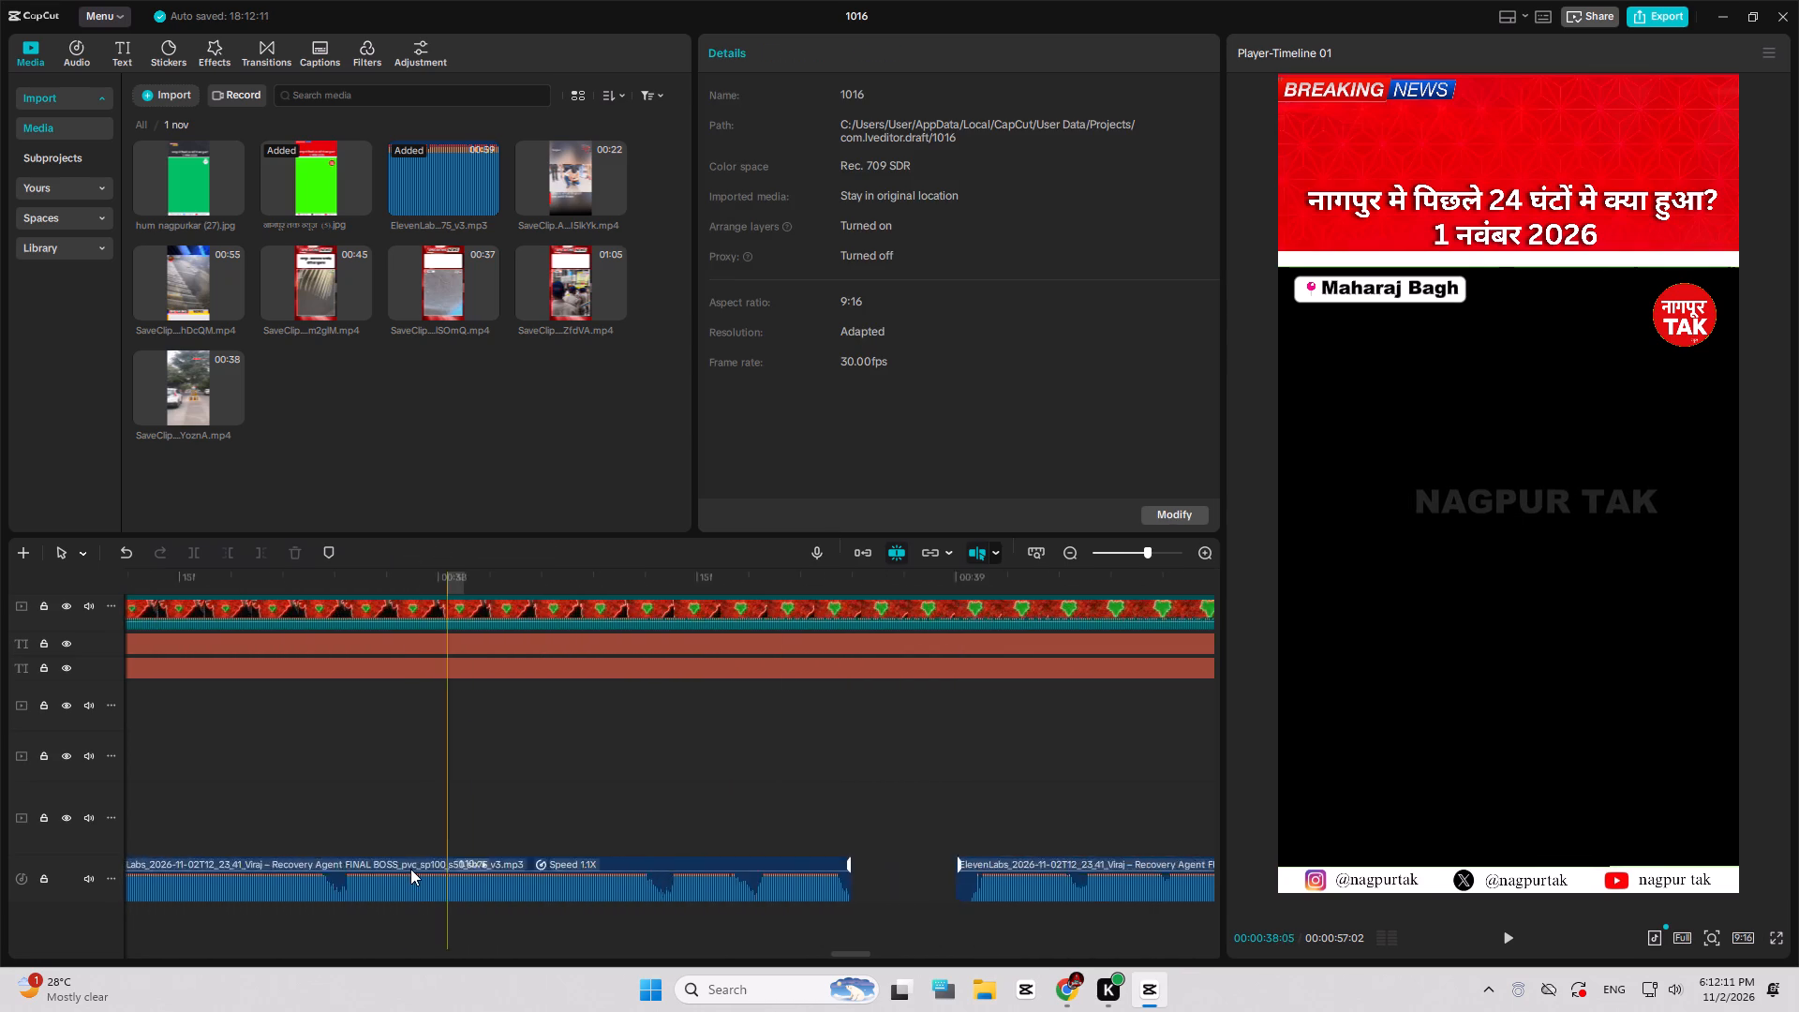
{"action": "left_click_drag", "start_coordinate": [410, 869], "coordinate": [413, 868]}
{"action": "left_click", "coordinate": [641, 879]}
{"action": "key", "text": "Delete"}
Delete the voice-over's pause segments at about 00:00:34:01–00:00:34:11 and 00:00:32:20–00:00:33:01.
{"action": "left_click_drag", "start_coordinate": [628, 878], "coordinate": [534, 864]}
{"action": "left_click_drag", "start_coordinate": [529, 867], "coordinate": [518, 873]}
{"action": "left_click", "coordinate": [474, 885]}
{"action": "key", "text": "Delete"}
{"action": "left_click_drag", "start_coordinate": [474, 885], "coordinate": [529, 874]}
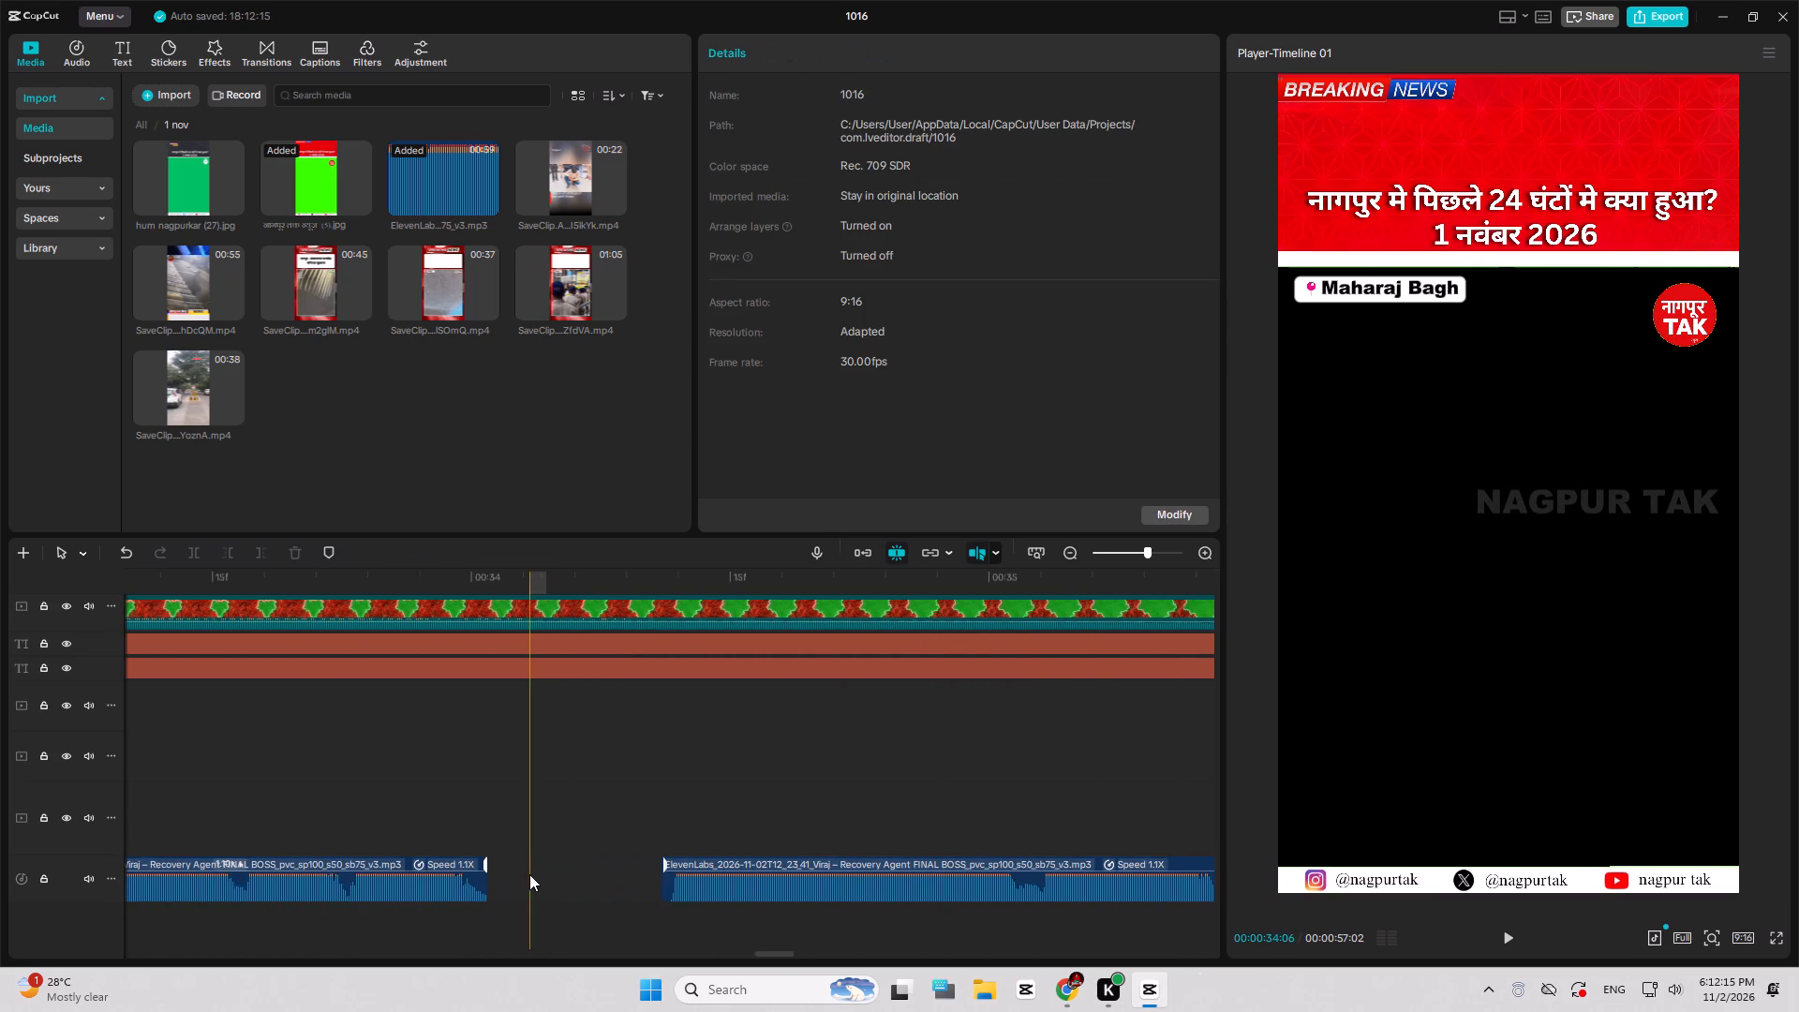
{"action": "left_click_drag", "start_coordinate": [529, 874], "coordinate": [532, 871]}
{"action": "left_click", "coordinate": [532, 871]}
{"action": "key", "text": "Delete"}
Delete the voice-over's pause segments at about 00:00:31:03–00:00:31:09 and 00:00:29:25–00:00:30:01.
{"action": "left_click", "coordinate": [532, 871]}
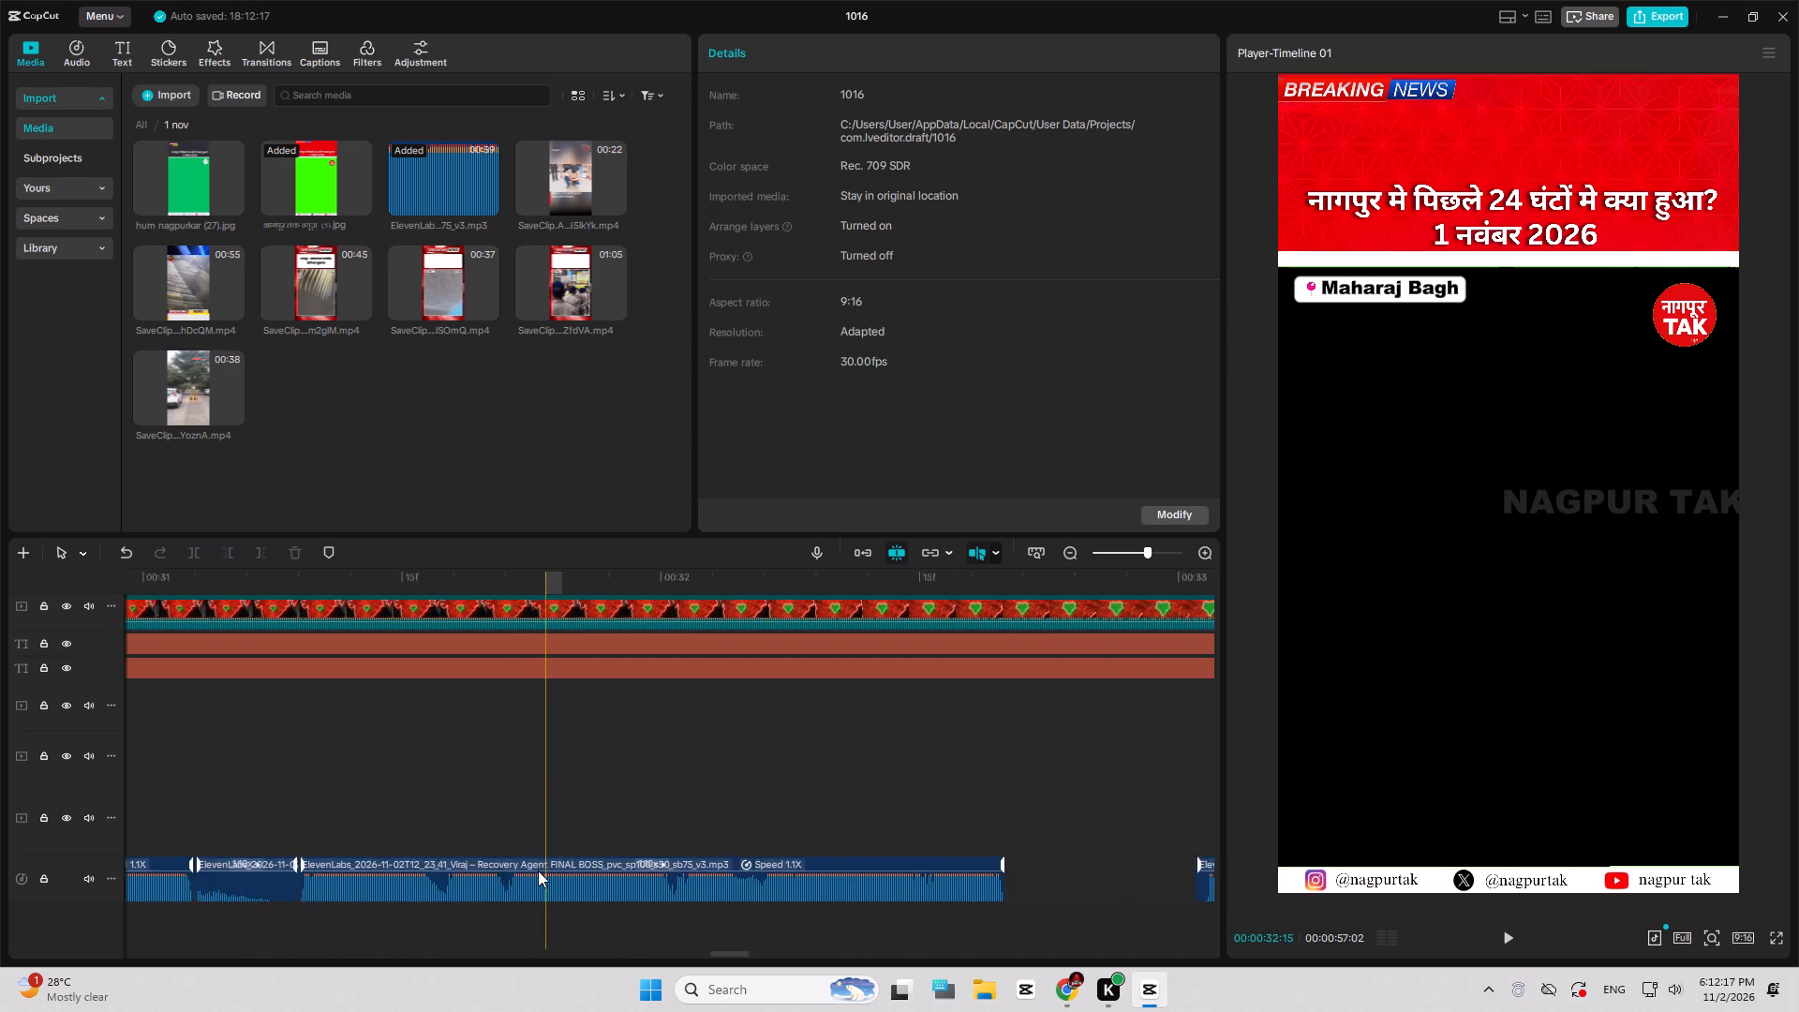
{"action": "key", "text": "Delete"}
{"action": "left_click", "coordinate": [533, 871]}
{"action": "key", "text": "Delete"}
{"action": "left_click_drag", "start_coordinate": [533, 871], "coordinate": [552, 861]}
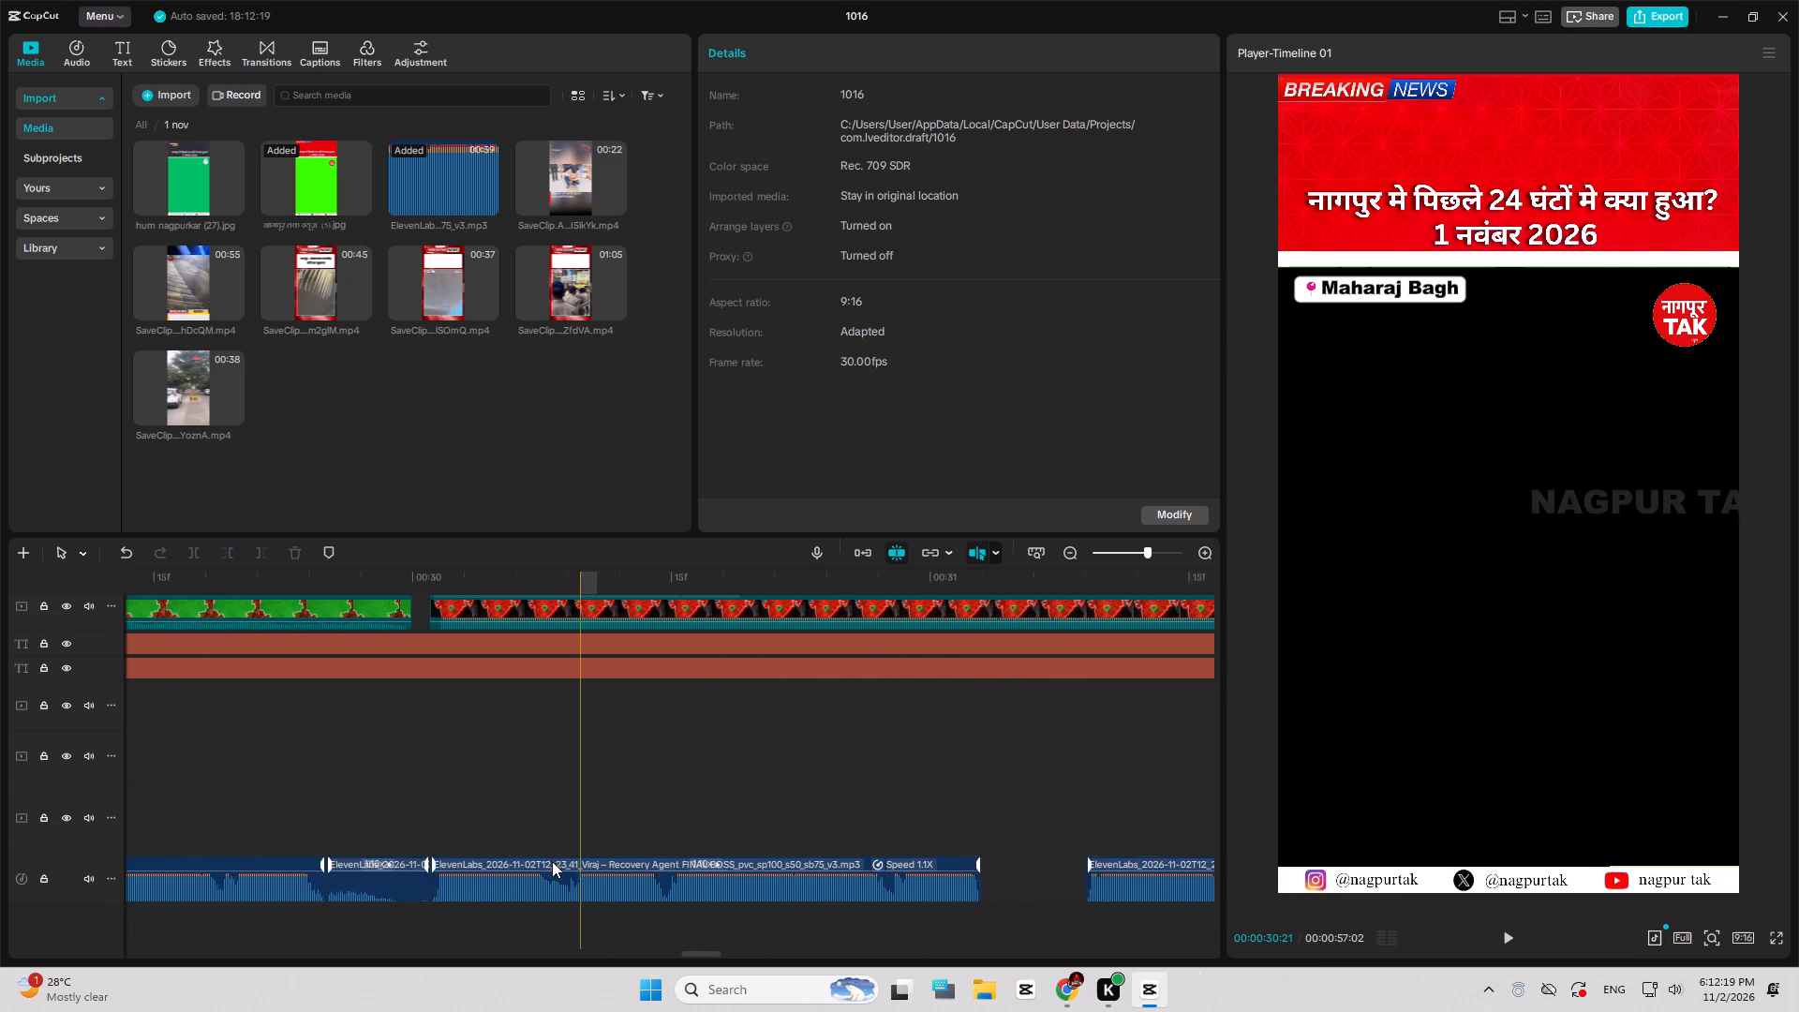
{"action": "left_click_drag", "start_coordinate": [552, 861], "coordinate": [549, 861]}
{"action": "left_click", "coordinate": [513, 873]}
{"action": "key", "text": "Delete"}
Delete the voice-over's pause segments at about 00:00:27:00–00:00:27:11 and 00:00:24:03–00:00:24:08.
{"action": "left_click_drag", "start_coordinate": [513, 873], "coordinate": [540, 860]}
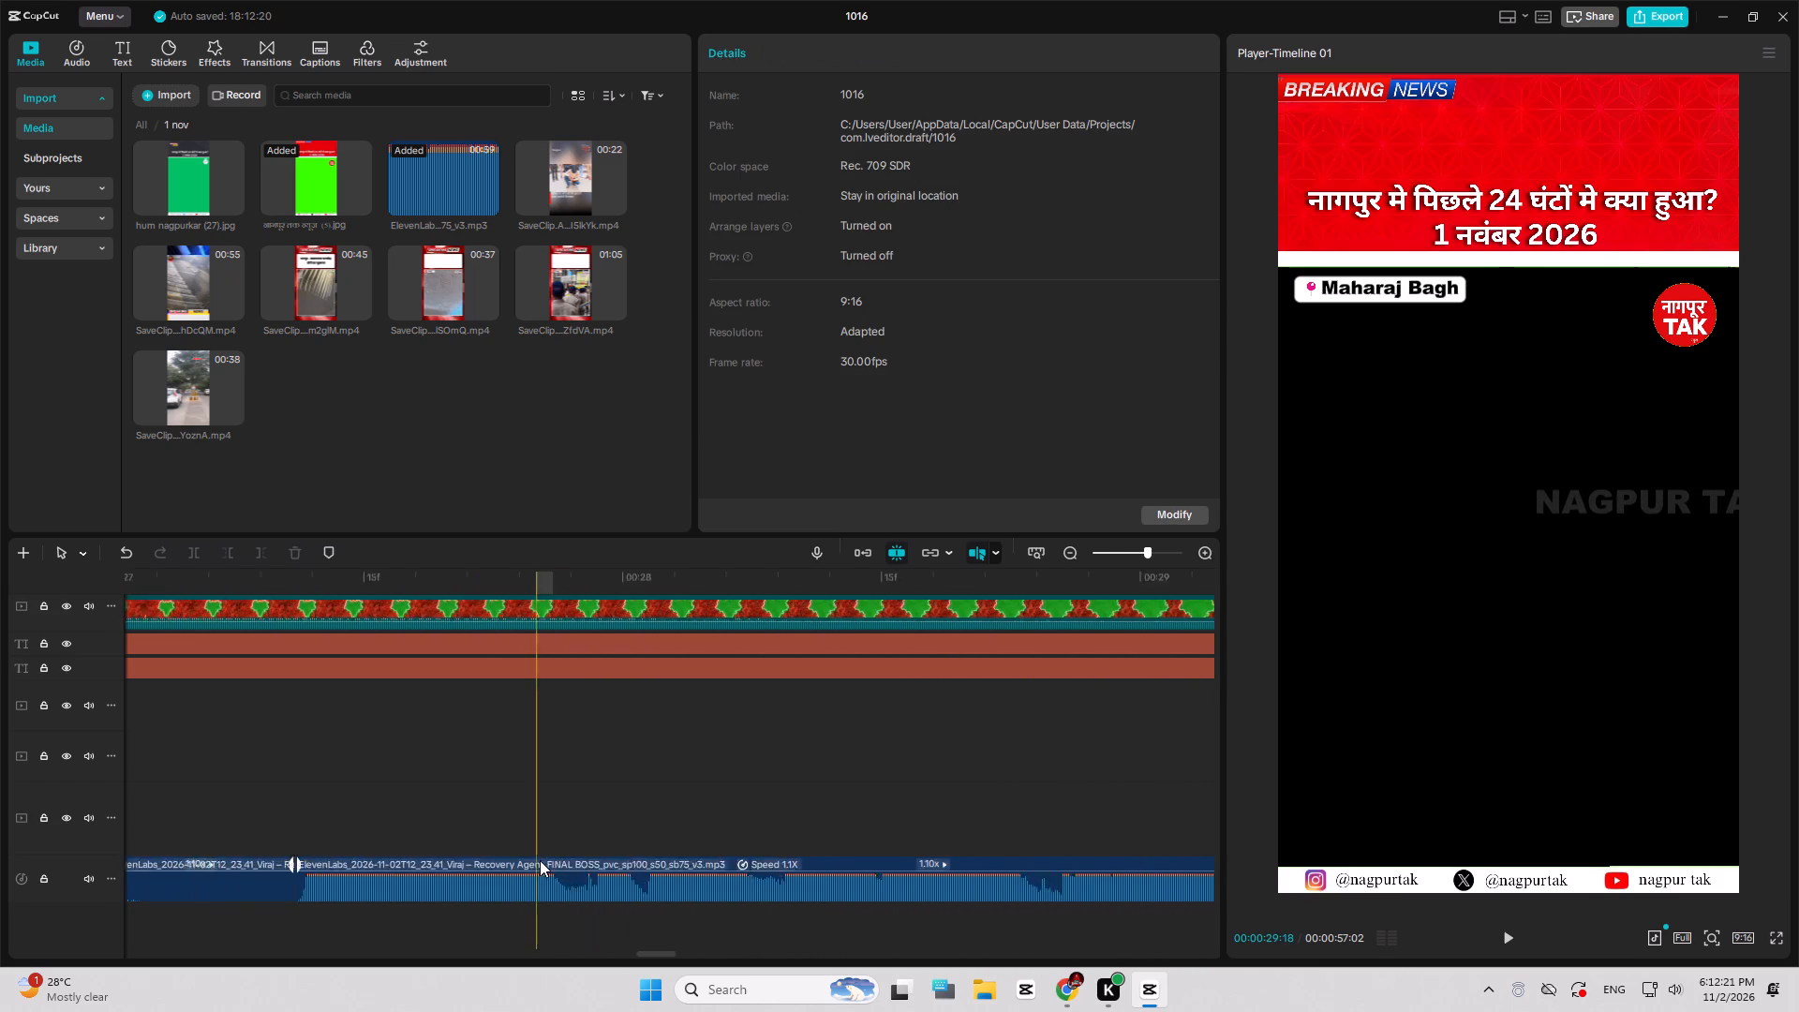
{"action": "left_click_drag", "start_coordinate": [540, 860], "coordinate": [531, 864]}
{"action": "left_click", "coordinate": [647, 877]}
{"action": "key", "text": "Delete"}
{"action": "left_click_drag", "start_coordinate": [561, 878], "coordinate": [540, 862]}
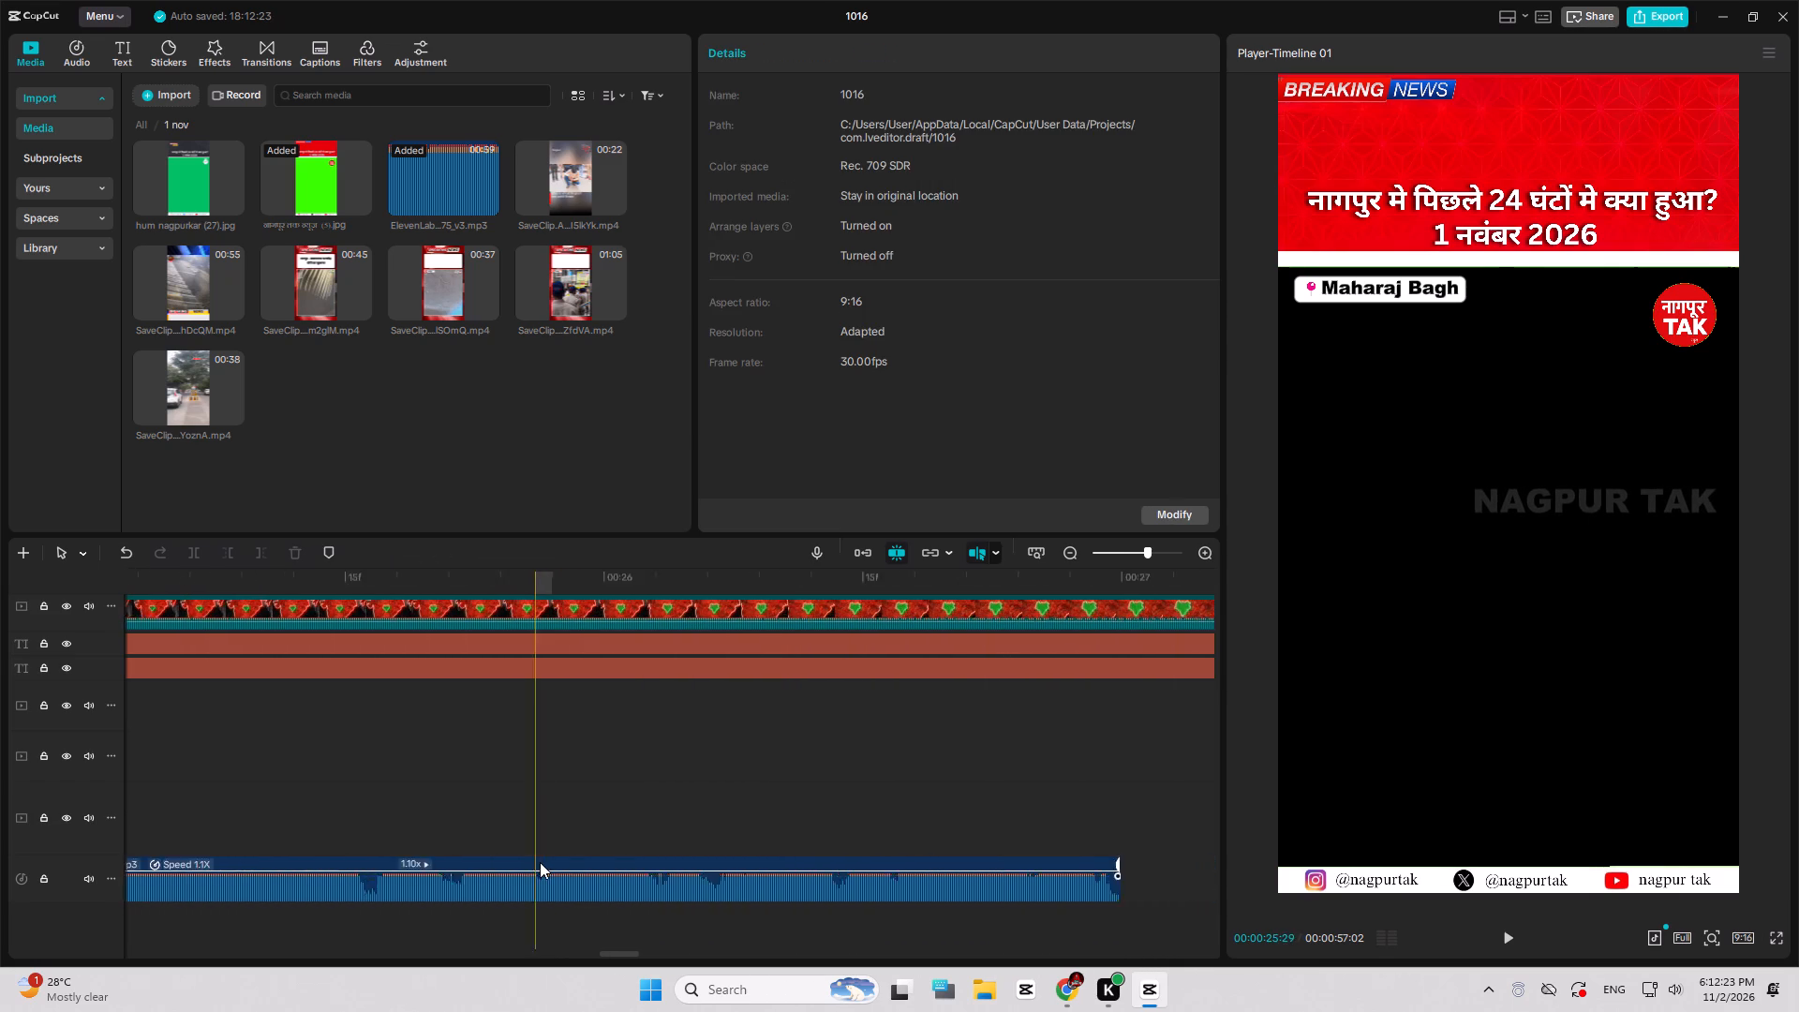
{"action": "left_click_drag", "start_coordinate": [540, 862], "coordinate": [540, 861]}
{"action": "left_click_drag", "start_coordinate": [537, 861], "coordinate": [521, 865]}
{"action": "left_click", "coordinate": [366, 880]}
{"action": "key", "text": "Delete"}
Delete the voice-over's pause segments at about 00:00:22:12–00:00:22:20 and 00:00:19:14–00:00:19:25.
{"action": "left_click_drag", "start_coordinate": [366, 880], "coordinate": [423, 859]}
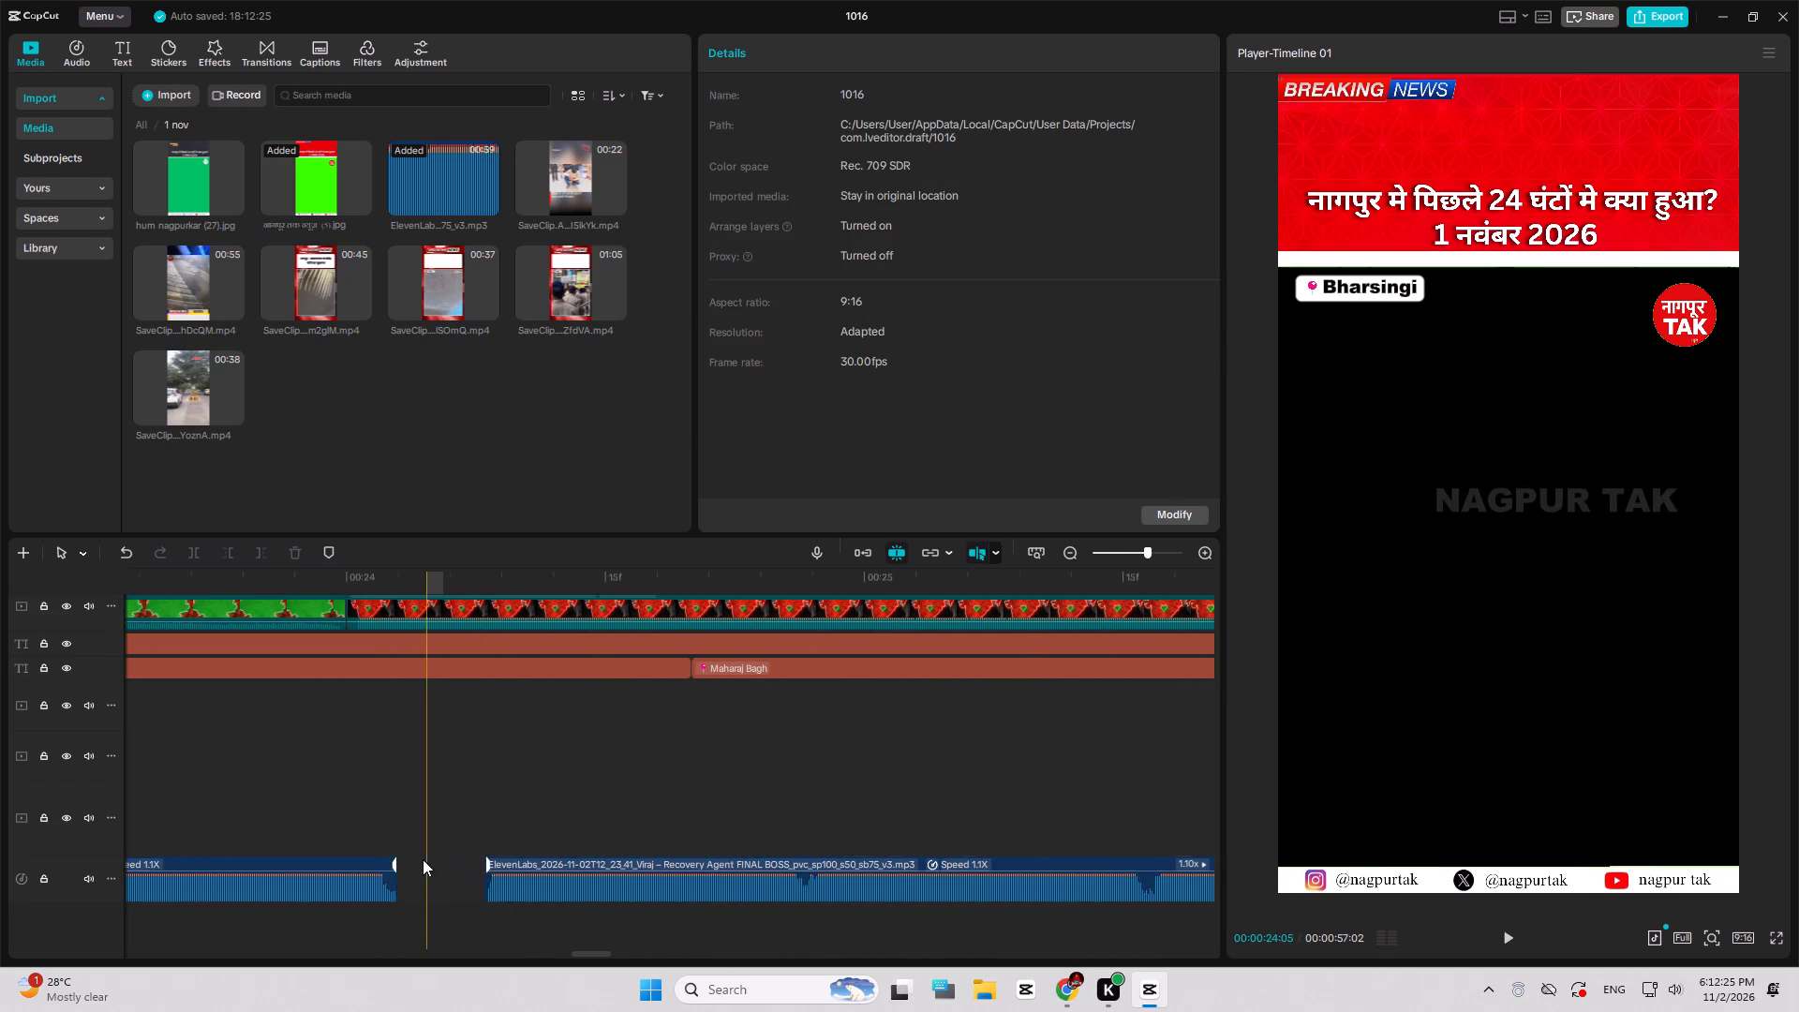
{"action": "left_click_drag", "start_coordinate": [423, 859], "coordinate": [560, 858]}
{"action": "left_click", "coordinate": [585, 875]}
{"action": "key", "text": "Delete"}
{"action": "left_click_drag", "start_coordinate": [585, 875], "coordinate": [595, 868]}
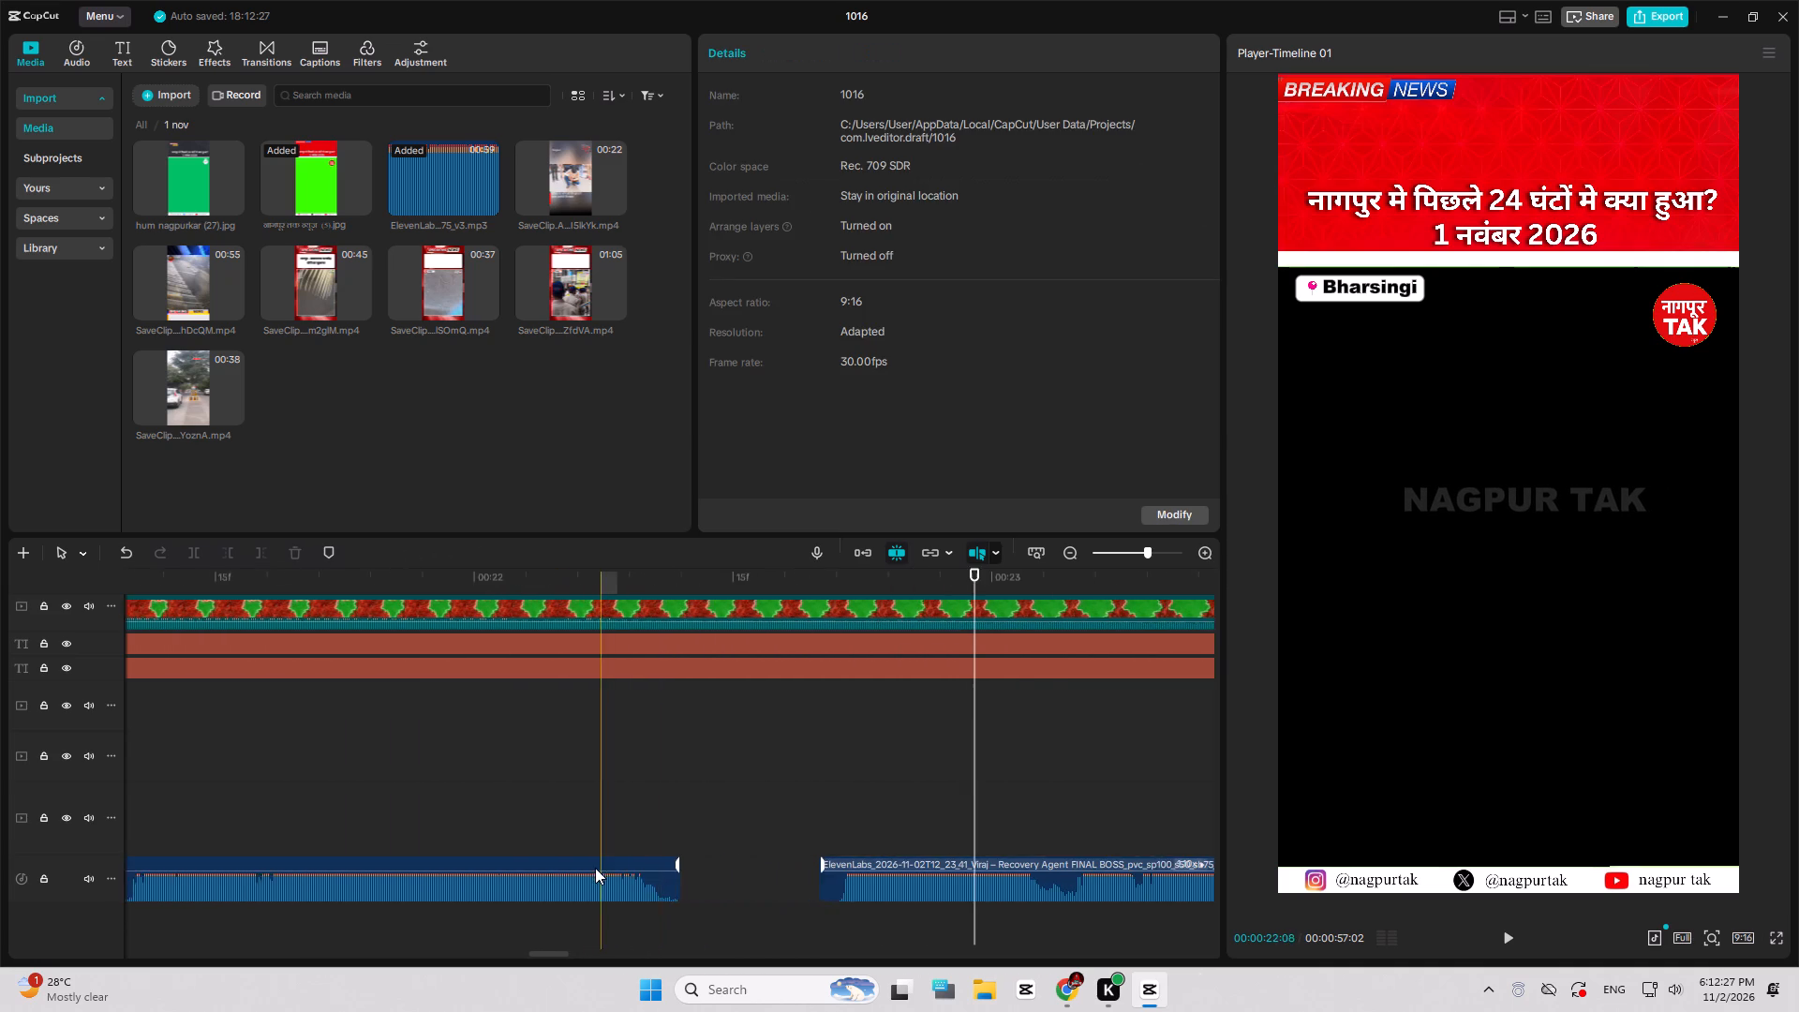
{"action": "left_click_drag", "start_coordinate": [595, 868], "coordinate": [564, 862]}
{"action": "left_click_drag", "start_coordinate": [559, 867], "coordinate": [542, 869]}
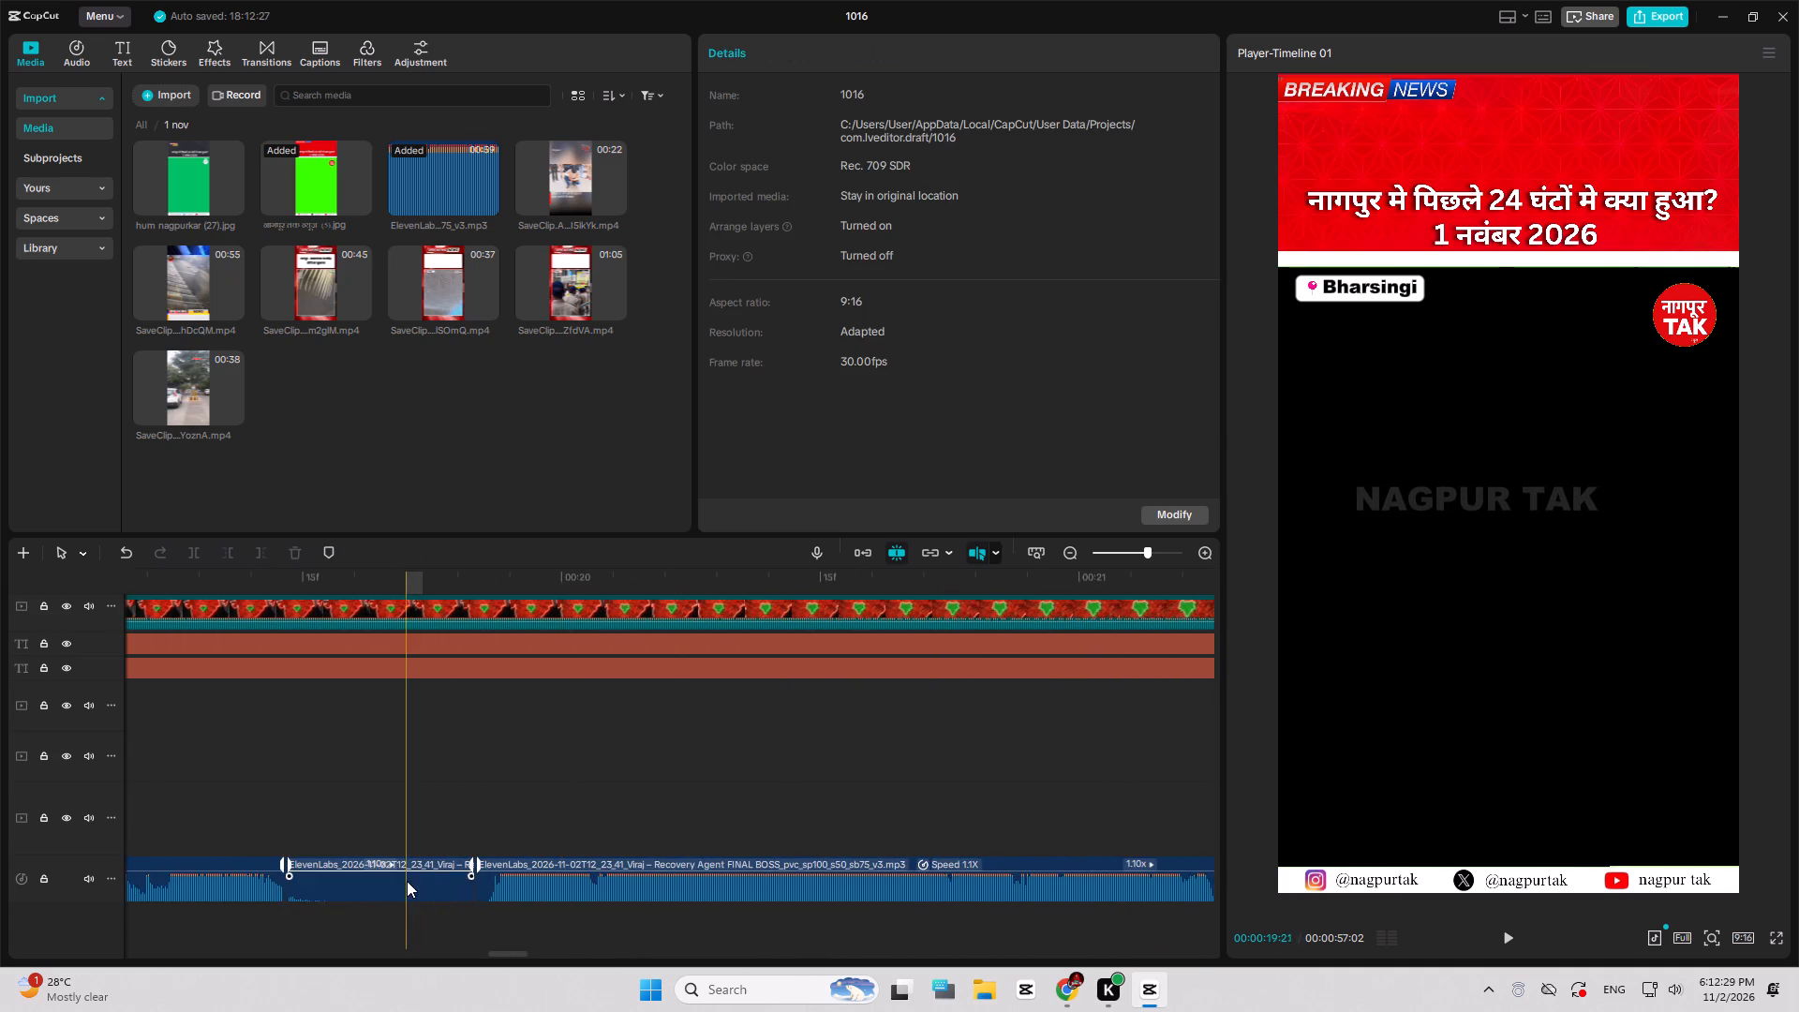
{"action": "left_click", "coordinate": [407, 881]}
{"action": "left_click_drag", "start_coordinate": [406, 881], "coordinate": [483, 866]}
{"action": "key", "text": "Delete"}
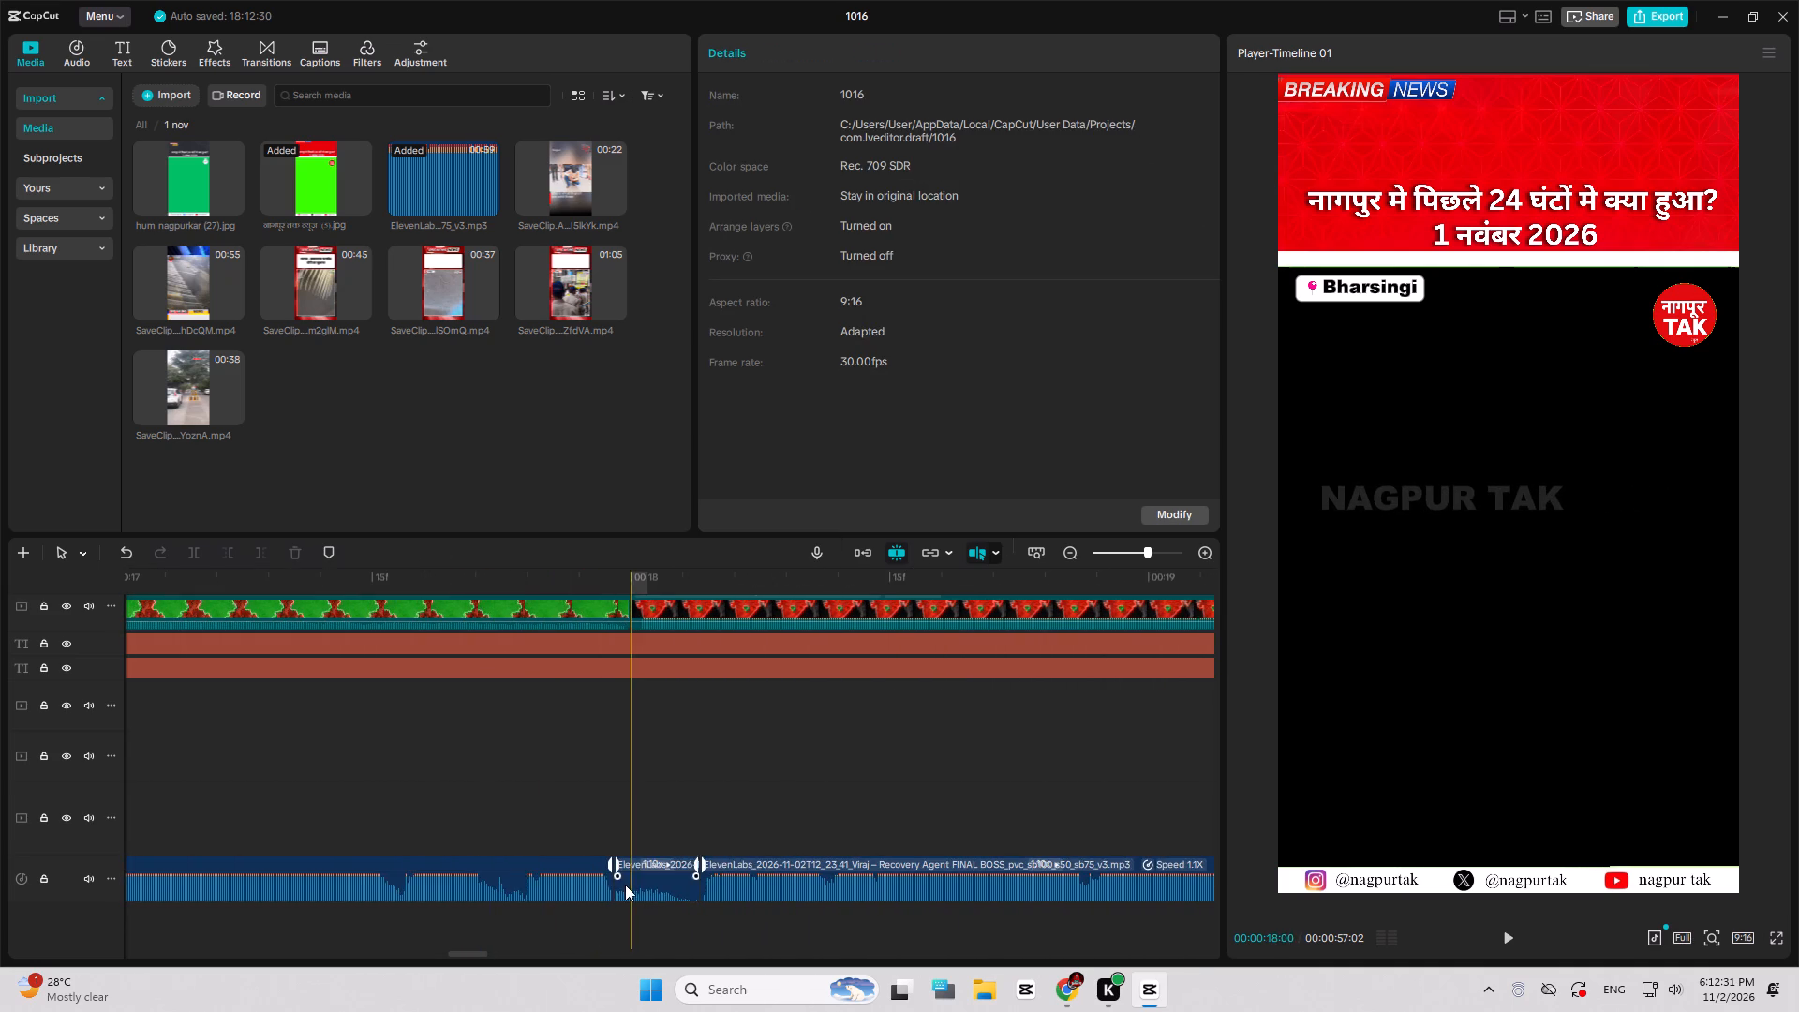
Delete the voice-over's pause segments at about 00:00:17:29–00:00:18:04 and 00:00:15:11–00:00:15:23.
{"action": "left_click", "coordinate": [625, 885]}
{"action": "key", "text": "Delete"}
{"action": "left_click_drag", "start_coordinate": [612, 885], "coordinate": [492, 860]}
{"action": "left_click", "coordinate": [501, 871]}
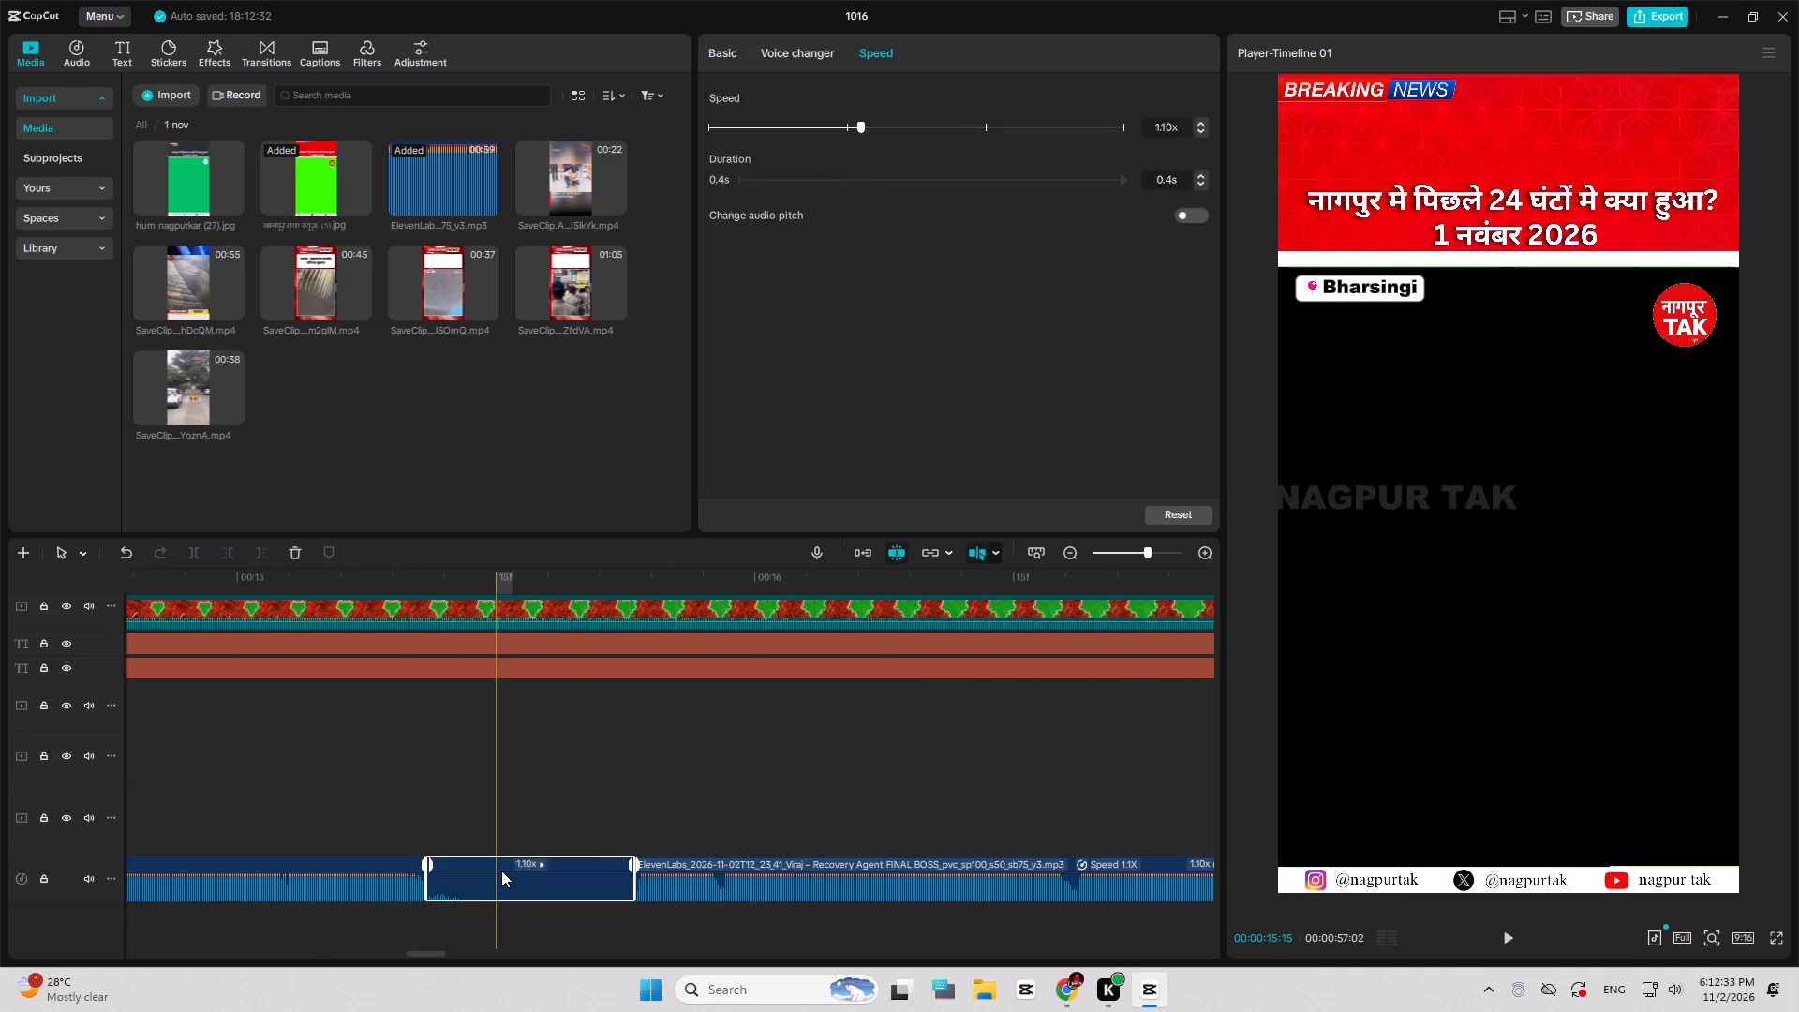
{"action": "key", "text": "Delete"}
Delete the voice-over's pause segments at about 00:00:13:07–00:00:13:13 and 00:00:11:23–00:00:11:29.
{"action": "left_click_drag", "start_coordinate": [501, 871], "coordinate": [524, 864]}
{"action": "left_click_drag", "start_coordinate": [516, 871], "coordinate": [468, 881]}
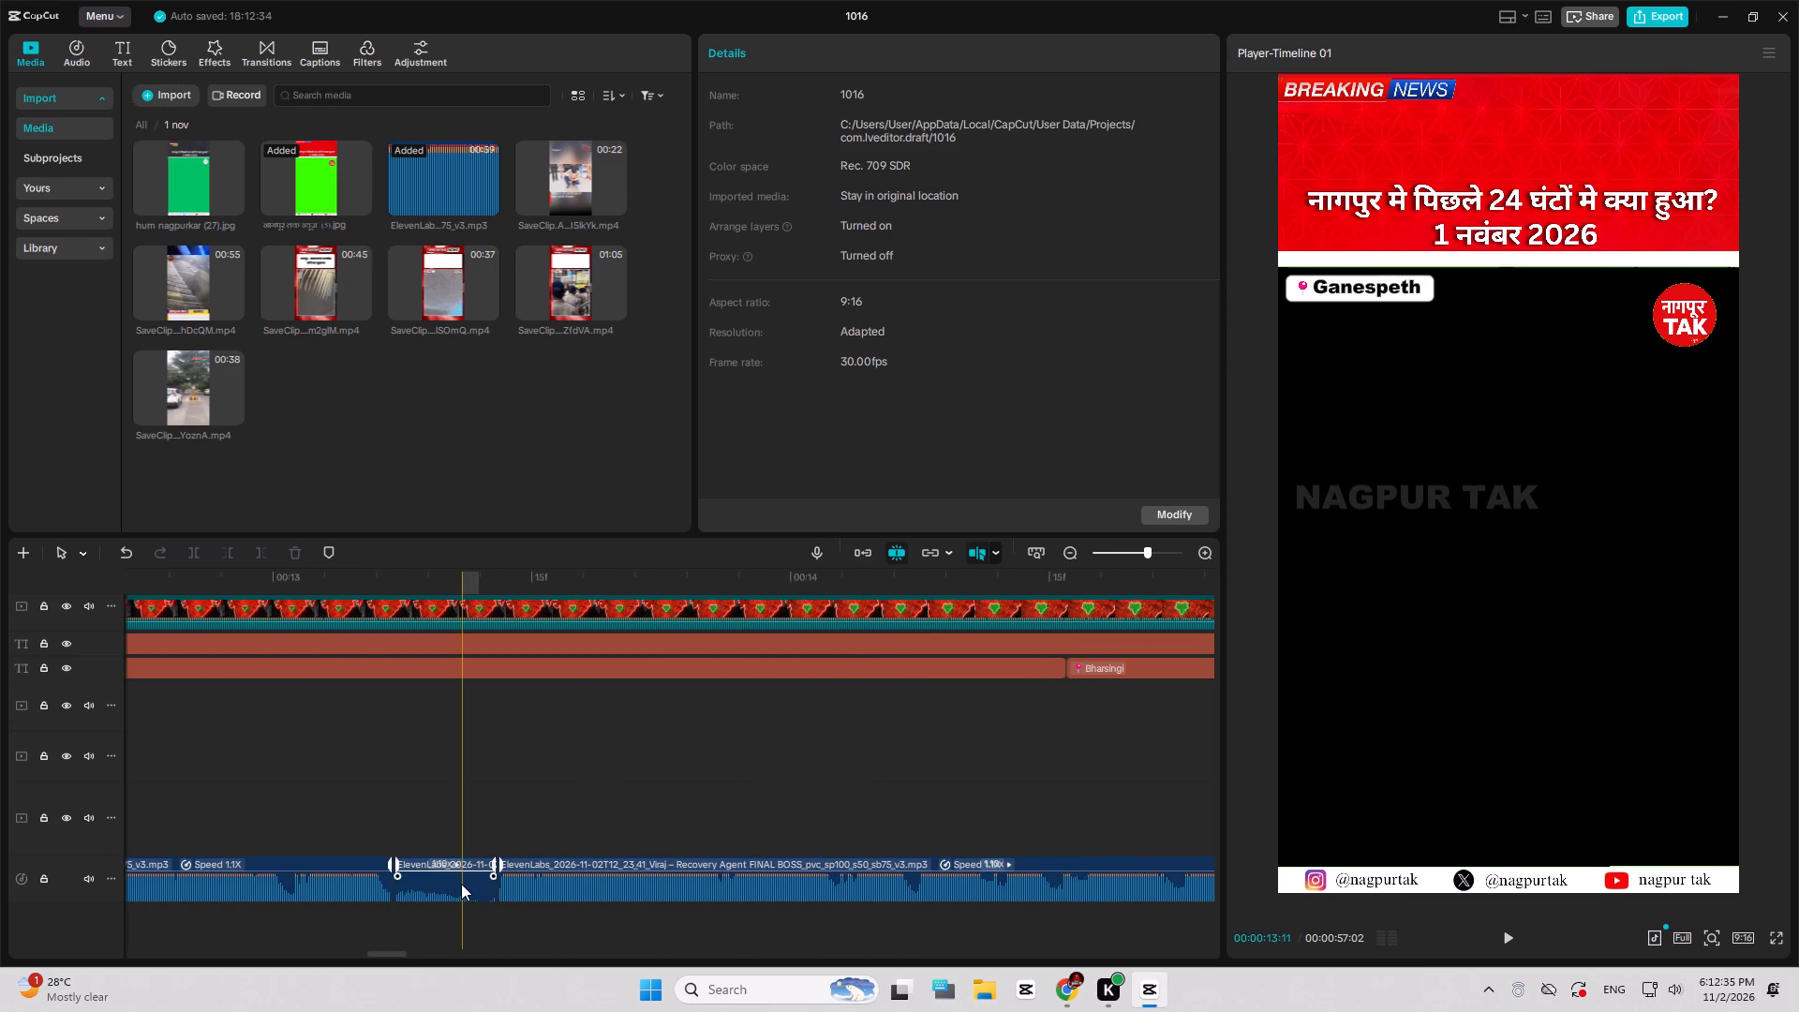
{"action": "left_click", "coordinate": [461, 884]}
{"action": "key", "text": "Delete"}
{"action": "left_click_drag", "start_coordinate": [461, 884], "coordinate": [498, 876]}
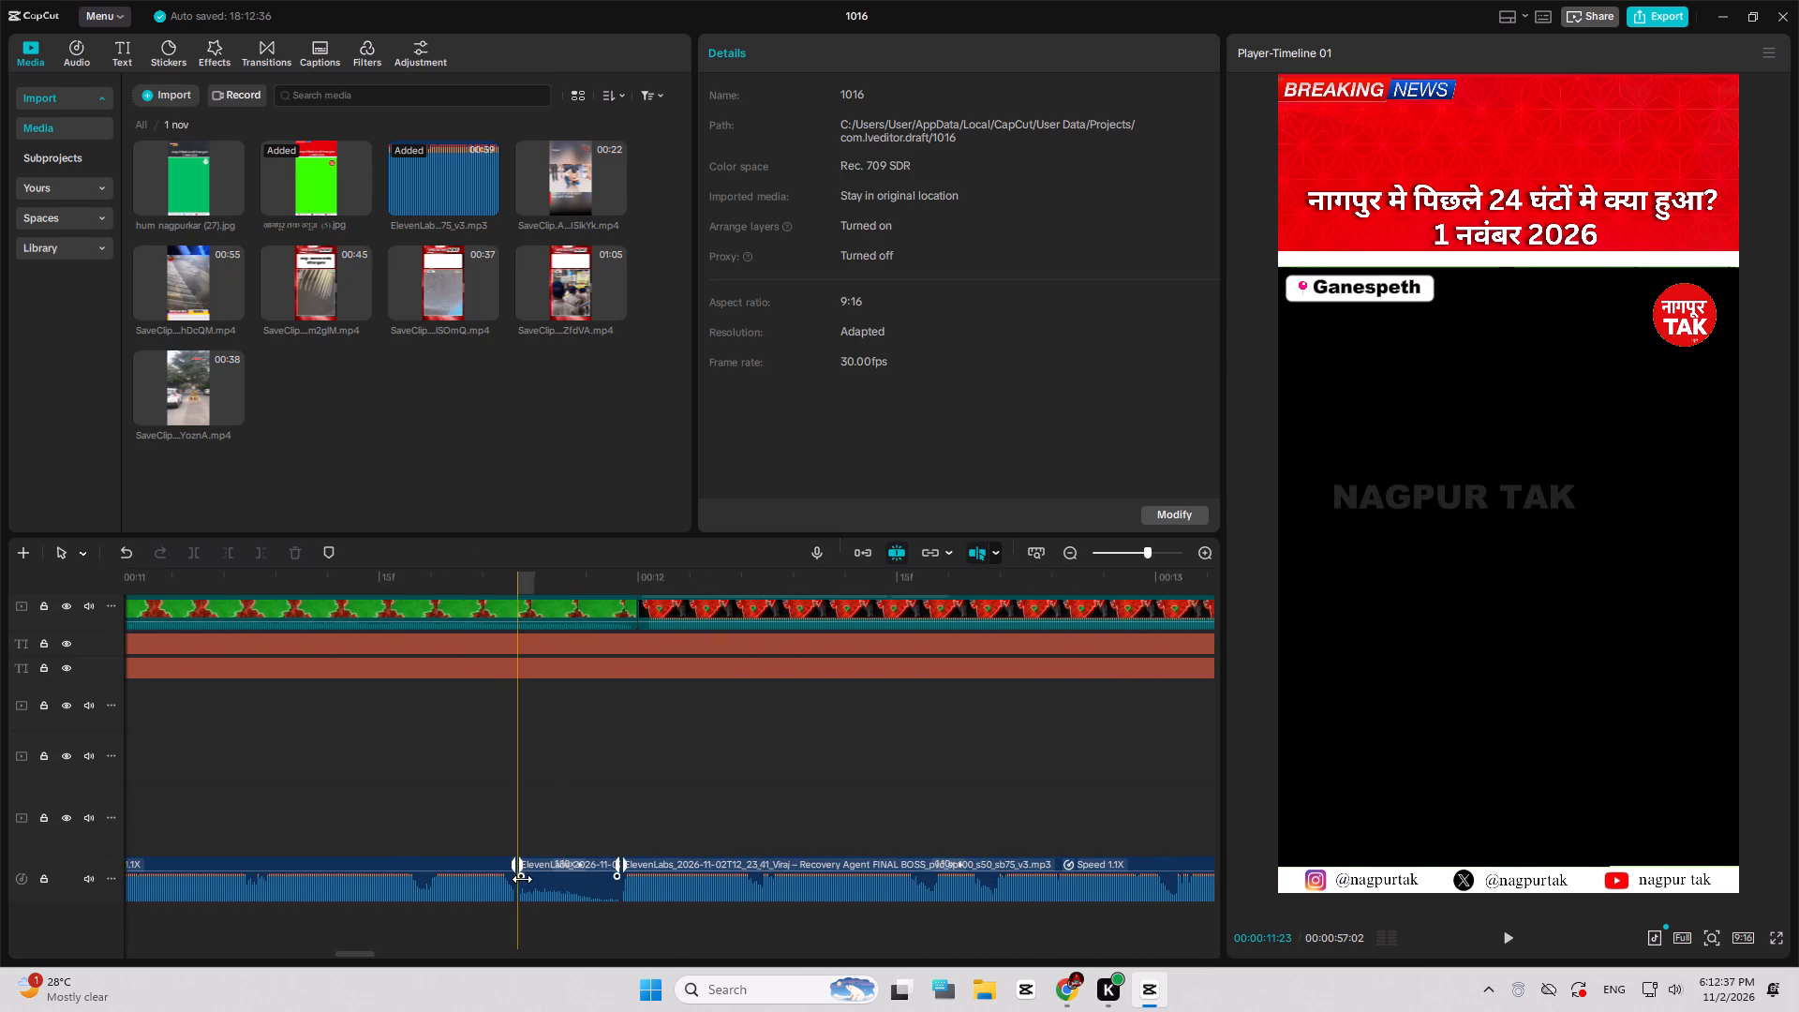
{"action": "left_click", "coordinate": [522, 879]}
{"action": "key", "text": "Delete"}
Delete the voice-over's pause segments at about 00:00:09:25–00:00:10:02 and 00:00:08:09–00:00:08:16.
{"action": "left_click_drag", "start_coordinate": [513, 881], "coordinate": [438, 871]}
{"action": "left_click", "coordinate": [438, 871]}
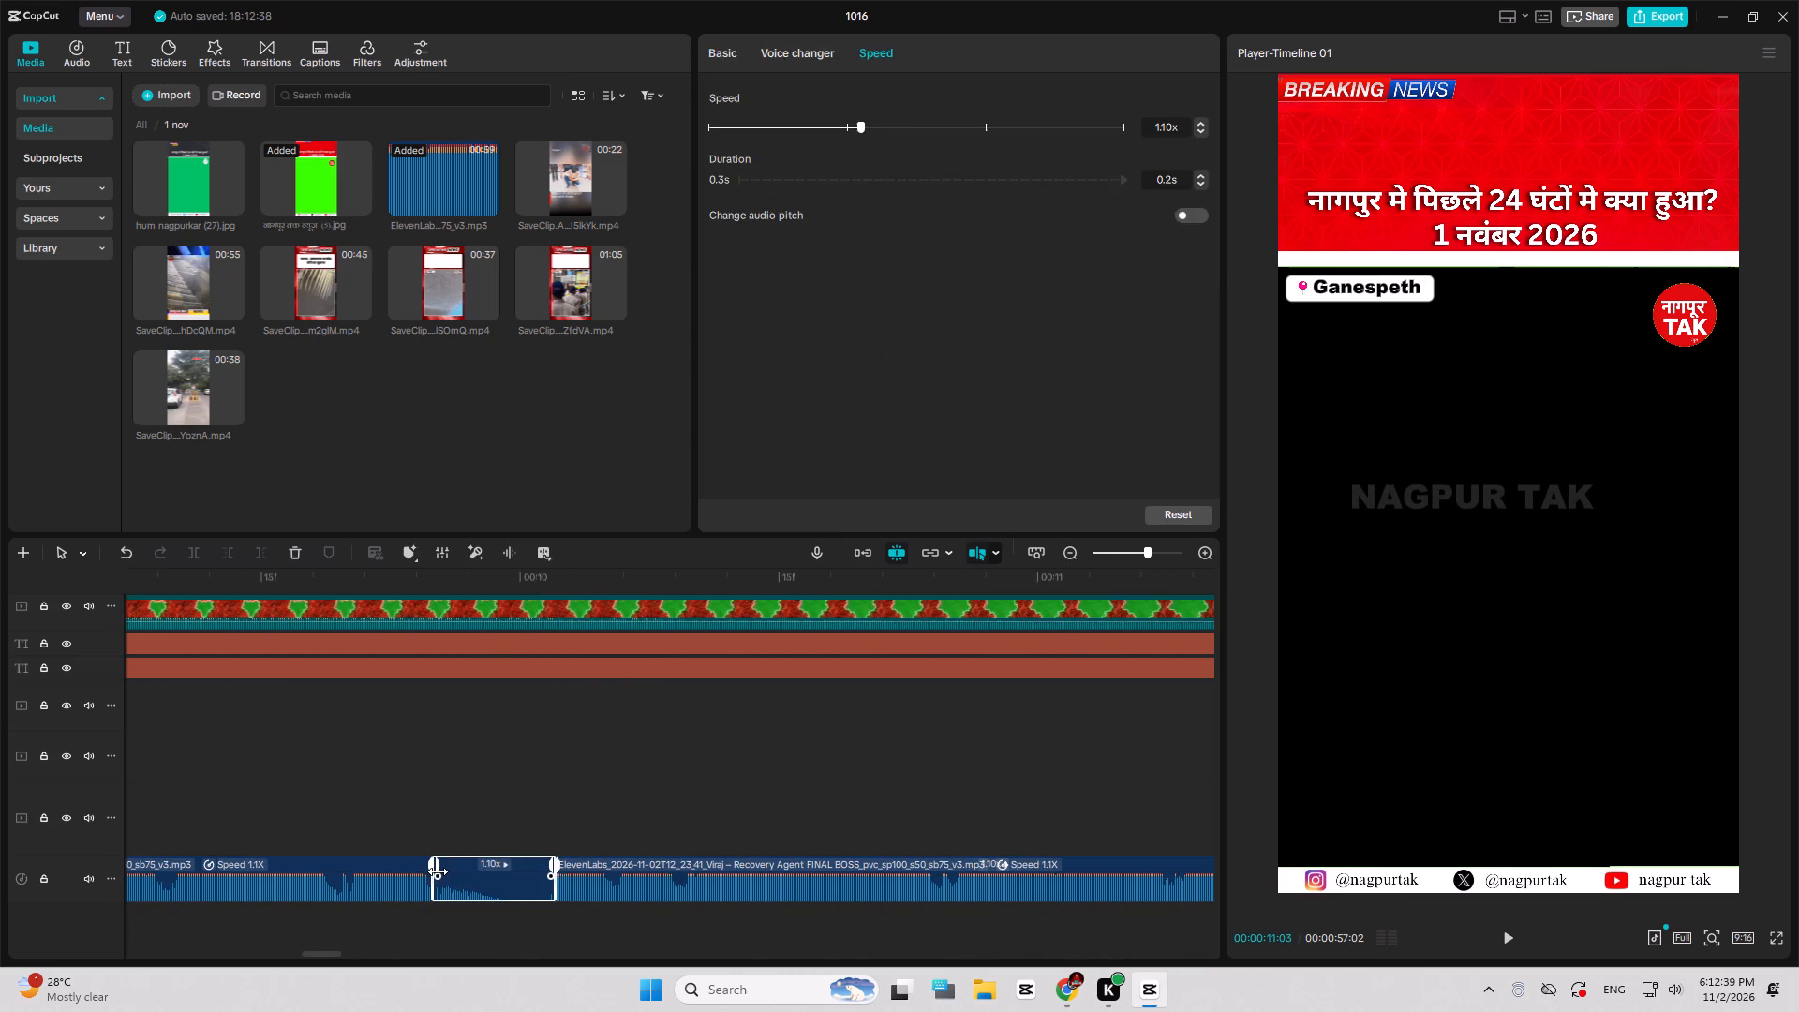
{"action": "key", "text": "Delete"}
{"action": "left_click_drag", "start_coordinate": [439, 871], "coordinate": [468, 864]}
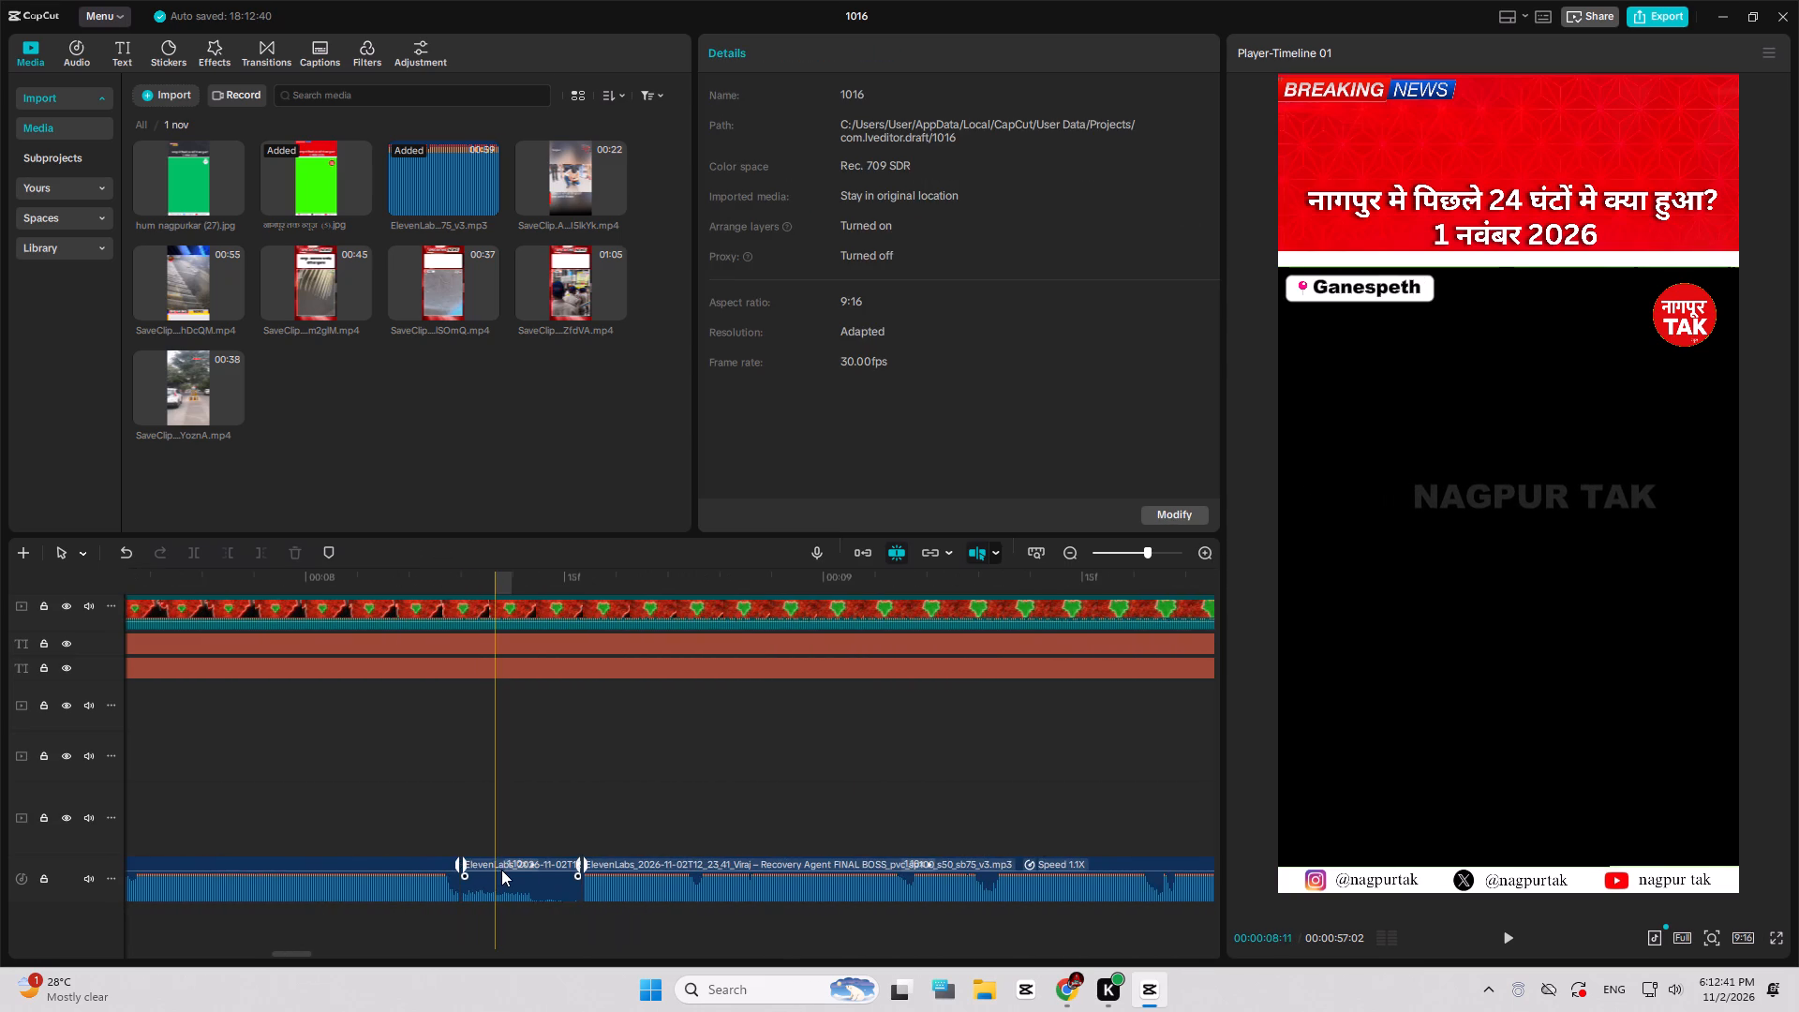
{"action": "left_click", "coordinate": [501, 870]}
{"action": "key", "text": "Delete"}
Delete the voice-over pause segment ending at about 00:00:05:26 and the preceding one, starting at about 4.6 seconds.
{"action": "left_click_drag", "start_coordinate": [498, 871], "coordinate": [469, 871]}
{"action": "left_click", "coordinate": [469, 871]}
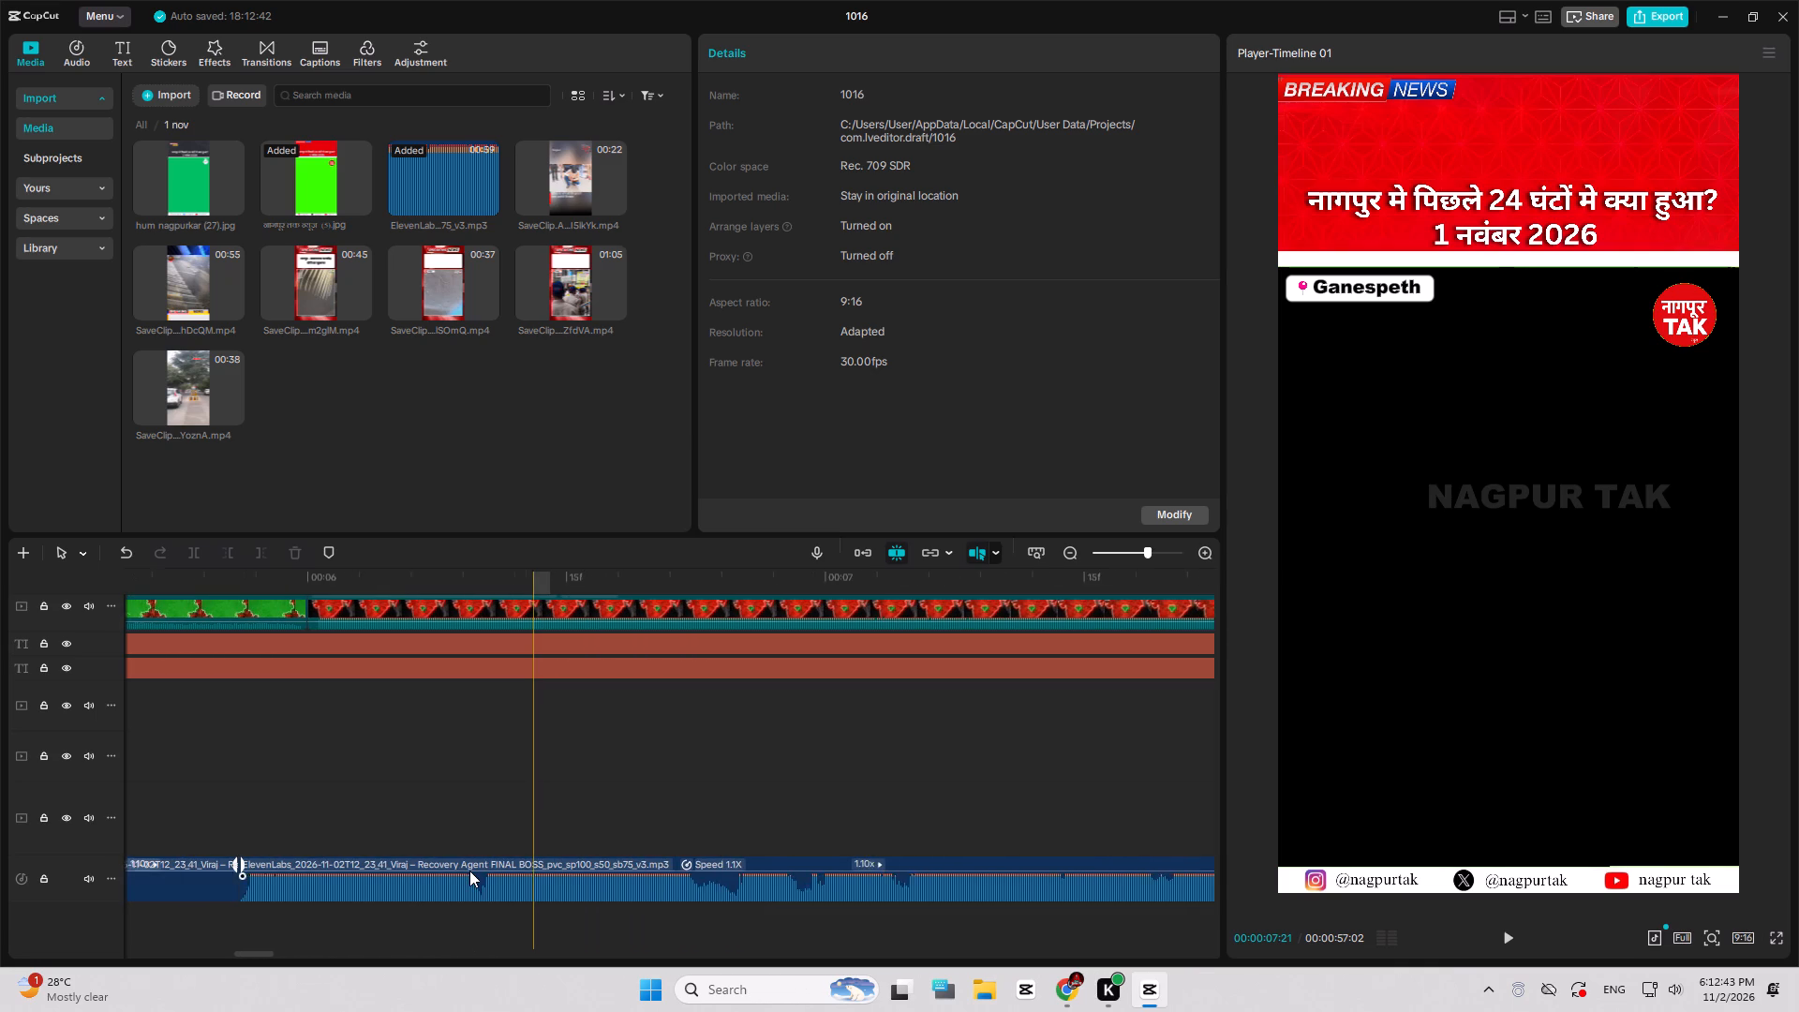
{"action": "left_click", "coordinate": [315, 874]}
{"action": "key", "text": "Delete"}
{"action": "left_click_drag", "start_coordinate": [315, 874], "coordinate": [604, 860]}
{"action": "left_click", "coordinate": [660, 877]}
{"action": "key", "text": "Delete"}
Delete the short pause segment between the intro audio and the first news voice-over clip, at about 00:00:02:20–00:00:02:22.
{"action": "left_click_drag", "start_coordinate": [617, 877], "coordinate": [598, 872]}
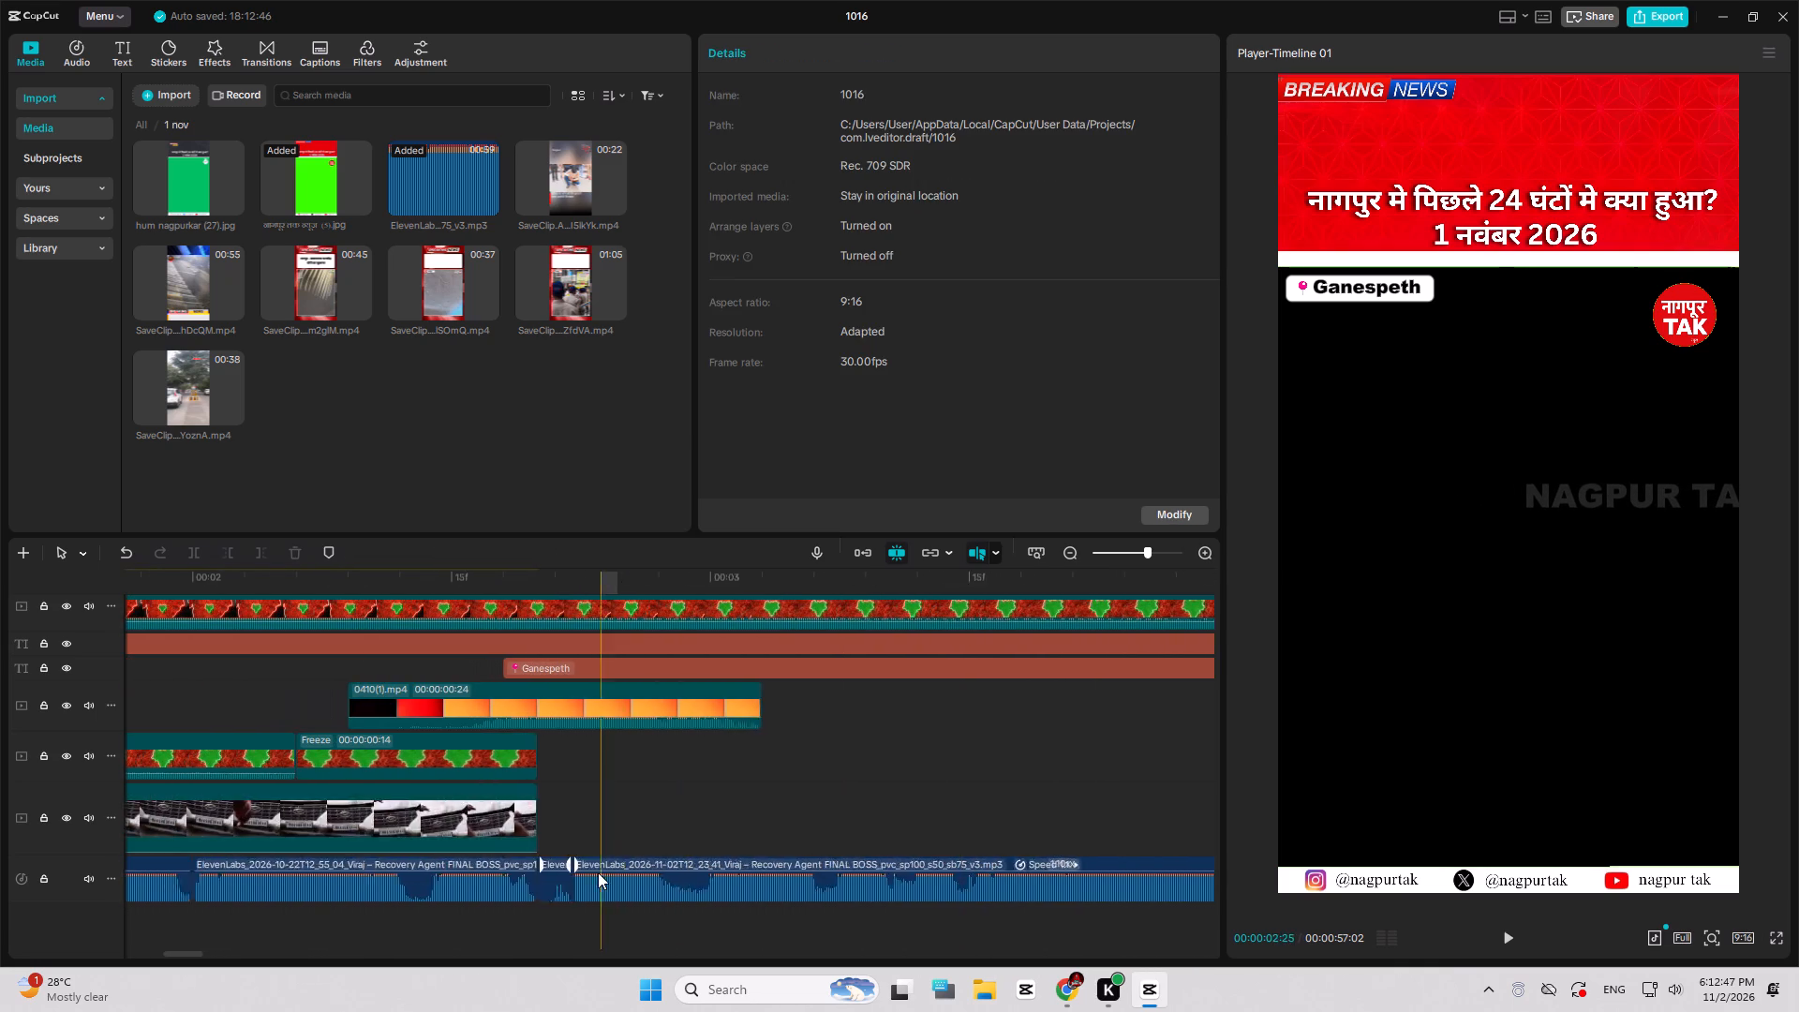
{"action": "left_click_drag", "start_coordinate": [598, 872], "coordinate": [592, 873]}
{"action": "left_click", "coordinate": [677, 880]}
{"action": "key", "text": "Delete"}
{"action": "left_click_drag", "start_coordinate": [782, 872], "coordinate": [735, 859]}
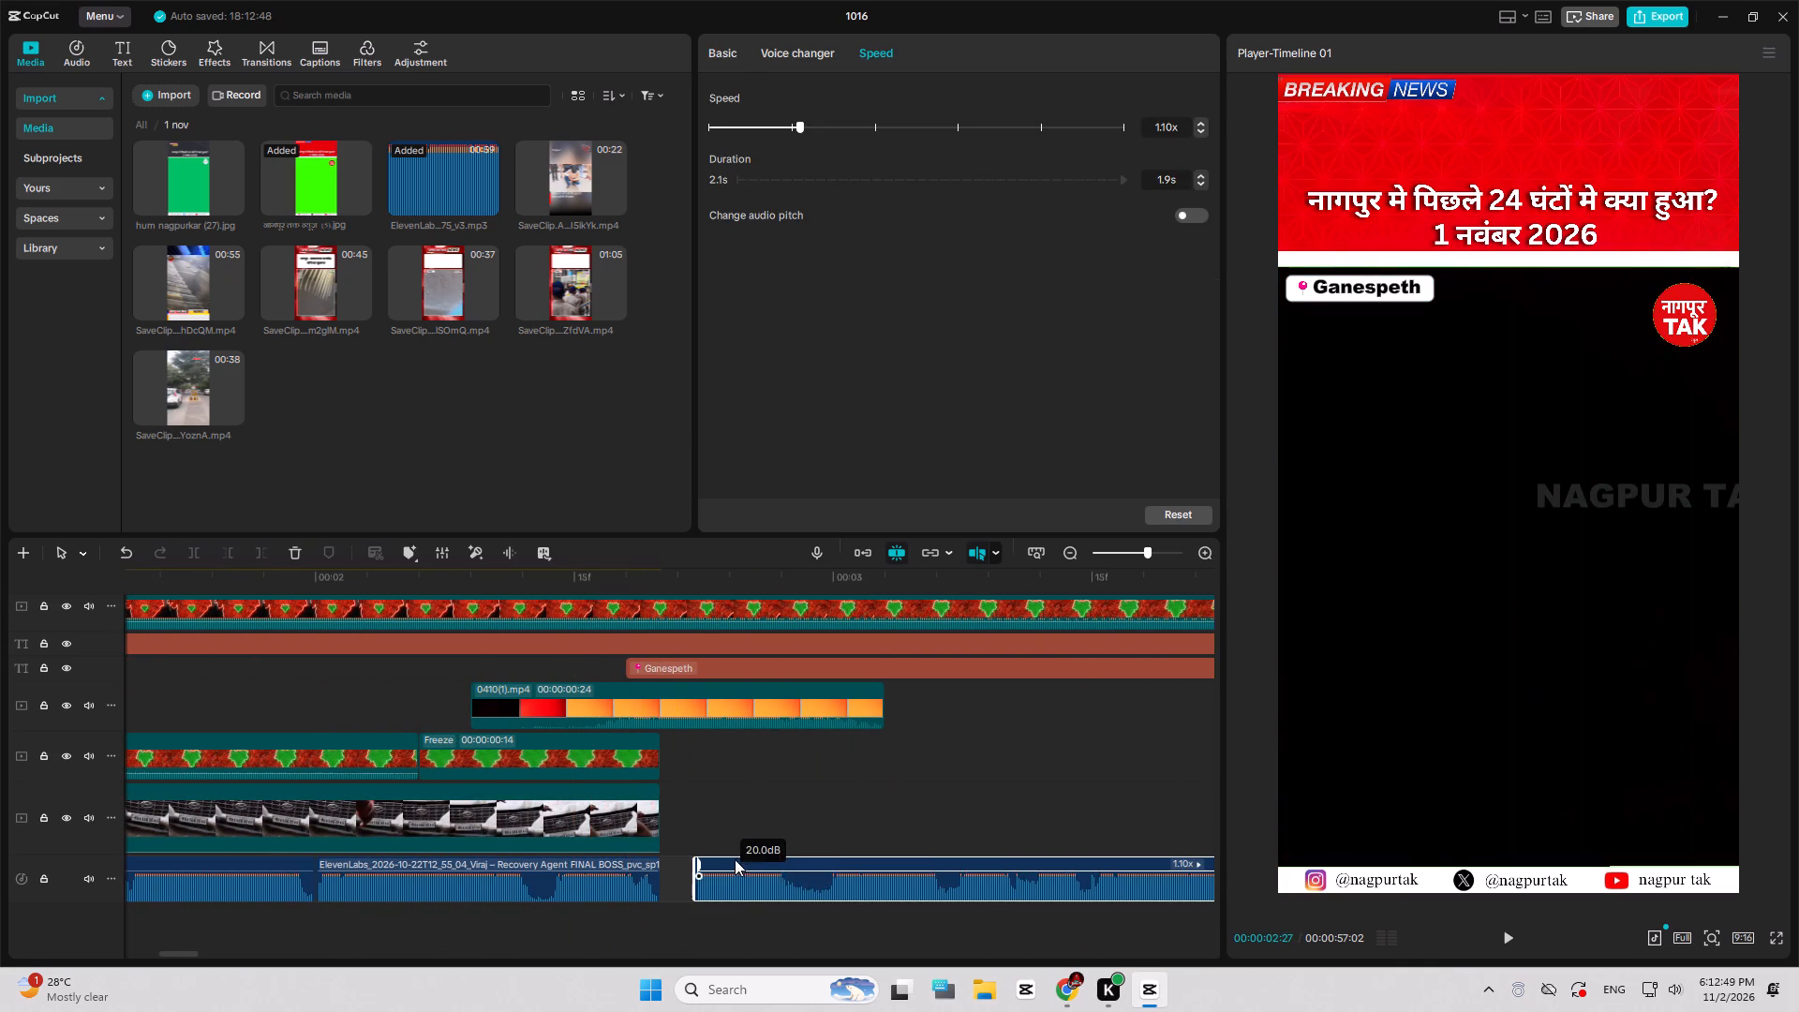
Close the gaps before the first three news voice-over clips so they start at about 2.7, 4.6 and 5.2 seconds.
{"action": "left_click_drag", "start_coordinate": [735, 859], "coordinate": [738, 851]}
{"action": "left_click_drag", "start_coordinate": [737, 890], "coordinate": [714, 885]}
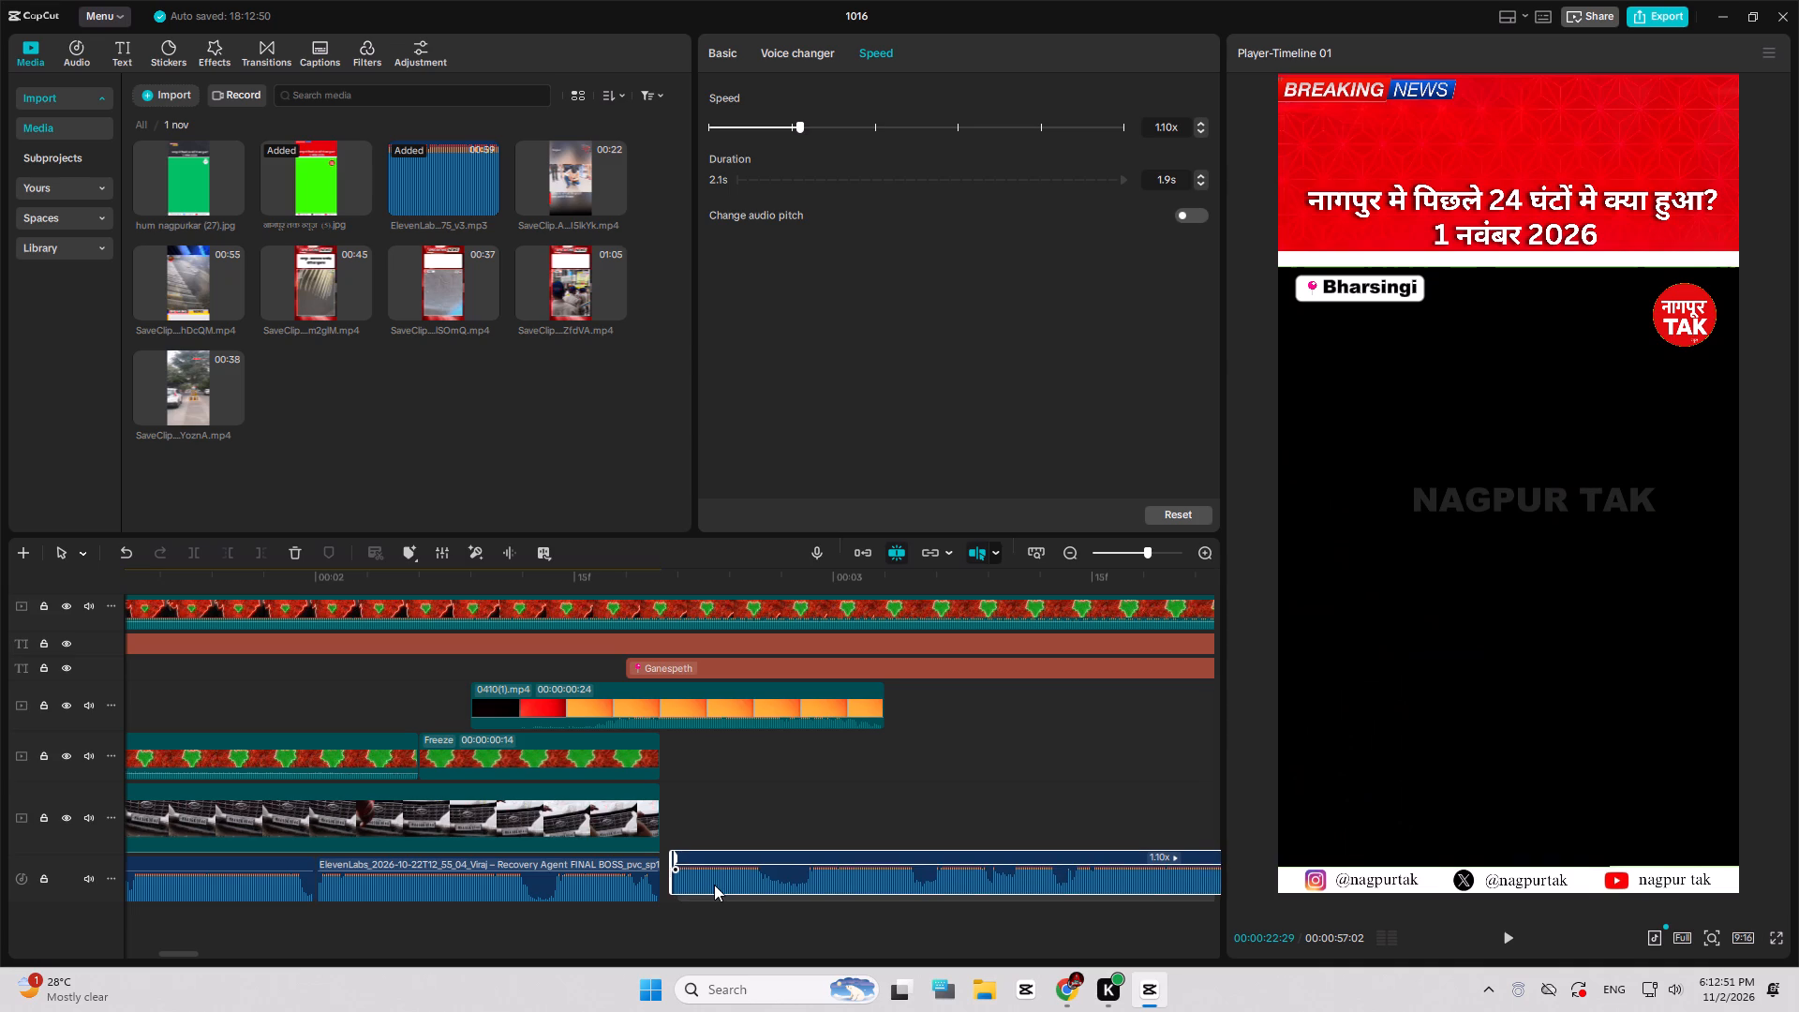
{"action": "left_click_drag", "start_coordinate": [714, 885], "coordinate": [710, 886]}
{"action": "left_click", "coordinate": [714, 874]}
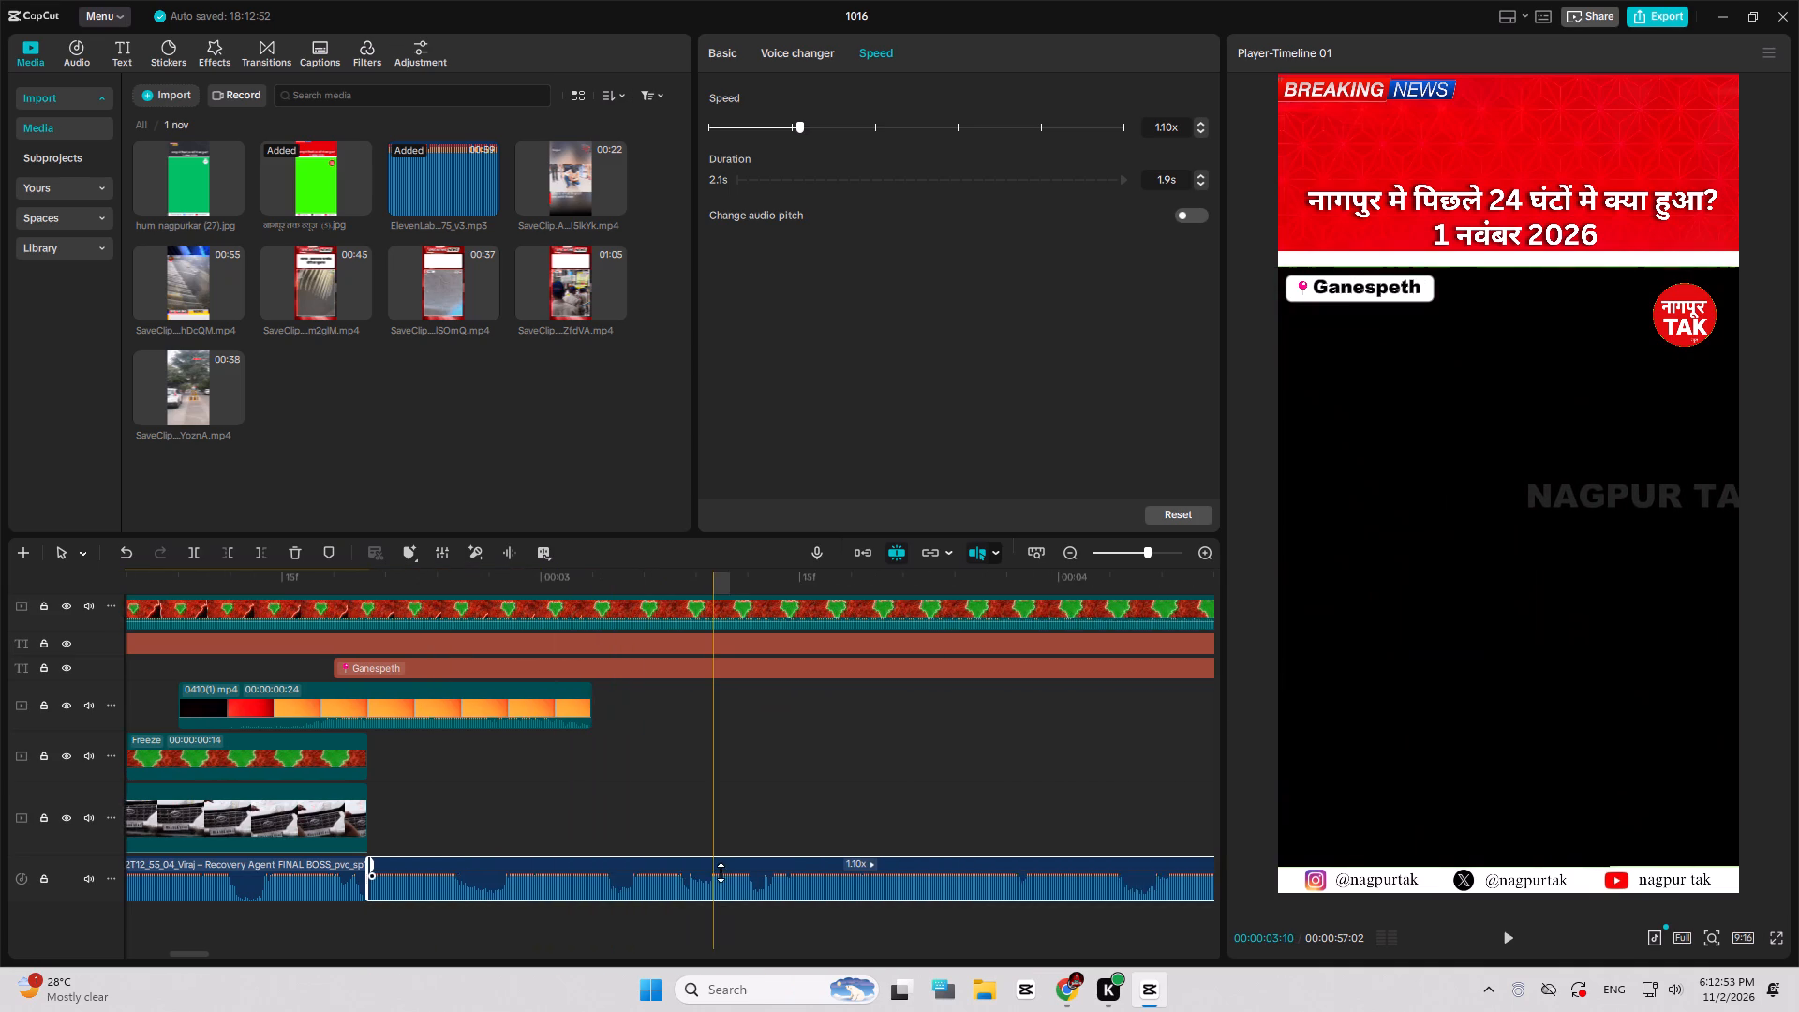
{"action": "scroll", "coordinate": [720, 875], "scroll_direction": "down", "scroll_amount": 11, "text": "ctrl"}
{"action": "left_click_drag", "start_coordinate": [709, 872], "coordinate": [698, 878]}
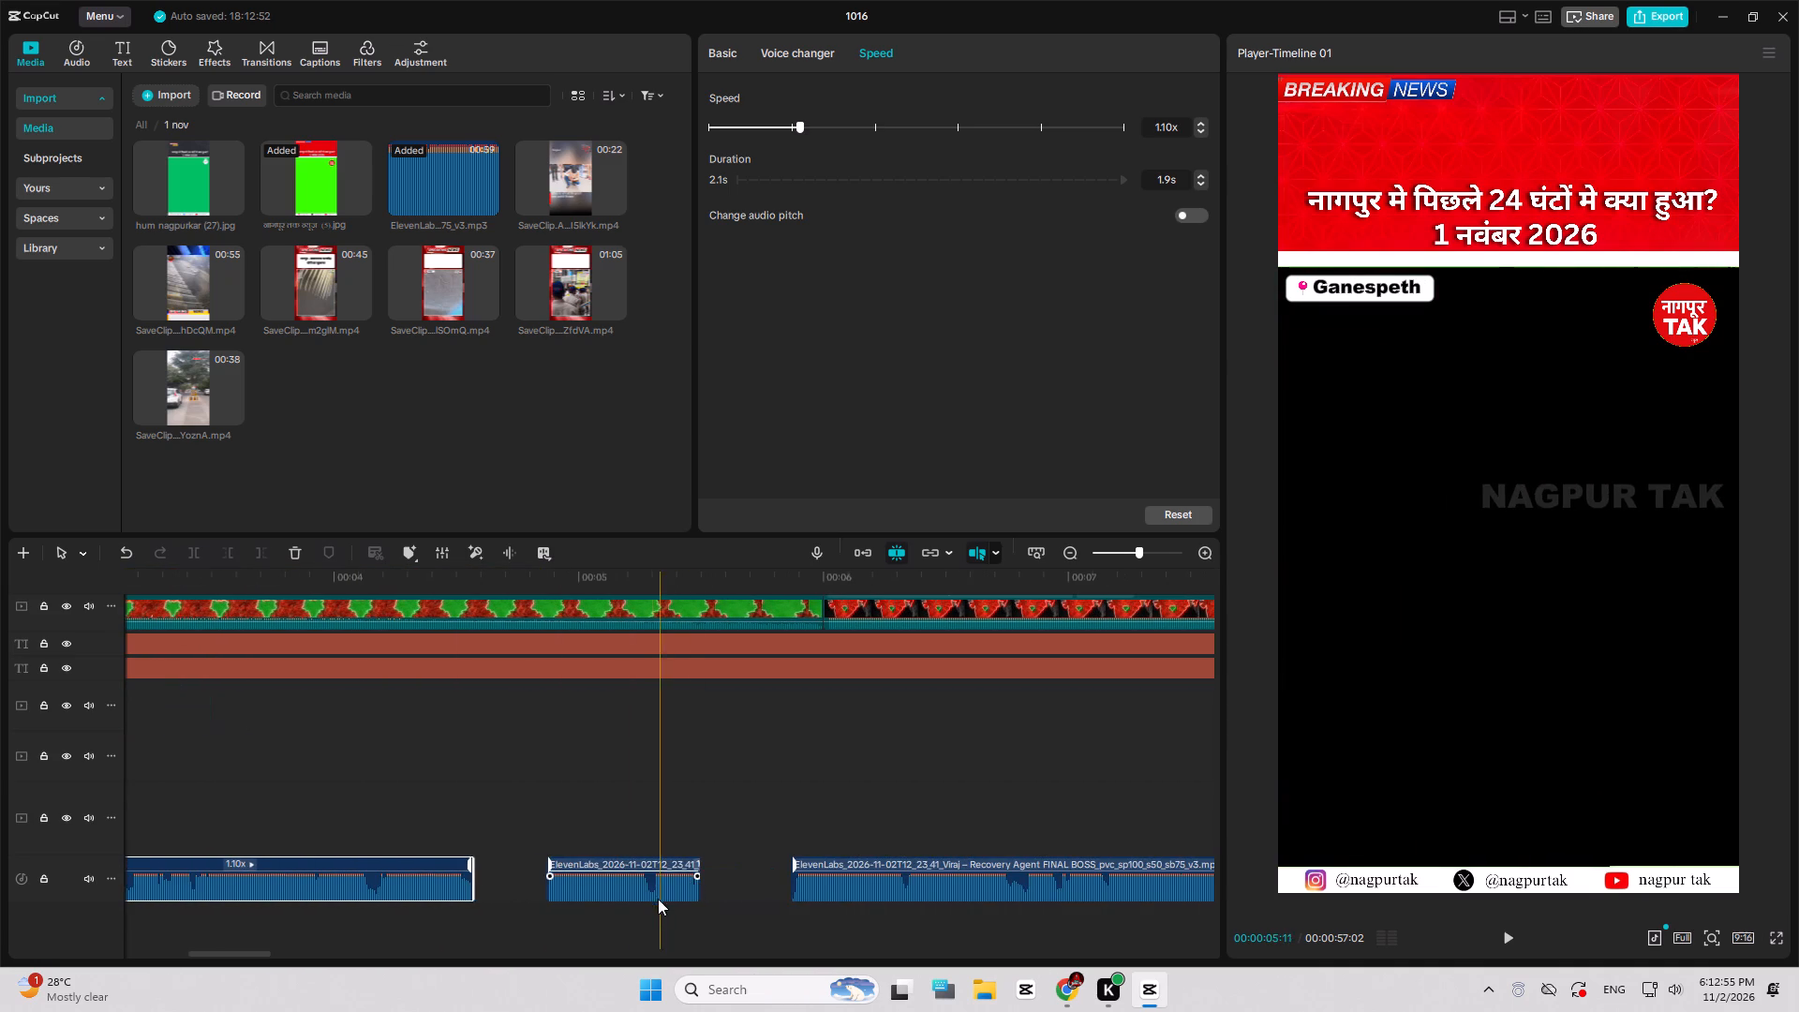
{"action": "left_click_drag", "start_coordinate": [632, 889], "coordinate": [557, 889]}
{"action": "left_click_drag", "start_coordinate": [887, 886], "coordinate": [725, 890]}
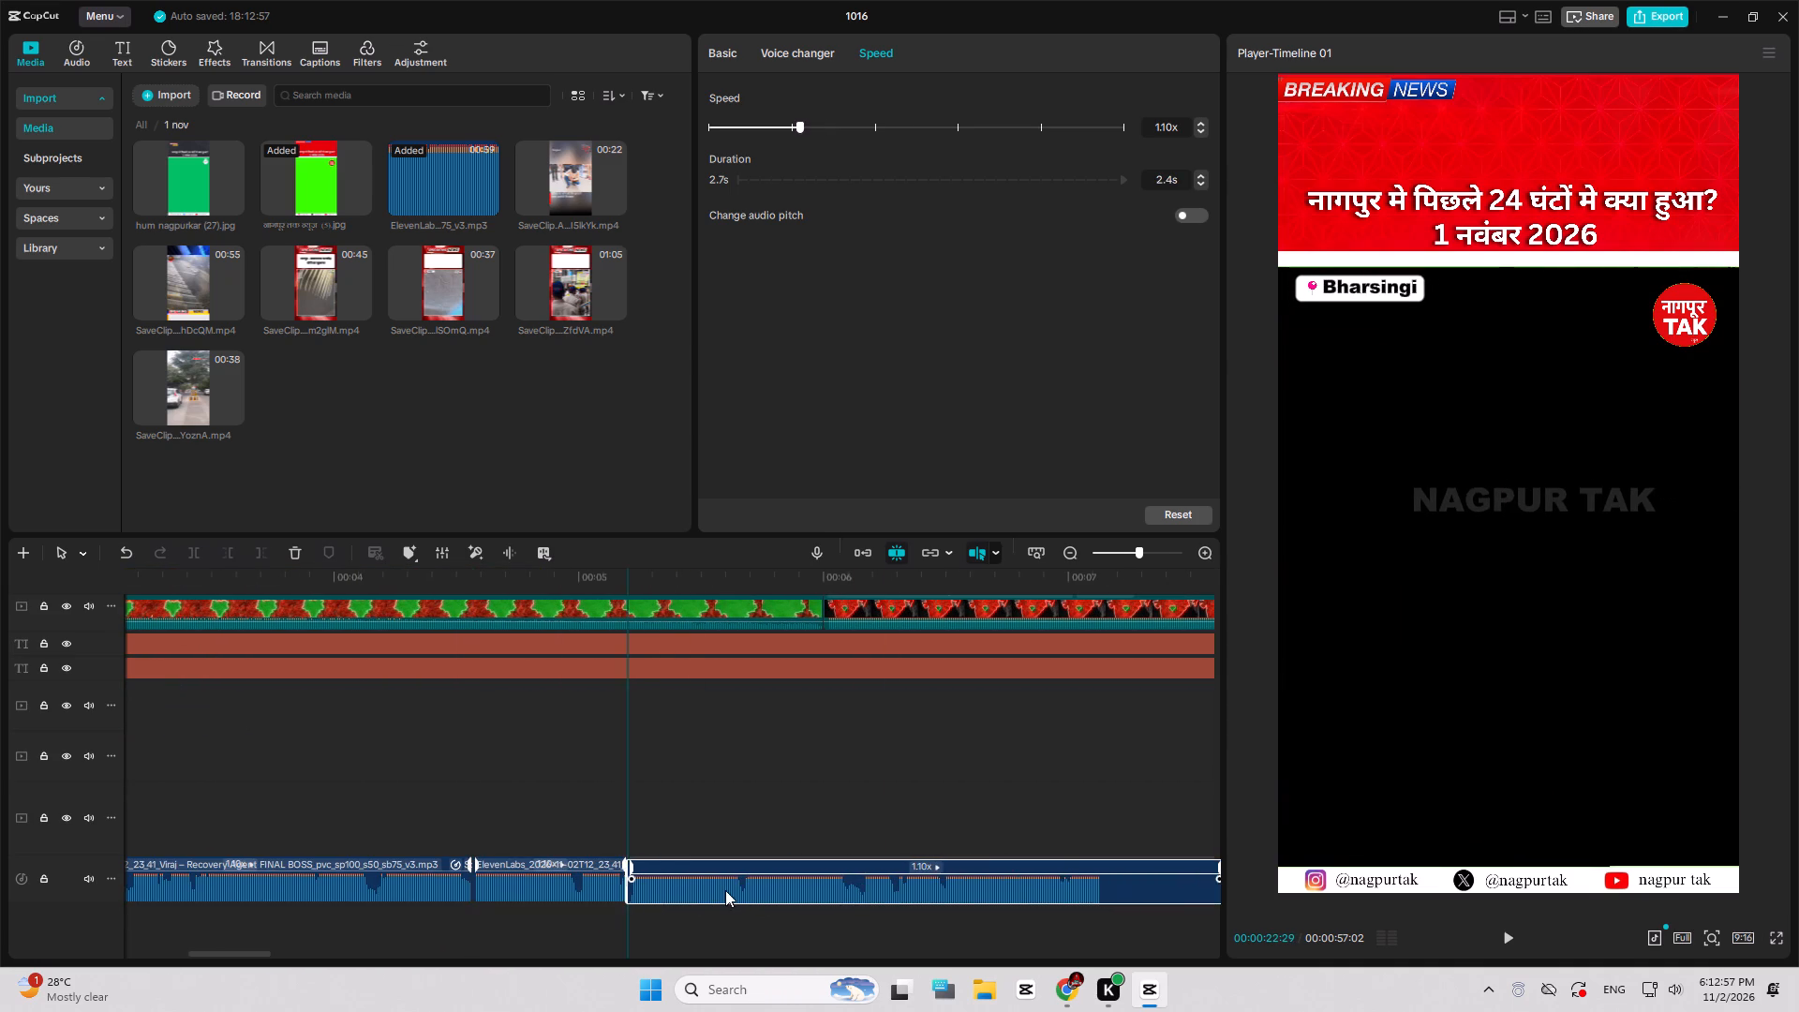
{"action": "left_click_drag", "start_coordinate": [725, 890], "coordinate": [724, 890]}
Move the next three voice-over clips back against their preceding clips, starting at about 7.6, 8.9 and 10.6 seconds.
{"action": "left_click_drag", "start_coordinate": [716, 891], "coordinate": [761, 891]}
{"action": "left_click_drag", "start_coordinate": [742, 885], "coordinate": [639, 890]}
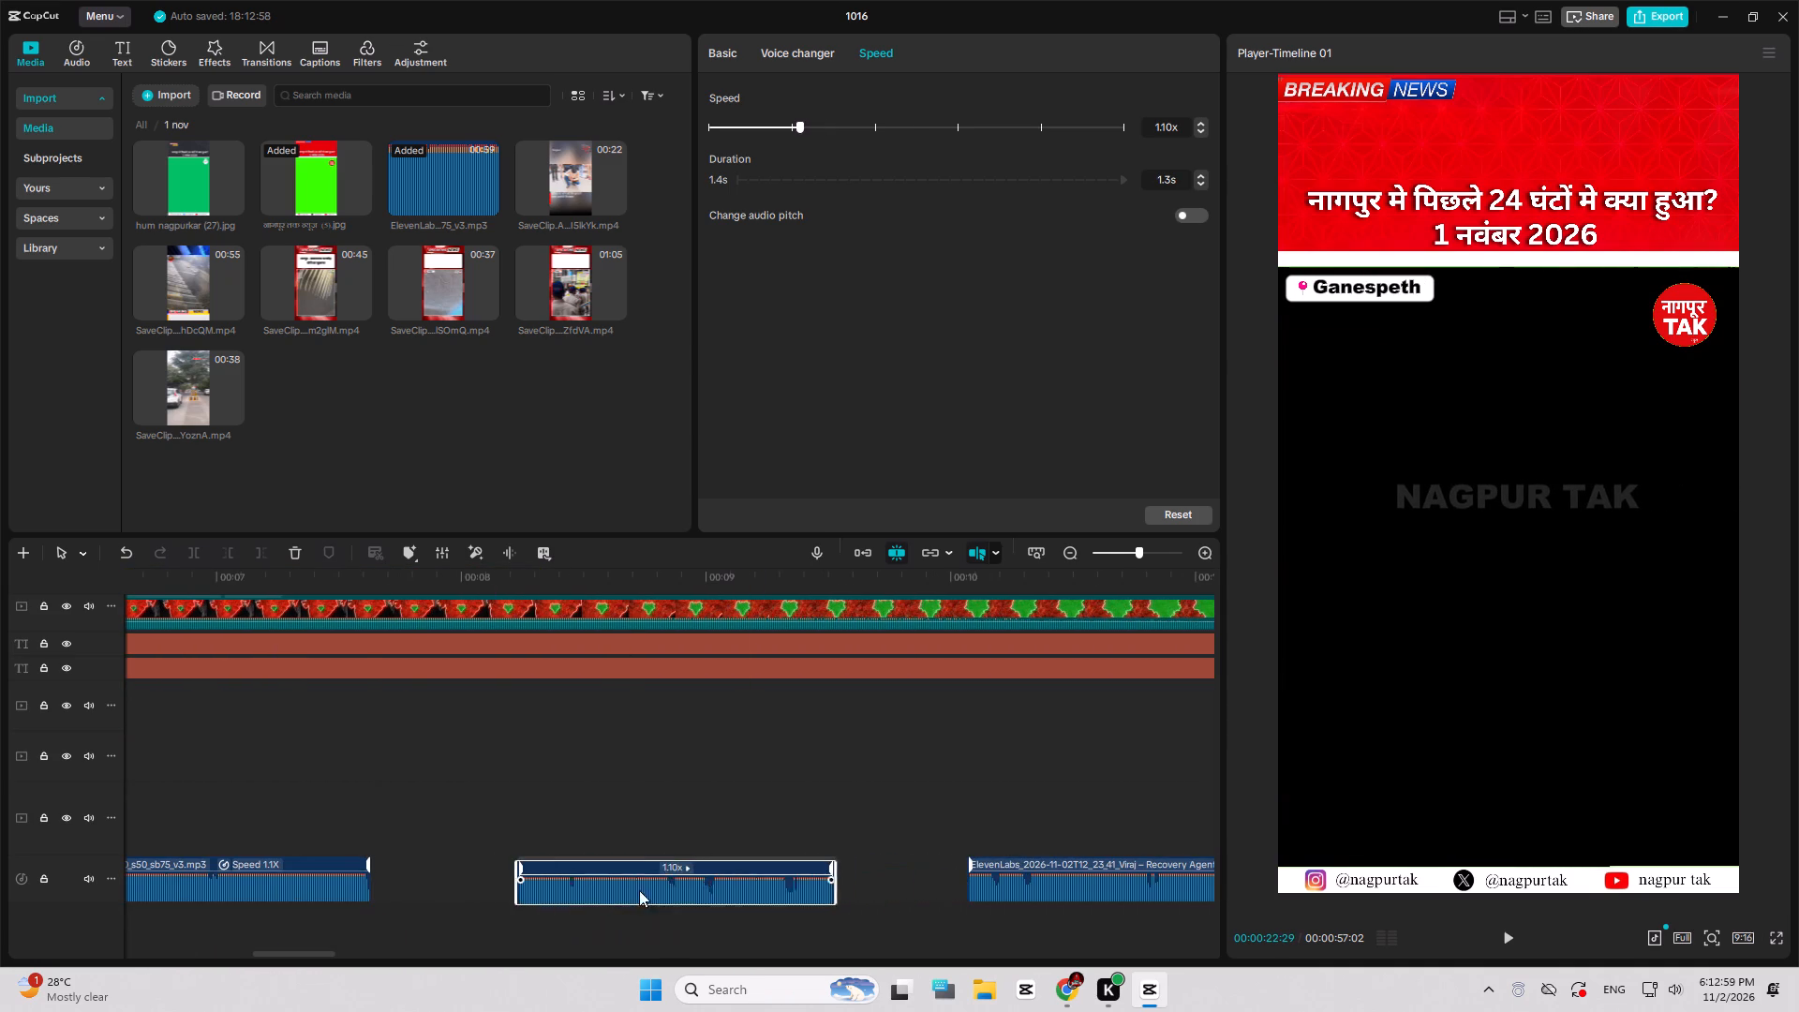
{"action": "left_click_drag", "start_coordinate": [639, 890], "coordinate": [515, 886]}
{"action": "left_click_drag", "start_coordinate": [506, 932], "coordinate": [518, 910]}
{"action": "left_click_drag", "start_coordinate": [607, 928], "coordinate": [608, 892]}
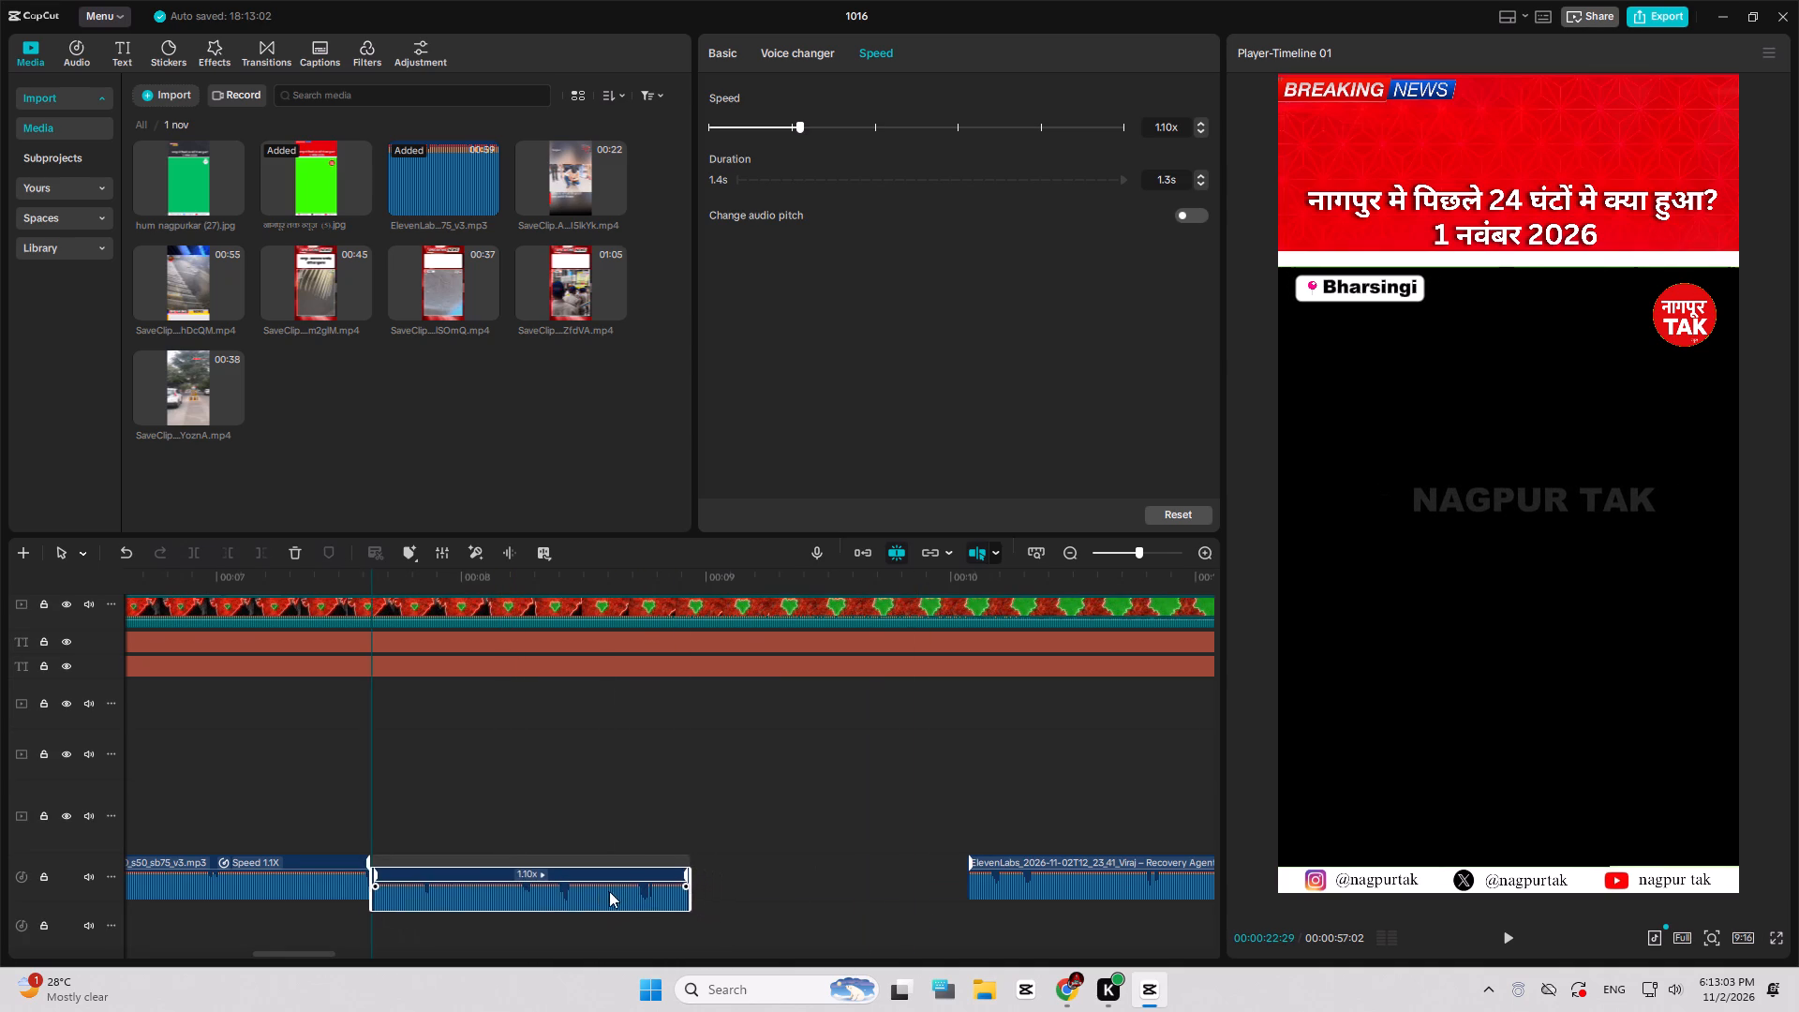
{"action": "left_click_drag", "start_coordinate": [980, 885], "coordinate": [706, 886]}
{"action": "left_click_drag", "start_coordinate": [705, 886], "coordinate": [795, 878]}
{"action": "left_click_drag", "start_coordinate": [795, 878], "coordinate": [462, 878]}
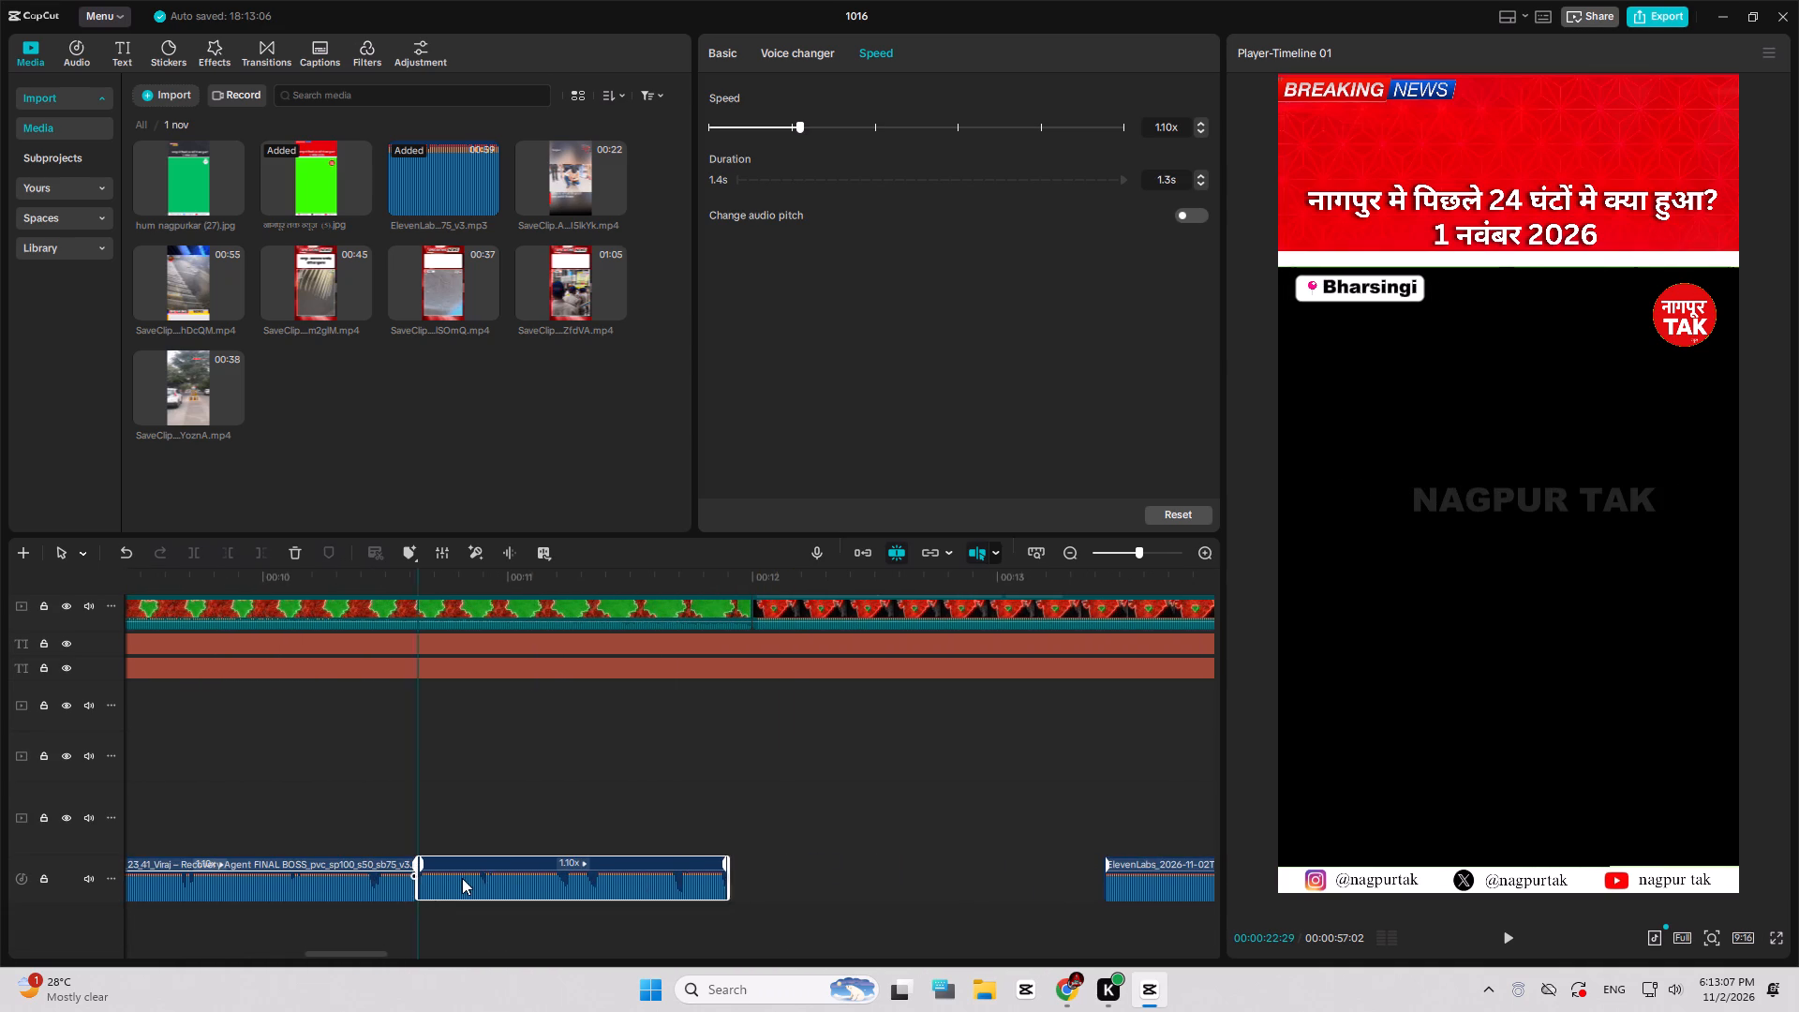
{"action": "left_click_drag", "start_coordinate": [462, 878], "coordinate": [471, 877]}
Close the next three voice-over gaps by moving the clips to start at about 11.9, 13.8 and 16.0 seconds.
{"action": "left_click_drag", "start_coordinate": [1143, 880], "coordinate": [787, 881]}
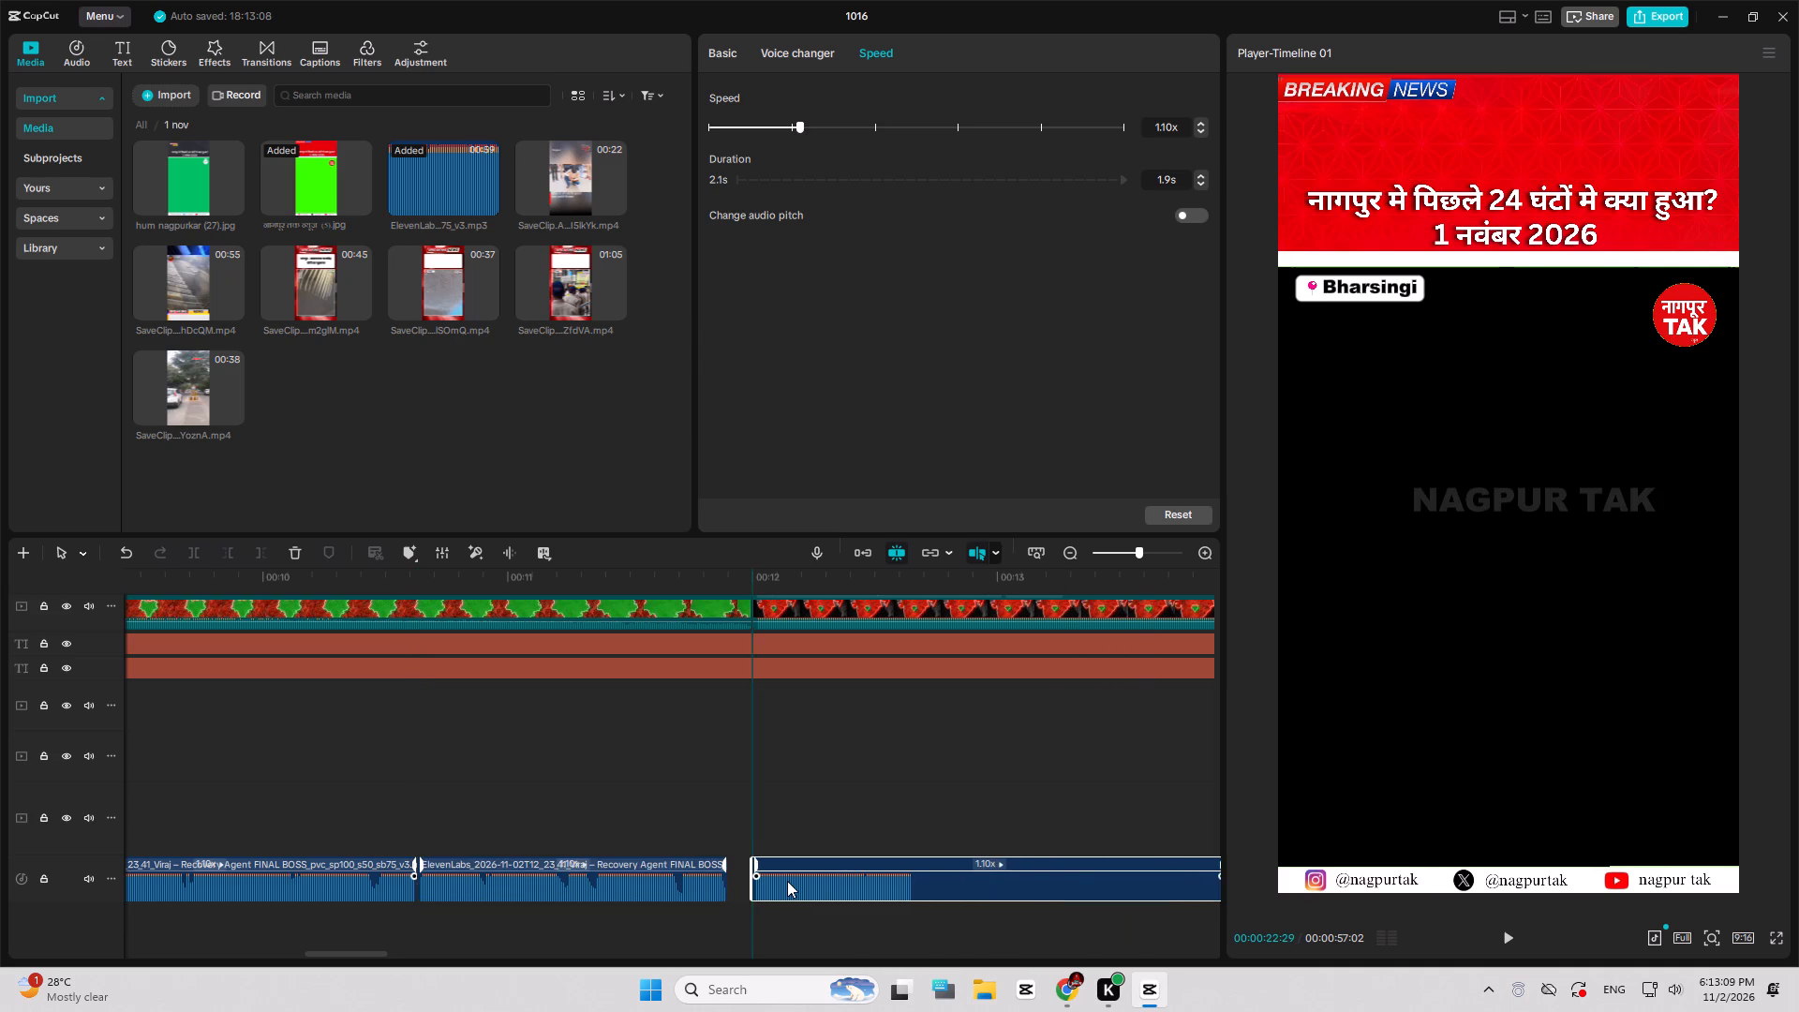
{"action": "left_click_drag", "start_coordinate": [787, 881], "coordinate": [770, 881]}
{"action": "left_click_drag", "start_coordinate": [769, 886], "coordinate": [812, 889]}
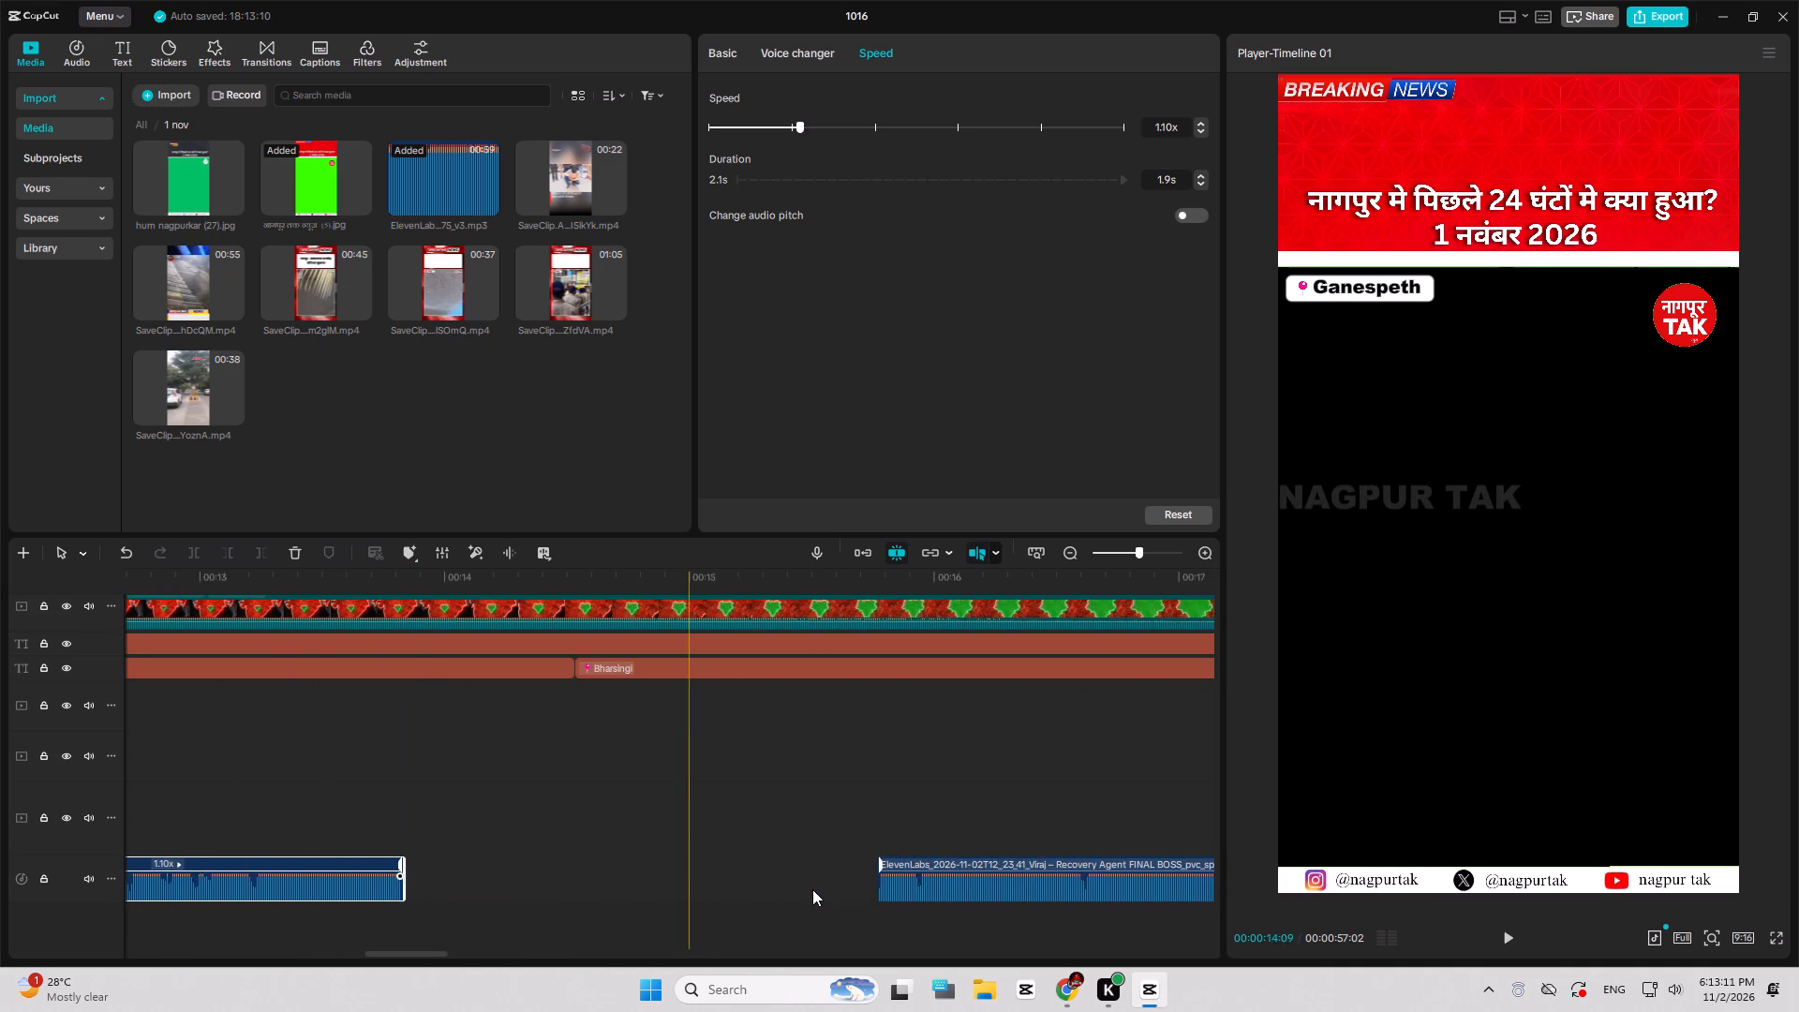
{"action": "left_click_drag", "start_coordinate": [928, 887], "coordinate": [455, 886]}
{"action": "left_click_drag", "start_coordinate": [446, 892], "coordinate": [454, 887]}
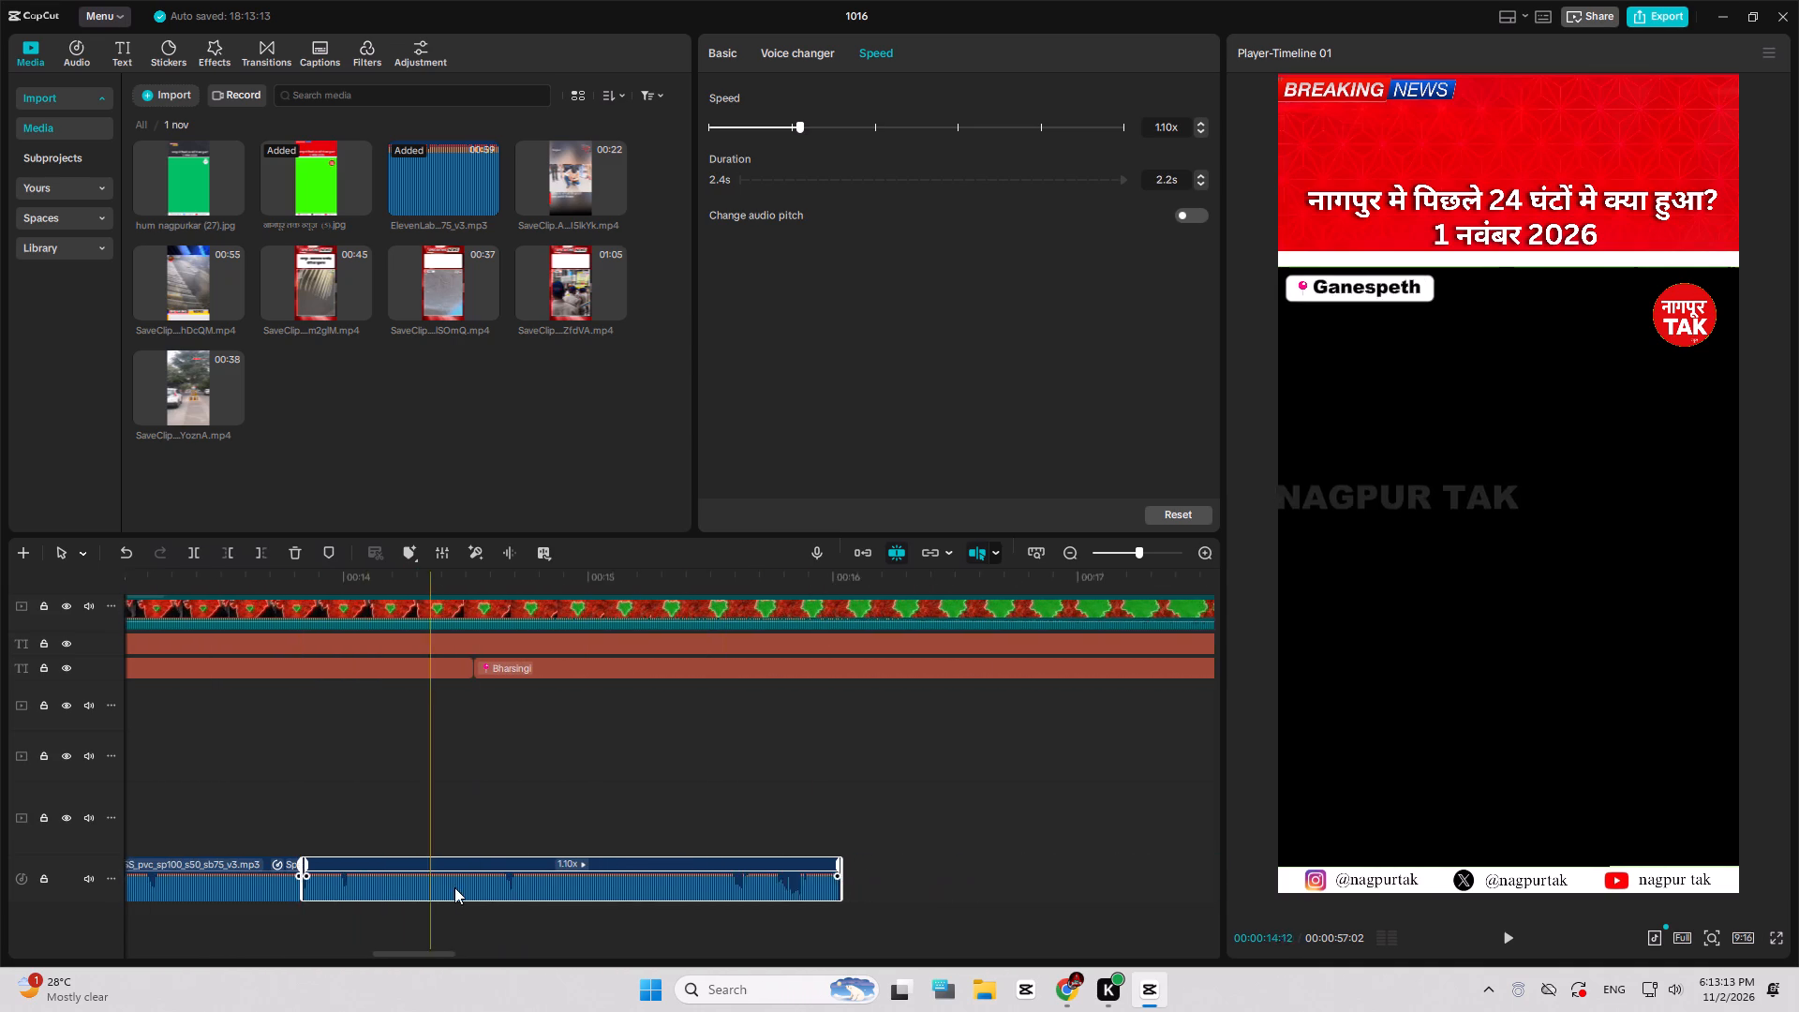
{"action": "left_click_drag", "start_coordinate": [454, 887], "coordinate": [650, 885]}
{"action": "left_click_drag", "start_coordinate": [939, 885], "coordinate": [434, 885]}
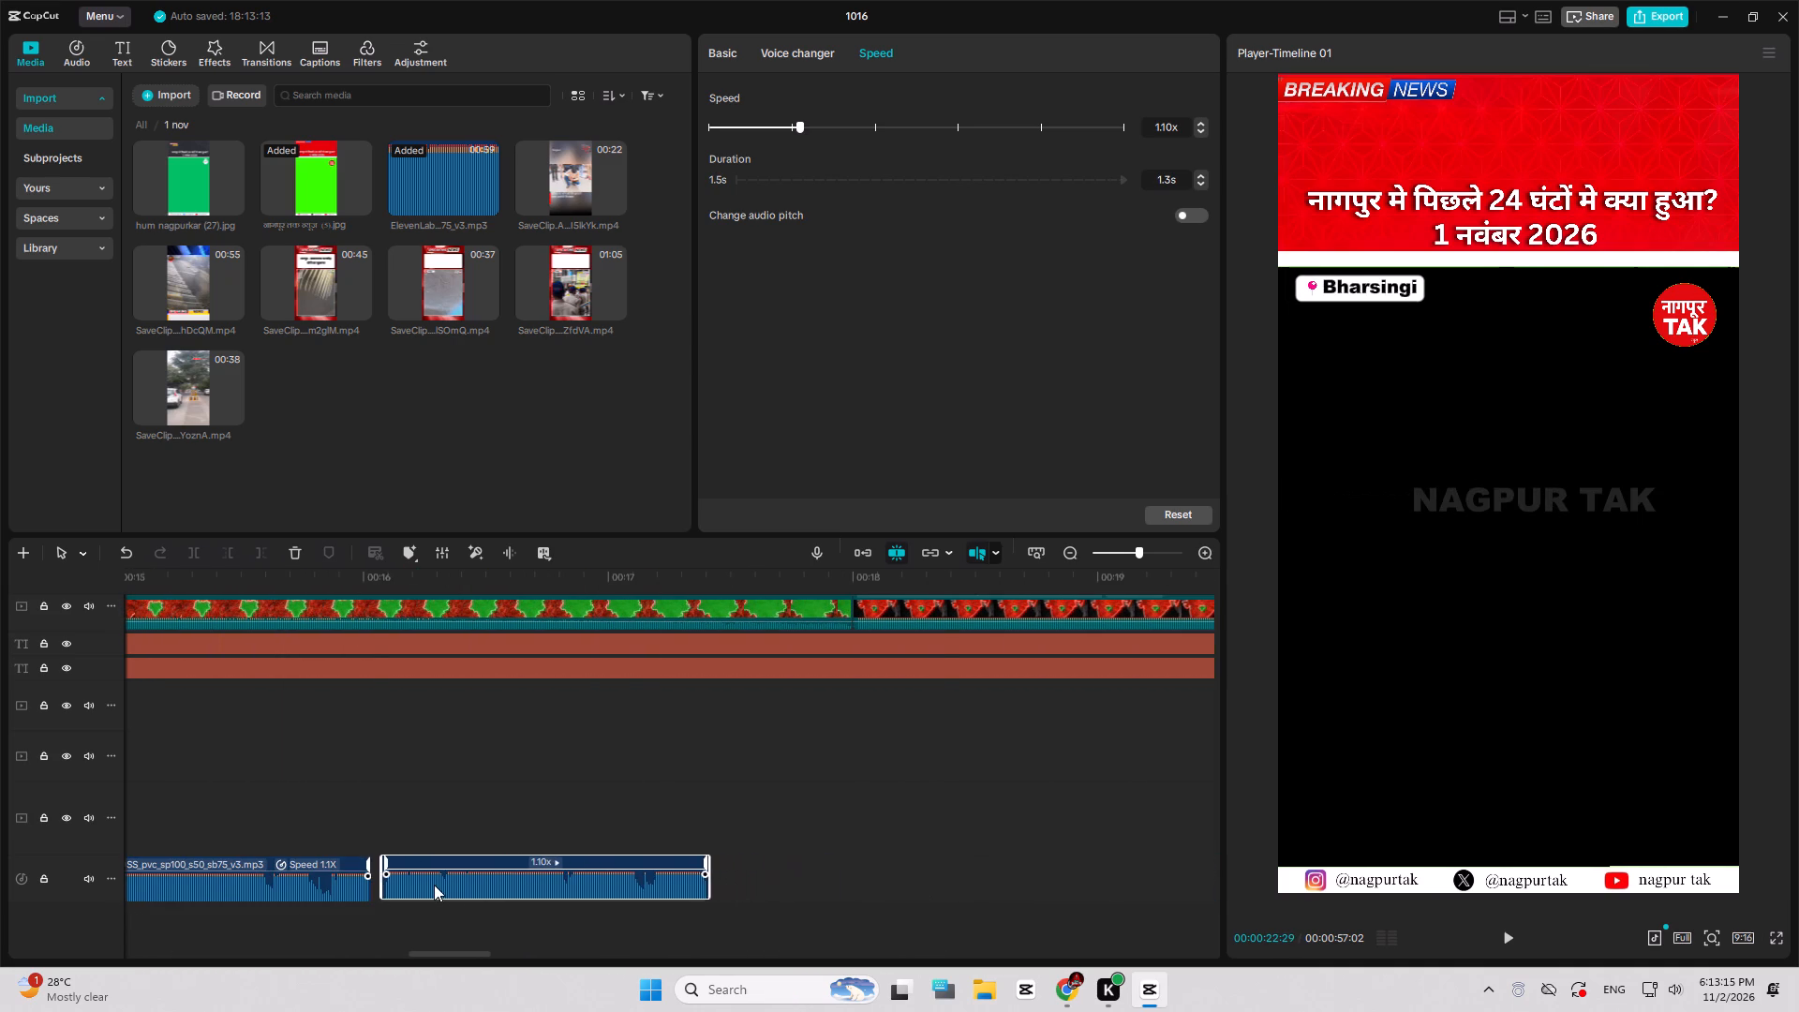
{"action": "left_click_drag", "start_coordinate": [434, 885], "coordinate": [429, 882]}
Move the following three voice-over clips back to back, starting at about 17.4, 19.9 and 21.4 seconds.
{"action": "left_click_drag", "start_coordinate": [427, 882], "coordinate": [651, 881]}
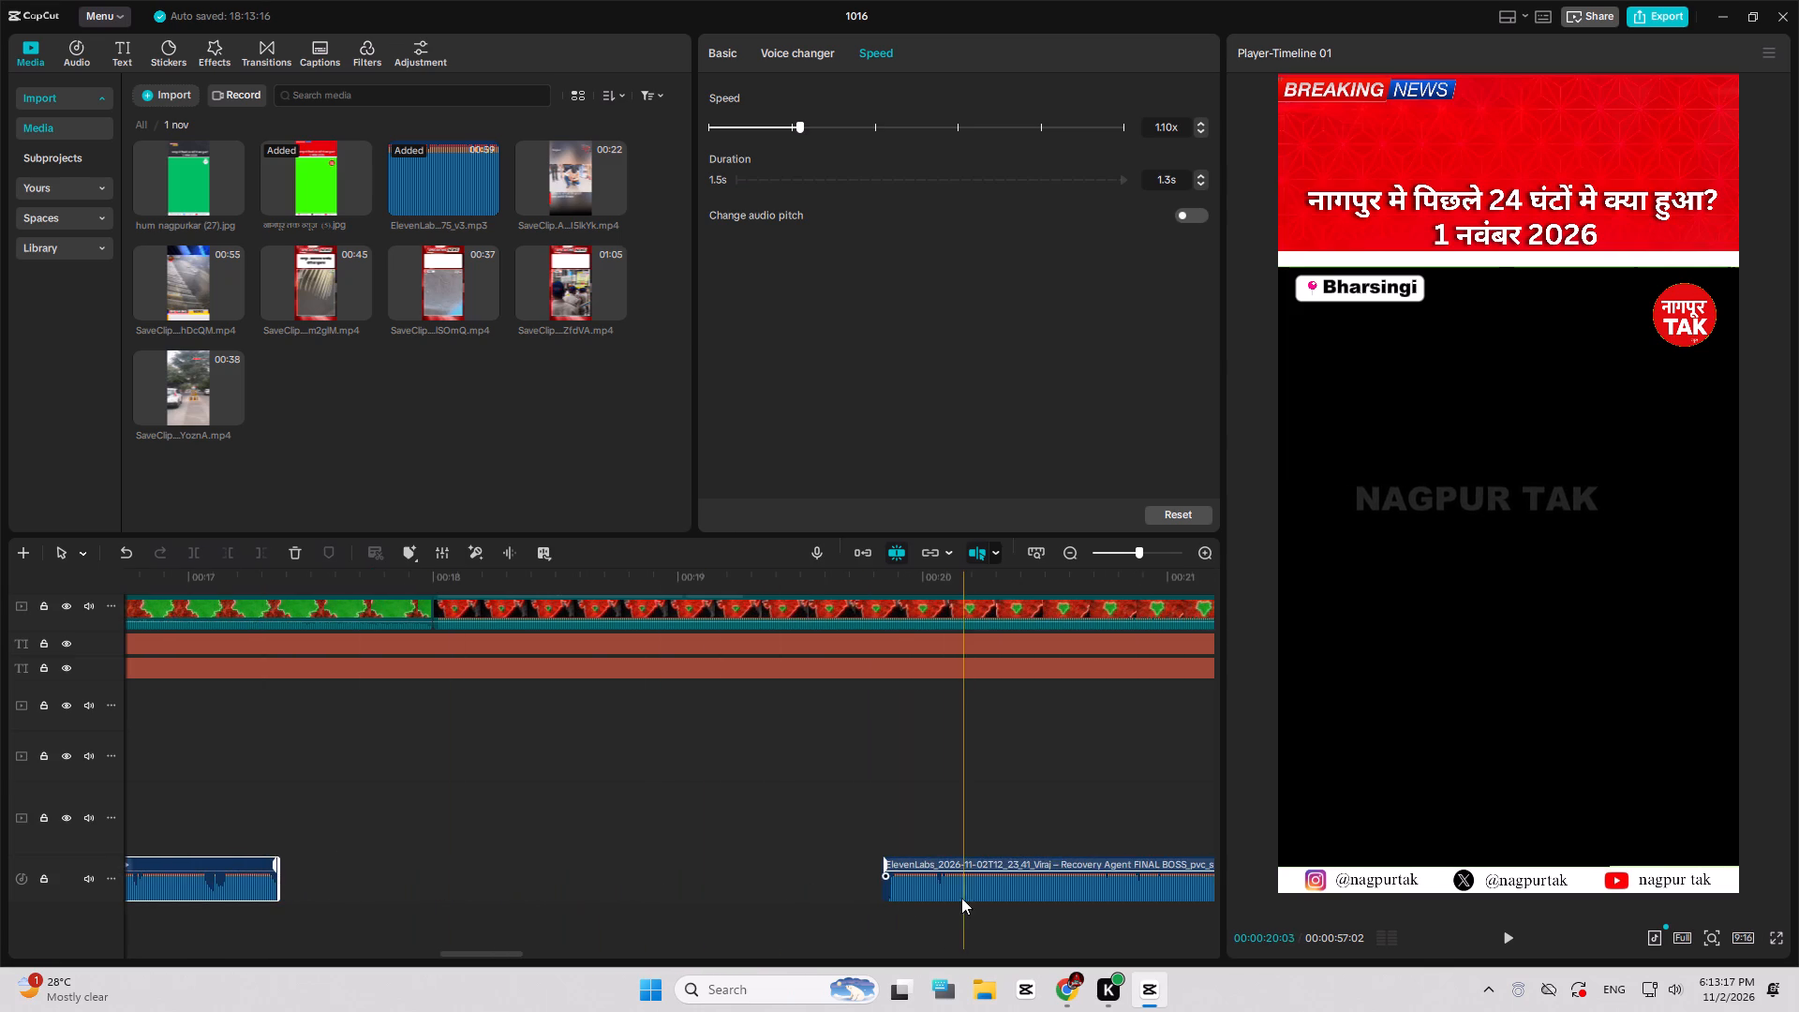
{"action": "left_click_drag", "start_coordinate": [947, 898], "coordinate": [346, 898]}
{"action": "left_click_drag", "start_coordinate": [346, 898], "coordinate": [690, 895]}
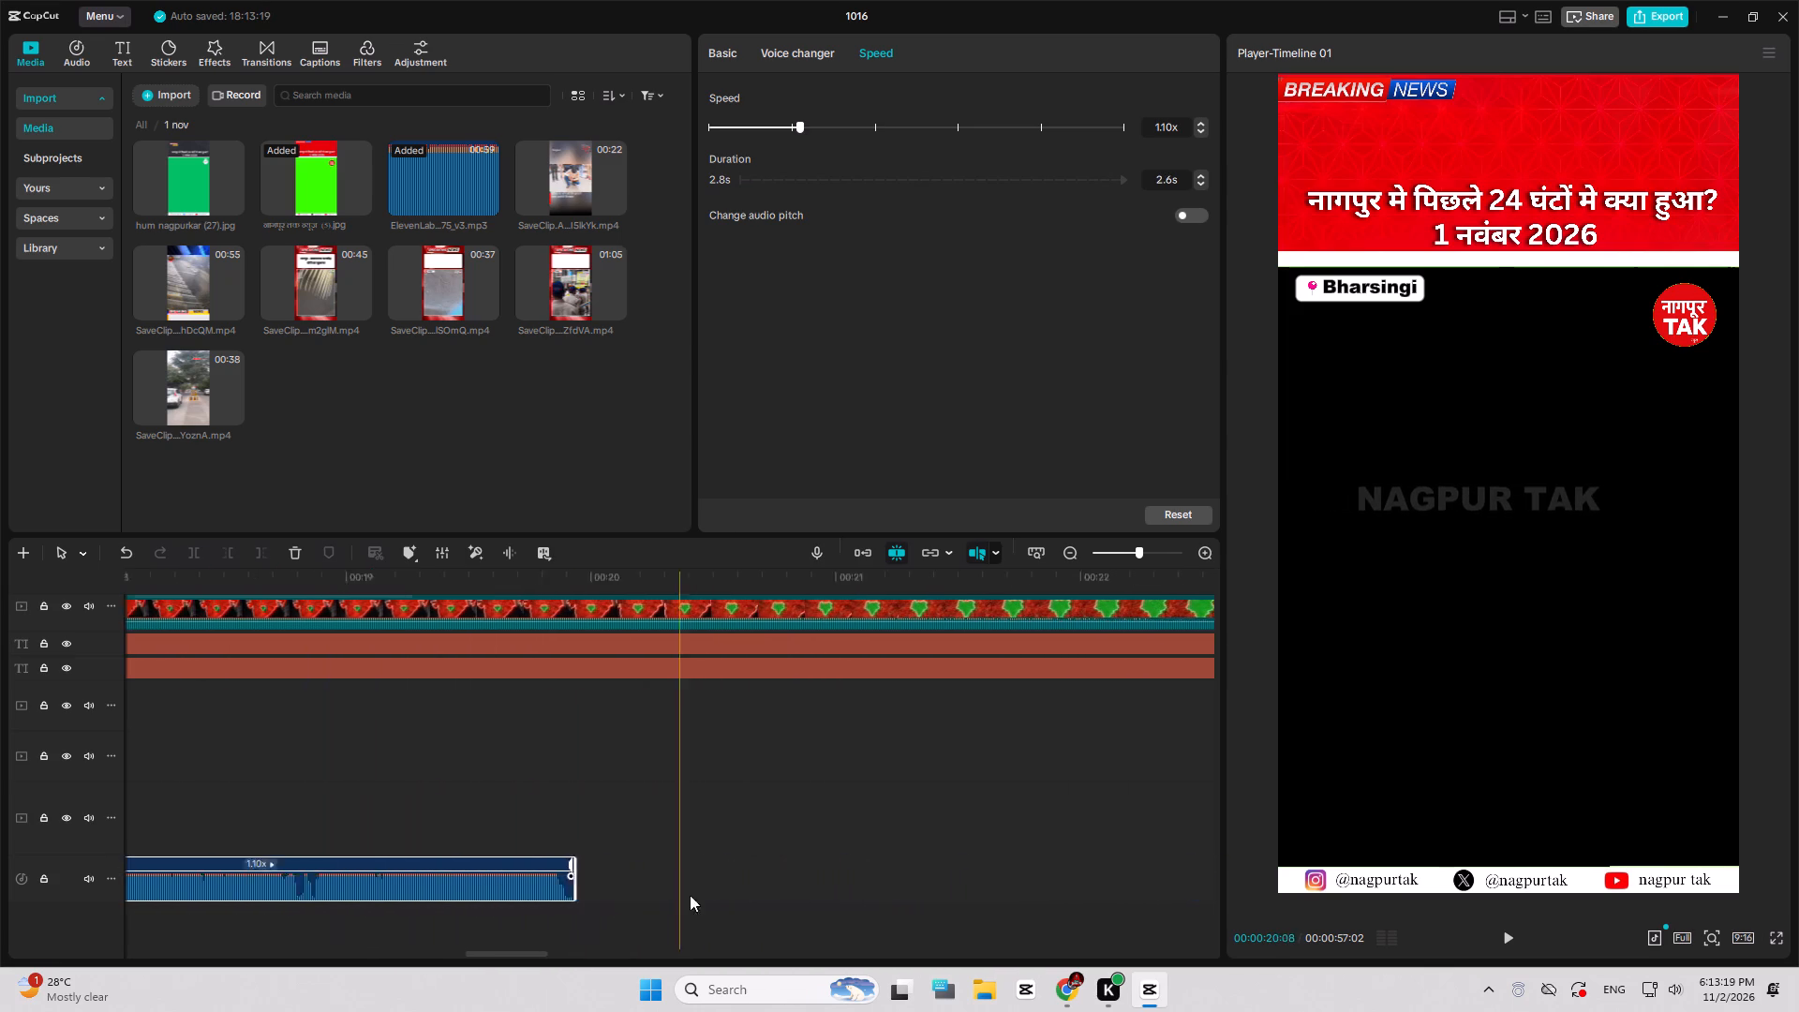
{"action": "left_click_drag", "start_coordinate": [690, 895], "coordinate": [712, 893]}
{"action": "left_click_drag", "start_coordinate": [1065, 880], "coordinate": [400, 882]}
{"action": "left_click_drag", "start_coordinate": [394, 881], "coordinate": [691, 885]}
{"action": "scroll", "coordinate": [831, 885], "scroll_direction": "down", "scroll_amount": 4, "text": "ctrl"}
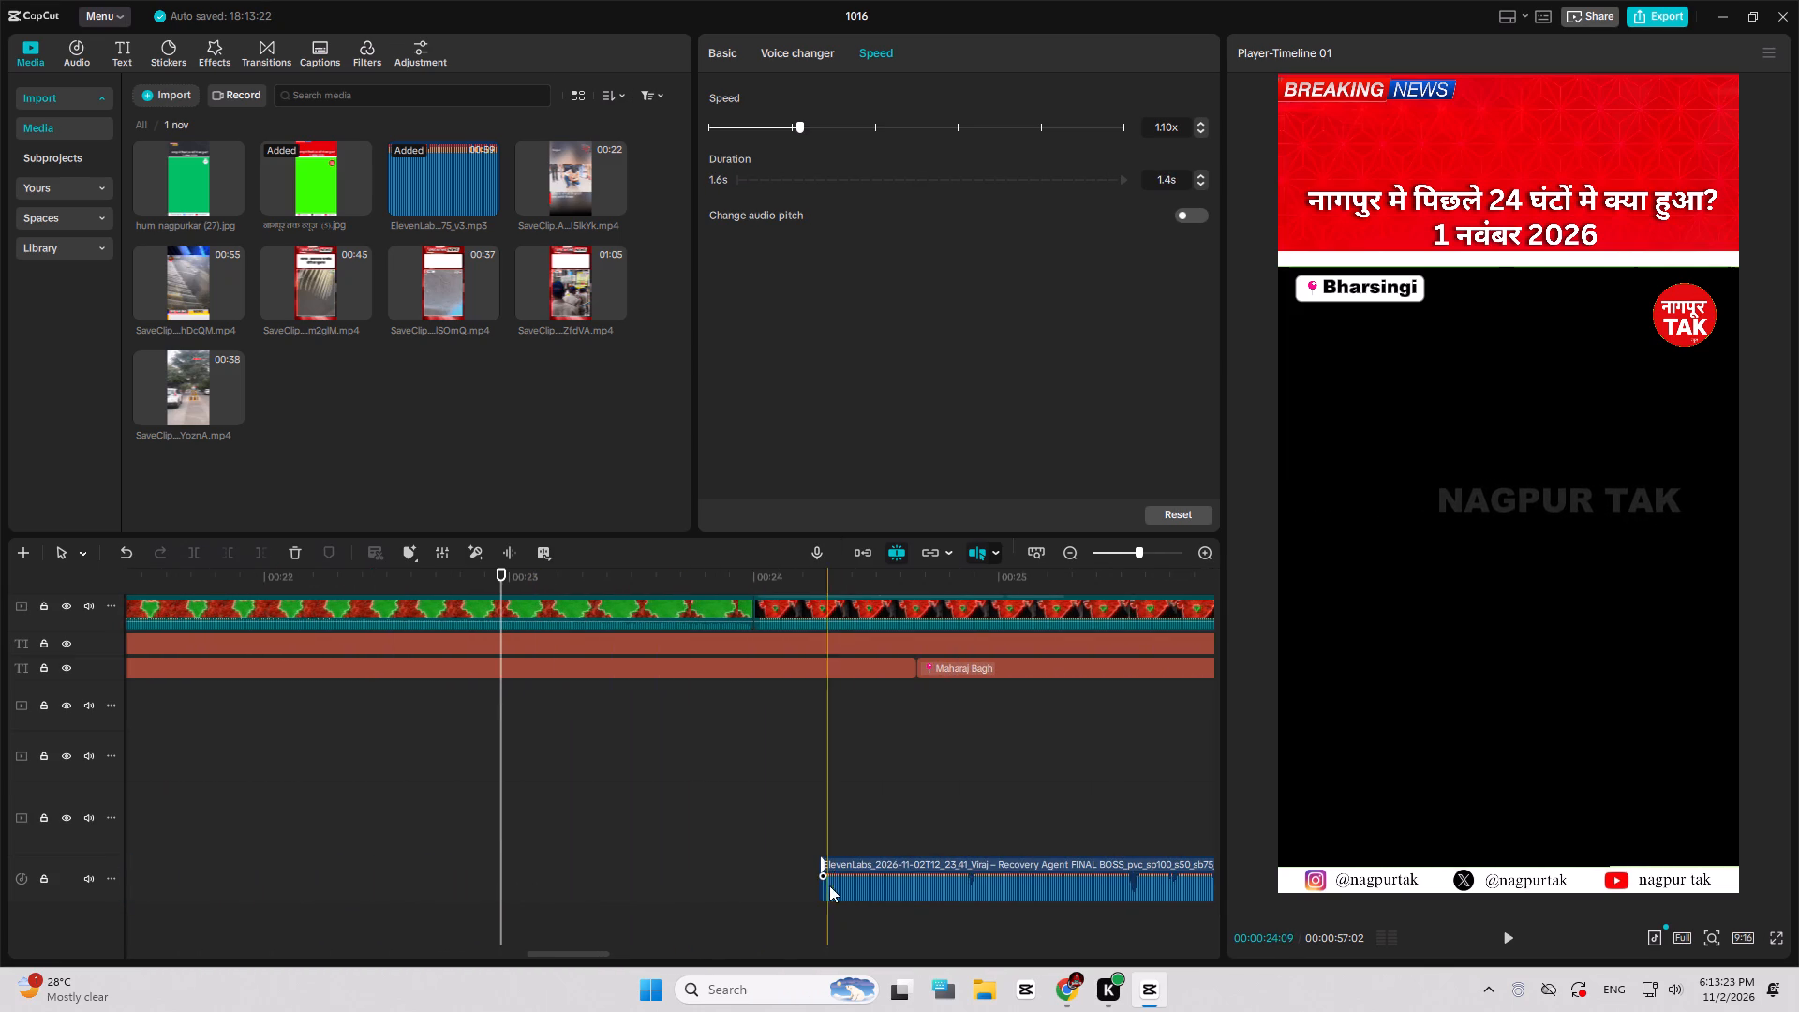
{"action": "scroll", "coordinate": [829, 885], "scroll_direction": "down", "scroll_amount": 3, "text": "ctrl"}
{"action": "left_click_drag", "start_coordinate": [927, 898], "coordinate": [481, 892]}
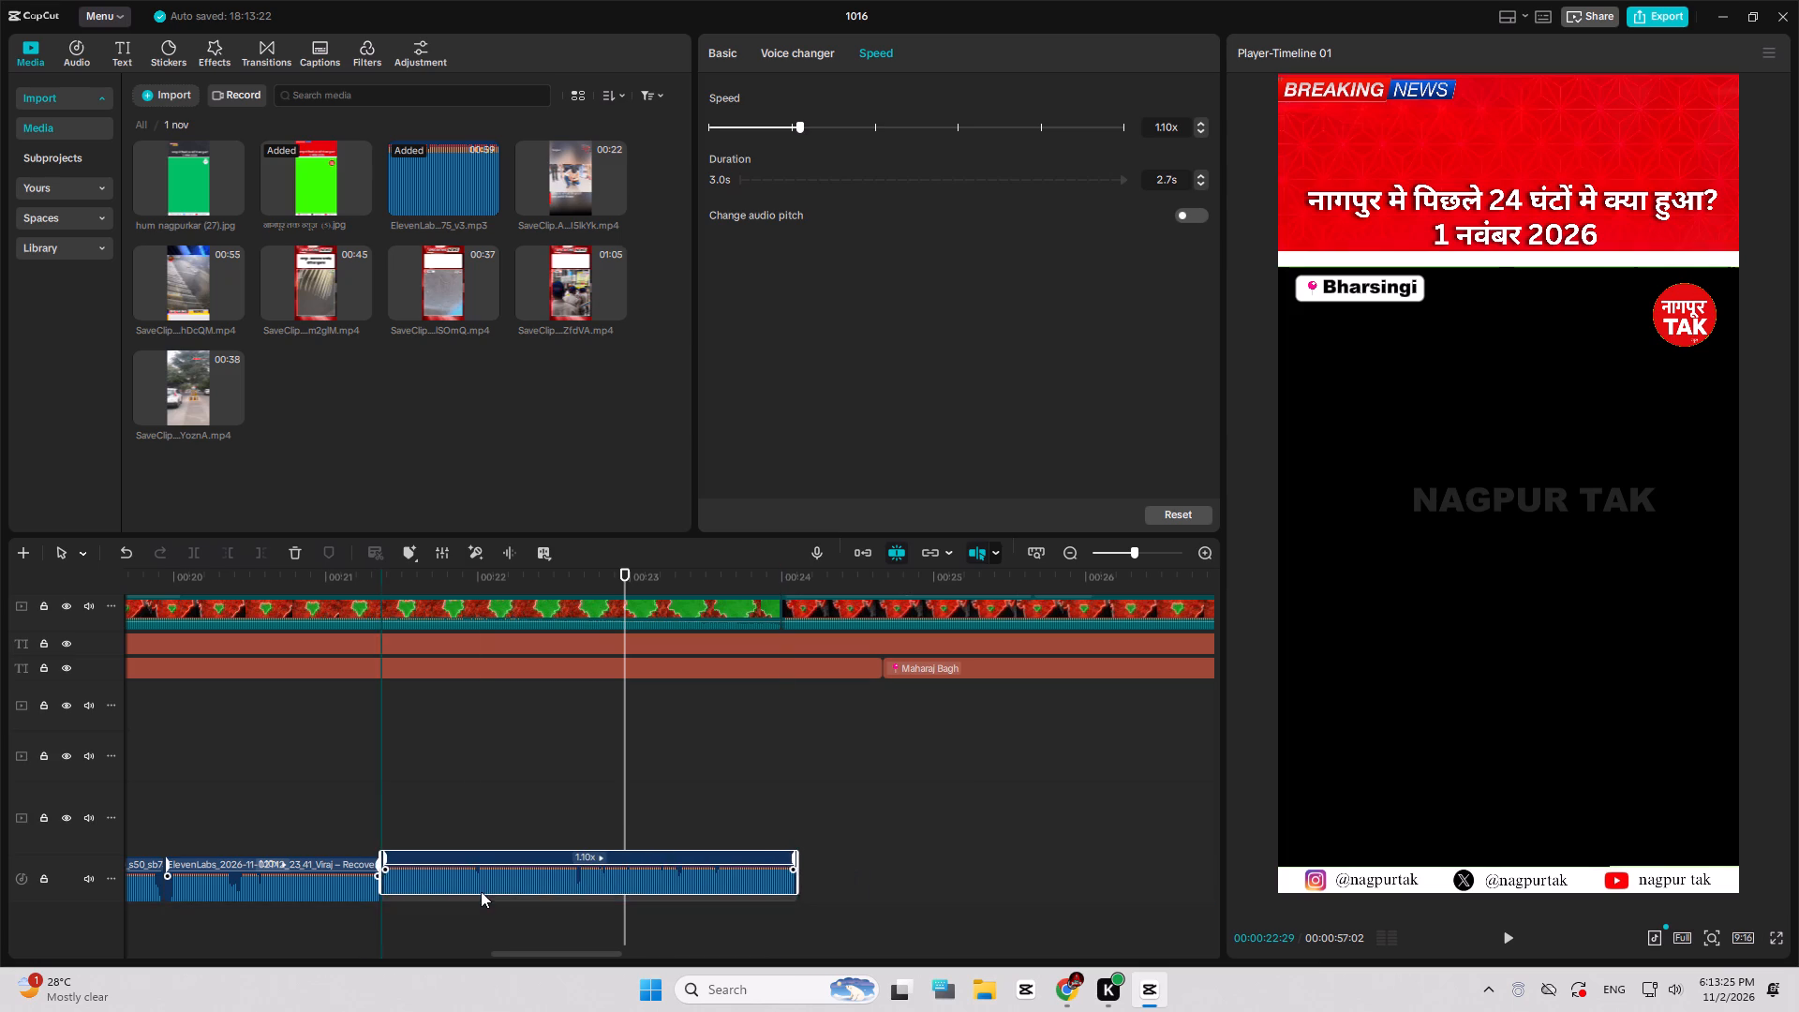
Close the gaps before the next four voice-over clips so they start at about 24.1, 26.5, 27.6 and 29.0 seconds.
{"action": "left_click_drag", "start_coordinate": [479, 891], "coordinate": [654, 877]}
{"action": "left_click_drag", "start_coordinate": [851, 879], "coordinate": [448, 880]}
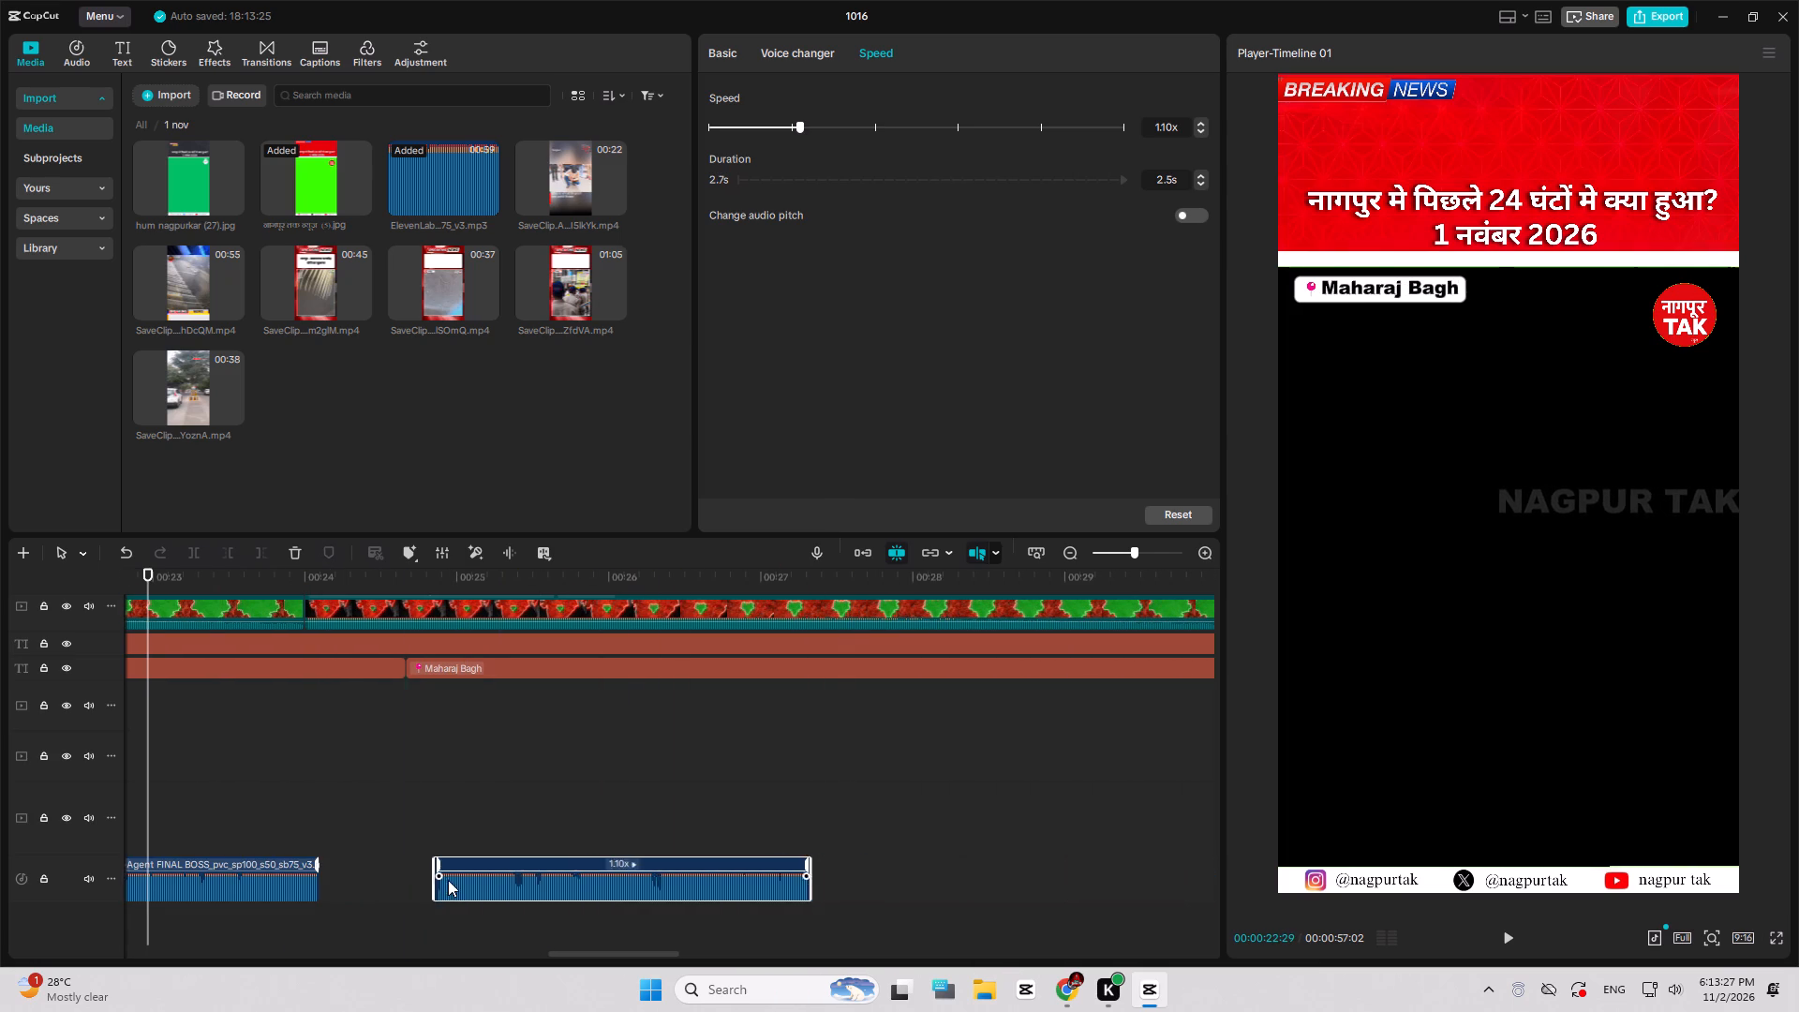
{"action": "left_click_drag", "start_coordinate": [448, 880], "coordinate": [359, 877]}
{"action": "left_click_drag", "start_coordinate": [359, 882], "coordinate": [461, 882]}
{"action": "left_click_drag", "start_coordinate": [903, 891], "coordinate": [343, 891]}
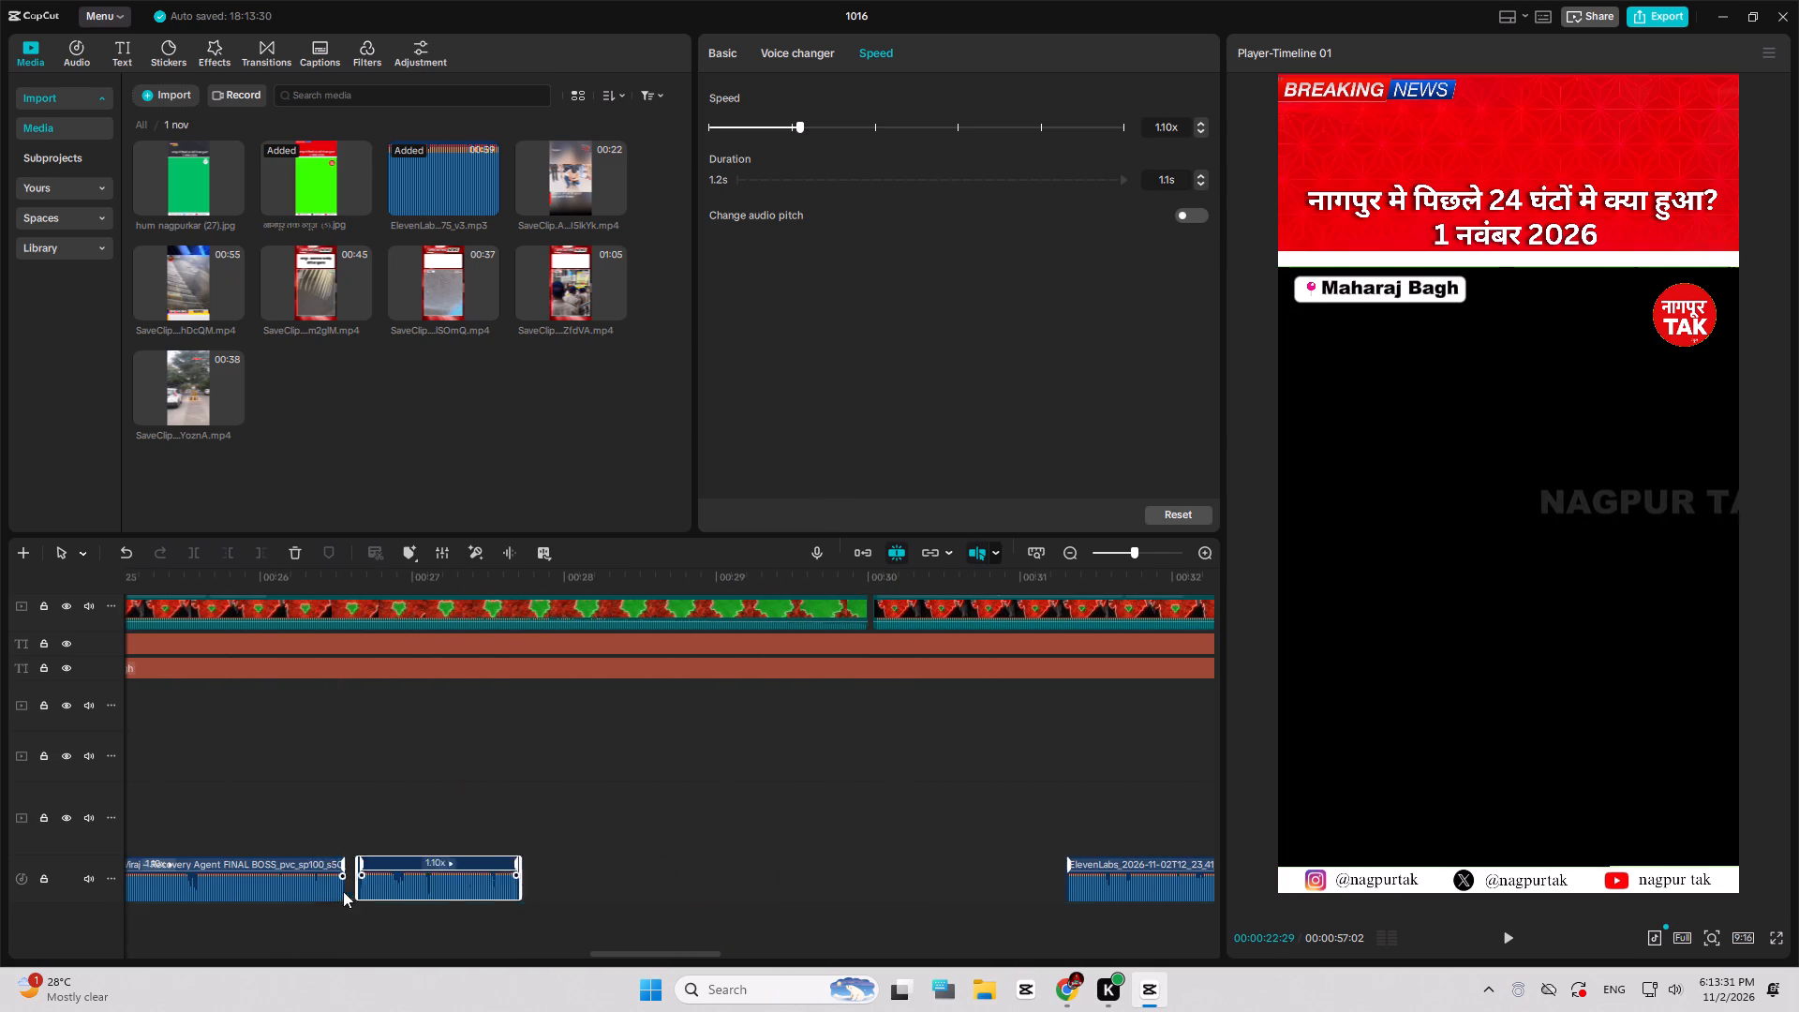
{"action": "left_click_drag", "start_coordinate": [343, 891], "coordinate": [372, 889]}
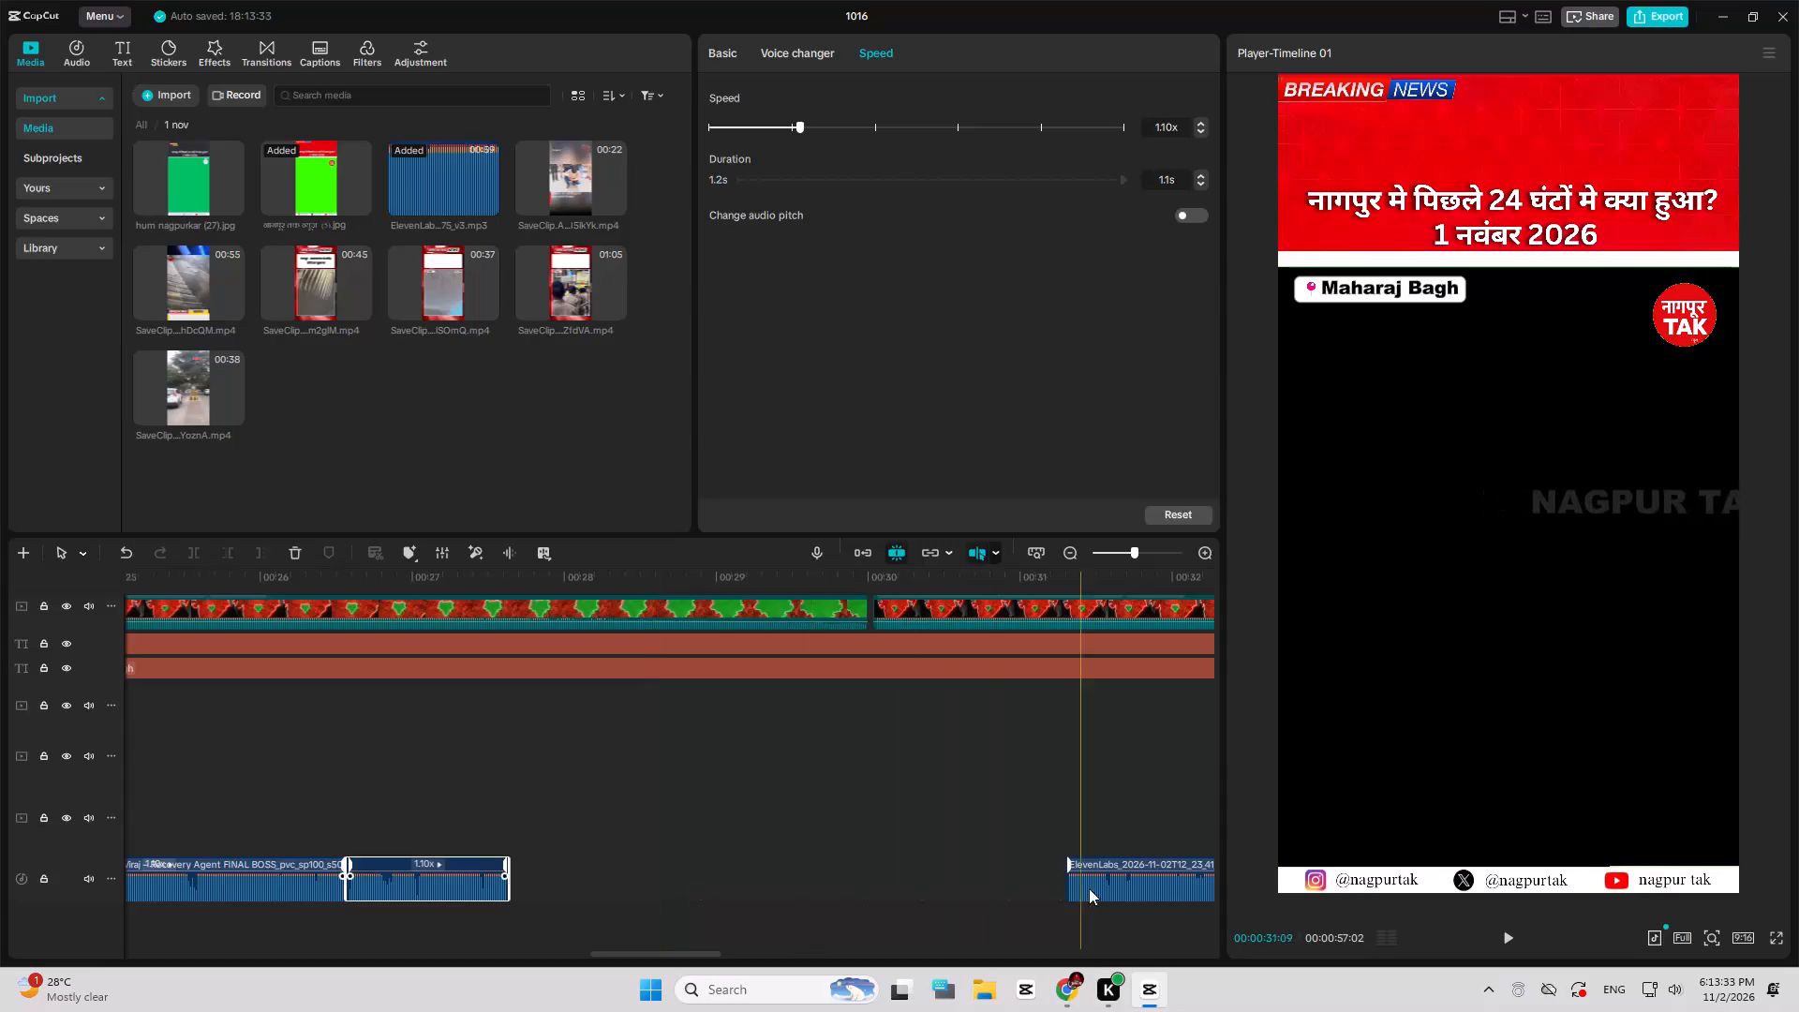
{"action": "left_click_drag", "start_coordinate": [1101, 886], "coordinate": [546, 885]}
{"action": "left_click", "coordinate": [534, 892]}
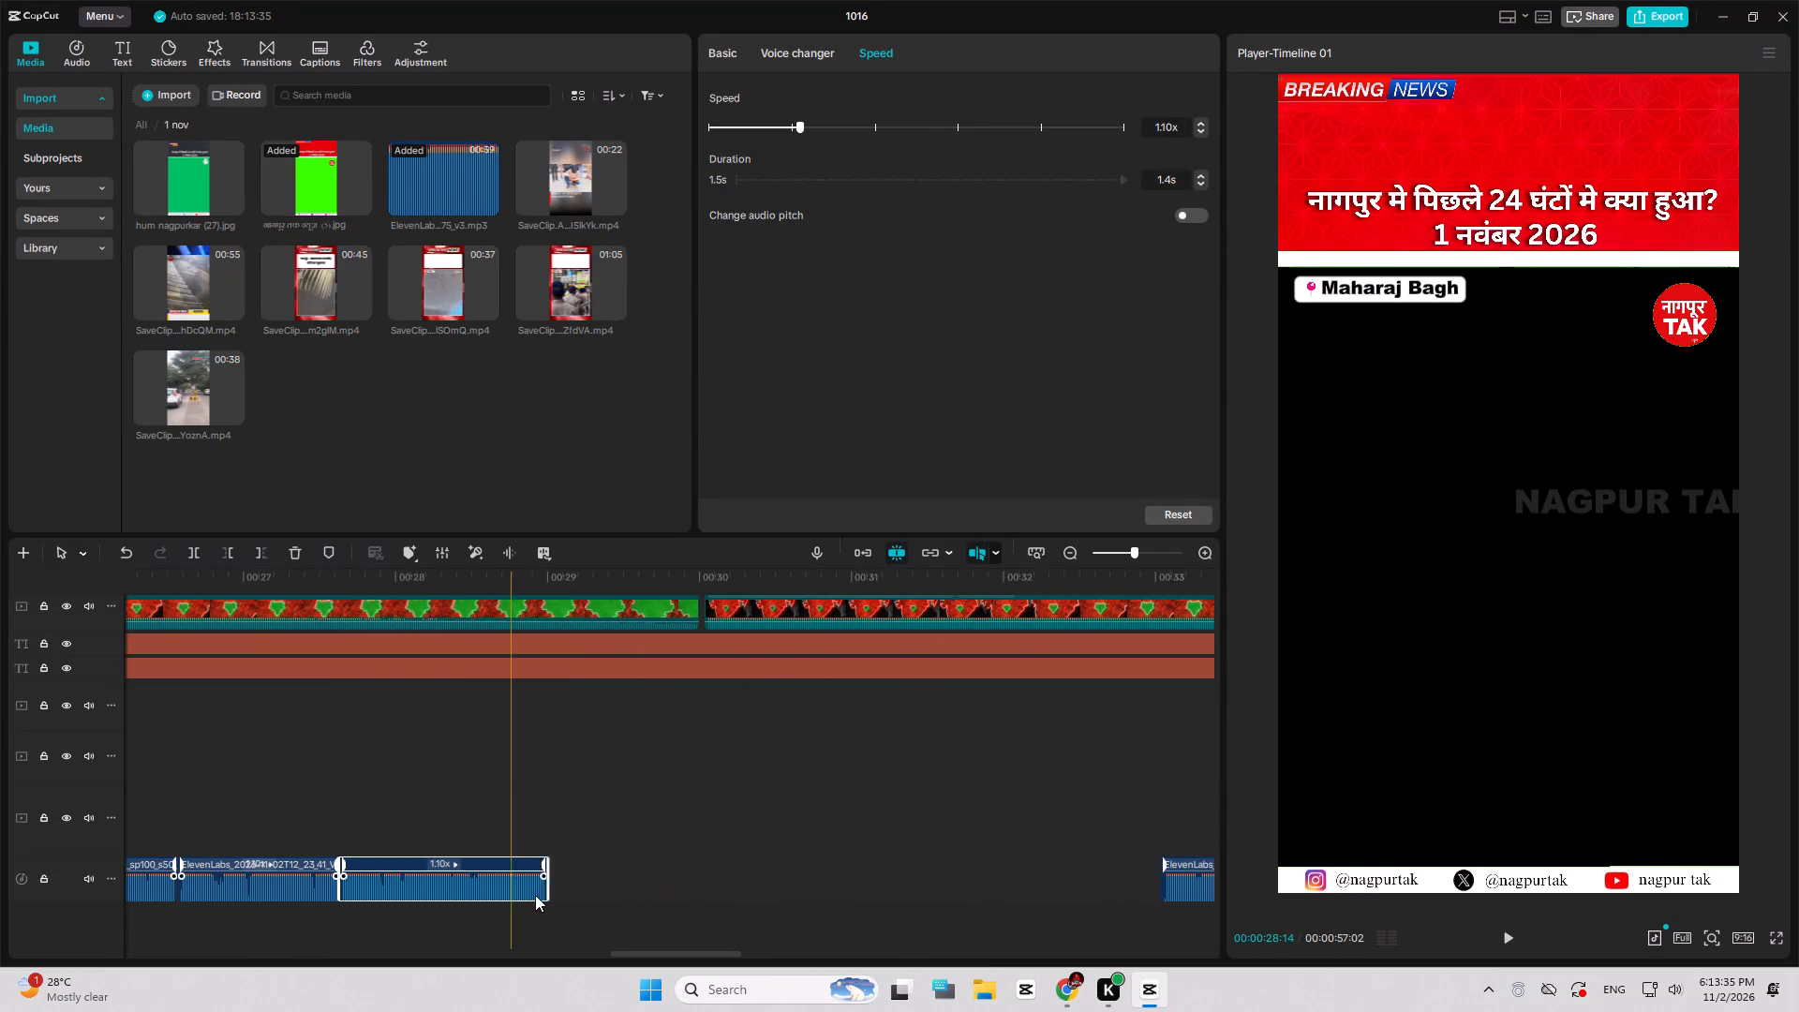
{"action": "left_click_drag", "start_coordinate": [1079, 885], "coordinate": [464, 889]}
Move the next three voice-over clips against their preceding clips, starting at about 30.0, 32.8 and 34.2 seconds.
{"action": "left_click_drag", "start_coordinate": [461, 891], "coordinate": [556, 886]}
{"action": "left_click_drag", "start_coordinate": [876, 886], "coordinate": [404, 888]}
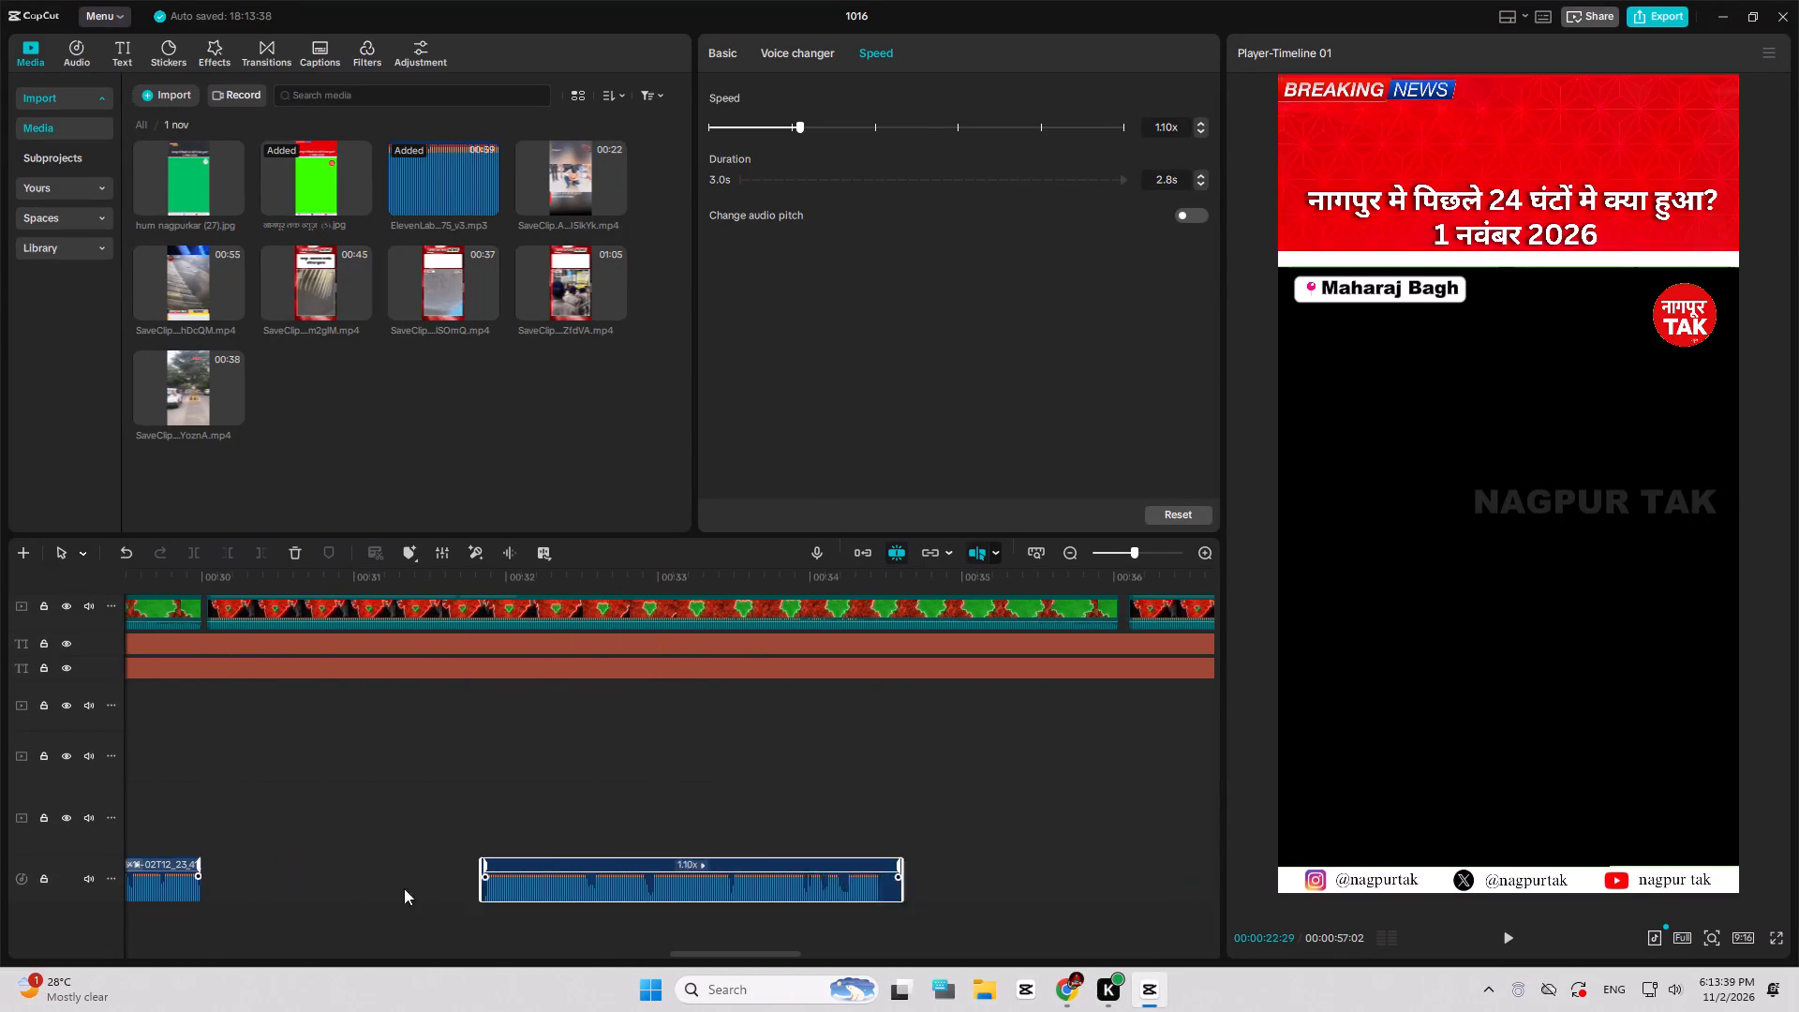
{"action": "left_click_drag", "start_coordinate": [404, 888], "coordinate": [213, 886]}
{"action": "left_click_drag", "start_coordinate": [232, 896], "coordinate": [647, 895]}
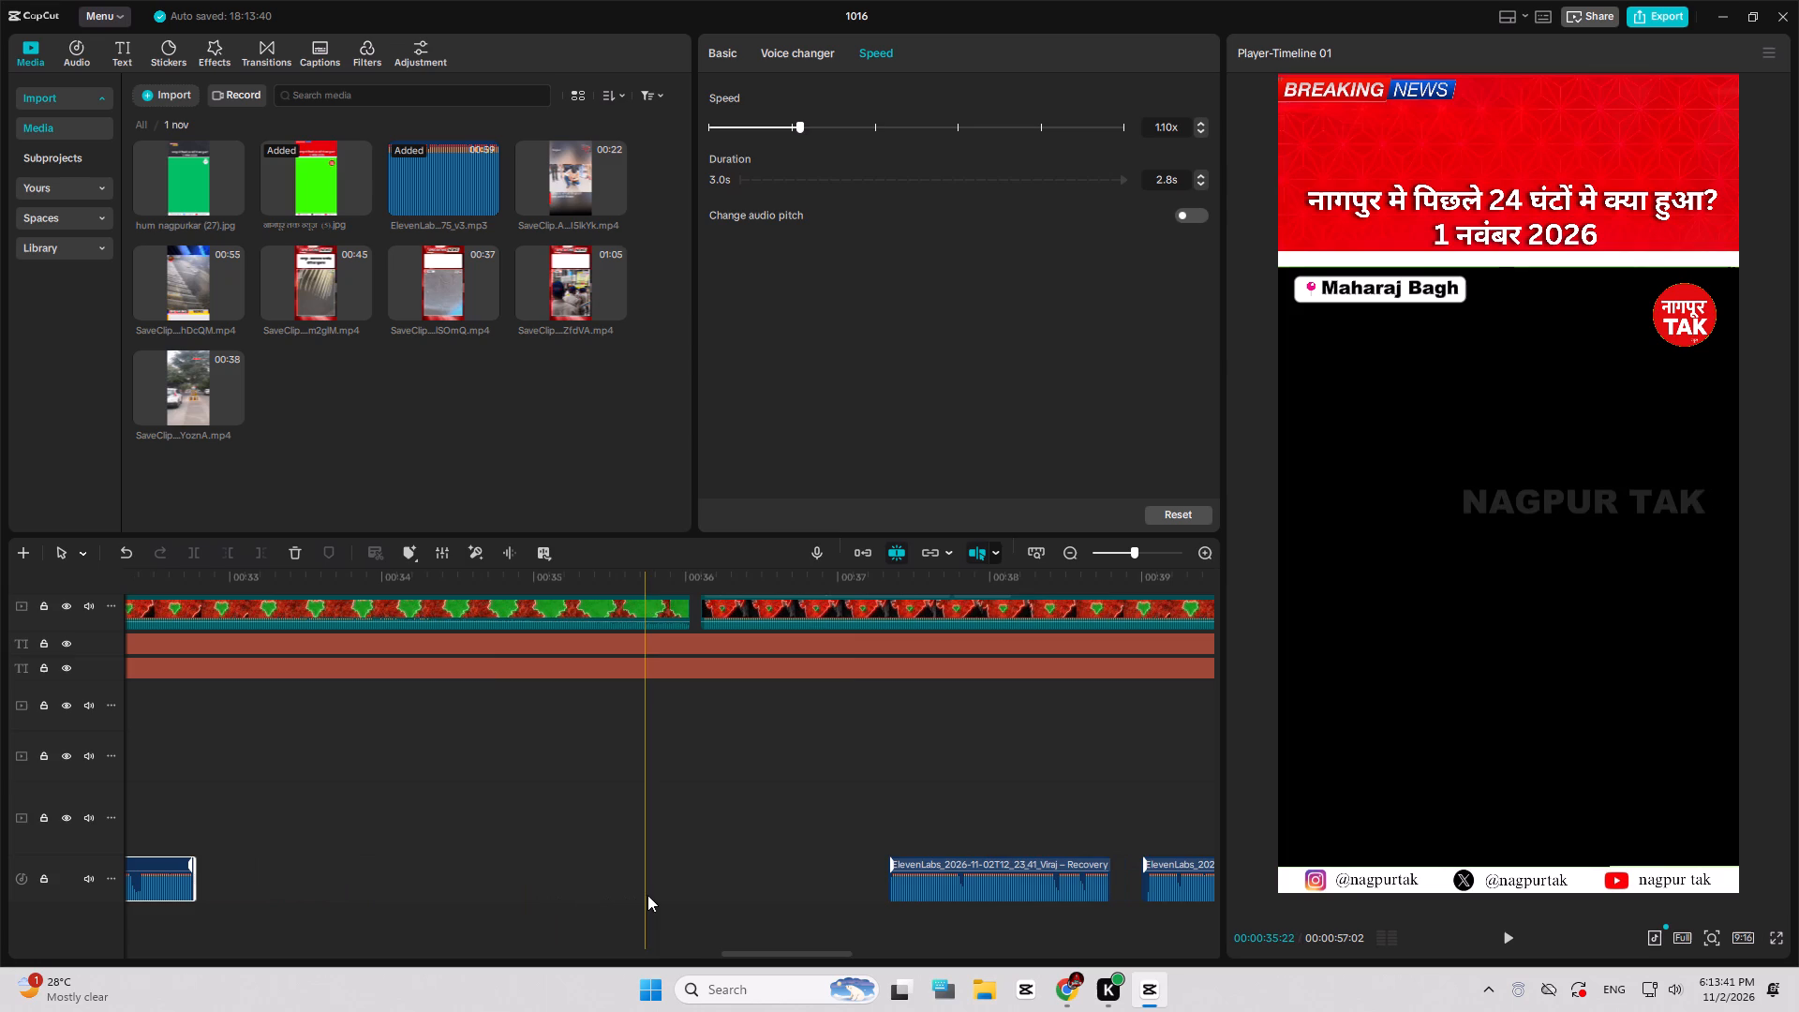
{"action": "left_click_drag", "start_coordinate": [919, 880], "coordinate": [224, 883]}
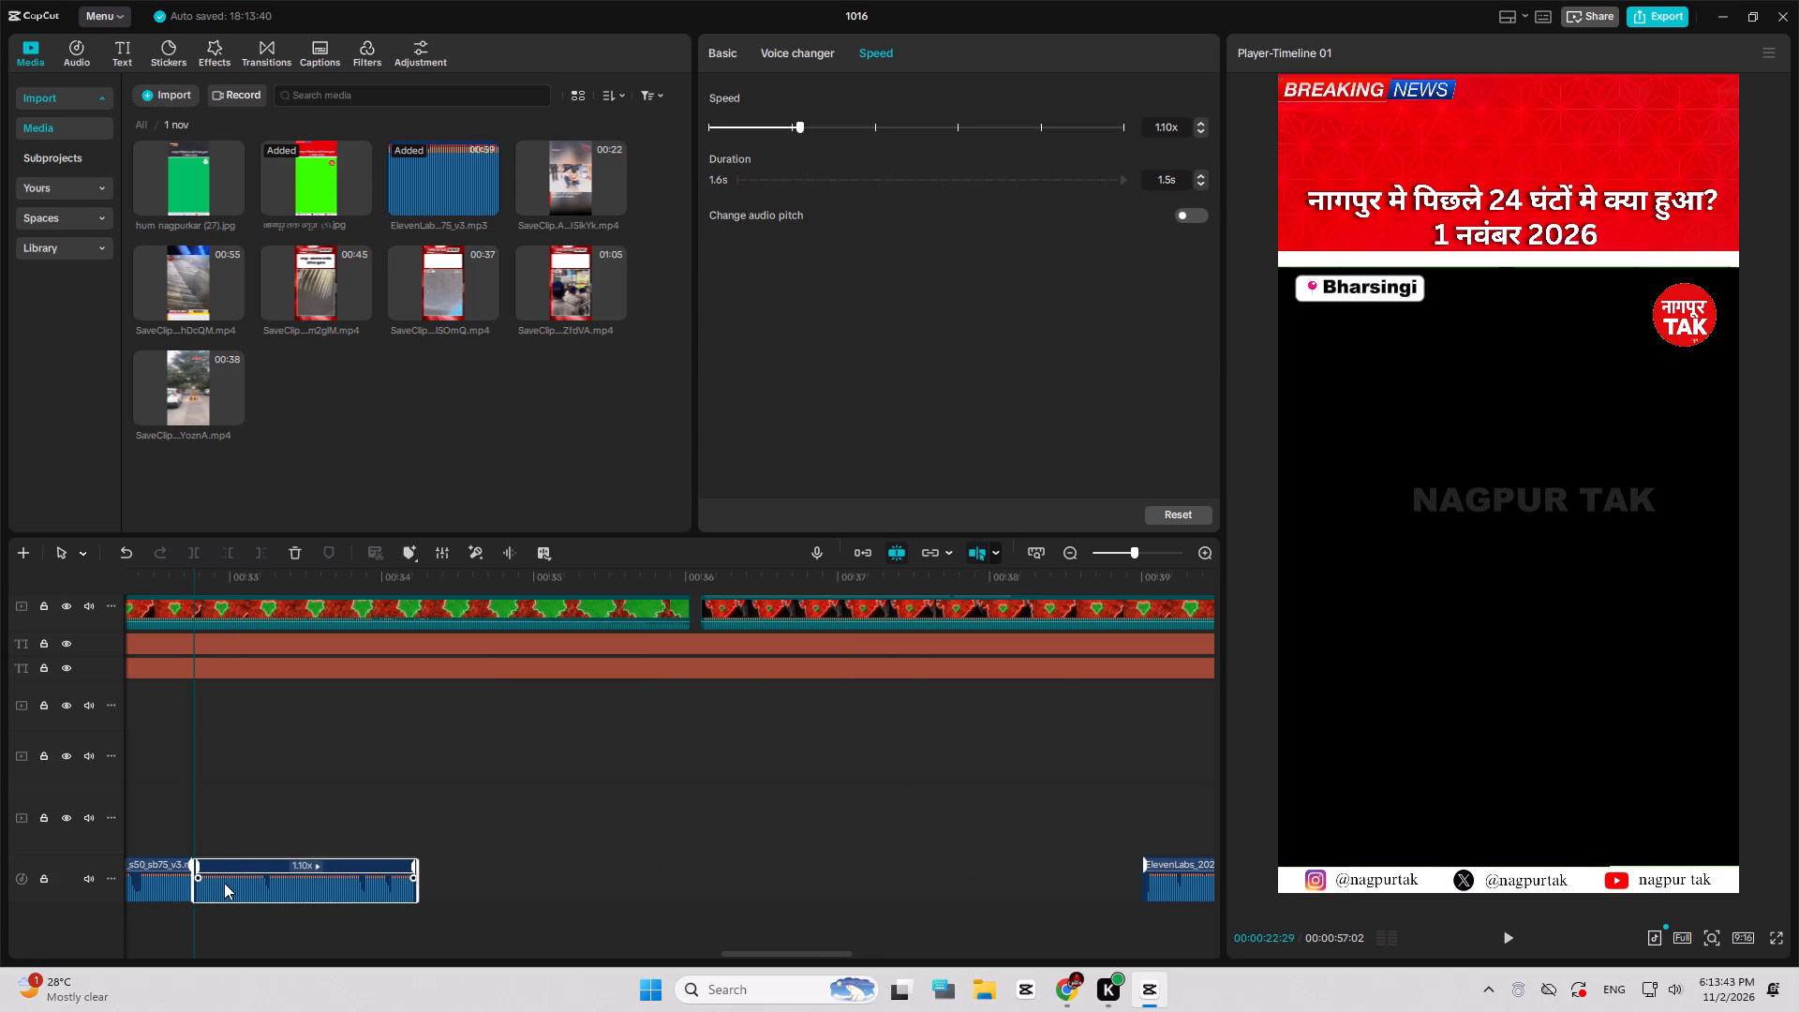
{"action": "left_click_drag", "start_coordinate": [1175, 883], "coordinate": [446, 883]}
{"action": "left_click", "coordinate": [460, 890]}
Close the next three voice-over gaps by moving the clips to start at about 36.5, 38.3 and 39.6 seconds.
{"action": "left_click_drag", "start_coordinate": [464, 878], "coordinate": [508, 934]}
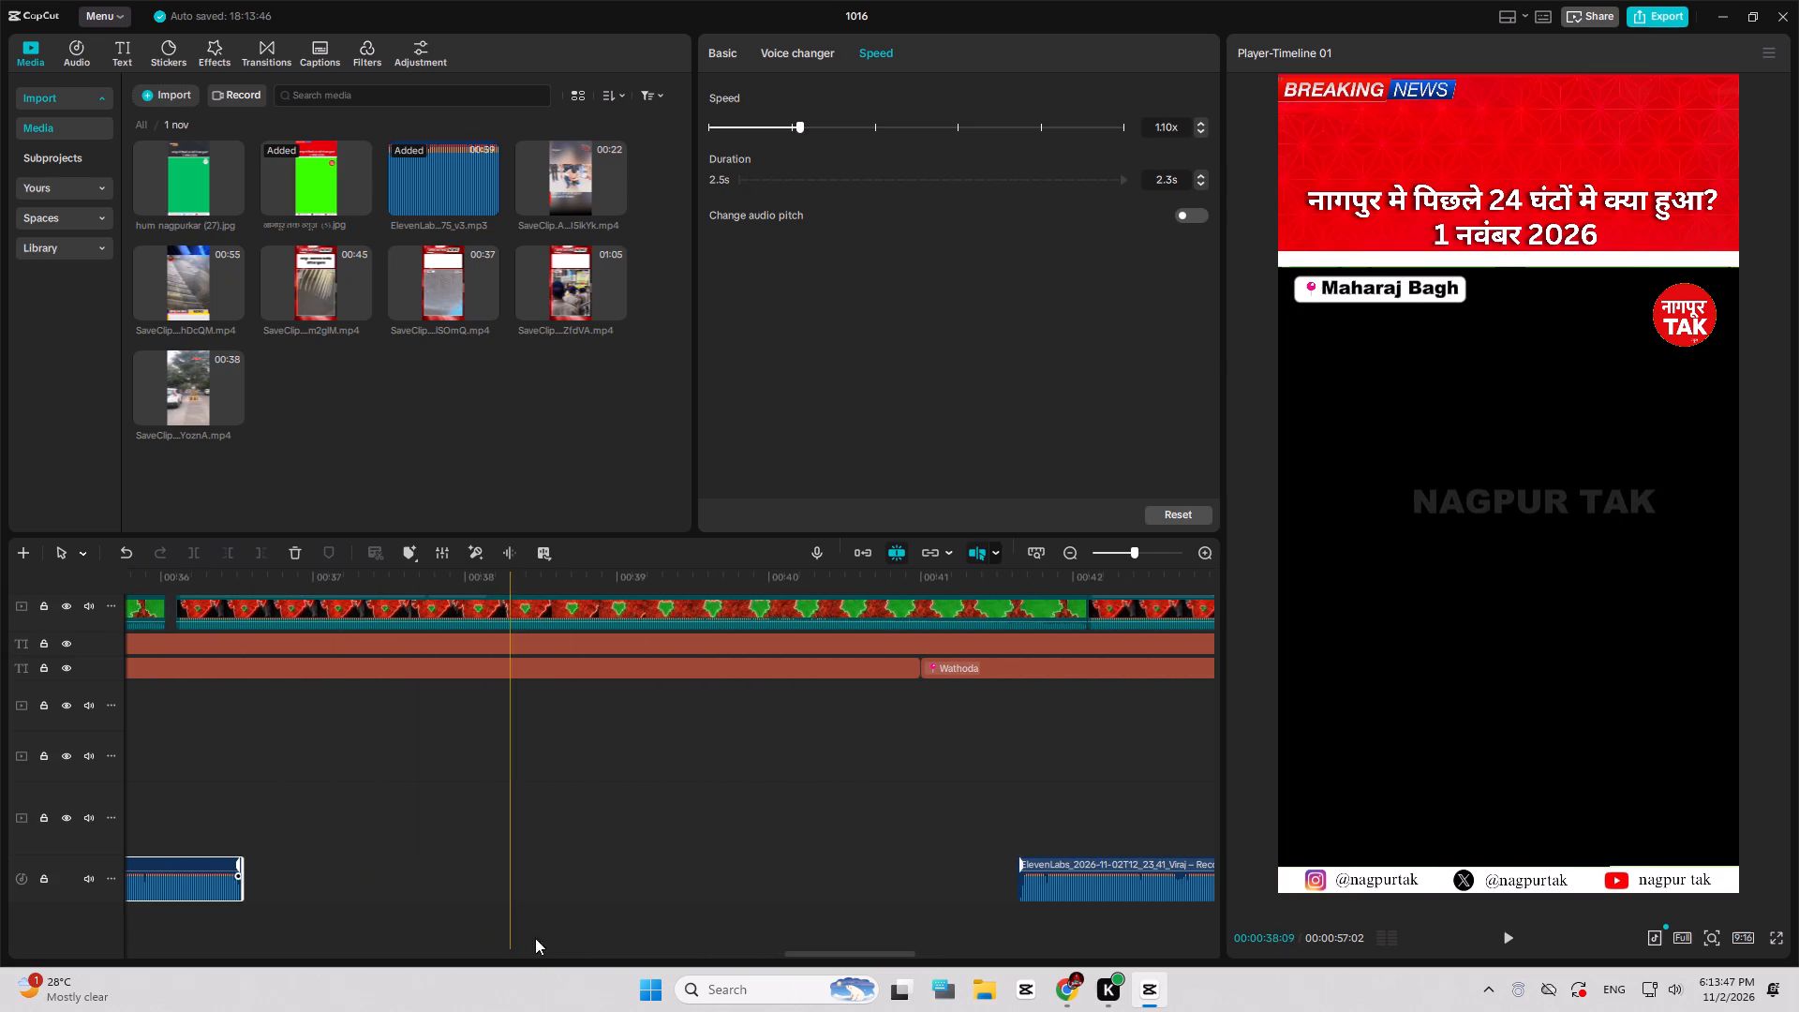
{"action": "left_click_drag", "start_coordinate": [1056, 876], "coordinate": [288, 880]}
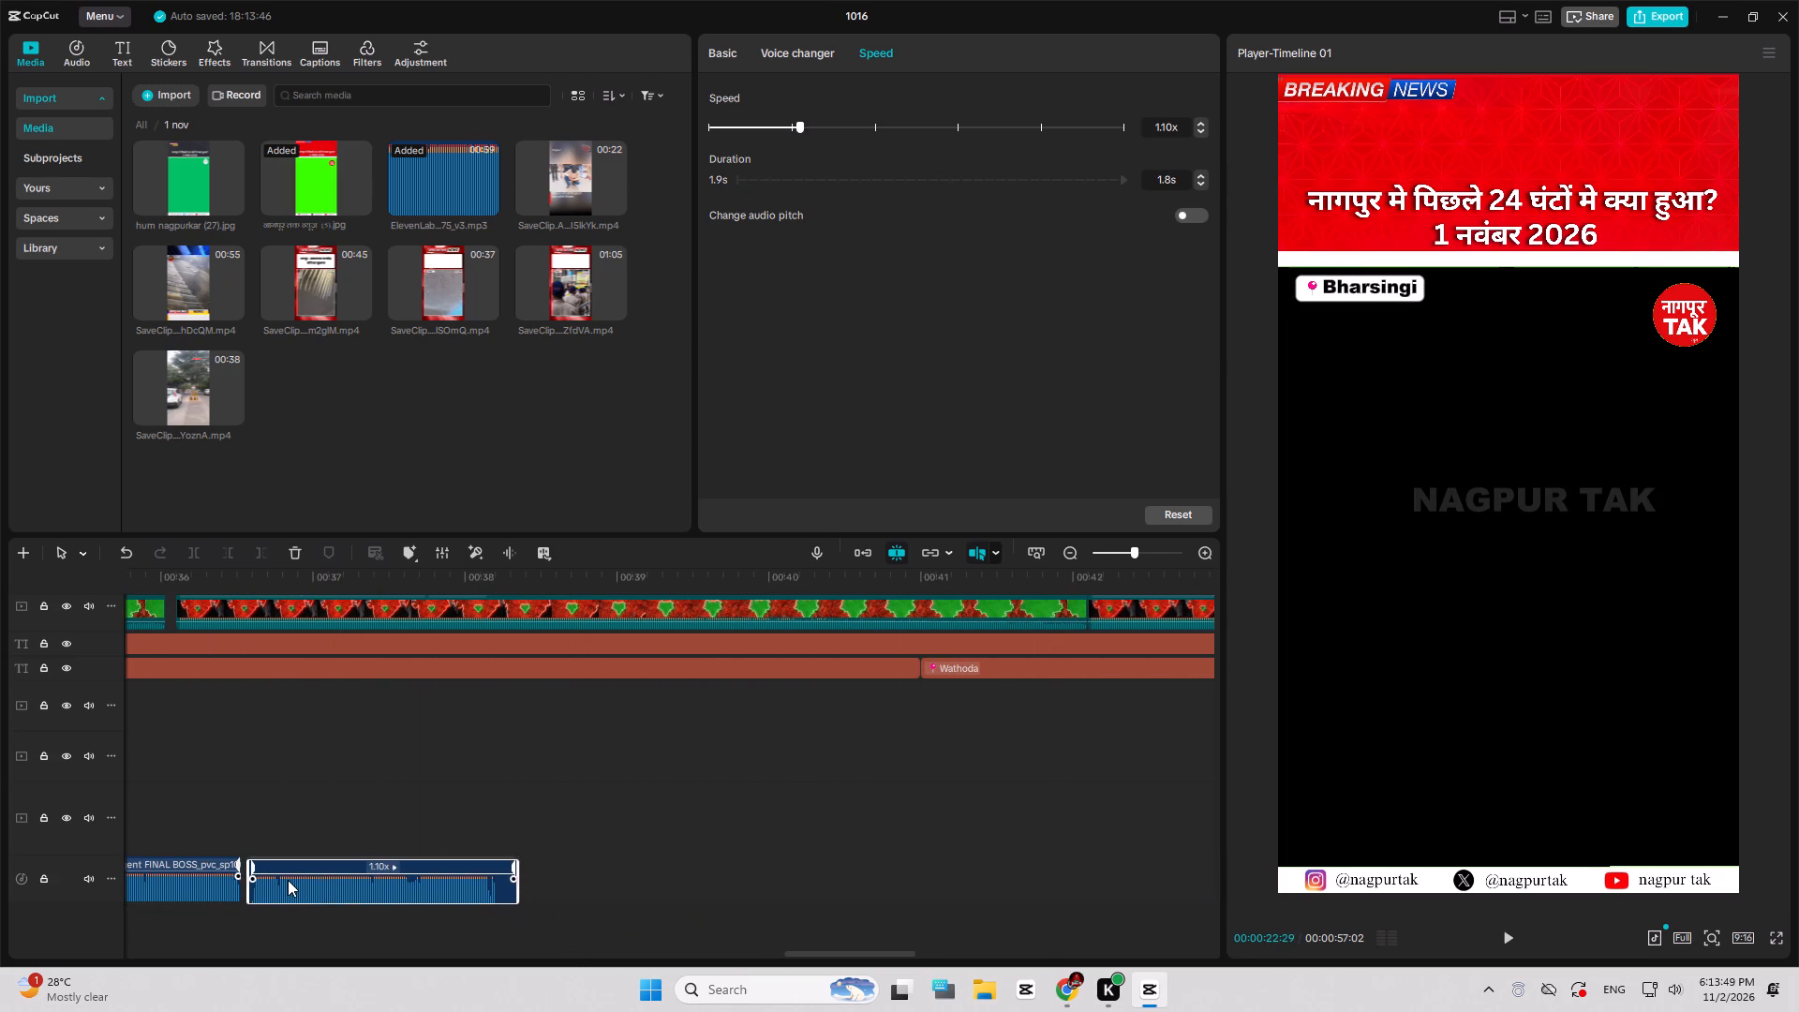
{"action": "left_click_drag", "start_coordinate": [288, 880], "coordinate": [284, 876]}
{"action": "left_click", "coordinate": [278, 879]}
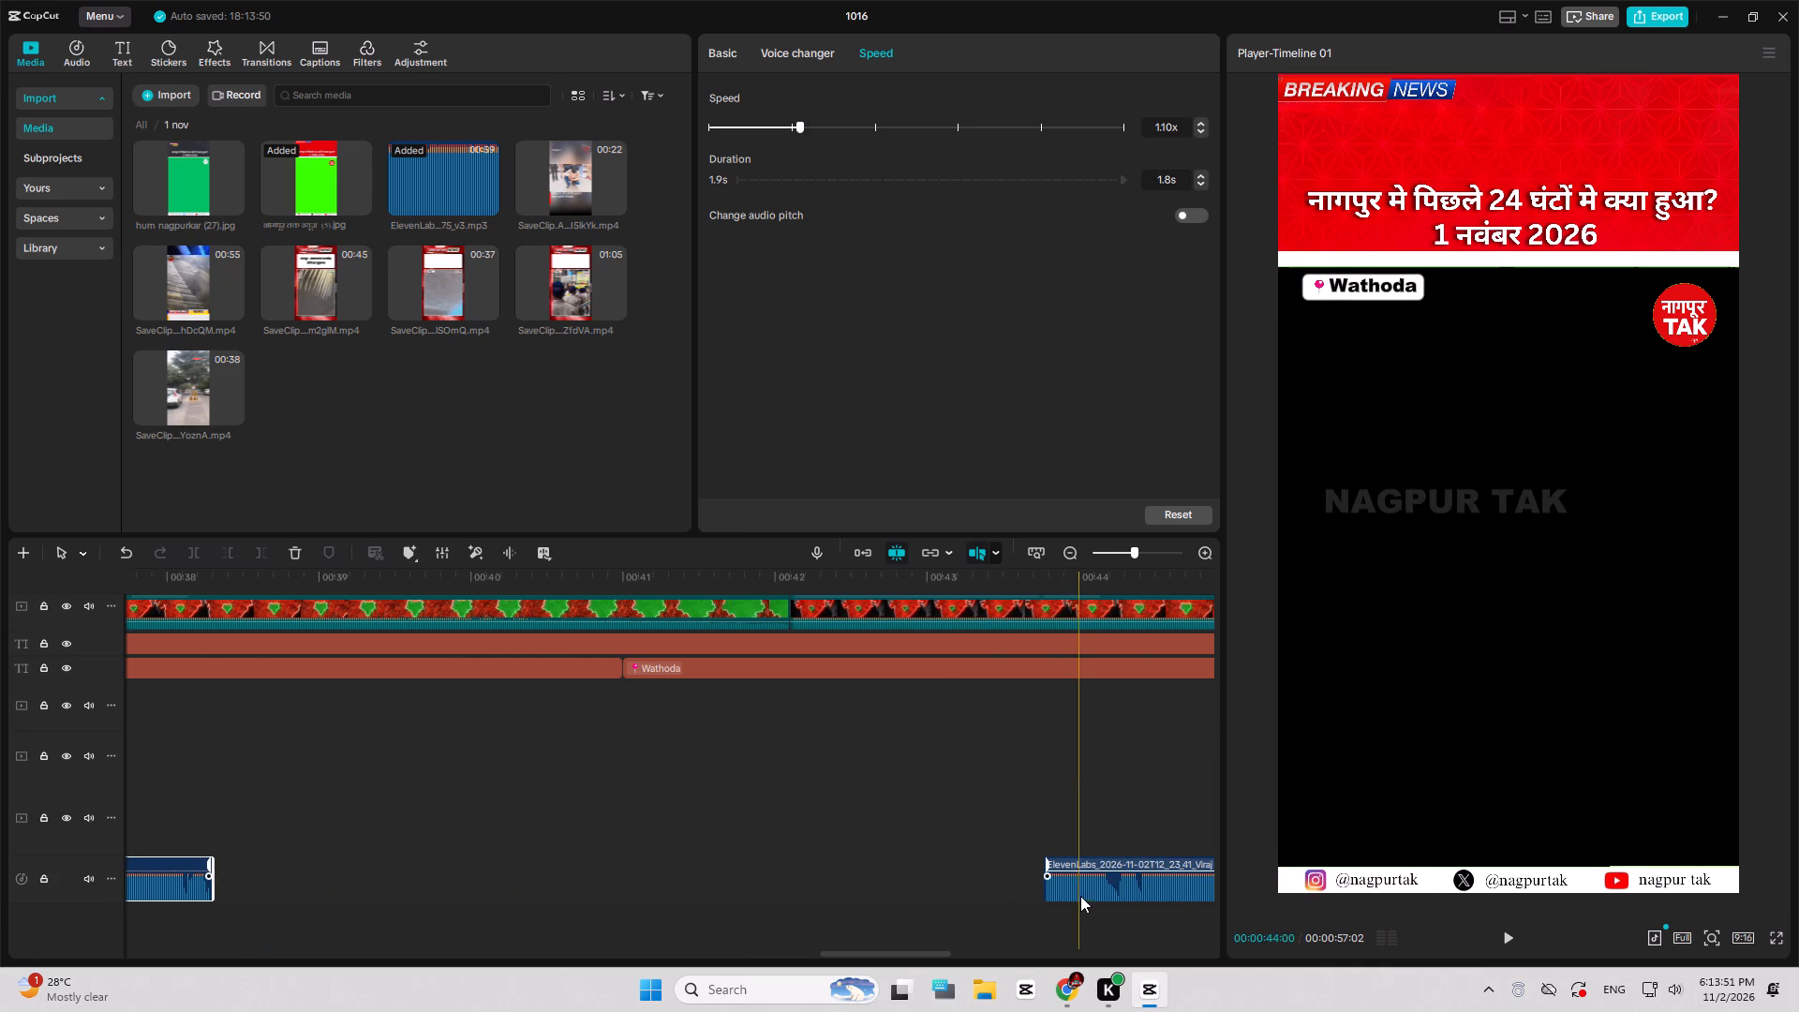
{"action": "left_click_drag", "start_coordinate": [1075, 893], "coordinate": [241, 887]}
{"action": "left_click_drag", "start_coordinate": [228, 896], "coordinate": [236, 893]}
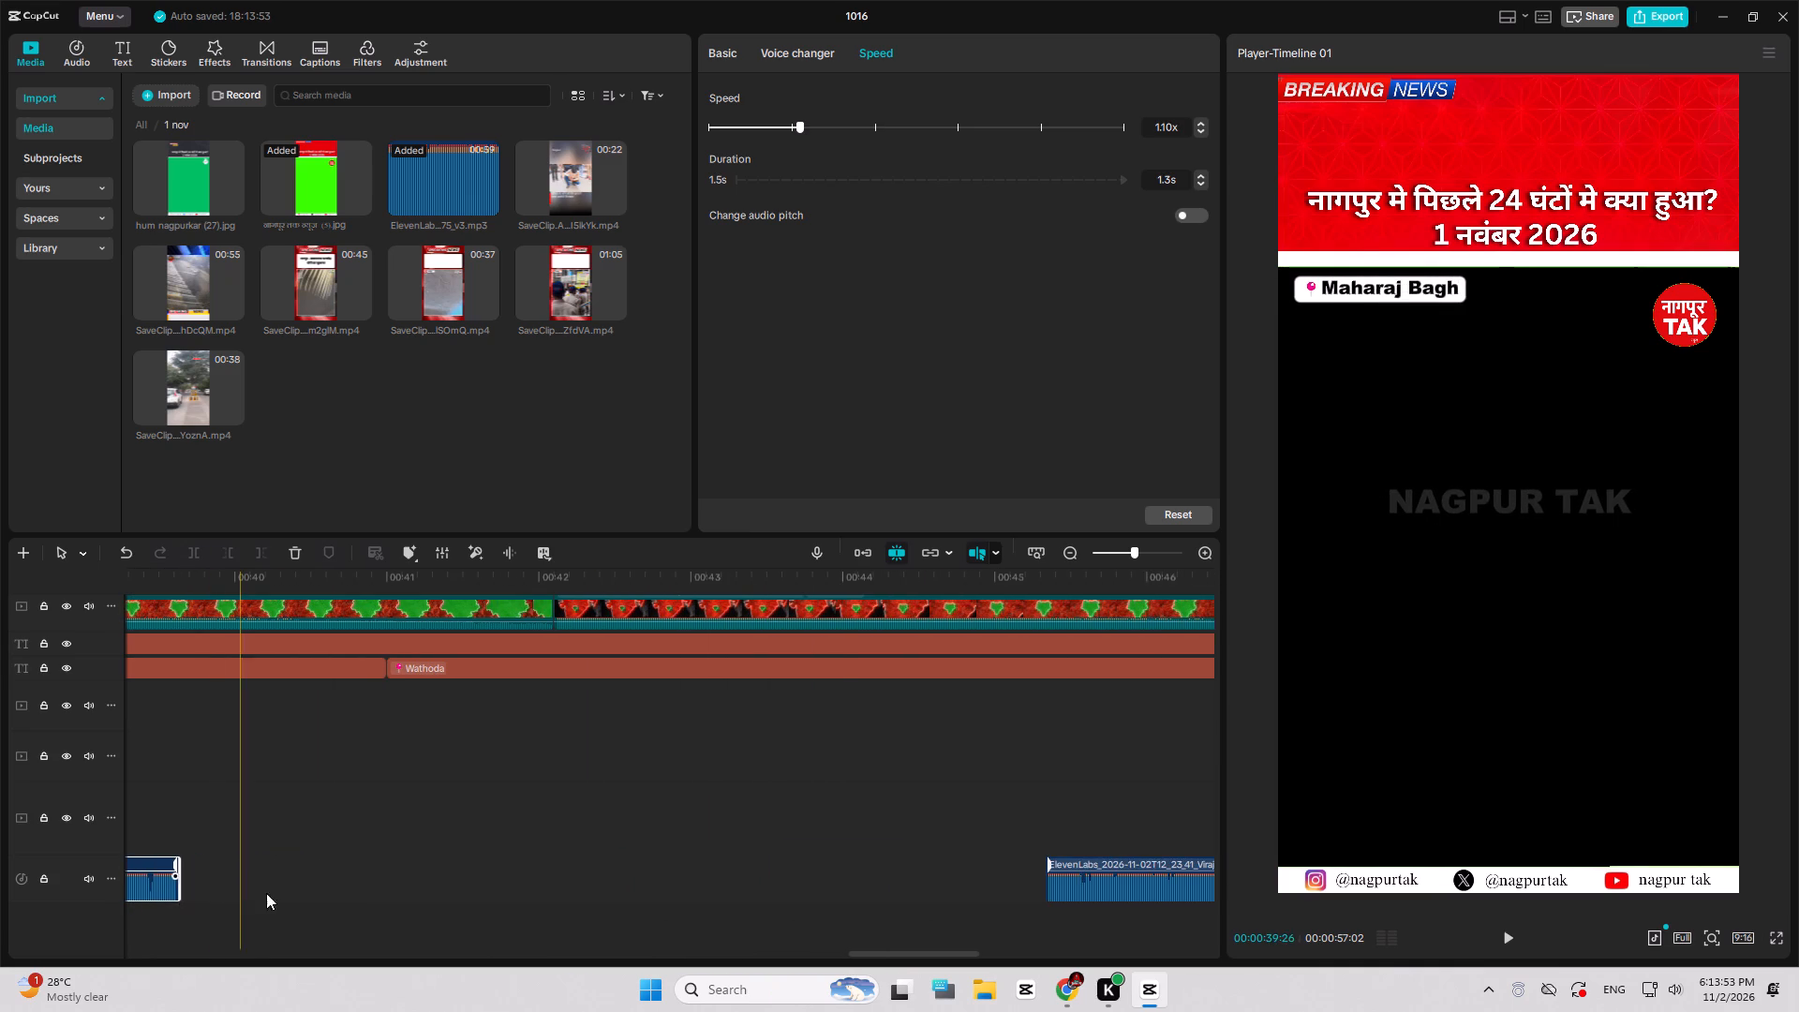
{"action": "left_click_drag", "start_coordinate": [1088, 886], "coordinate": [222, 883]}
Move the last three voice-over clips back to back, starting at about 41.3, 44.8 and 47.1 seconds.
{"action": "left_click_drag", "start_coordinate": [219, 884], "coordinate": [260, 885]}
{"action": "left_click_drag", "start_coordinate": [1132, 887], "coordinate": [244, 886]}
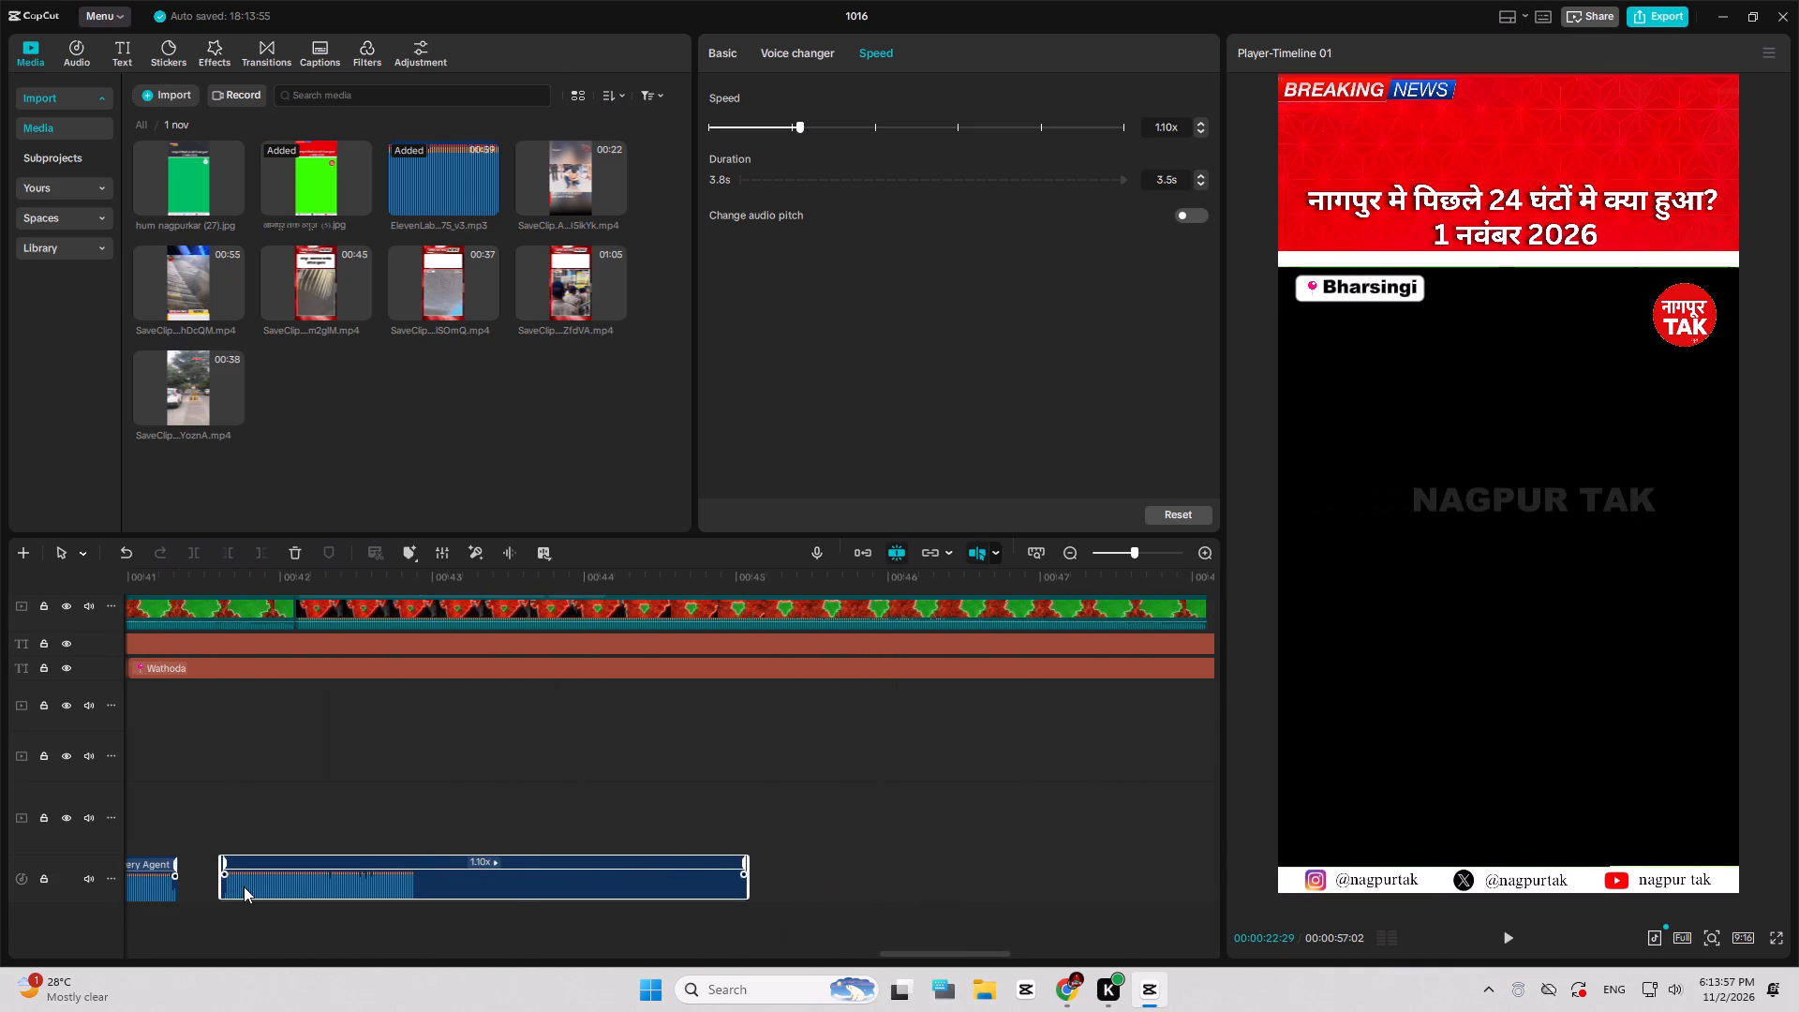
{"action": "left_click_drag", "start_coordinate": [244, 886], "coordinate": [239, 885]}
{"action": "left_click_drag", "start_coordinate": [230, 892], "coordinate": [286, 894]}
{"action": "left_click", "coordinate": [288, 894]}
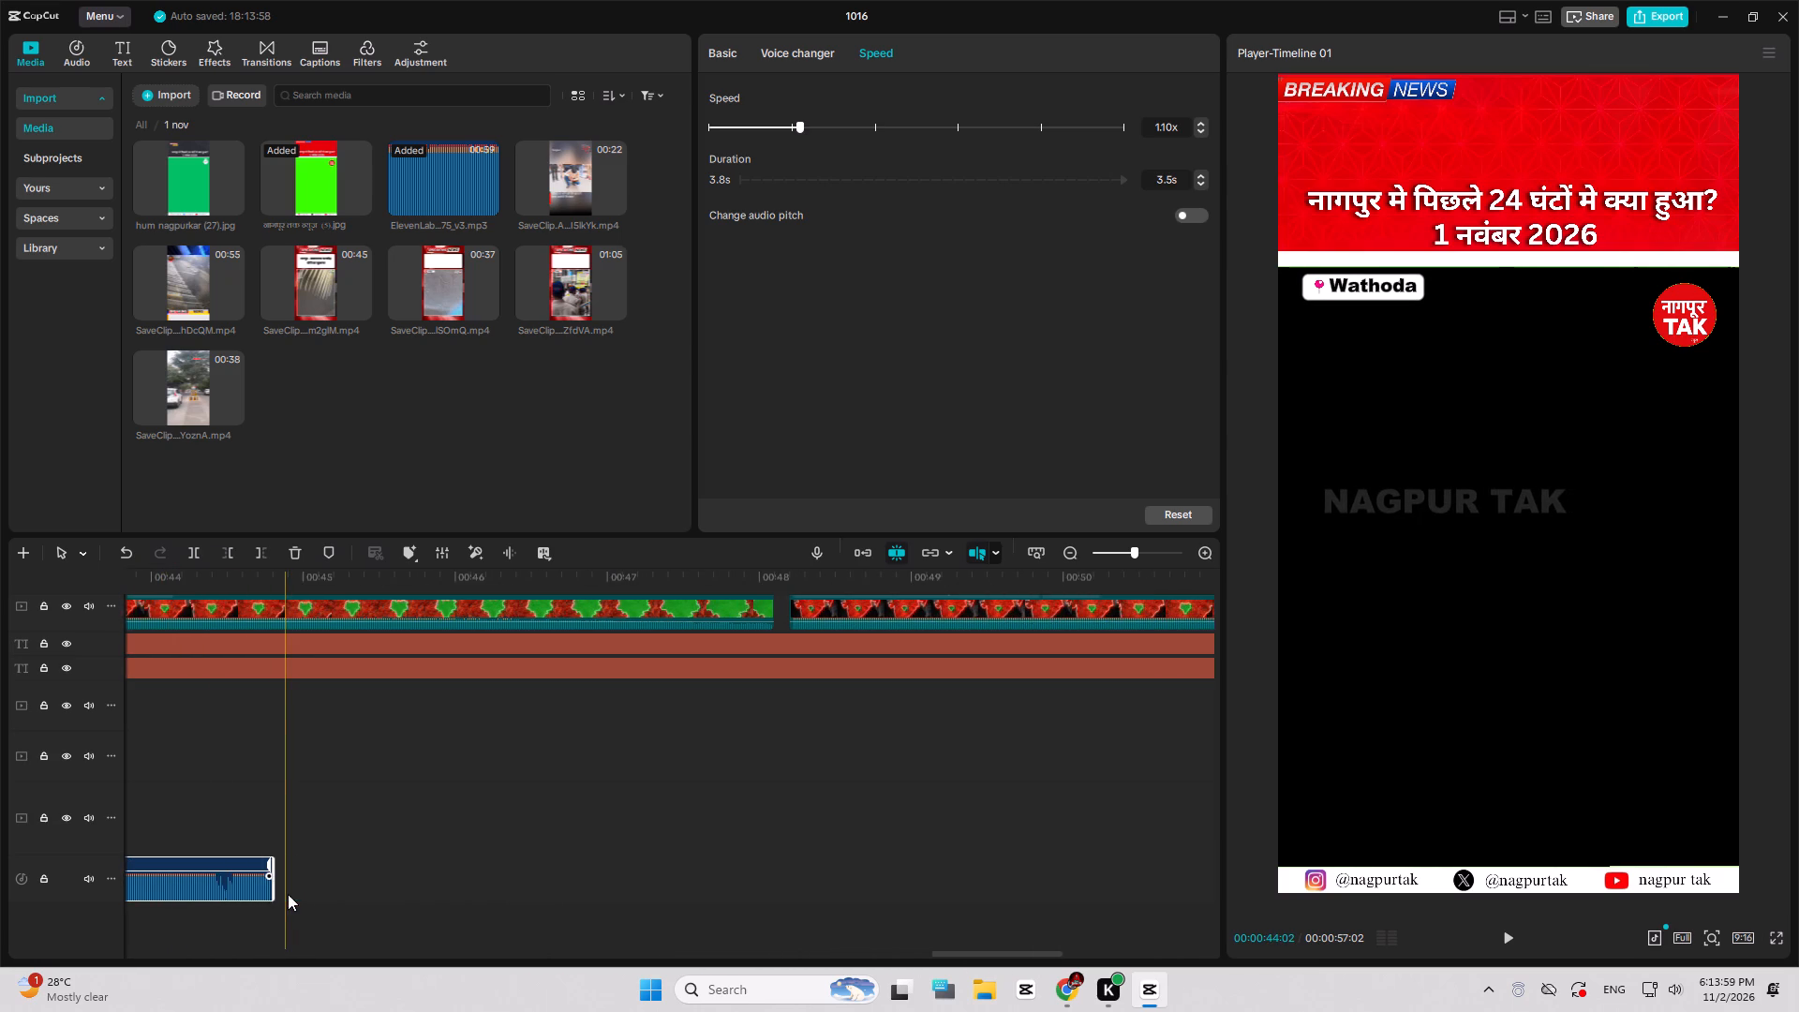
{"action": "left_click", "coordinate": [288, 894]}
{"action": "left_click_drag", "start_coordinate": [1148, 890], "coordinate": [205, 886]}
{"action": "left_click_drag", "start_coordinate": [201, 889], "coordinate": [245, 889]}
{"action": "left_click", "coordinate": [245, 894]}
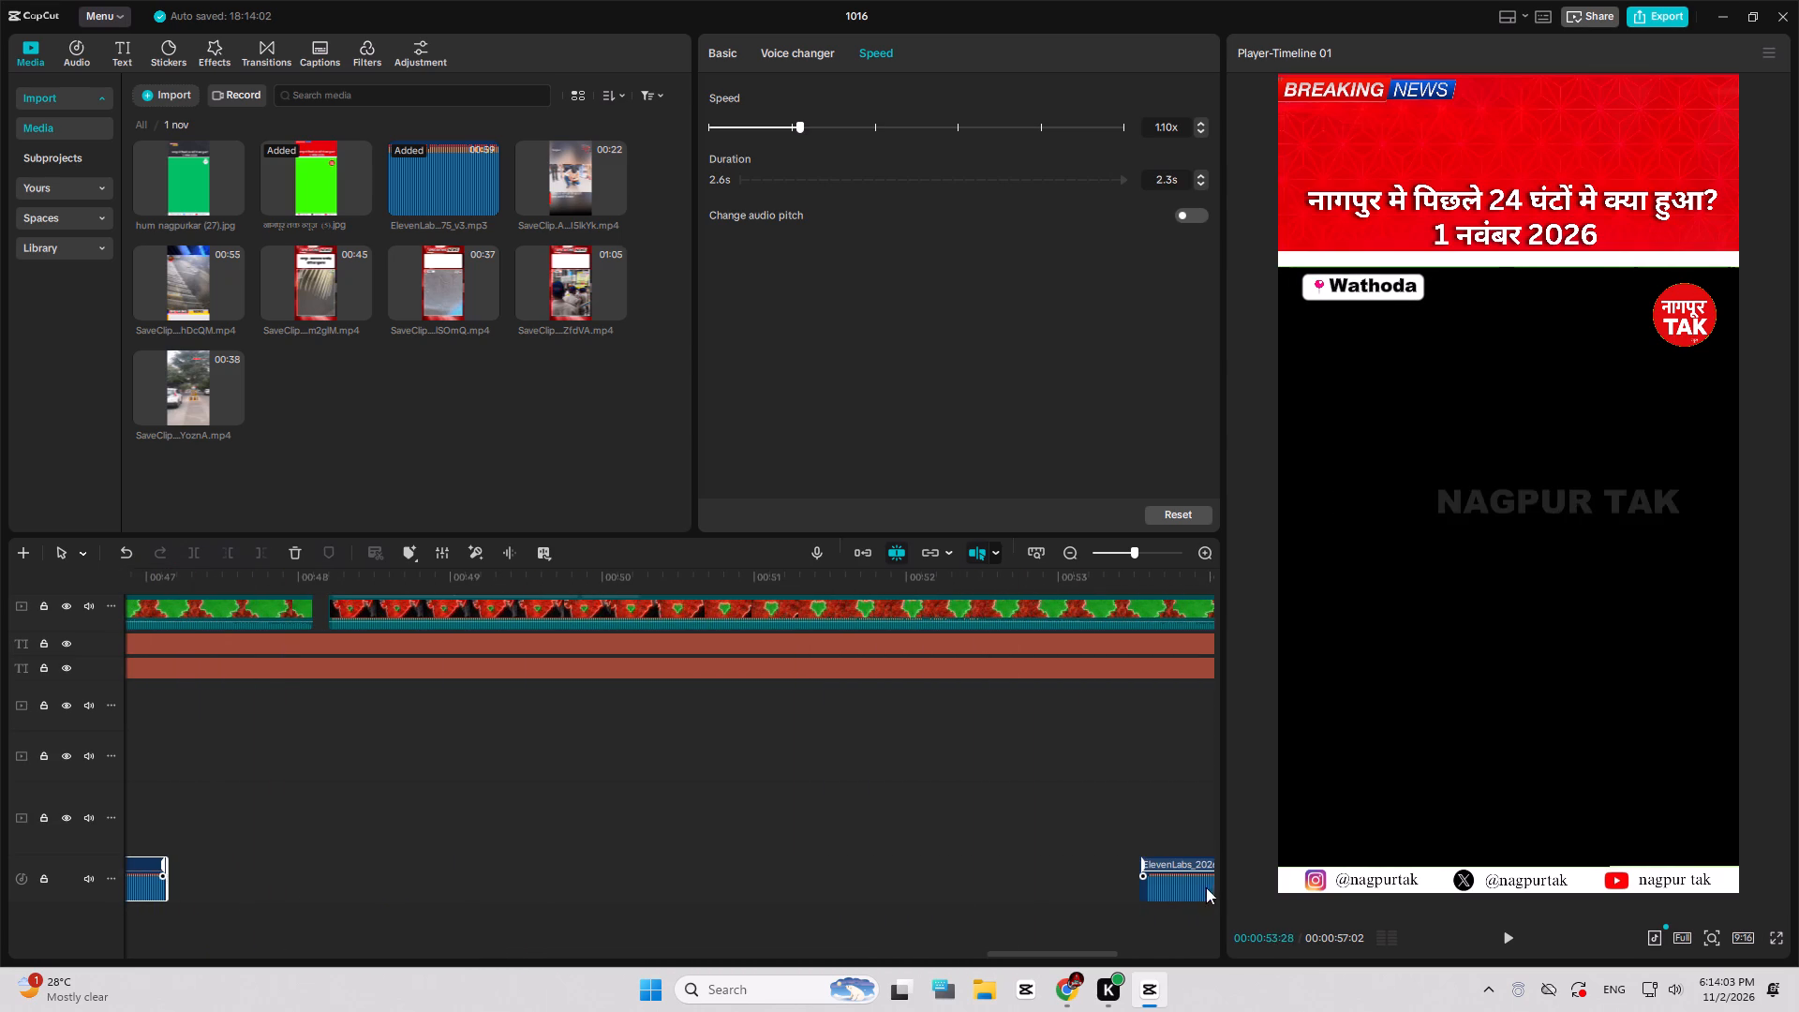
{"action": "left_click_drag", "start_coordinate": [1188, 885], "coordinate": [215, 882]}
{"action": "left_click_drag", "start_coordinate": [214, 887], "coordinate": [233, 887]}
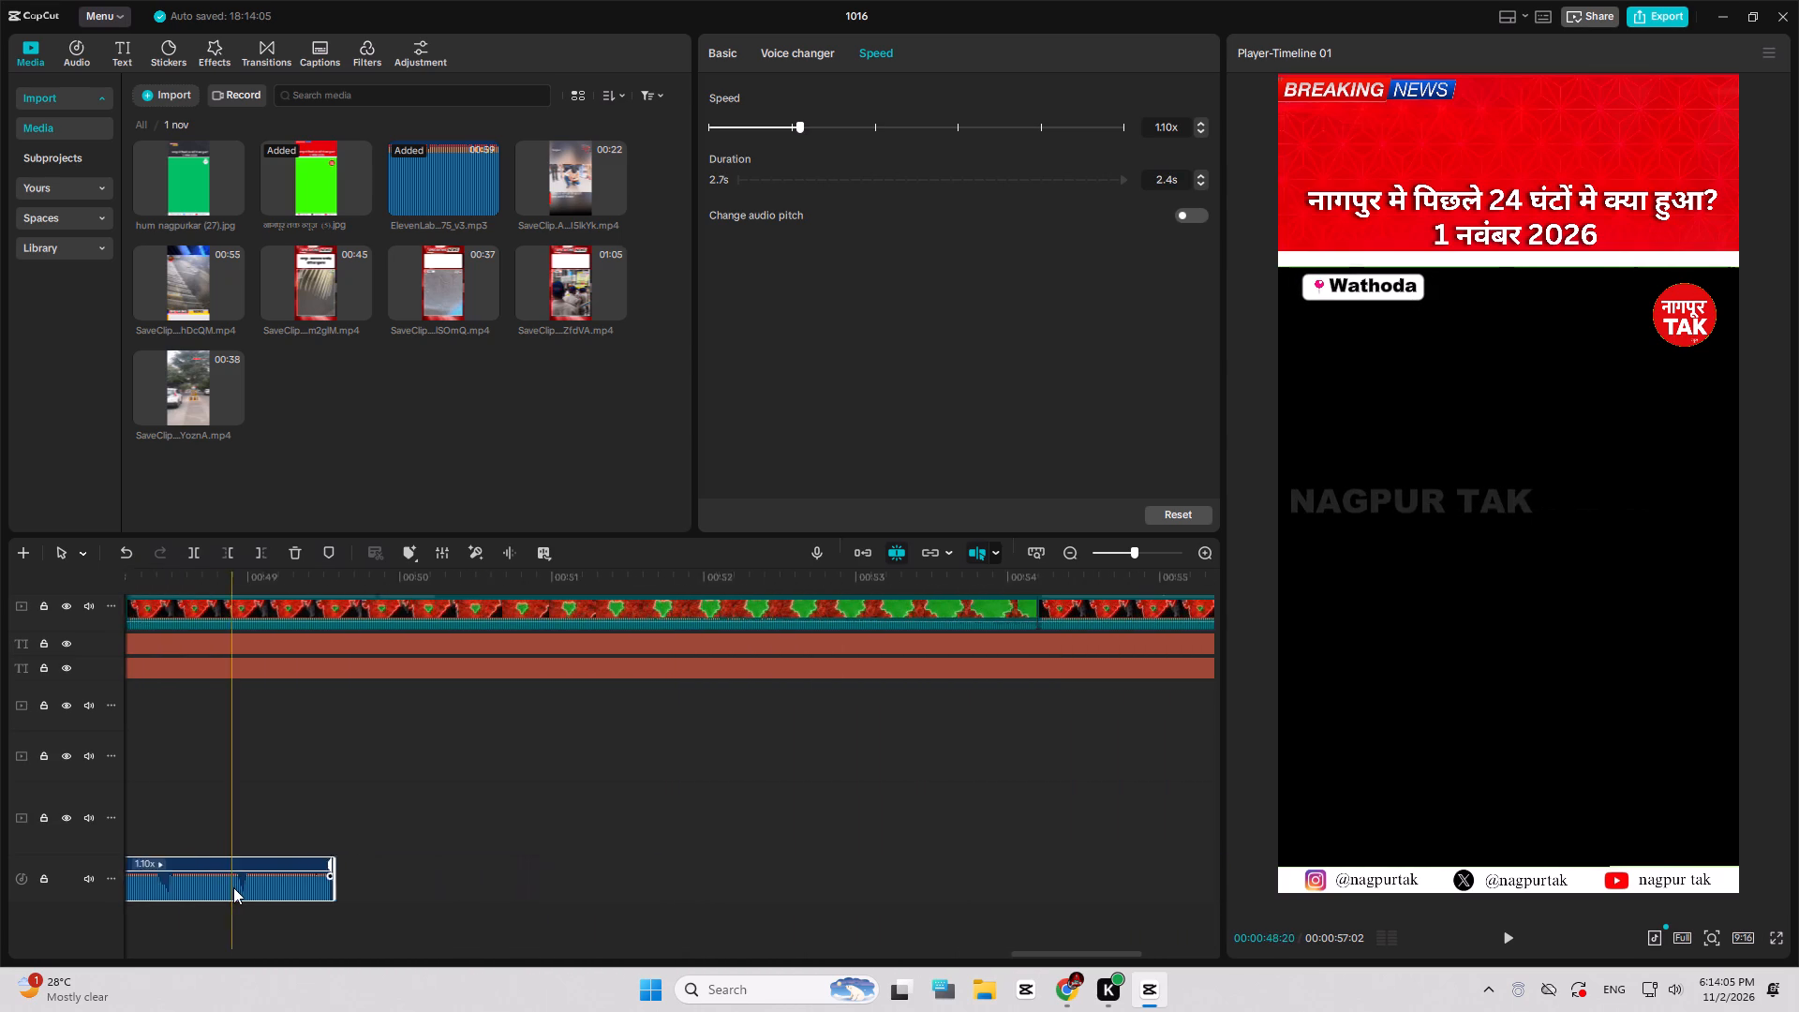
{"action": "left_click_drag", "start_coordinate": [233, 887], "coordinate": [235, 887]}
{"action": "left_click", "coordinate": [234, 887]}
Split the background, map and title tracks at the end of the voice-over, at 00:00:49:17.
{"action": "scroll", "coordinate": [784, 884], "scroll_direction": "down", "scroll_amount": 9, "text": "ctrl"}
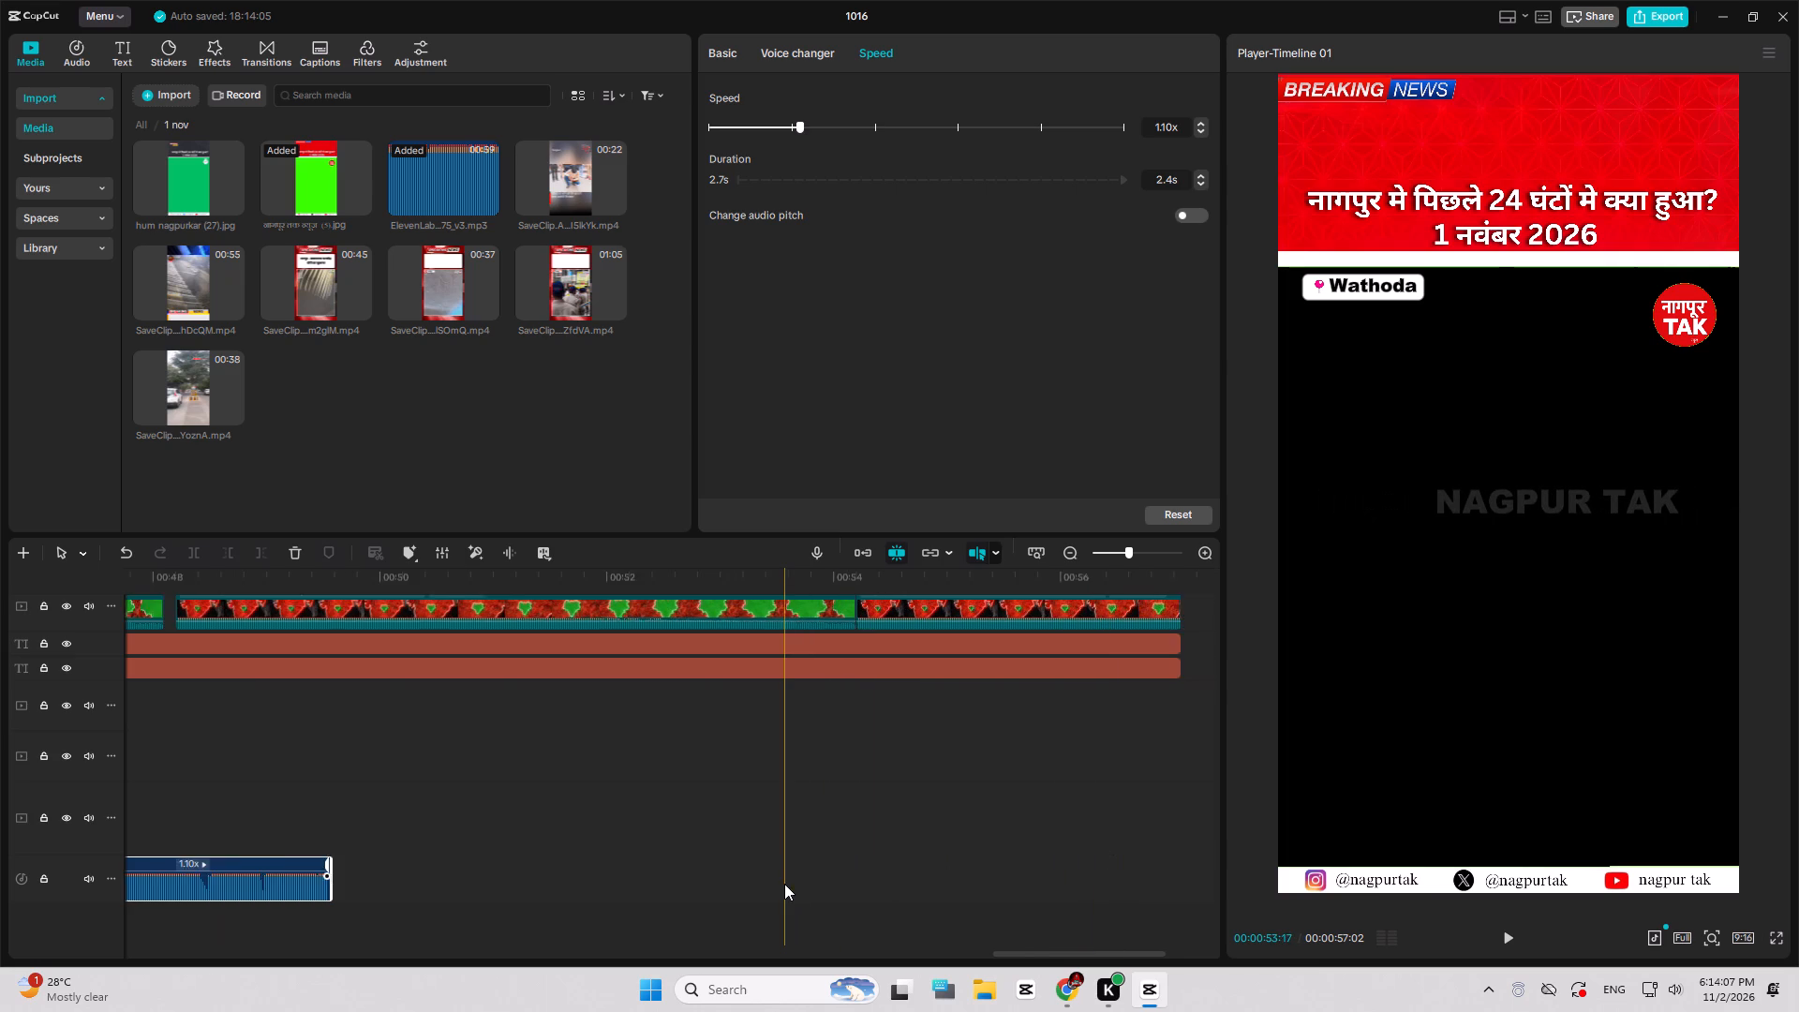
{"action": "scroll", "coordinate": [784, 884], "scroll_direction": "down", "scroll_amount": 18, "text": "ctrl"}
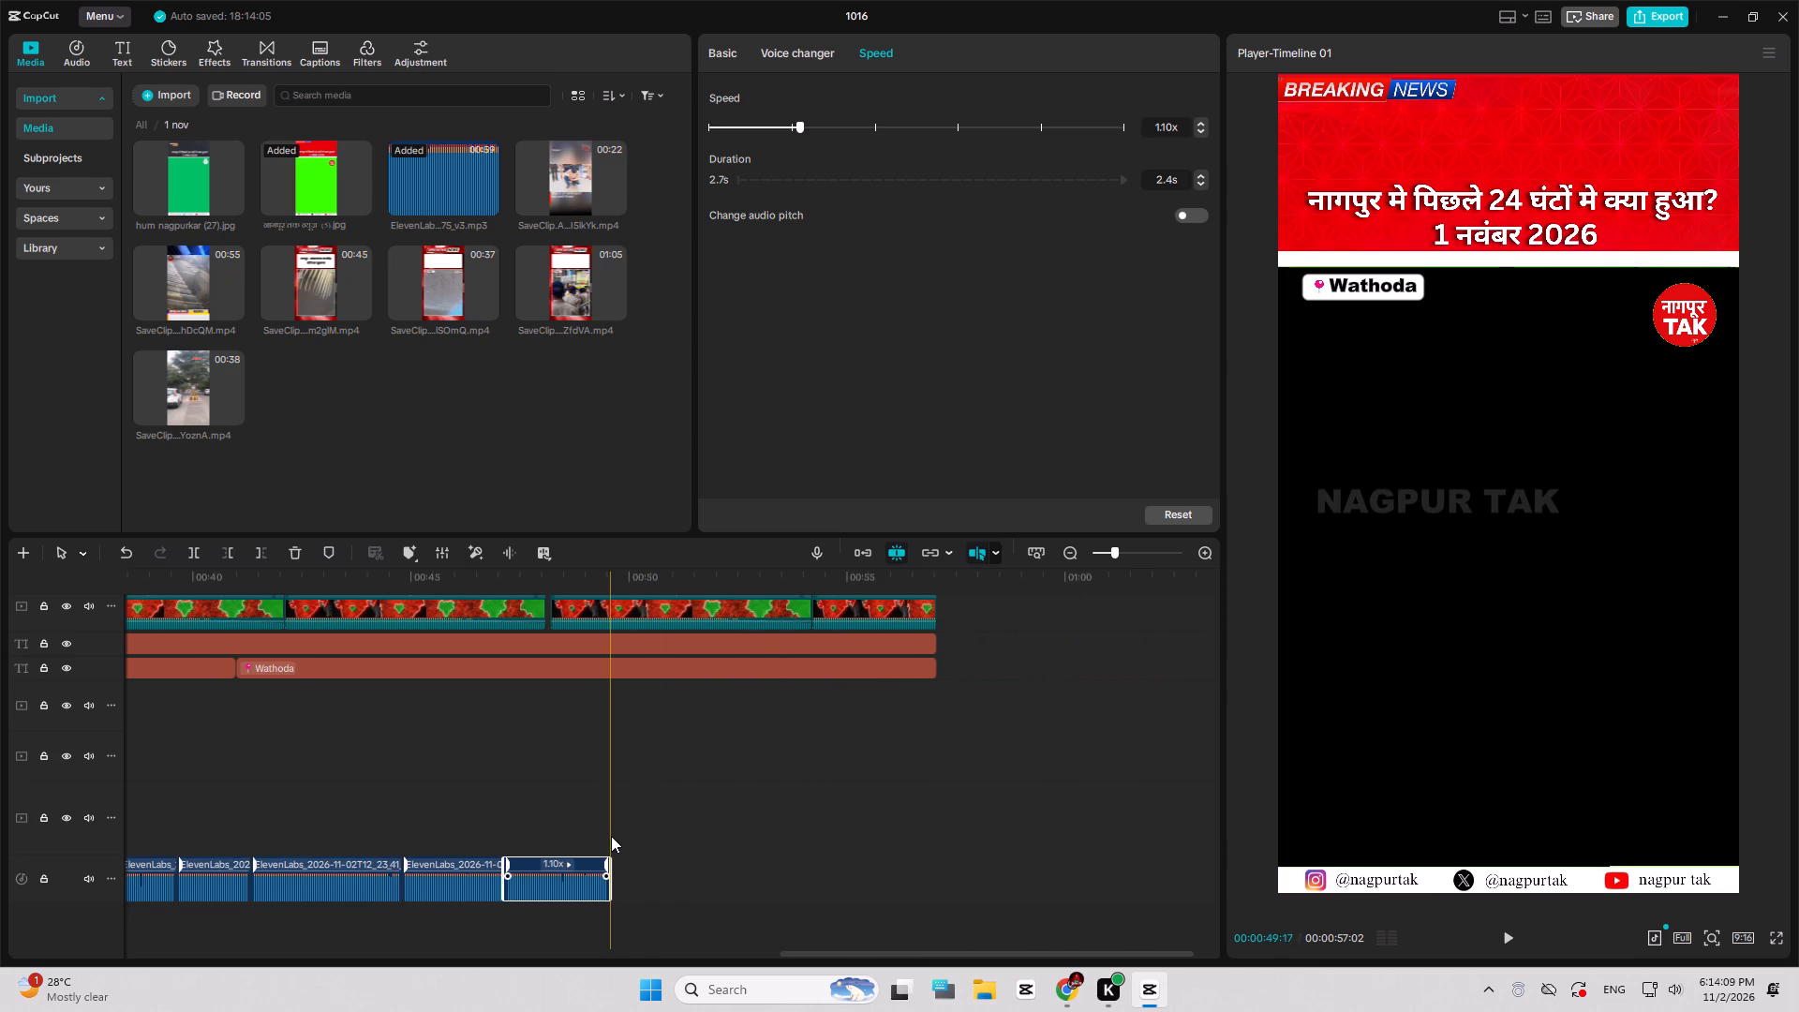
{"action": "left_click", "coordinate": [613, 847]}
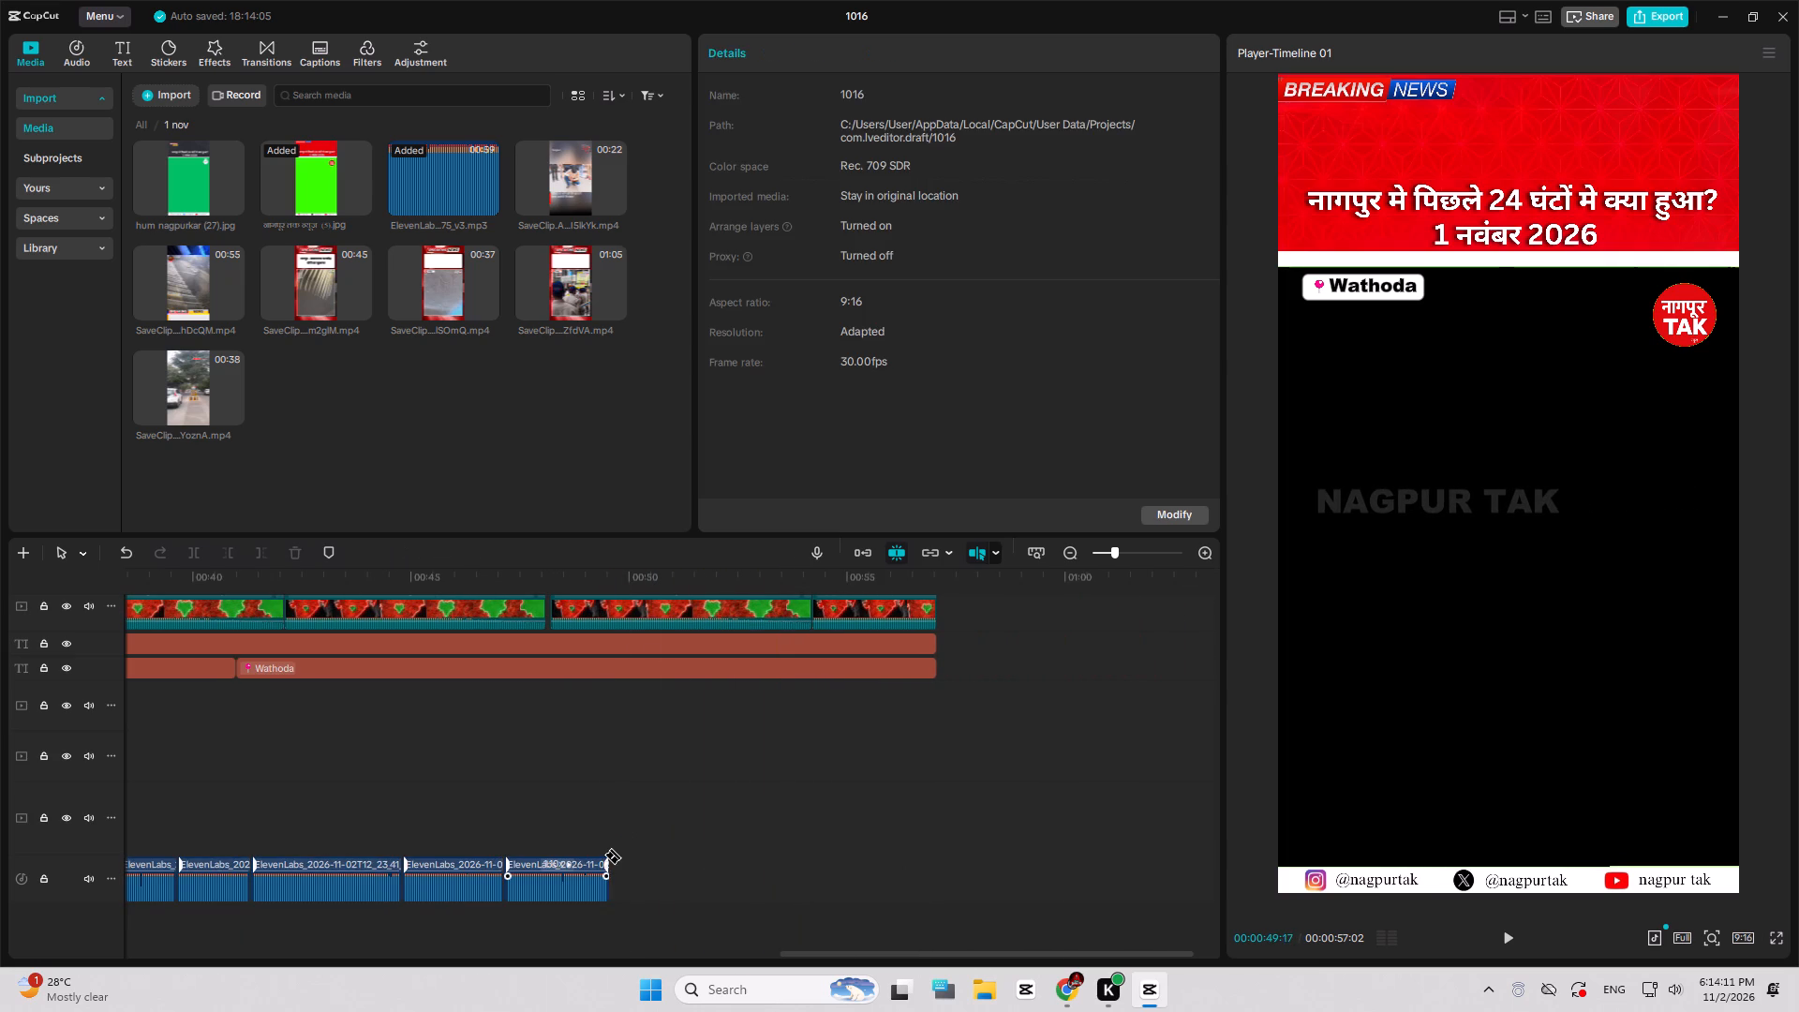
{"action": "key", "text": "ctrl+shift+b"}
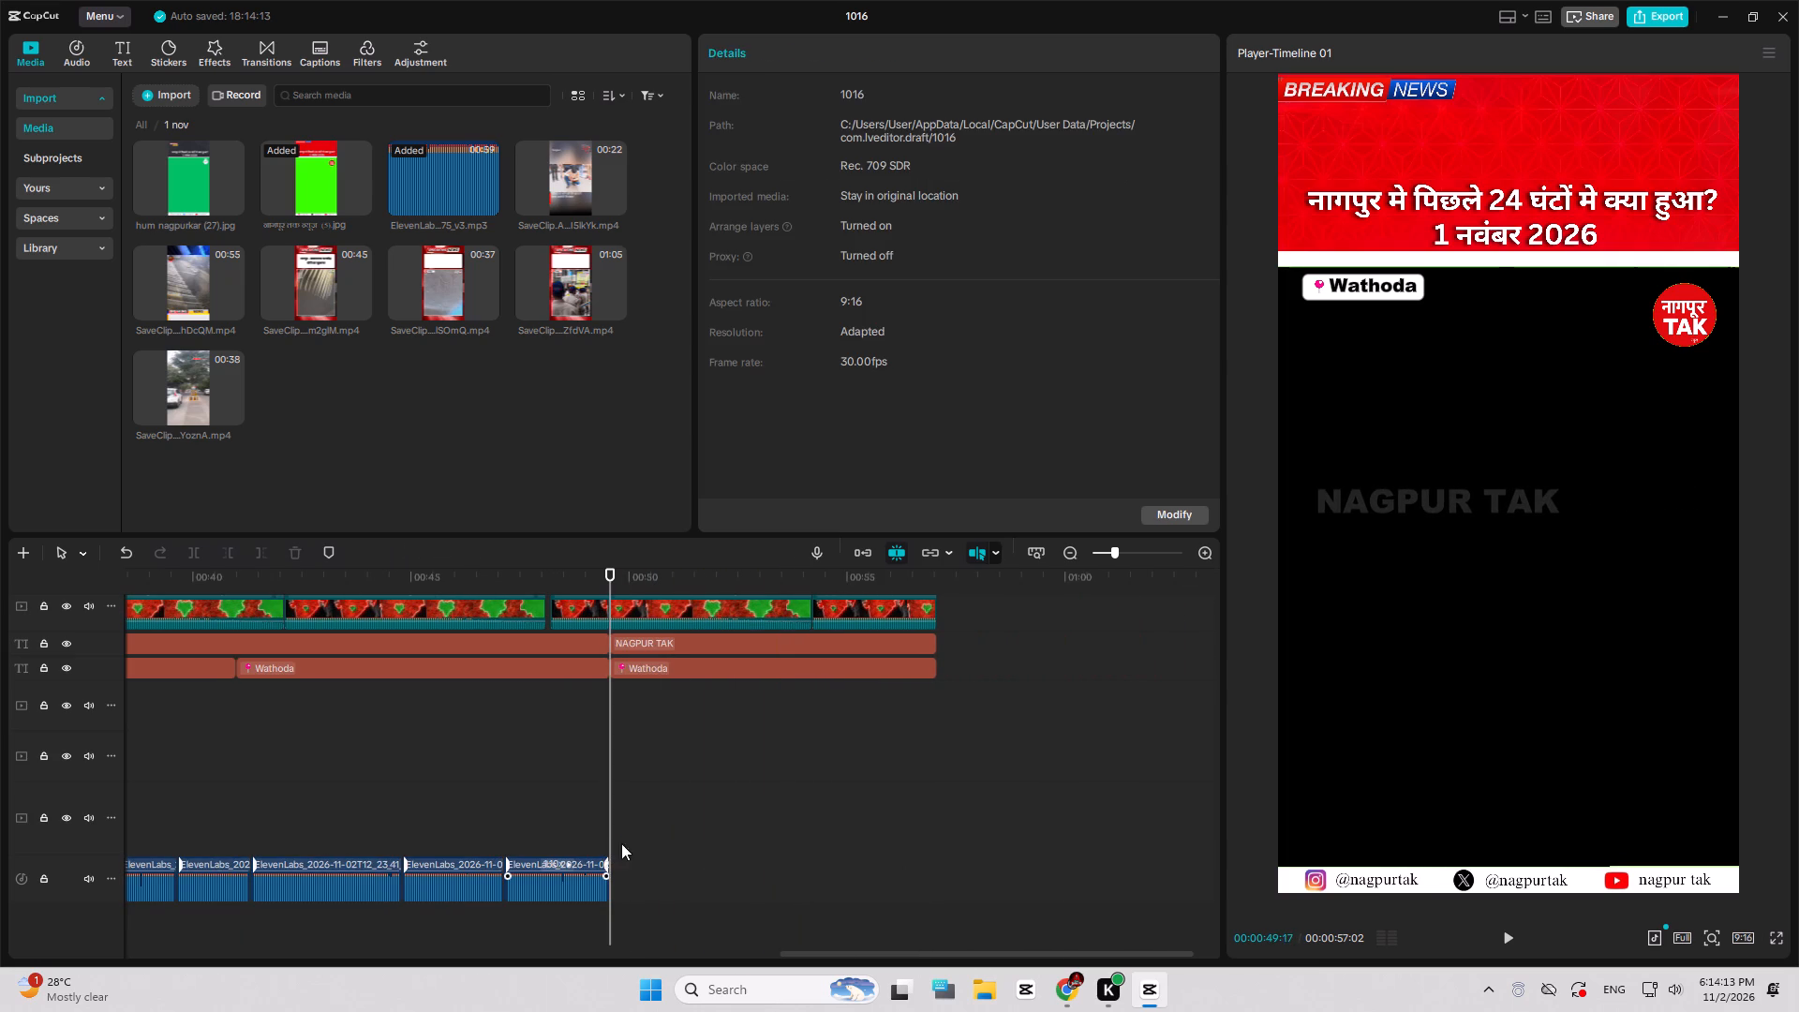
{"action": "scroll", "coordinate": [691, 823], "scroll_direction": "up", "scroll_amount": 7}
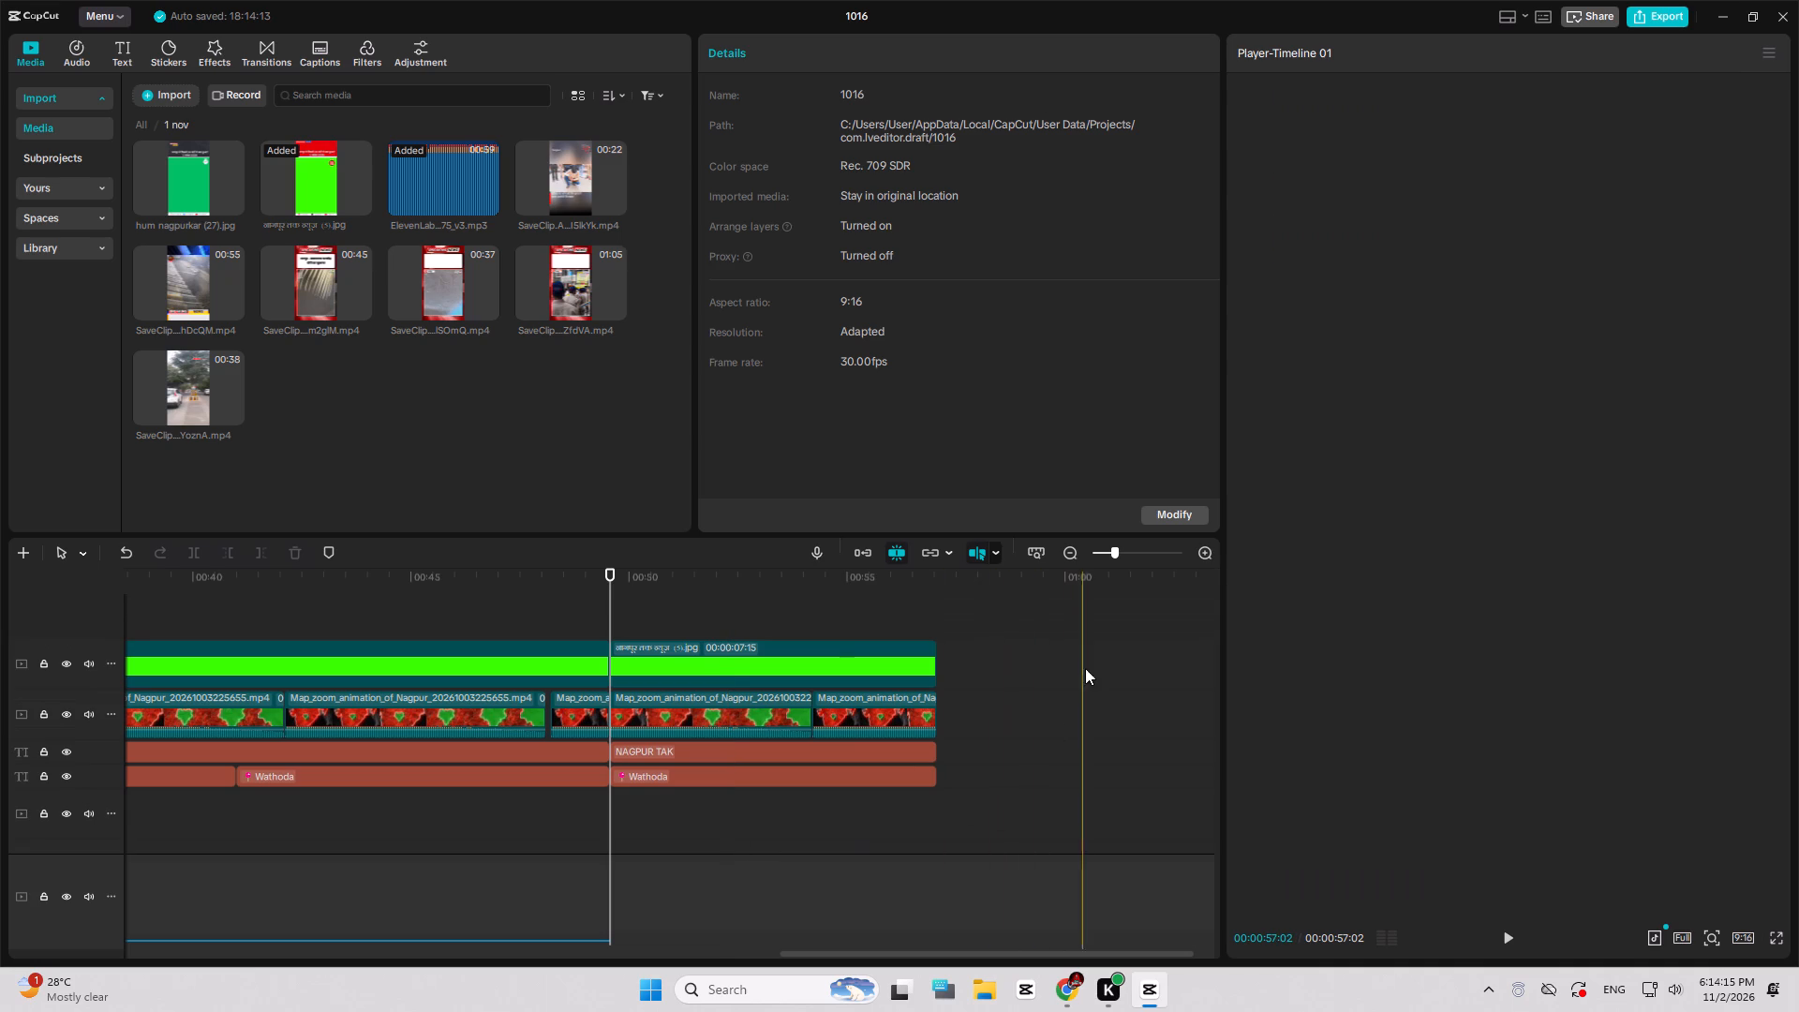
Delete the leftover background, map and title pieces after the 00:00:49:17 split.
{"action": "left_click_drag", "start_coordinate": [1064, 619], "coordinate": [698, 841]}
{"action": "key", "text": "Delete"}
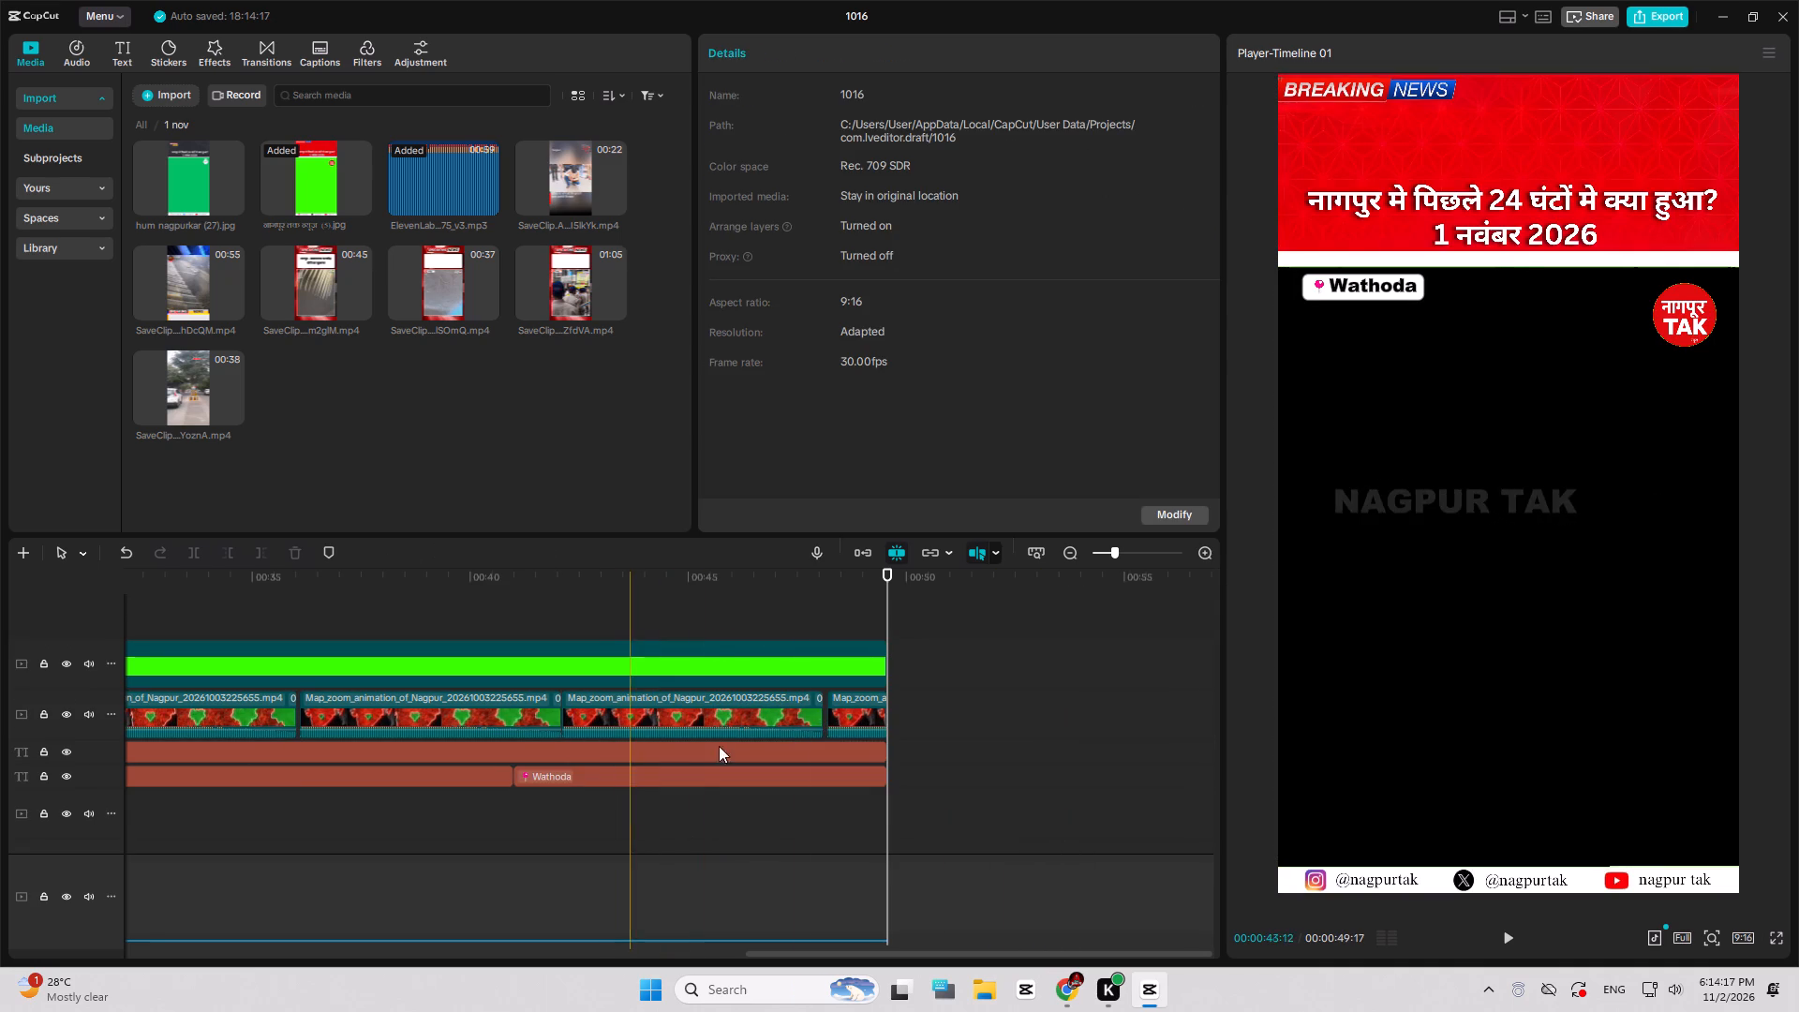
Close the gap before the last map clip and extend its end to 00:00:49:17.
{"action": "left_click", "coordinate": [855, 715]}
{"action": "left_click_drag", "start_coordinate": [826, 714], "coordinate": [791, 714]}
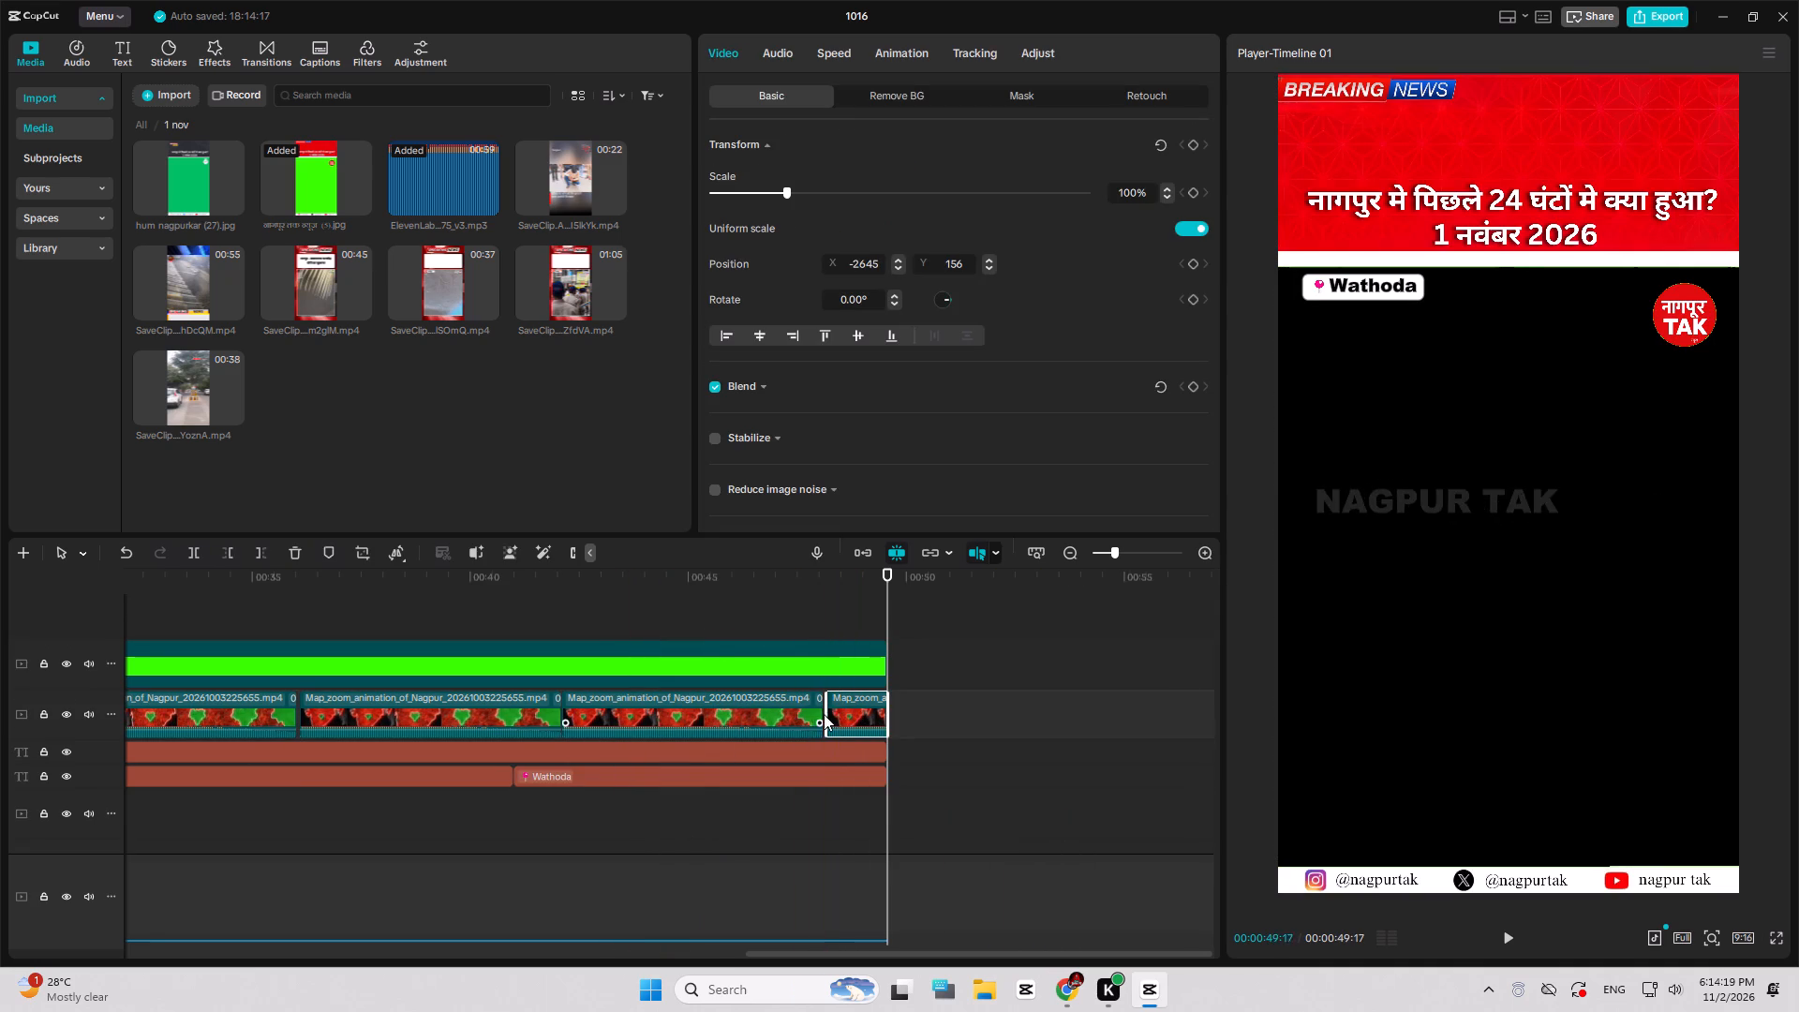
{"action": "left_click_drag", "start_coordinate": [838, 713], "coordinate": [828, 714]}
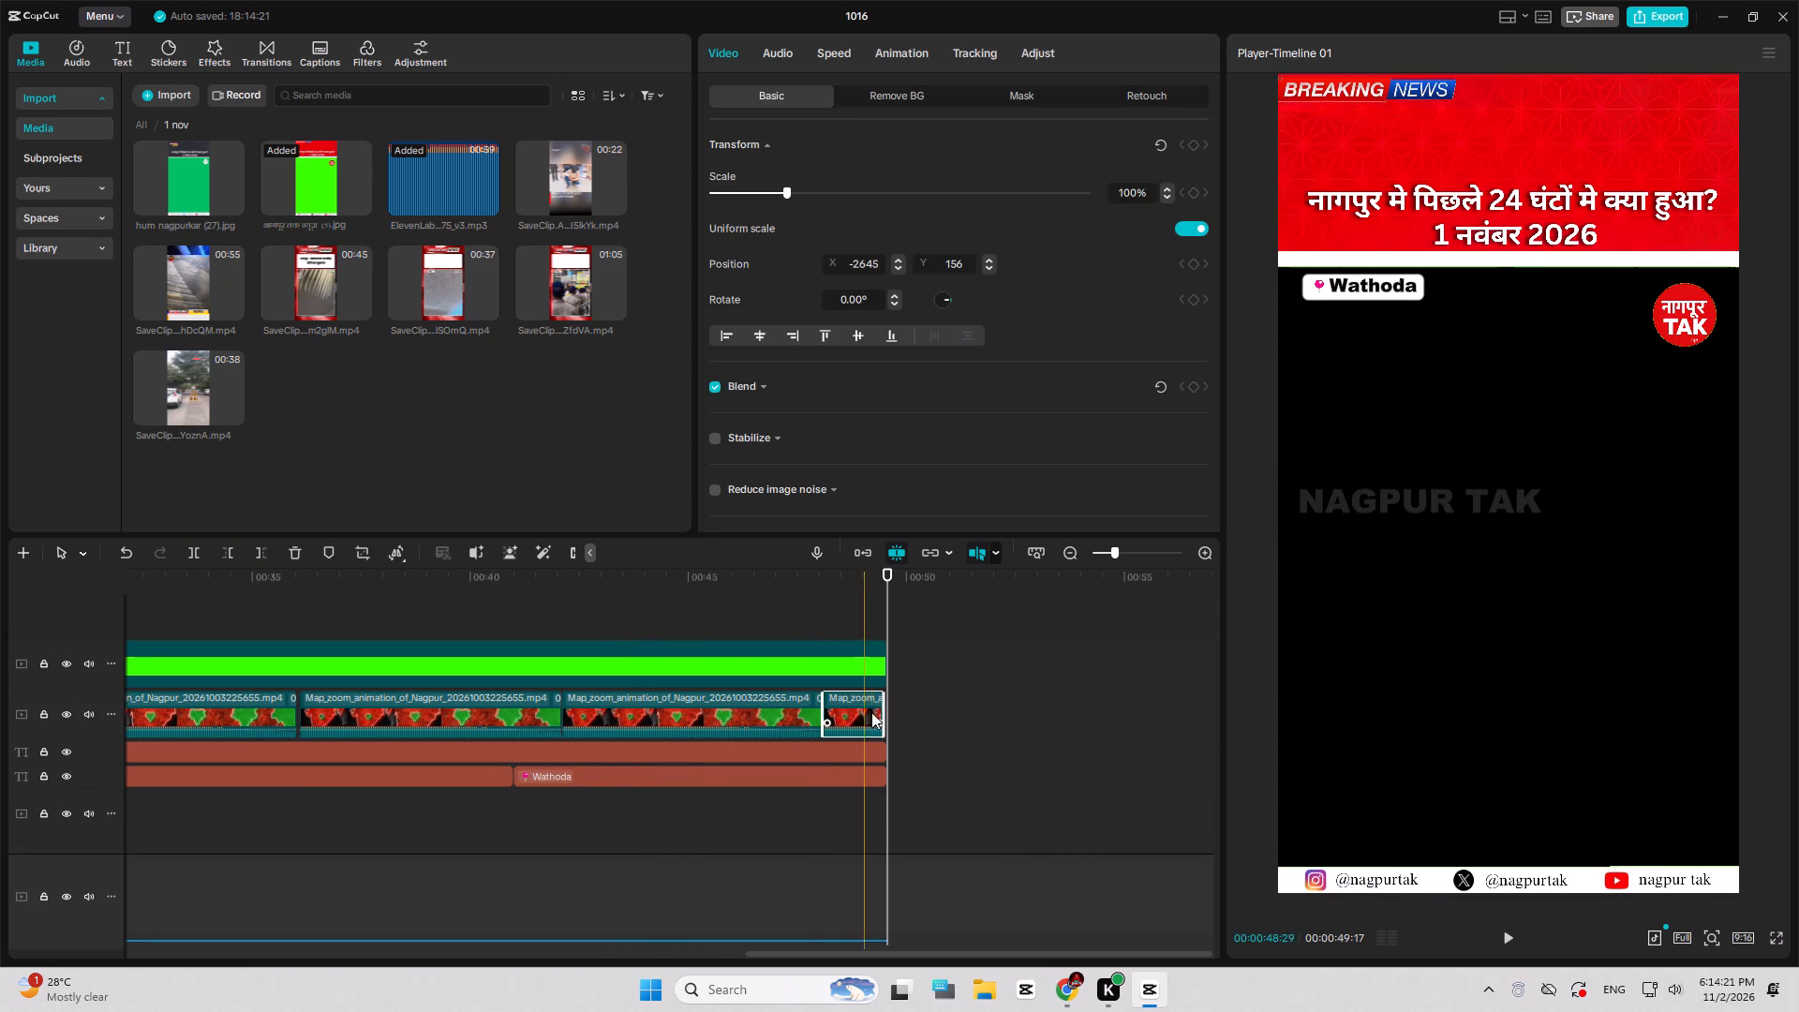
{"action": "left_click", "coordinate": [883, 712]}
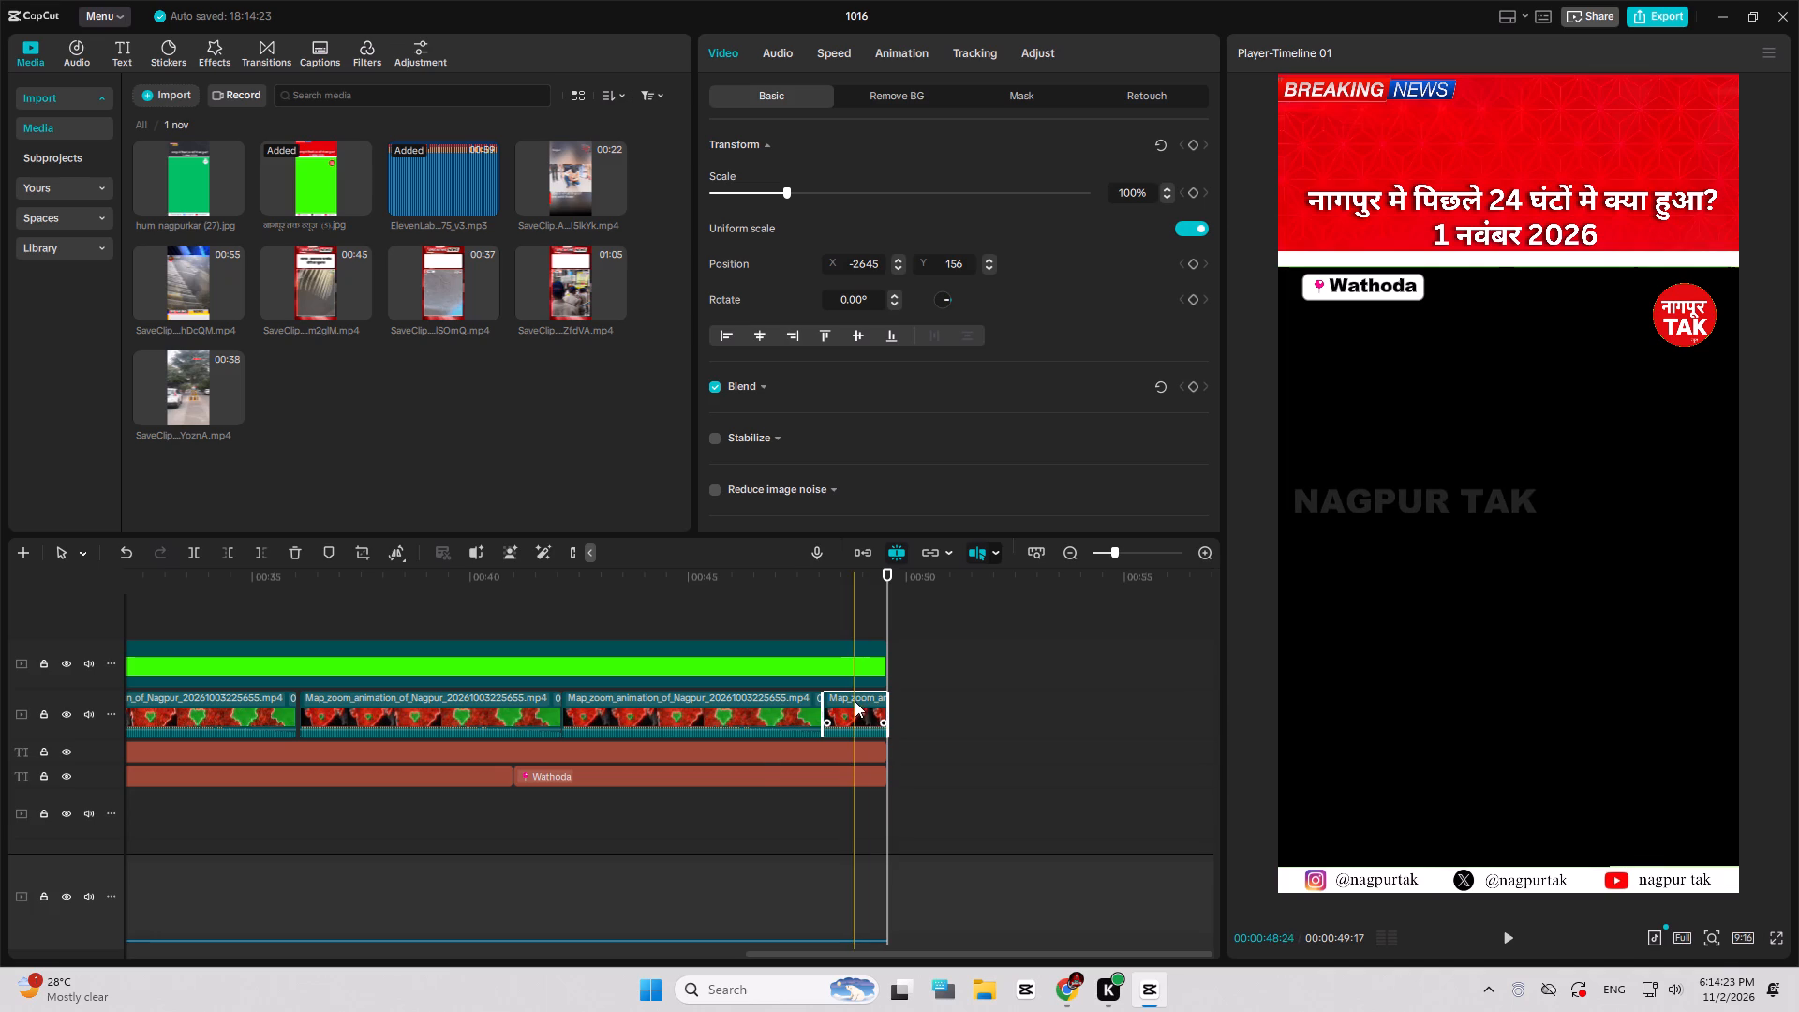
Play the opening and delete the third and fourth voice-over clips, between about 2.6 and 5.2 seconds.
{"action": "left_click_drag", "start_coordinate": [758, 582], "coordinate": [0, 596]}
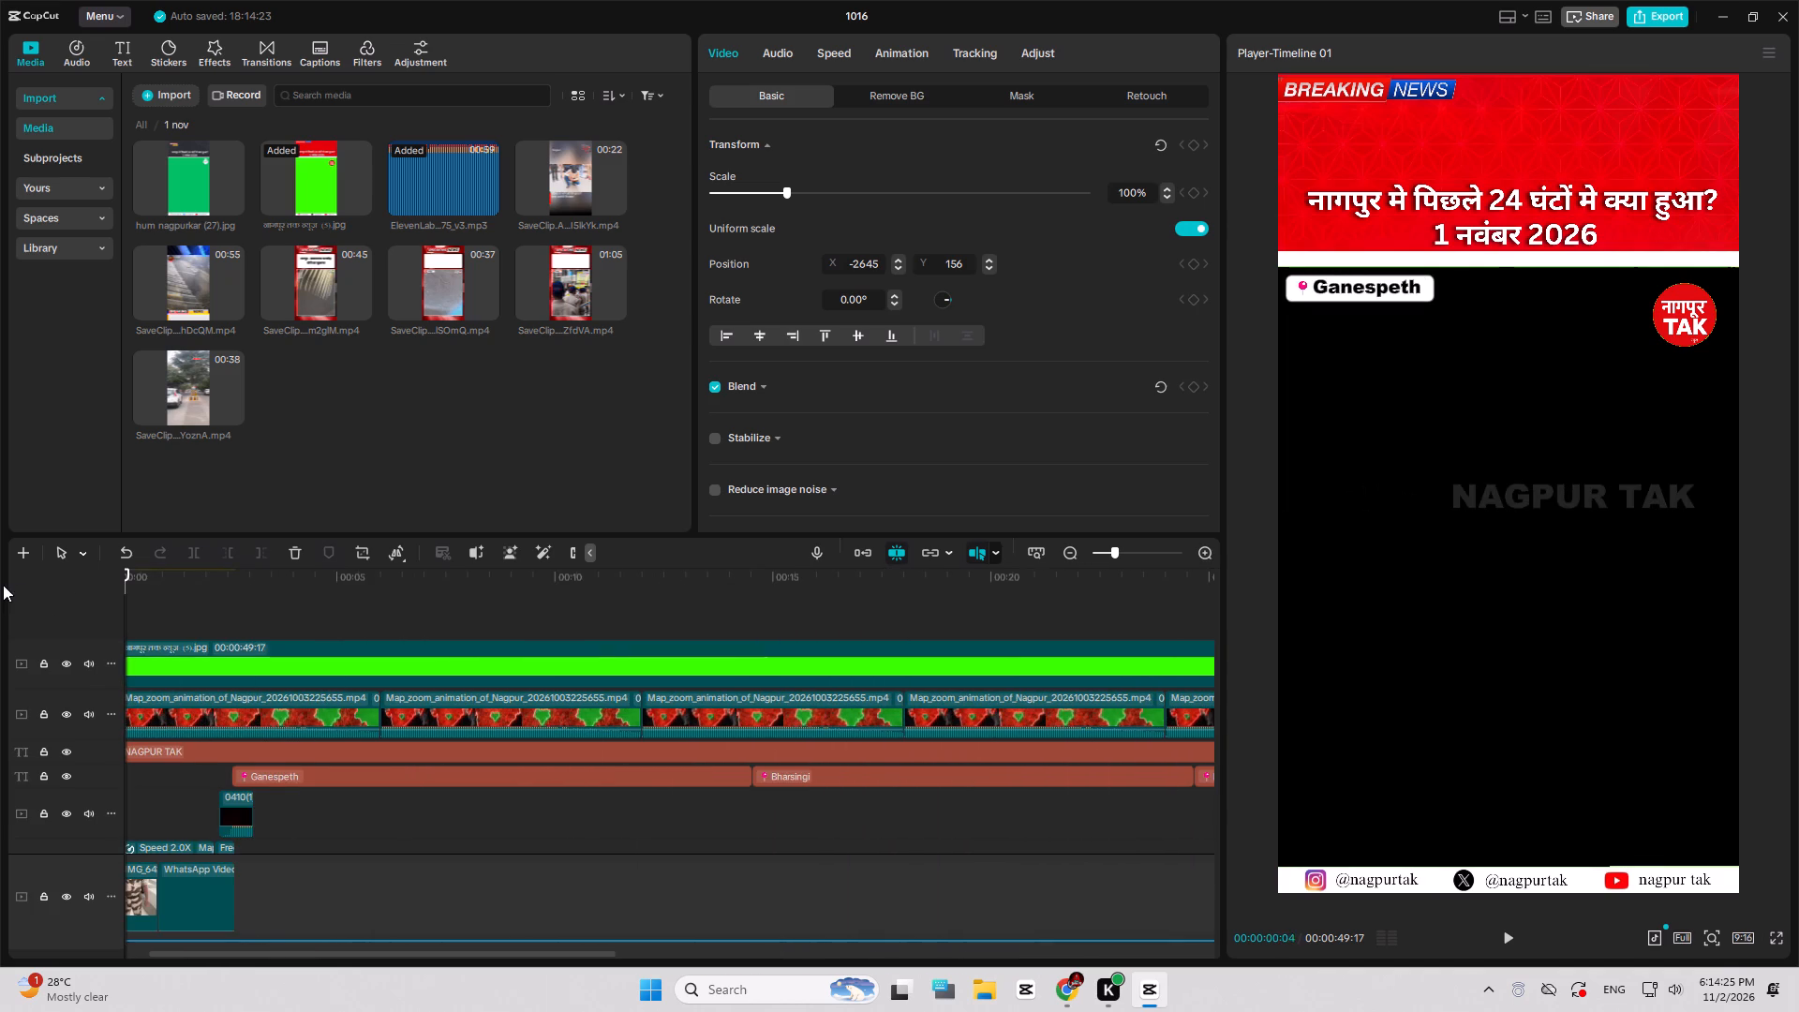
{"action": "left_click_drag", "start_coordinate": [292, 581], "coordinate": [0, 636]}
{"action": "key", "text": "space"}
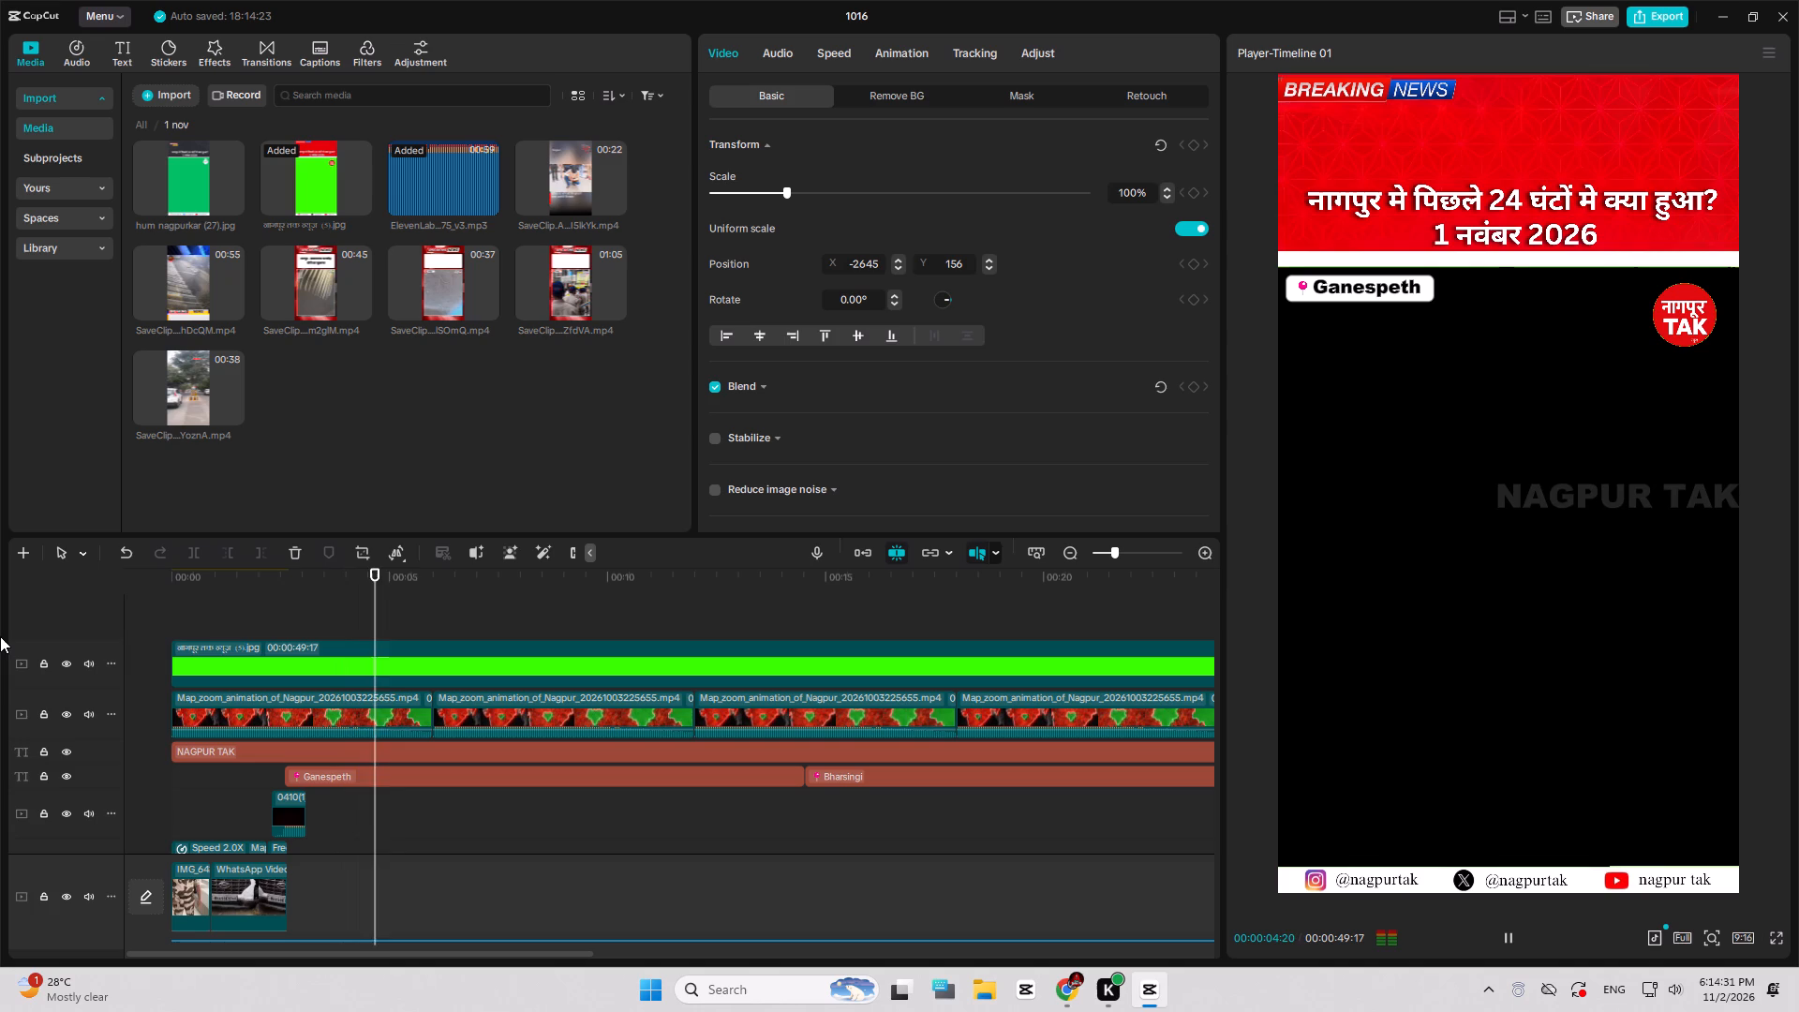
{"action": "key", "text": "space"}
{"action": "scroll", "coordinate": [359, 718], "scroll_direction": "down", "scroll_amount": 5}
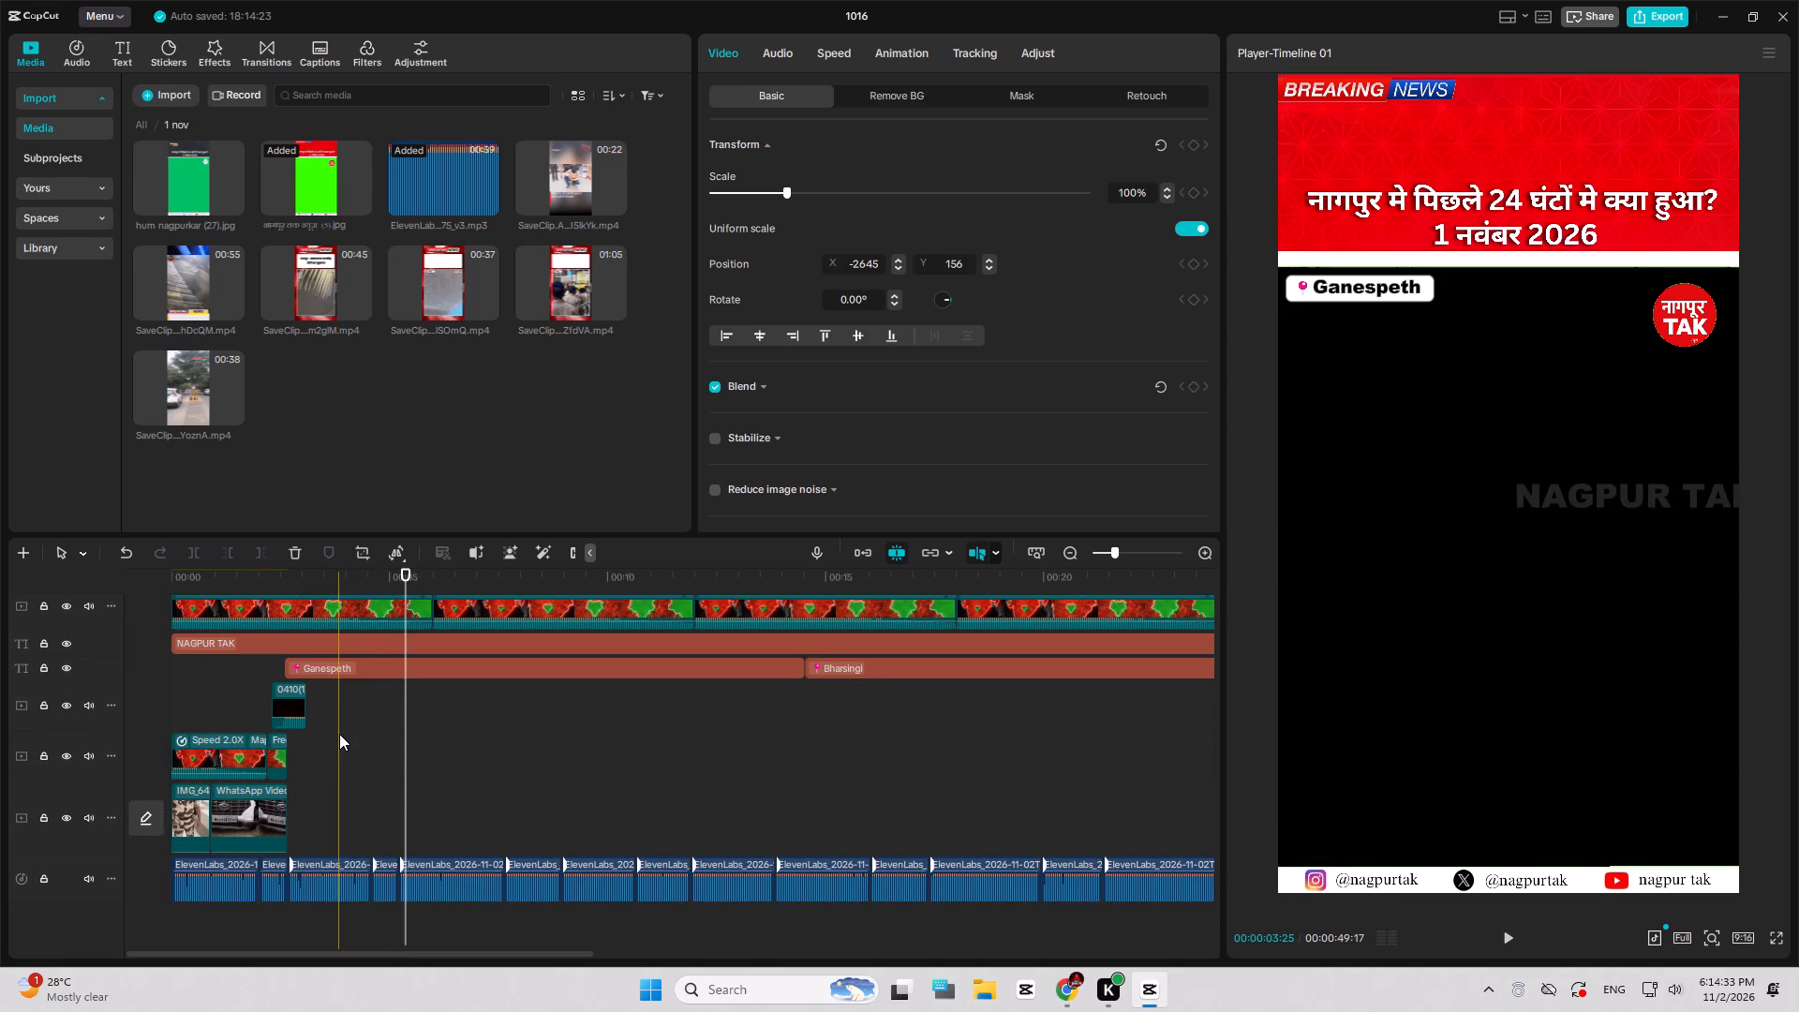
{"action": "scroll", "coordinate": [339, 734], "scroll_direction": "down", "scroll_amount": 1}
{"action": "key", "text": "space"}
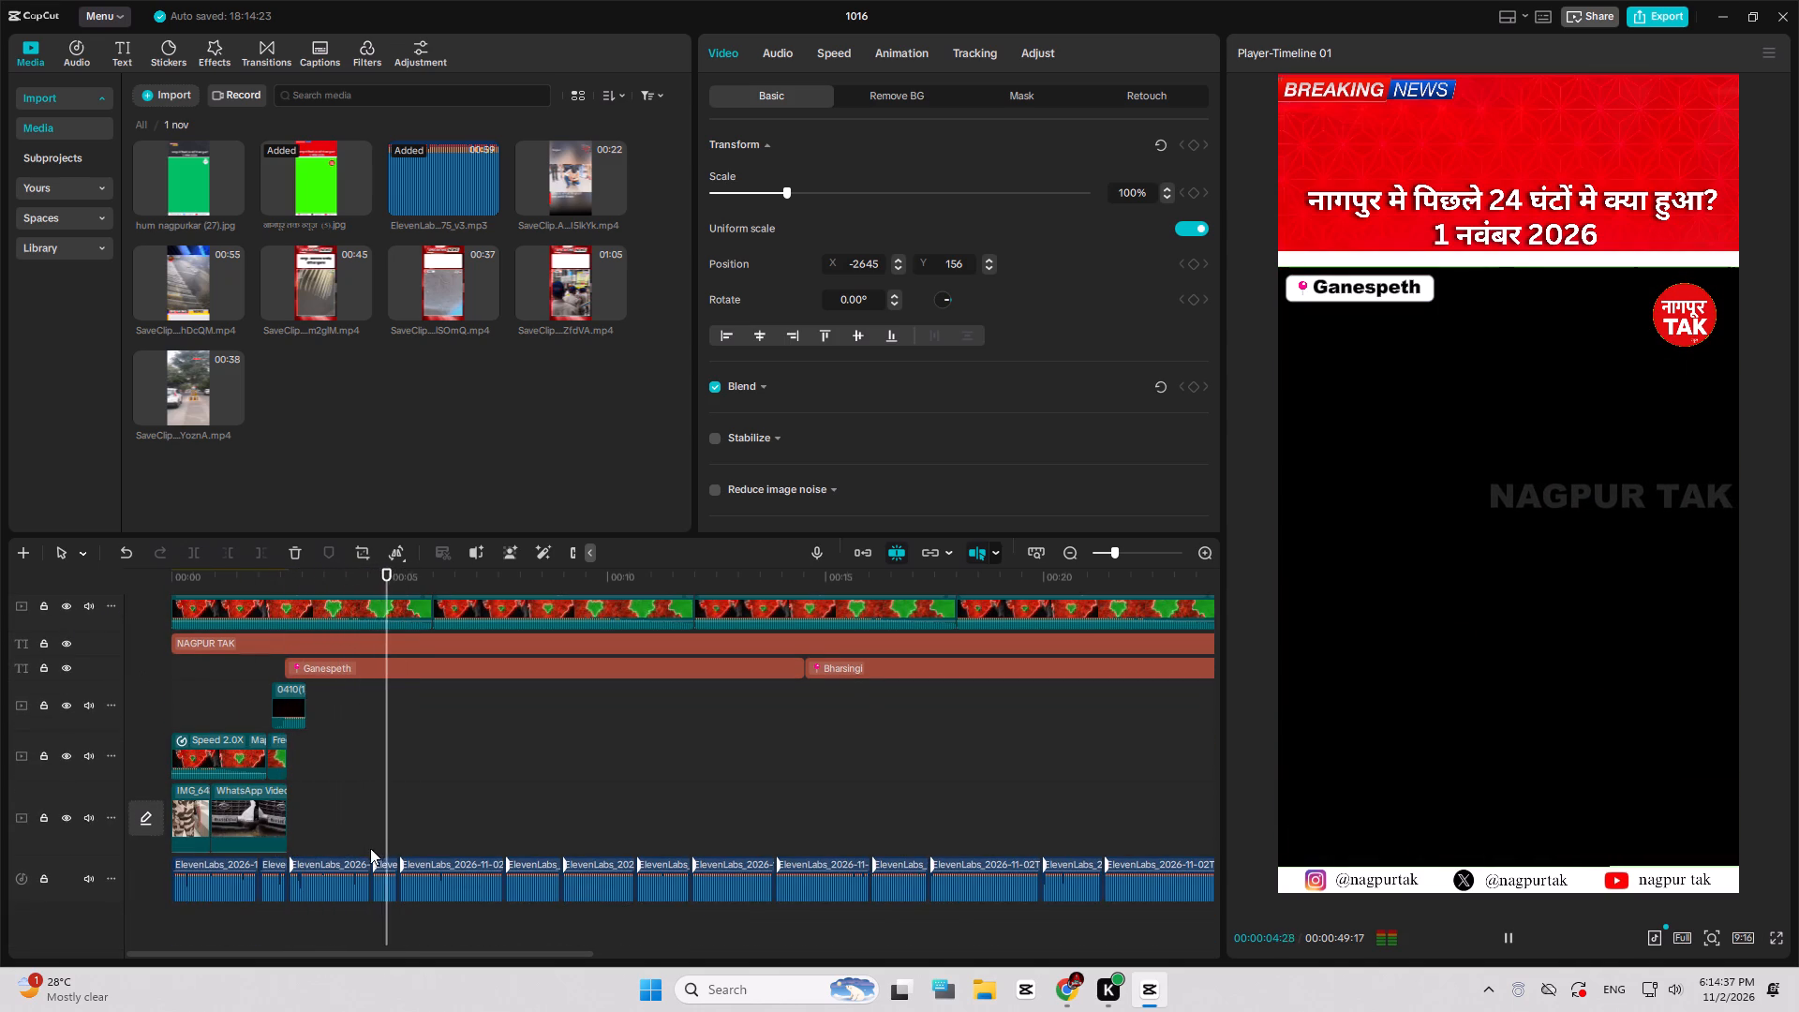
{"action": "key", "text": "space"}
{"action": "left_click_drag", "start_coordinate": [388, 829], "coordinate": [349, 899]}
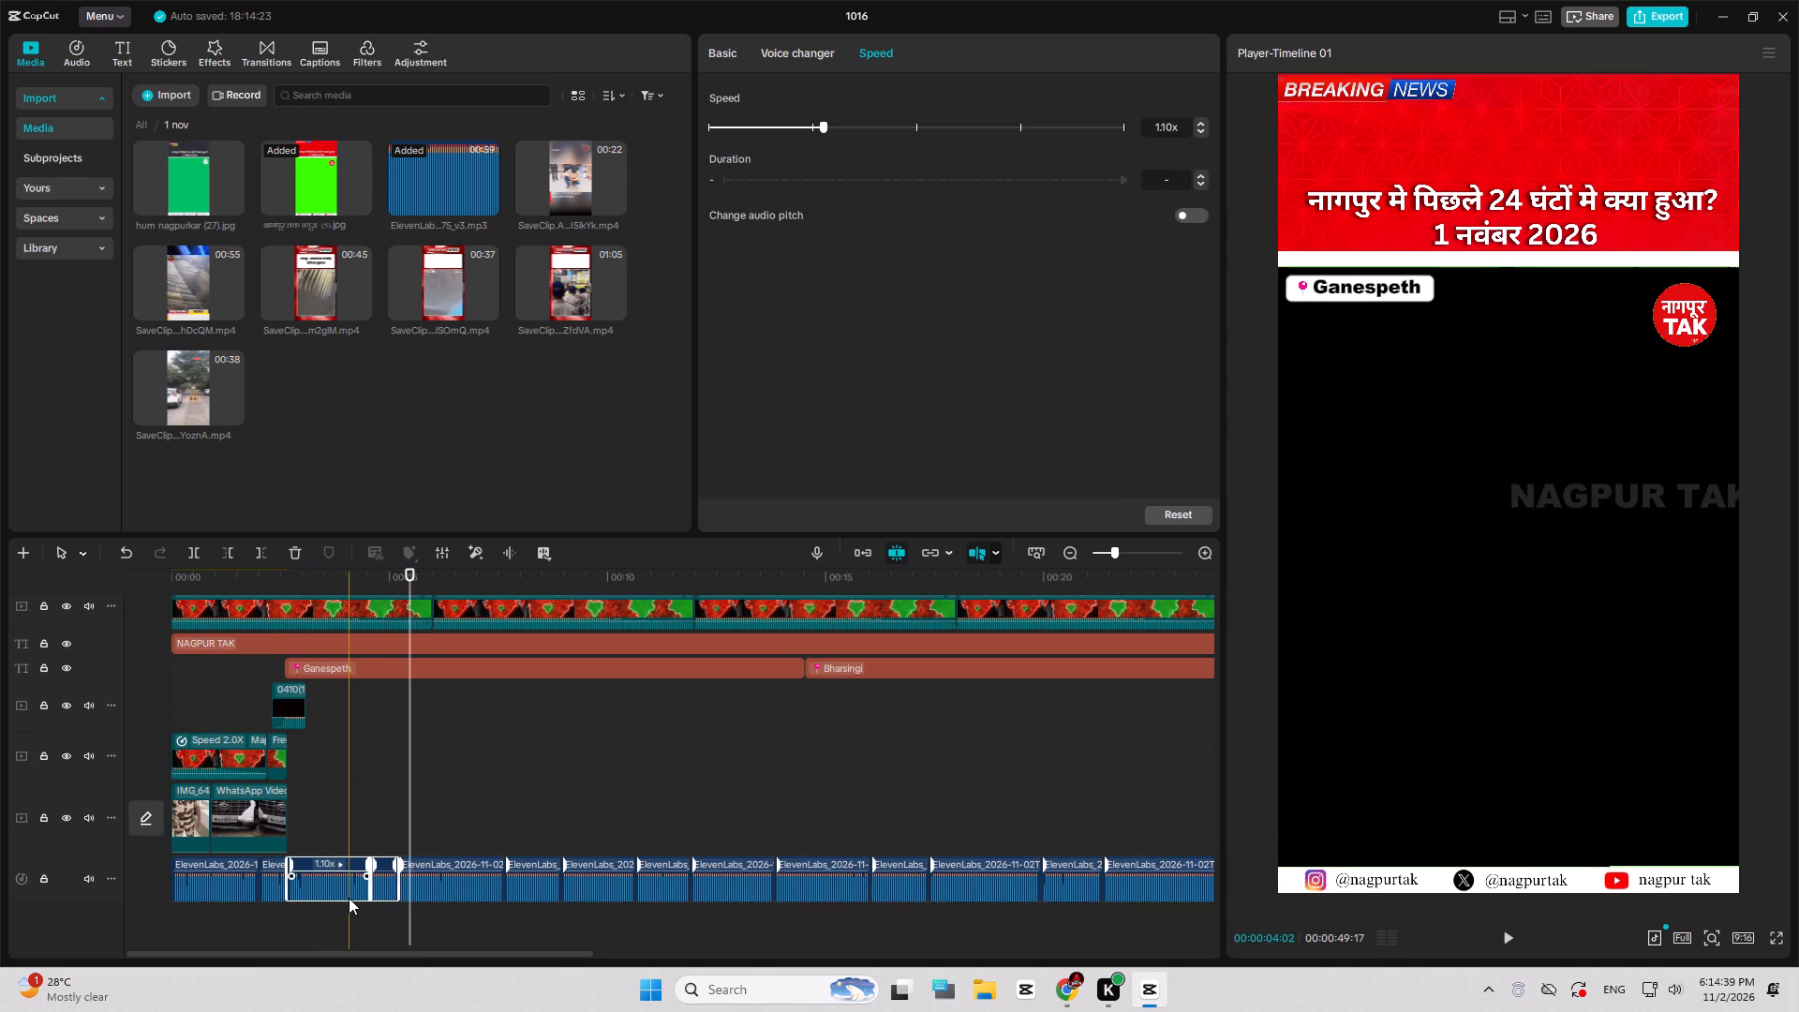
{"action": "key", "text": "Delete"}
Move all remaining voice-over clips together against the second clip, starting at about 2.6 seconds on the same audio track.
{"action": "scroll", "coordinate": [565, 877], "scroll_direction": "down", "scroll_amount": 14, "text": "ctrl"}
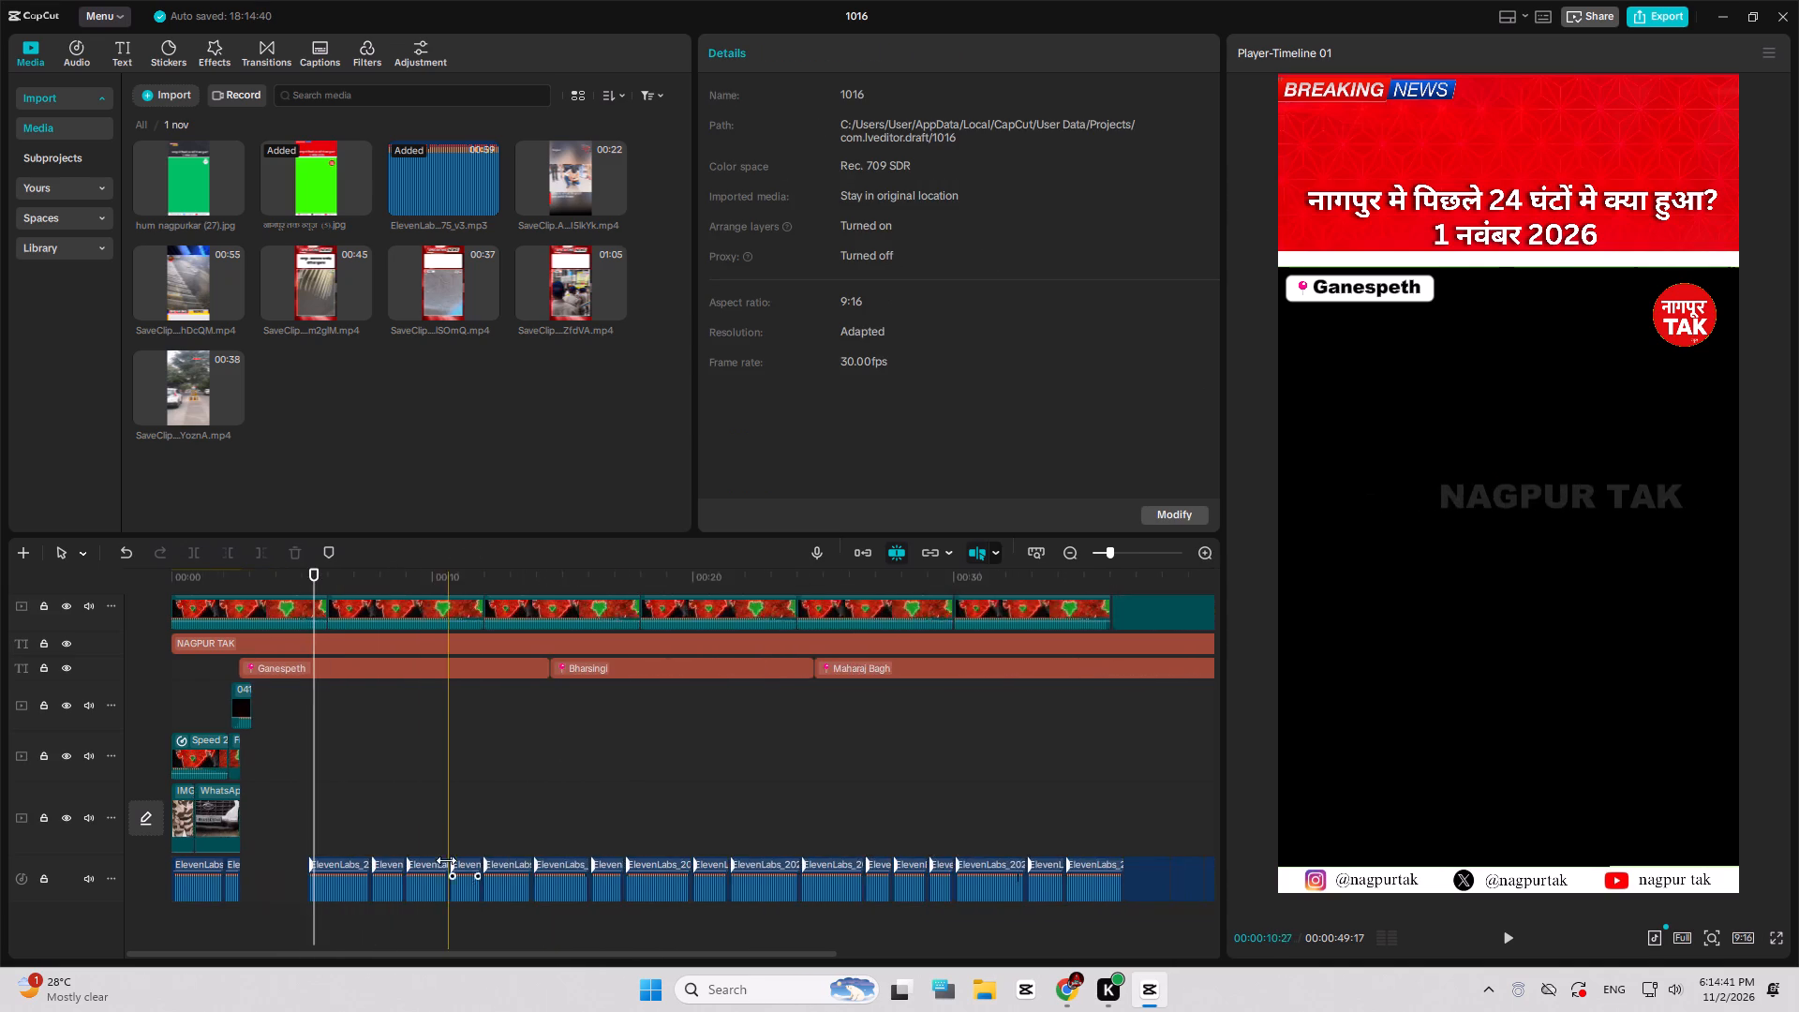
{"action": "scroll", "coordinate": [446, 860], "scroll_direction": "down", "scroll_amount": 5, "text": "ctrl"}
{"action": "left_click_drag", "start_coordinate": [1029, 815], "coordinate": [286, 913]}
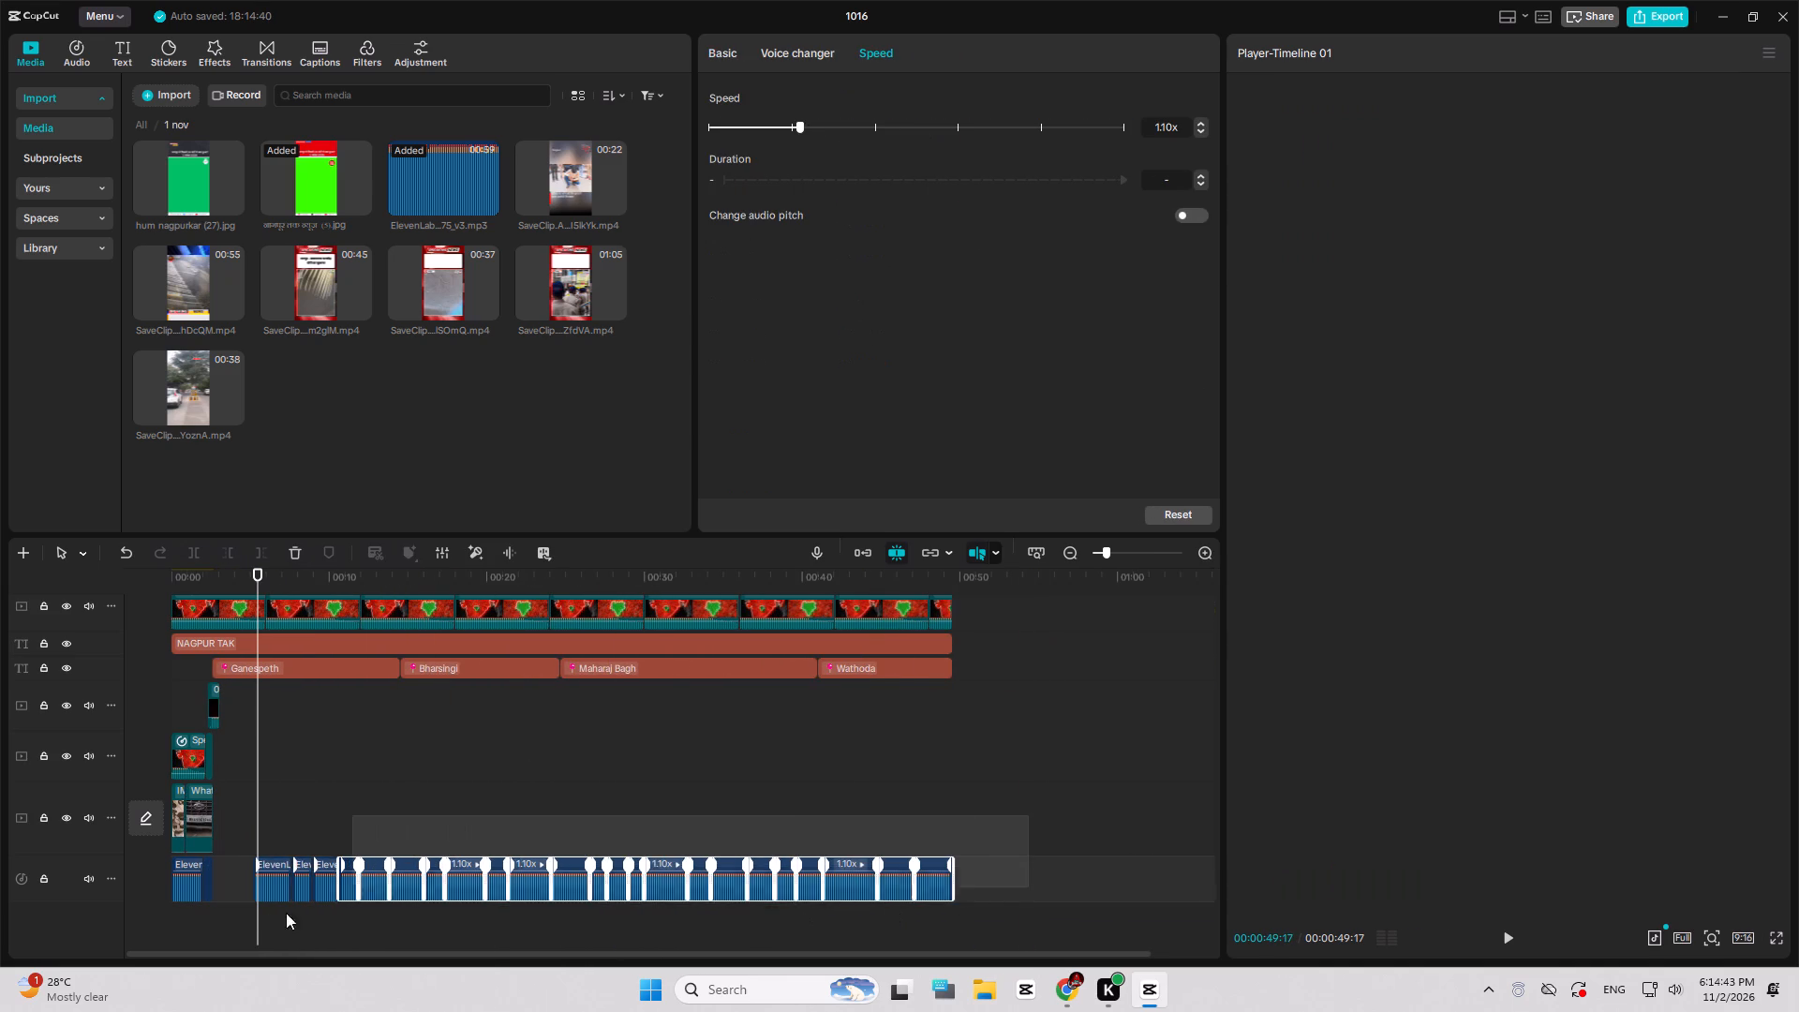
{"action": "left_click_drag", "start_coordinate": [286, 913], "coordinate": [252, 918]}
{"action": "left_click_drag", "start_coordinate": [270, 890], "coordinate": [231, 888]}
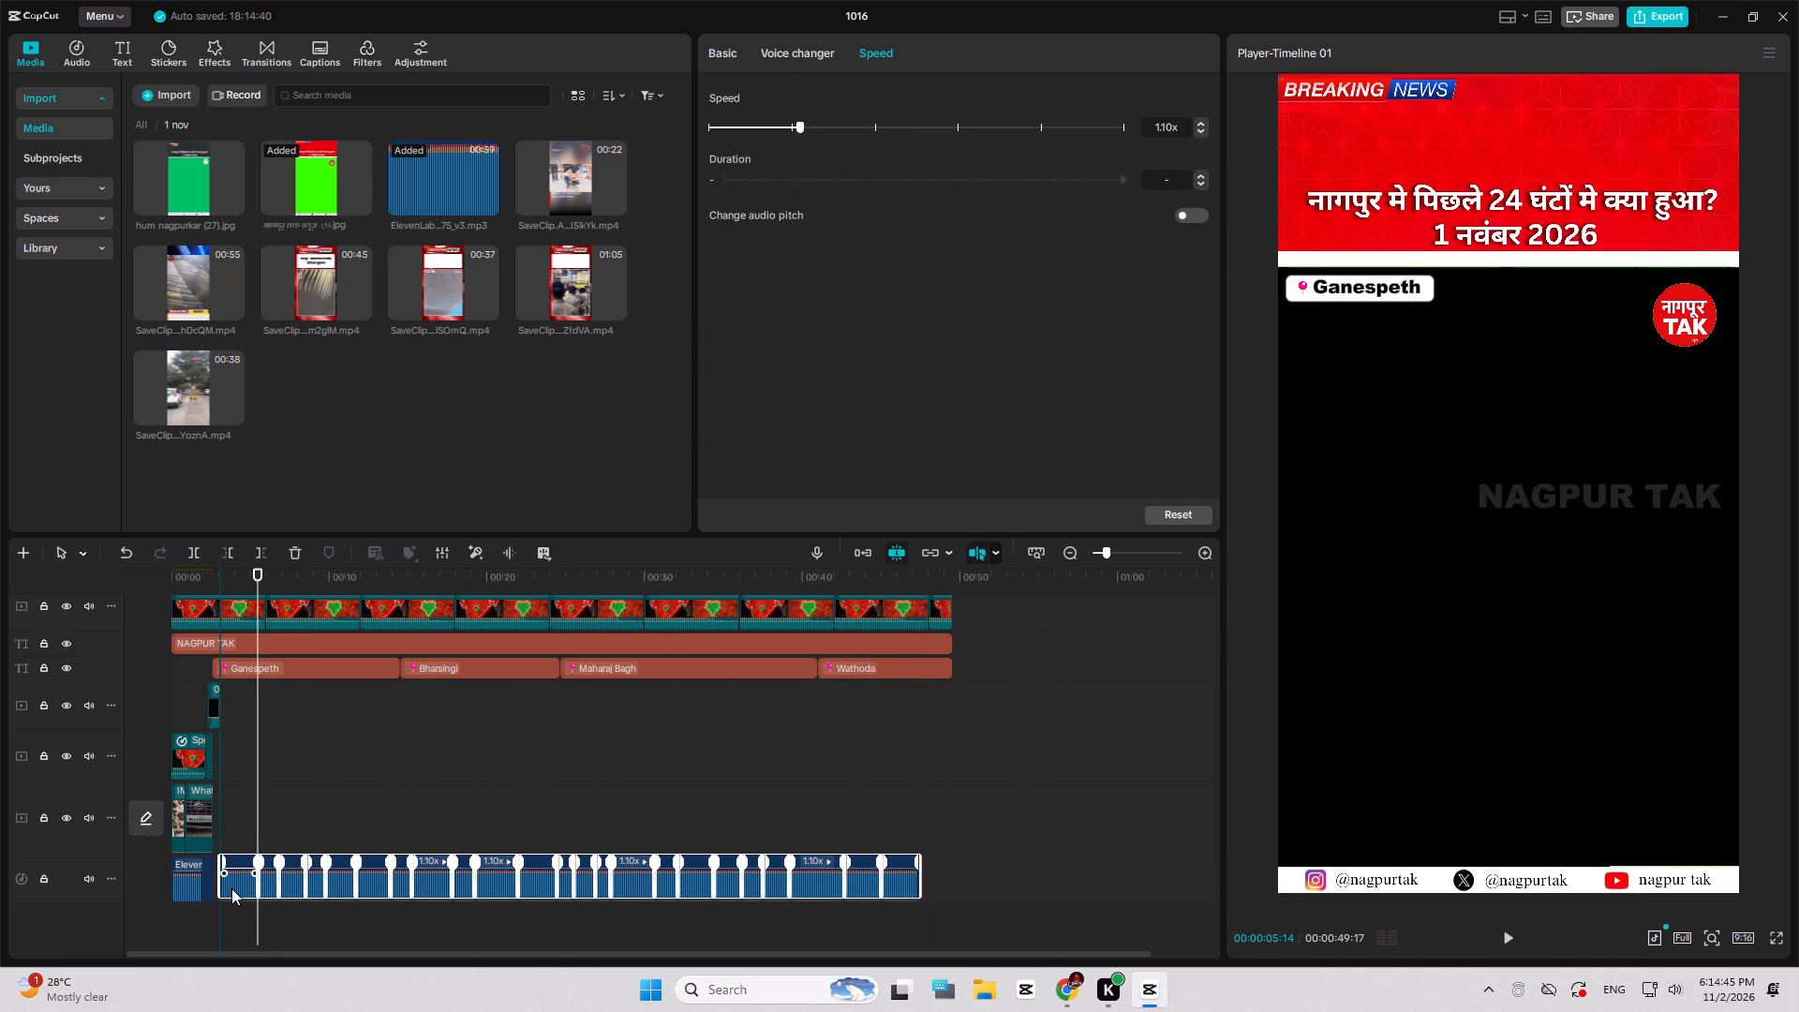
{"action": "left_click_drag", "start_coordinate": [231, 888], "coordinate": [229, 886]}
{"action": "left_click", "coordinate": [229, 886], "text": "ctrl"}
{"action": "scroll", "coordinate": [229, 886], "scroll_direction": "up", "scroll_amount": 8, "text": "ctrl"}
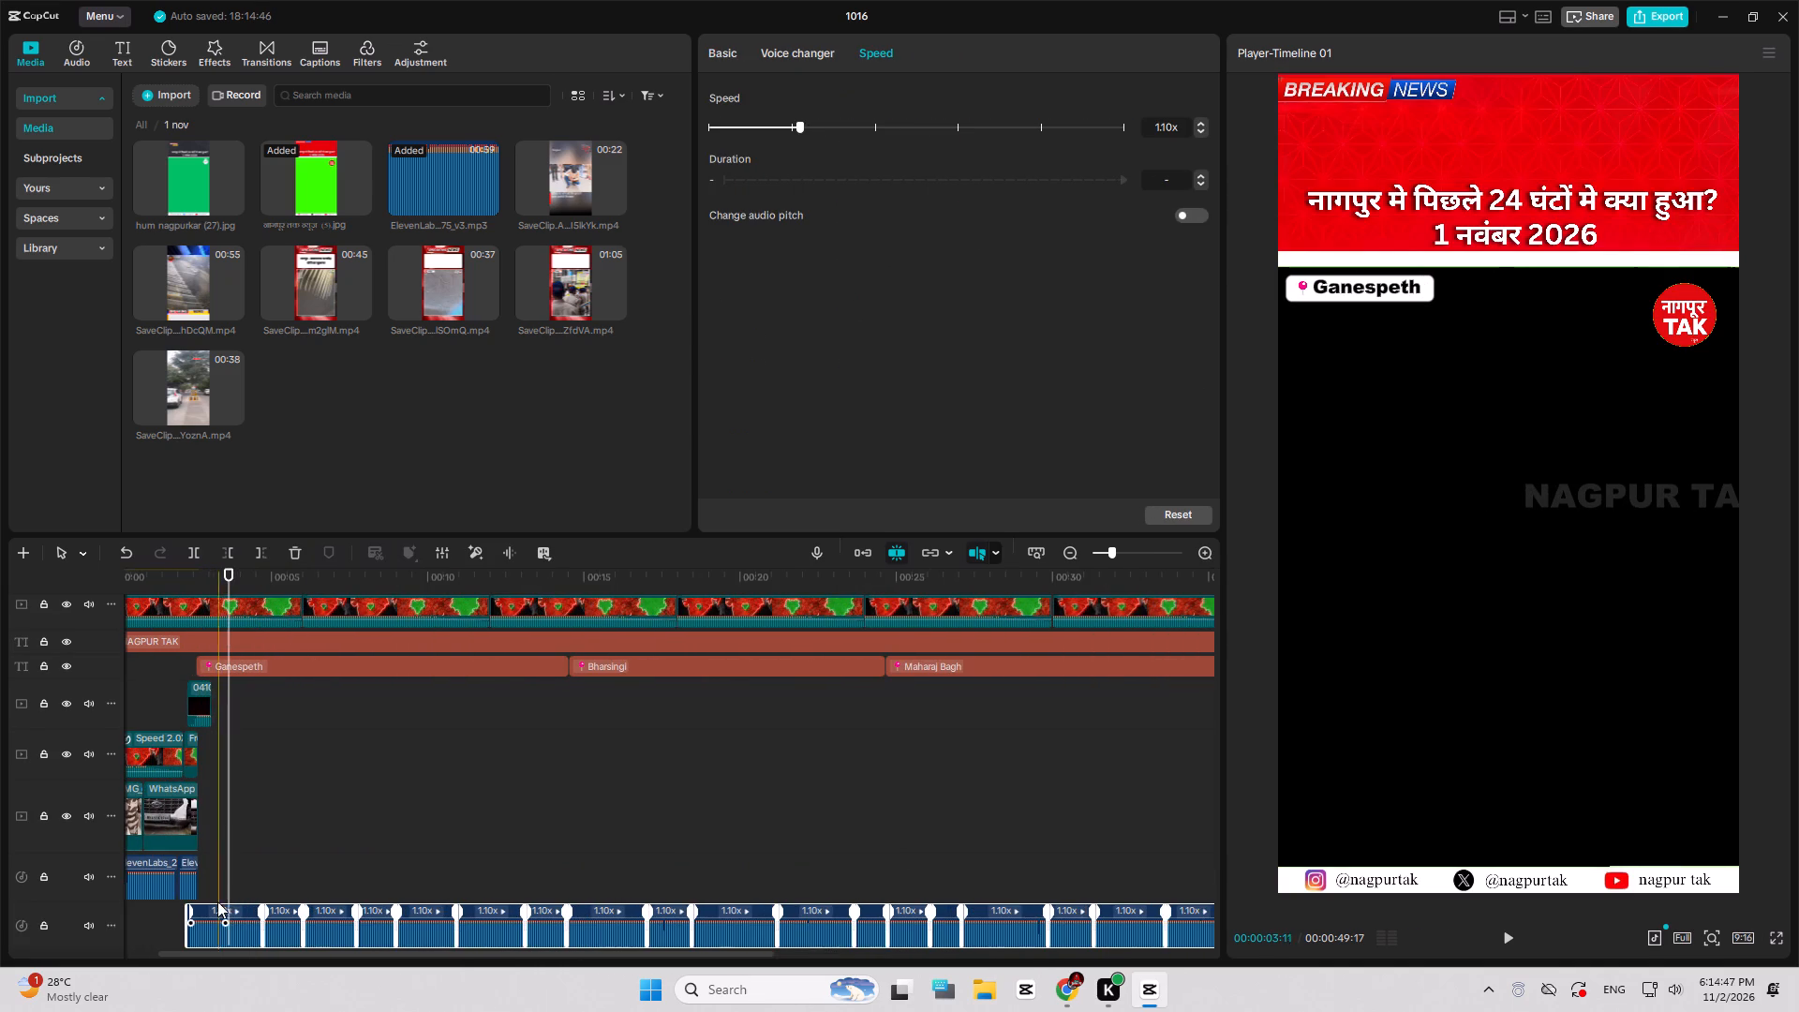
{"action": "left_click_drag", "start_coordinate": [219, 910], "coordinate": [233, 876]}
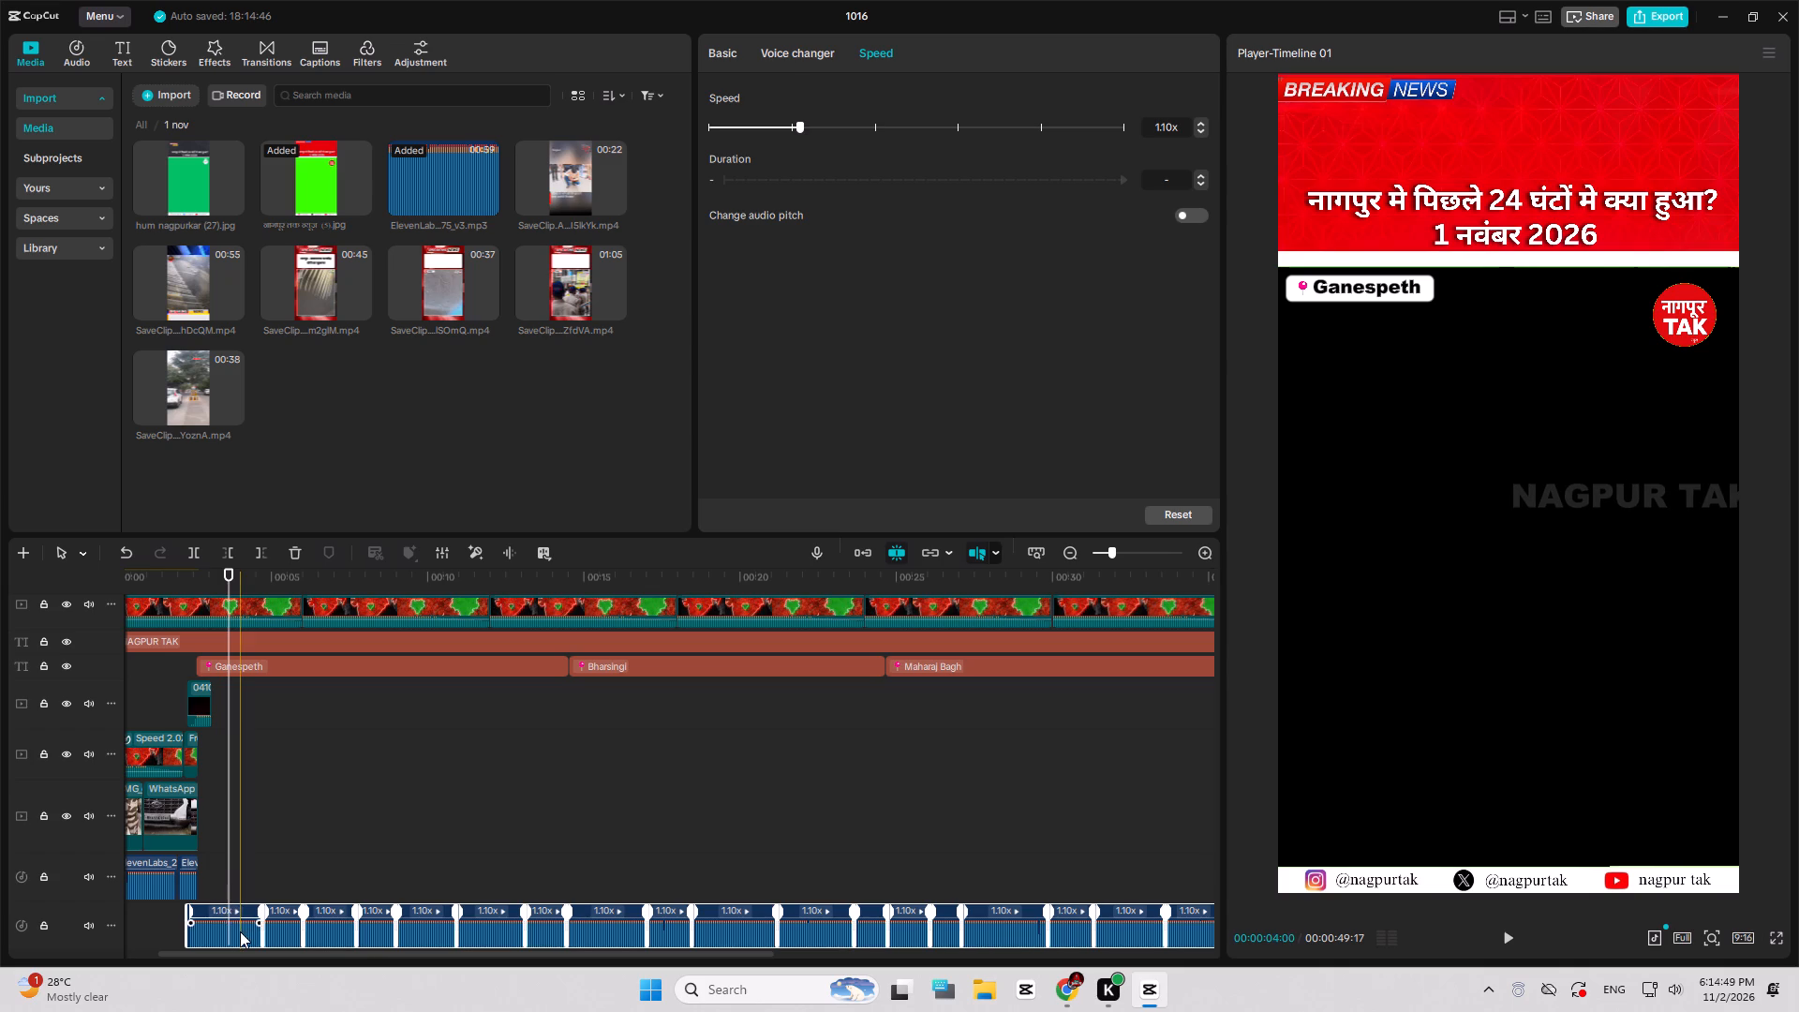
{"action": "left_click_drag", "start_coordinate": [240, 931], "coordinate": [251, 900]}
{"action": "left_click_drag", "start_coordinate": [229, 930], "coordinate": [231, 930]}
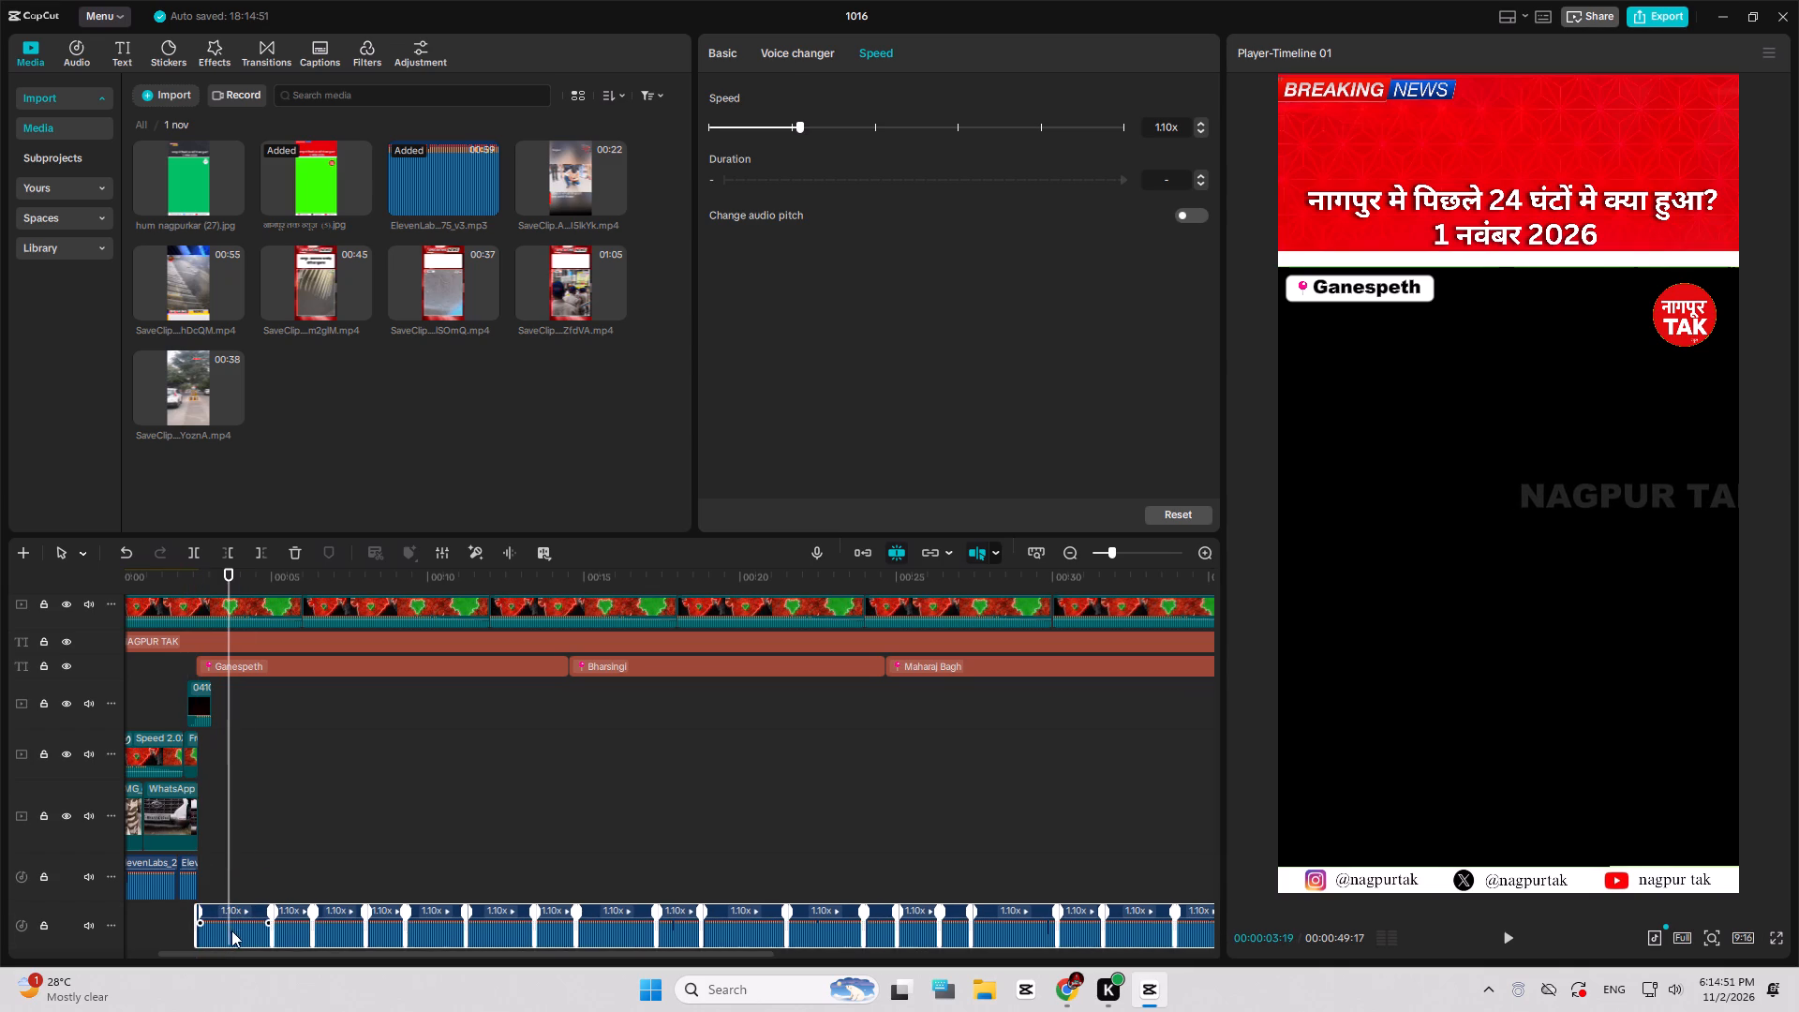
{"action": "left_click_drag", "start_coordinate": [231, 930], "coordinate": [235, 888]}
Play the joined opening and change the Ganespeth location title to ITWARI.
{"action": "left_click_drag", "start_coordinate": [163, 577], "coordinate": [56, 569]}
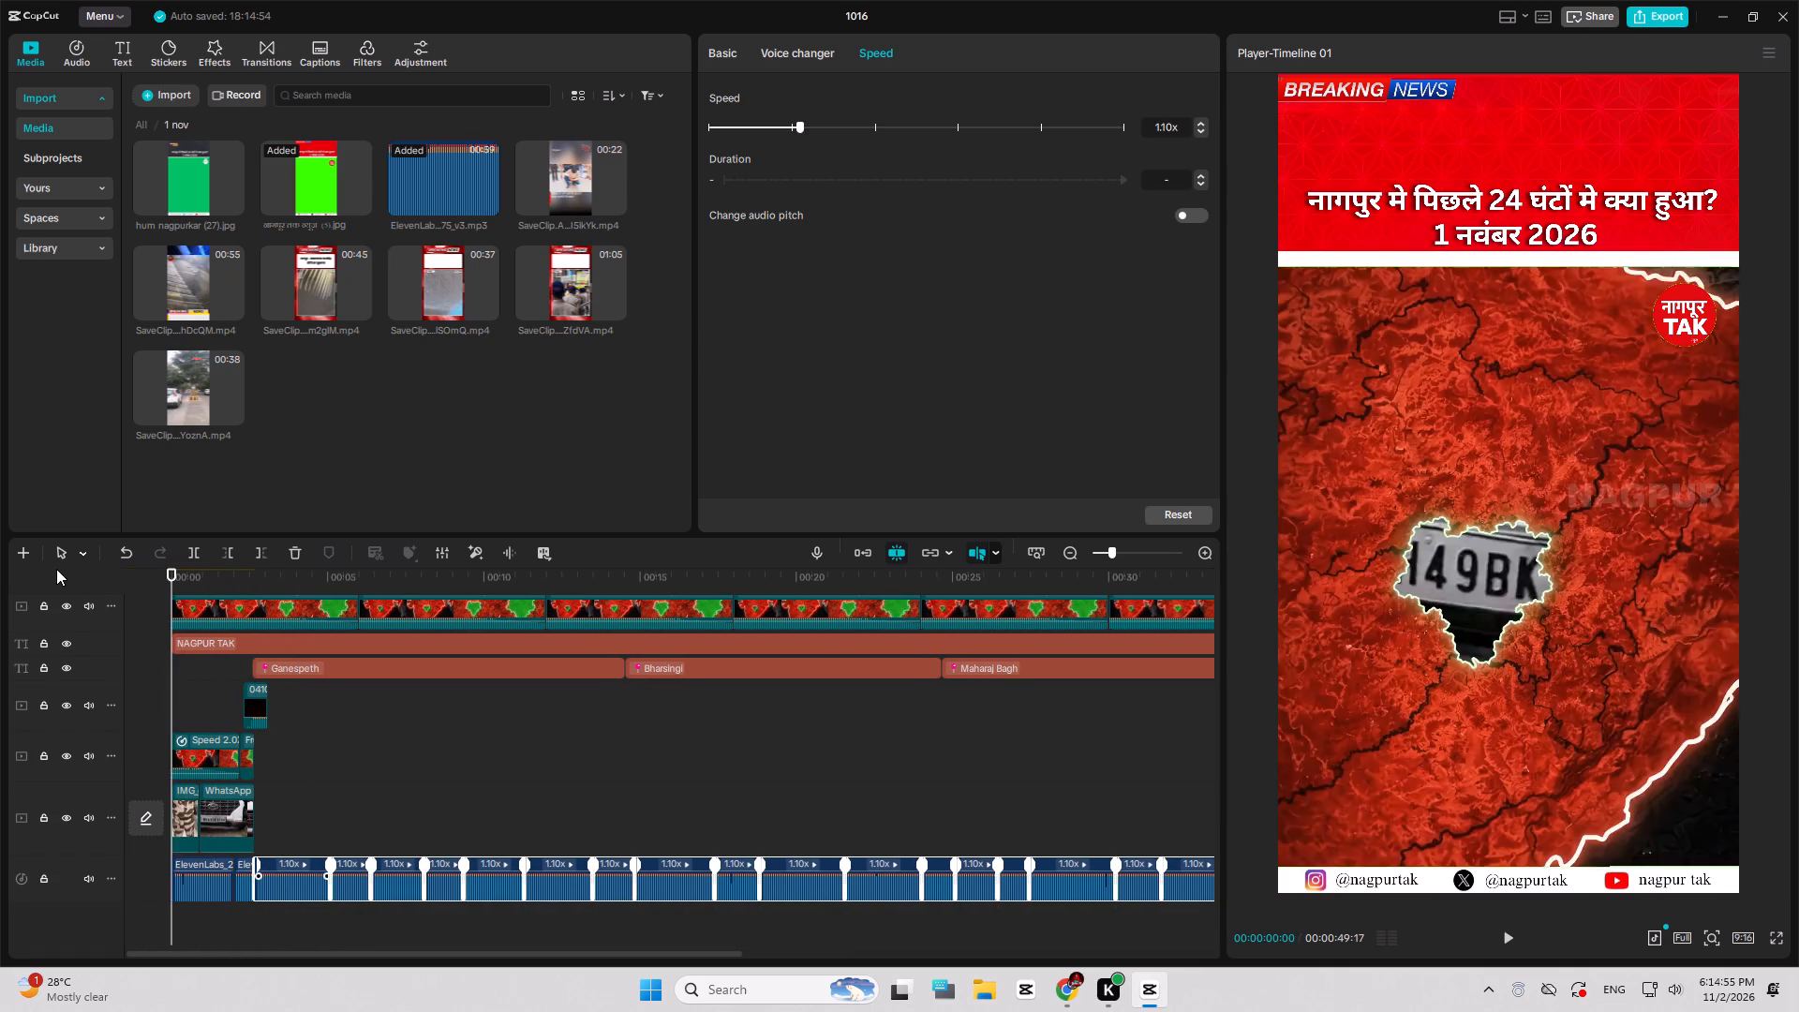
{"action": "key", "text": "space"}
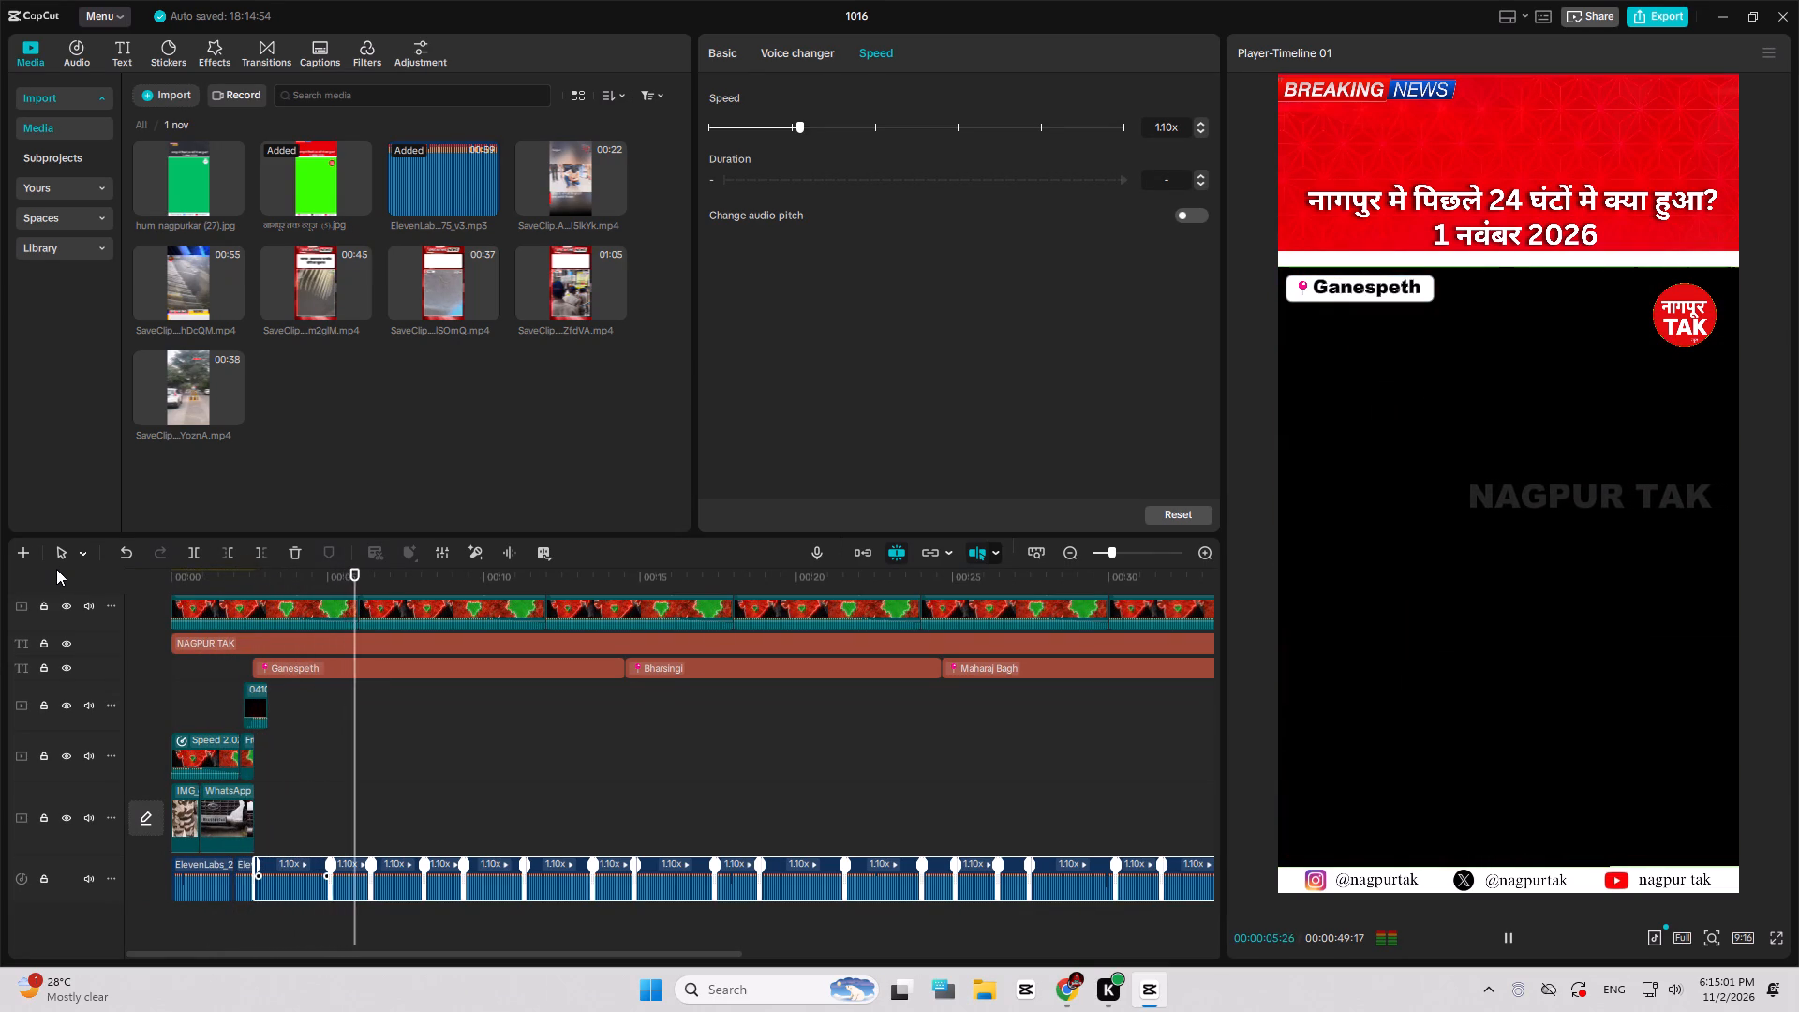
{"action": "left_click", "coordinate": [263, 574]}
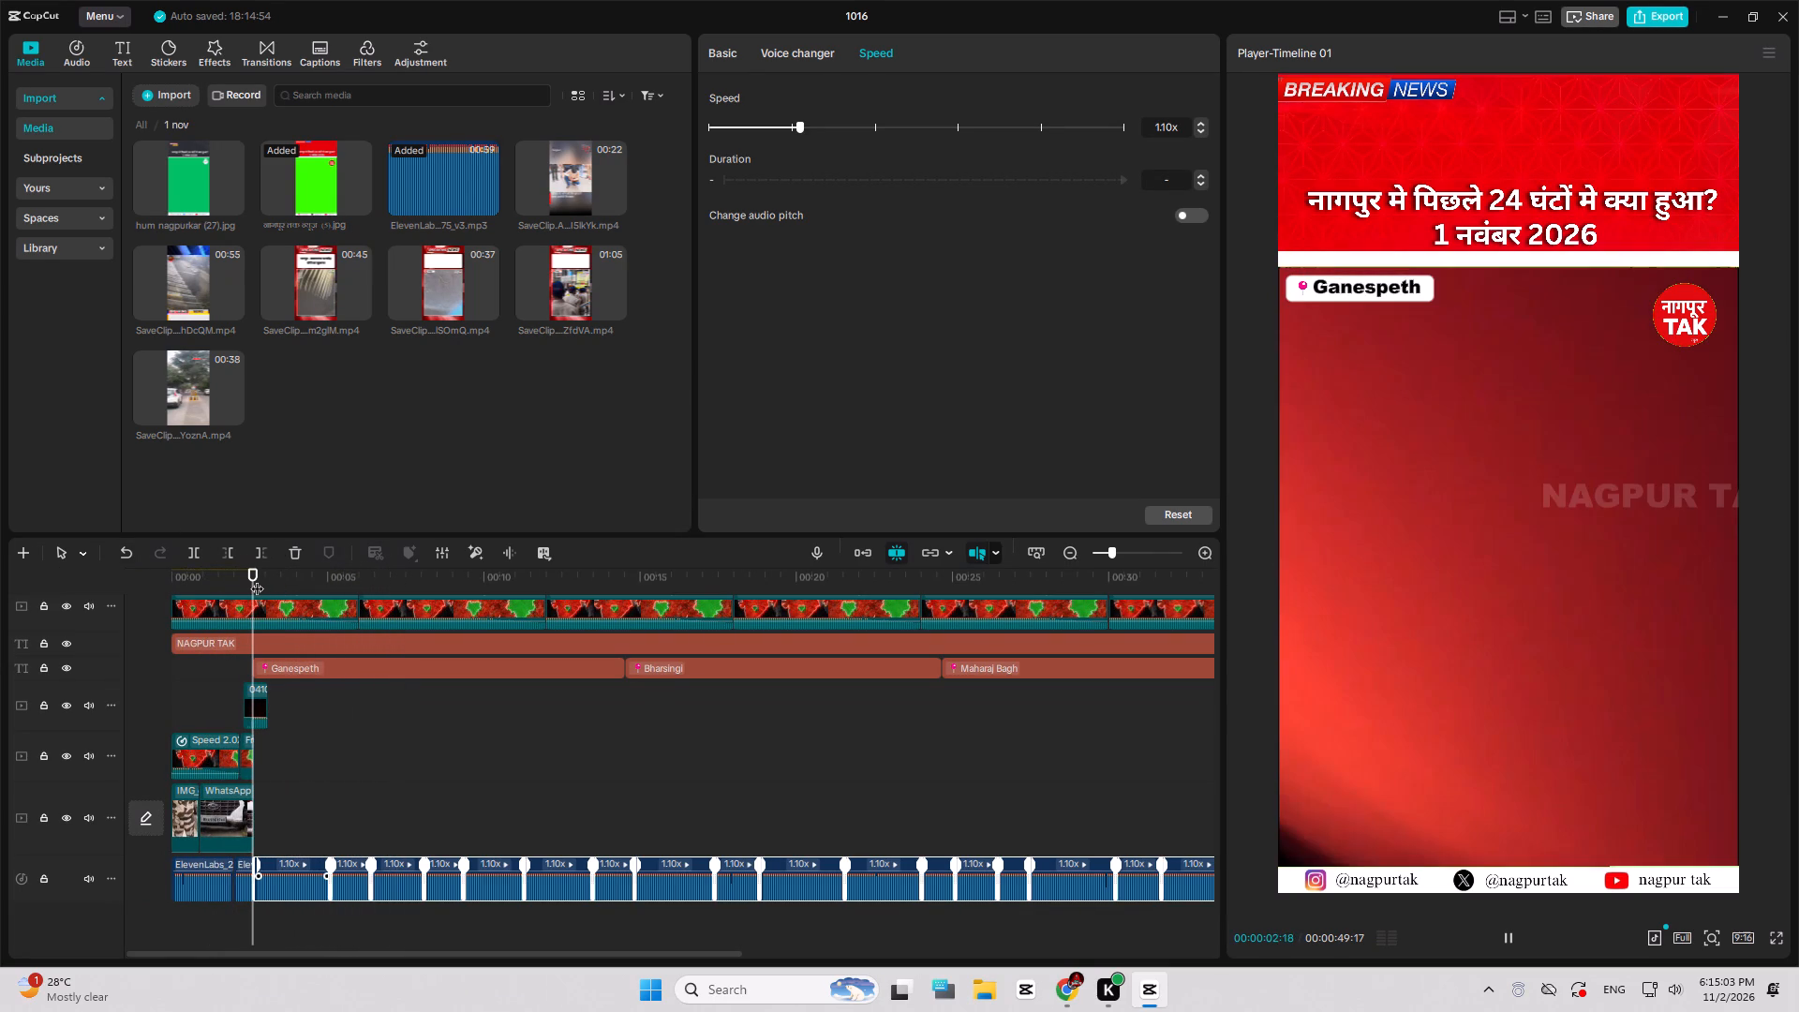
{"action": "key", "text": "Up"}
{"action": "key", "text": "Down"}
{"action": "scroll", "coordinate": [257, 579], "scroll_direction": "up", "scroll_amount": 1}
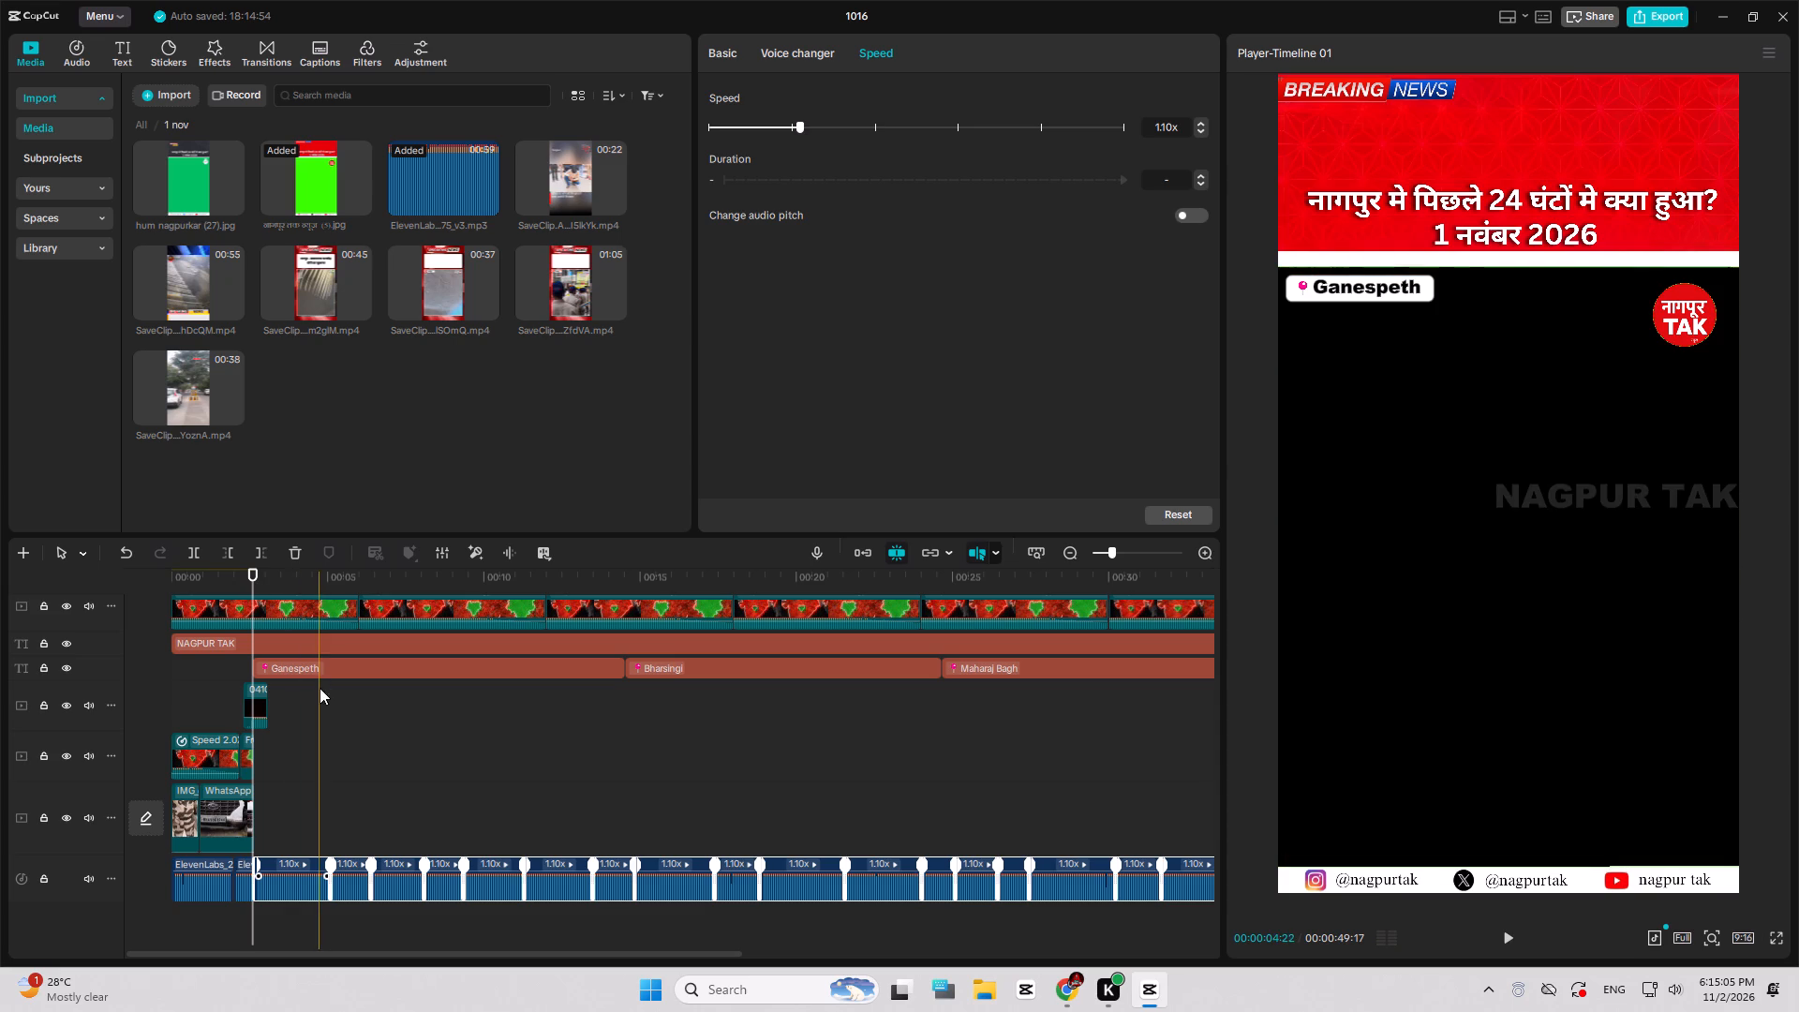
{"action": "left_click", "coordinate": [329, 666]}
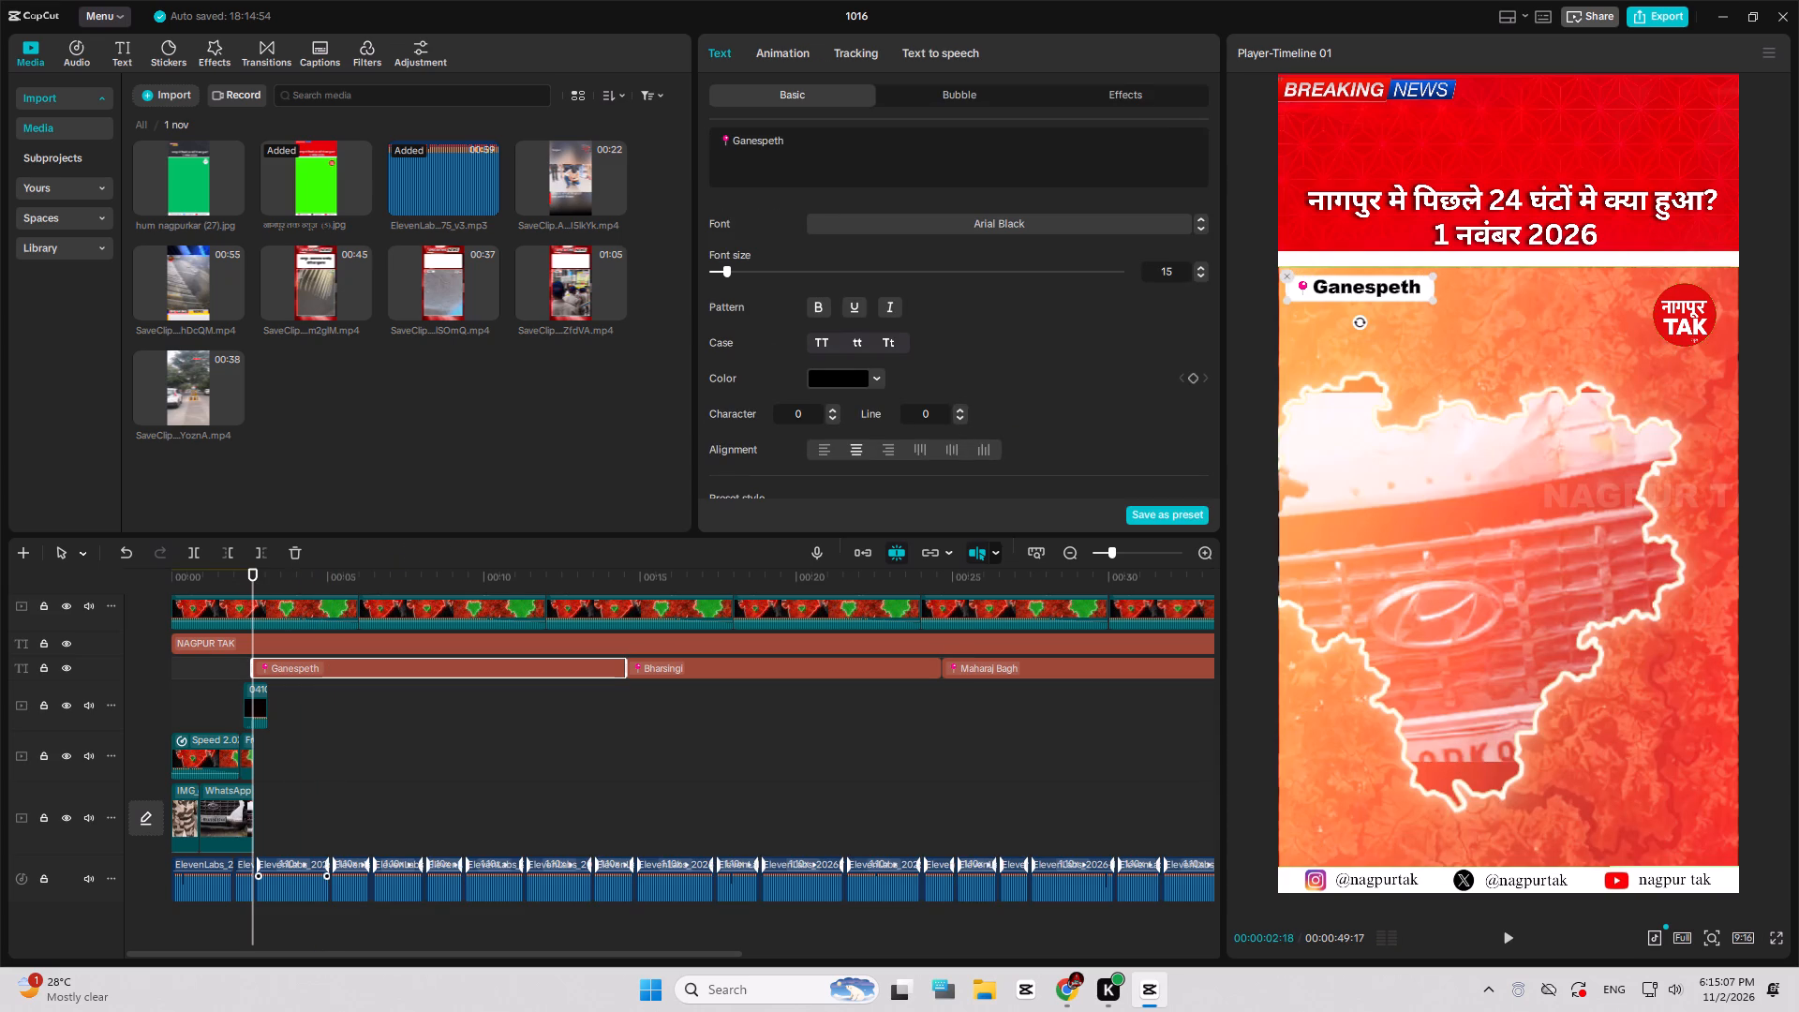
{"action": "left_click_drag", "start_coordinate": [732, 141], "coordinate": [828, 136]}
{"action": "type", "text": "ITWARI"}
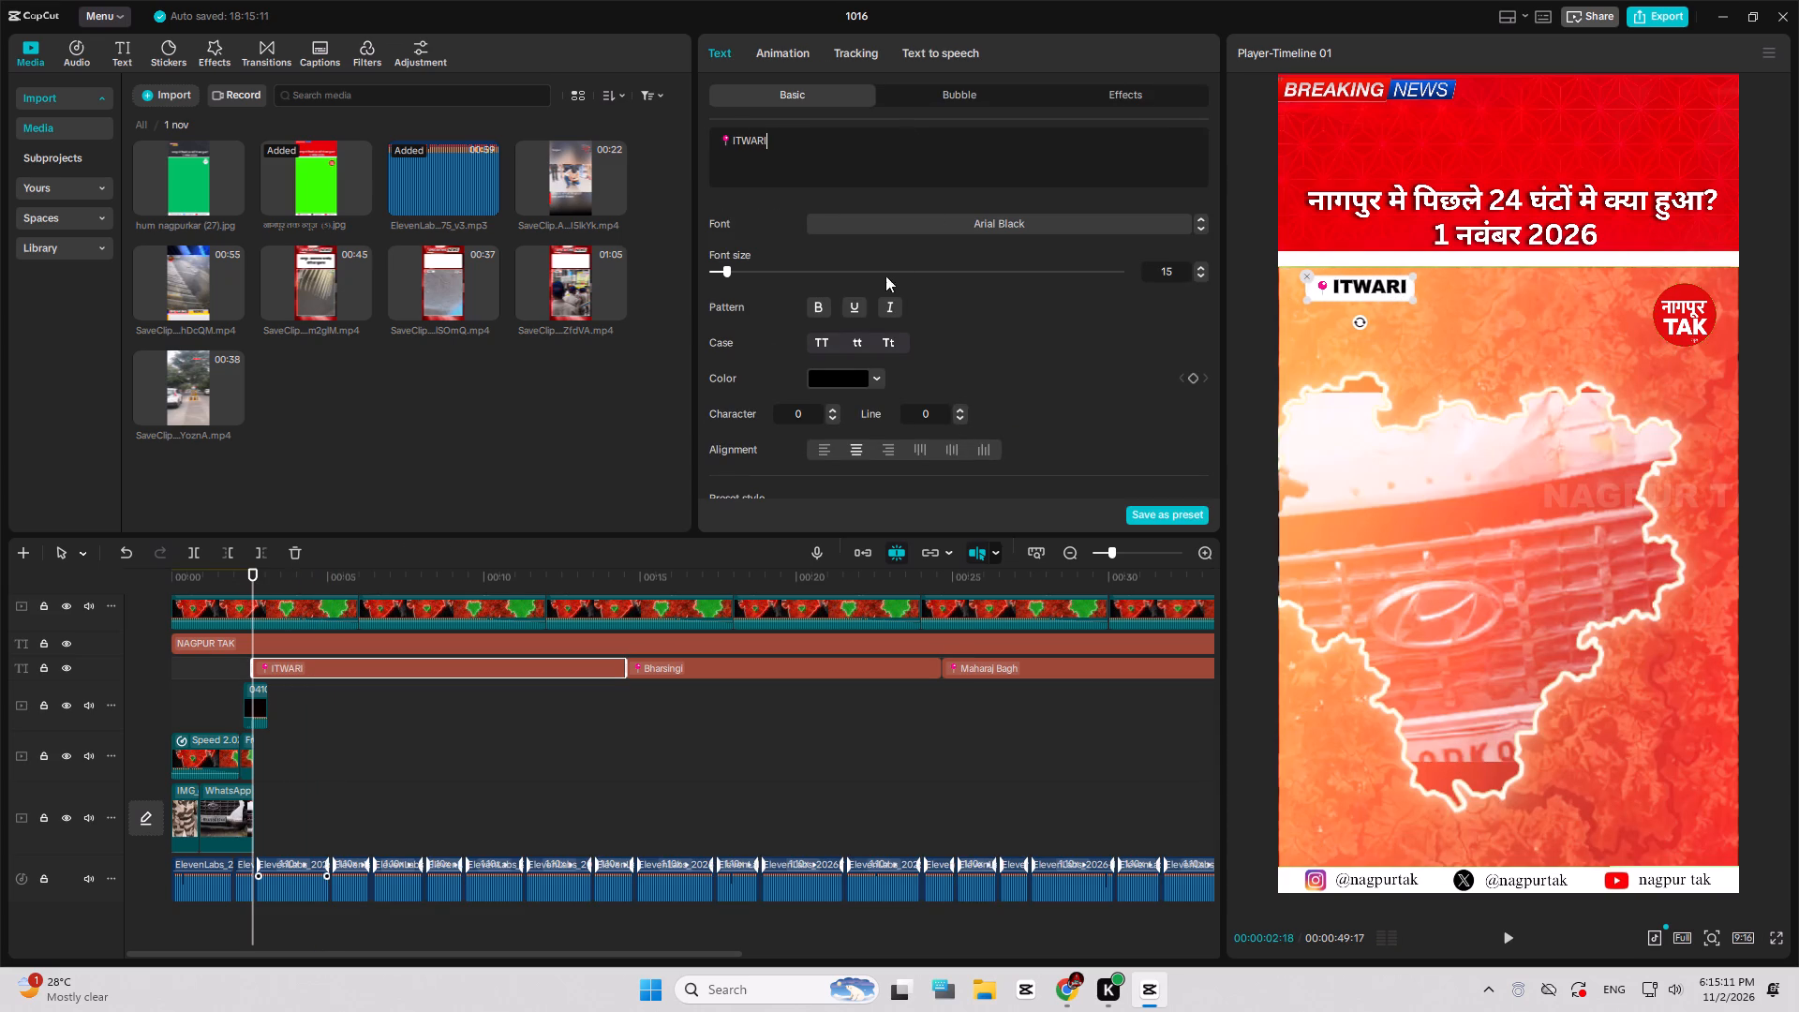
{"action": "key", "text": "space"}
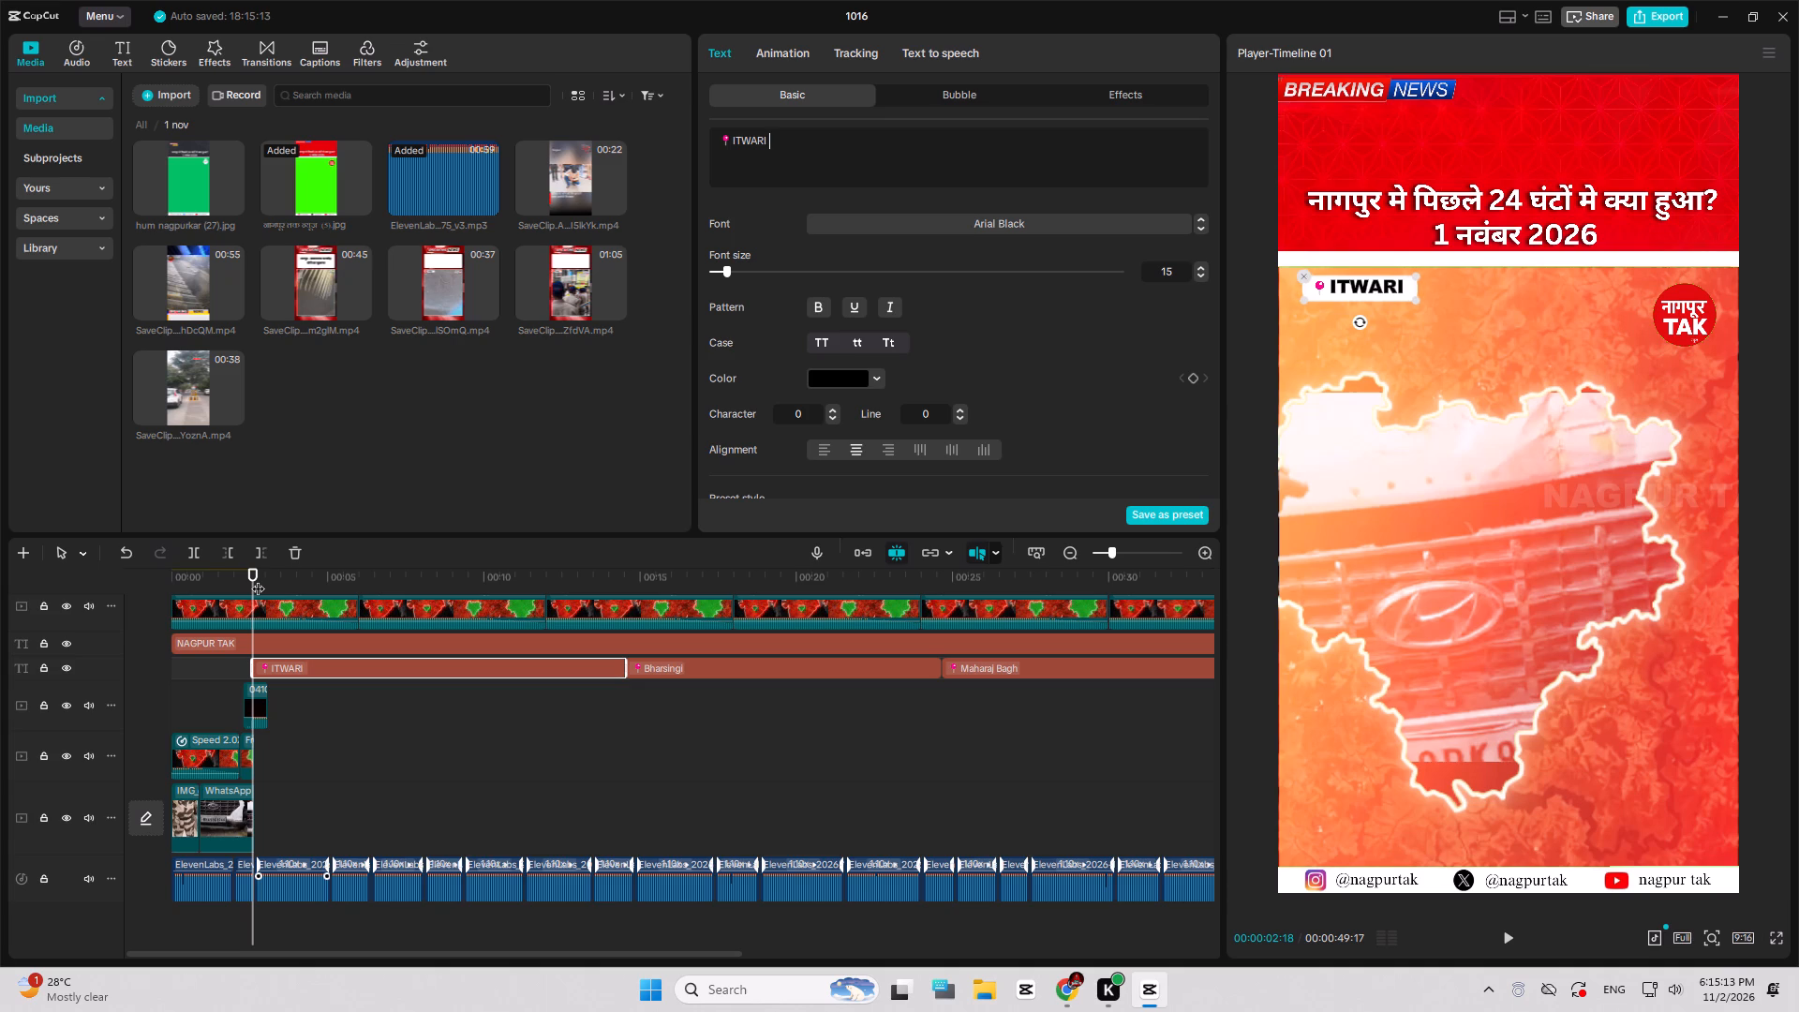
Listen for the start of the second story and shift the boundary between the ITWARI and Bharsingi titles to about 17.4 seconds.
{"action": "left_click", "coordinate": [258, 579]}
{"action": "key", "text": "space"}
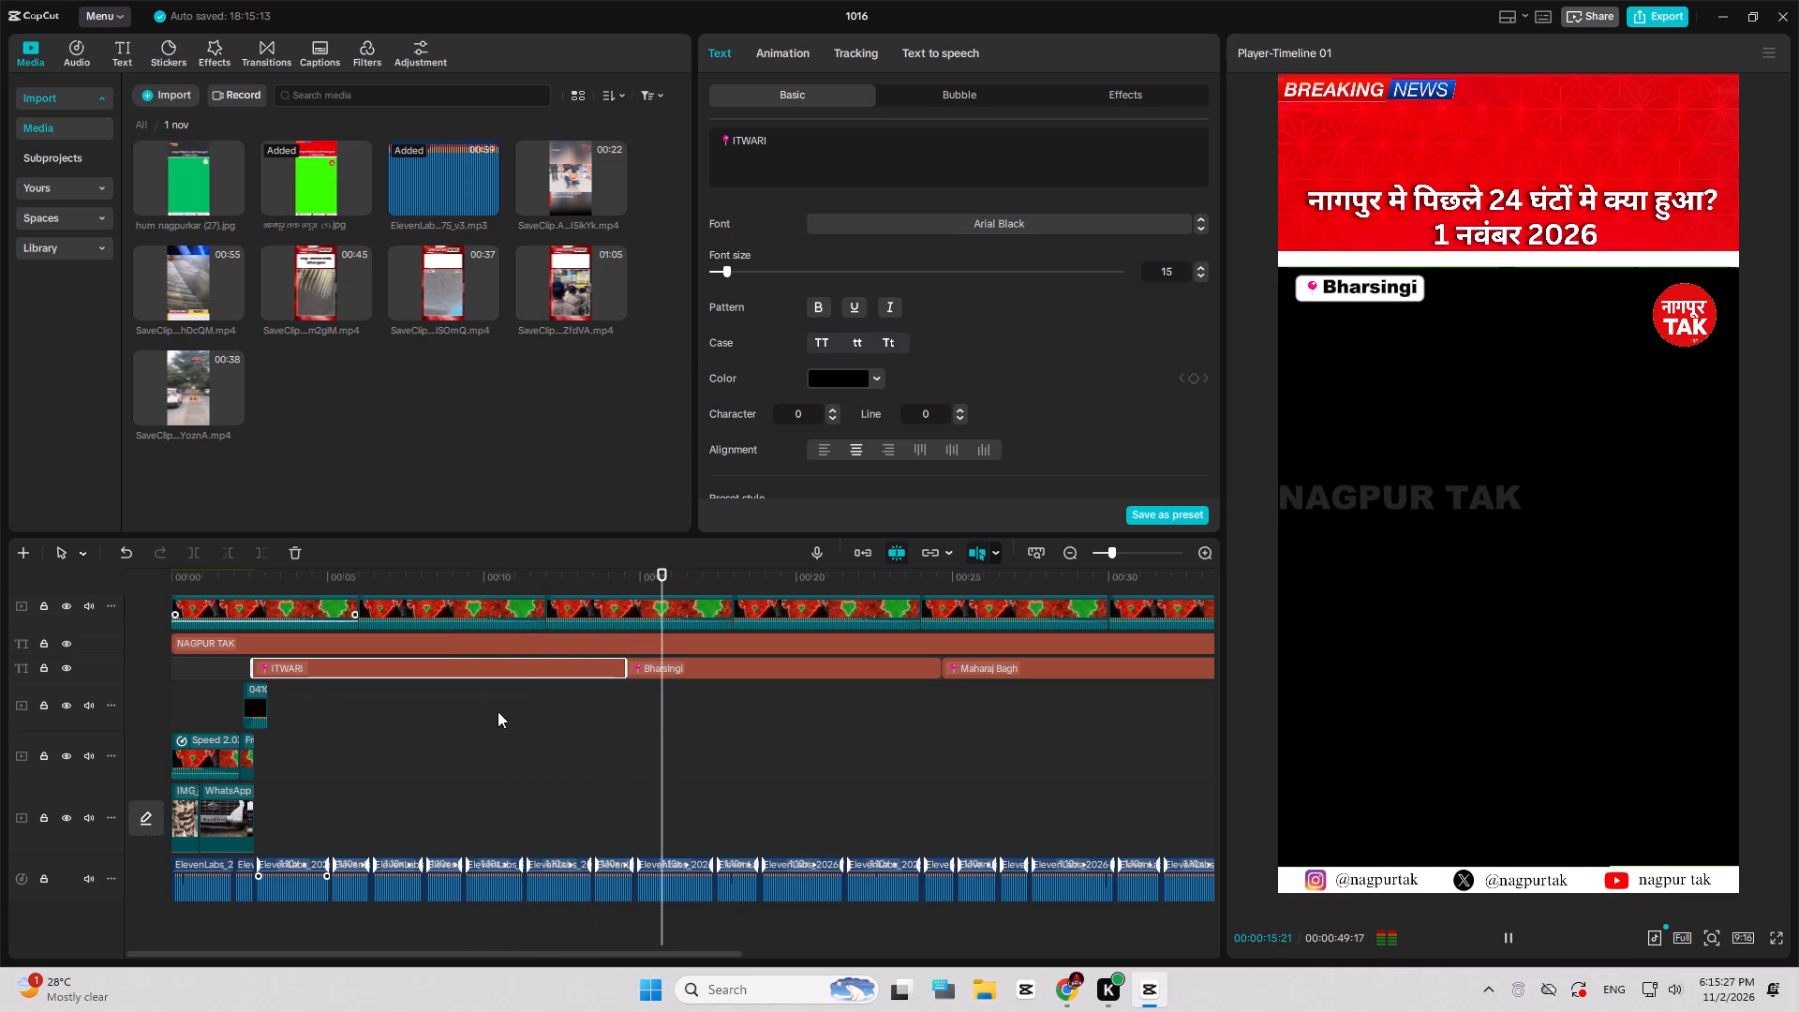
{"action": "key", "text": "space"}
{"action": "left_click", "coordinate": [1081, 989]}
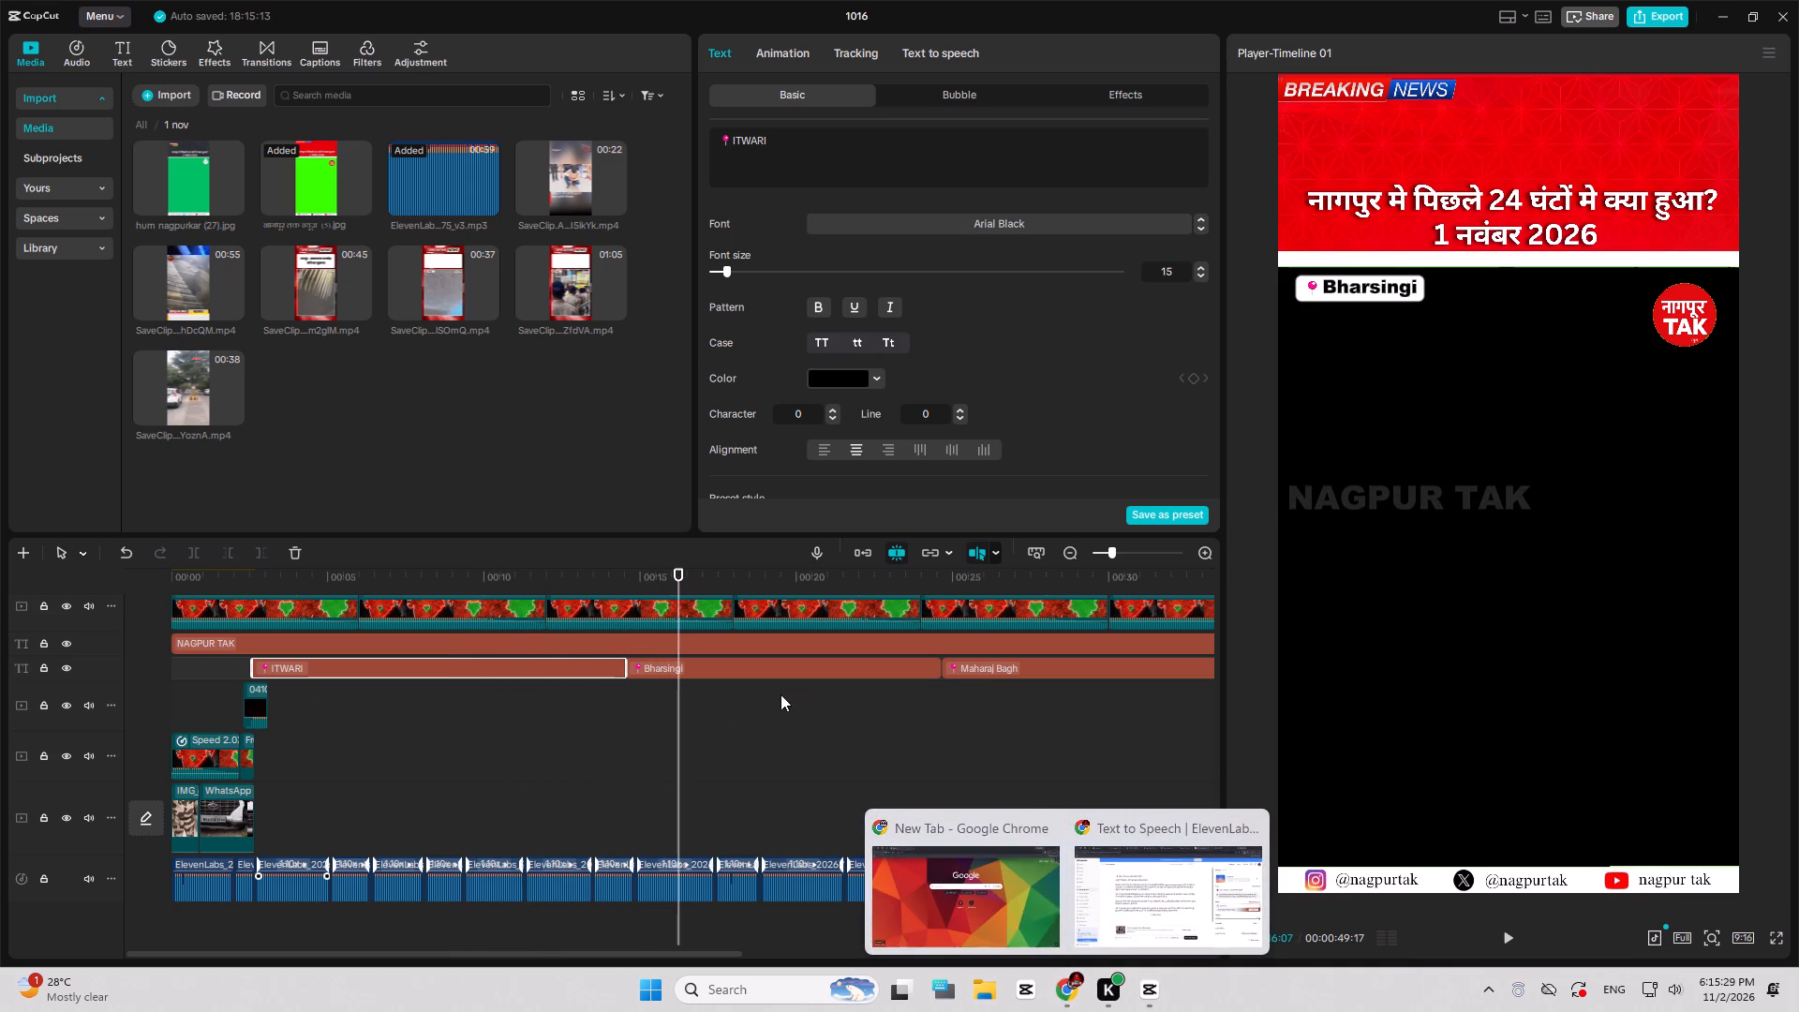
{"action": "left_click", "coordinate": [667, 573]}
{"action": "key", "text": "space"}
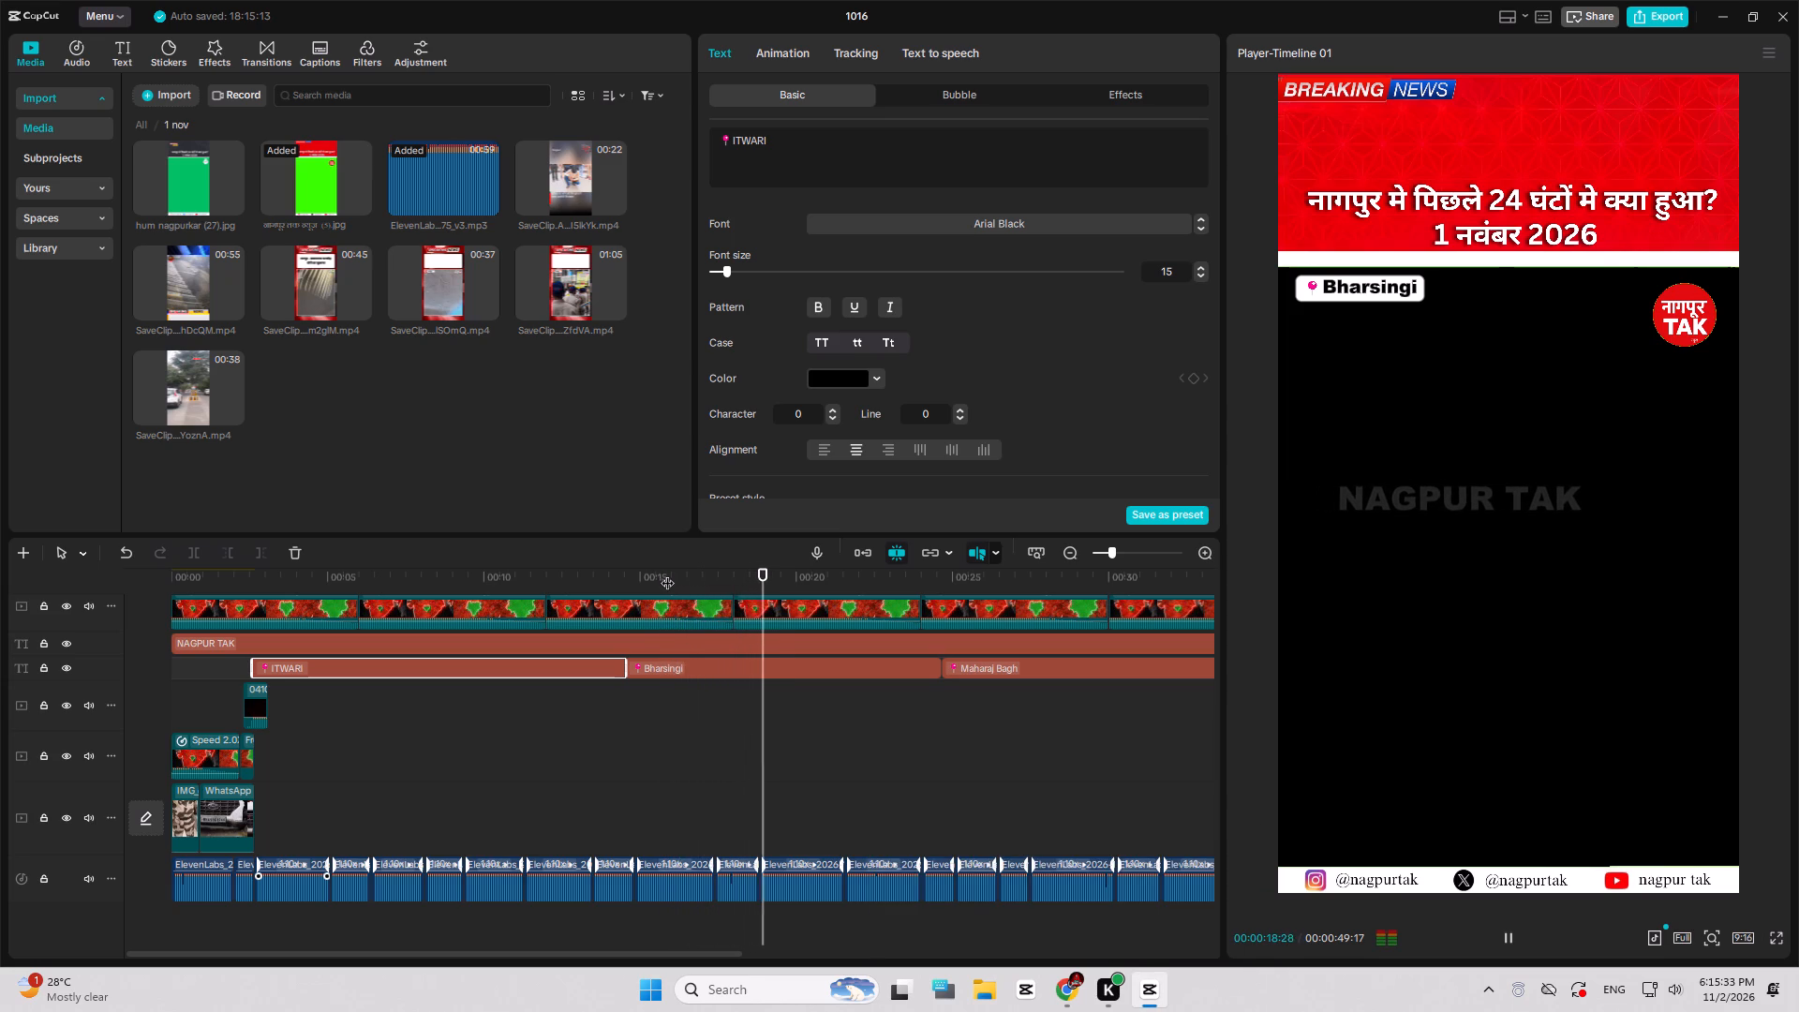
{"action": "key", "text": "space"}
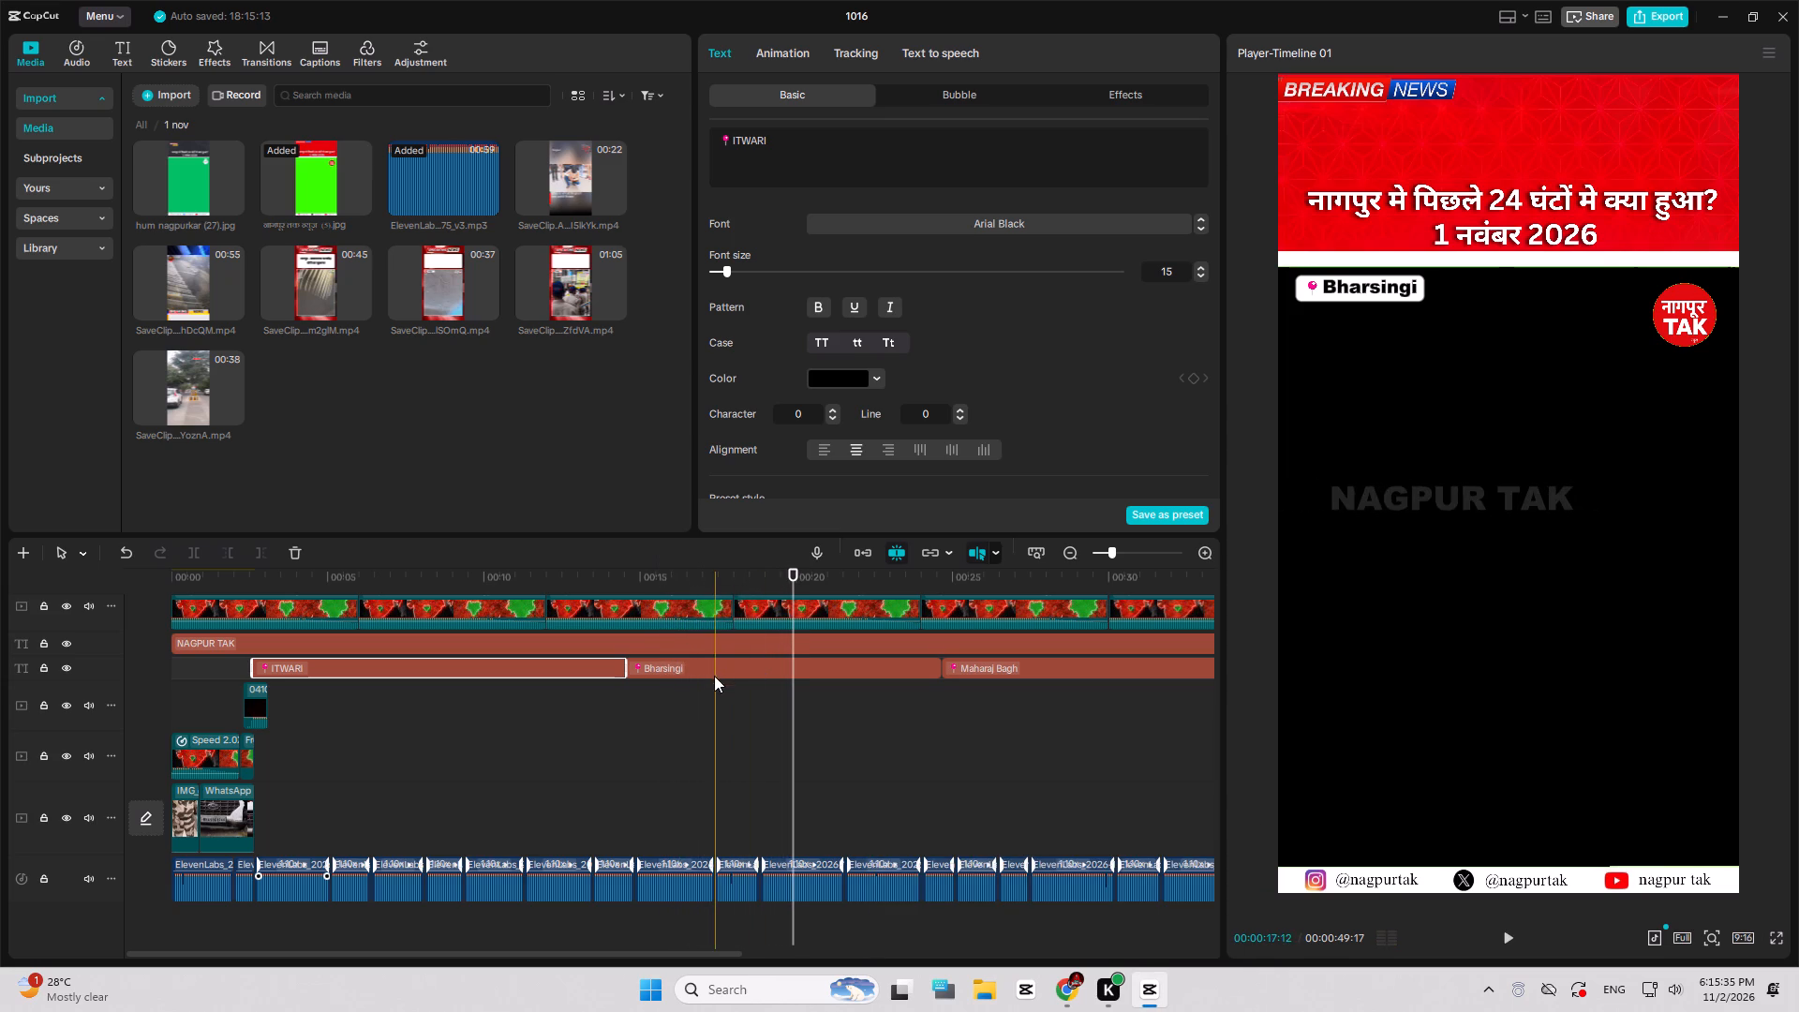
{"action": "key", "text": "space"}
{"action": "key", "text": "space"}
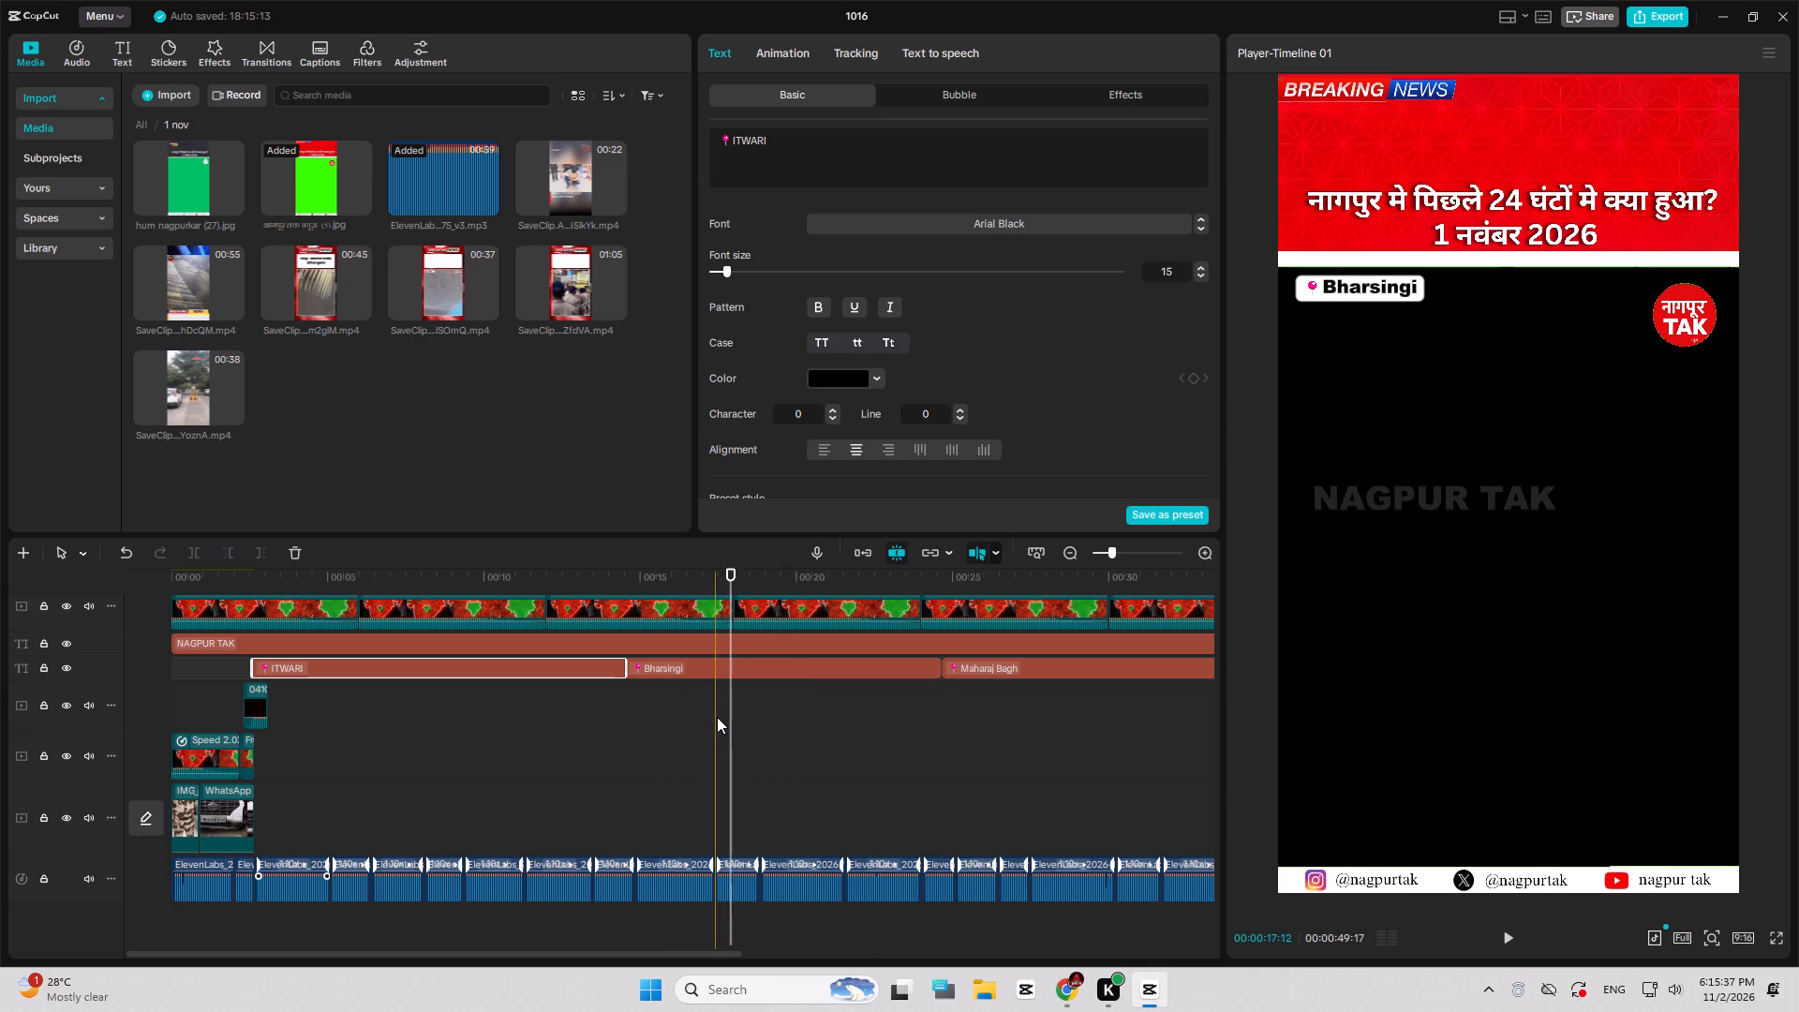
{"action": "left_click", "coordinate": [717, 717]}
{"action": "left_click", "coordinate": [710, 663]}
{"action": "left_click_drag", "start_coordinate": [622, 670], "coordinate": [688, 670]}
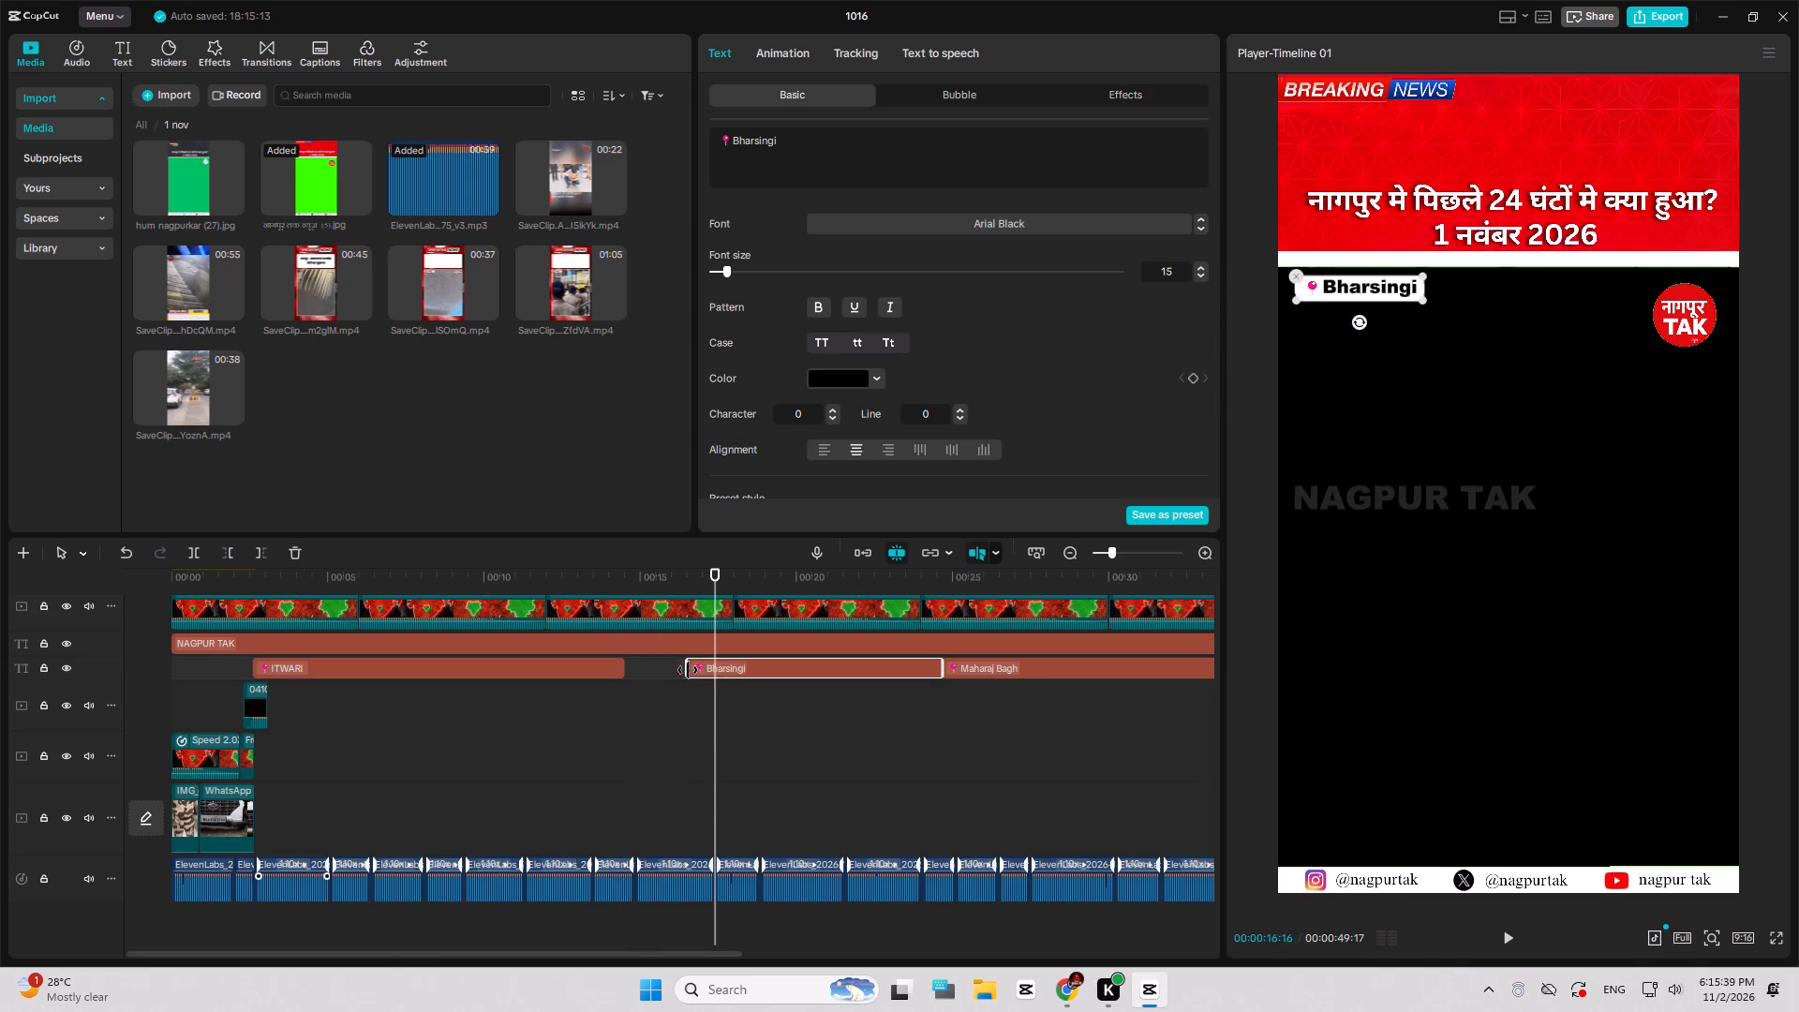
{"action": "left_click_drag", "start_coordinate": [688, 670], "coordinate": [717, 671]}
{"action": "left_click_drag", "start_coordinate": [622, 669], "coordinate": [759, 669]}
Play the start of the second story and change the Bharsingi location title to SITABULDI.
{"action": "key", "text": "space"}
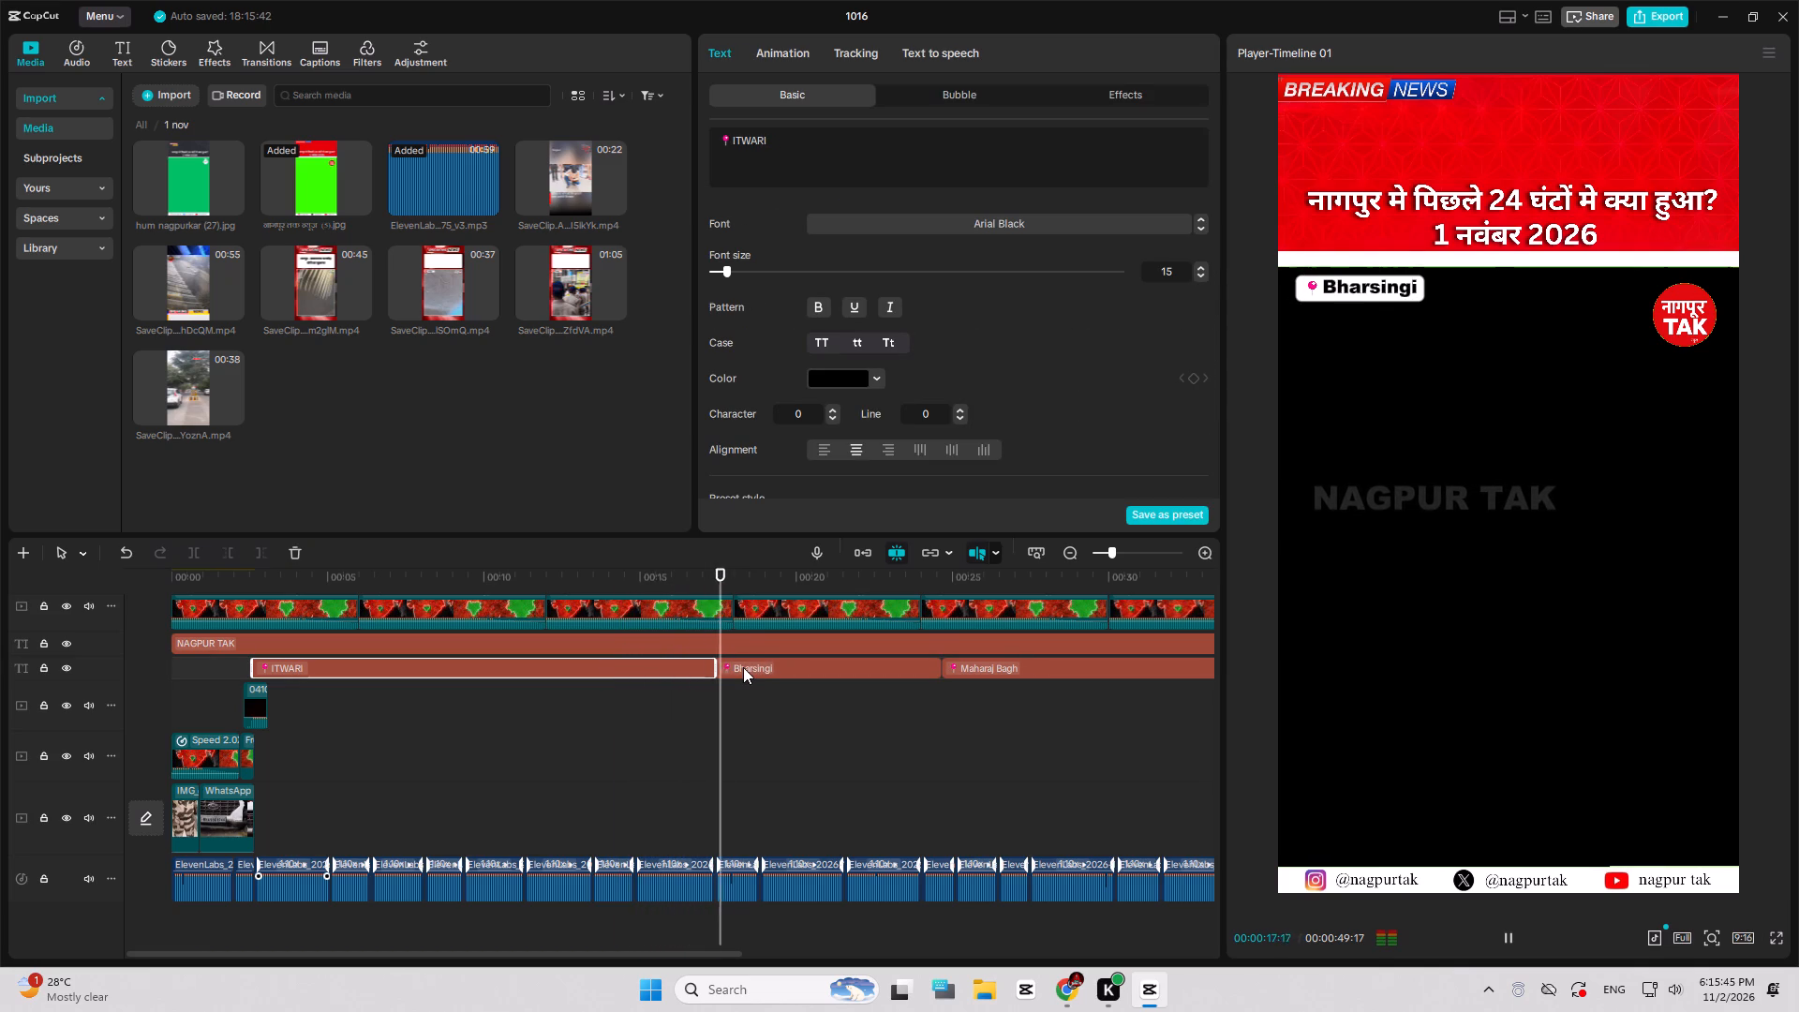
{"action": "left_click", "coordinate": [743, 667]}
{"action": "key", "text": "space"}
{"action": "left_click_drag", "start_coordinate": [840, 146], "coordinate": [721, 138]}
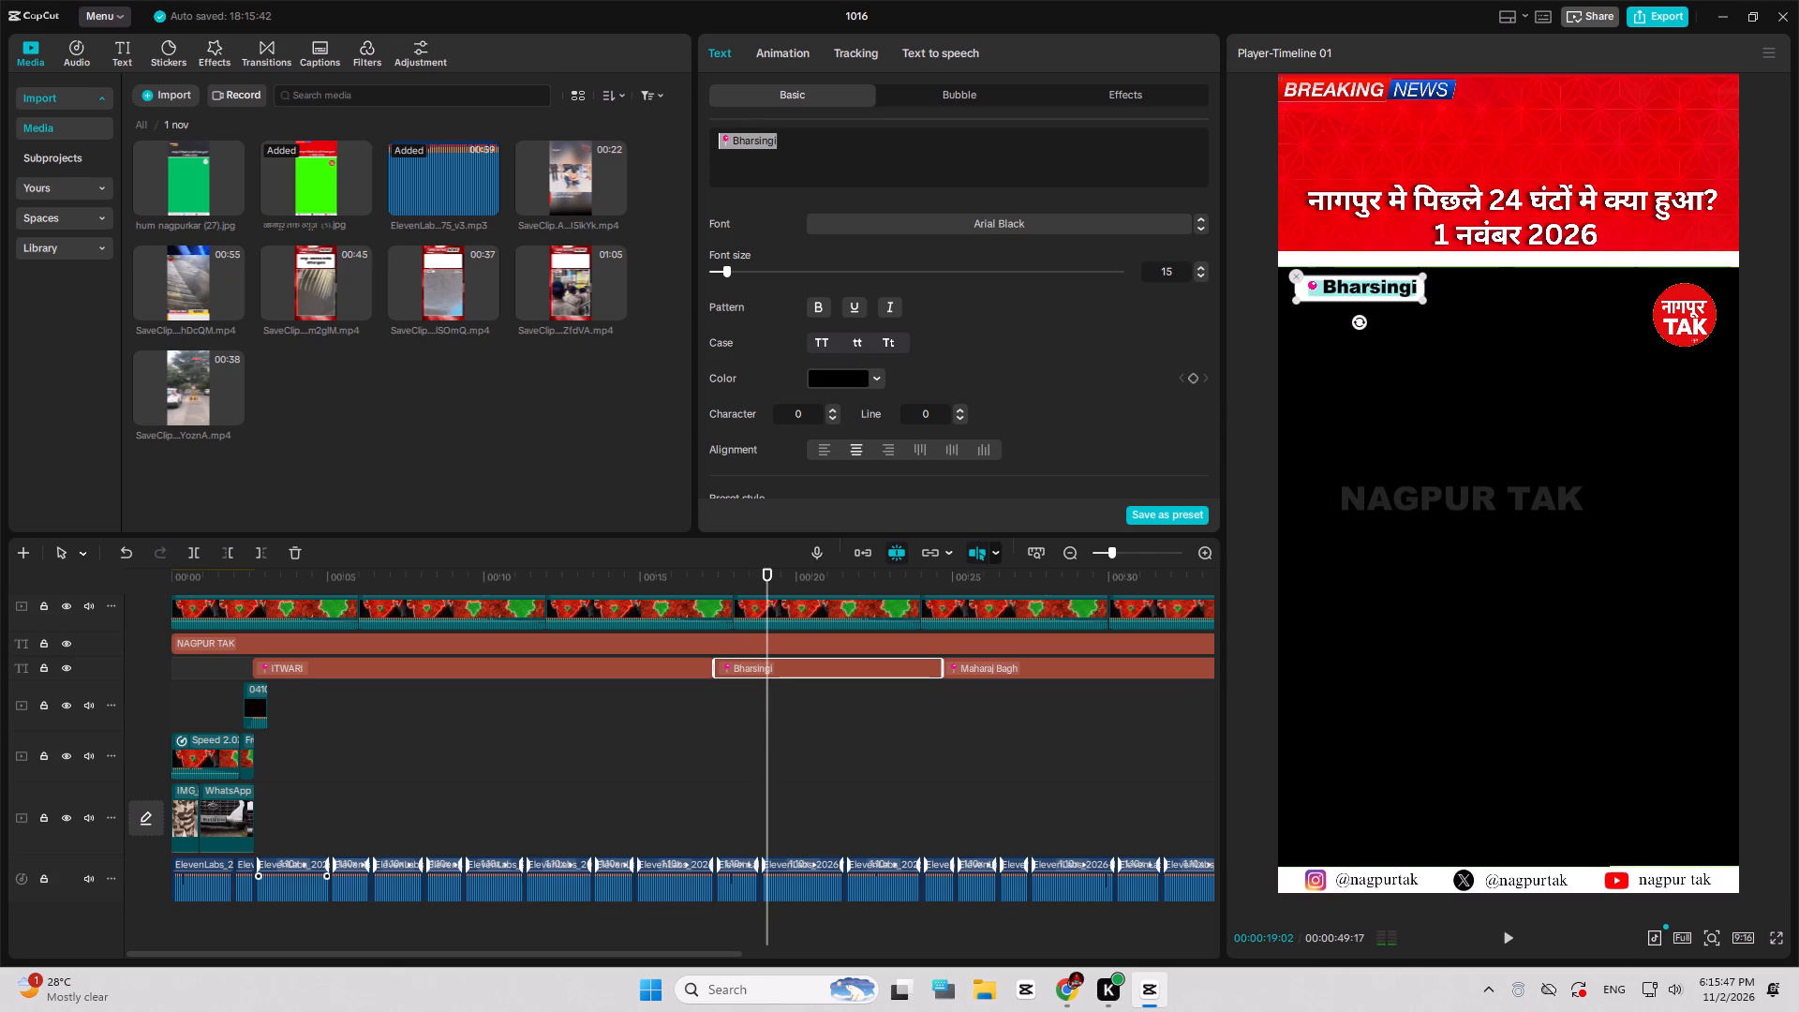
{"action": "left_click_drag", "start_coordinate": [721, 138], "coordinate": [731, 141]}
{"action": "type", "text": "SITABULDI"}
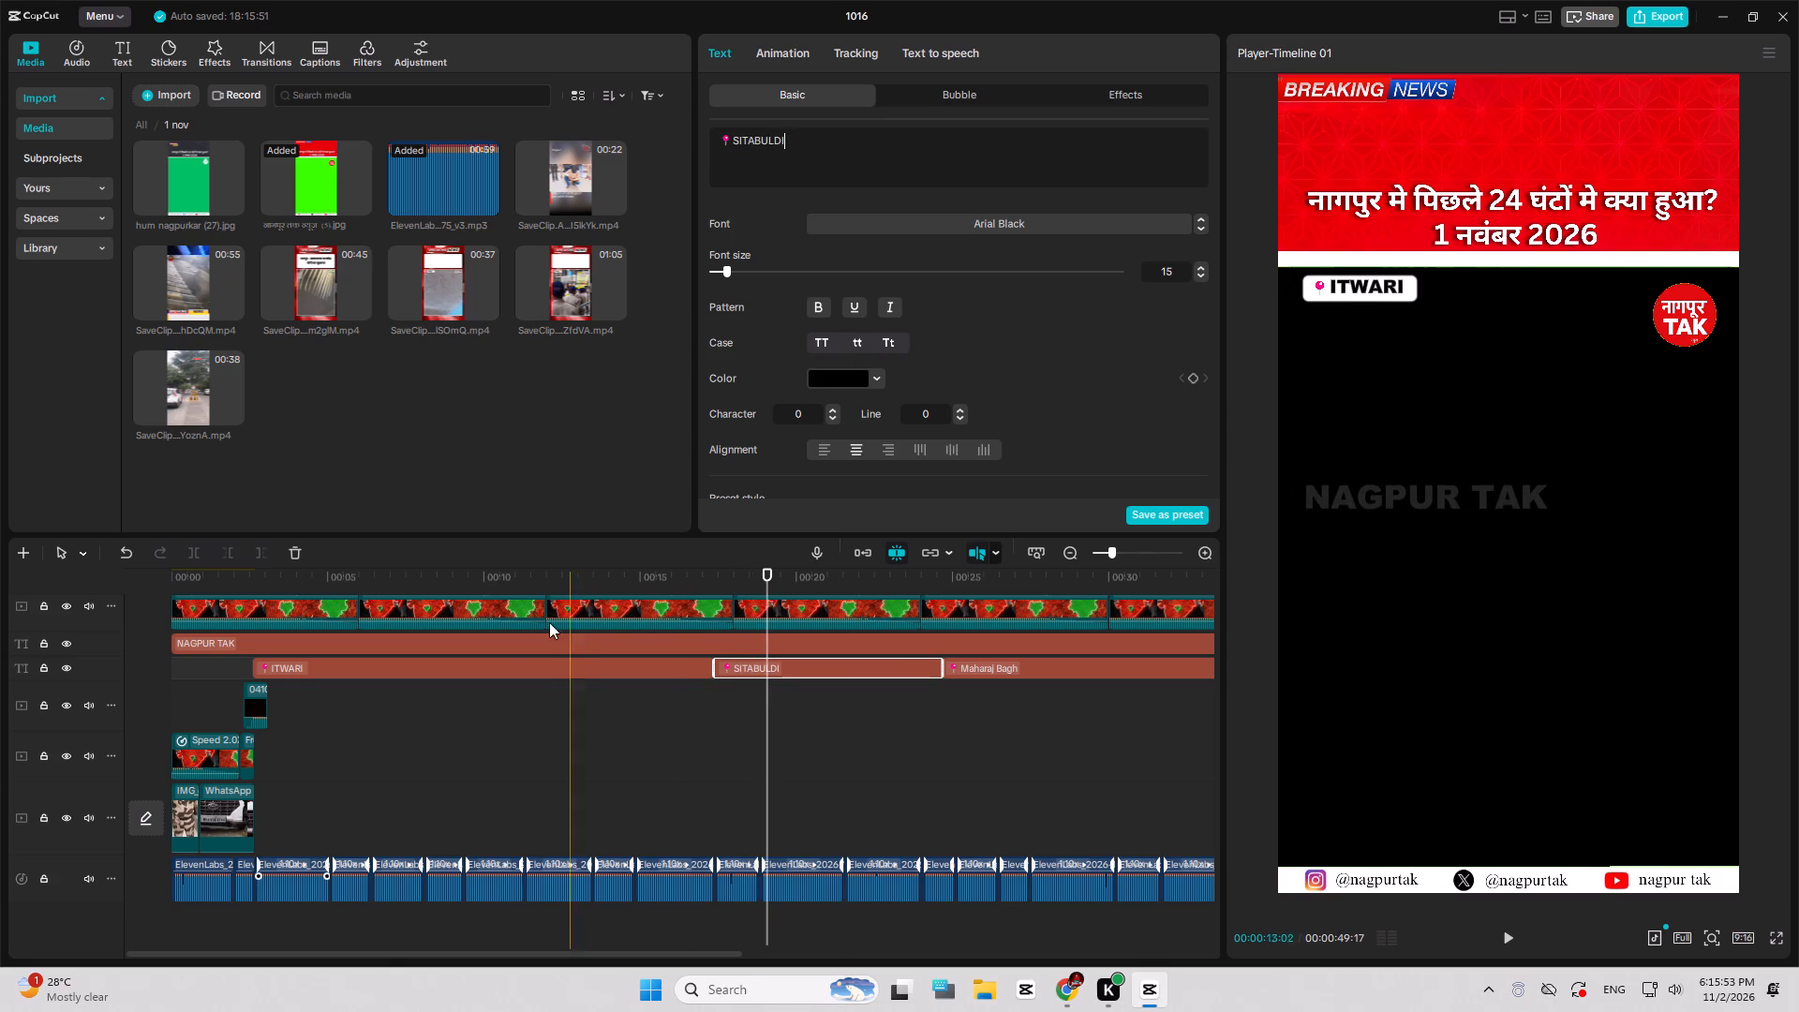
Set the ITWARI and SITABULDI titles to title case.
{"action": "left_click", "coordinate": [537, 668]}
{"action": "left_click", "coordinate": [880, 337]}
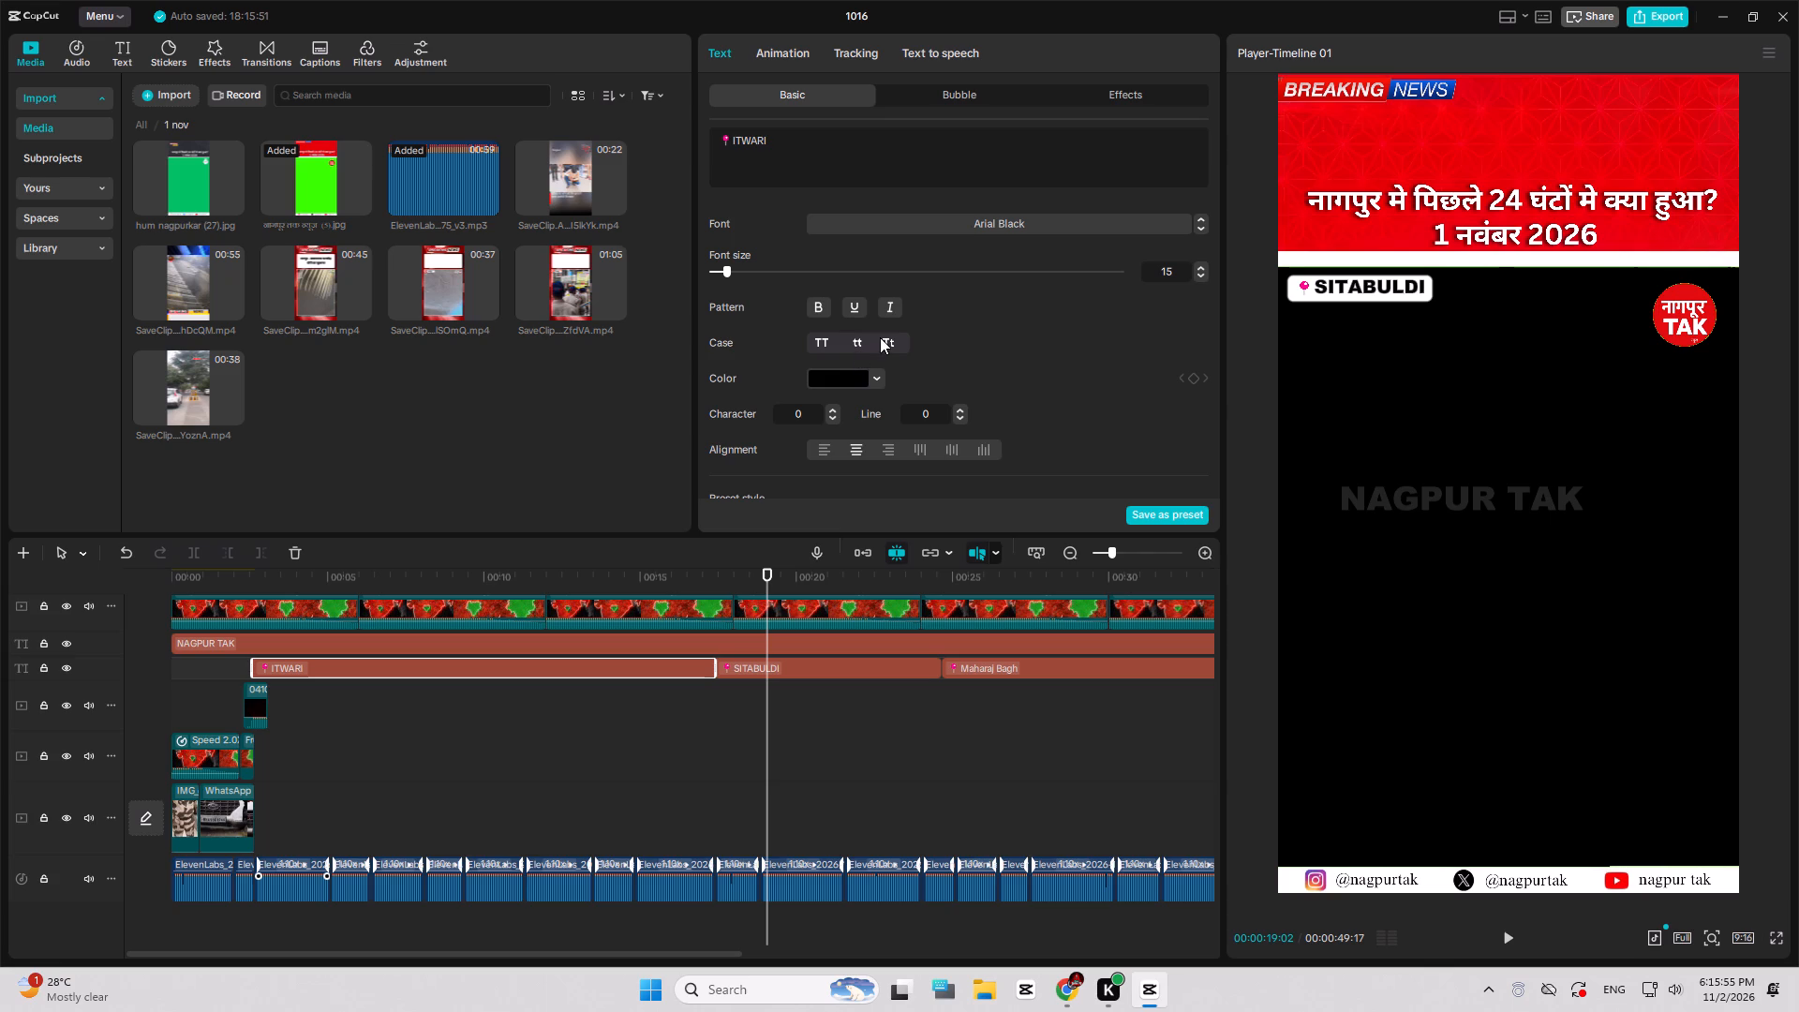
{"action": "left_click", "coordinate": [802, 664]}
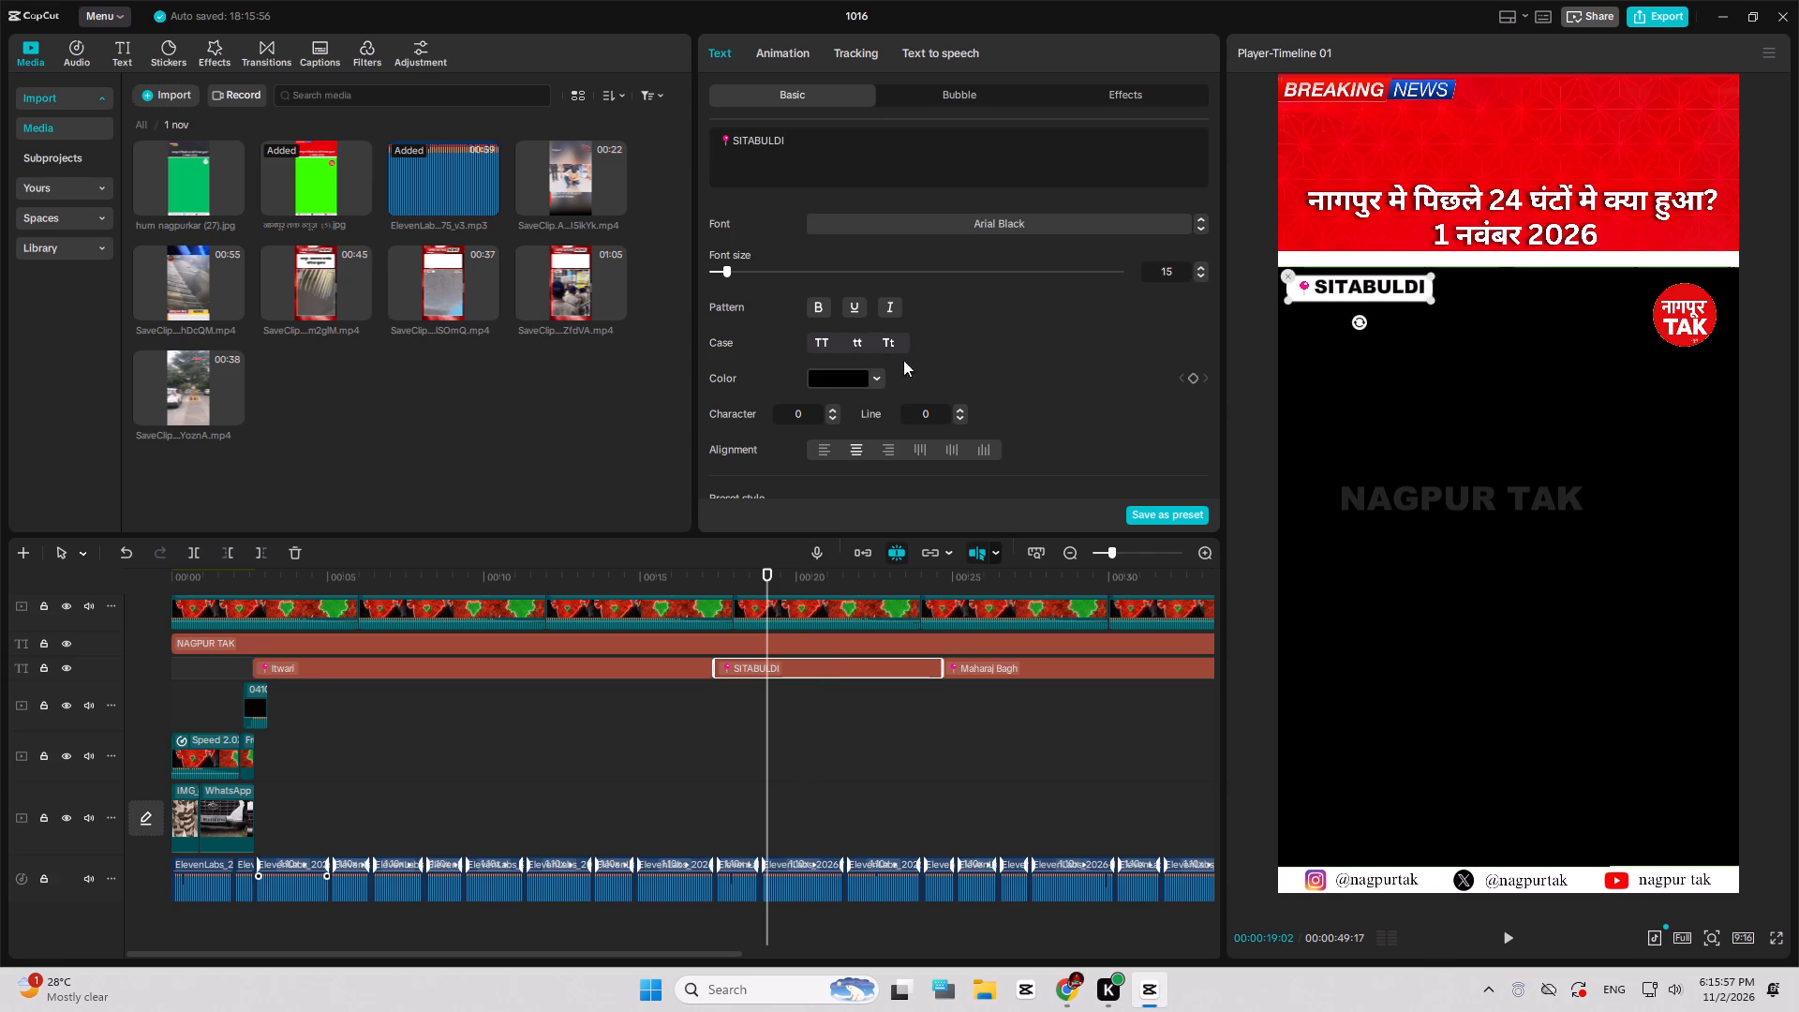
{"action": "left_click", "coordinate": [886, 336]}
Listen through the Sitabuldi story and shift the boundary between the Sitabuldi and Maharaj Bagh titles to about 27.5 seconds.
{"action": "left_click", "coordinate": [987, 661]}
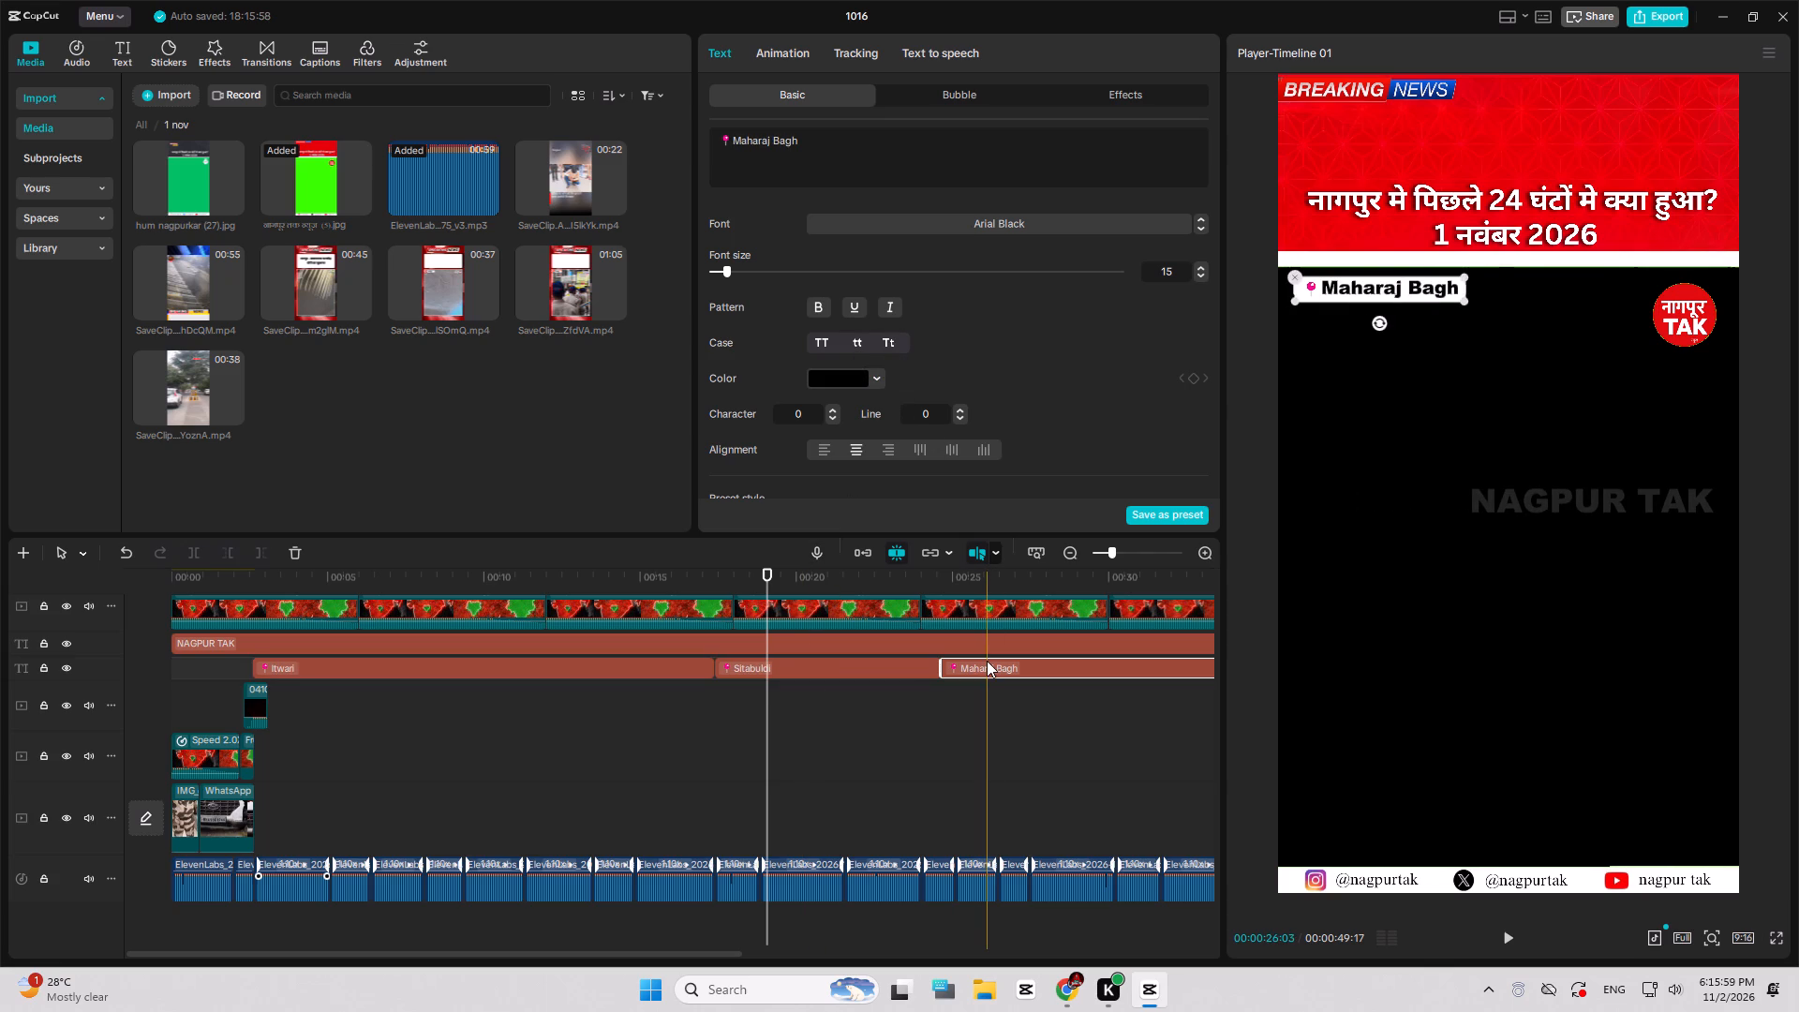
{"action": "key", "text": "space"}
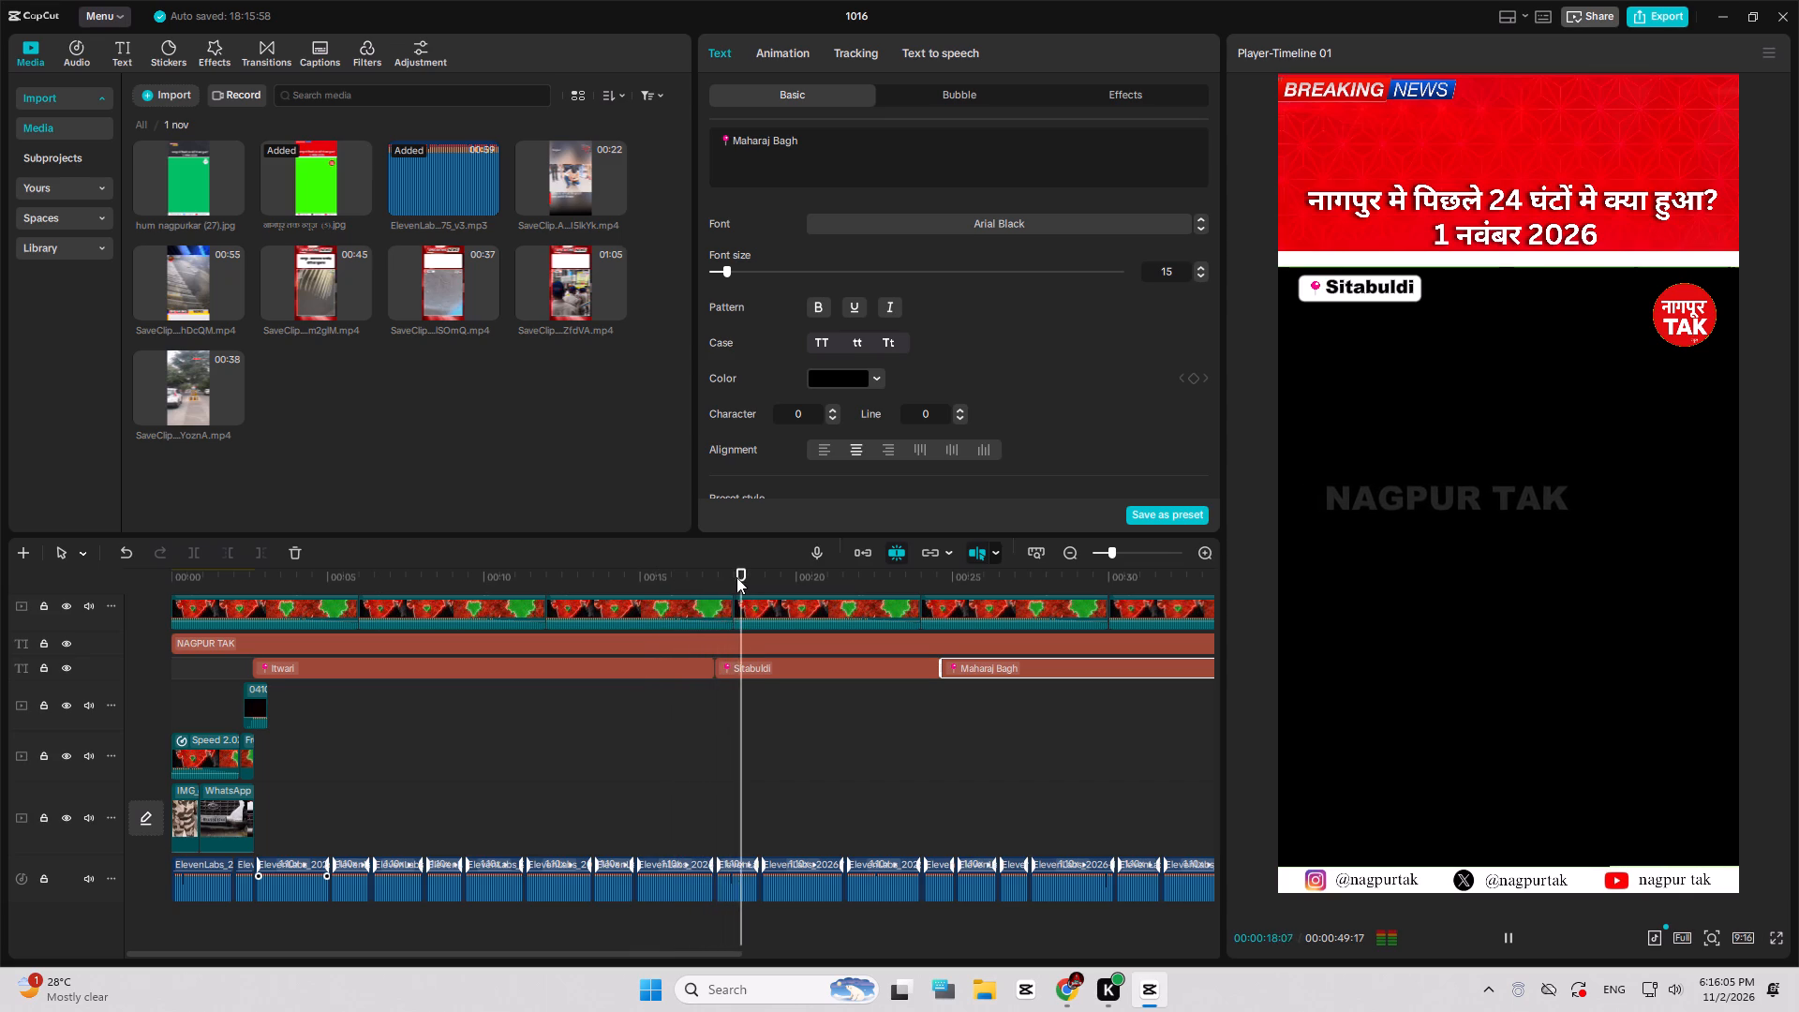
{"action": "left_click", "coordinate": [736, 639]}
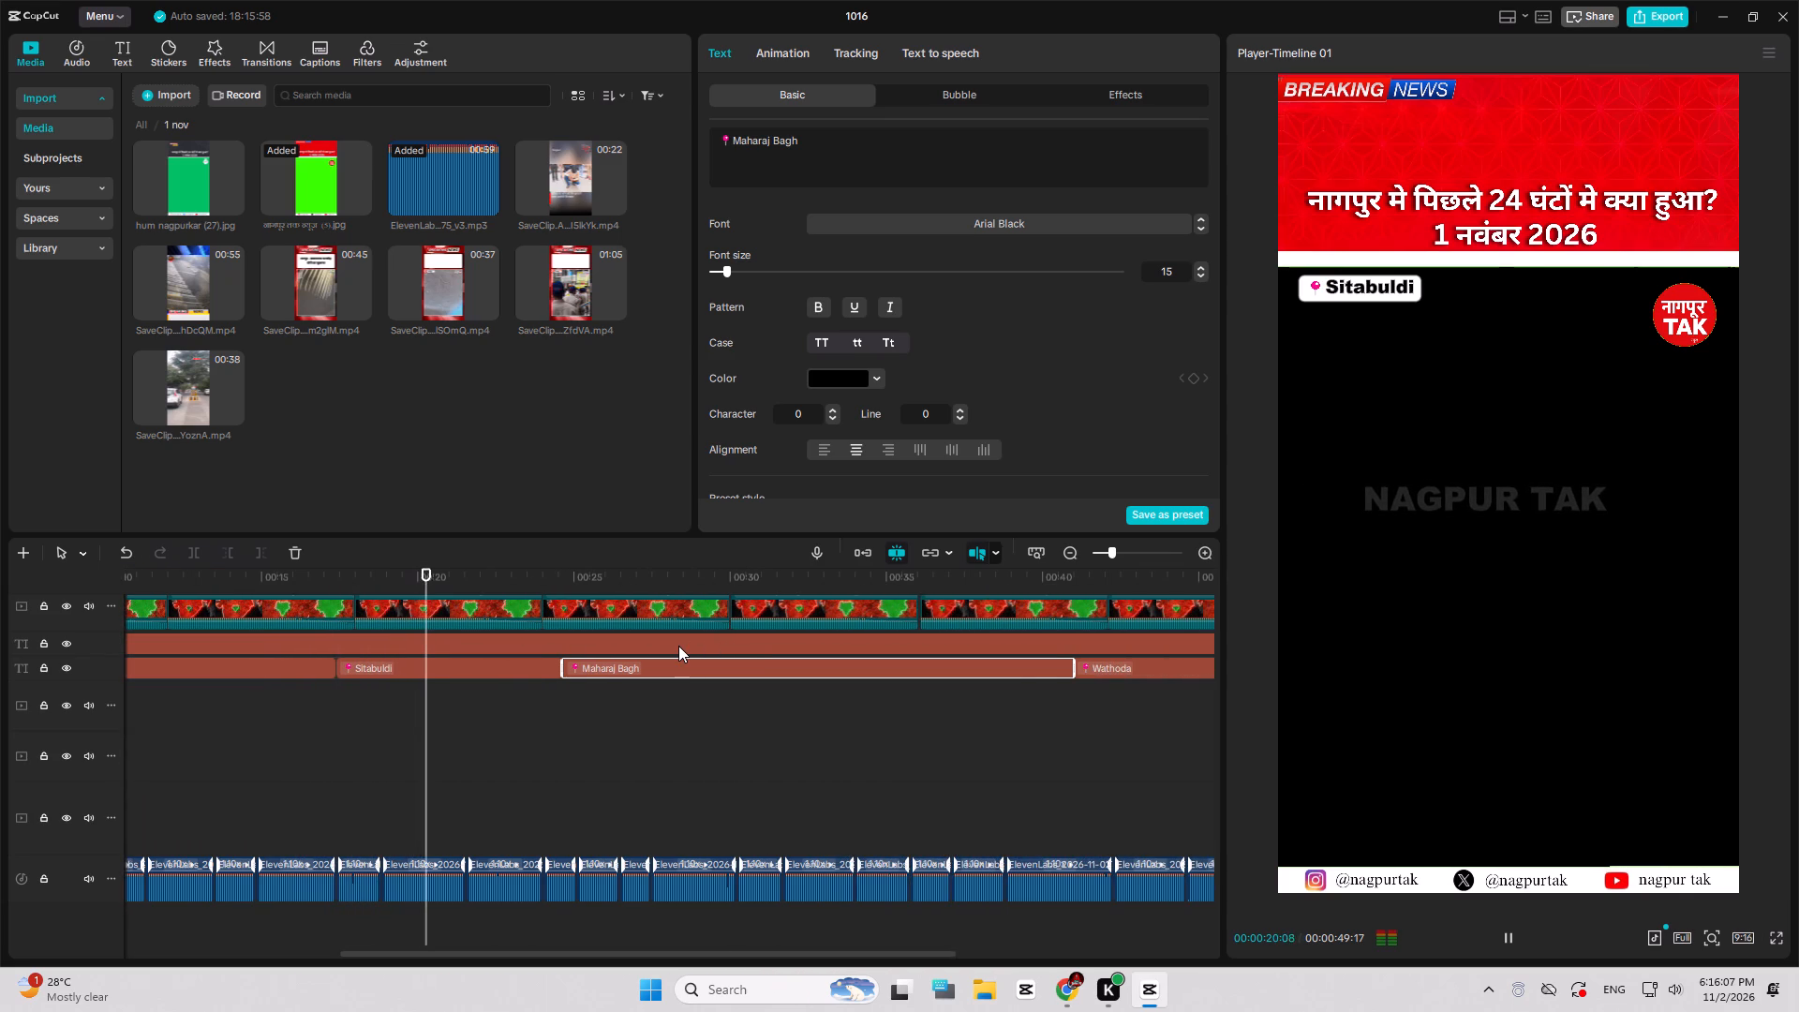
{"action": "left_click", "coordinate": [678, 646]}
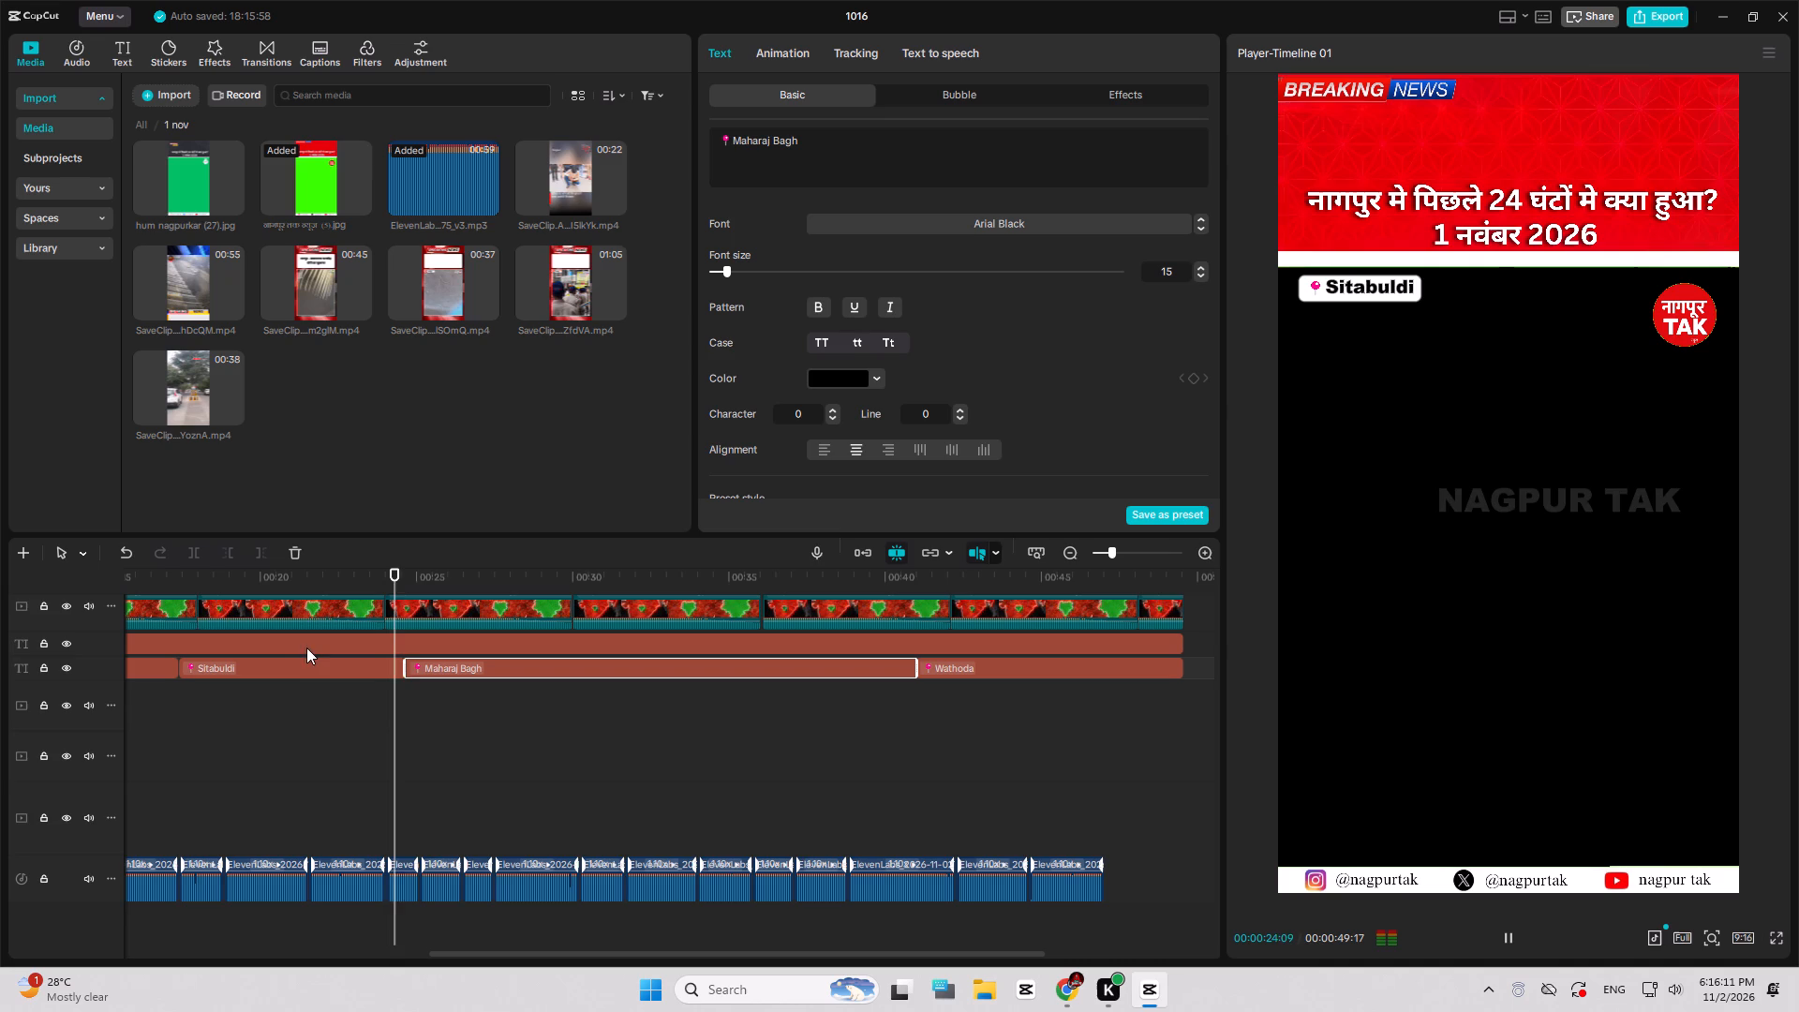
{"action": "left_click", "coordinate": [265, 581]}
{"action": "key", "text": "space"}
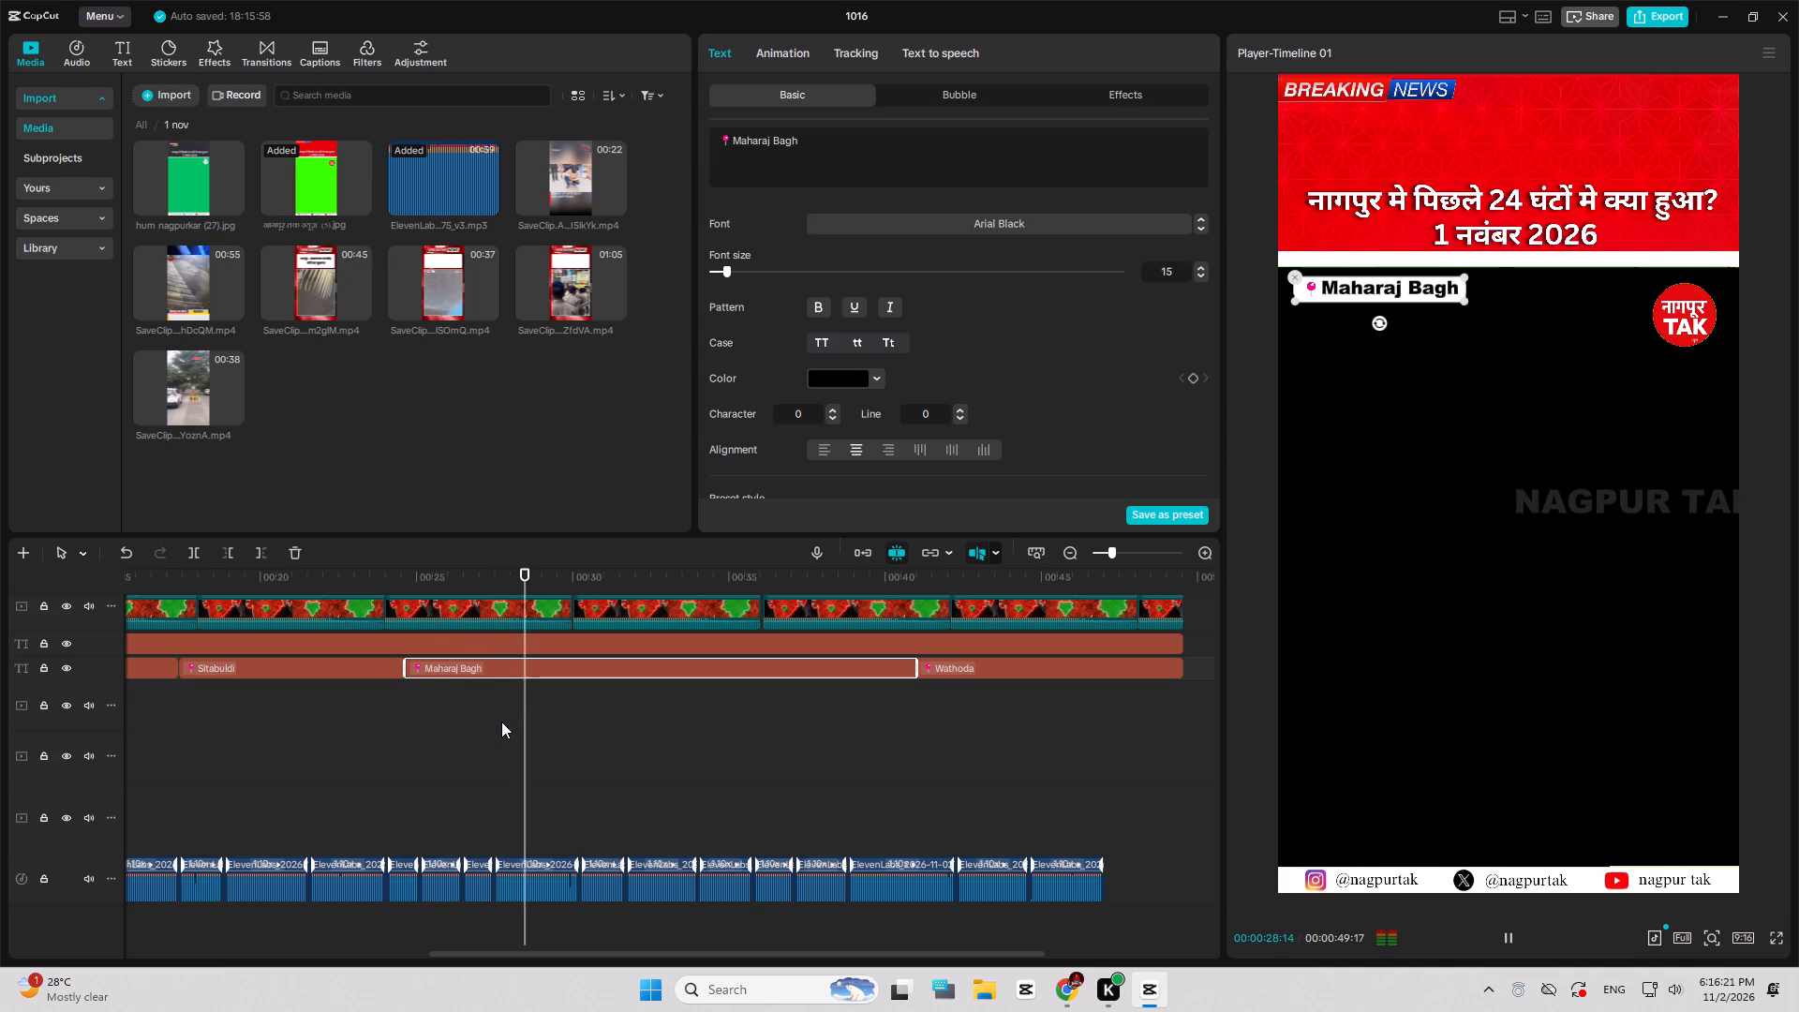
{"action": "key", "text": "Up"}
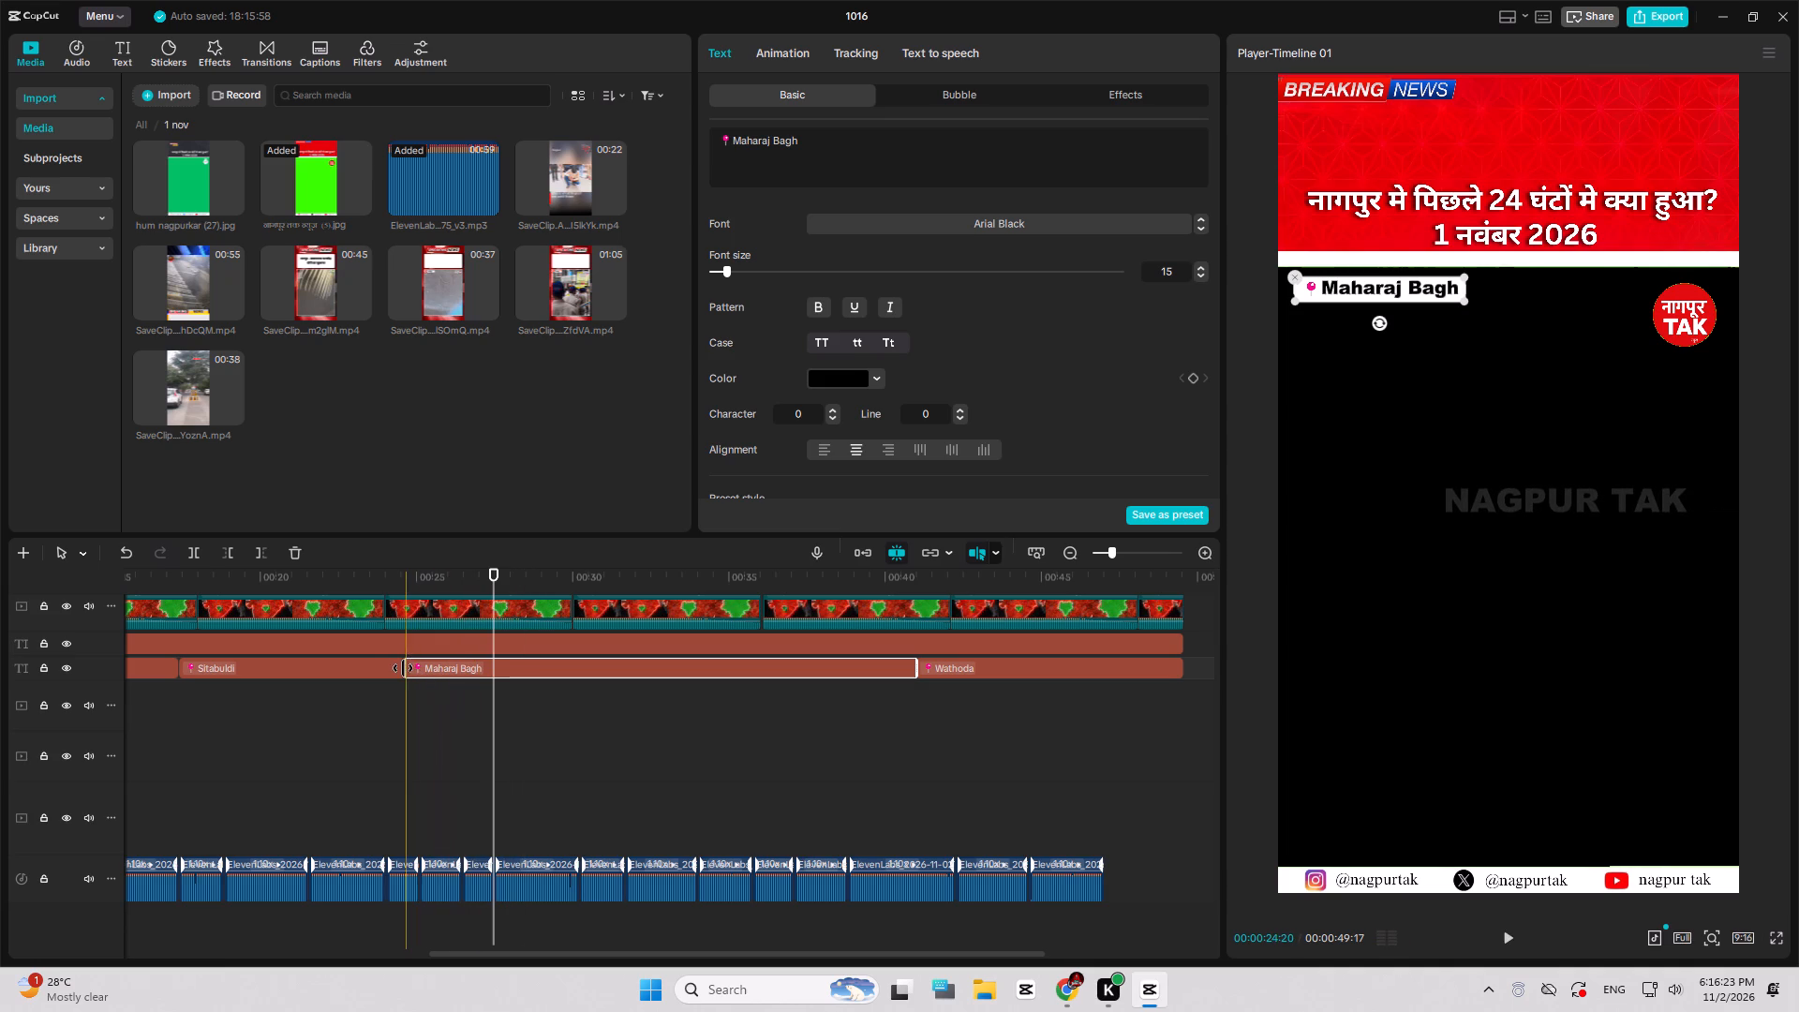
{"action": "left_click_drag", "start_coordinate": [403, 668], "coordinate": [490, 686]}
{"action": "left_click_drag", "start_coordinate": [406, 664], "coordinate": [472, 675]}
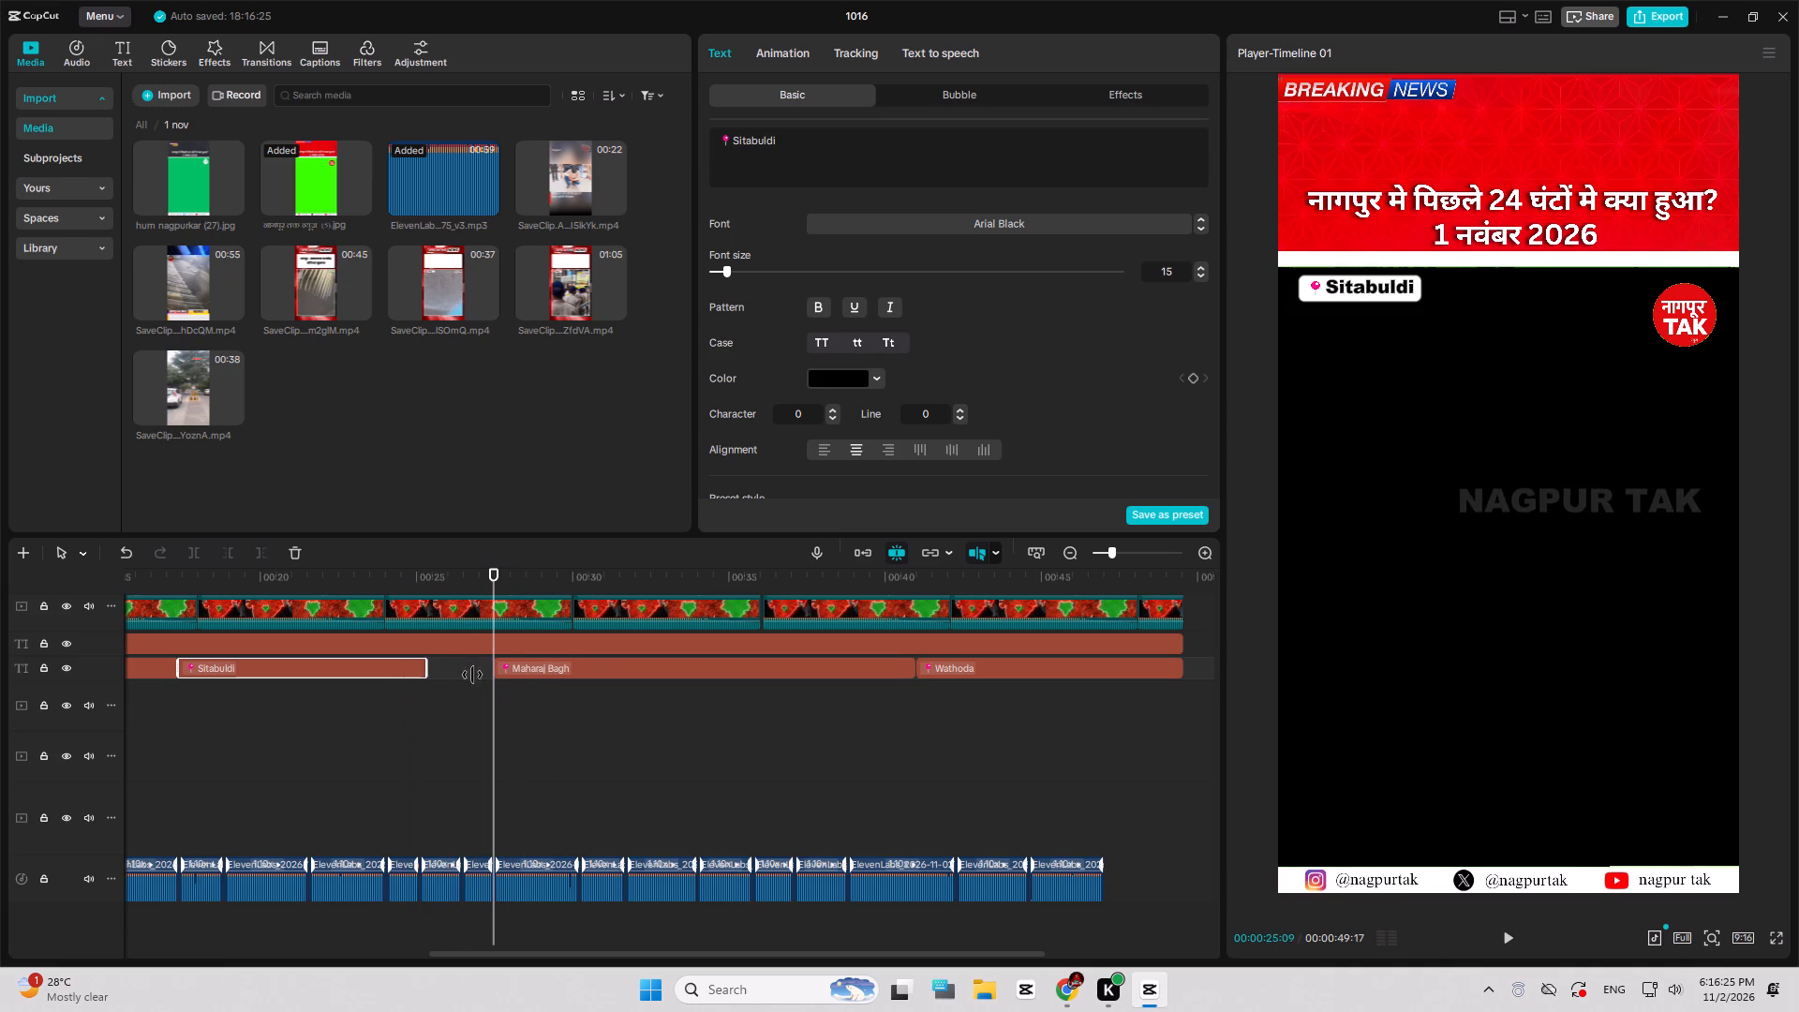
{"action": "left_click_drag", "start_coordinate": [472, 675], "coordinate": [529, 682]}
Change the Maharaj Bagh location title to Bajaj Nagar, set in title case.
{"action": "left_click", "coordinate": [535, 674]}
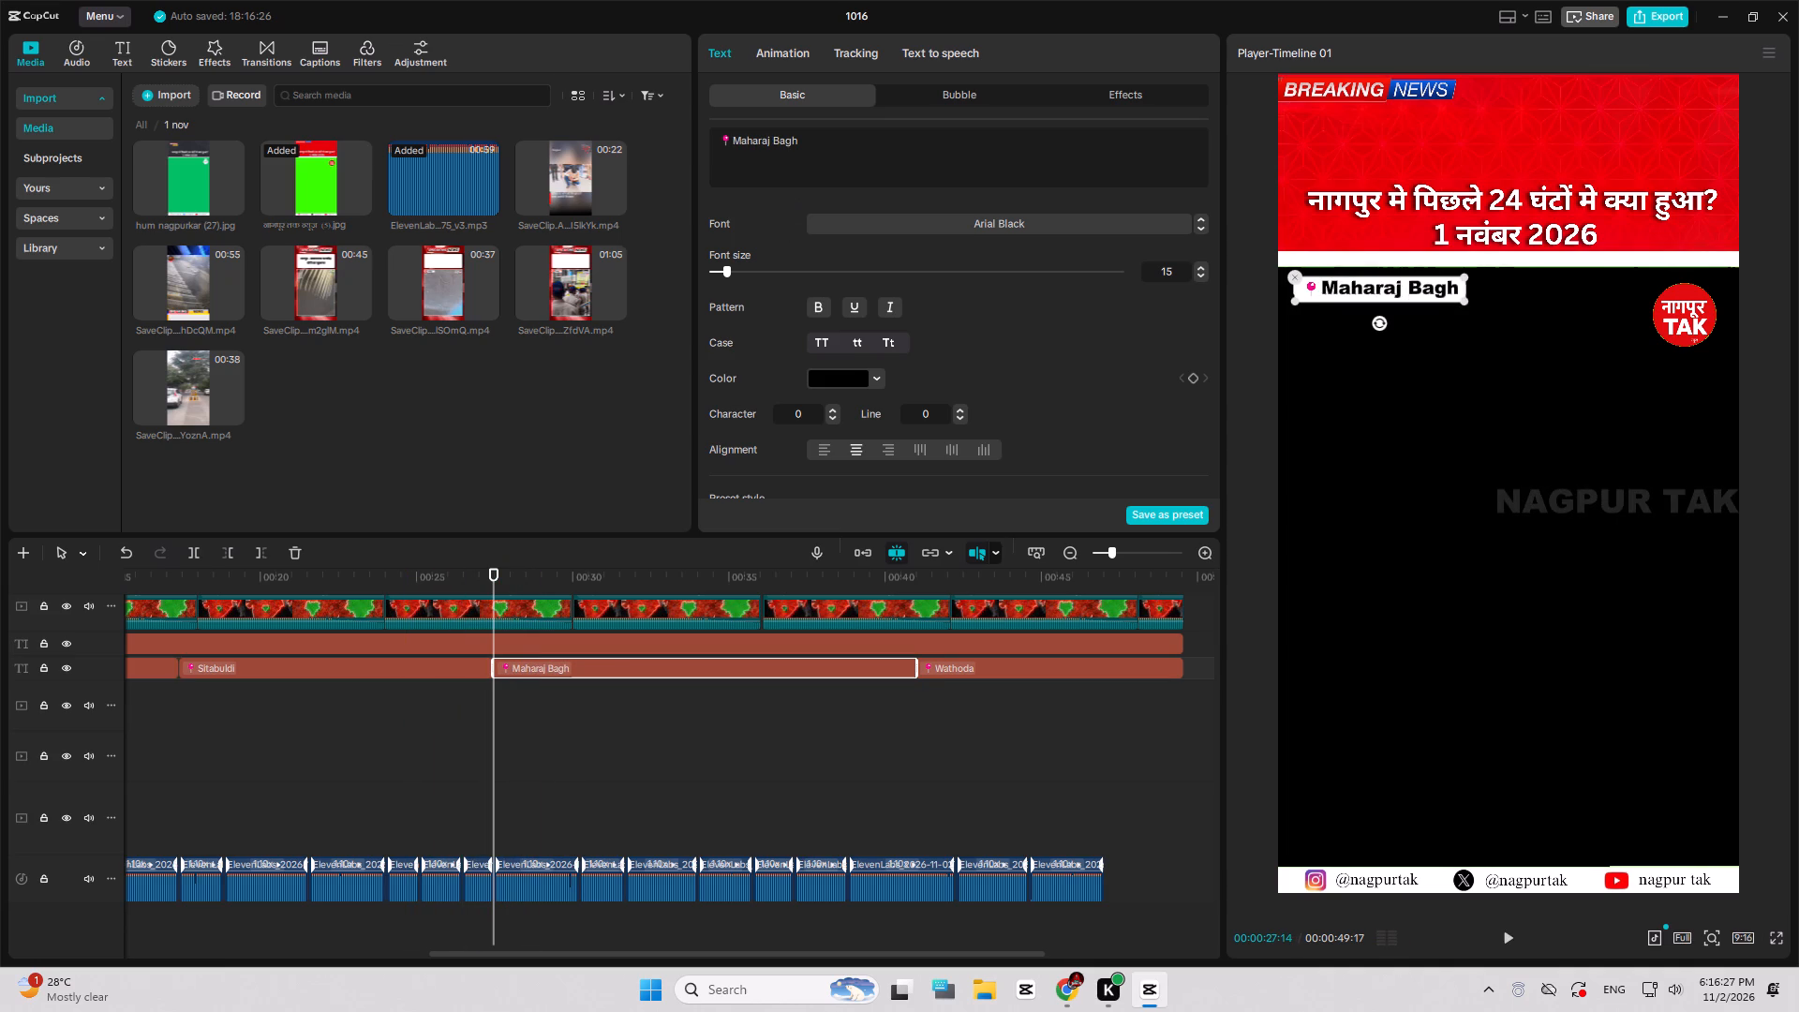
{"action": "left_click_drag", "start_coordinate": [733, 140], "coordinate": [853, 140]}
{"action": "type", "text": "B Ajajj"}
{"action": "key", "text": "F11"}
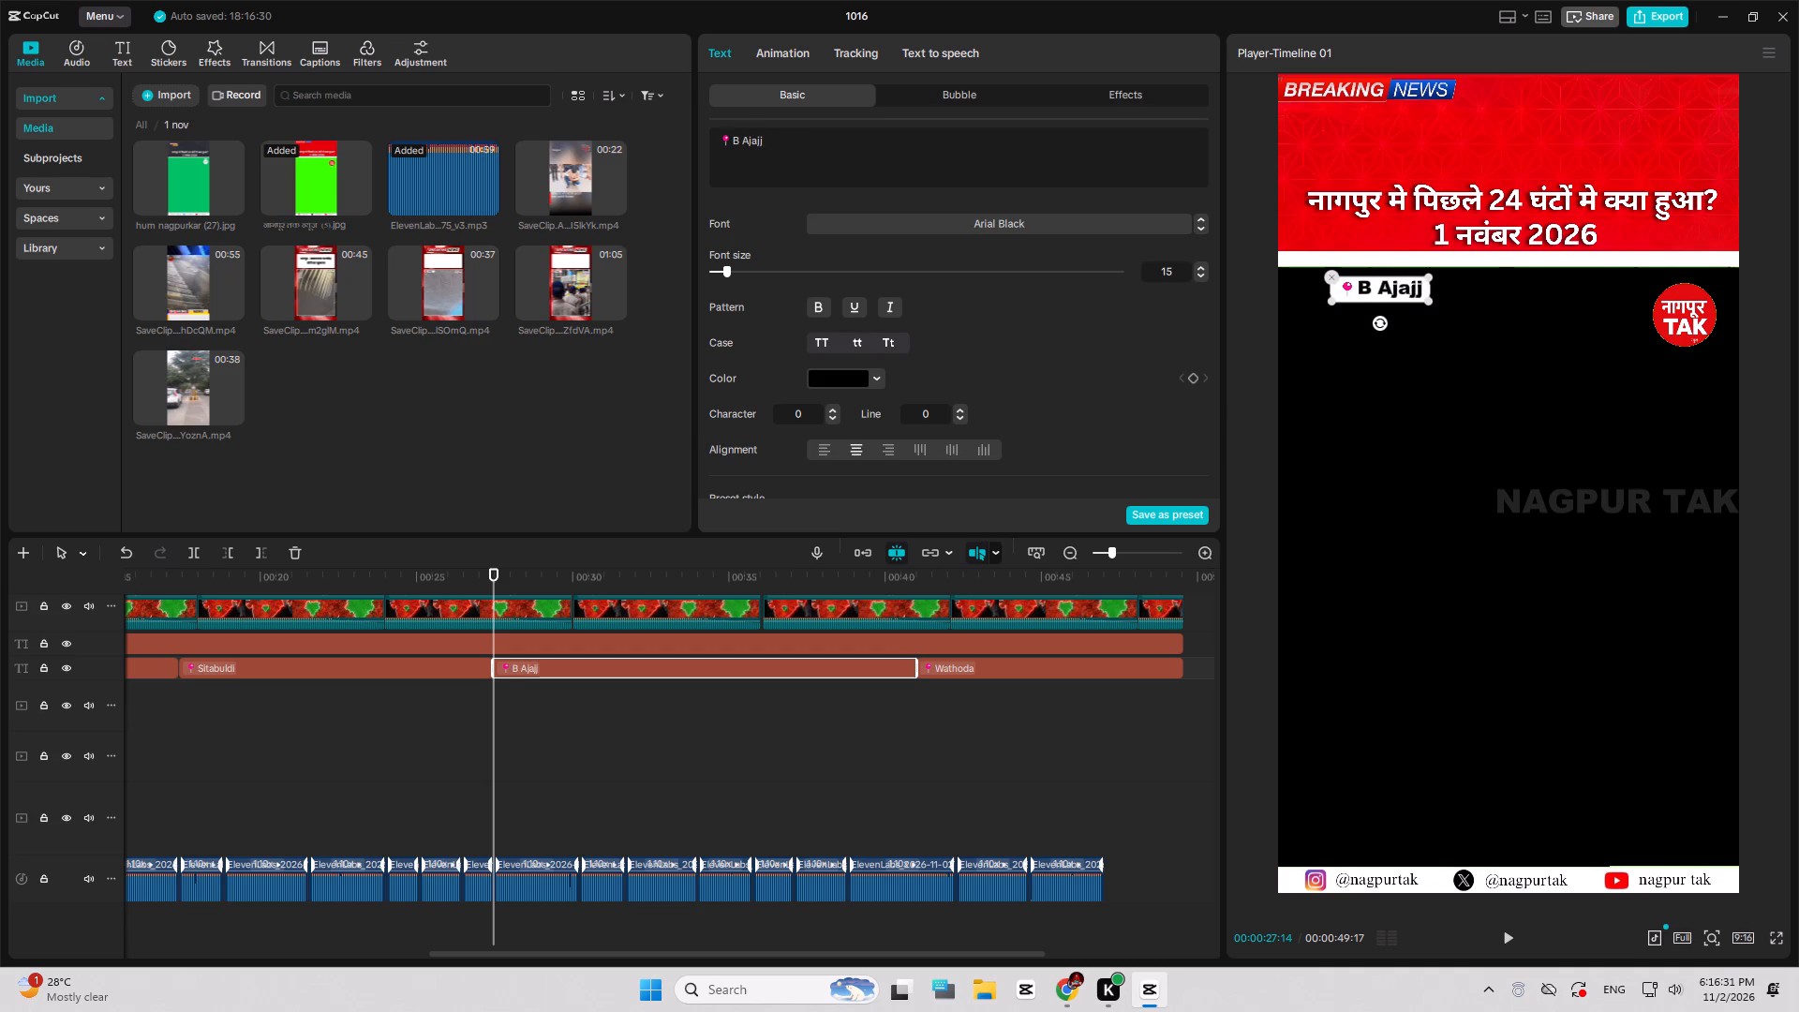
{"action": "key", "text": "BackSpace"}
{"action": "key", "text": "BackSpace"}
{"action": "key", "text": "BackSpace"}
{"action": "key", "text": "BackSpace"}
{"action": "key", "text": "BackSpace"}
{"action": "key", "text": "BackSpace"}
{"action": "type", "text": "ajaja"}
{"action": "key", "text": "BackSpace"}
{"action": "key", "text": "space"}
{"action": "type", "text": "nagfar"}
{"action": "key", "text": "BackSpace"}
{"action": "key", "text": "BackSpace"}
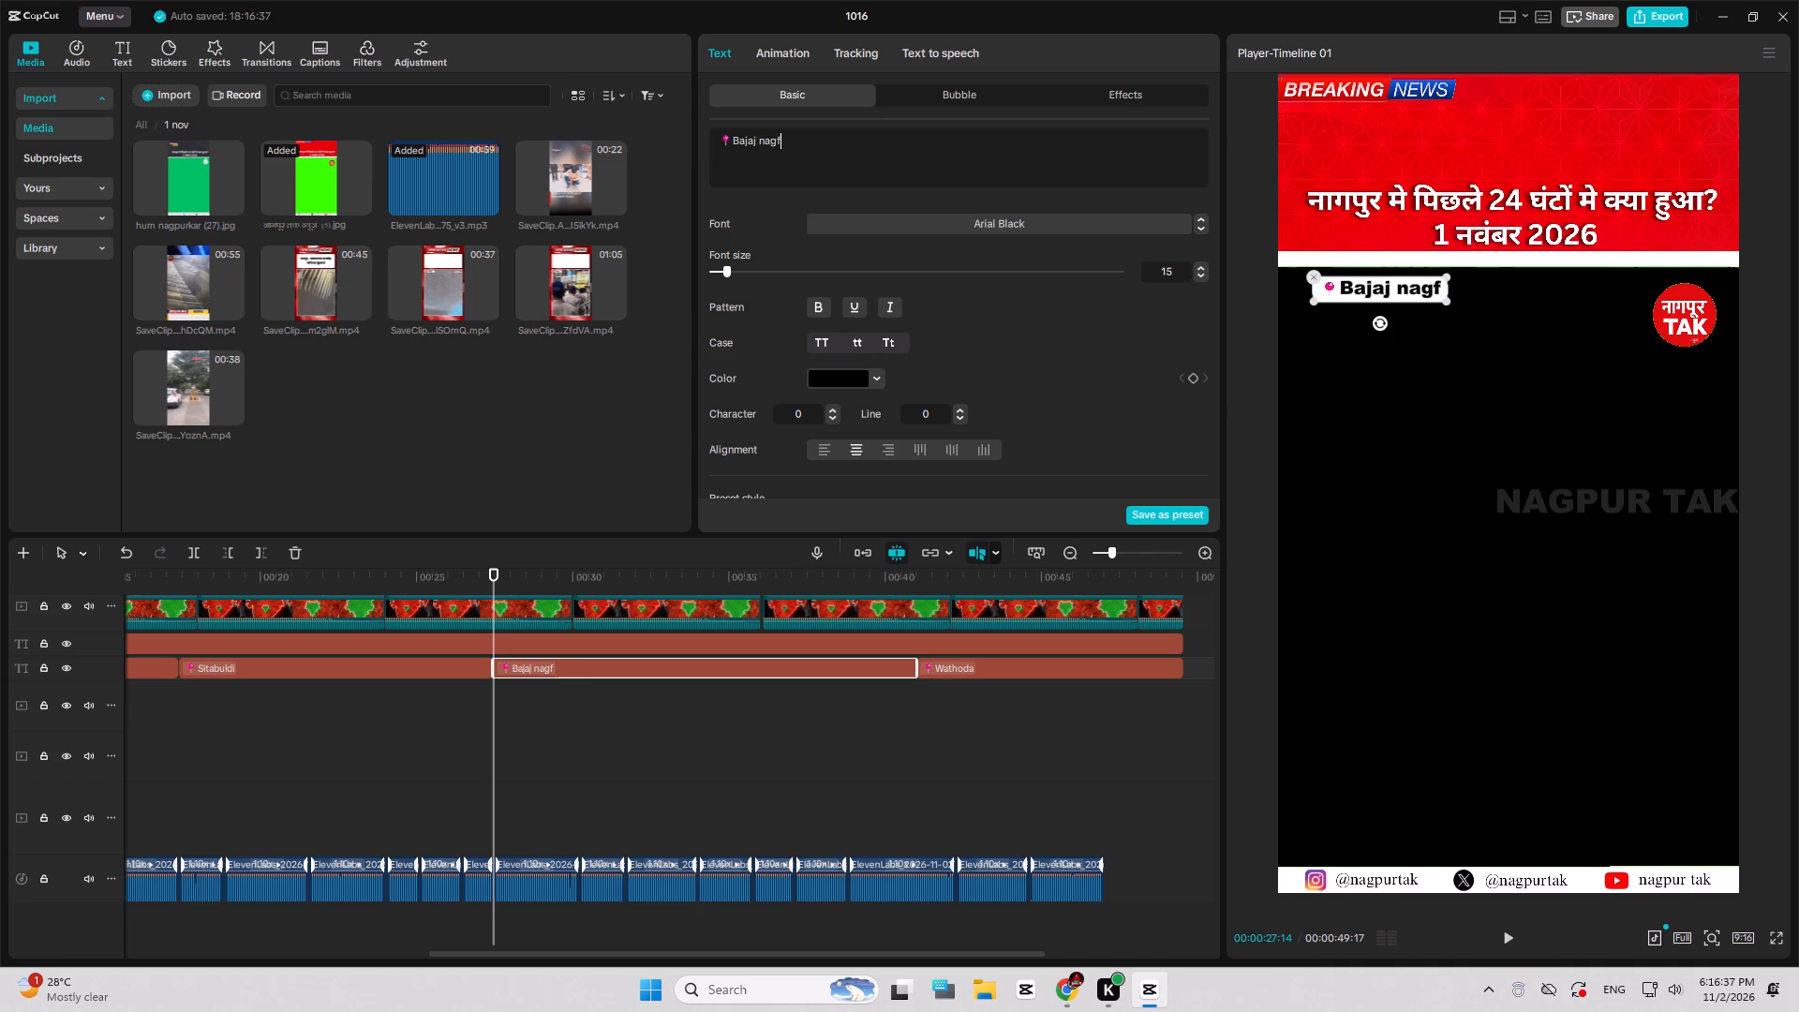
{"action": "key", "text": "BackSpace"}
{"action": "type", "text": "ar"}
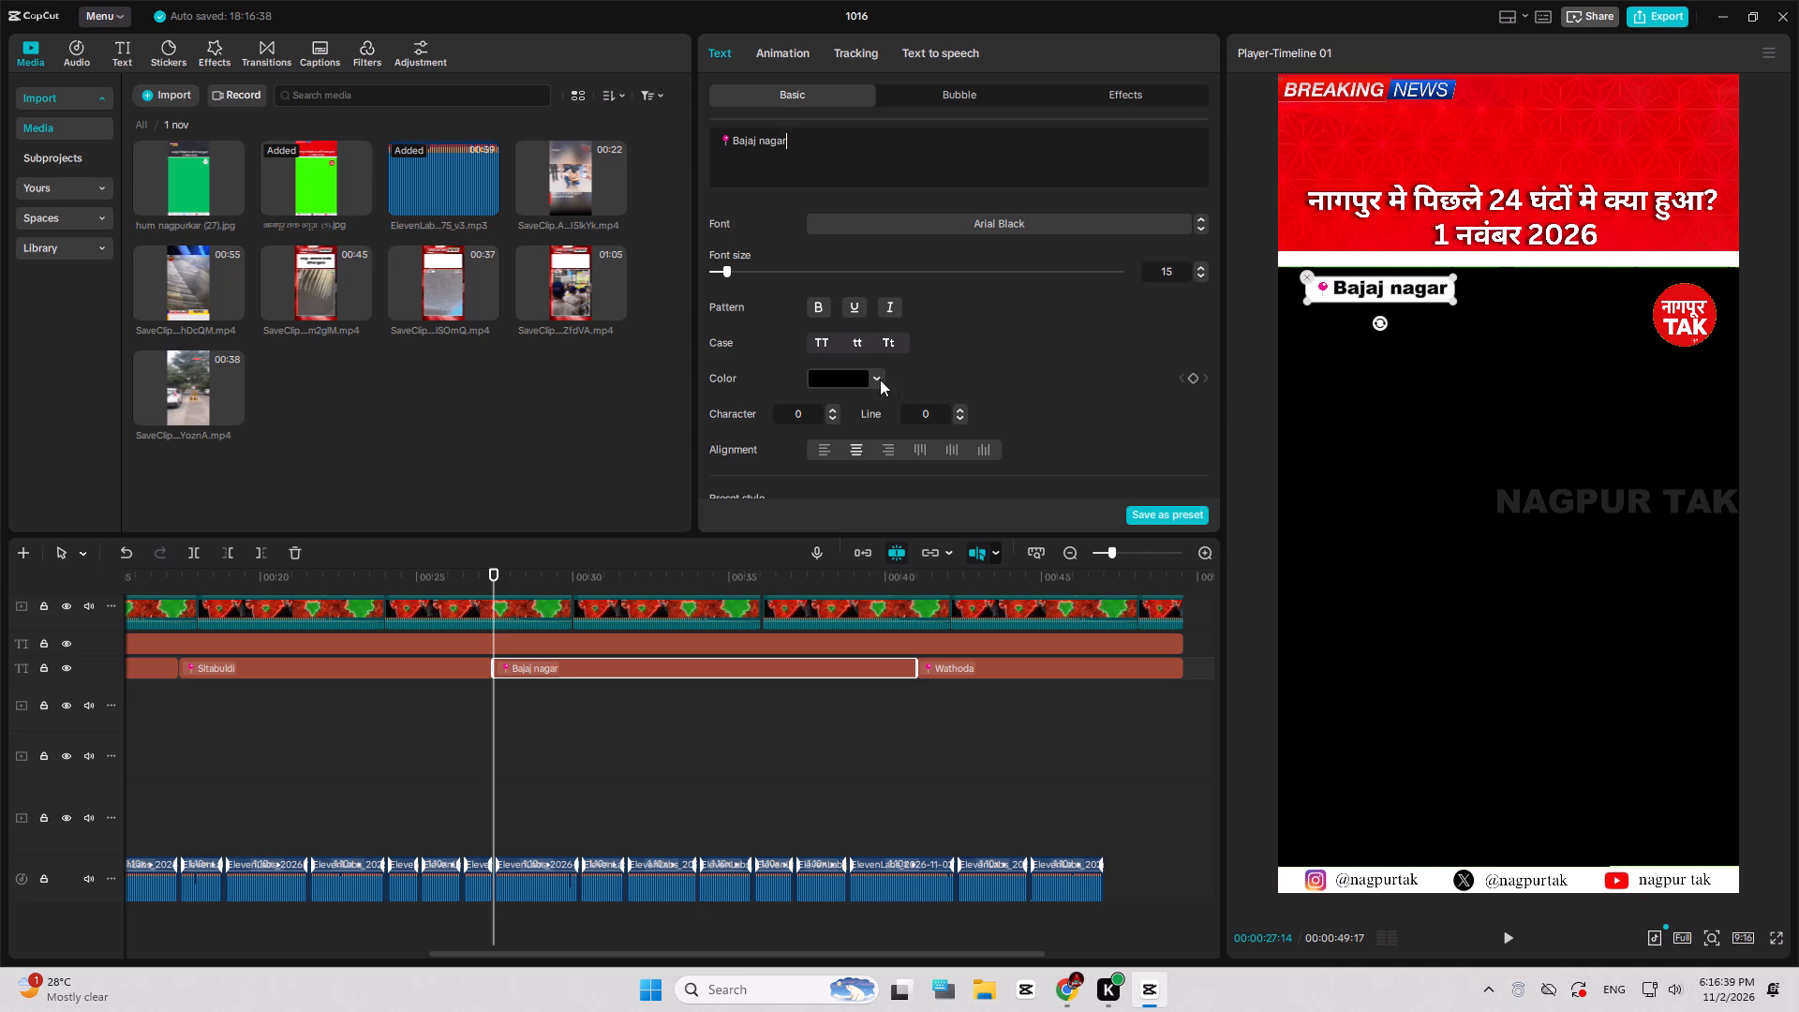
{"action": "left_click", "coordinate": [884, 344]}
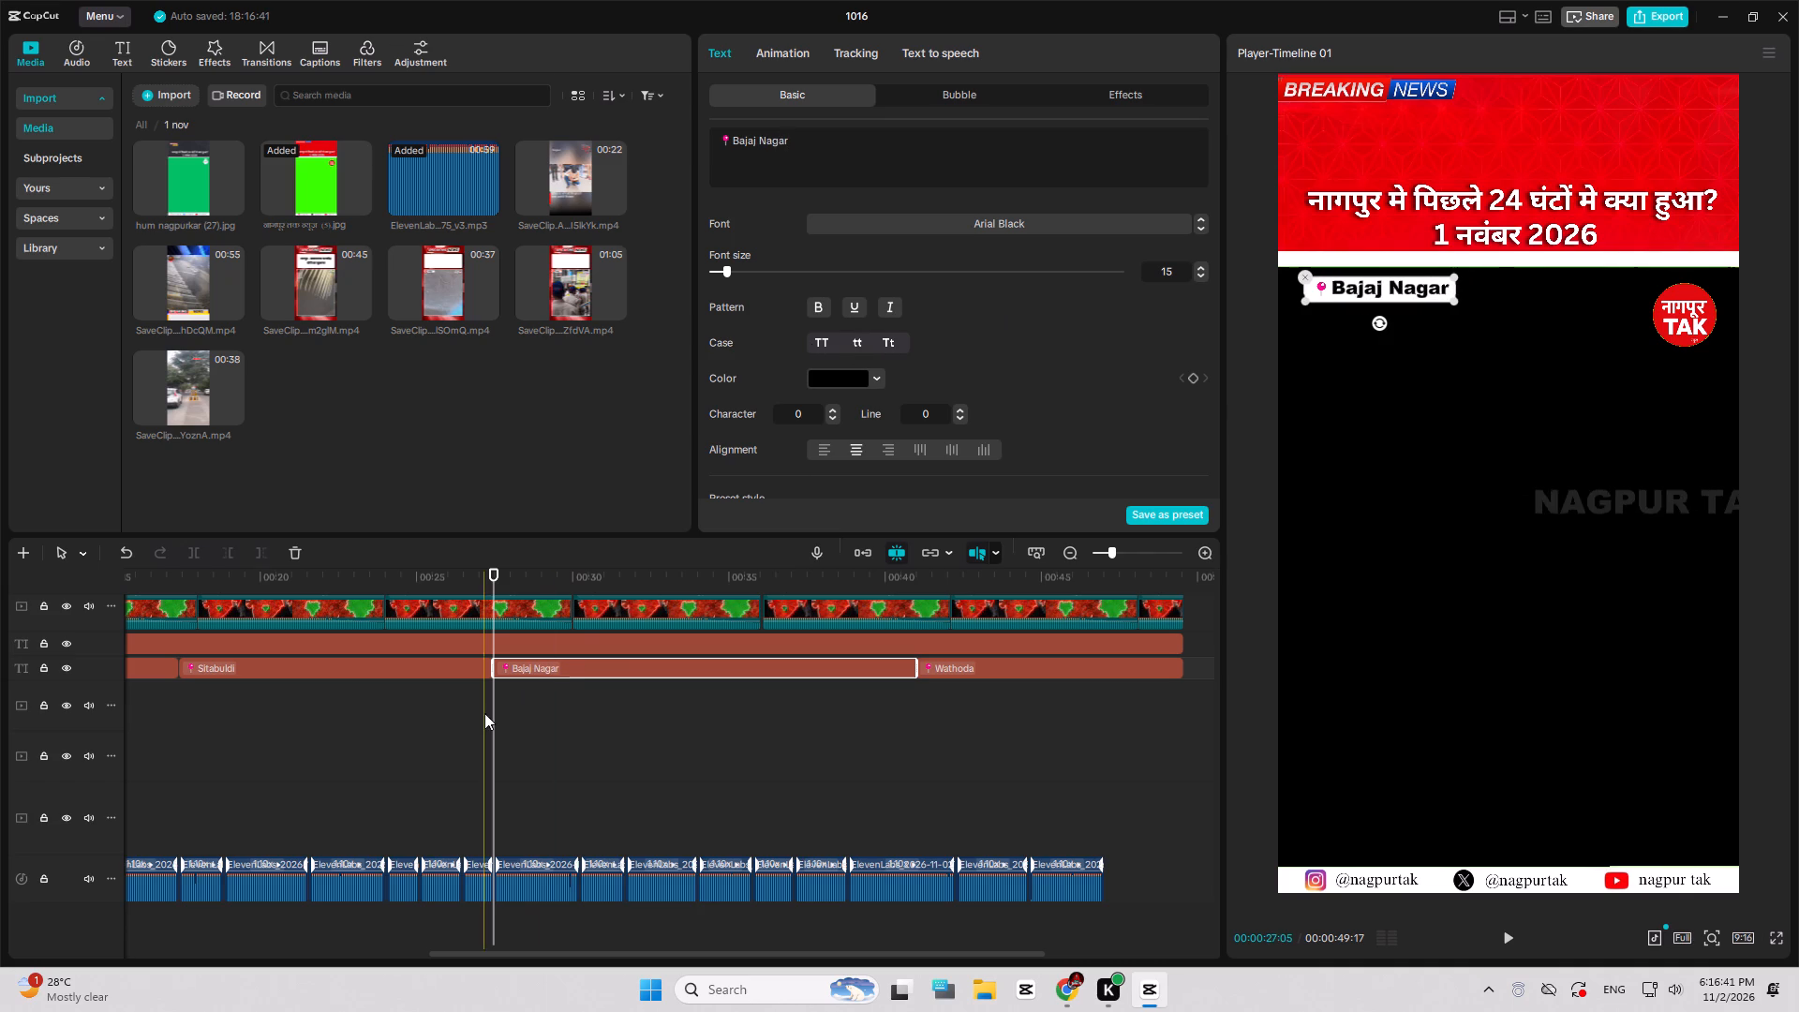
Listen for the start of the next story and shift the boundary between the Bajaj Nagar and Wathoda titles to about 35.8 seconds.
{"action": "key", "text": "space"}
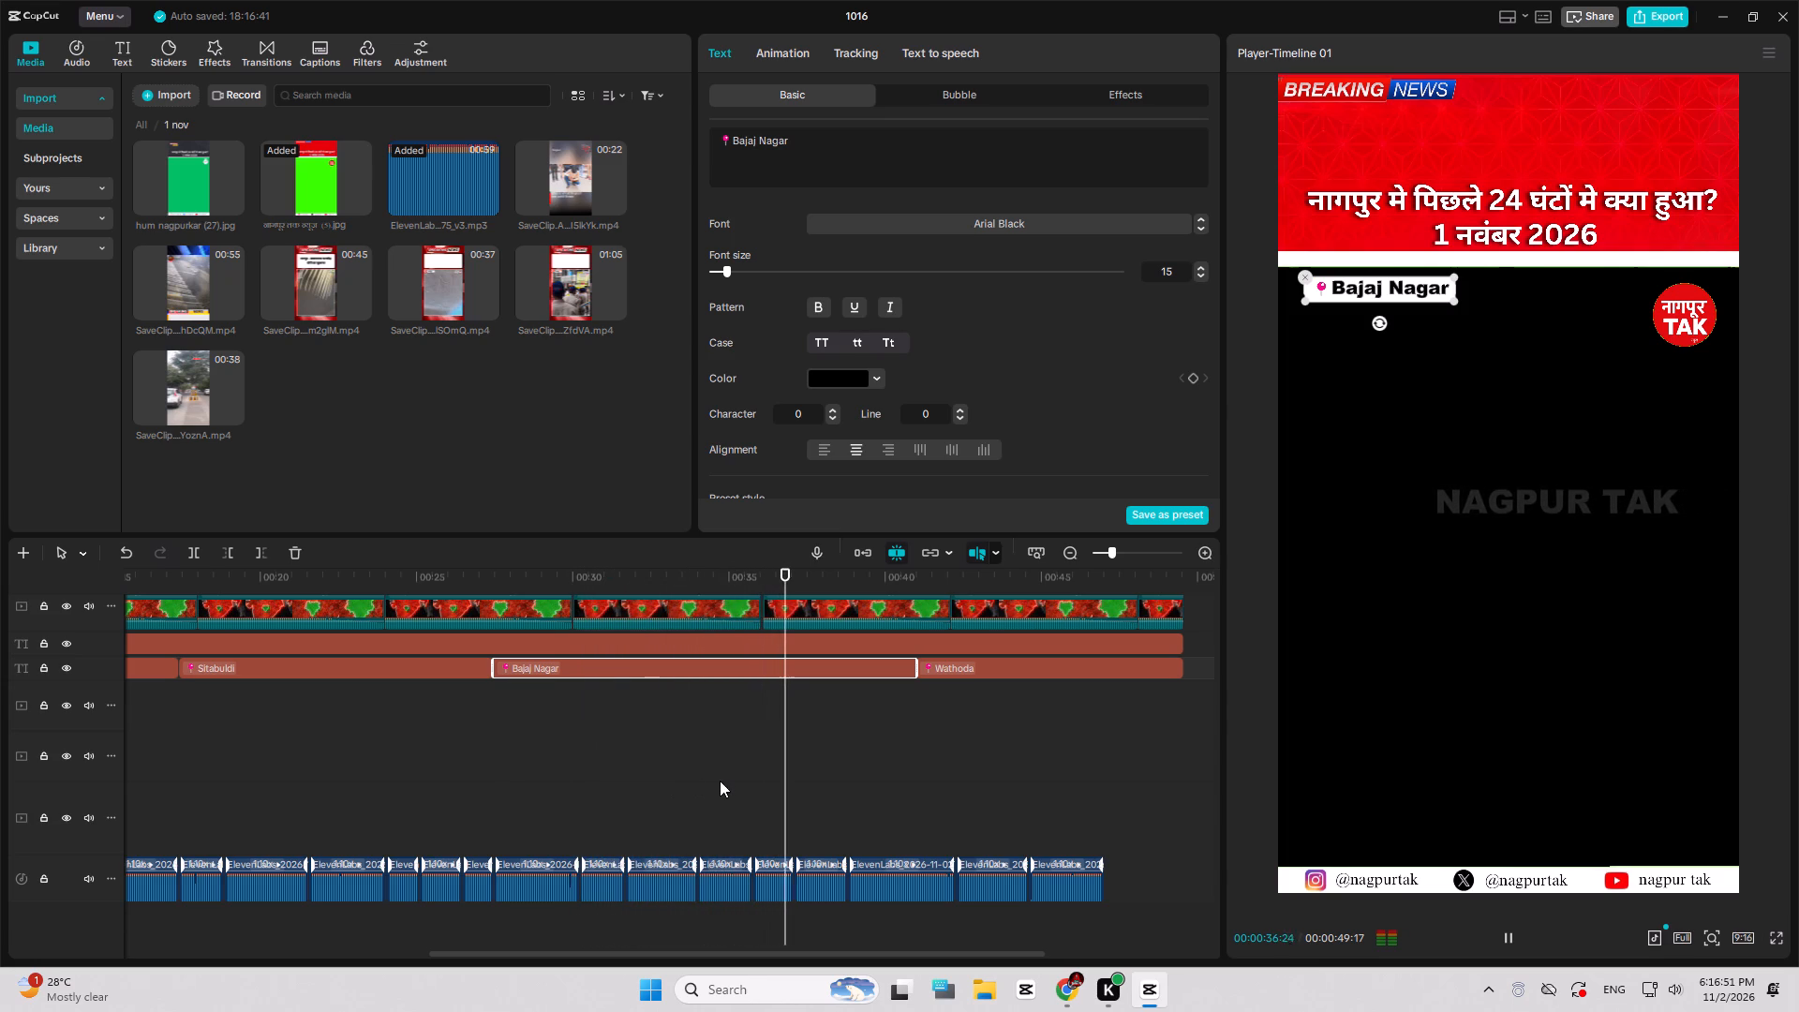
{"action": "key", "text": "Up"}
{"action": "key", "text": "Up"}
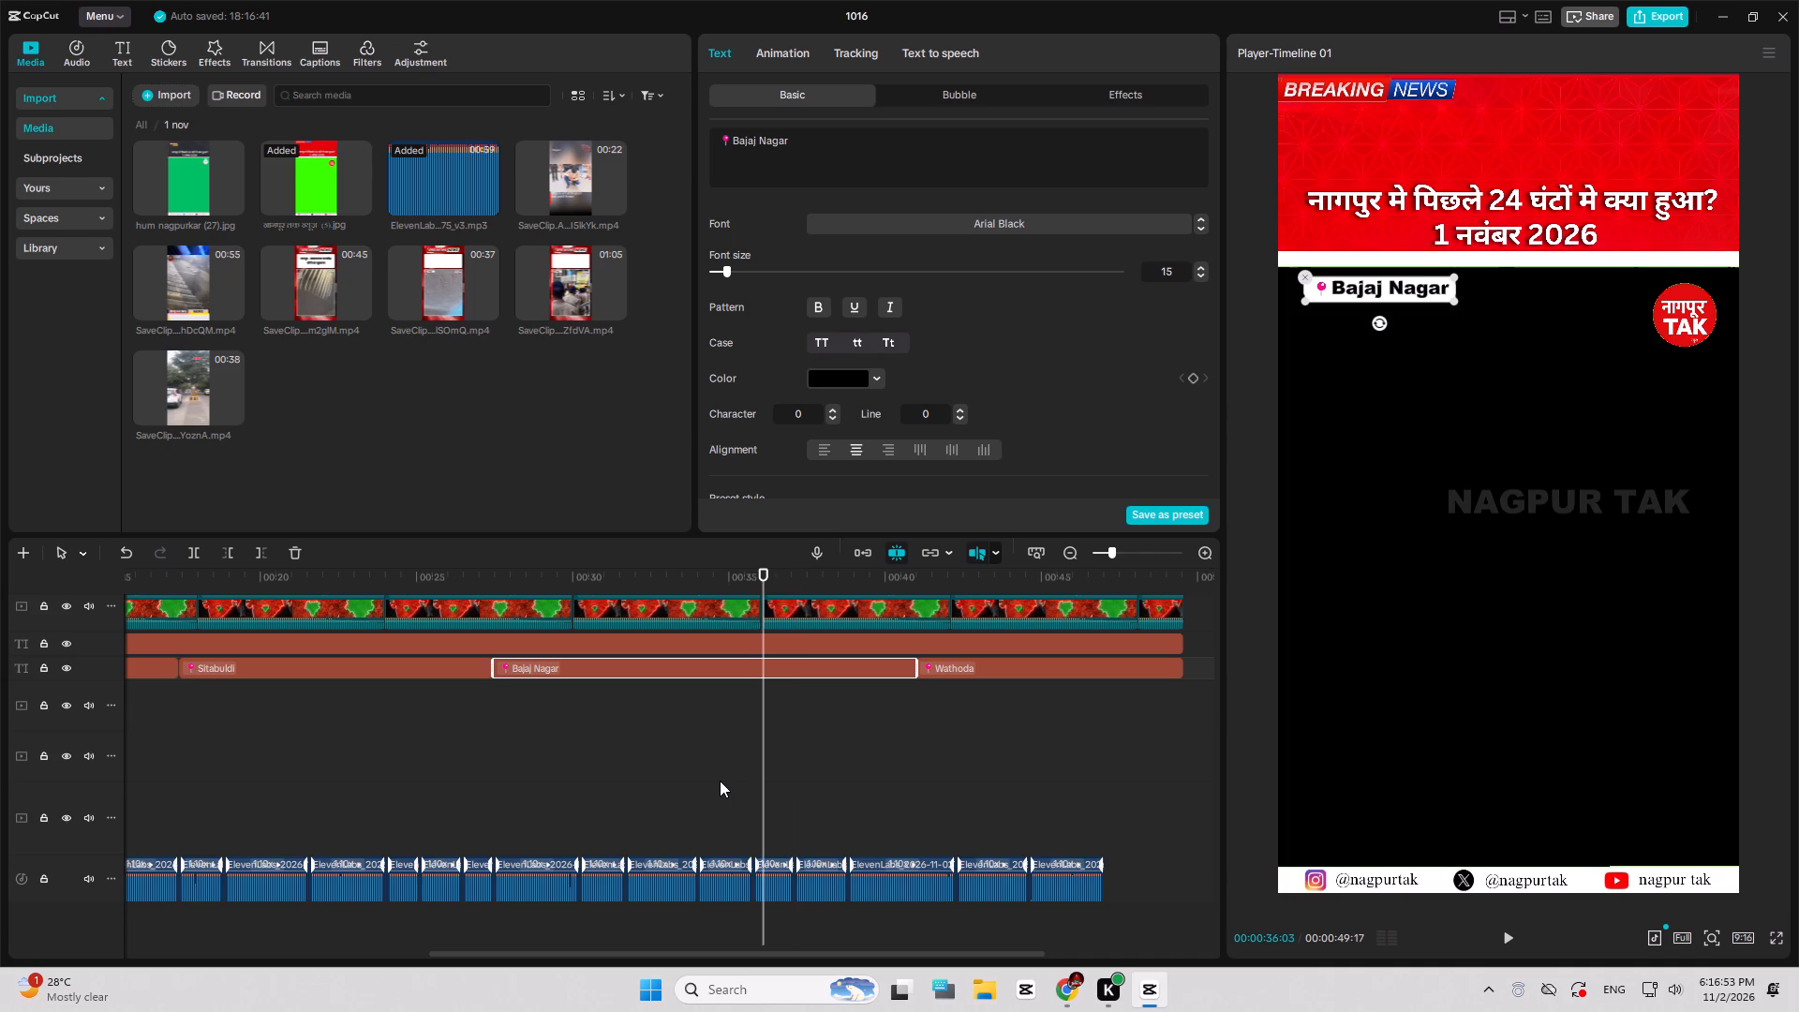
{"action": "key", "text": "space"}
{"action": "key", "text": "space"}
{"action": "key", "text": "space"}
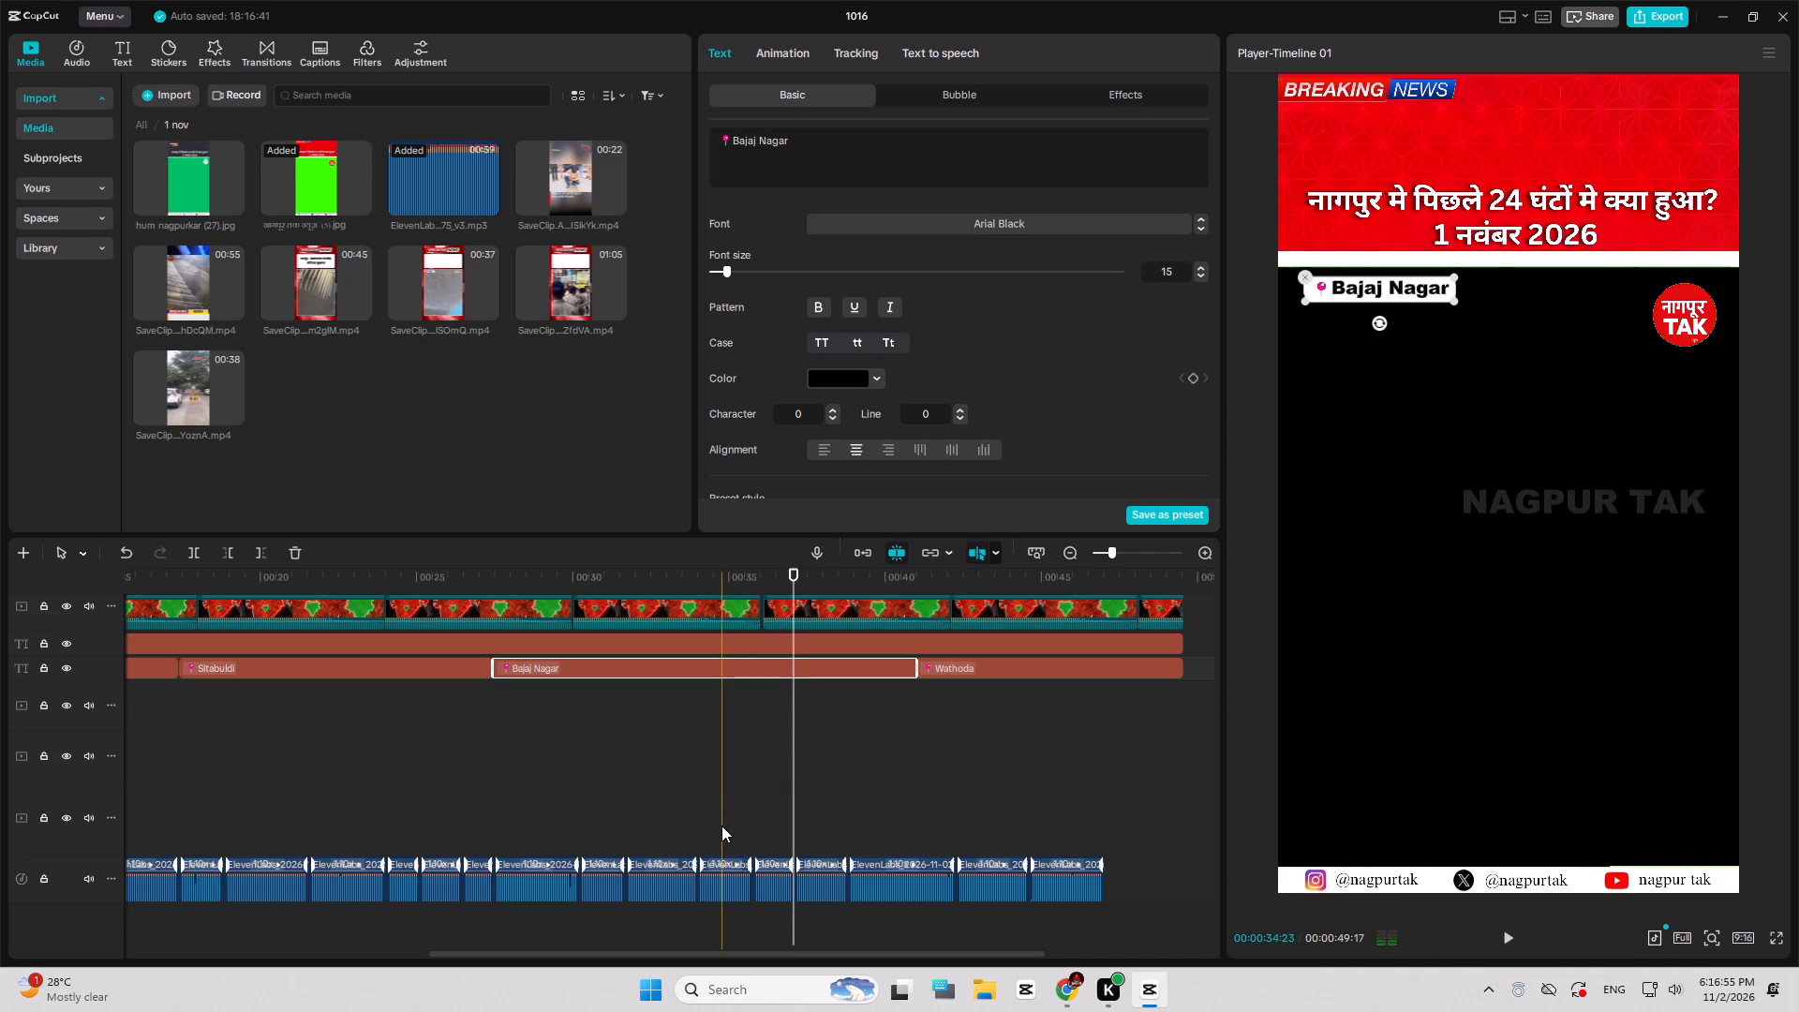
{"action": "key", "text": "space"}
{"action": "key", "text": "Up"}
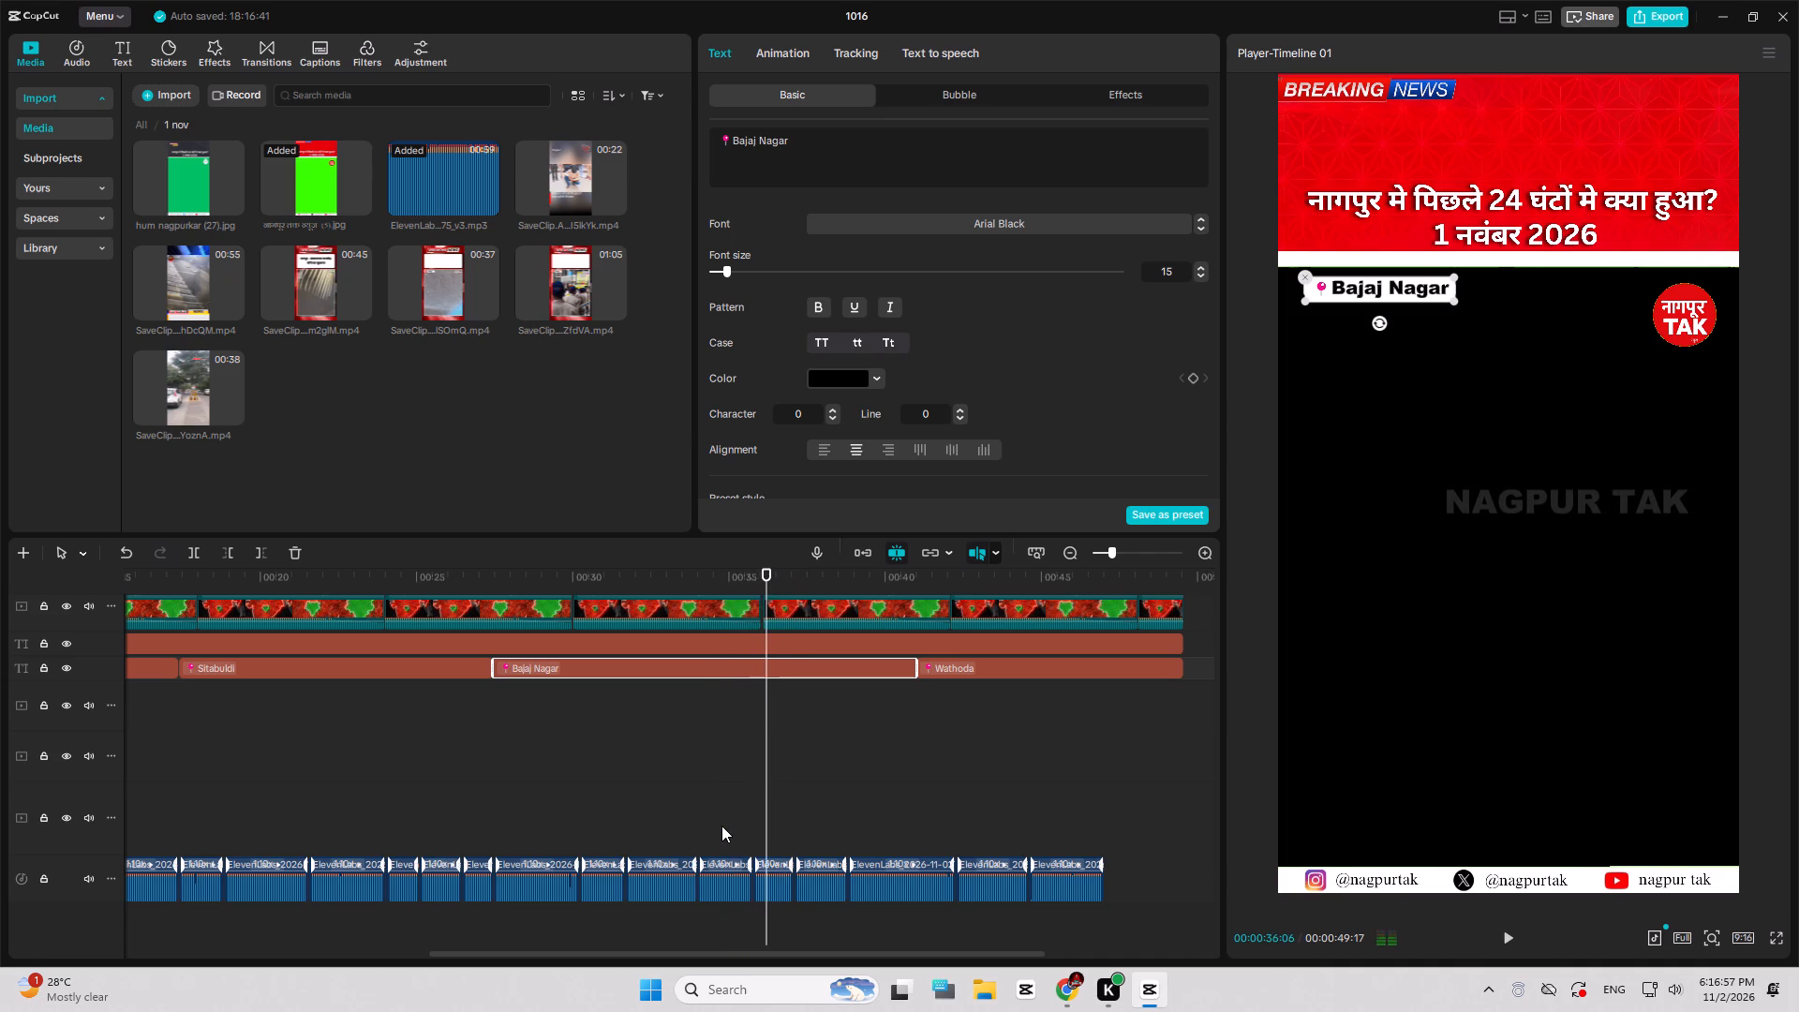
{"action": "key", "text": "Up"}
{"action": "key", "text": "Up"}
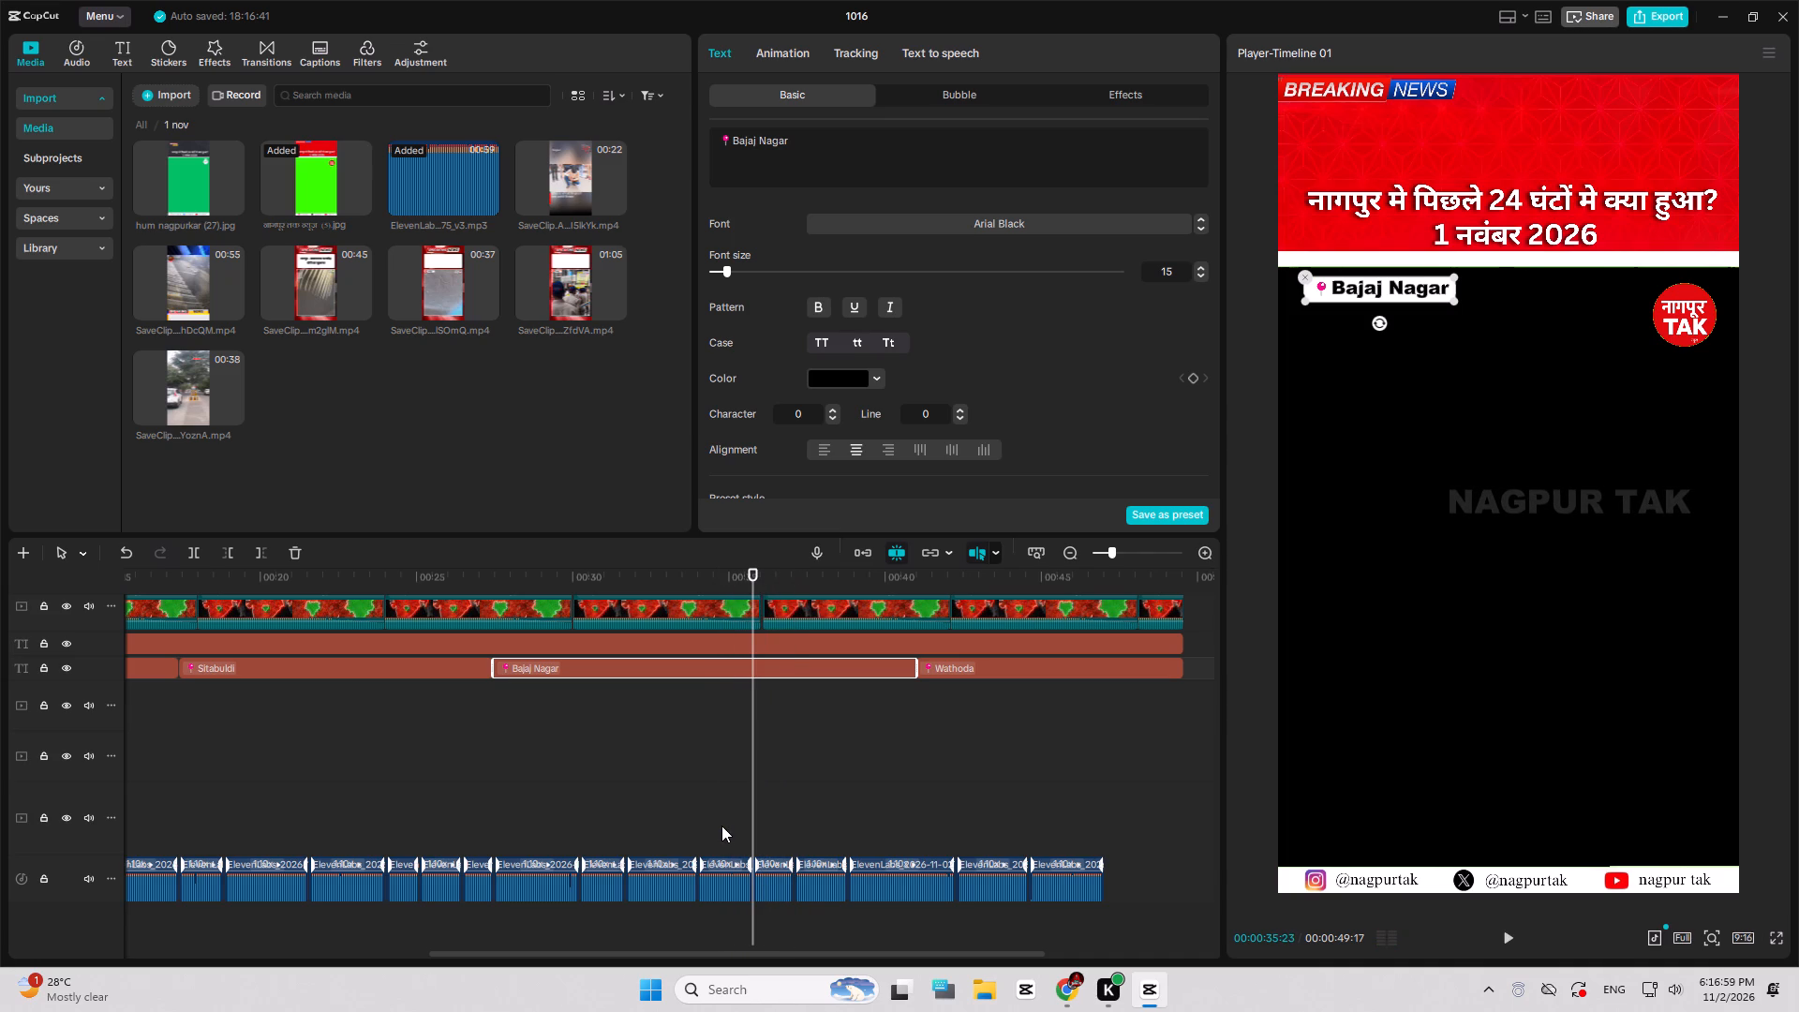
{"action": "left_click_drag", "start_coordinate": [914, 663], "coordinate": [798, 671]}
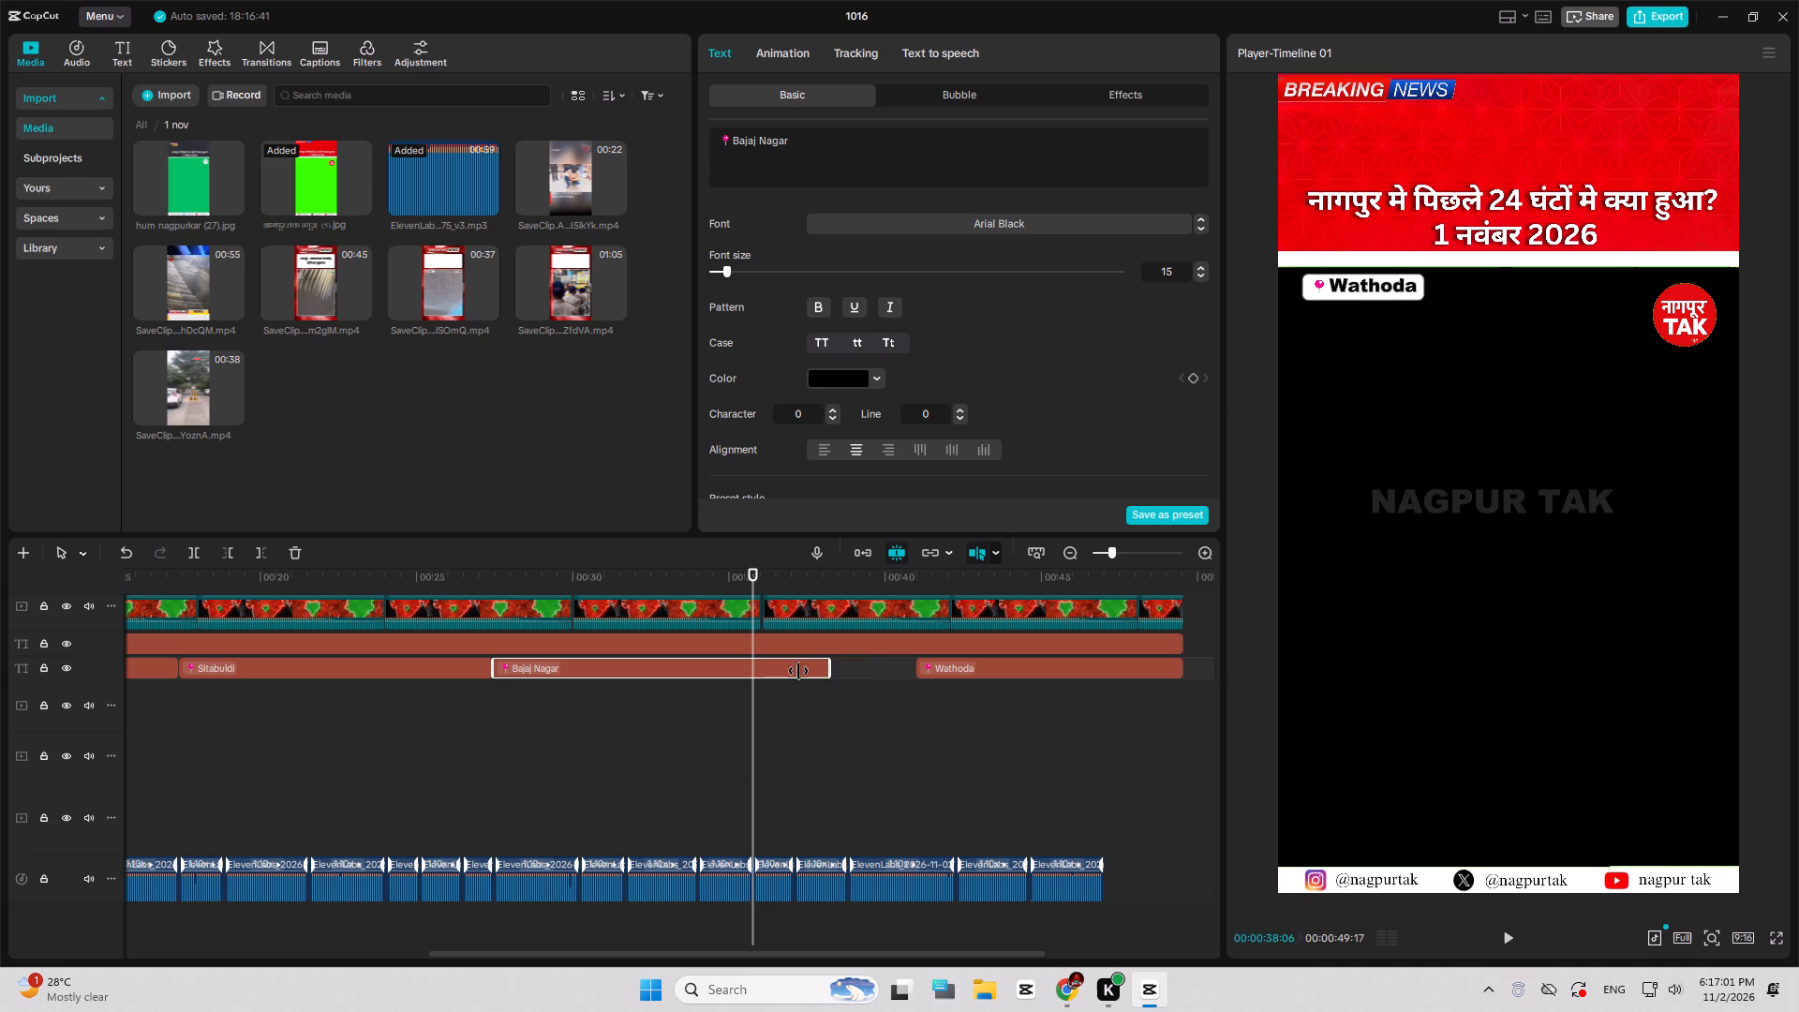
{"action": "left_click_drag", "start_coordinate": [798, 671], "coordinate": [747, 677]}
{"action": "left_click_drag", "start_coordinate": [920, 670], "coordinate": [751, 665]}
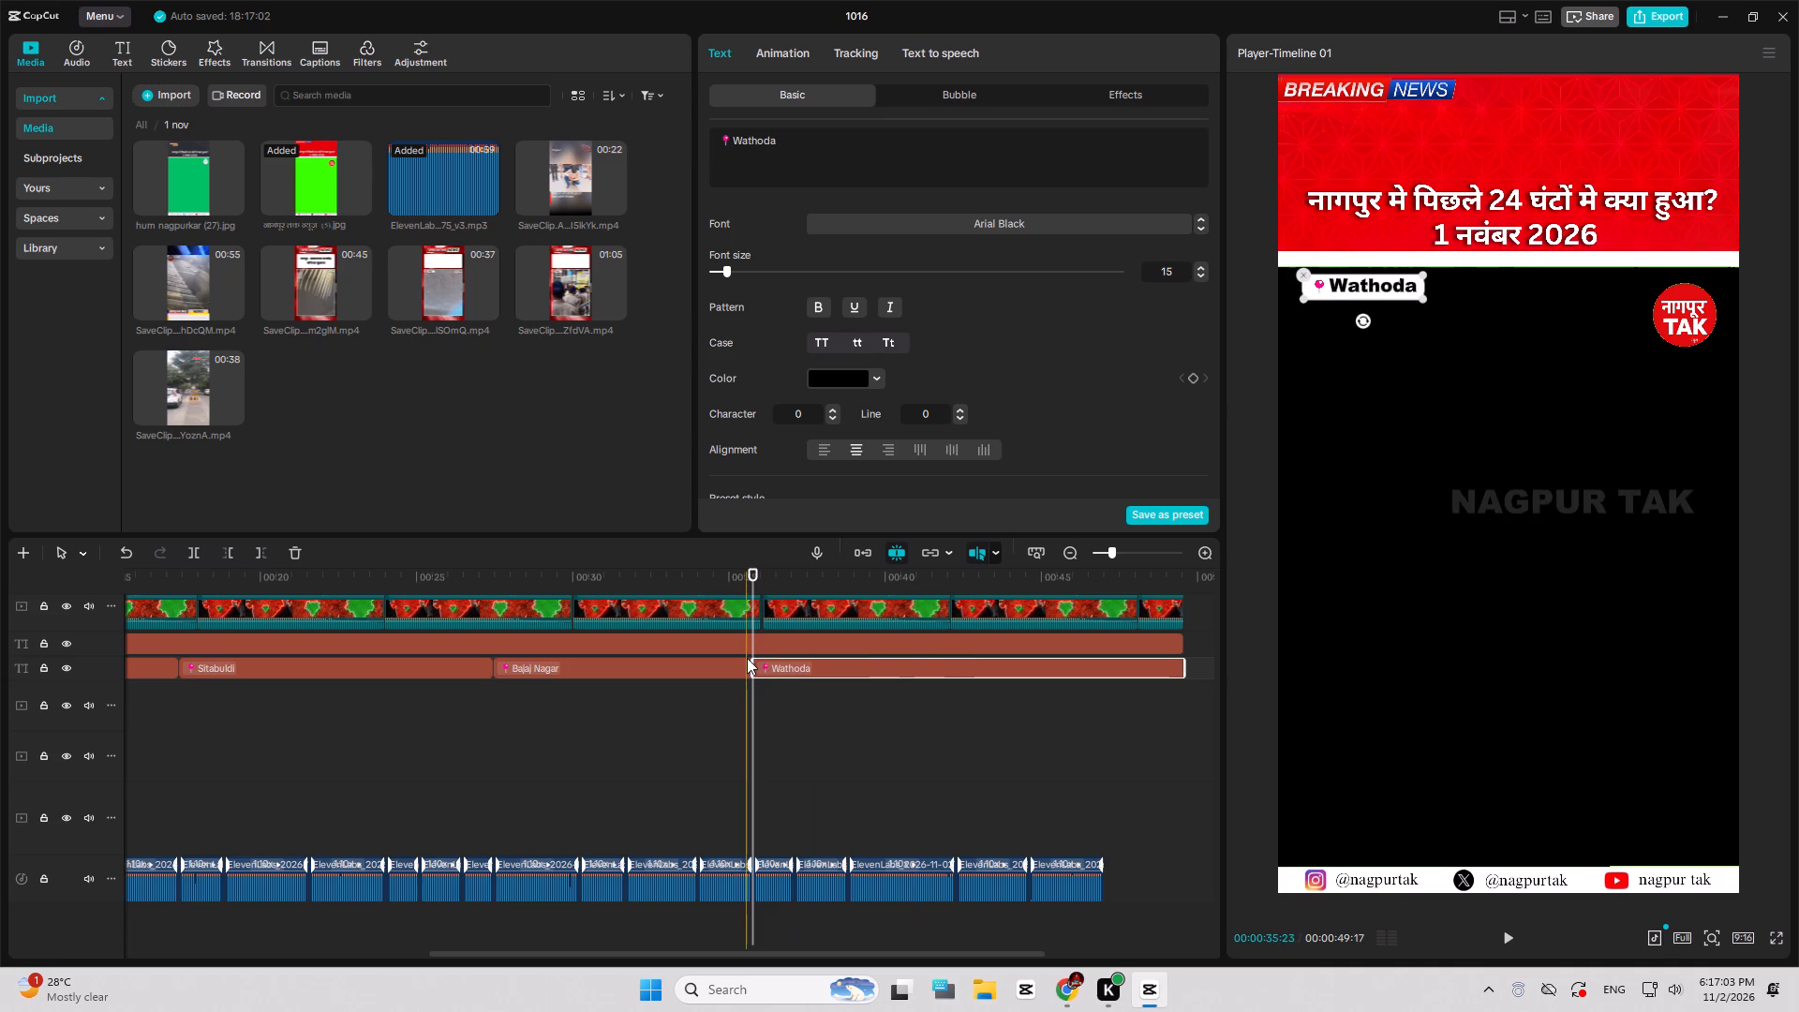
Play to the end of the voice-over, split all tracks there at about 47 seconds and delete everything after it.
{"action": "key", "text": "space"}
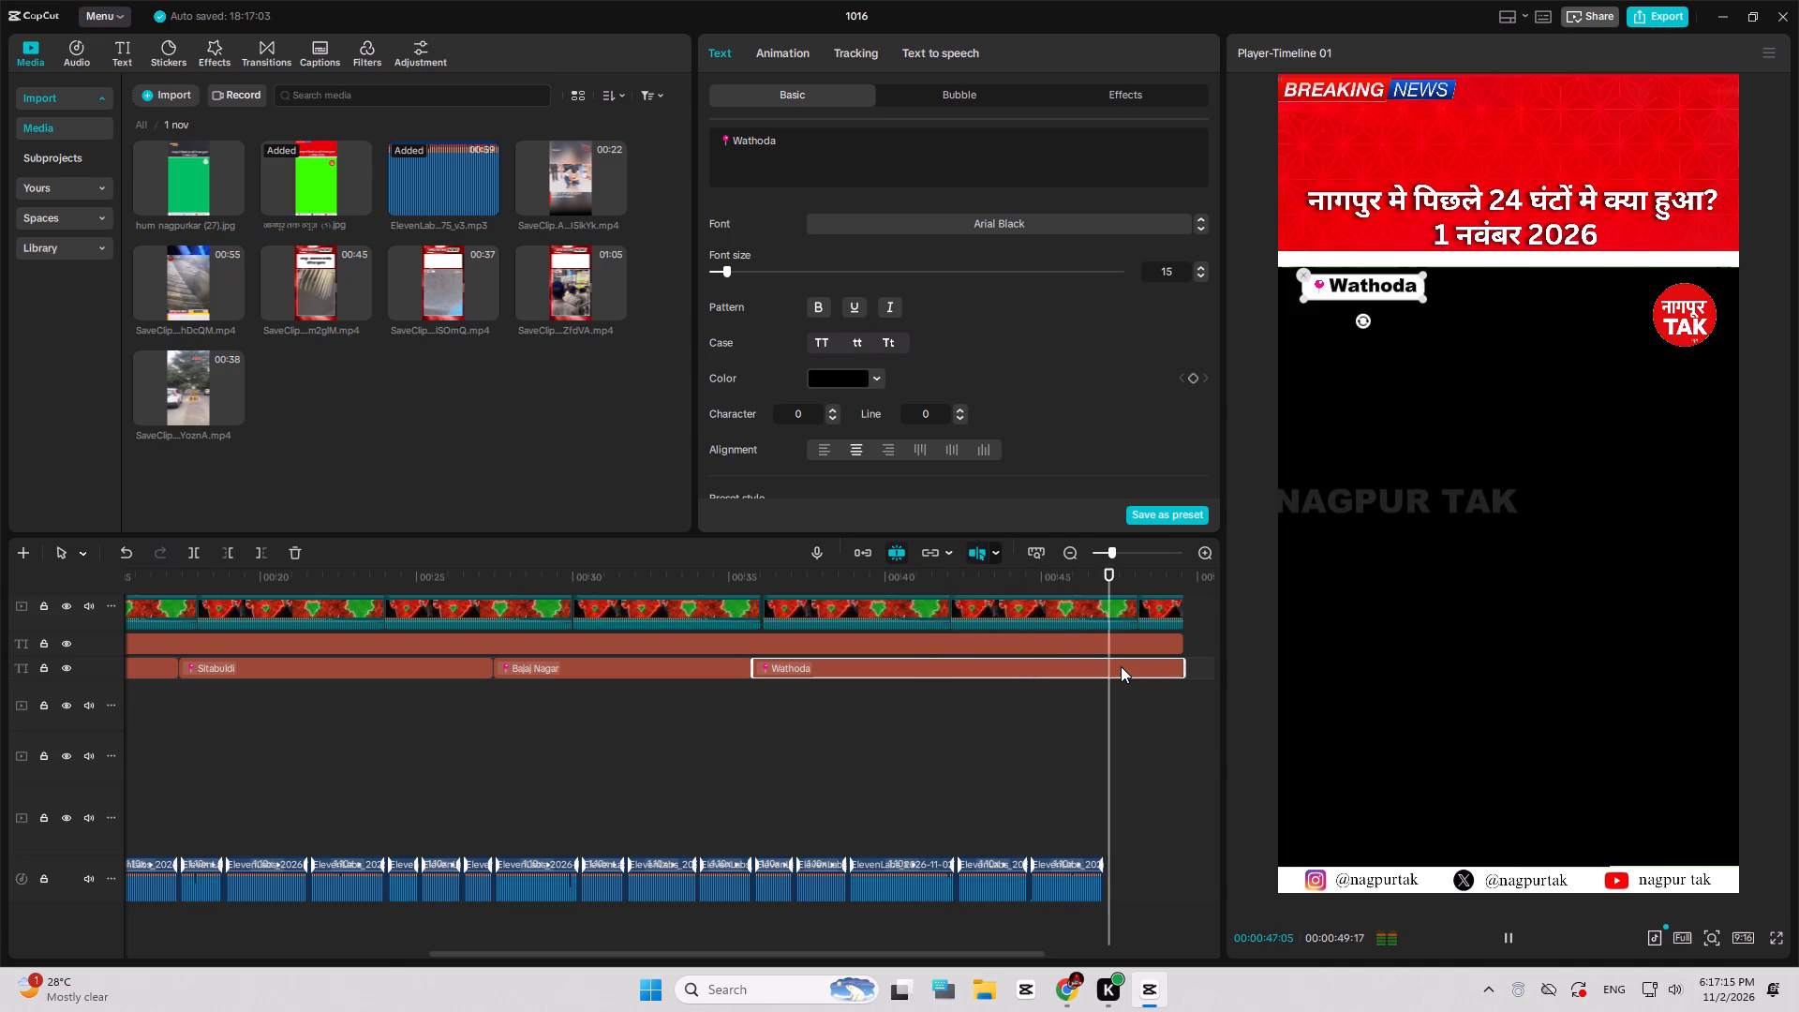
{"action": "key", "text": "space"}
{"action": "key", "text": "Up"}
{"action": "key", "text": "ctrl+shift+b"}
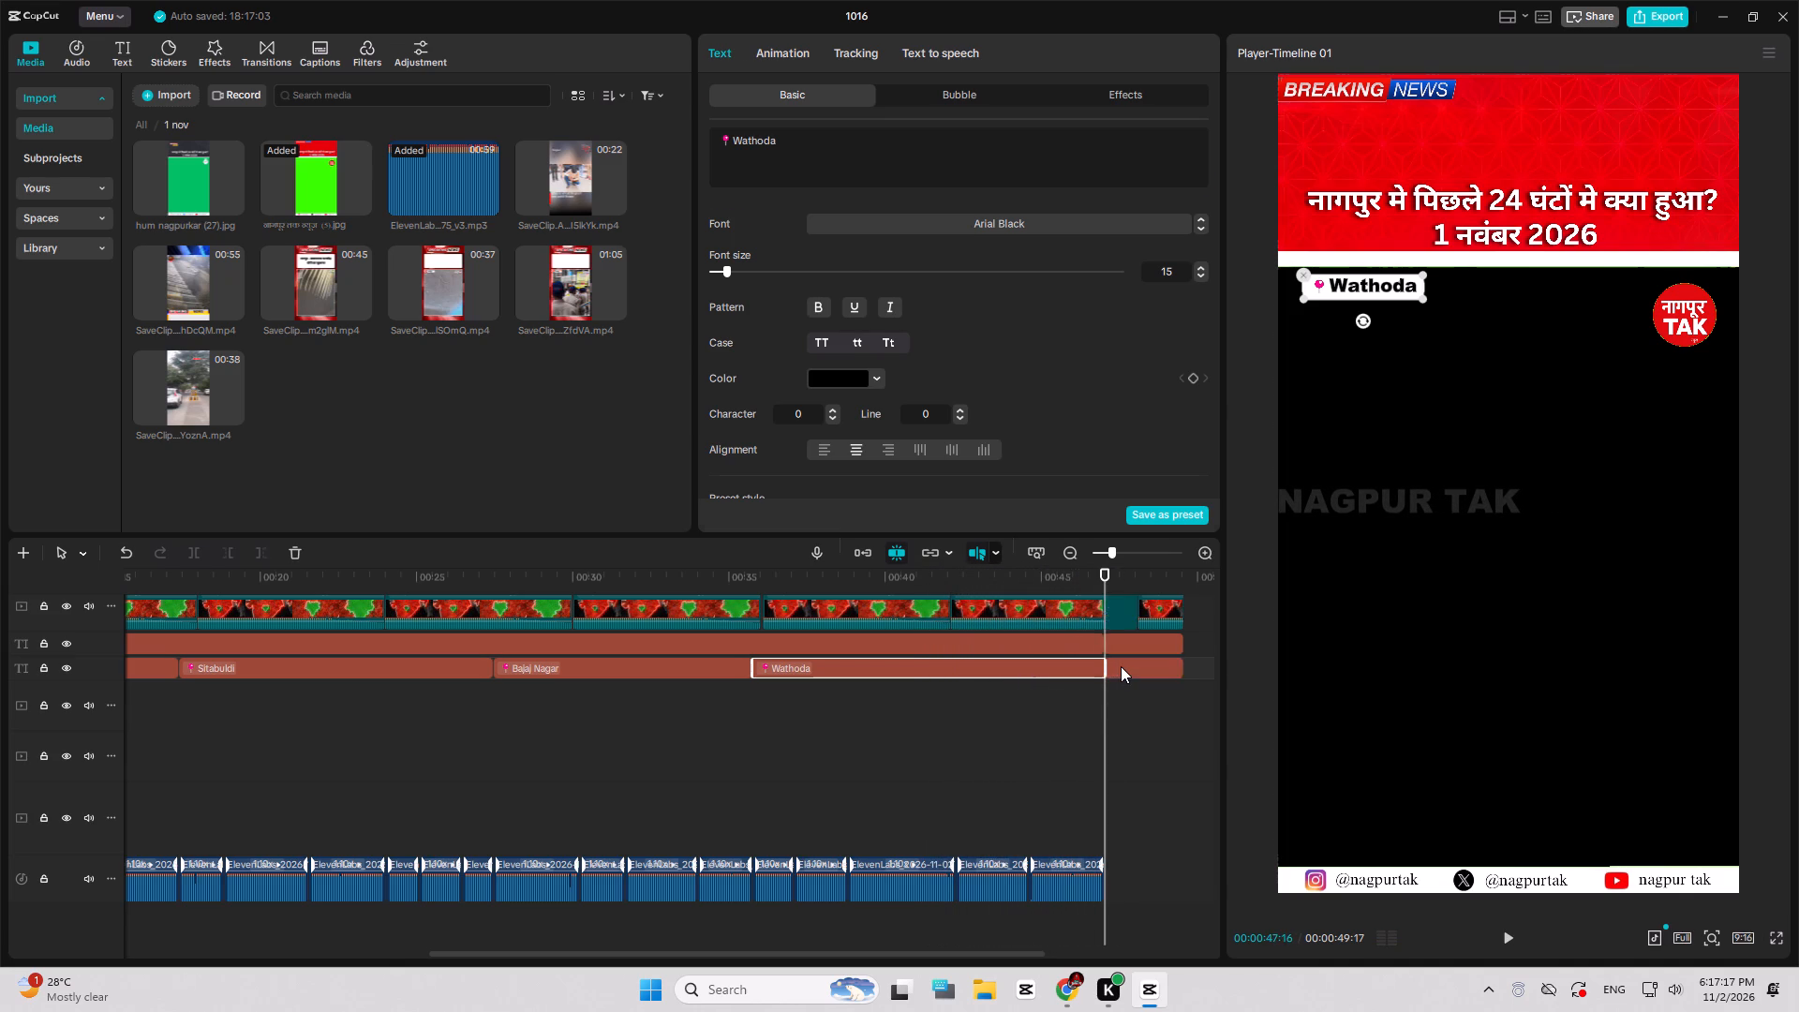
{"action": "key", "text": "Delete"}
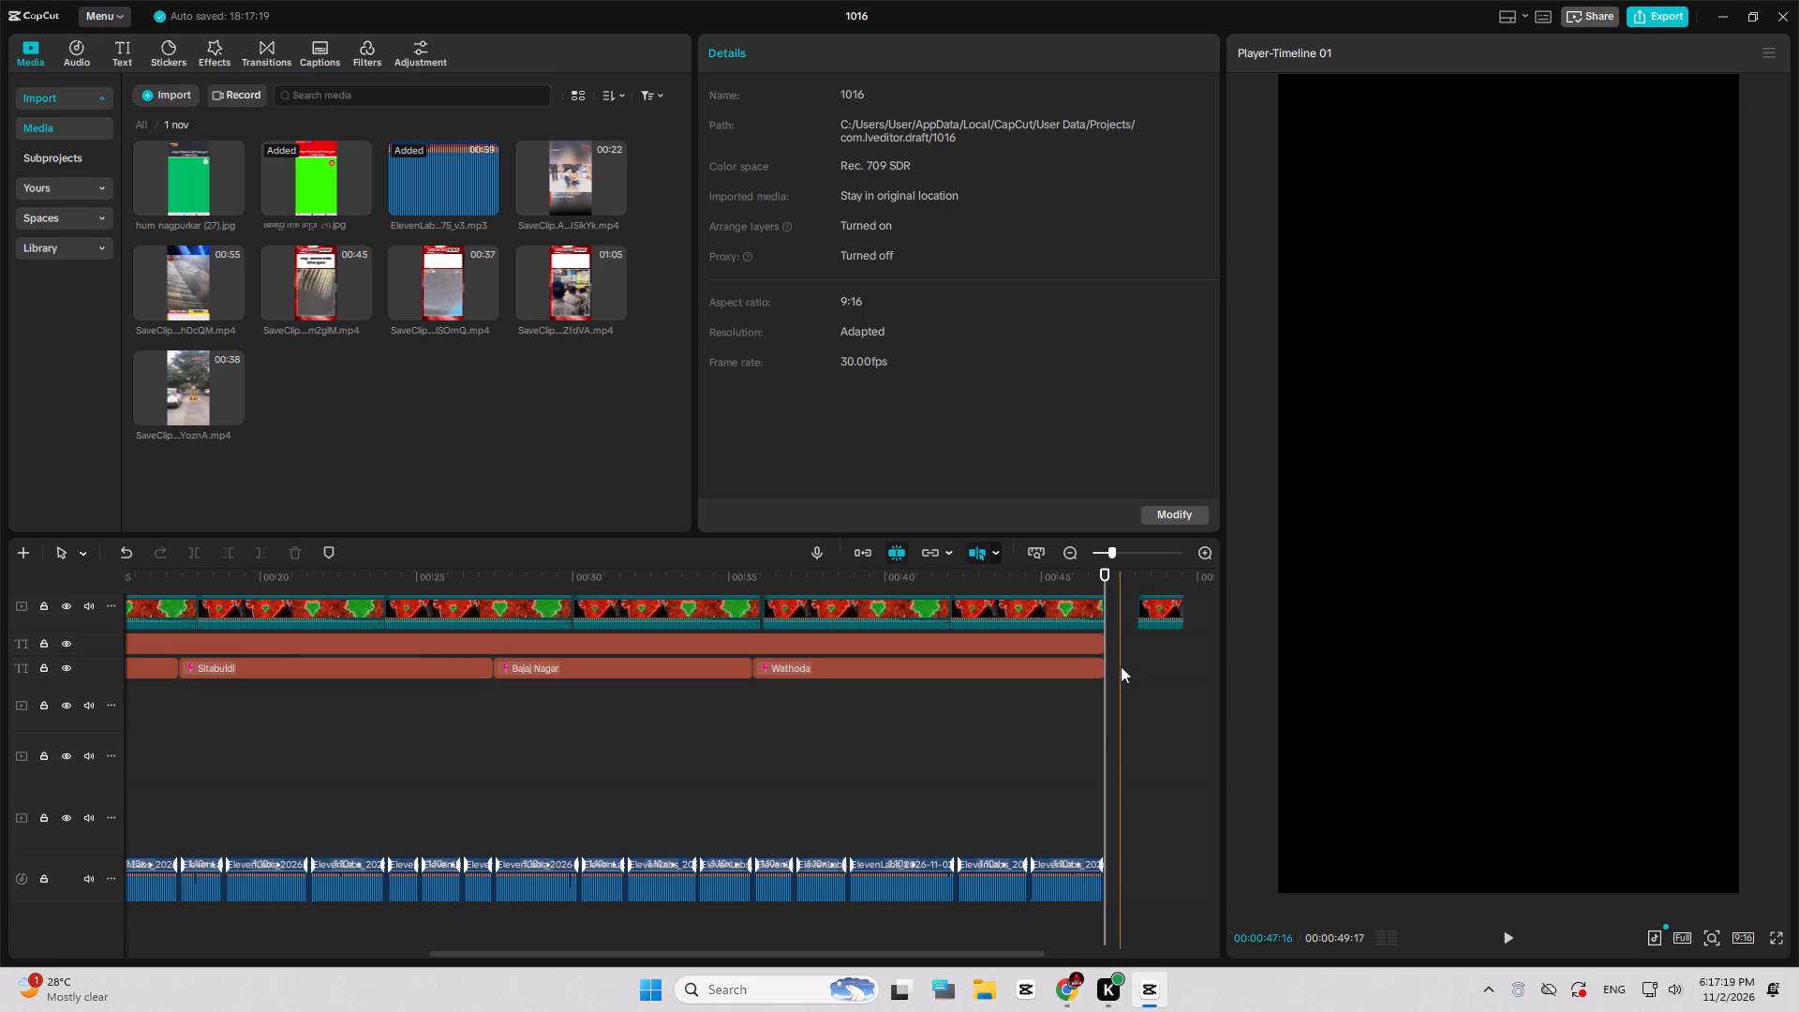
{"action": "scroll", "coordinate": [1121, 666], "scroll_direction": "up", "scroll_amount": 4}
{"action": "left_click", "coordinate": [1154, 688]}
{"action": "key", "text": "Delete"}
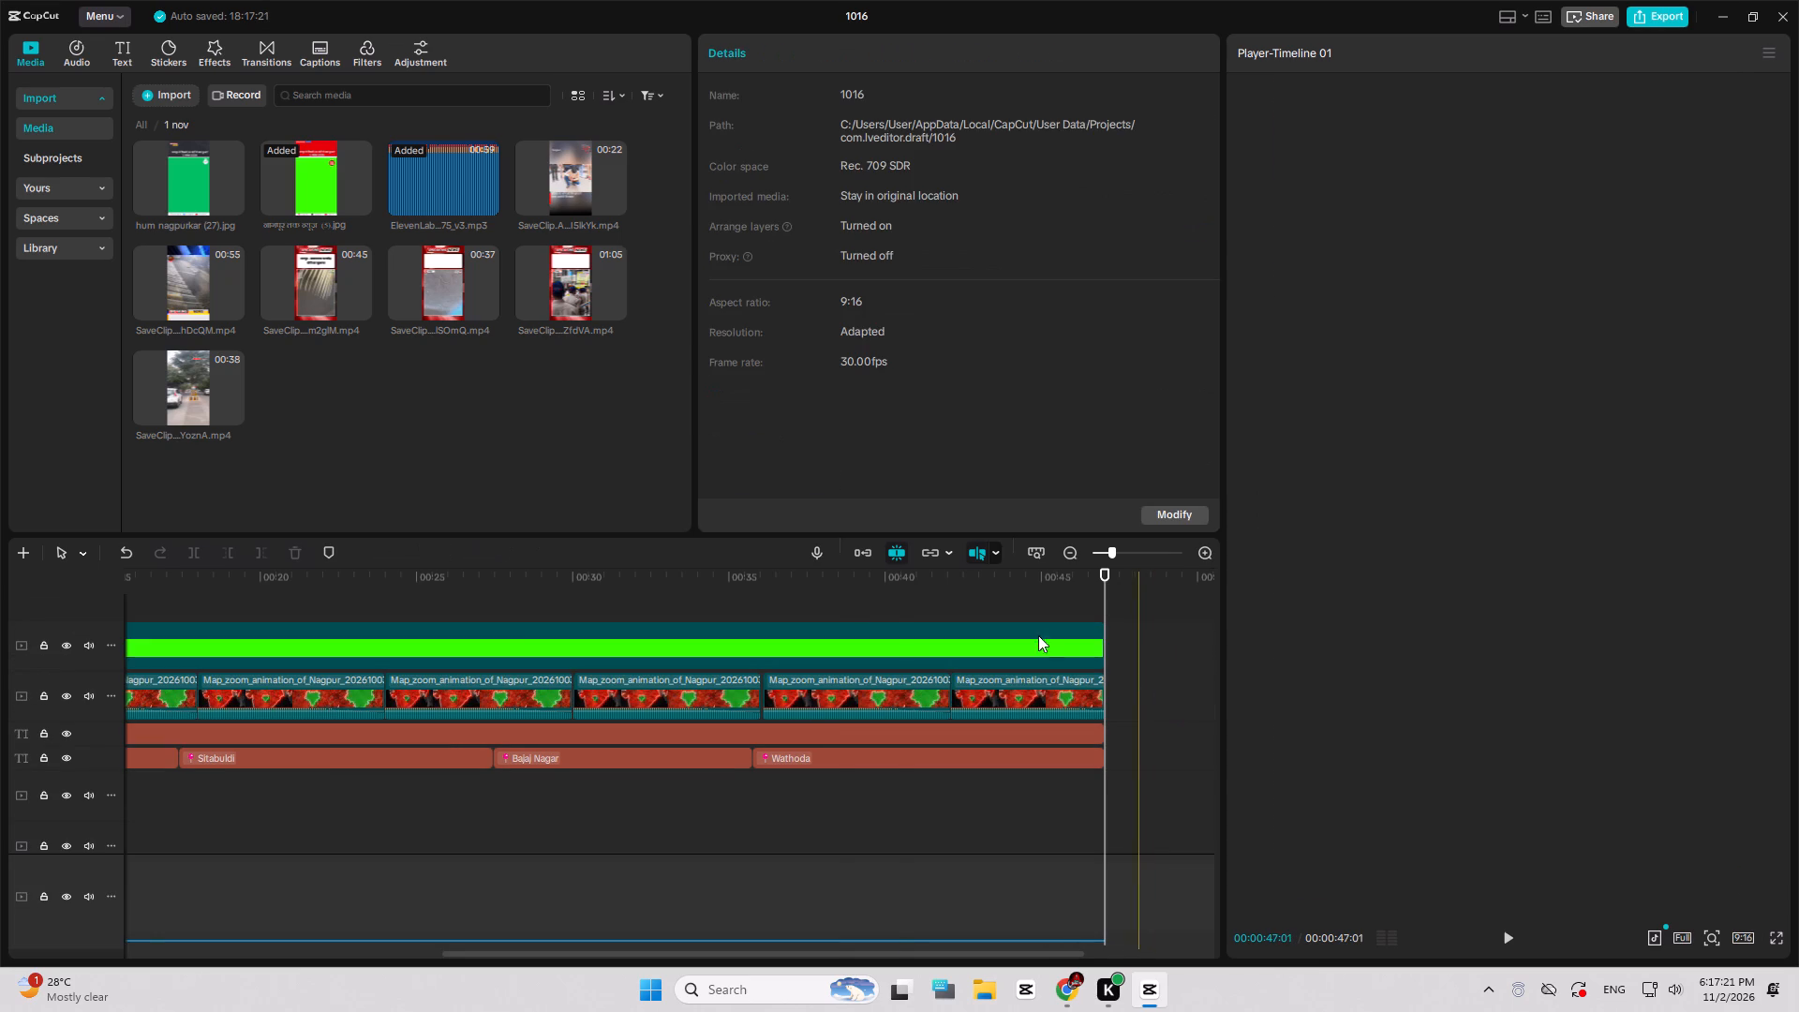
Play the opening and place the 01:05 police footage clip on the main track directly after it, under the Itwari title.
{"action": "left_click_drag", "start_coordinate": [821, 571], "coordinate": [0, 521]}
{"action": "key", "text": "space"}
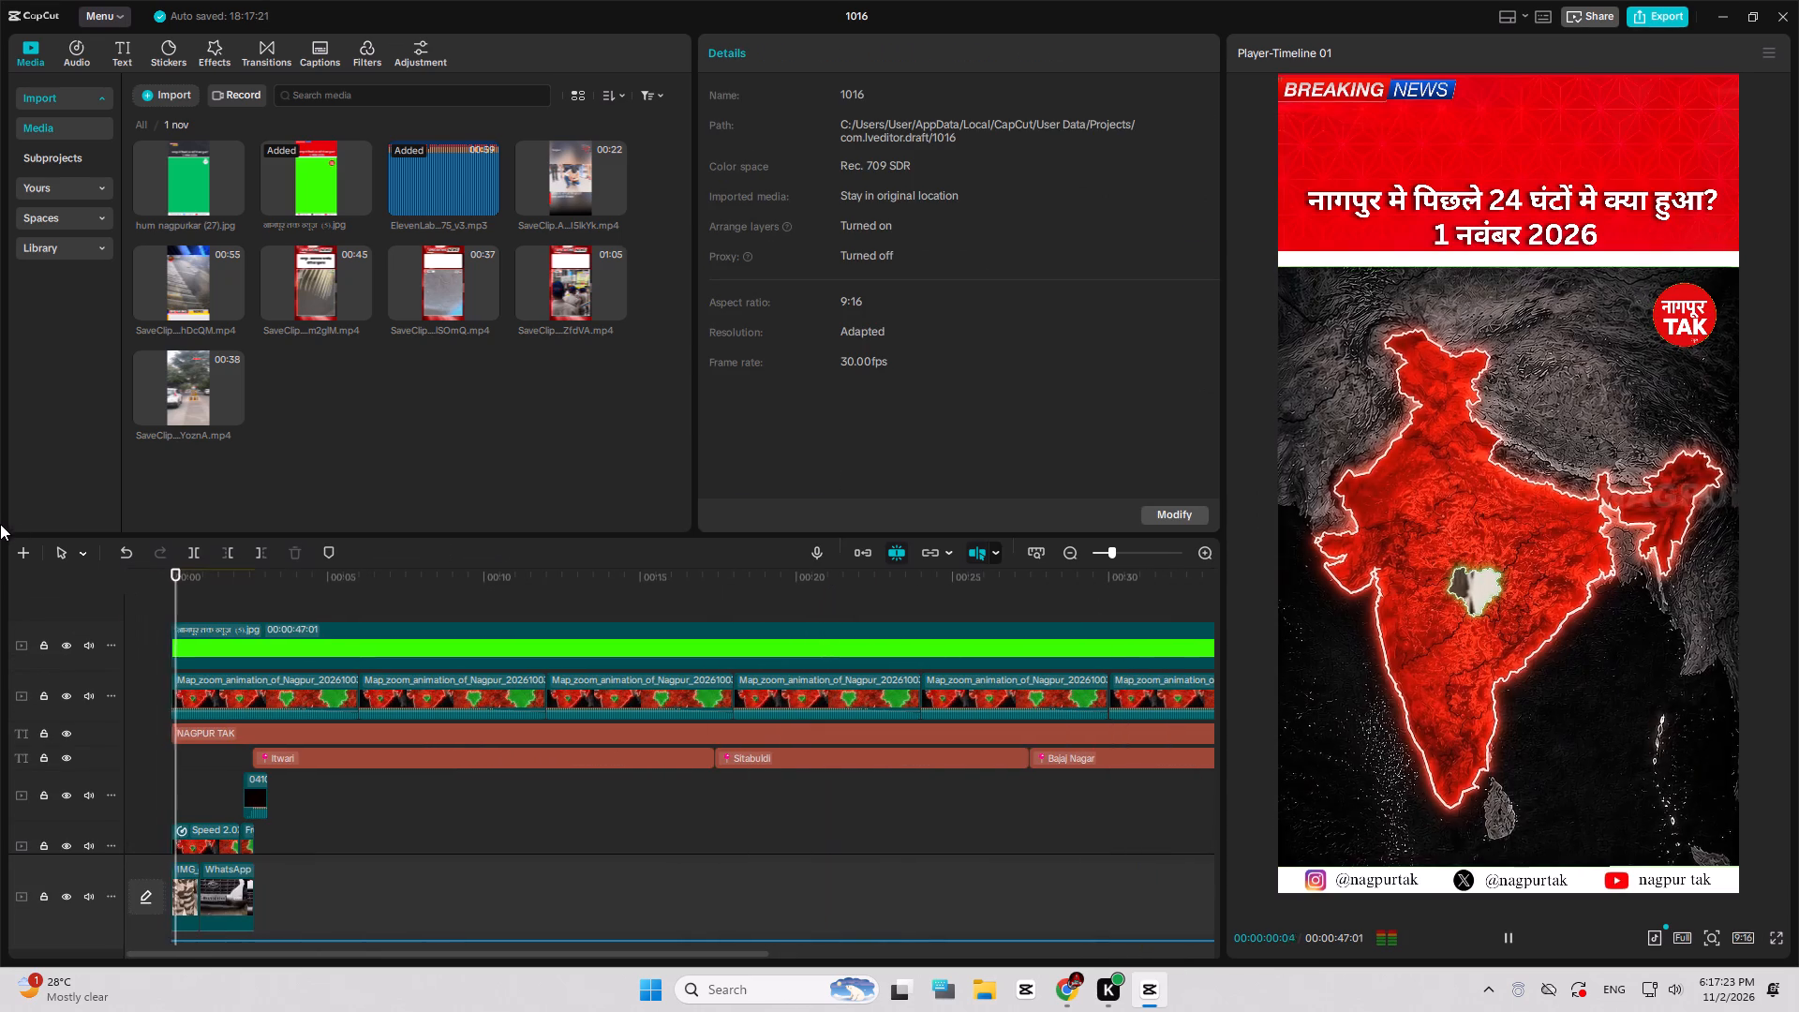
{"action": "scroll", "coordinate": [462, 705], "scroll_direction": "down", "scroll_amount": 10}
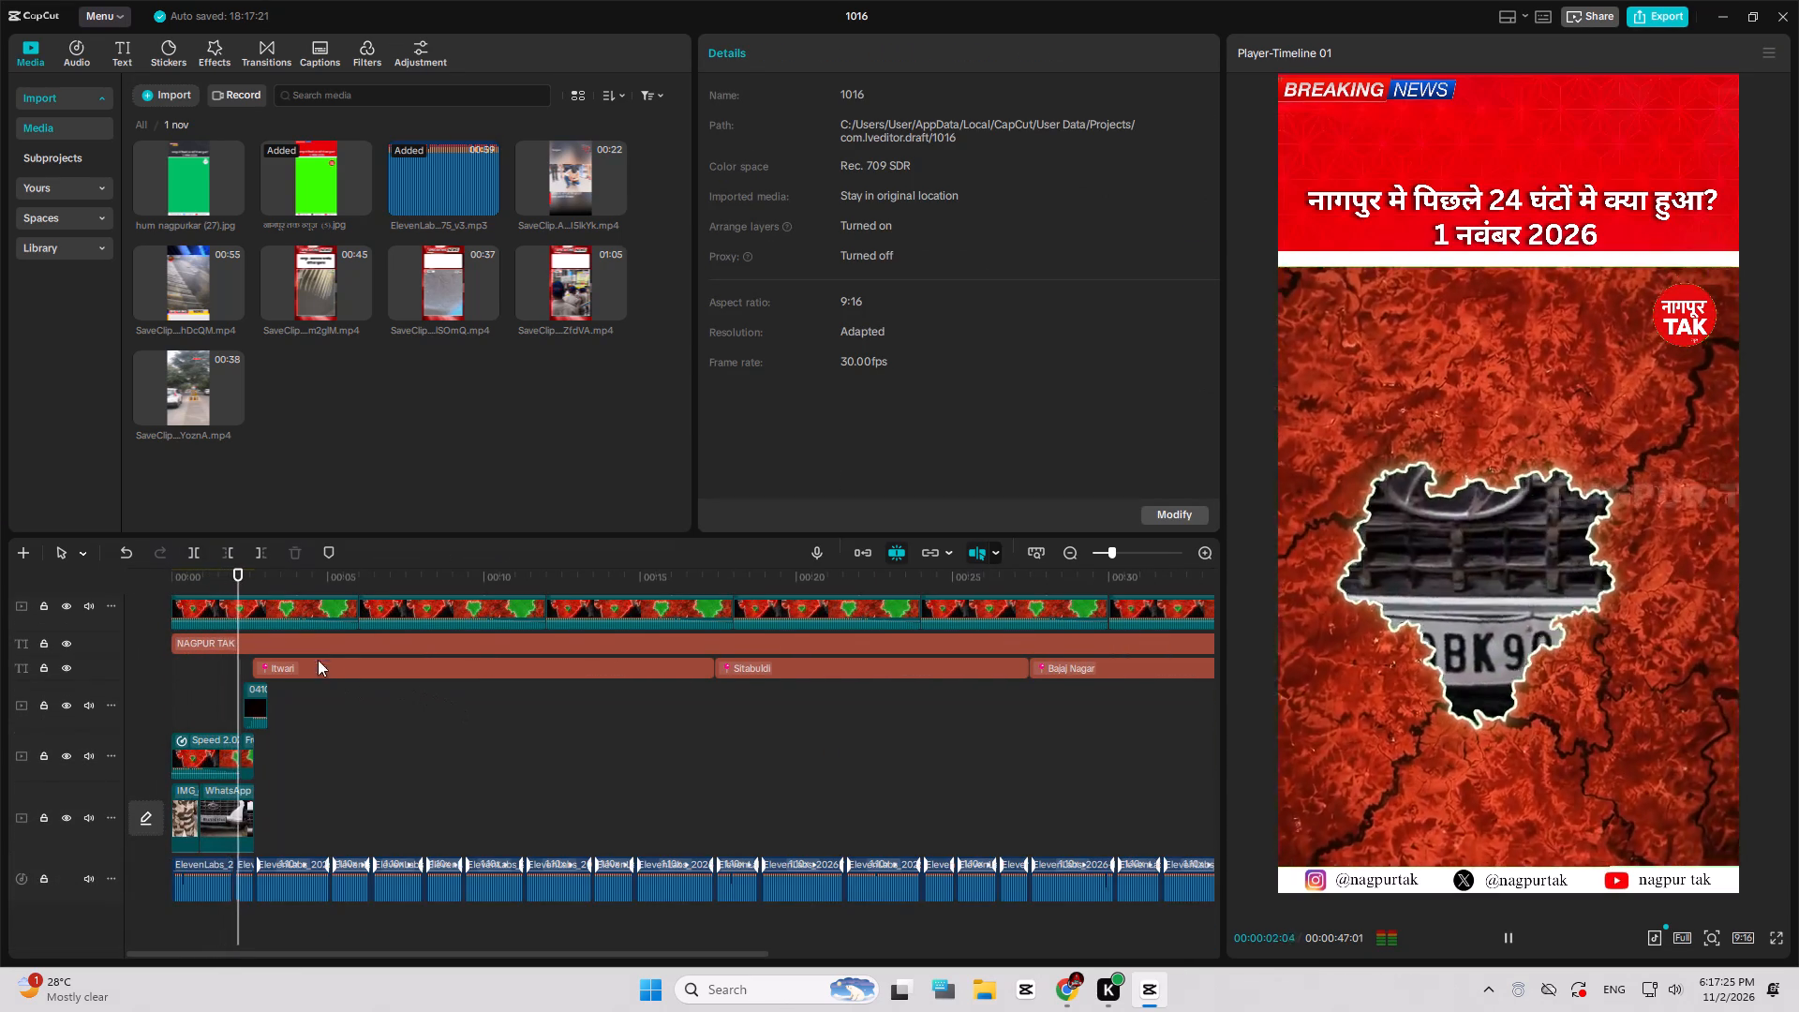
{"action": "key", "text": "space"}
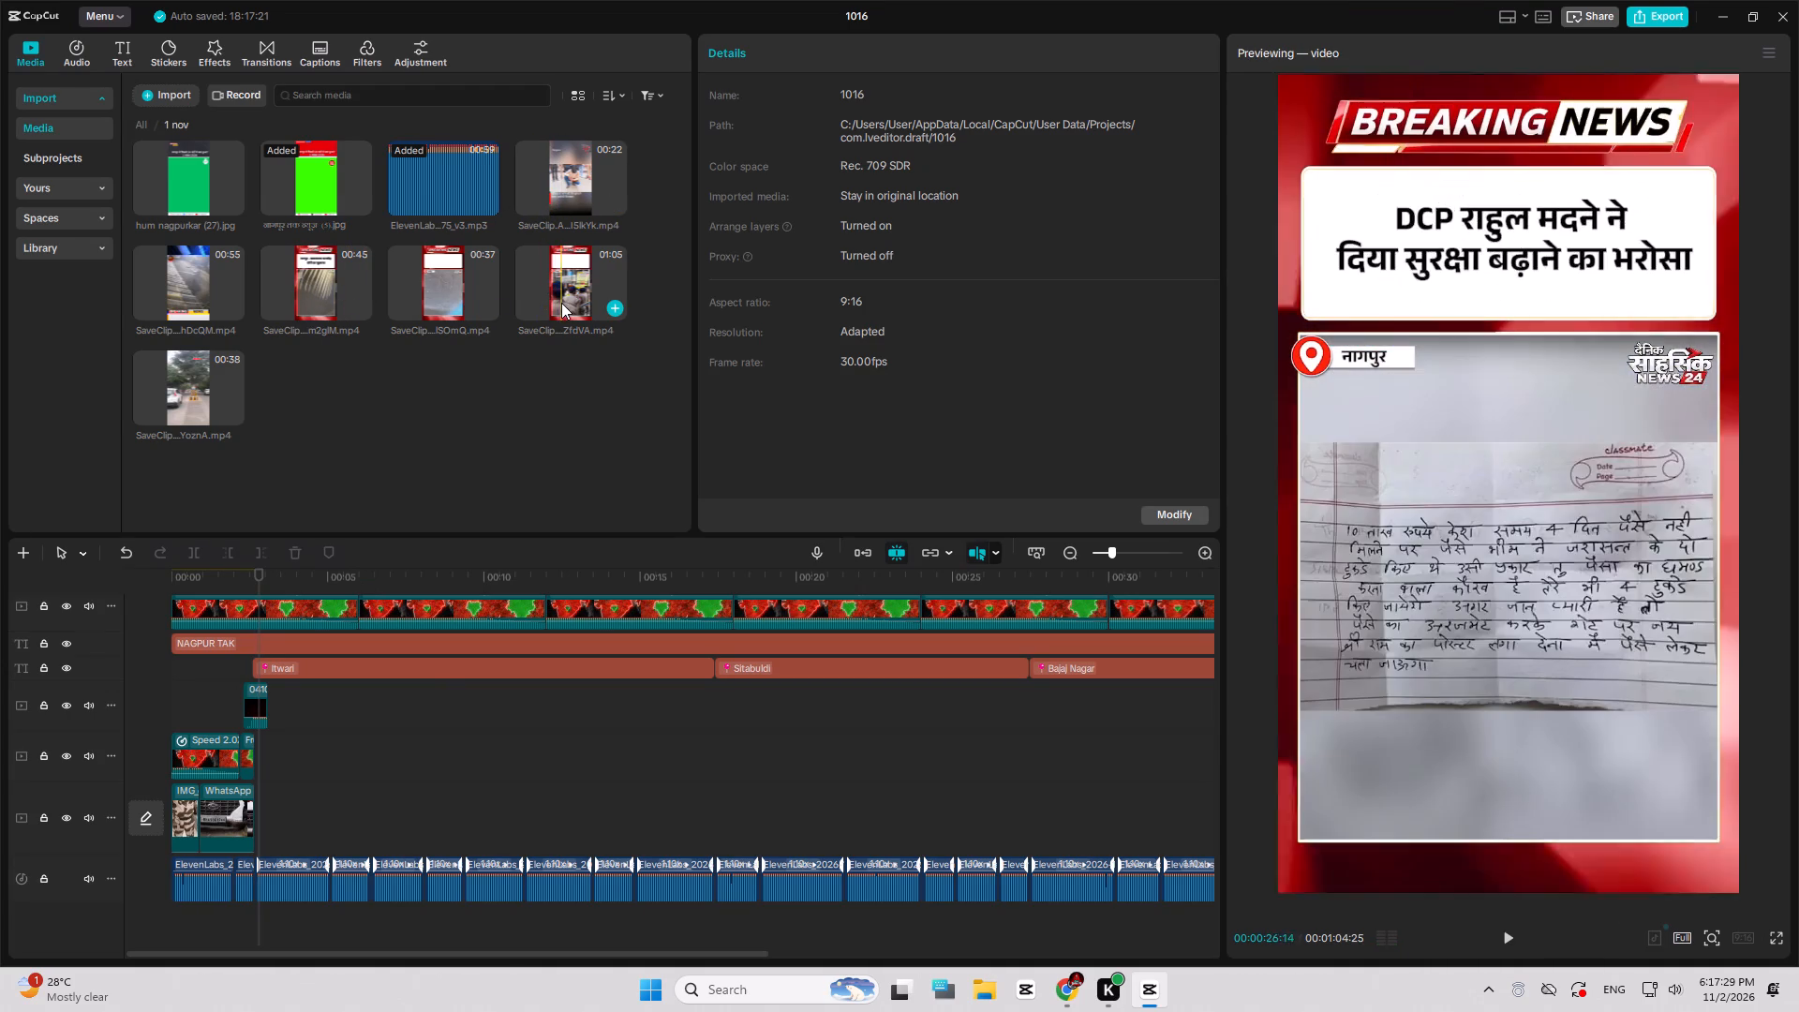
{"action": "left_click_drag", "start_coordinate": [568, 292], "coordinate": [272, 812]}
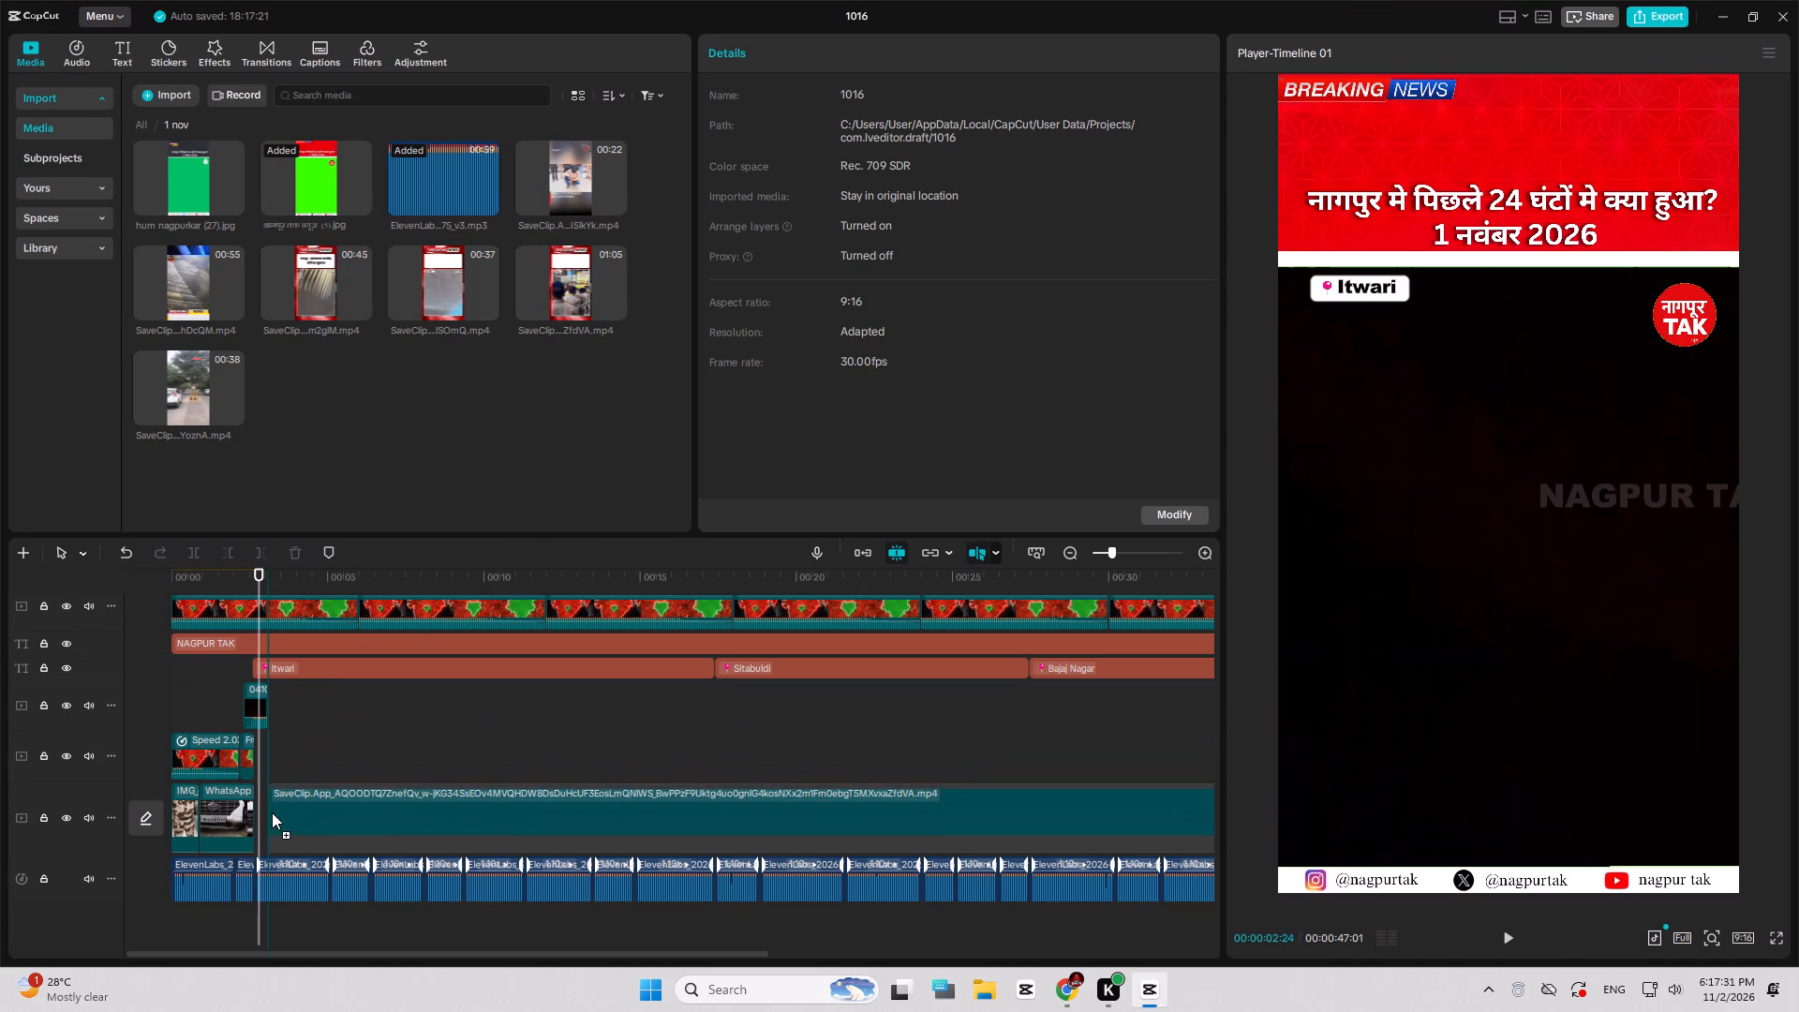
{"action": "left_click_drag", "start_coordinate": [272, 812], "coordinate": [251, 817]}
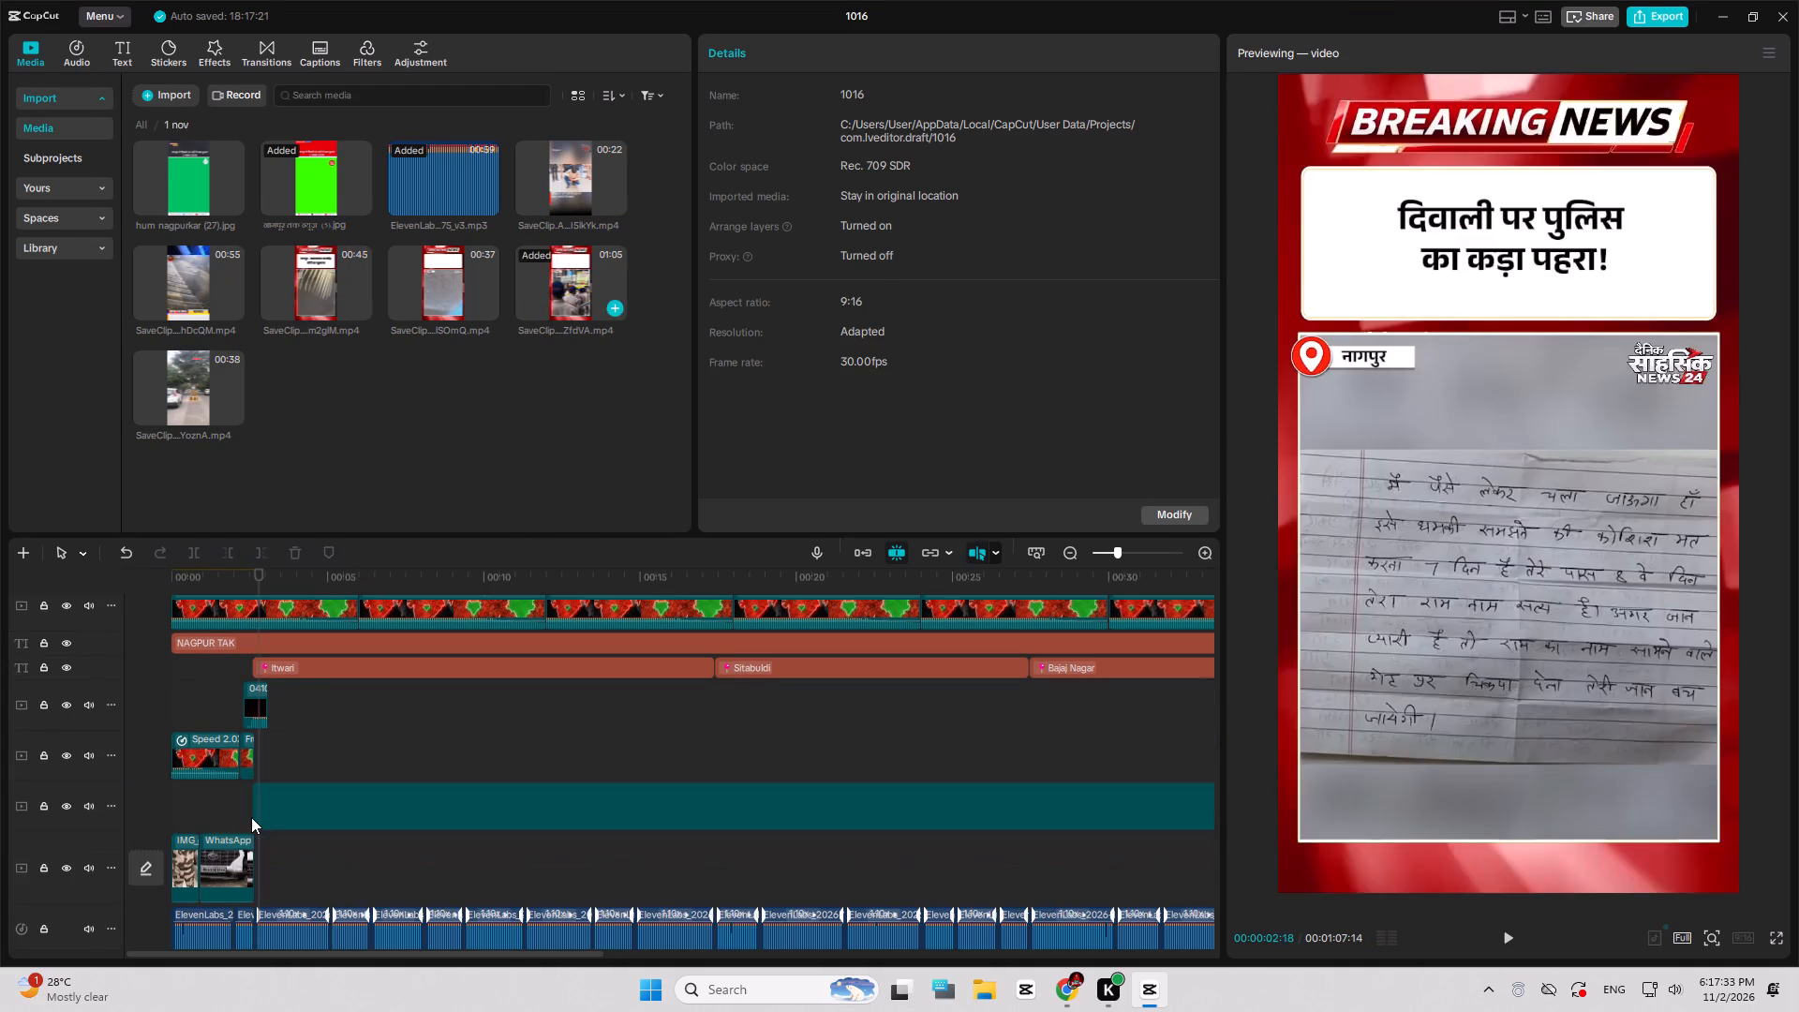
{"action": "left_click_drag", "start_coordinate": [276, 810], "coordinate": [276, 881]}
{"action": "left_click_drag", "start_coordinate": [278, 804], "coordinate": [285, 807]}
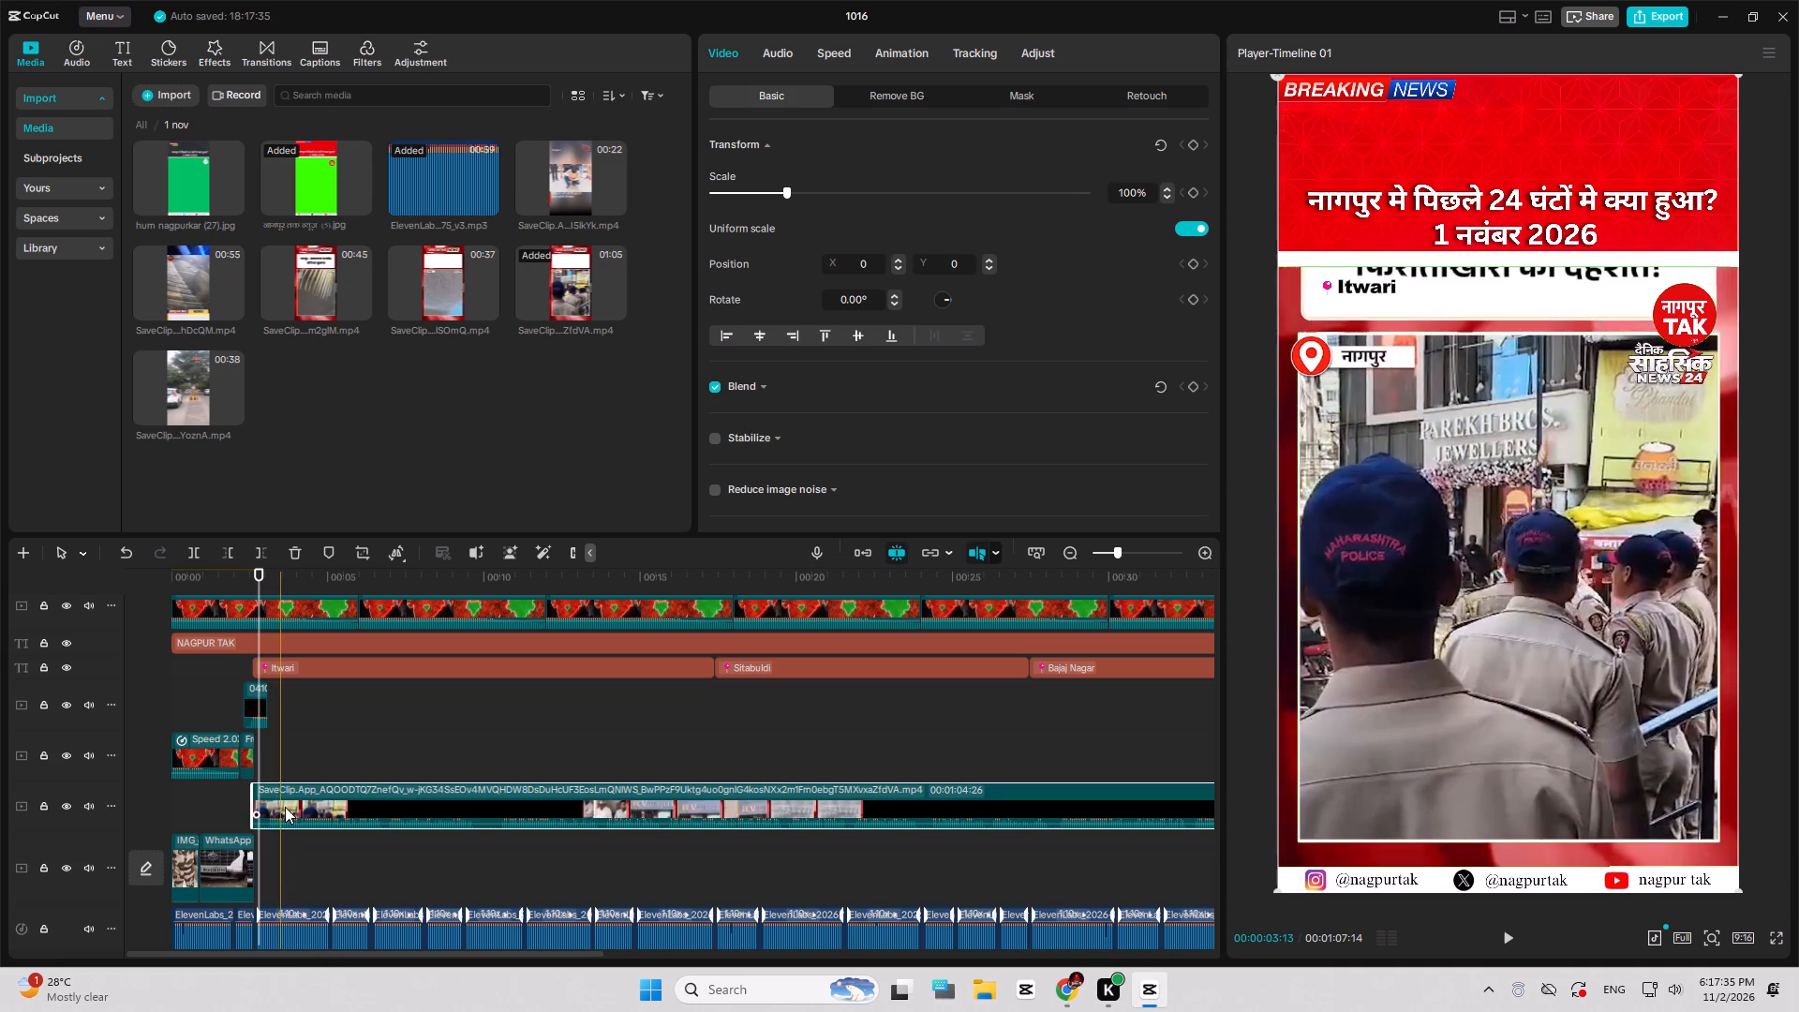
{"action": "left_click_drag", "start_coordinate": [285, 807], "coordinate": [293, 863]}
{"action": "left_click_drag", "start_coordinate": [289, 830], "coordinate": [275, 825]}
{"action": "scroll", "coordinate": [278, 828], "scroll_direction": "up", "scroll_amount": 9, "text": "ctrl"}
{"action": "left_click", "coordinate": [279, 820]}
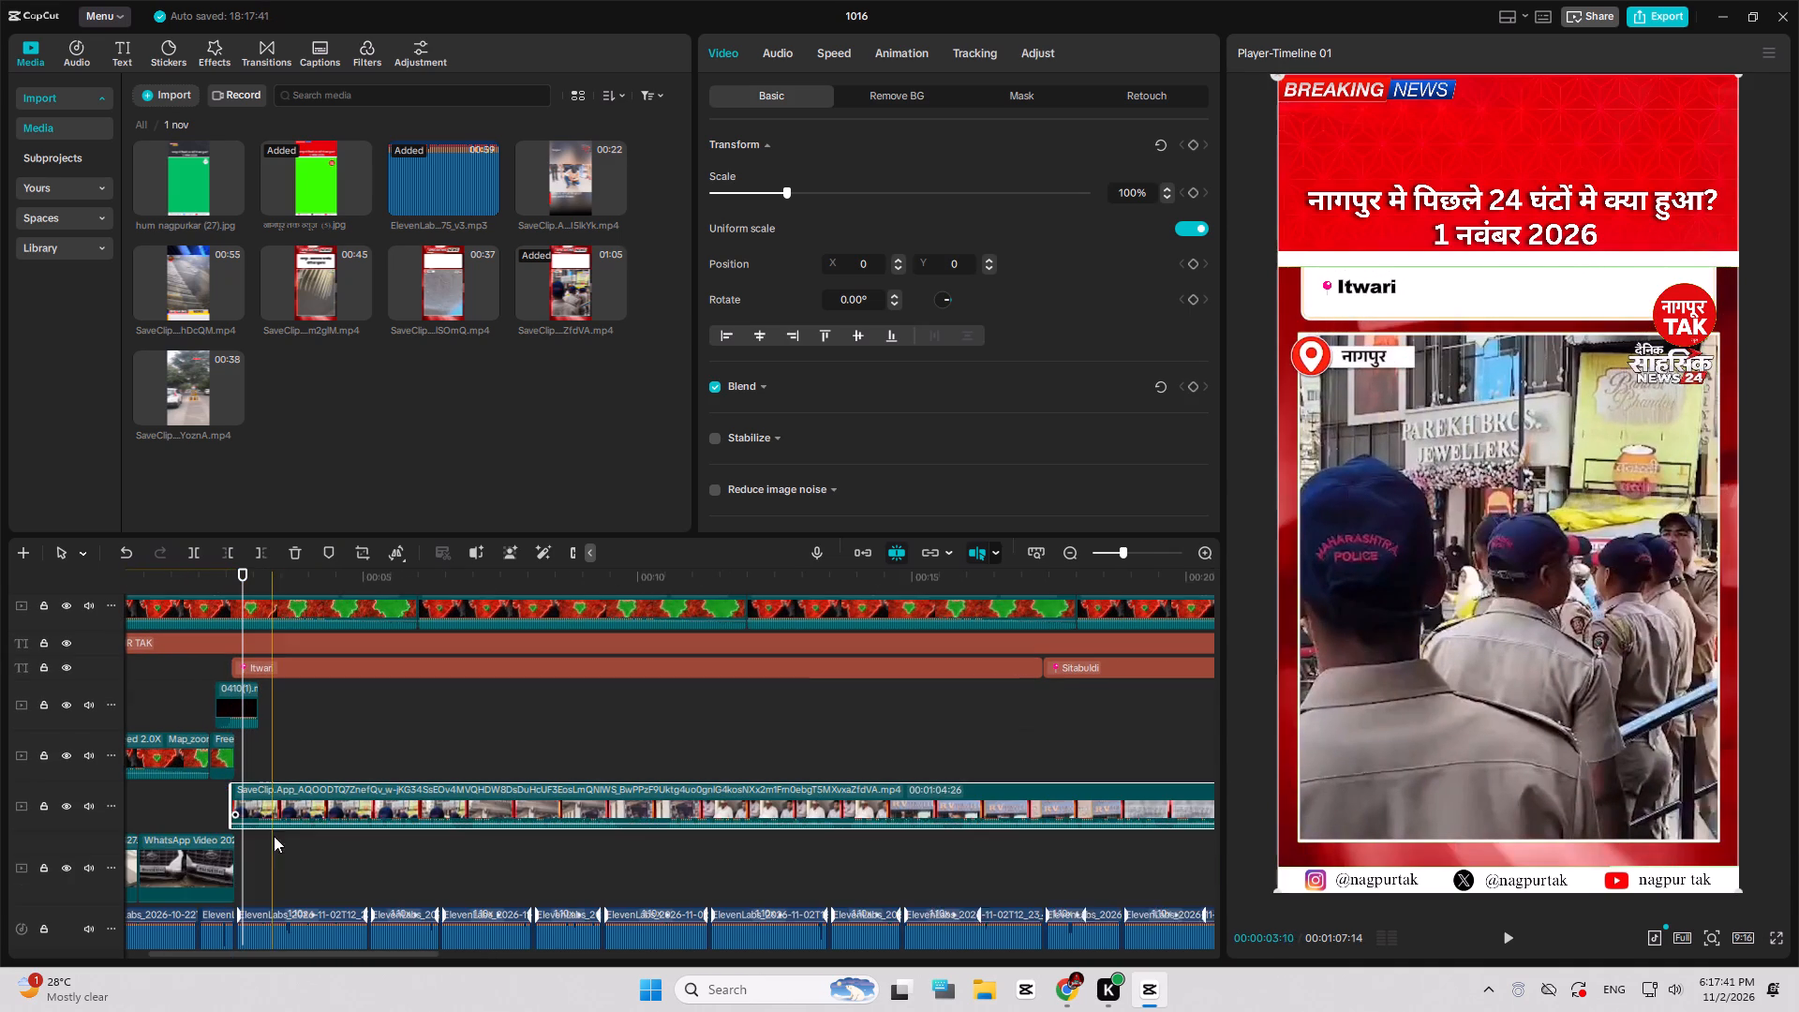
{"action": "left_click_drag", "start_coordinate": [277, 807], "coordinate": [295, 847]}
{"action": "scroll", "coordinate": [294, 851], "scroll_direction": "up", "scroll_amount": 9, "text": "ctrl"}
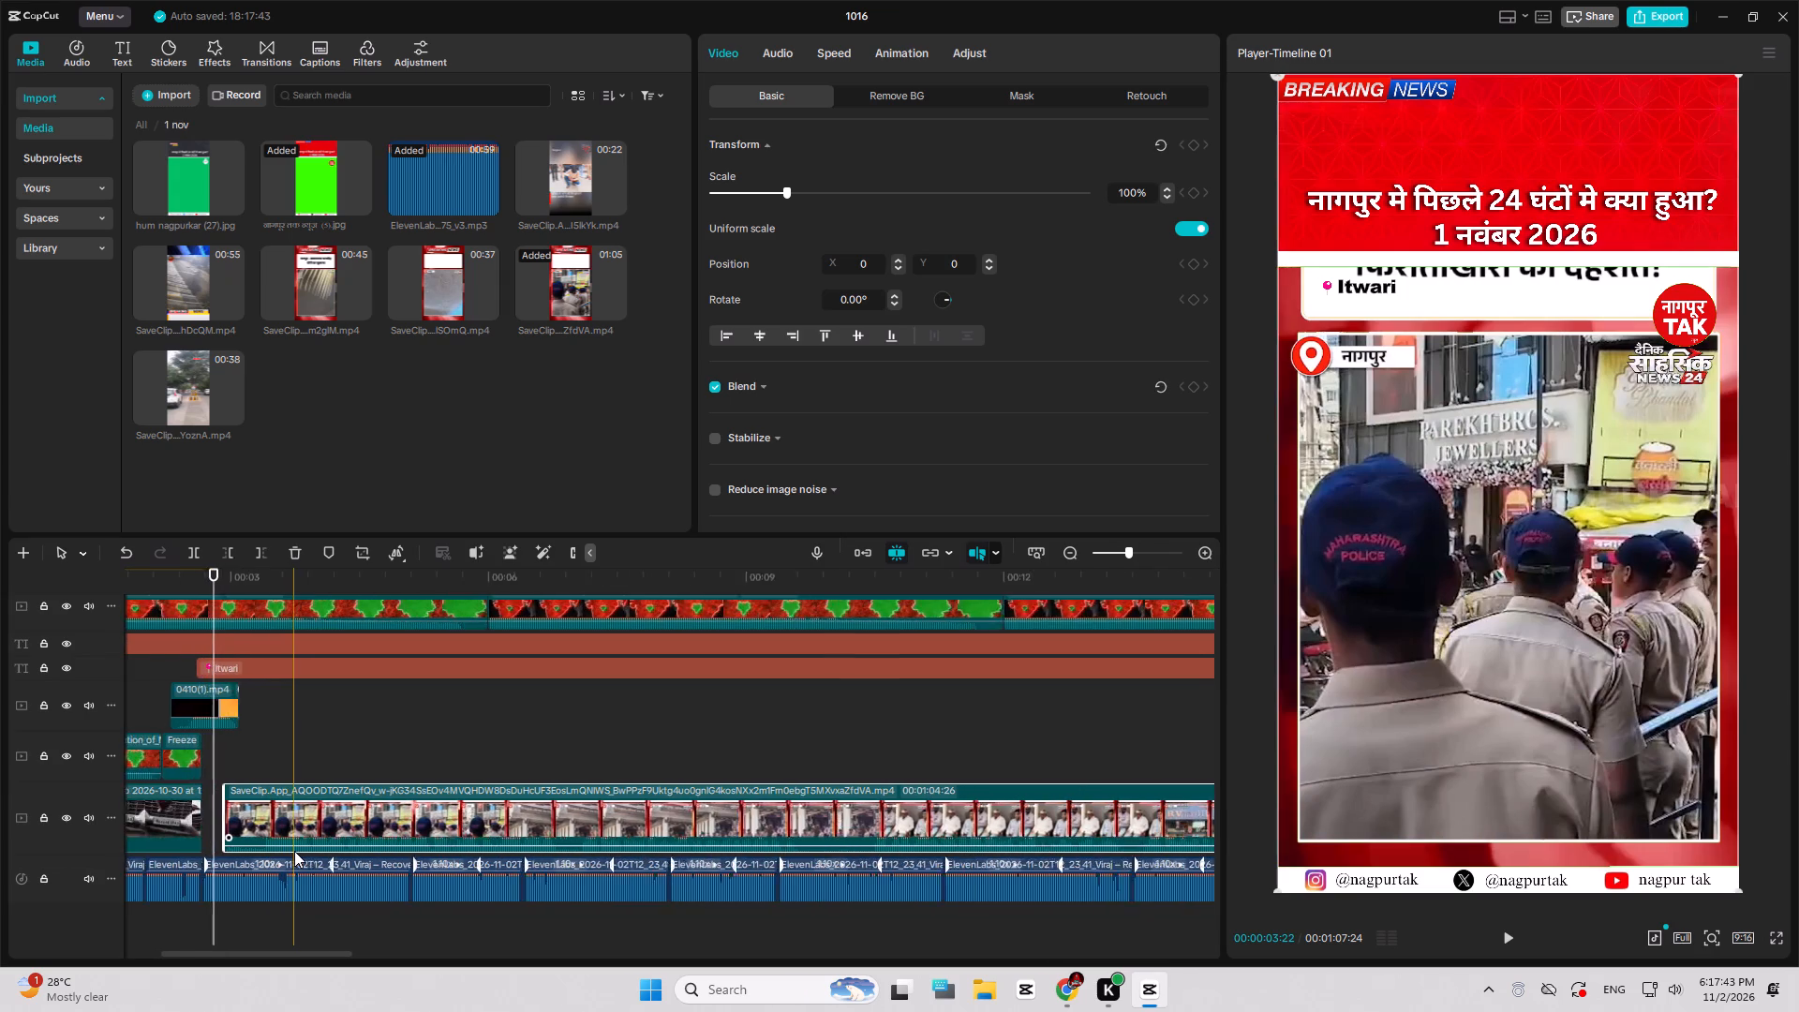
{"action": "scroll", "coordinate": [294, 851], "scroll_direction": "up", "scroll_amount": 5, "text": "ctrl"}
{"action": "left_click_drag", "start_coordinate": [212, 808], "coordinate": [185, 813]}
Lower the police footage clip's own audio to silence and play its first moments.
{"action": "left_click_drag", "start_coordinate": [216, 845], "coordinate": [216, 877]}
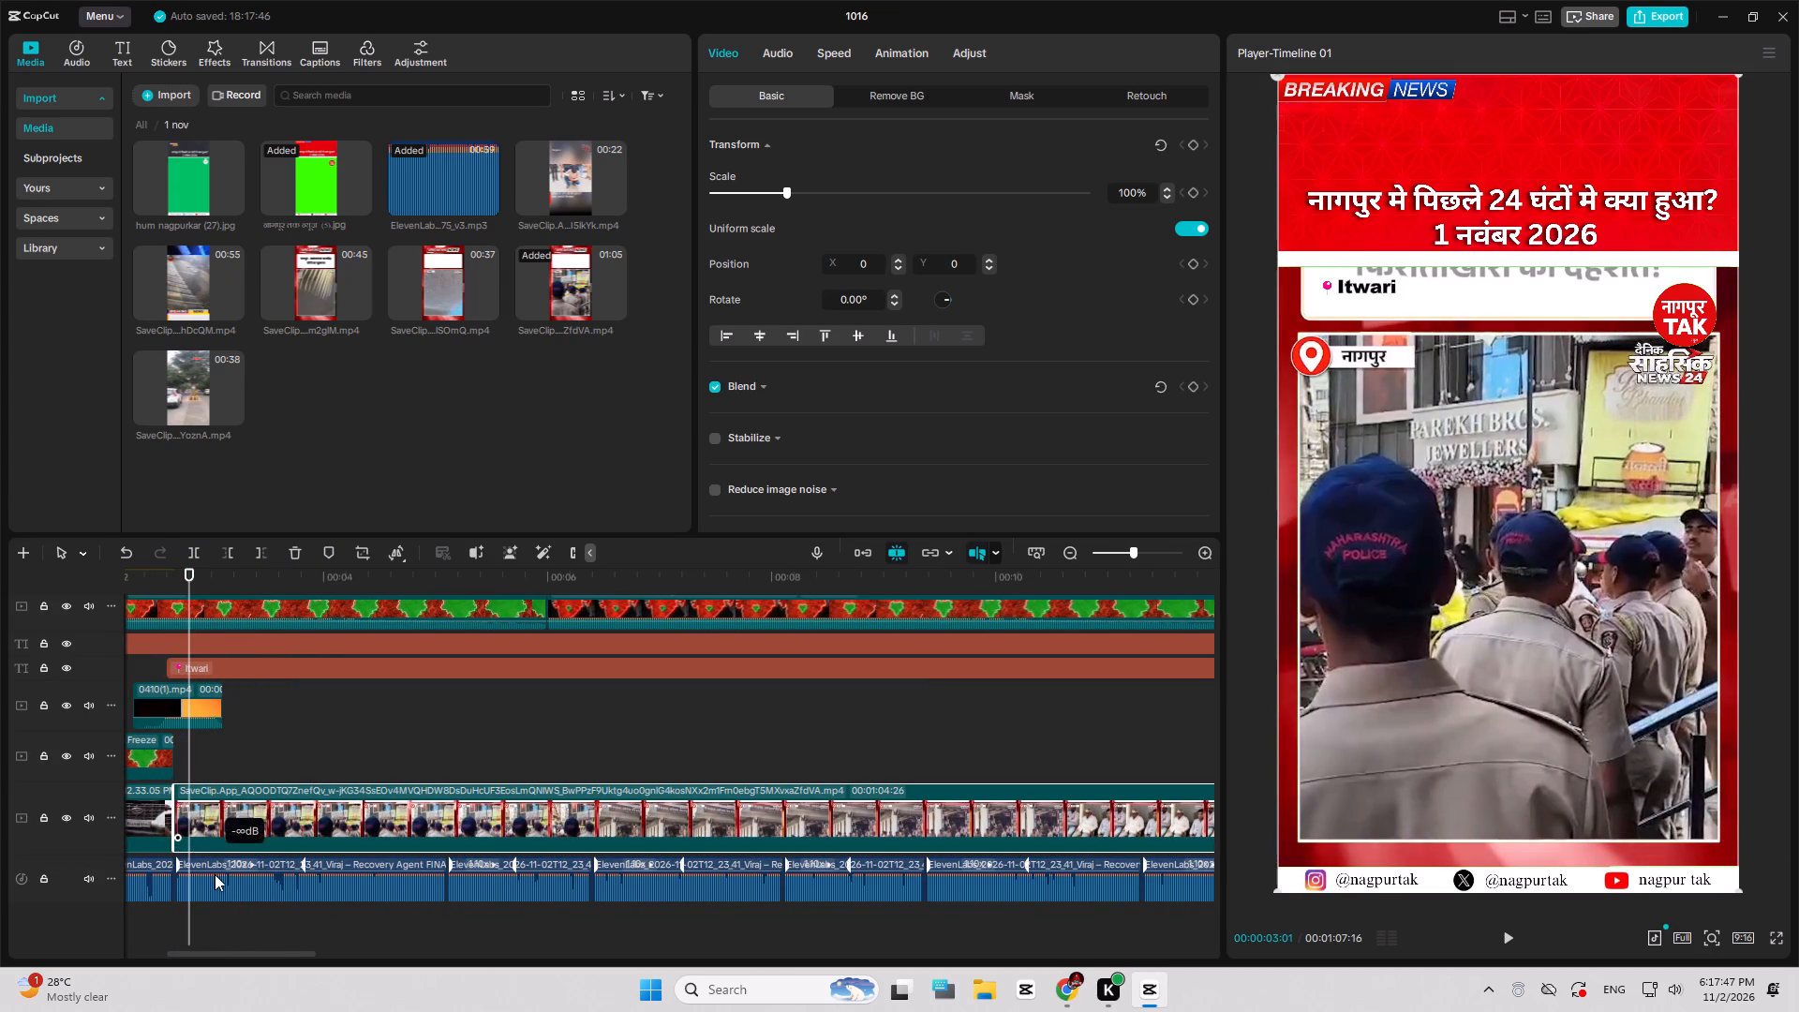
{"action": "key", "text": "space"}
{"action": "key", "text": "space"}
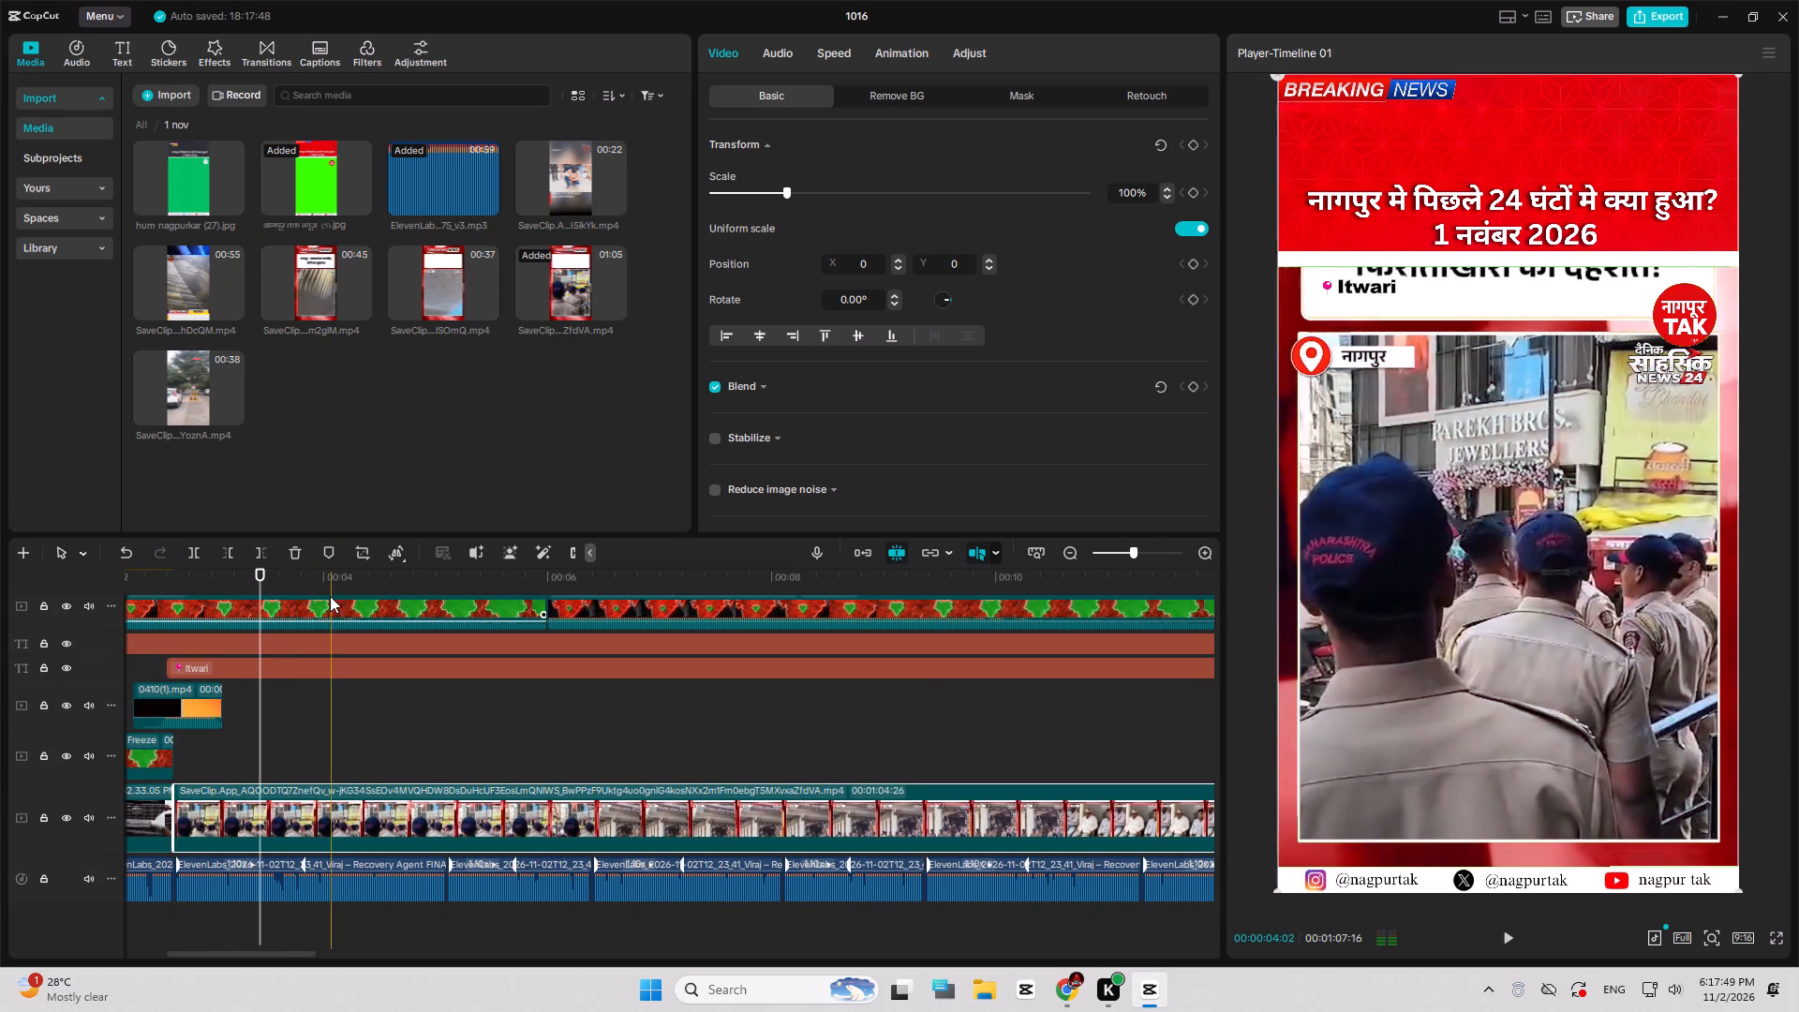
Crop the police footage clip to the inner picture, cutting off its breaking-news header, Hindi headline box and red border.
{"action": "left_click", "coordinate": [355, 556]}
{"action": "left_click_drag", "start_coordinate": [894, 689], "coordinate": [894, 670]}
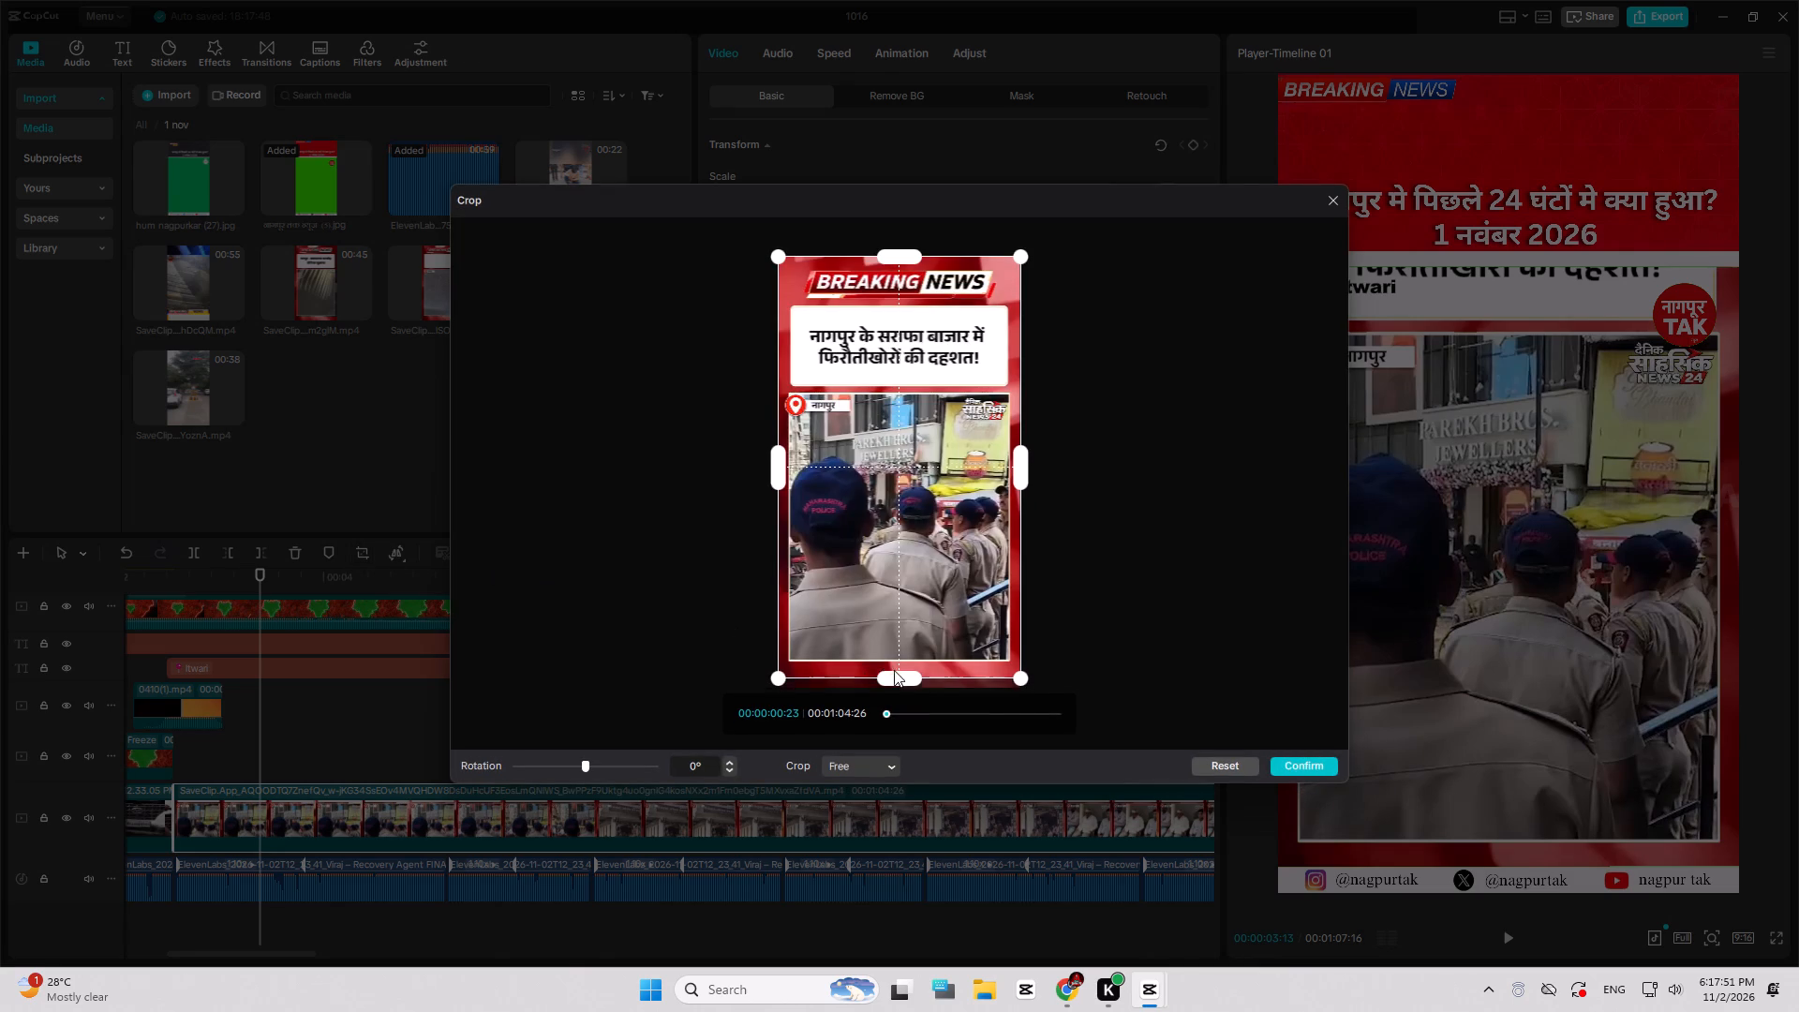
{"action": "left_click_drag", "start_coordinate": [894, 670], "coordinate": [896, 660]}
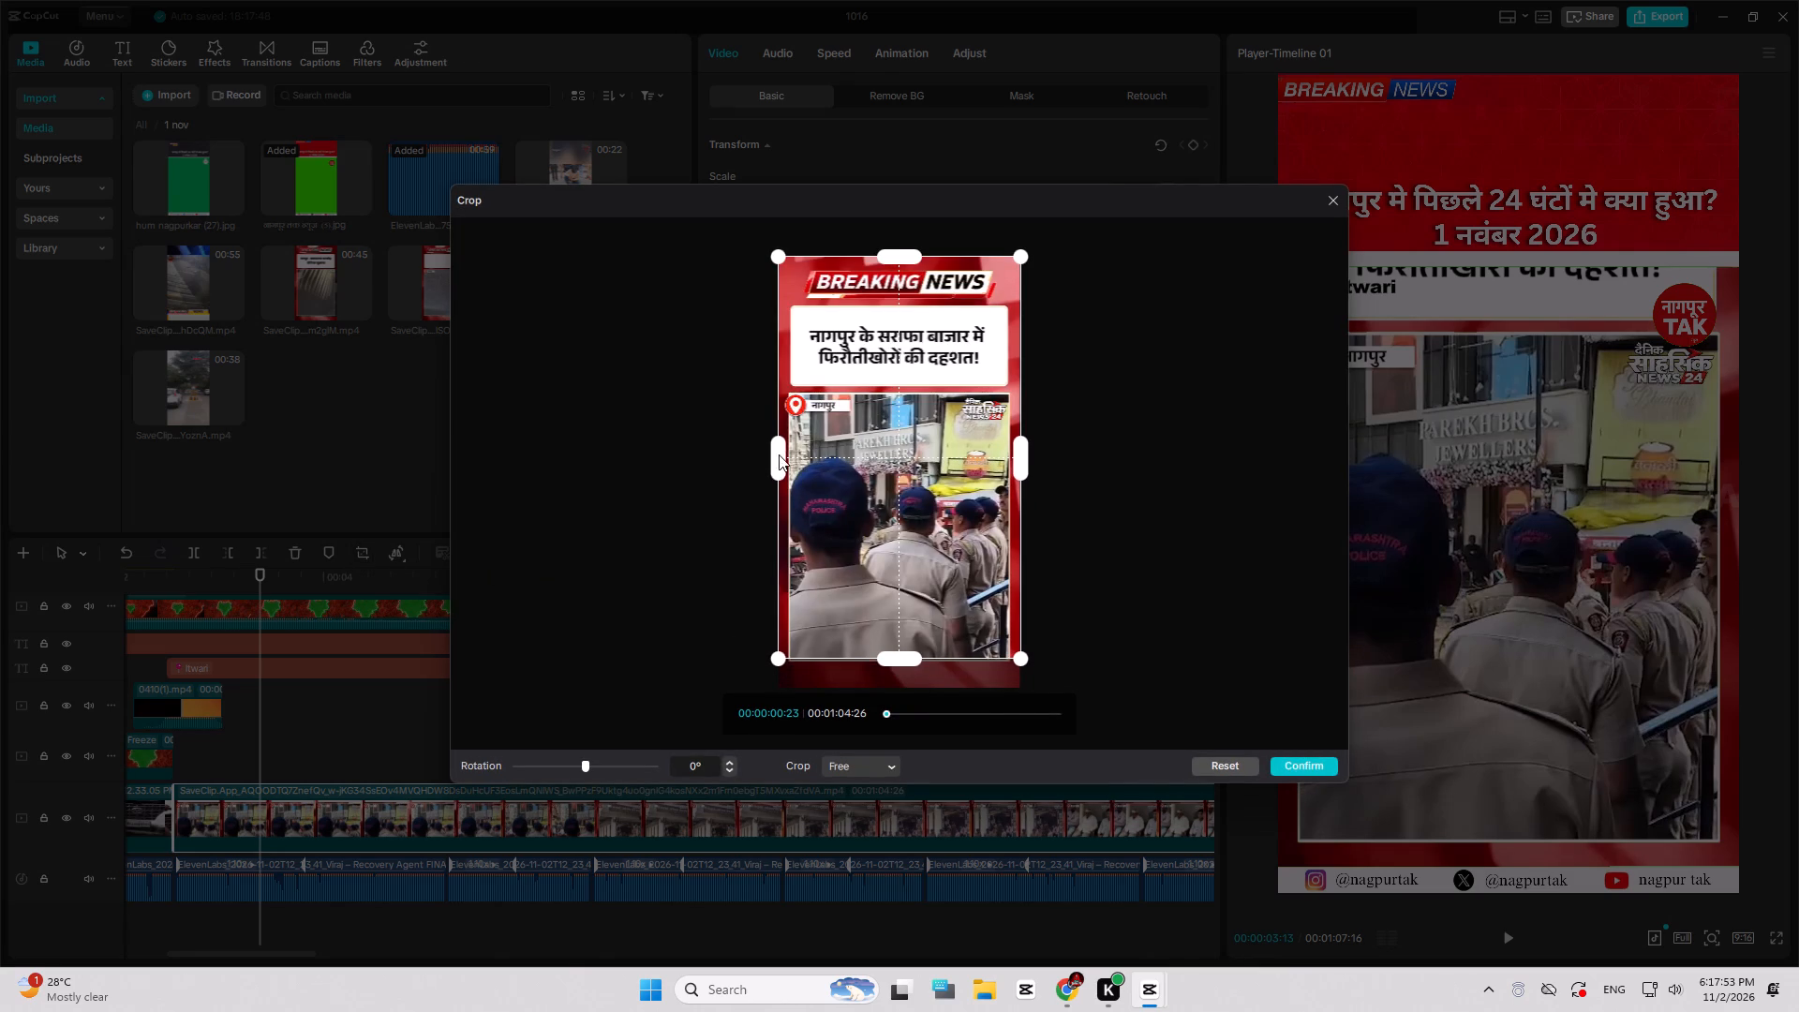
{"action": "left_click_drag", "start_coordinate": [779, 454], "coordinate": [794, 514]}
{"action": "left_click_drag", "start_coordinate": [1019, 444], "coordinate": [1007, 498]}
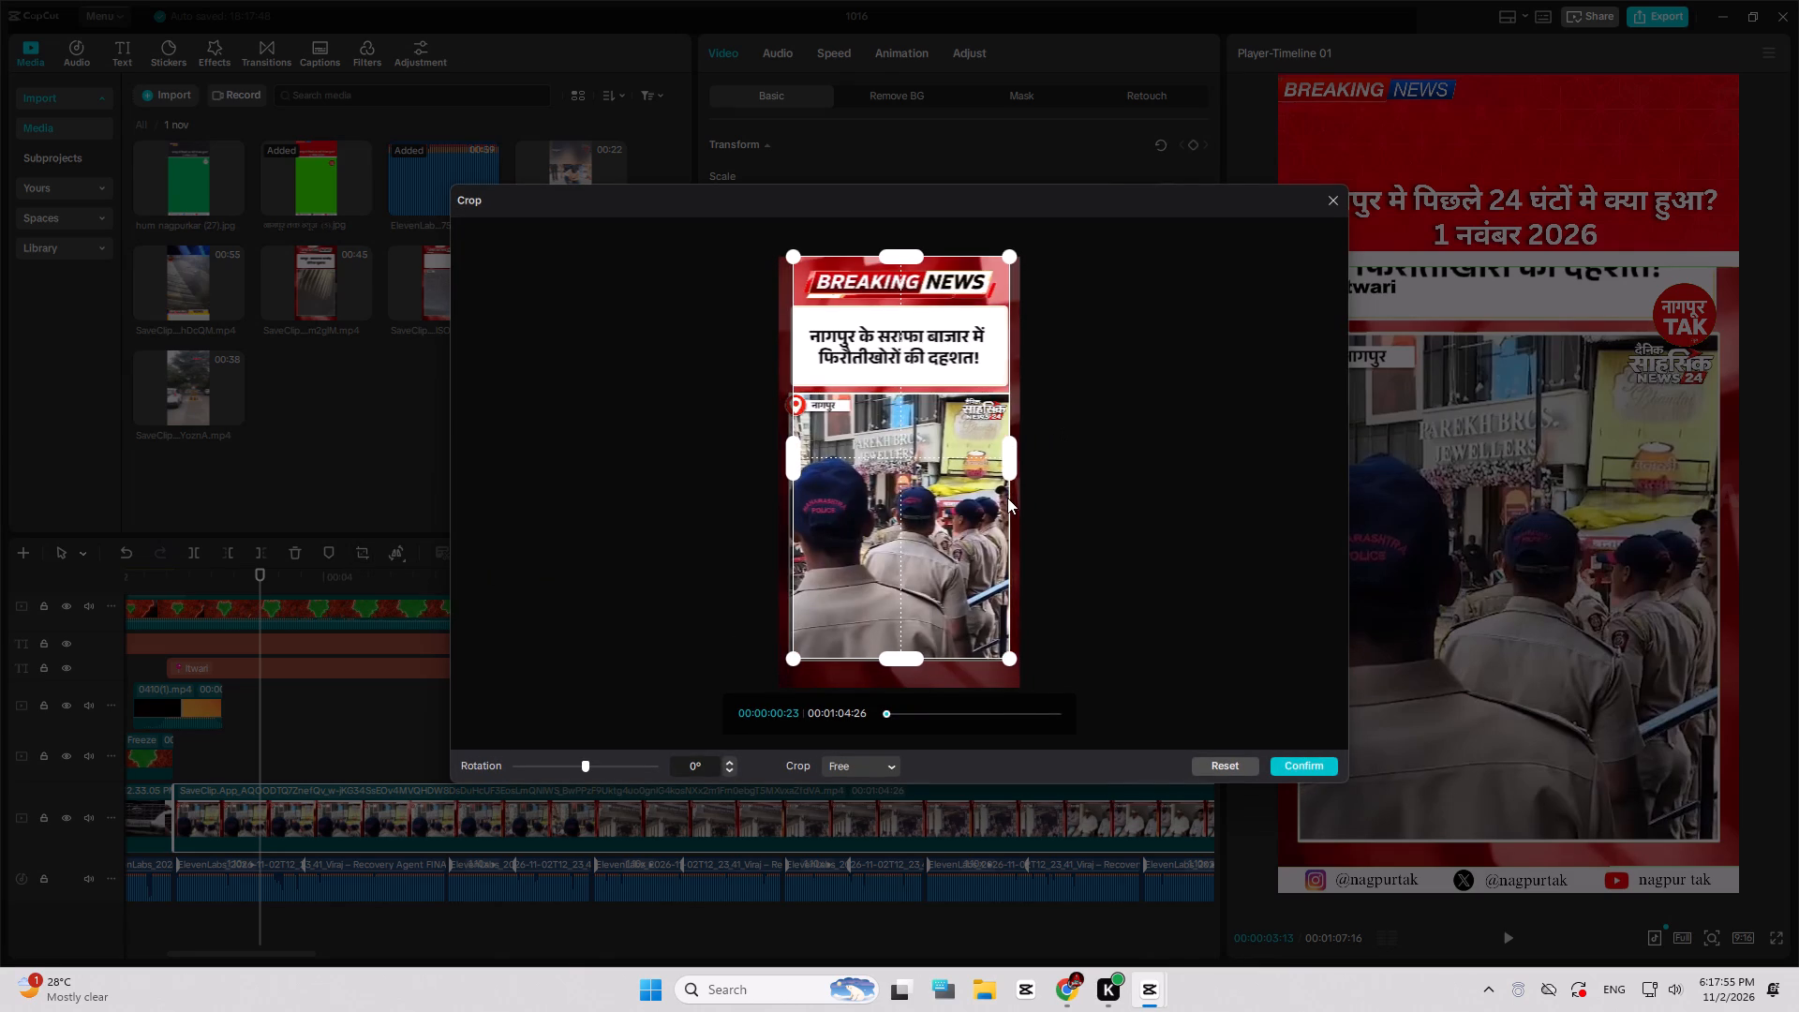
{"action": "left_click_drag", "start_coordinate": [1007, 498], "coordinate": [1006, 498]}
{"action": "left_click_drag", "start_coordinate": [897, 256], "coordinate": [923, 415]}
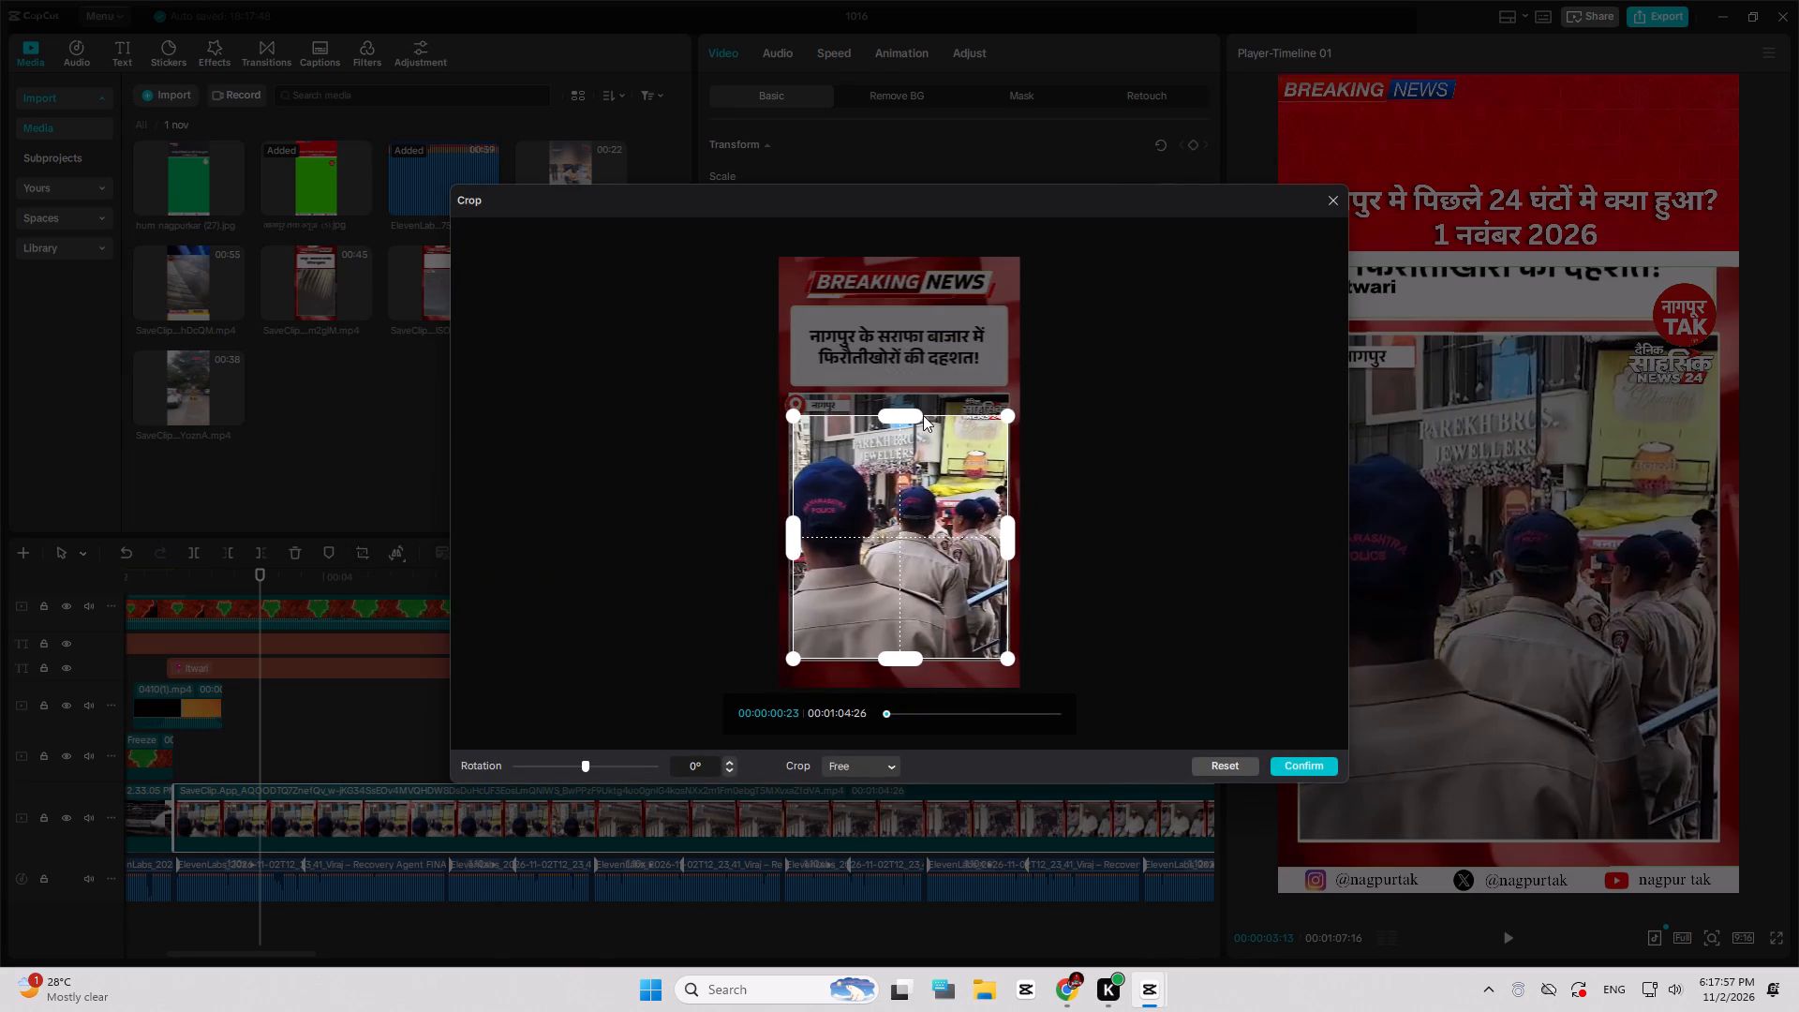
{"action": "left_click_drag", "start_coordinate": [923, 415], "coordinate": [924, 420]}
{"action": "left_click", "coordinate": [1289, 764]}
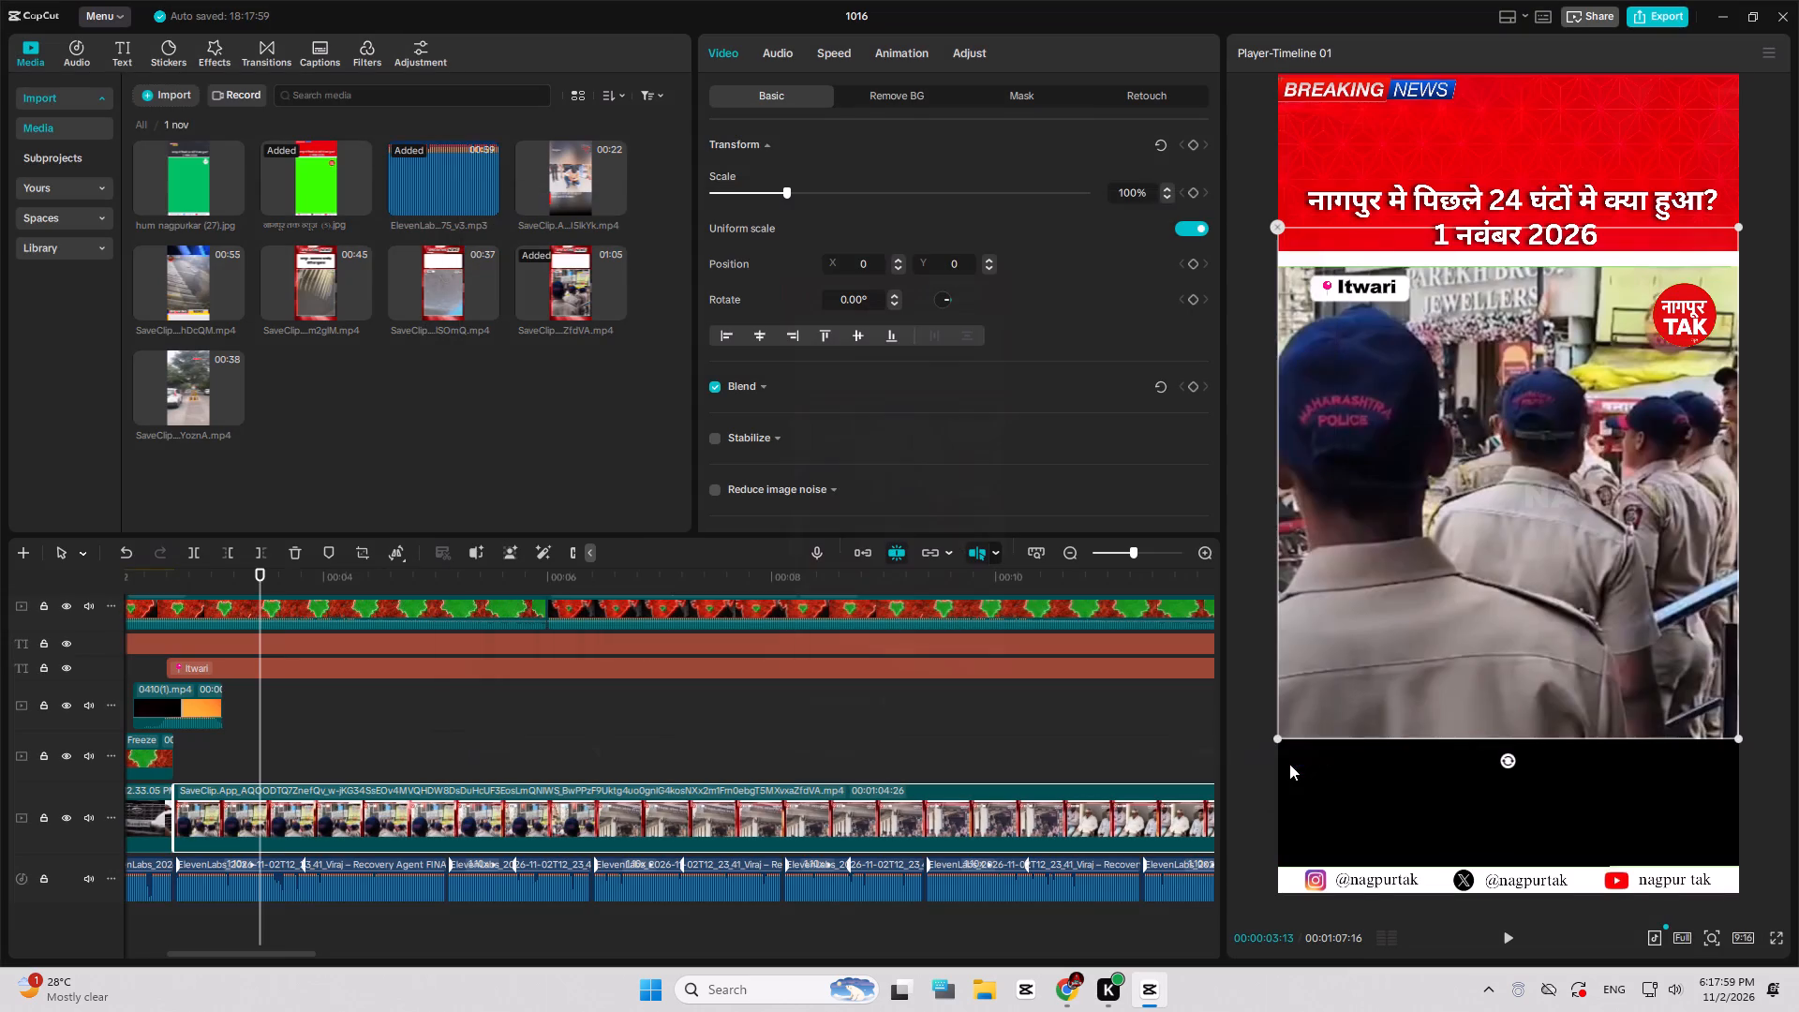
Move the cropped police footage down to Y -362 and enlarge it to 119% to fill the area between the banners.
{"action": "key", "text": "space"}
{"action": "key", "text": "space"}
{"action": "left_click_drag", "start_coordinate": [1497, 657], "coordinate": [1500, 735]}
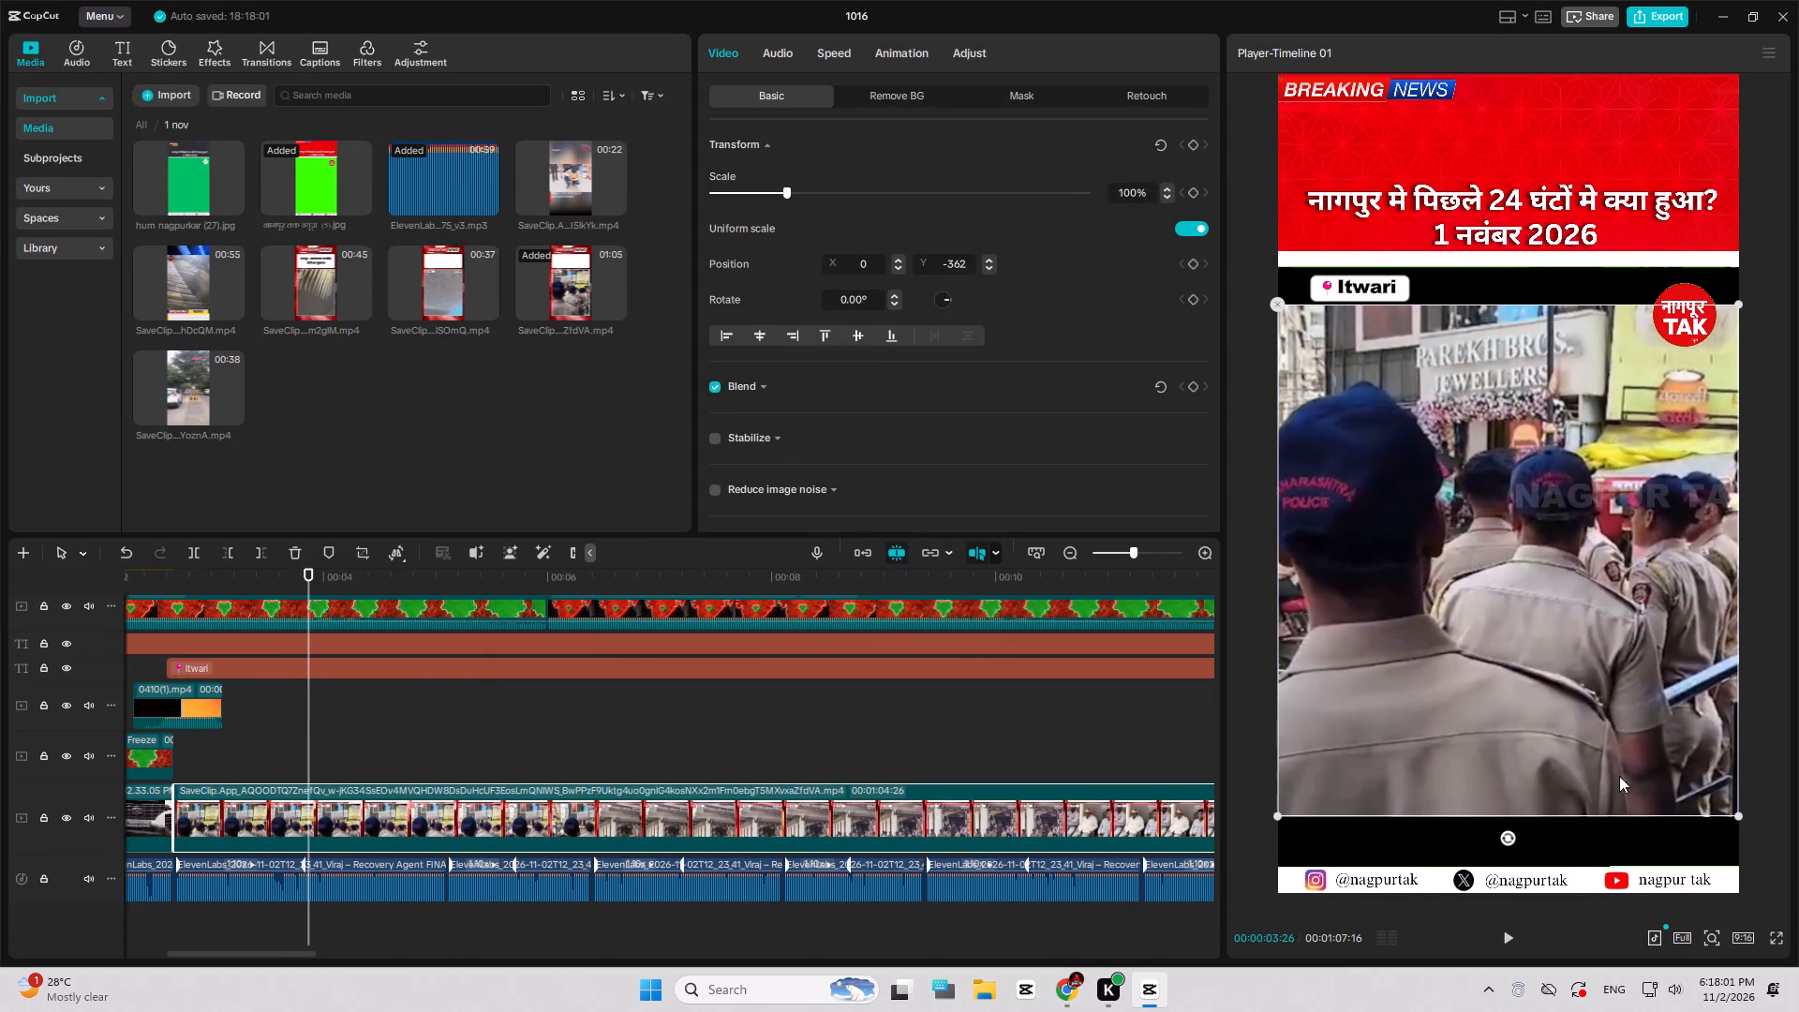
{"action": "left_click_drag", "start_coordinate": [1742, 813], "coordinate": [1798, 883]}
Play the police footage under the Itwari title and examine its shots up to the start of the Sitabuldi title.
{"action": "key", "text": "space"}
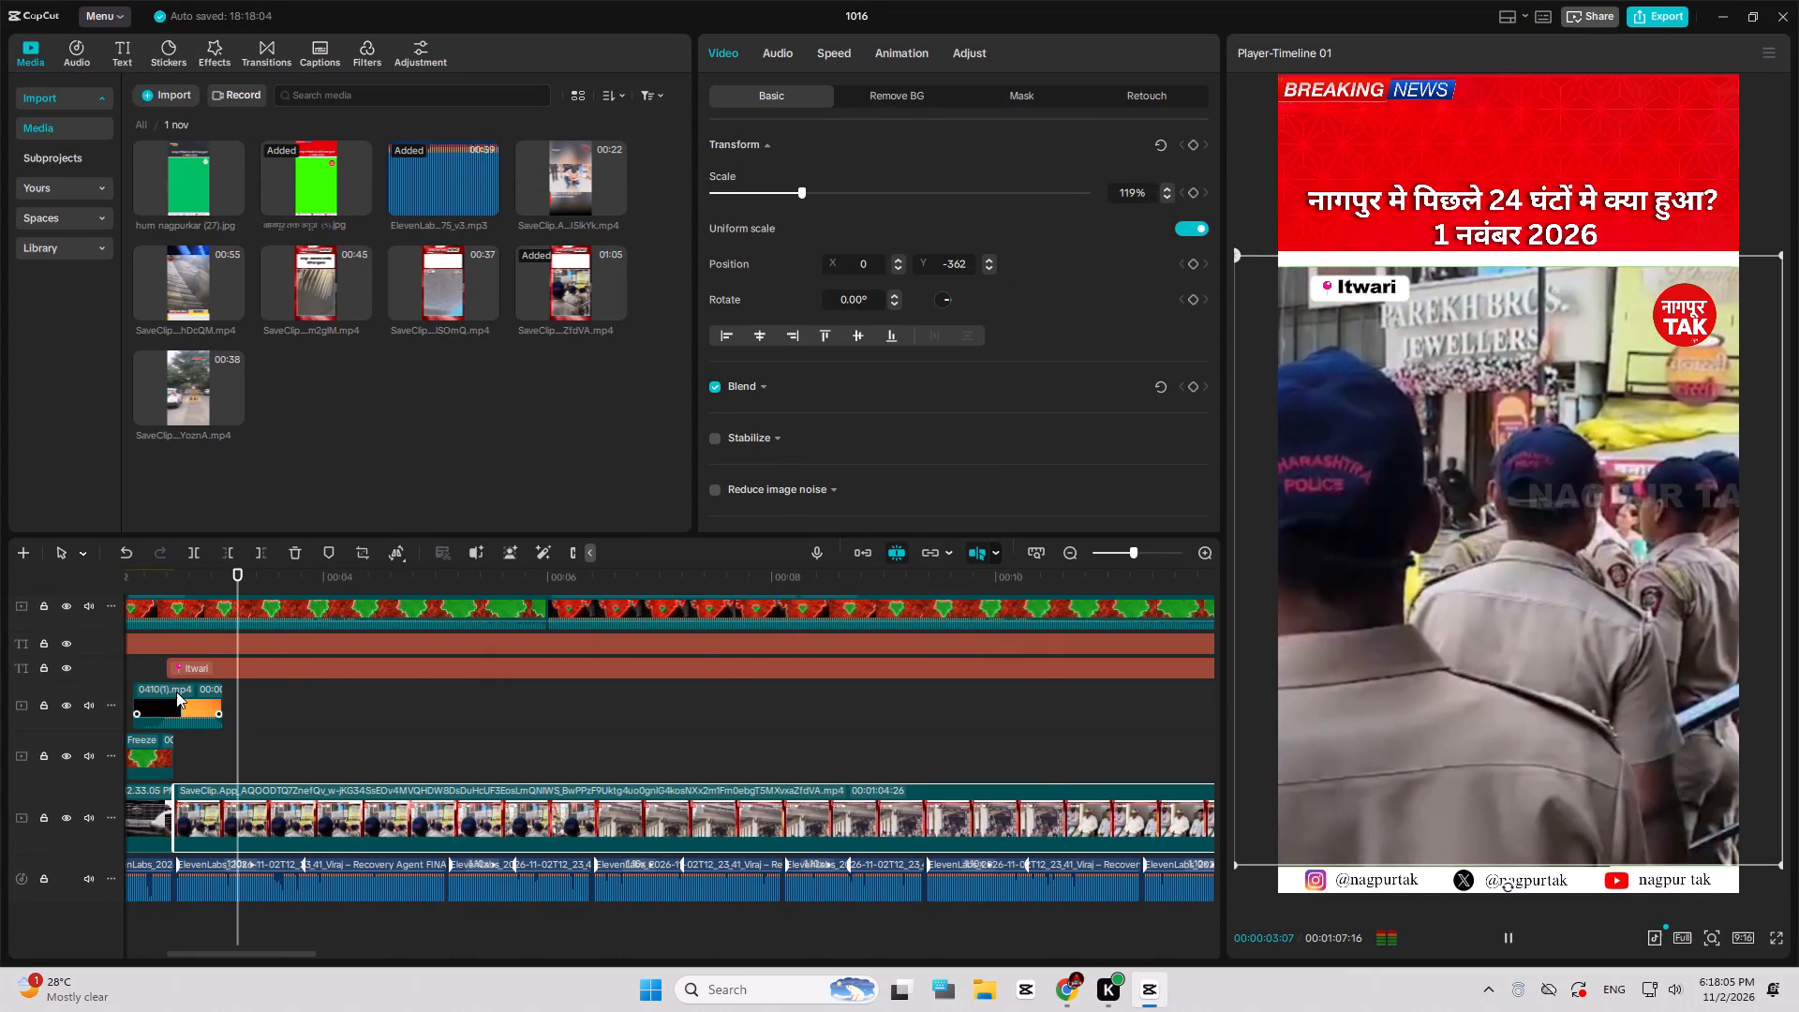
{"action": "left_click", "coordinate": [342, 786]}
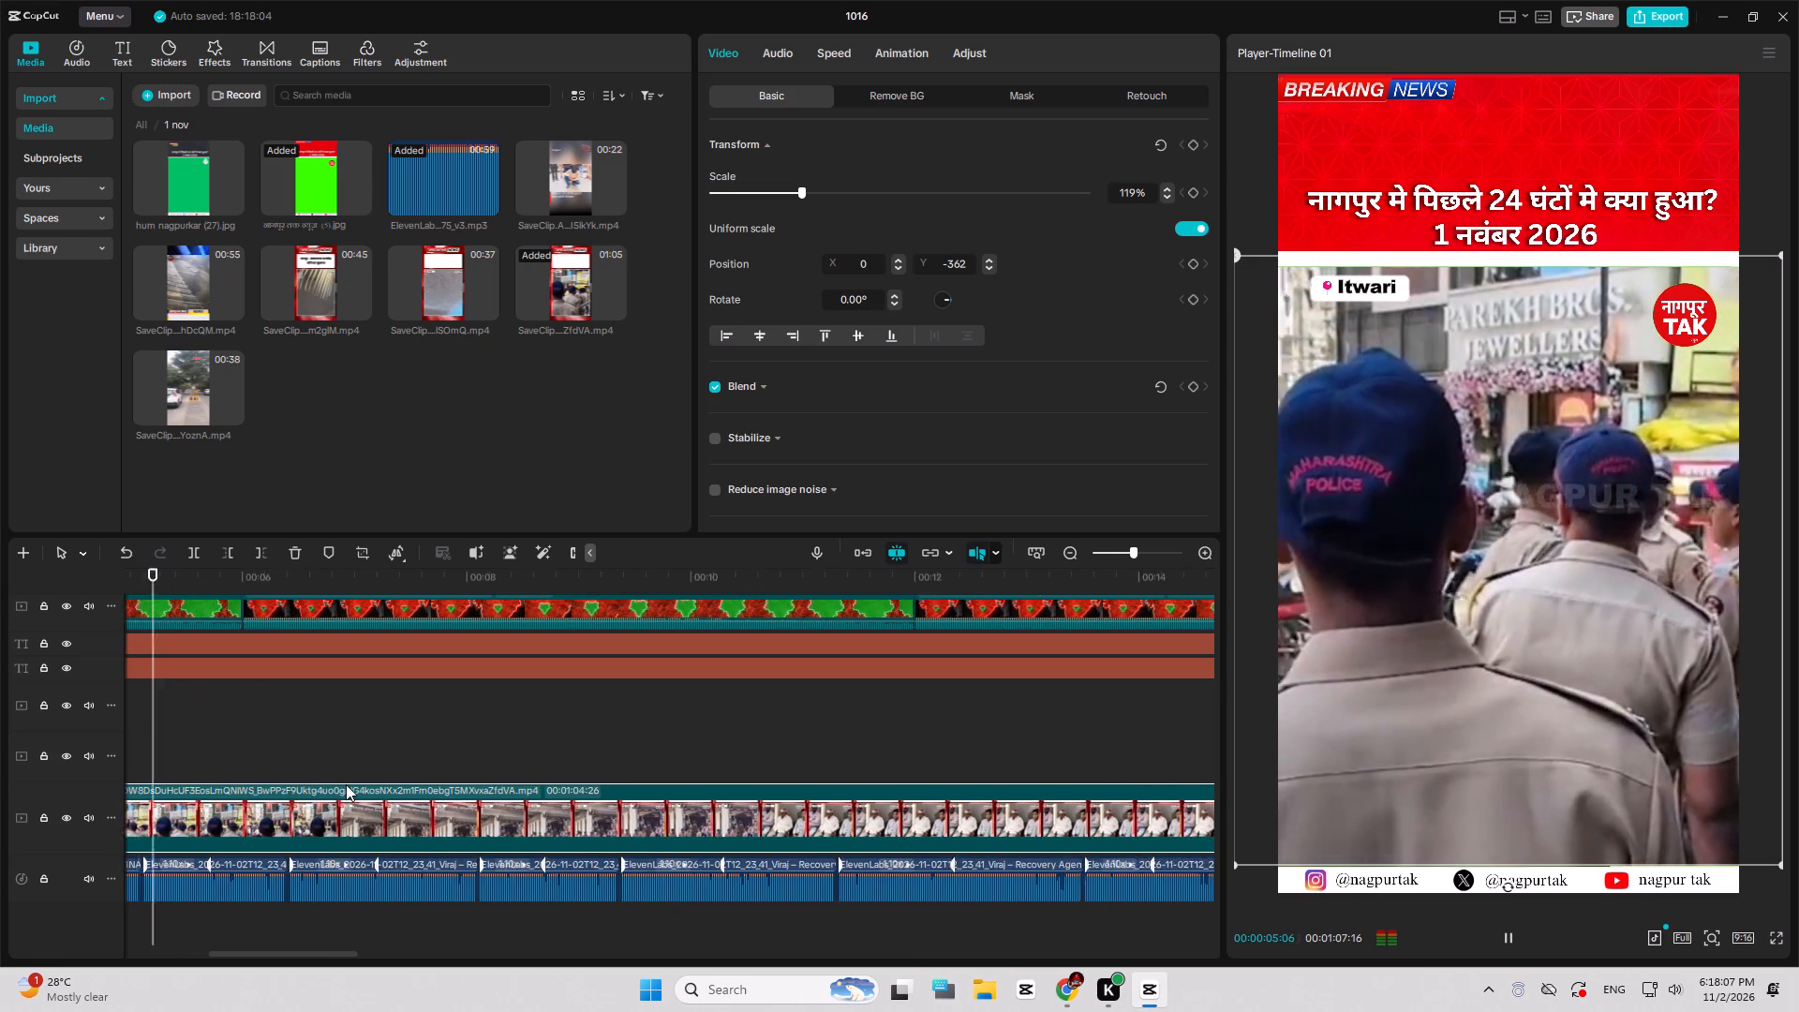
{"action": "scroll", "coordinate": [347, 784], "scroll_direction": "down", "scroll_amount": 7, "text": "ctrl"}
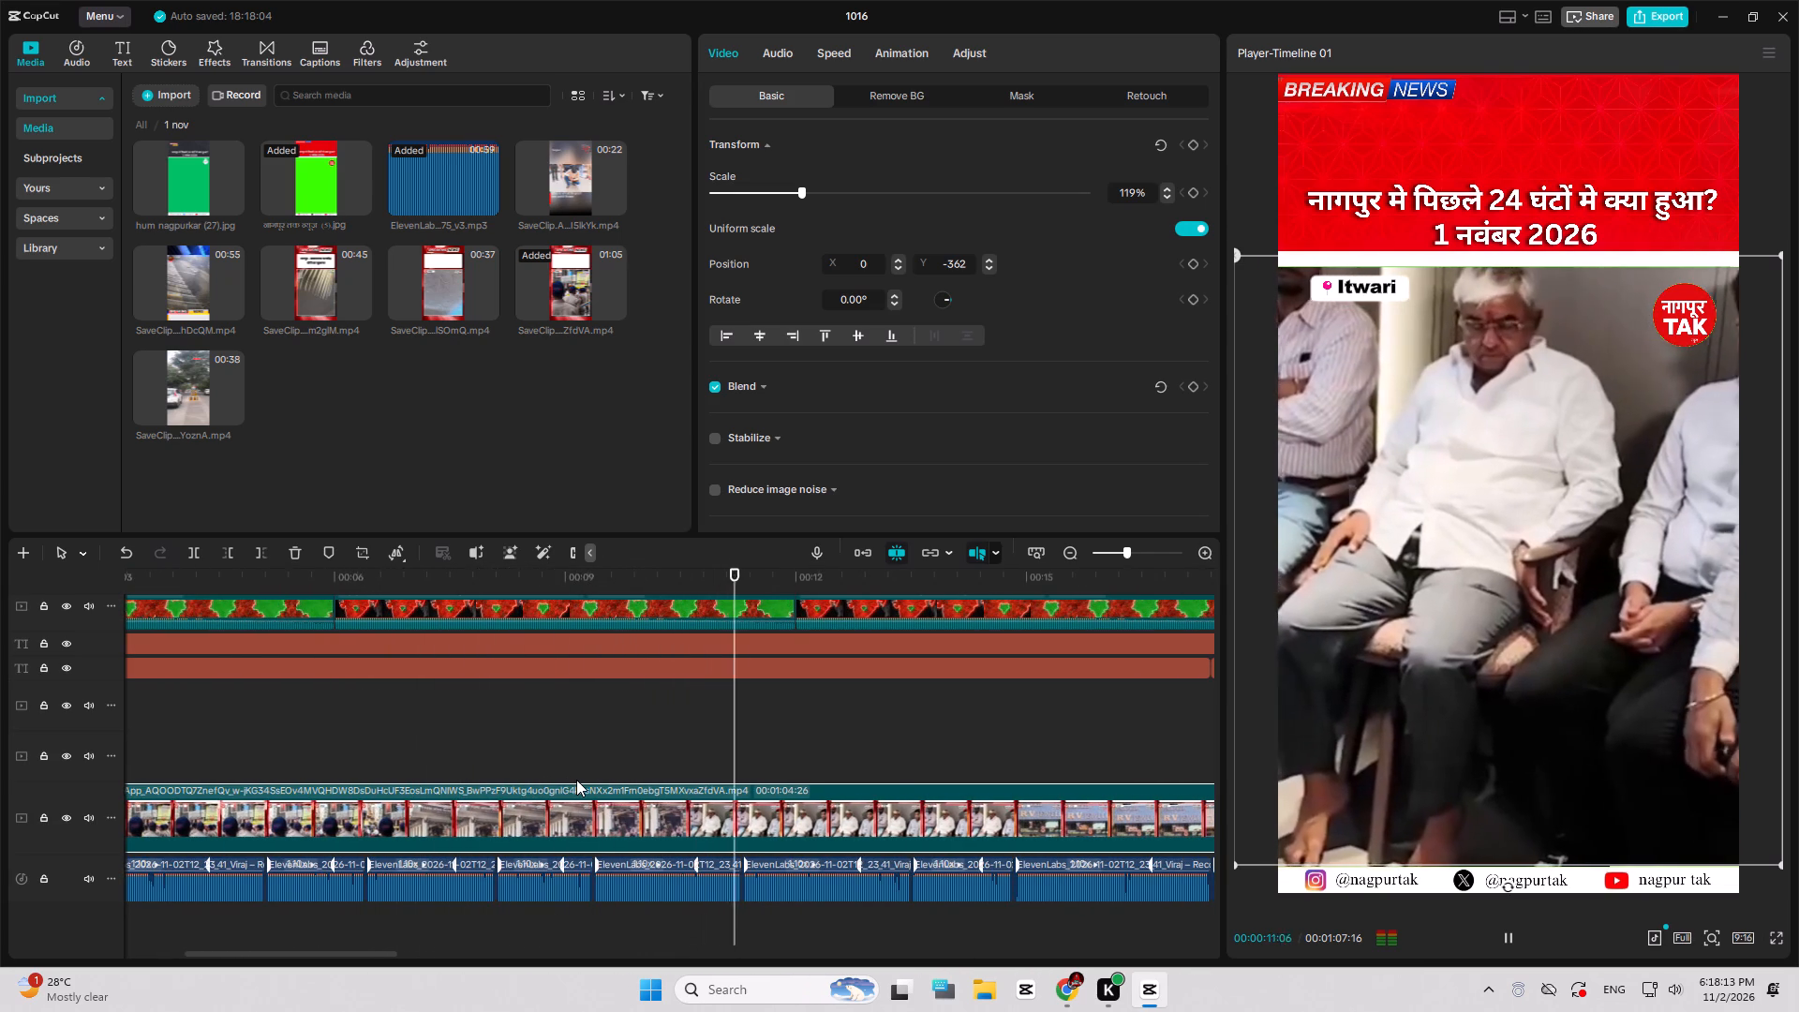
{"action": "scroll", "coordinate": [576, 780], "scroll_direction": "down", "scroll_amount": 11, "text": "ctrl"}
{"action": "left_click", "coordinate": [600, 788]}
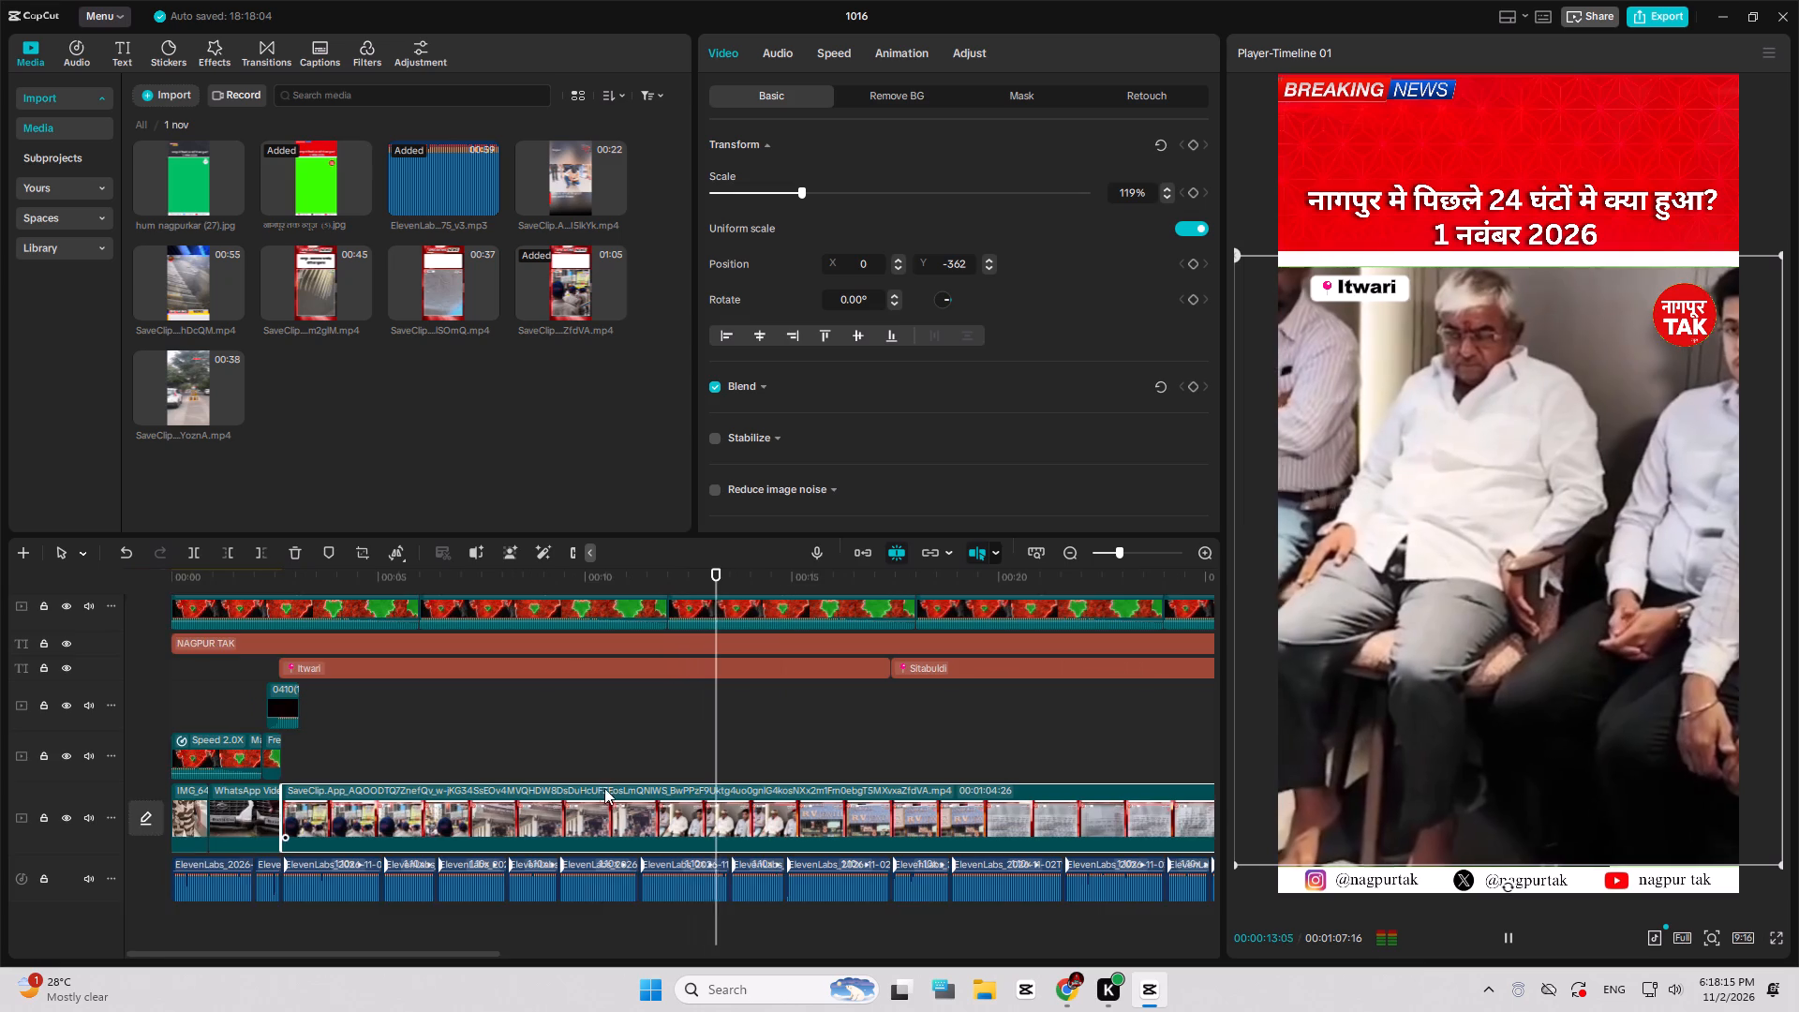
{"action": "scroll", "coordinate": [520, 779], "scroll_direction": "down", "scroll_amount": 5, "text": "ctrl"}
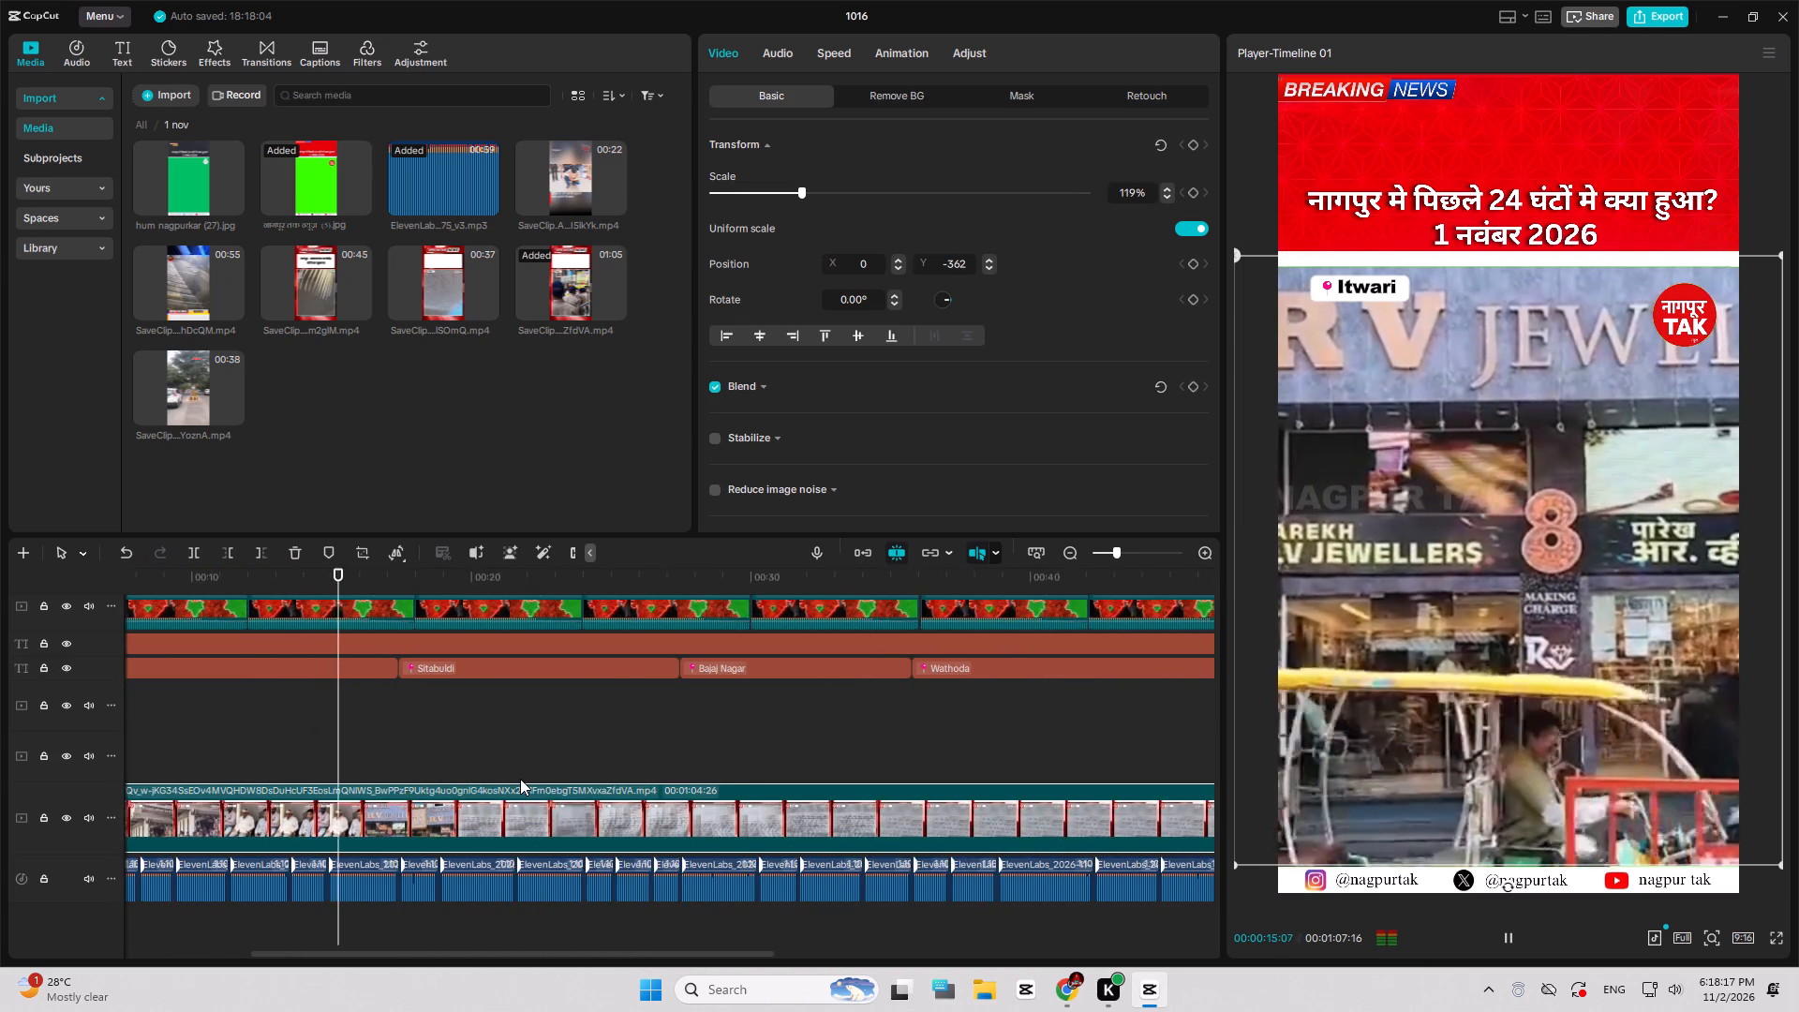
{"action": "scroll", "coordinate": [520, 779], "scroll_direction": "down", "scroll_amount": 3, "text": "ctrl"}
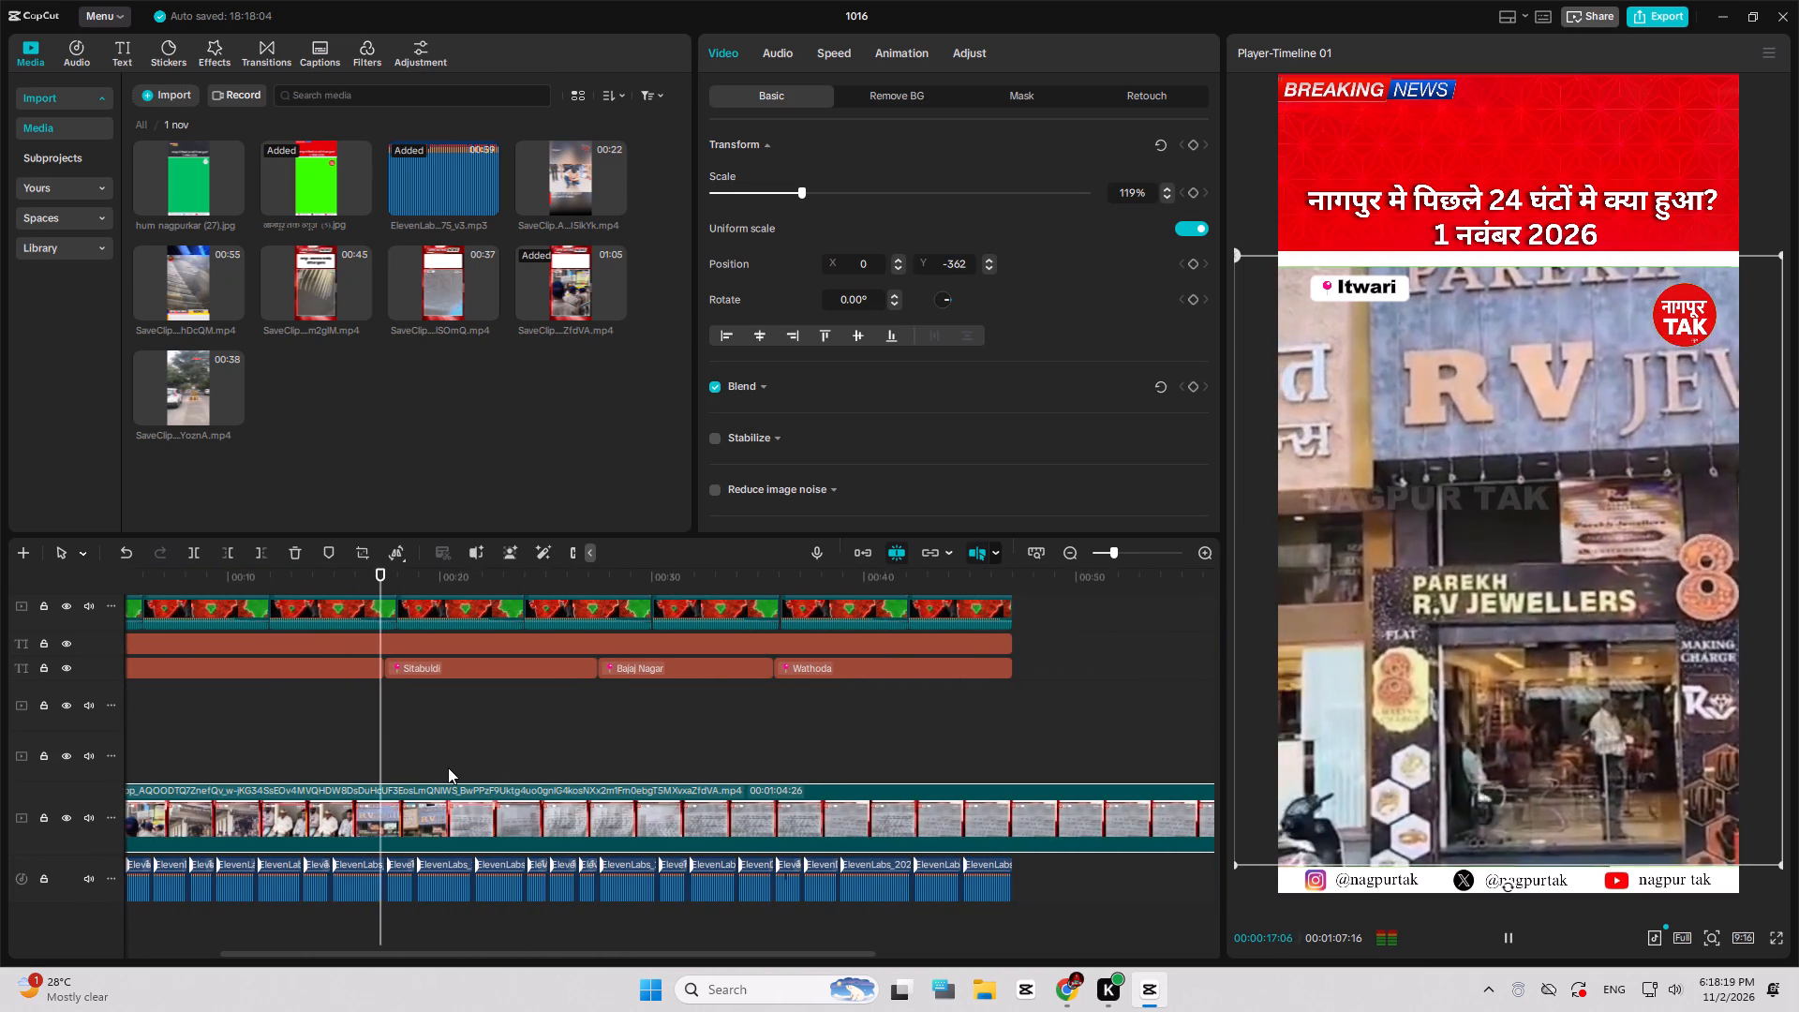
{"action": "key", "text": "space"}
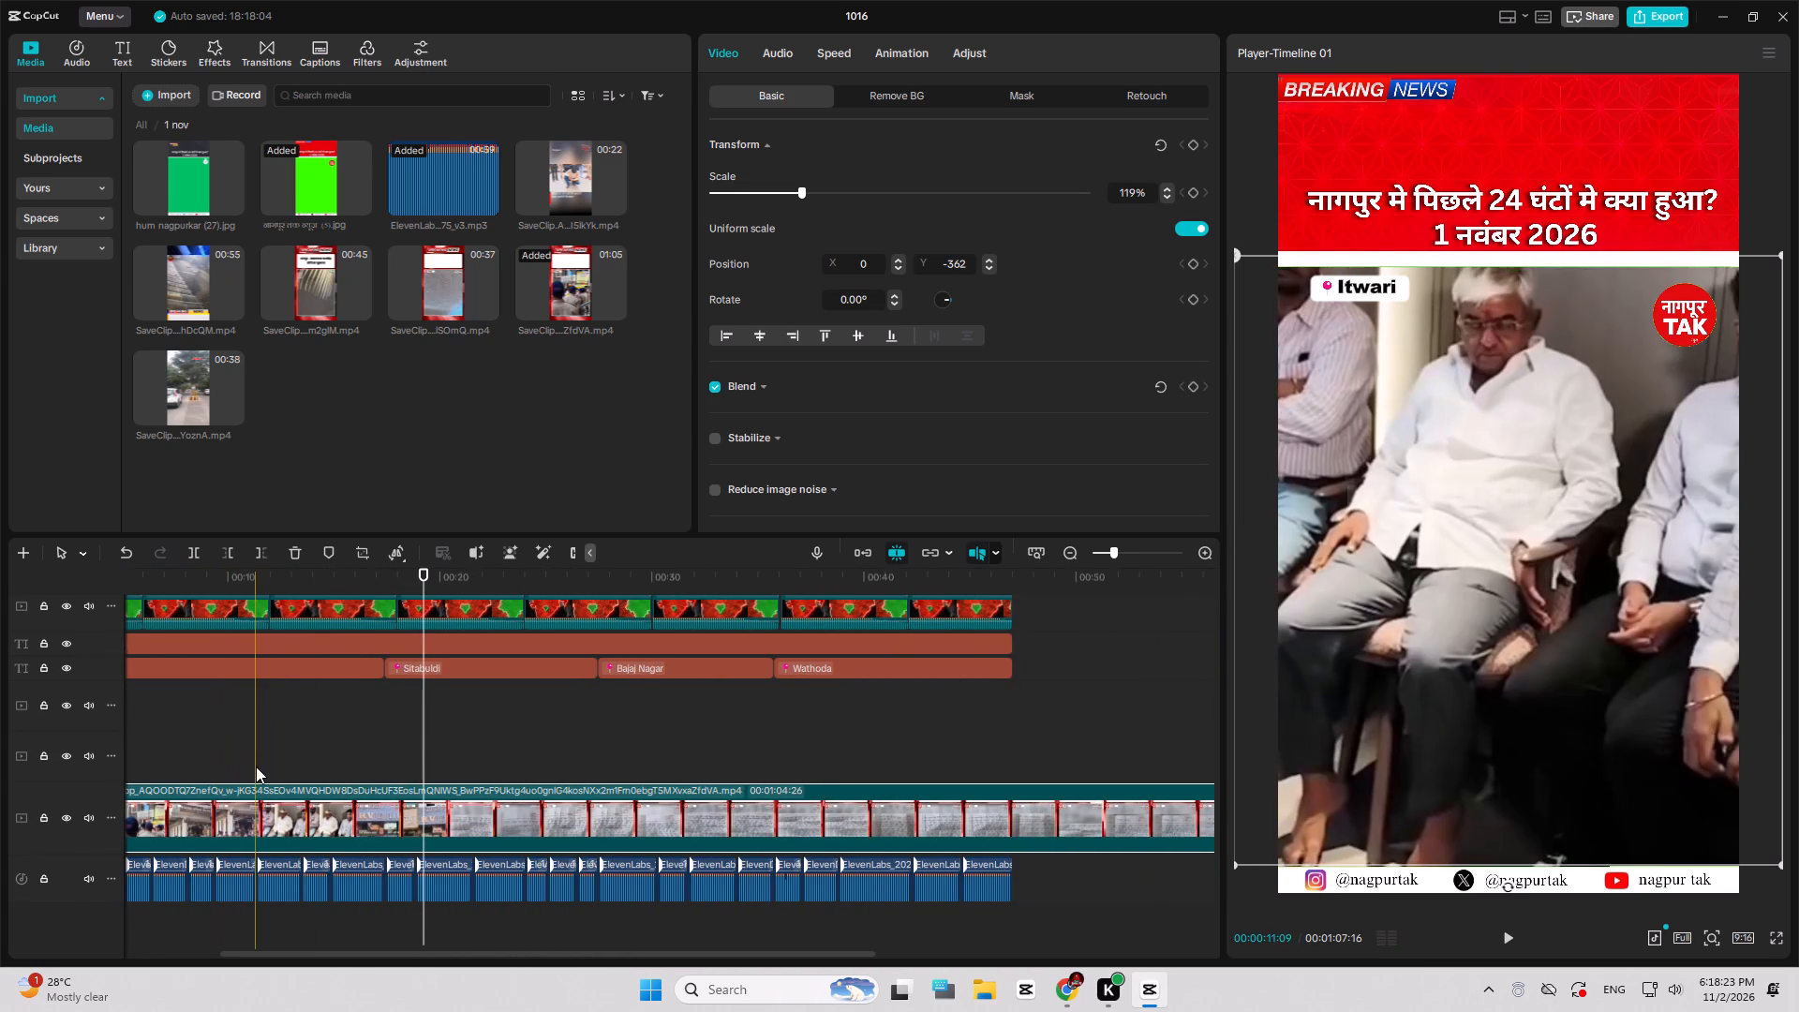
Trim about 4 seconds off the police footage's start, so it opens on the officers outside the shop, and rejoin it to the opening clips.
{"action": "left_click", "coordinate": [287, 759]}
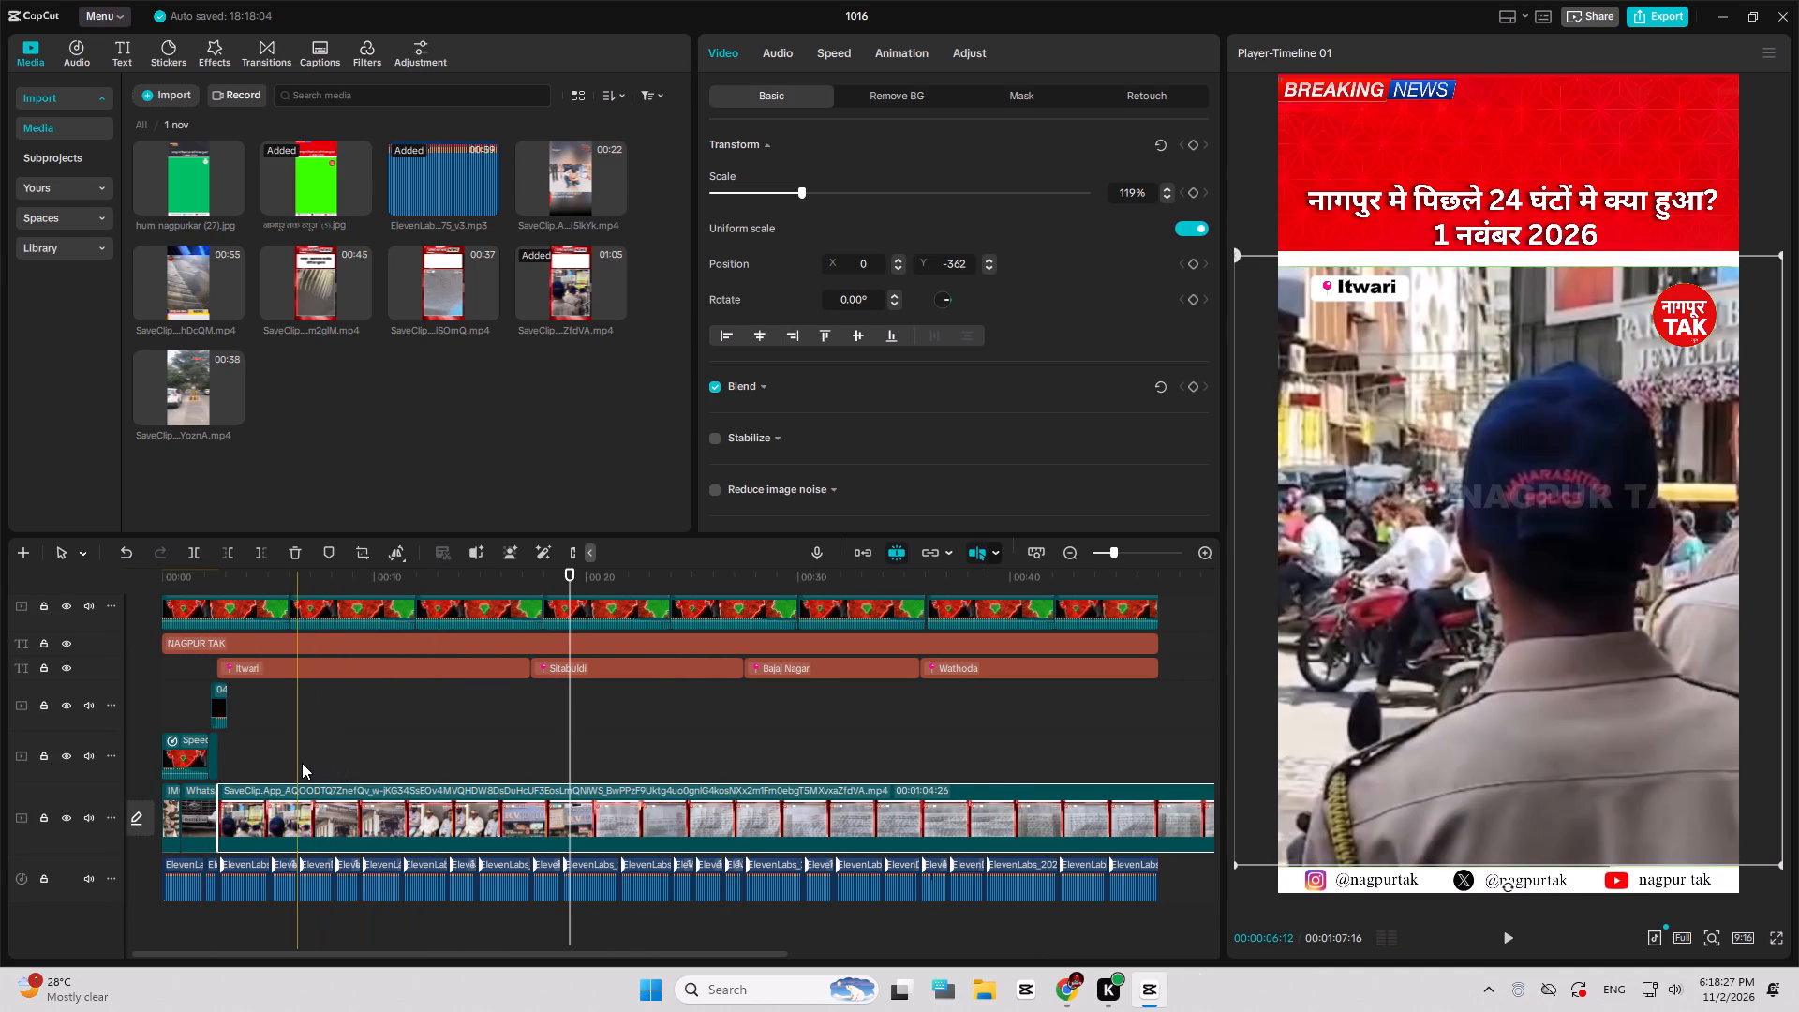
{"action": "key", "text": "q"}
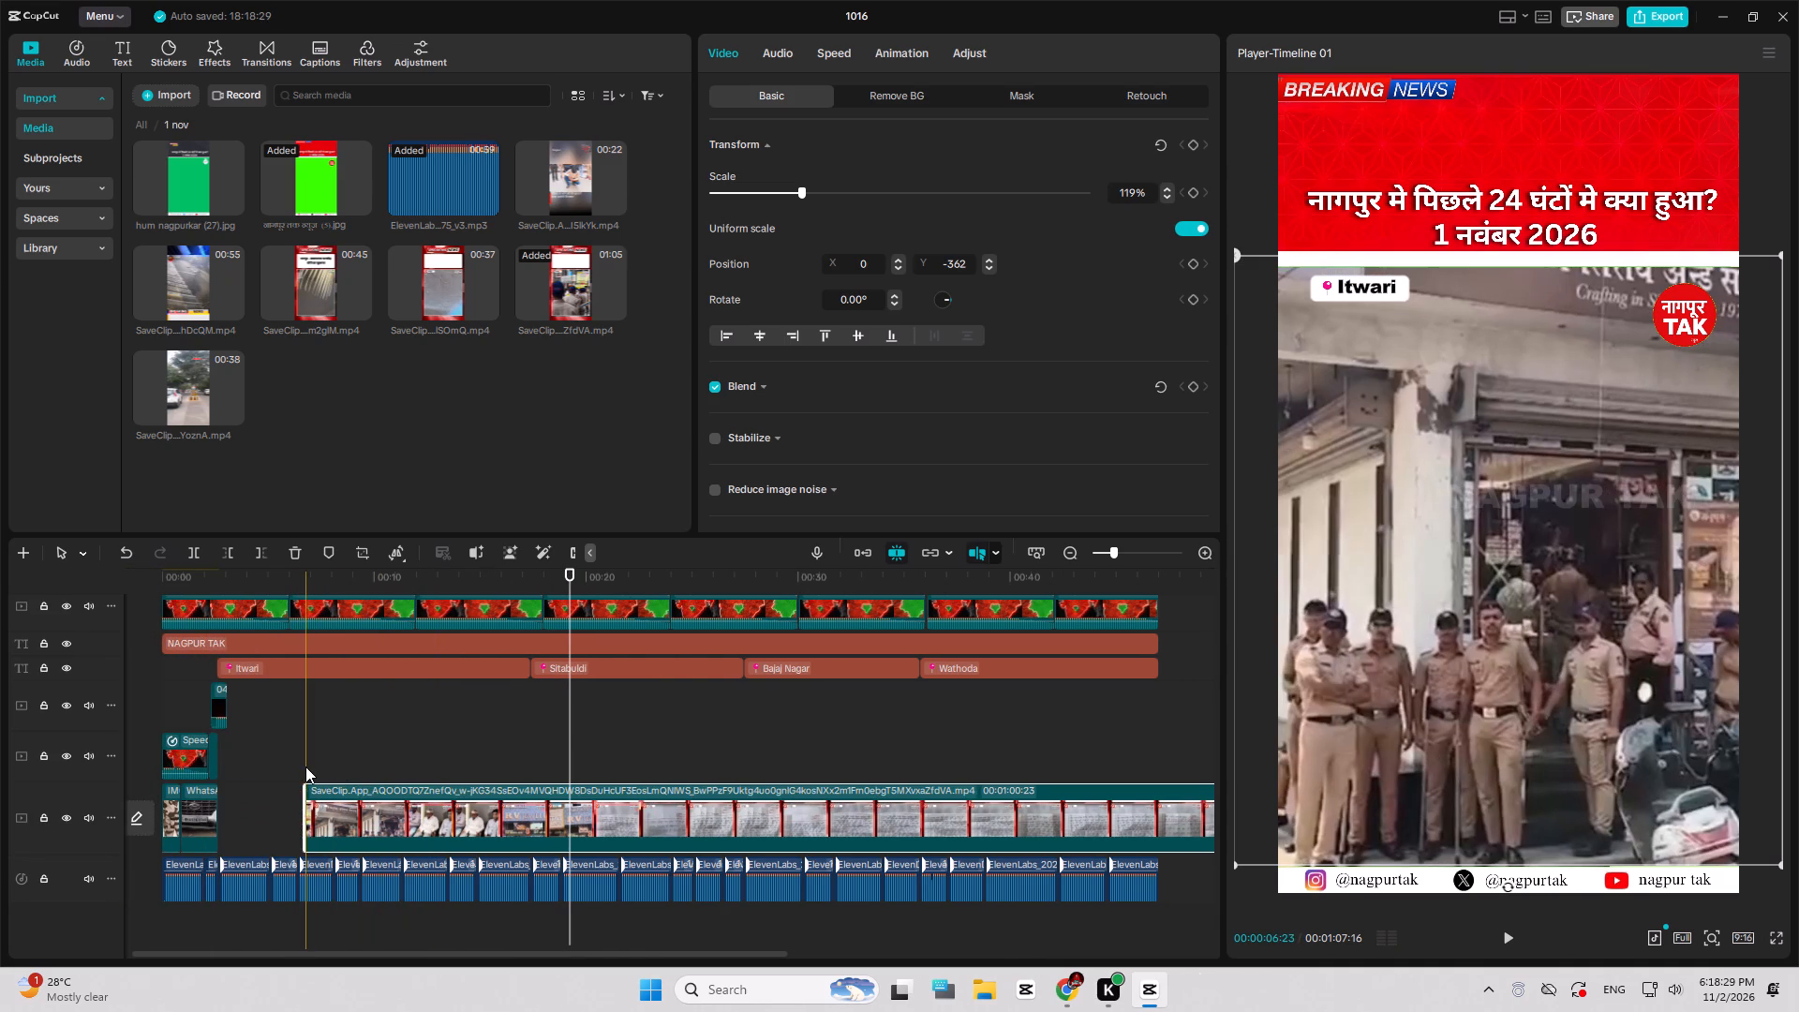
{"action": "left_click_drag", "start_coordinate": [320, 788], "coordinate": [234, 788]}
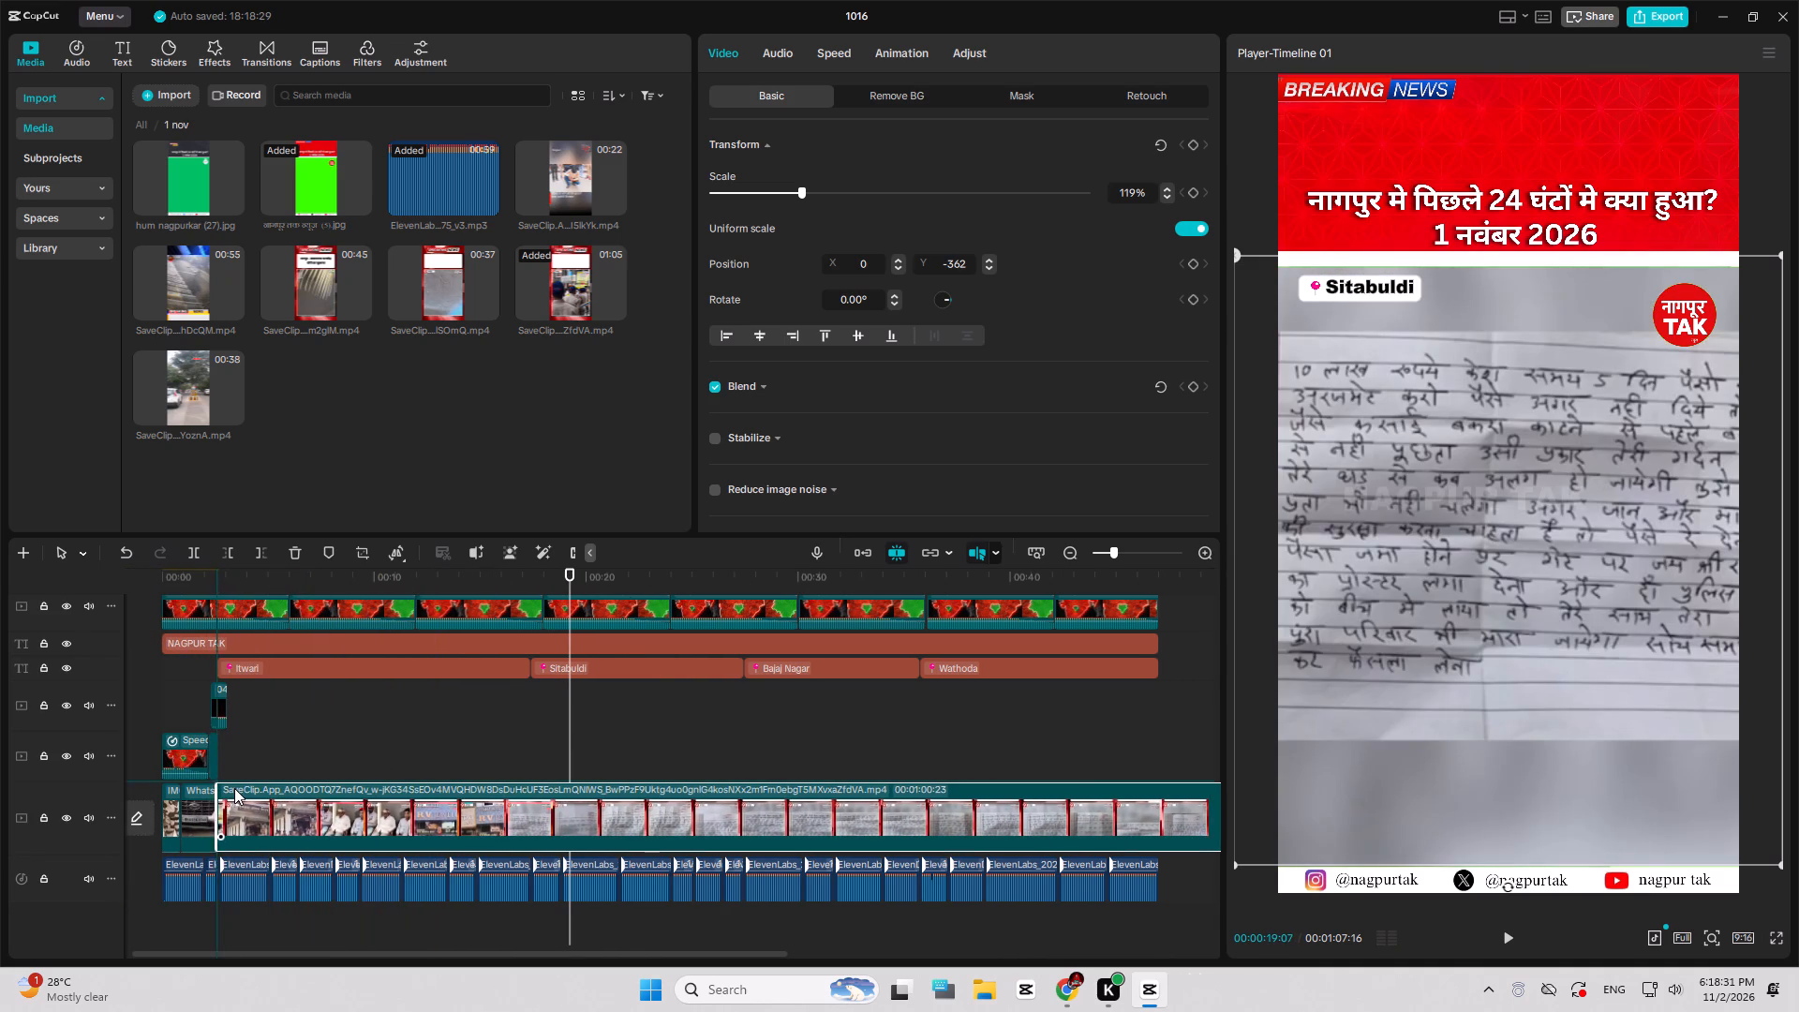
{"action": "scroll", "coordinate": [234, 788], "scroll_direction": "down", "scroll_amount": 6, "text": "ctrl"}
{"action": "left_click_drag", "start_coordinate": [240, 803], "coordinate": [246, 862]}
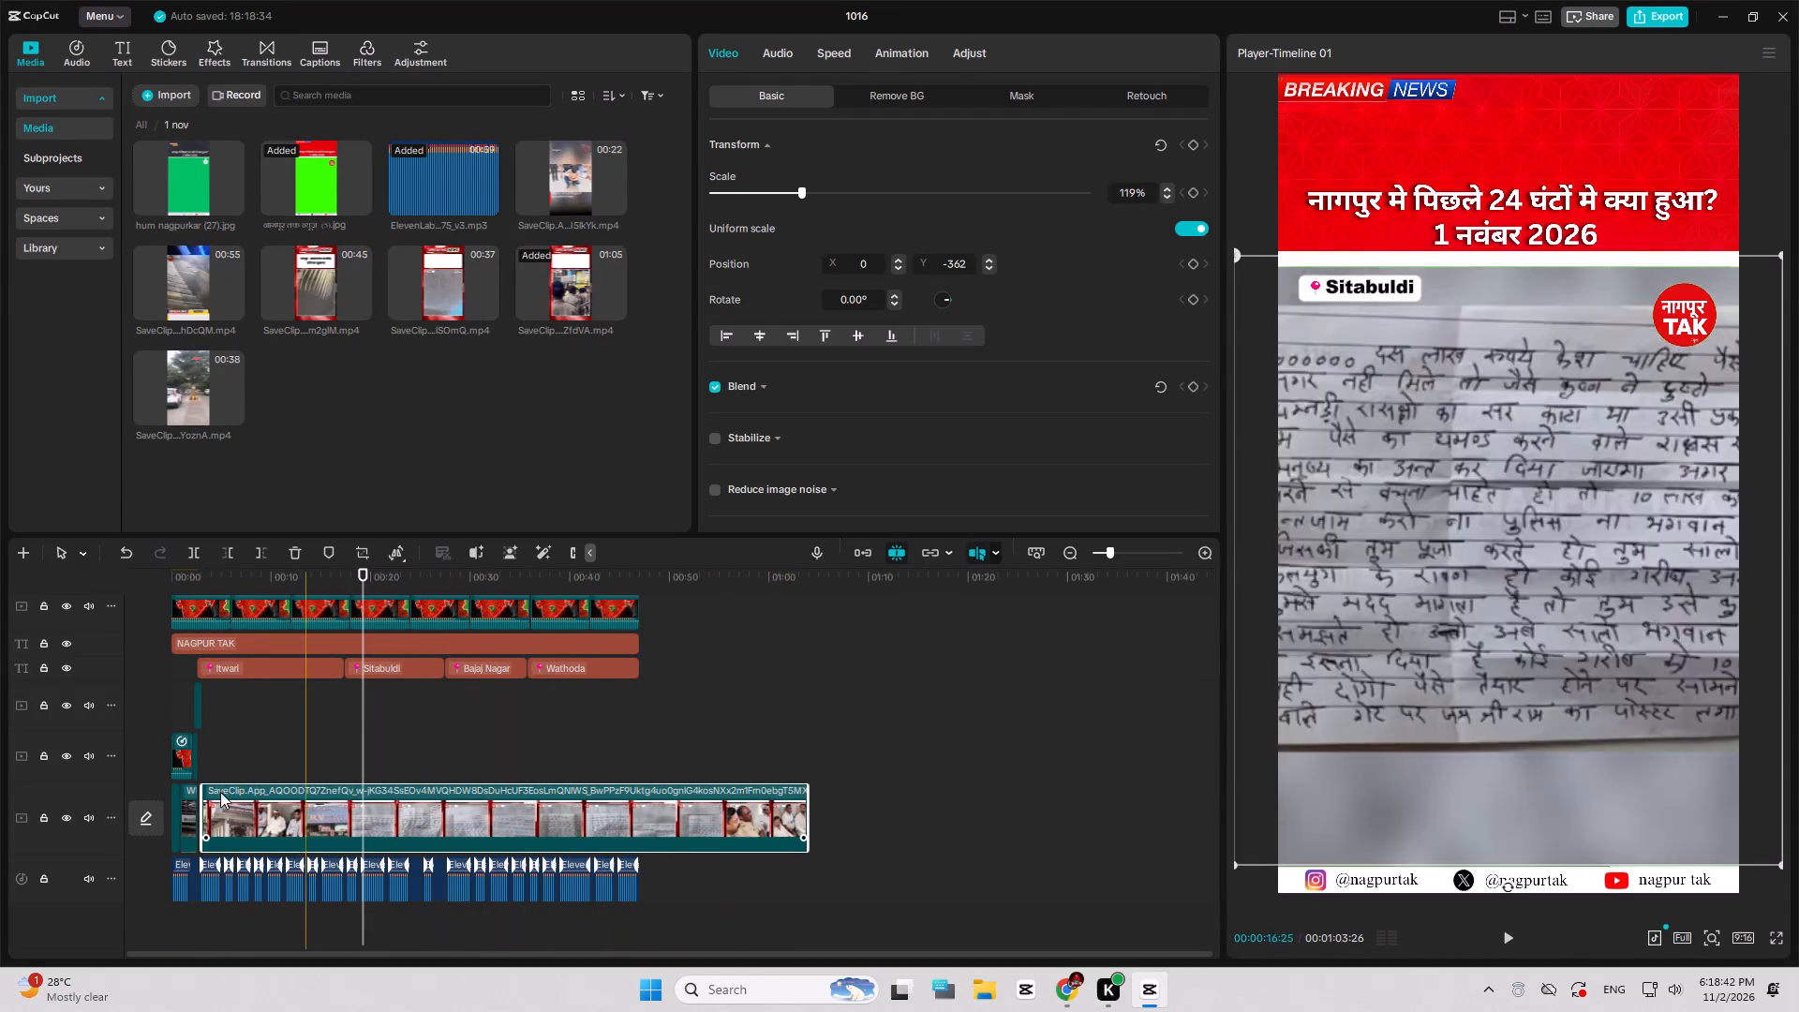
{"action": "scroll", "coordinate": [211, 767], "scroll_direction": "up", "scroll_amount": 20, "text": "ctrl"}
{"action": "scroll", "coordinate": [211, 767], "scroll_direction": "up", "scroll_amount": 1, "text": "ctrl"}
{"action": "left_click_drag", "start_coordinate": [199, 765], "coordinate": [219, 767]}
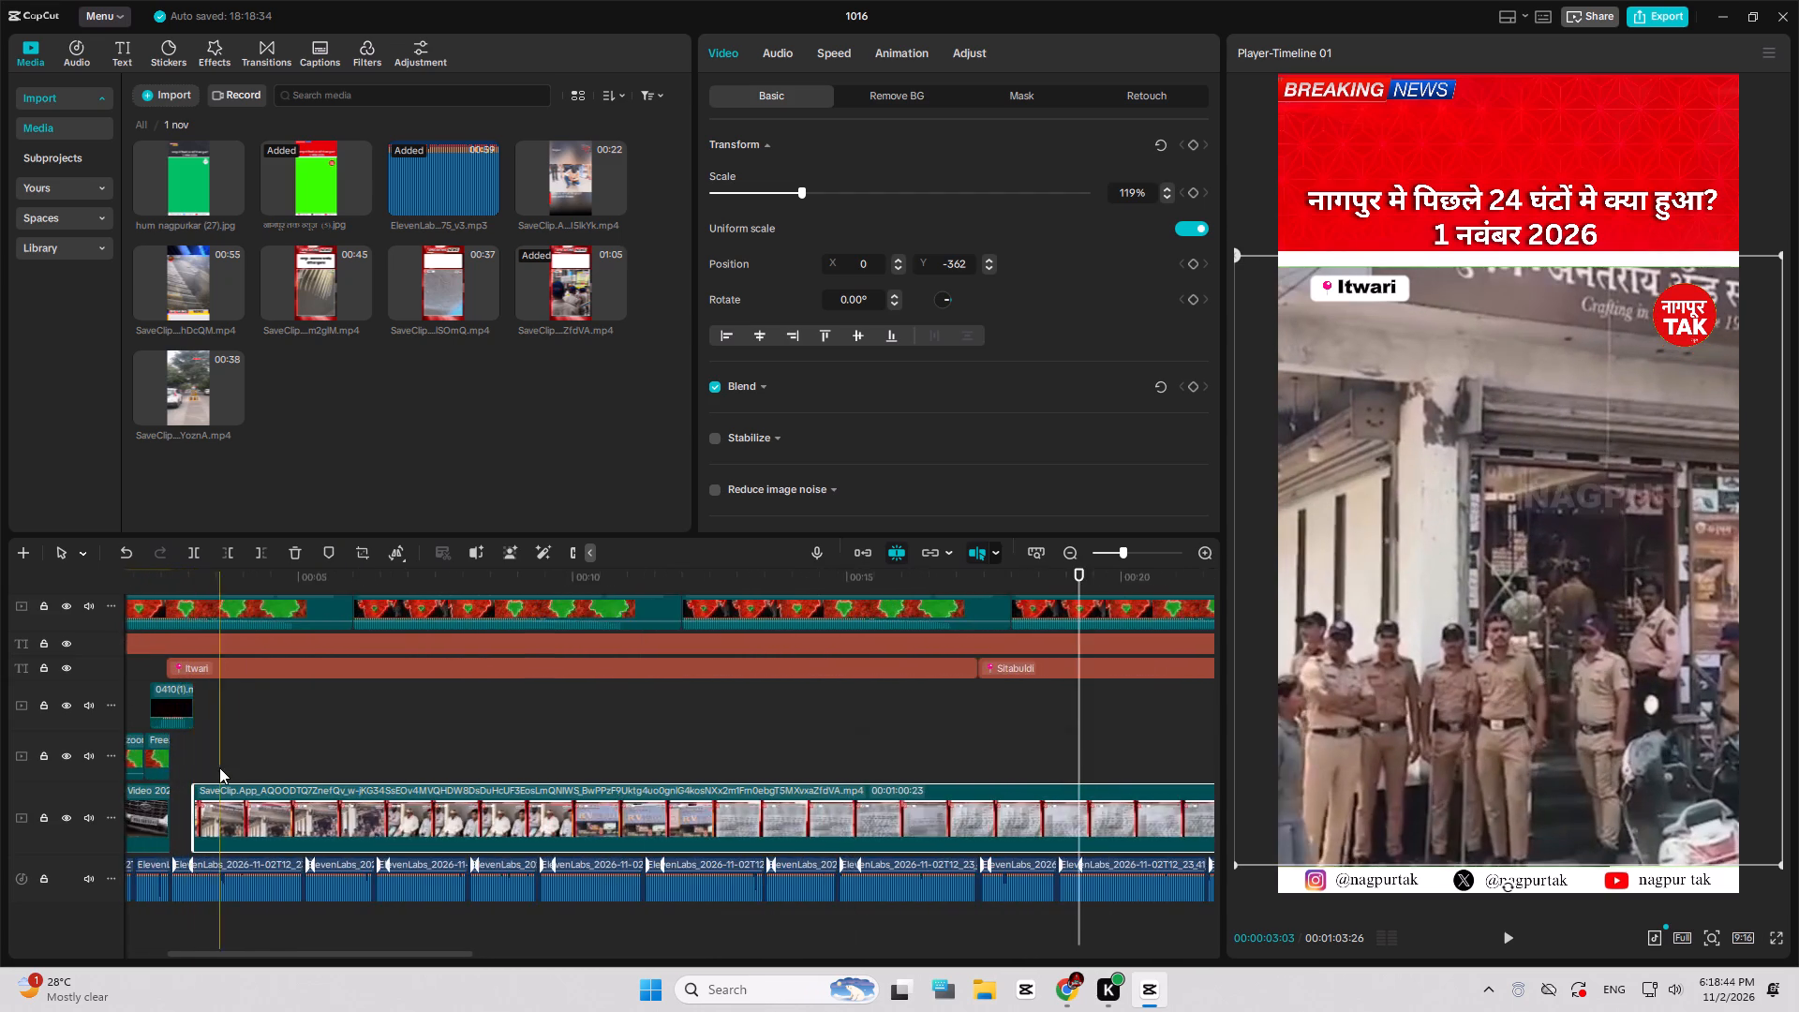
{"action": "left_click_drag", "start_coordinate": [219, 767], "coordinate": [223, 767]}
{"action": "left_click_drag", "start_coordinate": [356, 816], "coordinate": [339, 818]}
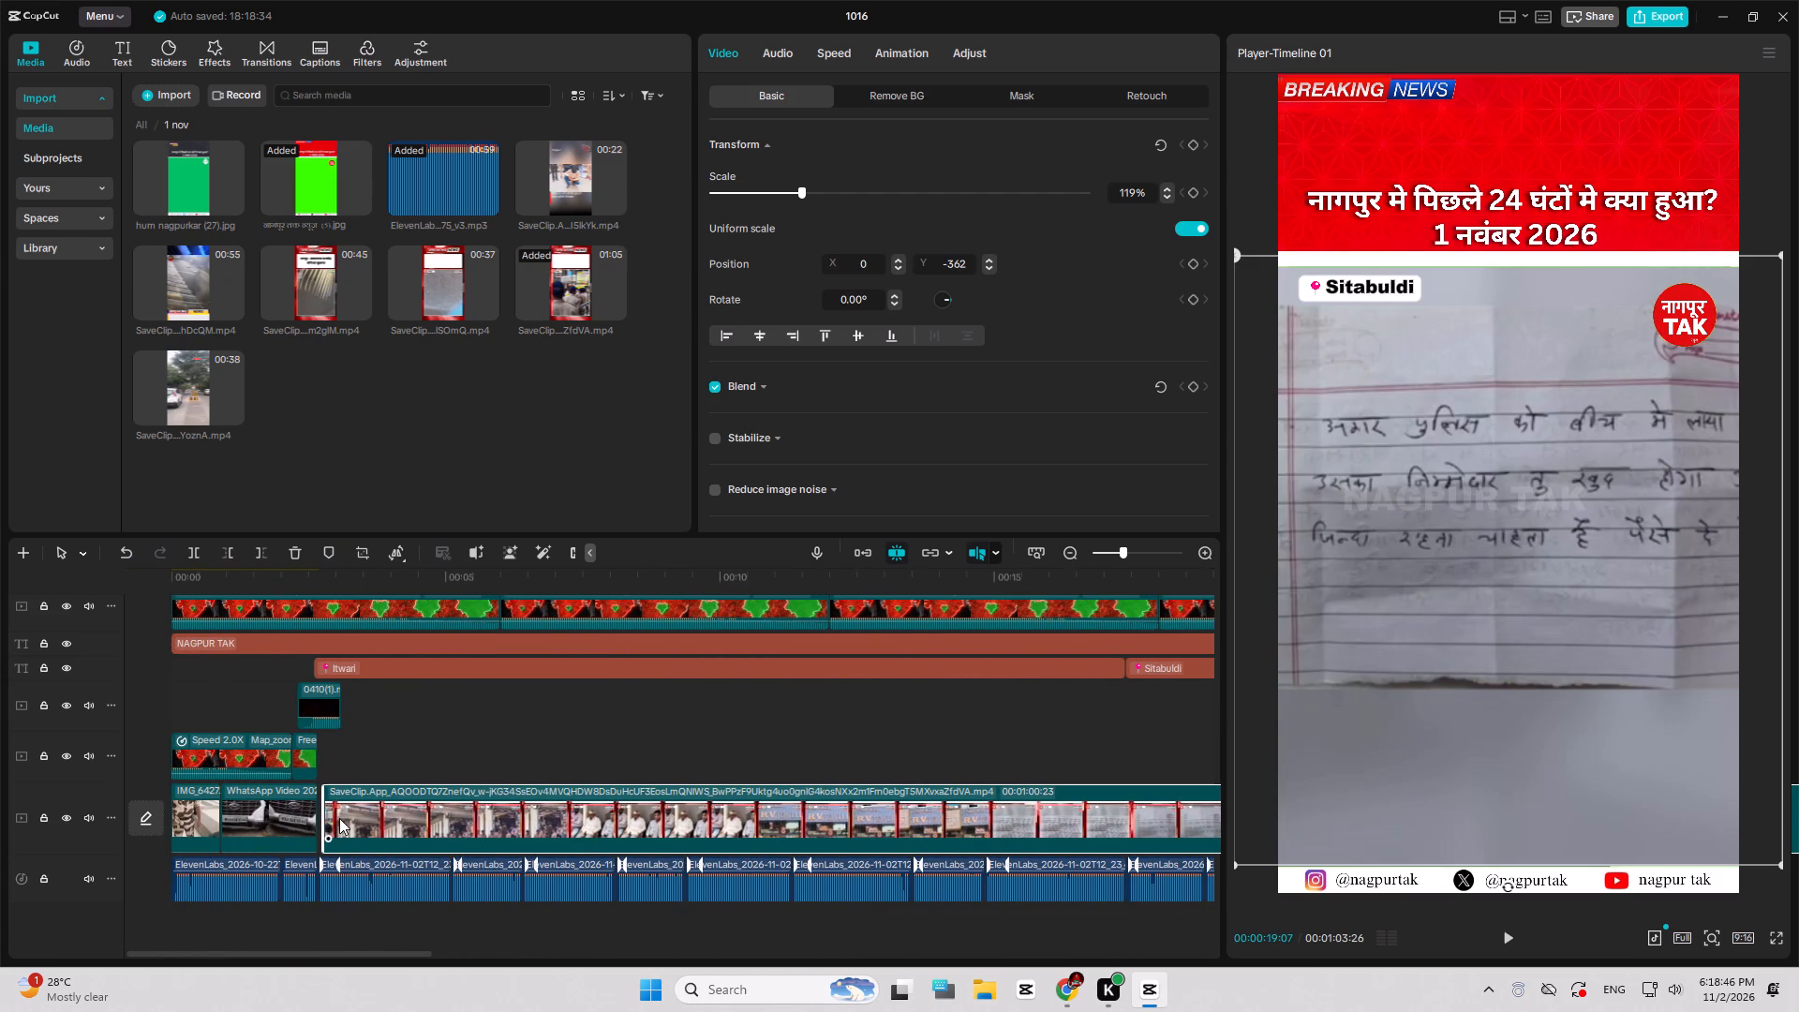
{"action": "left_click_drag", "start_coordinate": [339, 818], "coordinate": [337, 818]}
Split the police footage at about 5 seconds, trim just over a second off the second part's start and close the gap.
{"action": "key", "text": "space"}
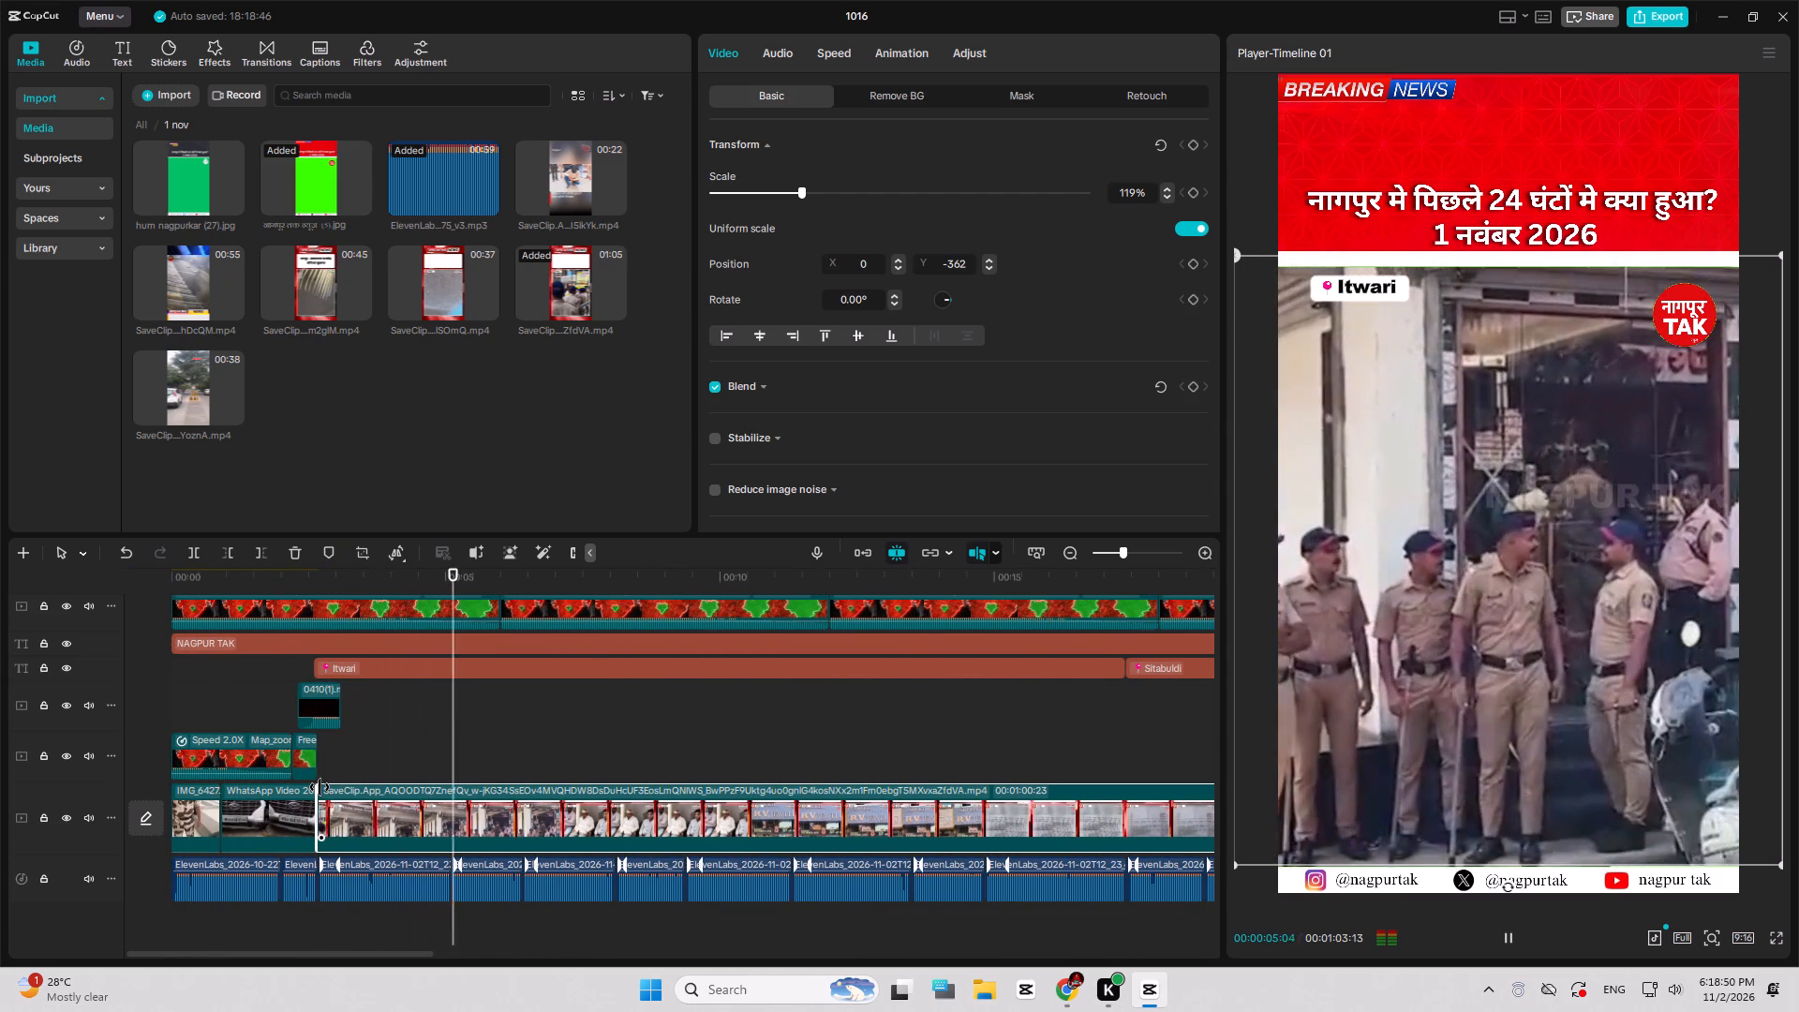
{"action": "key", "text": "space"}
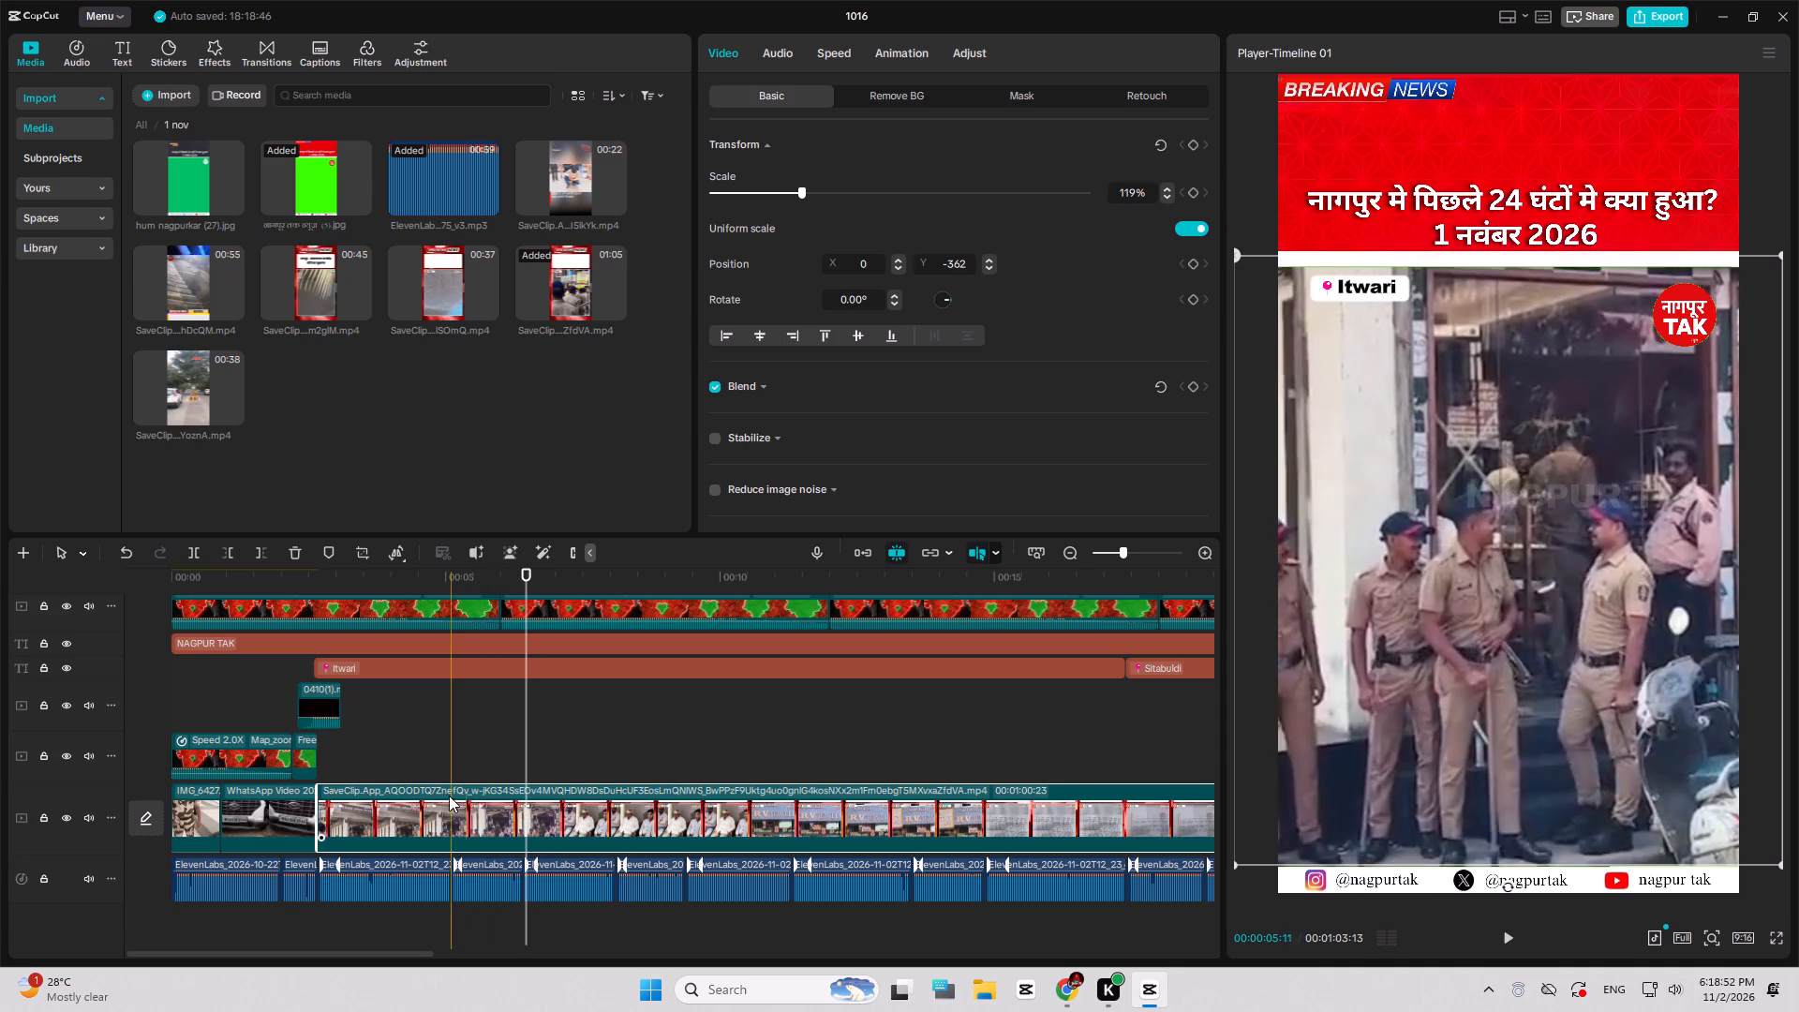
{"action": "key", "text": "ctrl+b"}
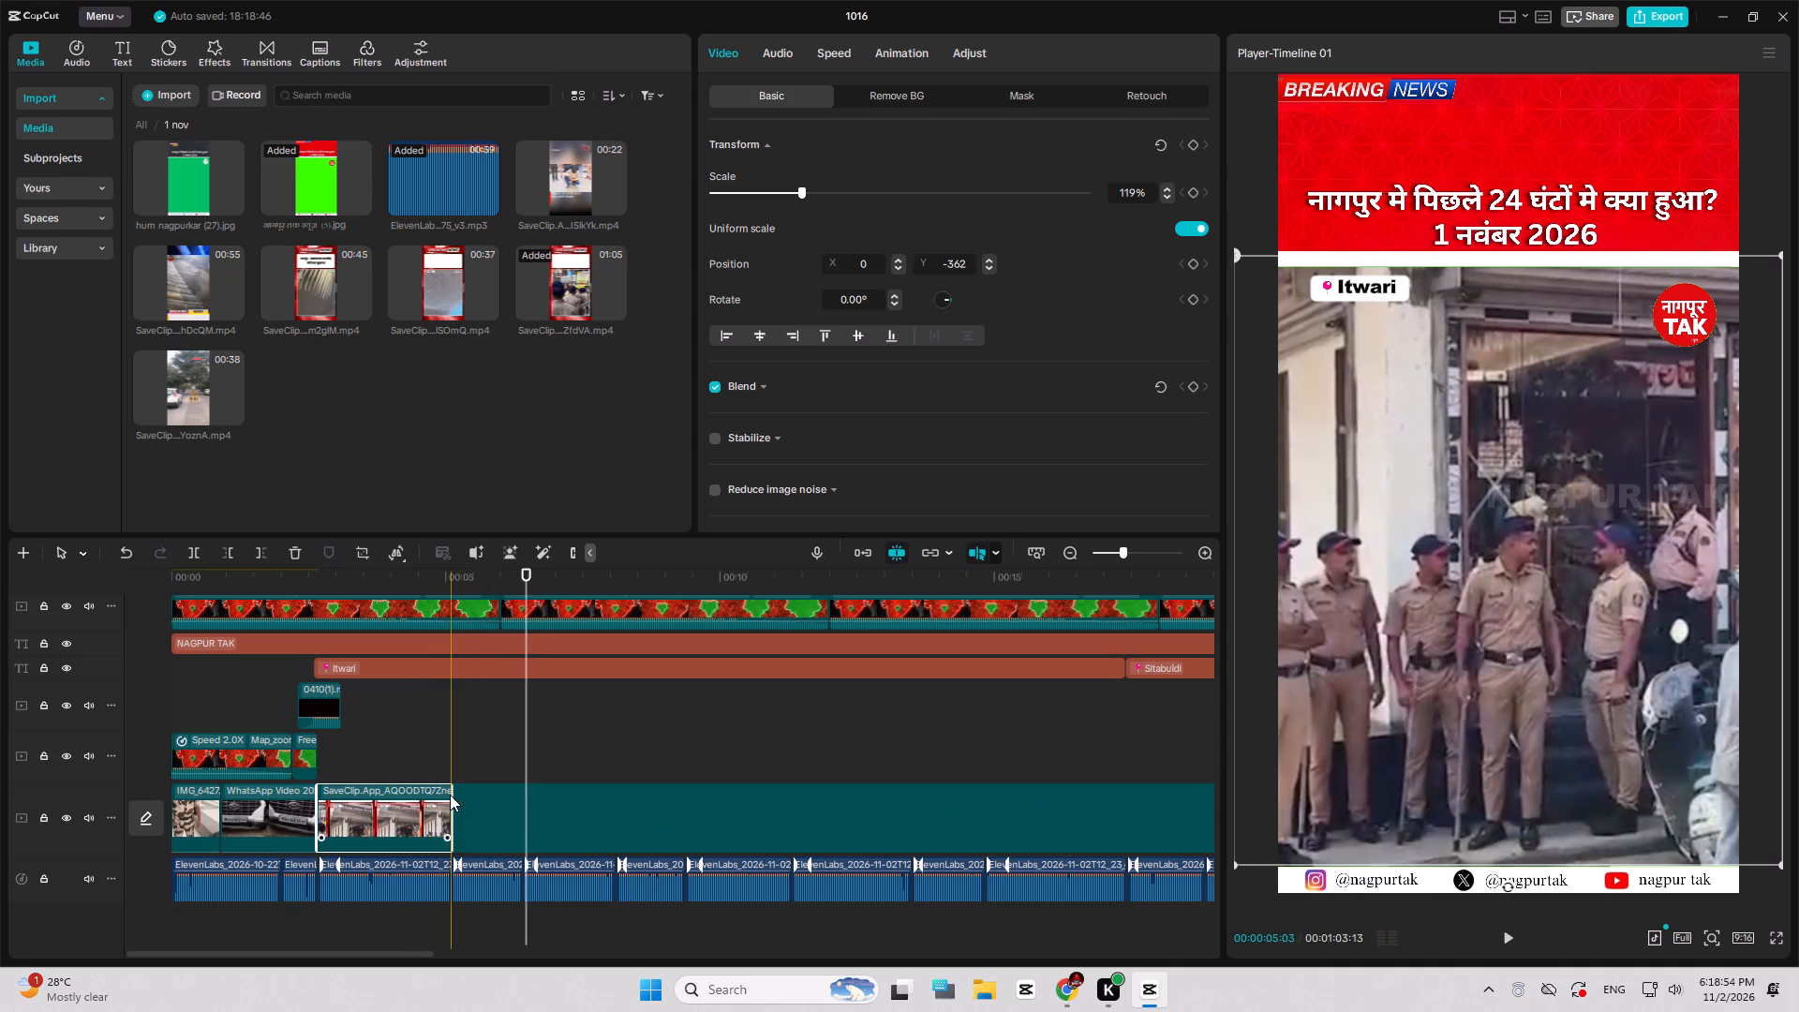
{"action": "key", "text": "q"}
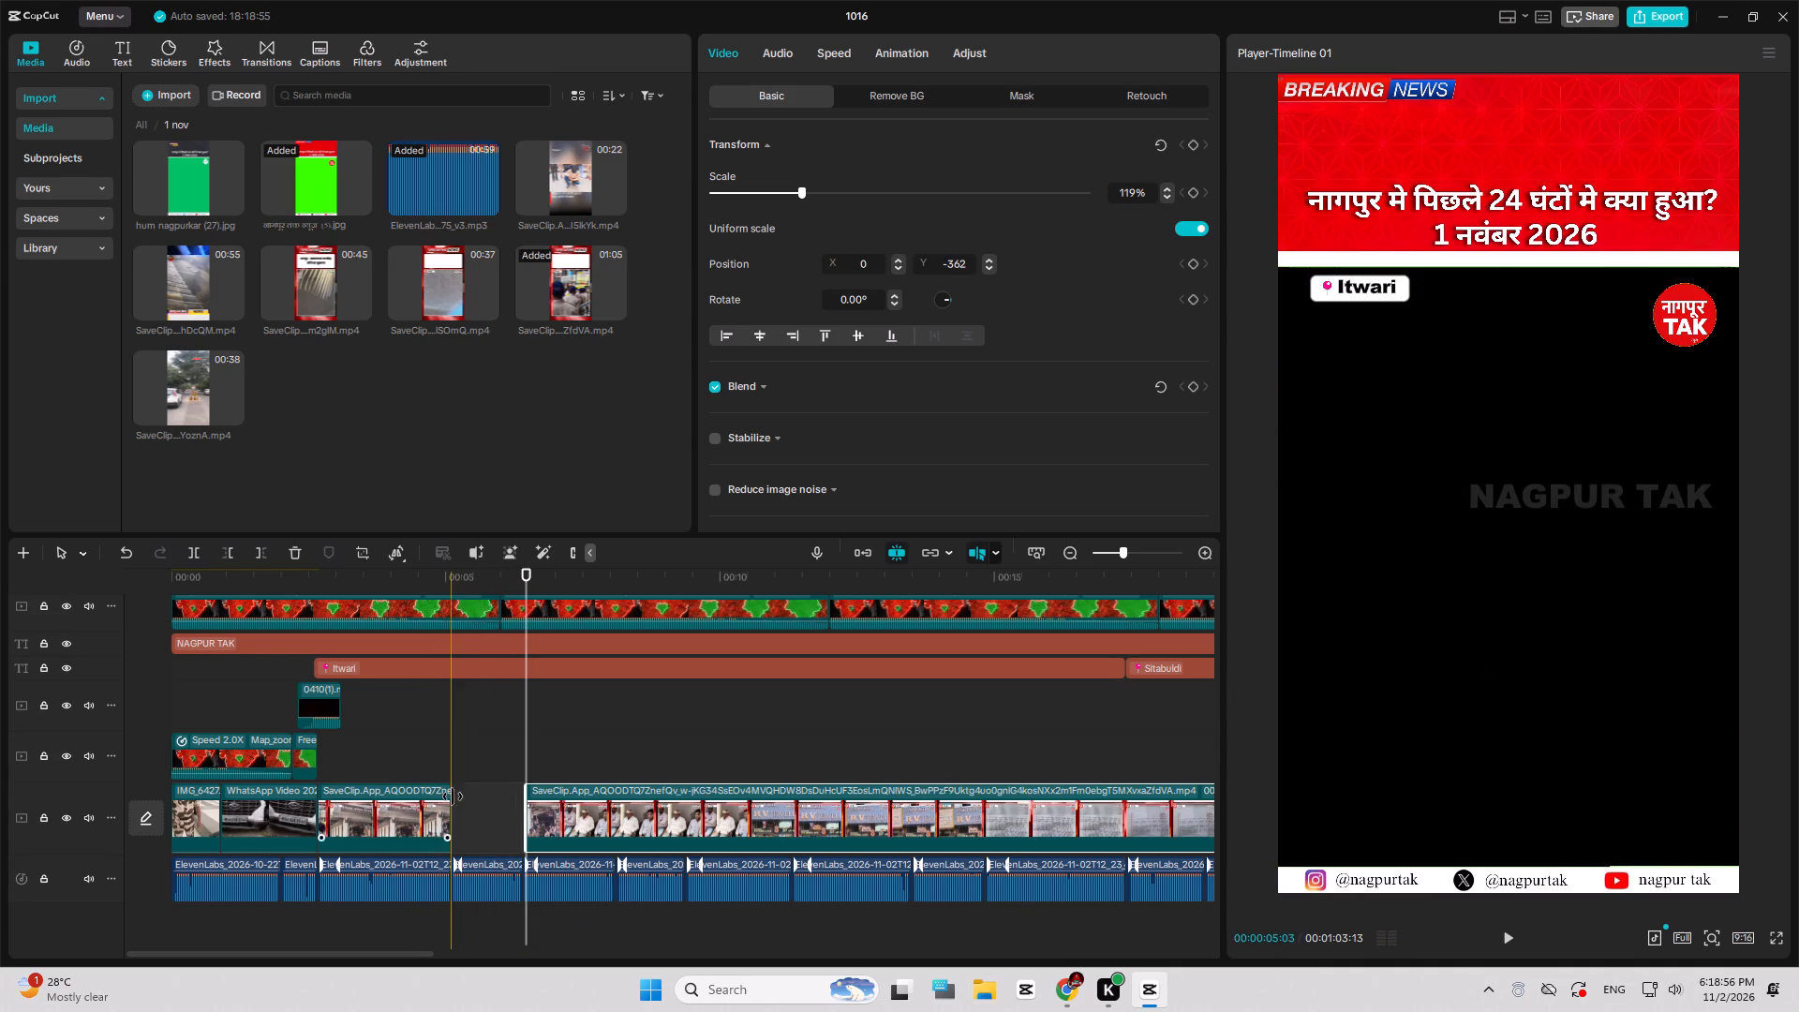
{"action": "left_click_drag", "start_coordinate": [543, 806], "coordinate": [467, 810]}
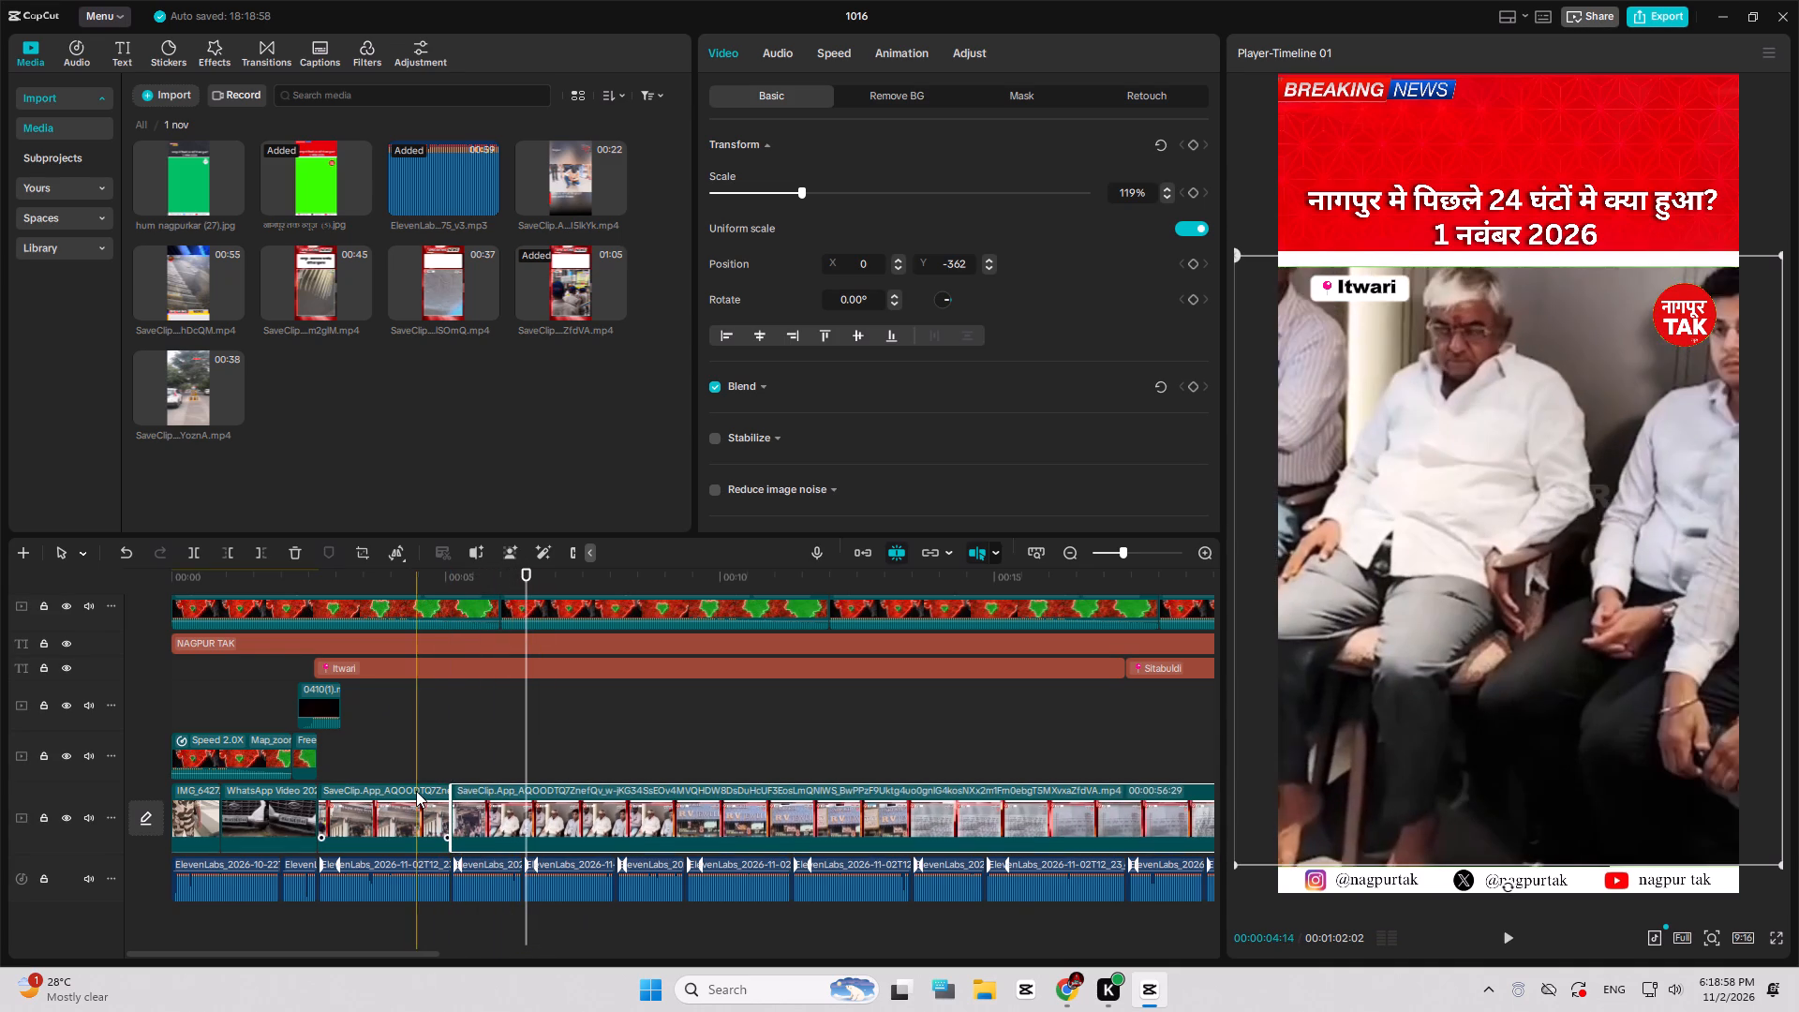
Split the footage at about 8 seconds, trim about 5 seconds off the rest so it starts on the handwritten letter, and close the gap.
{"action": "key", "text": "space"}
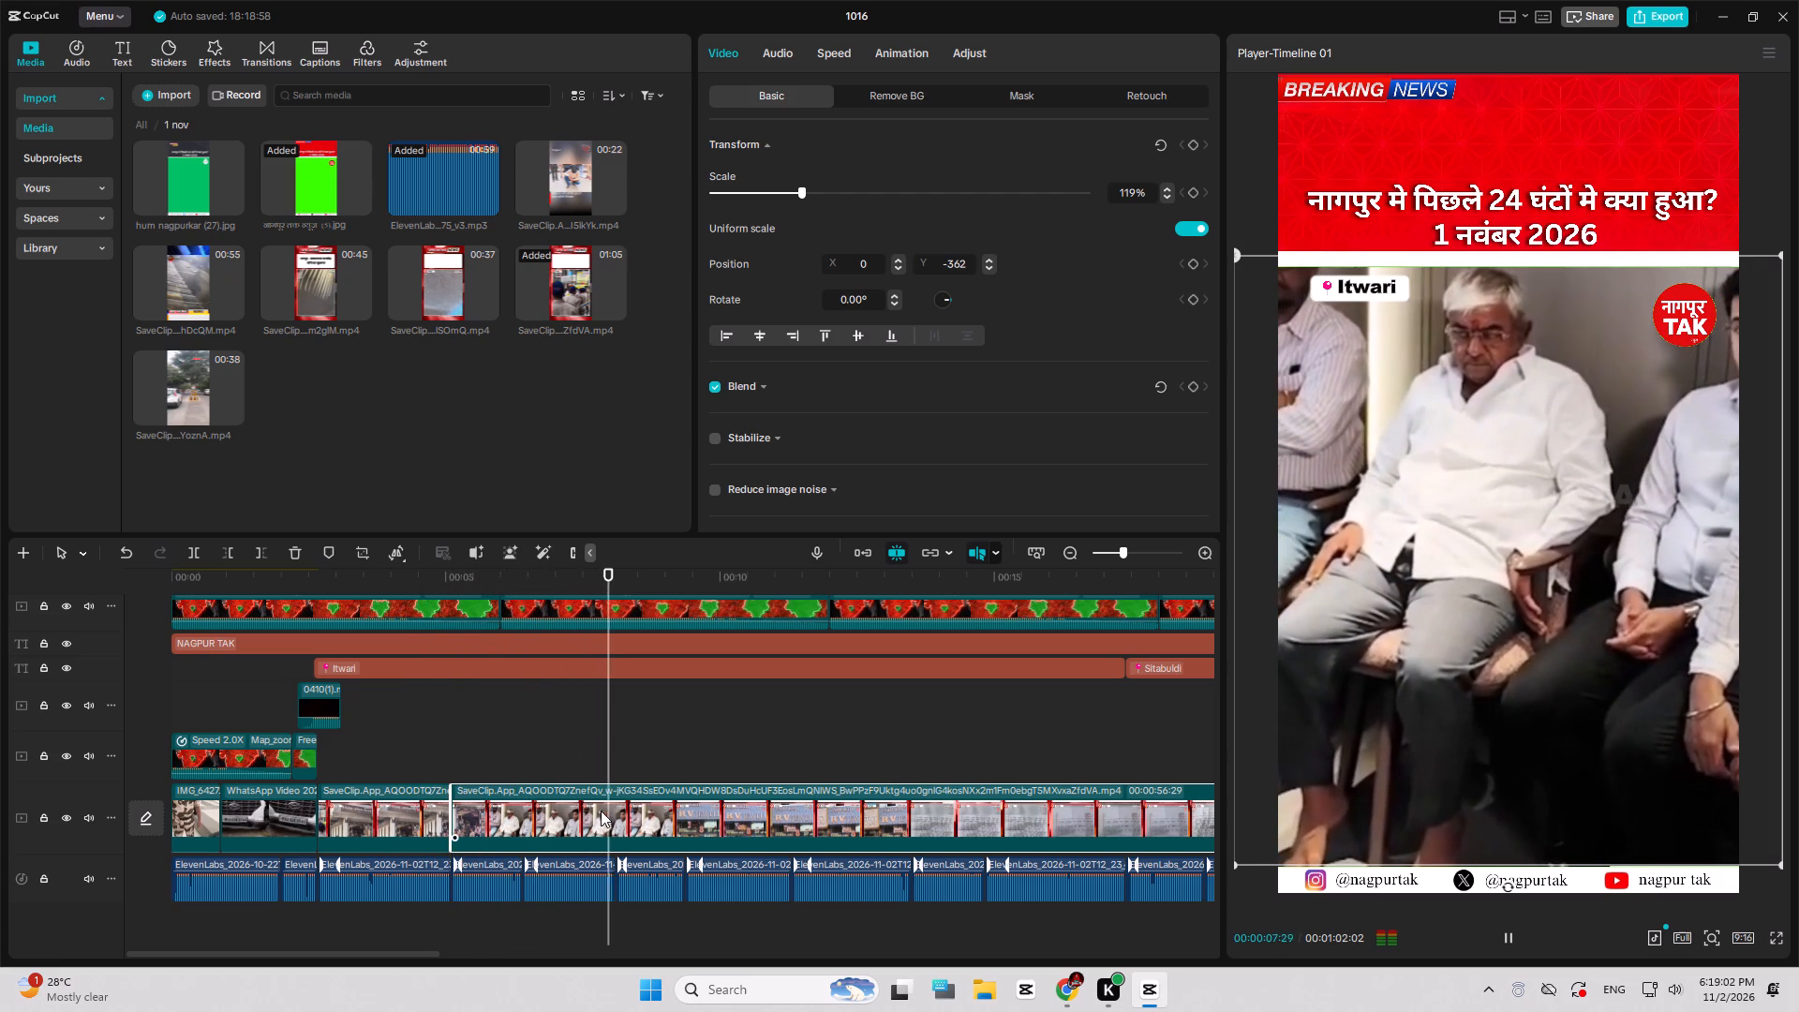
{"action": "key", "text": "space"}
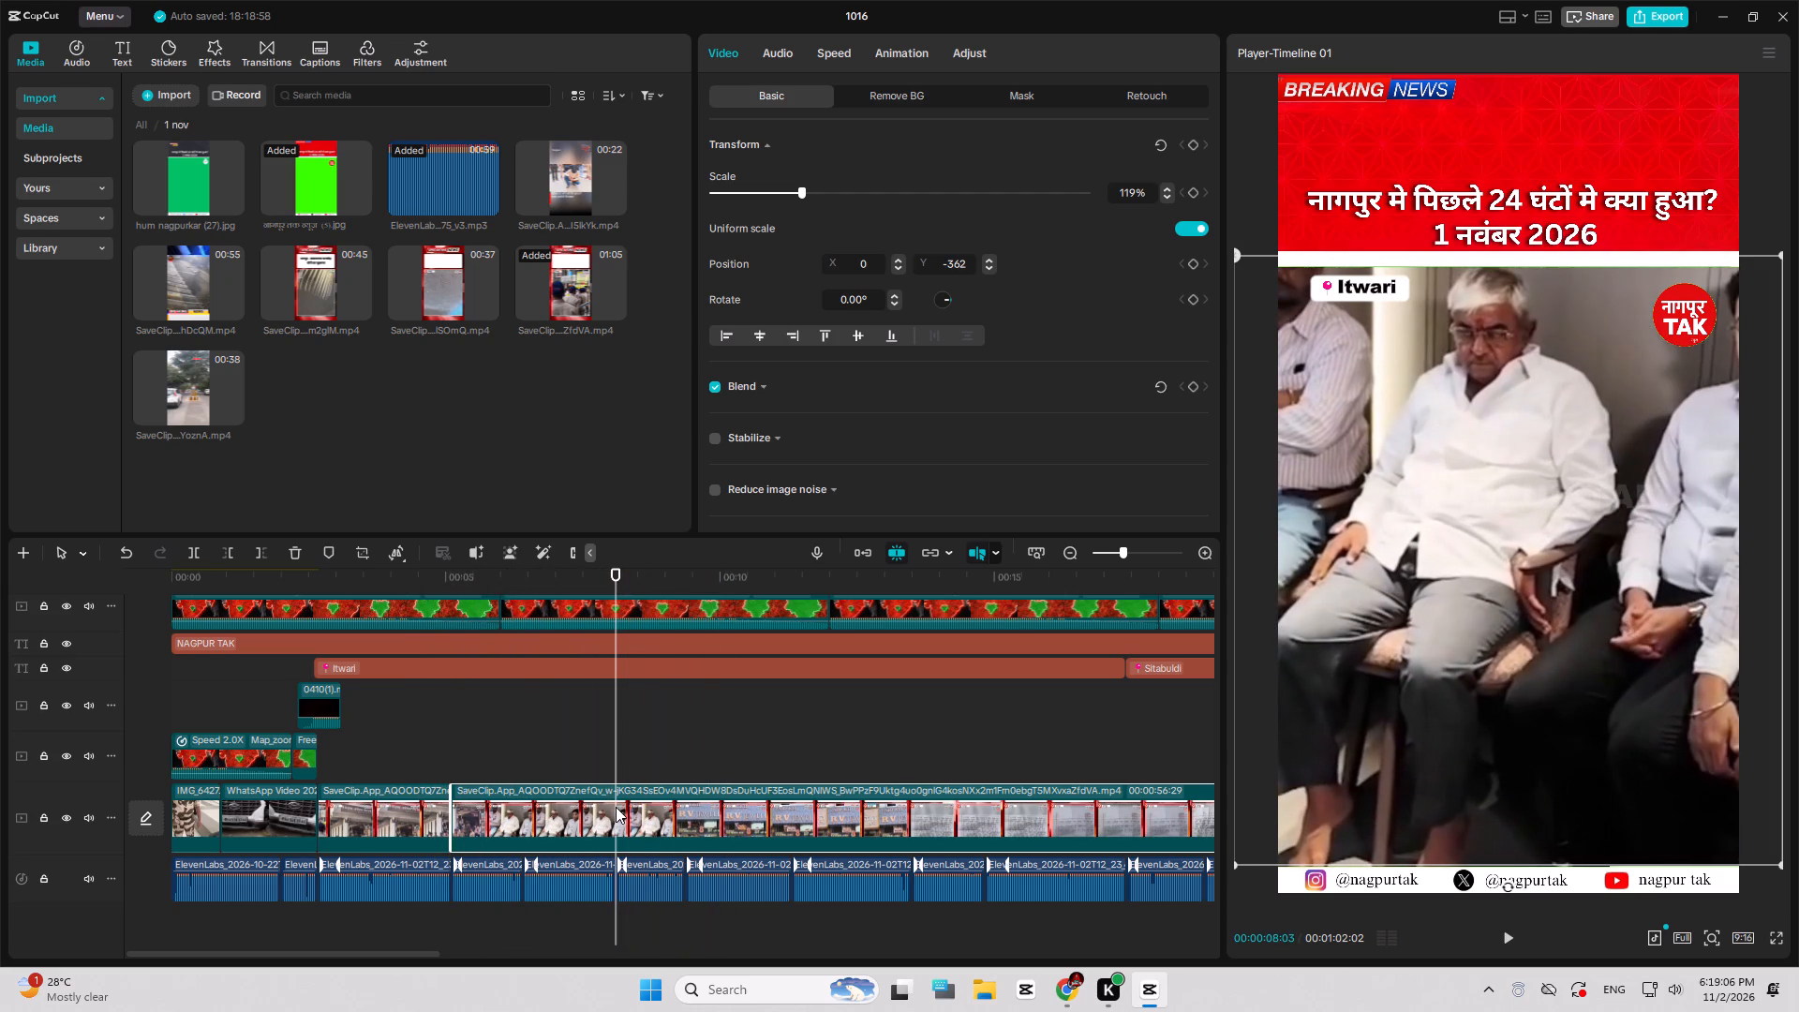
{"action": "key", "text": "ctrl+v"}
{"action": "key", "text": "ctrl+b"}
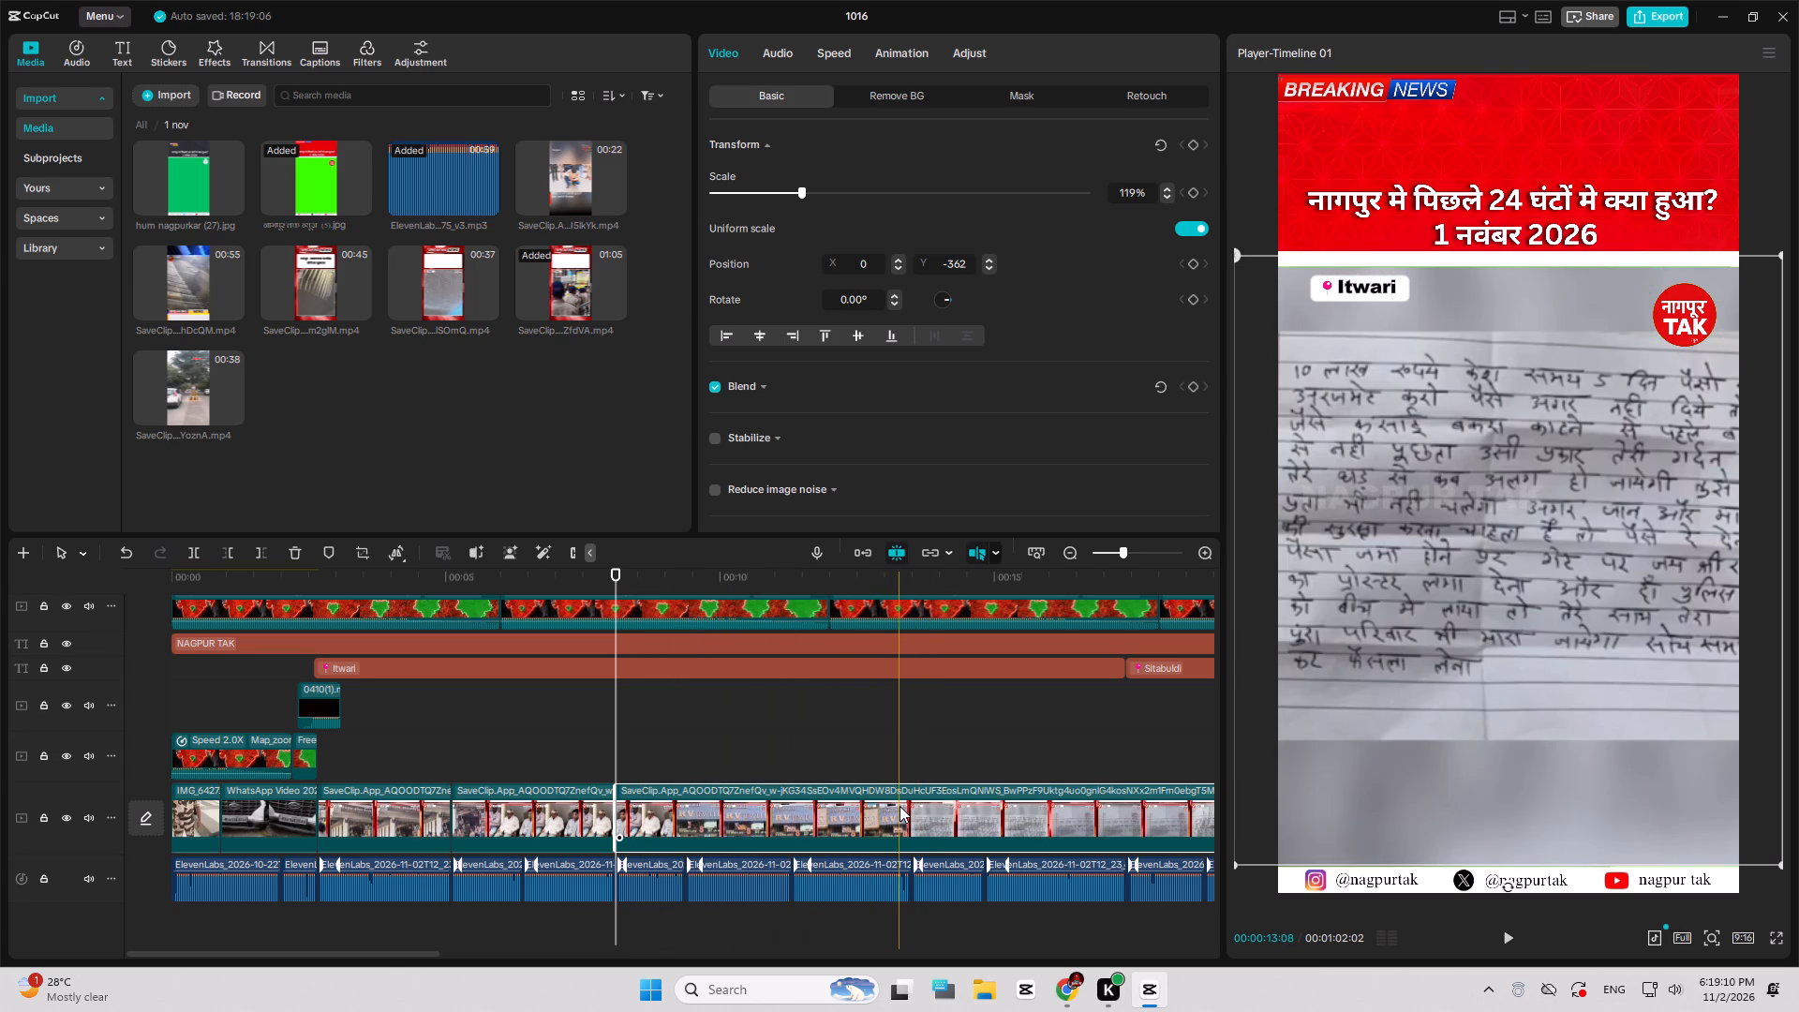
{"action": "key", "text": "q"}
{"action": "left_click_drag", "start_coordinate": [931, 811], "coordinate": [683, 811]}
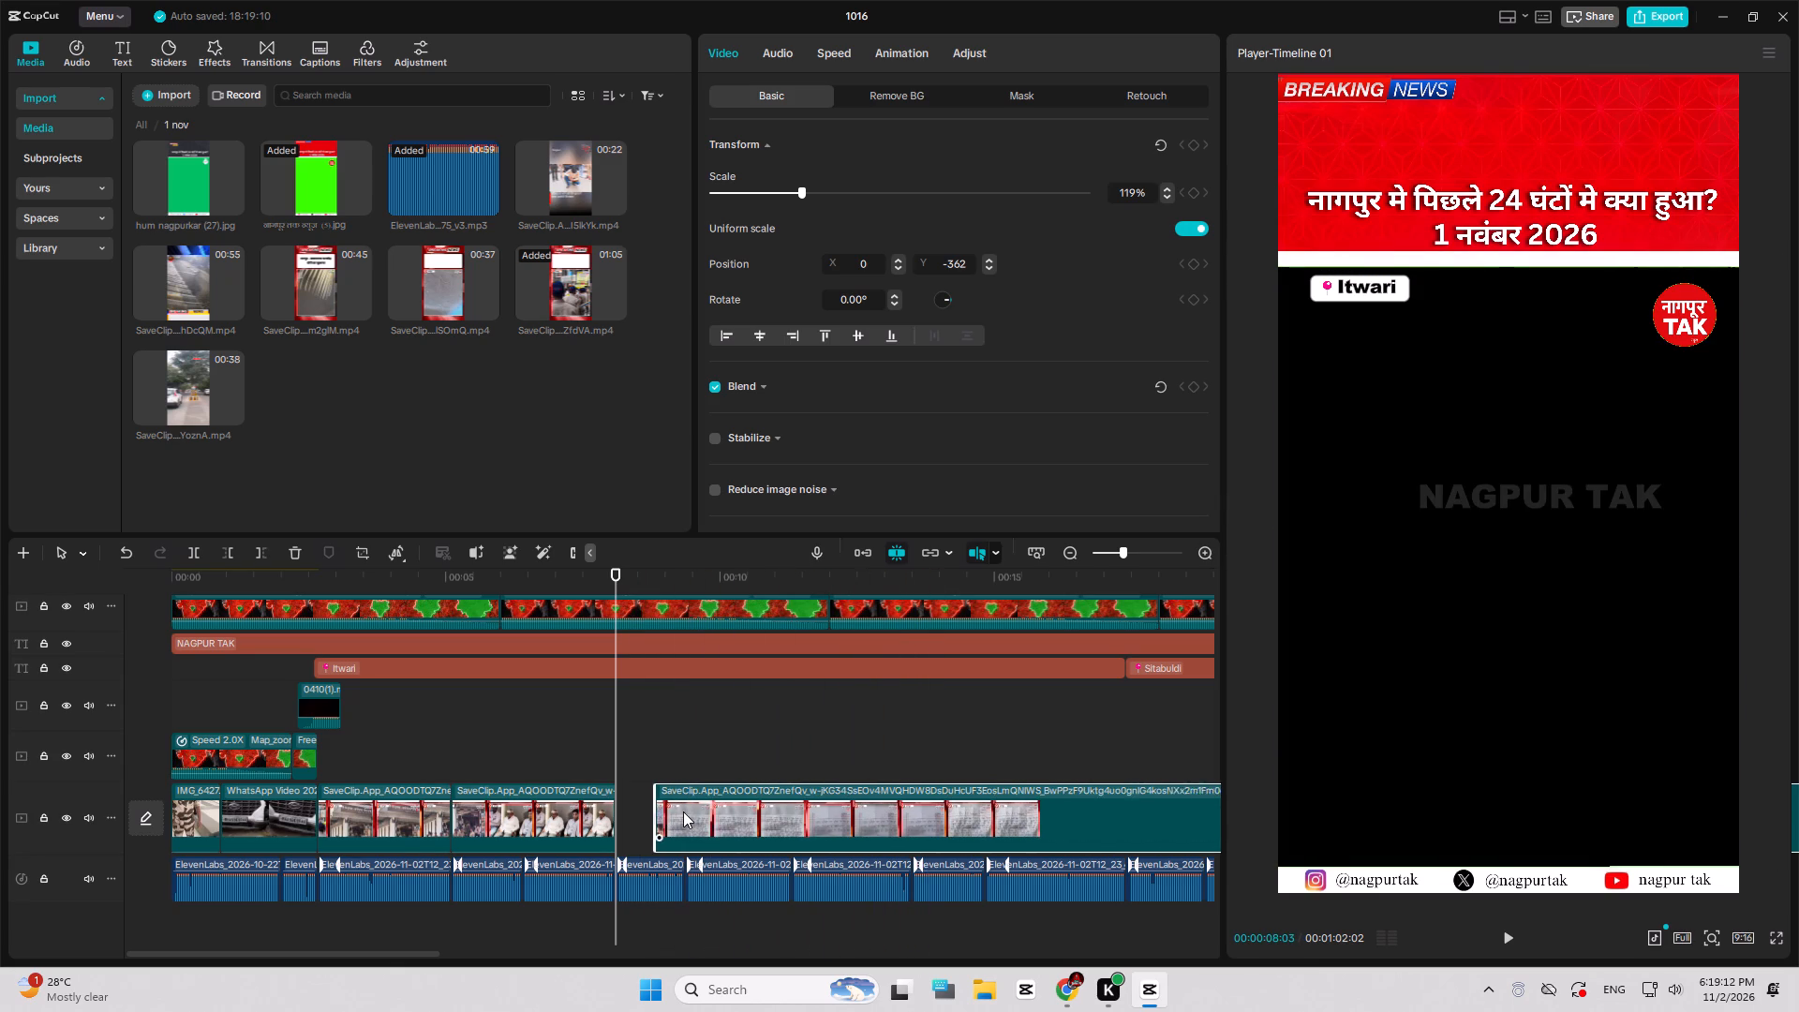
{"action": "left_click_drag", "start_coordinate": [683, 811], "coordinate": [653, 811]}
Play the letter shots, trim about 2.6 seconds off the start of the letter clip and rejoin it to the seated-man shot.
{"action": "key", "text": "space"}
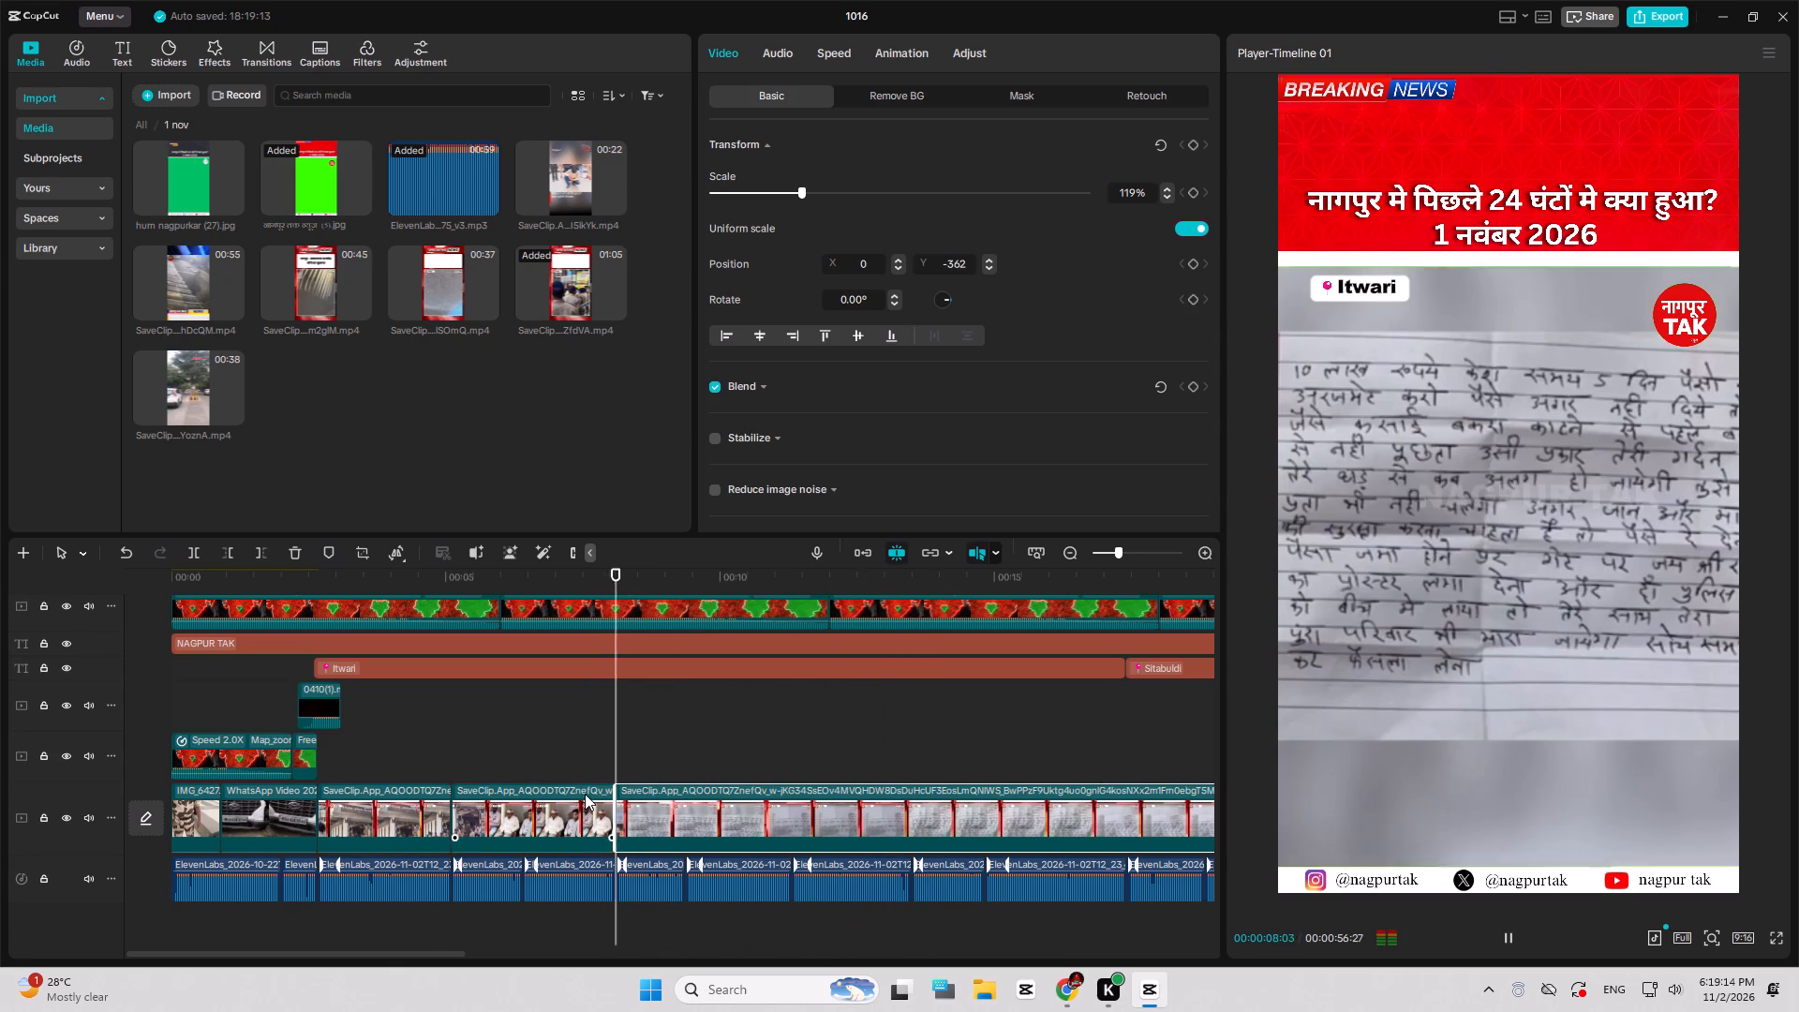
{"action": "left_click", "coordinate": [601, 803]}
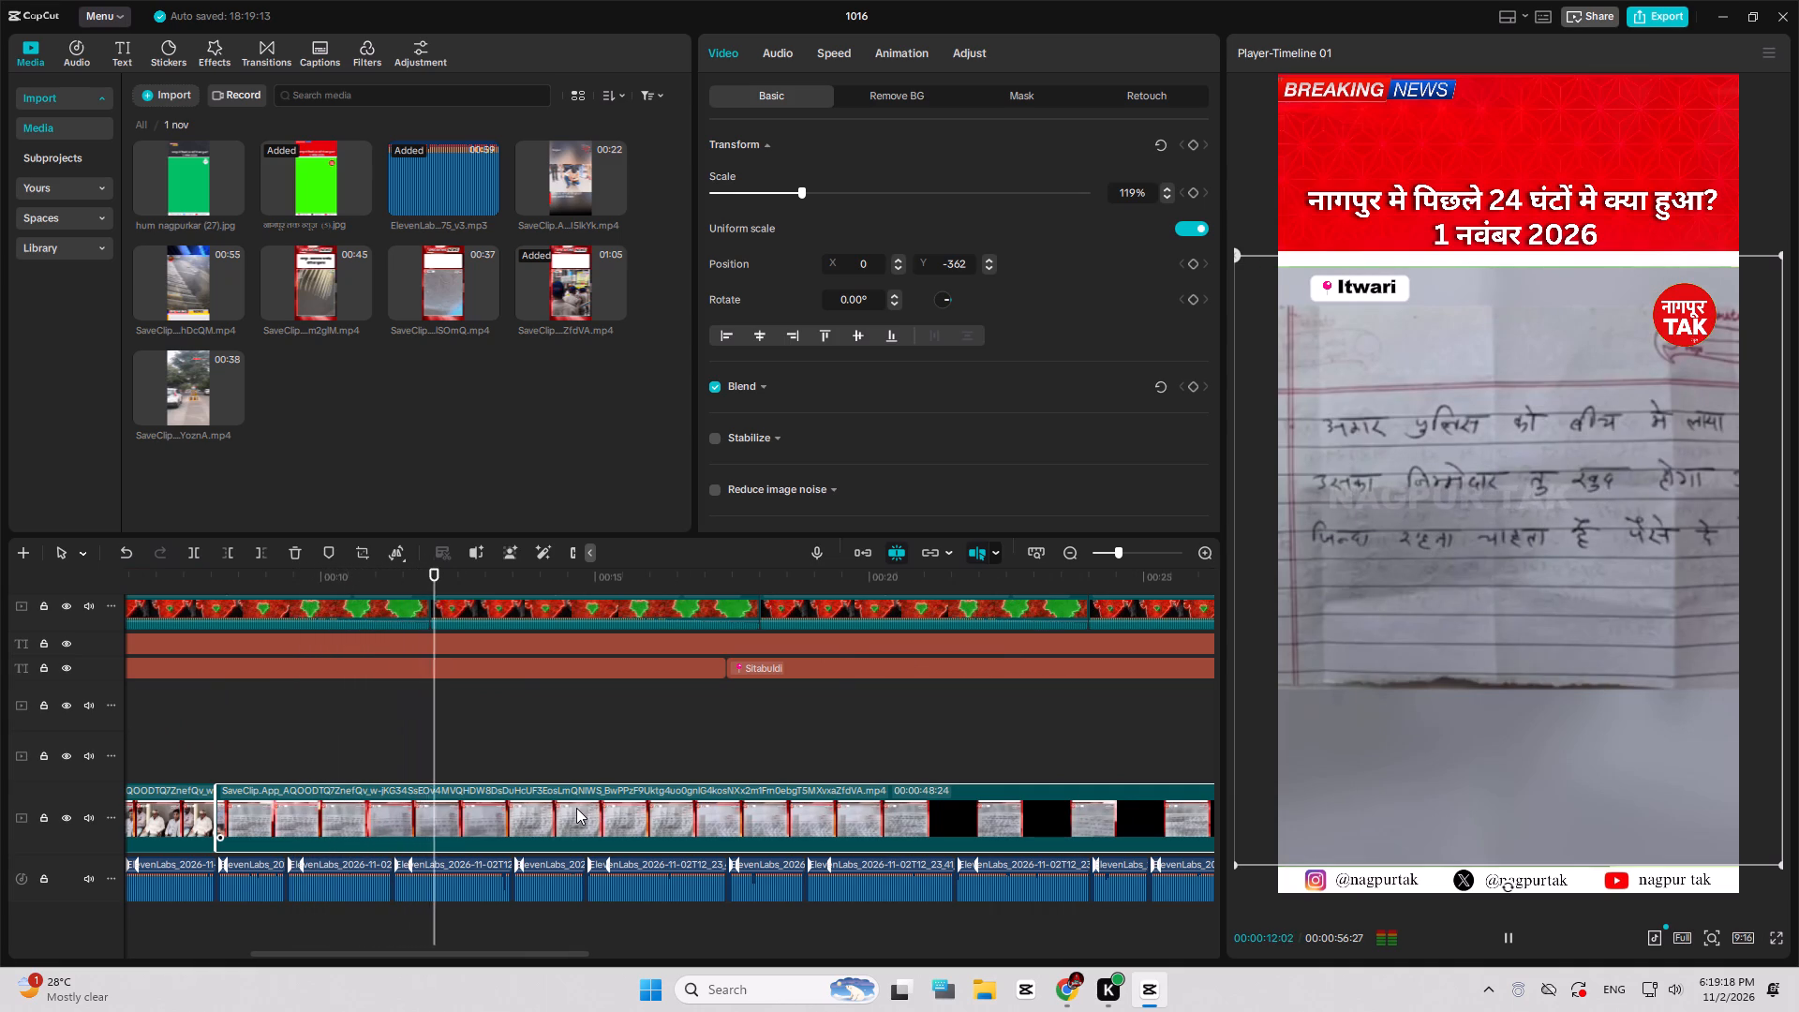
{"action": "key", "text": "space"}
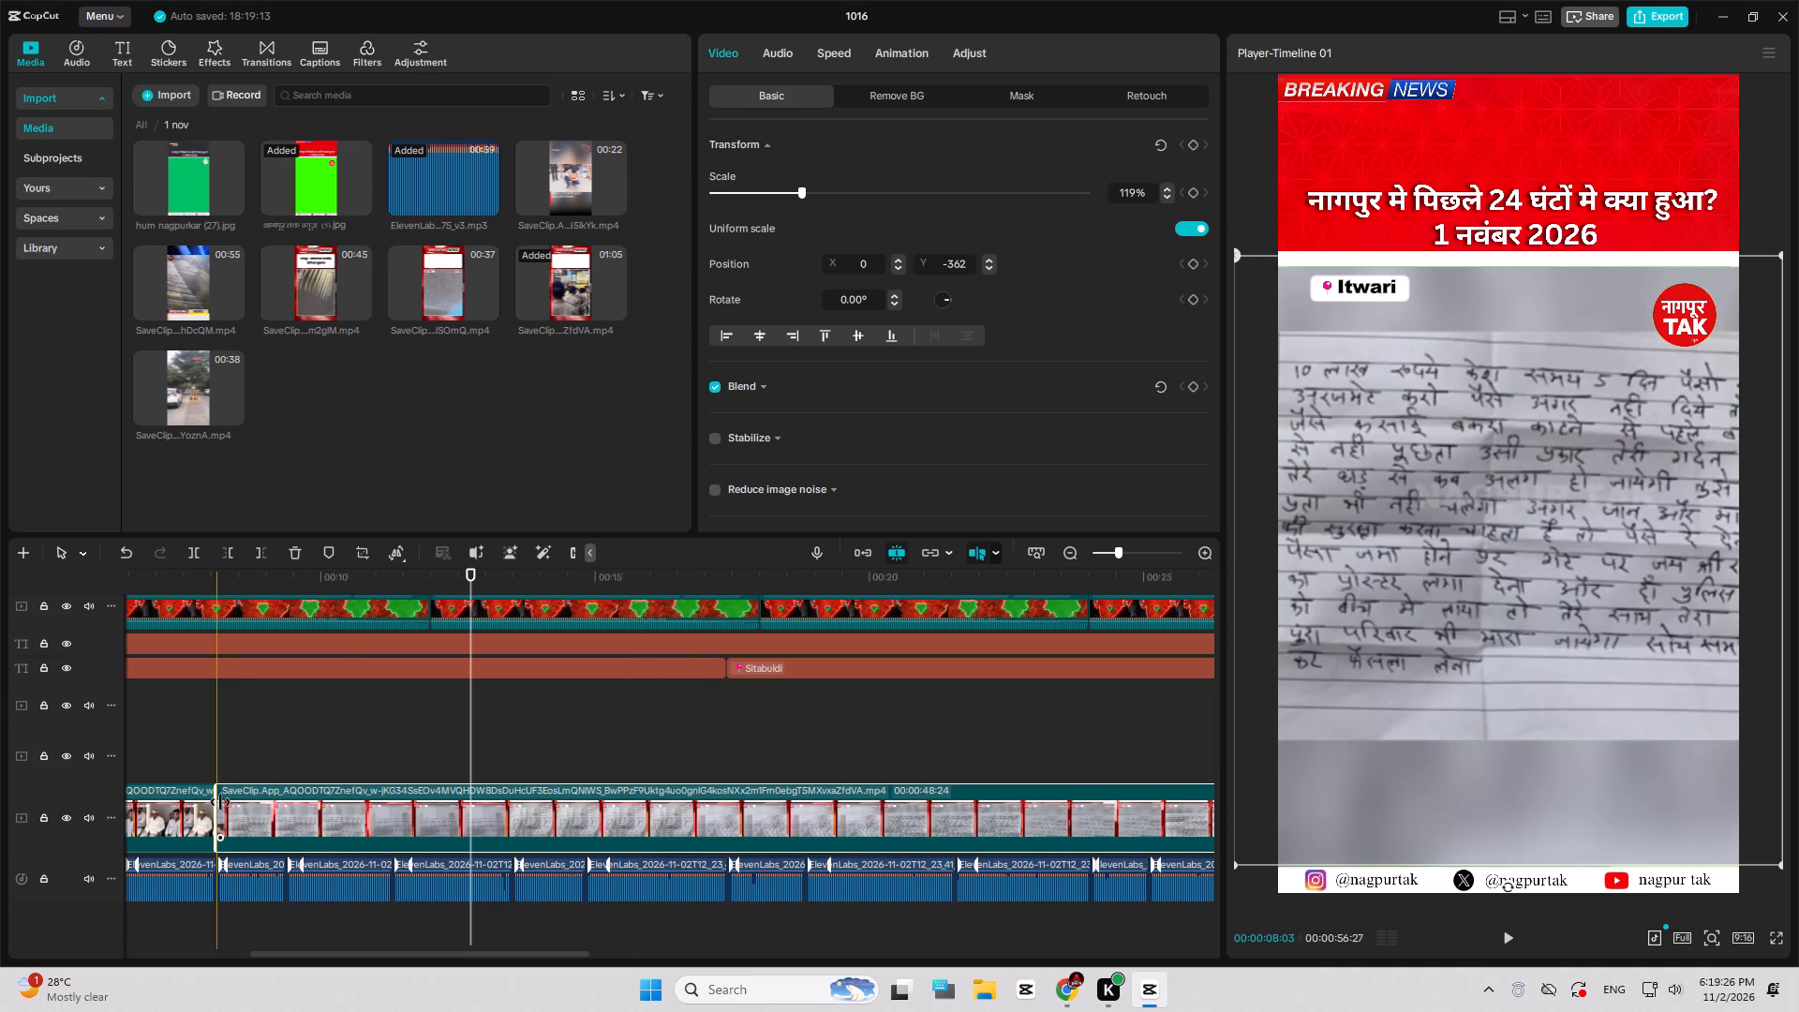
{"action": "left_click_drag", "start_coordinate": [220, 802], "coordinate": [364, 824]}
{"action": "left_click_drag", "start_coordinate": [395, 822], "coordinate": [249, 817]}
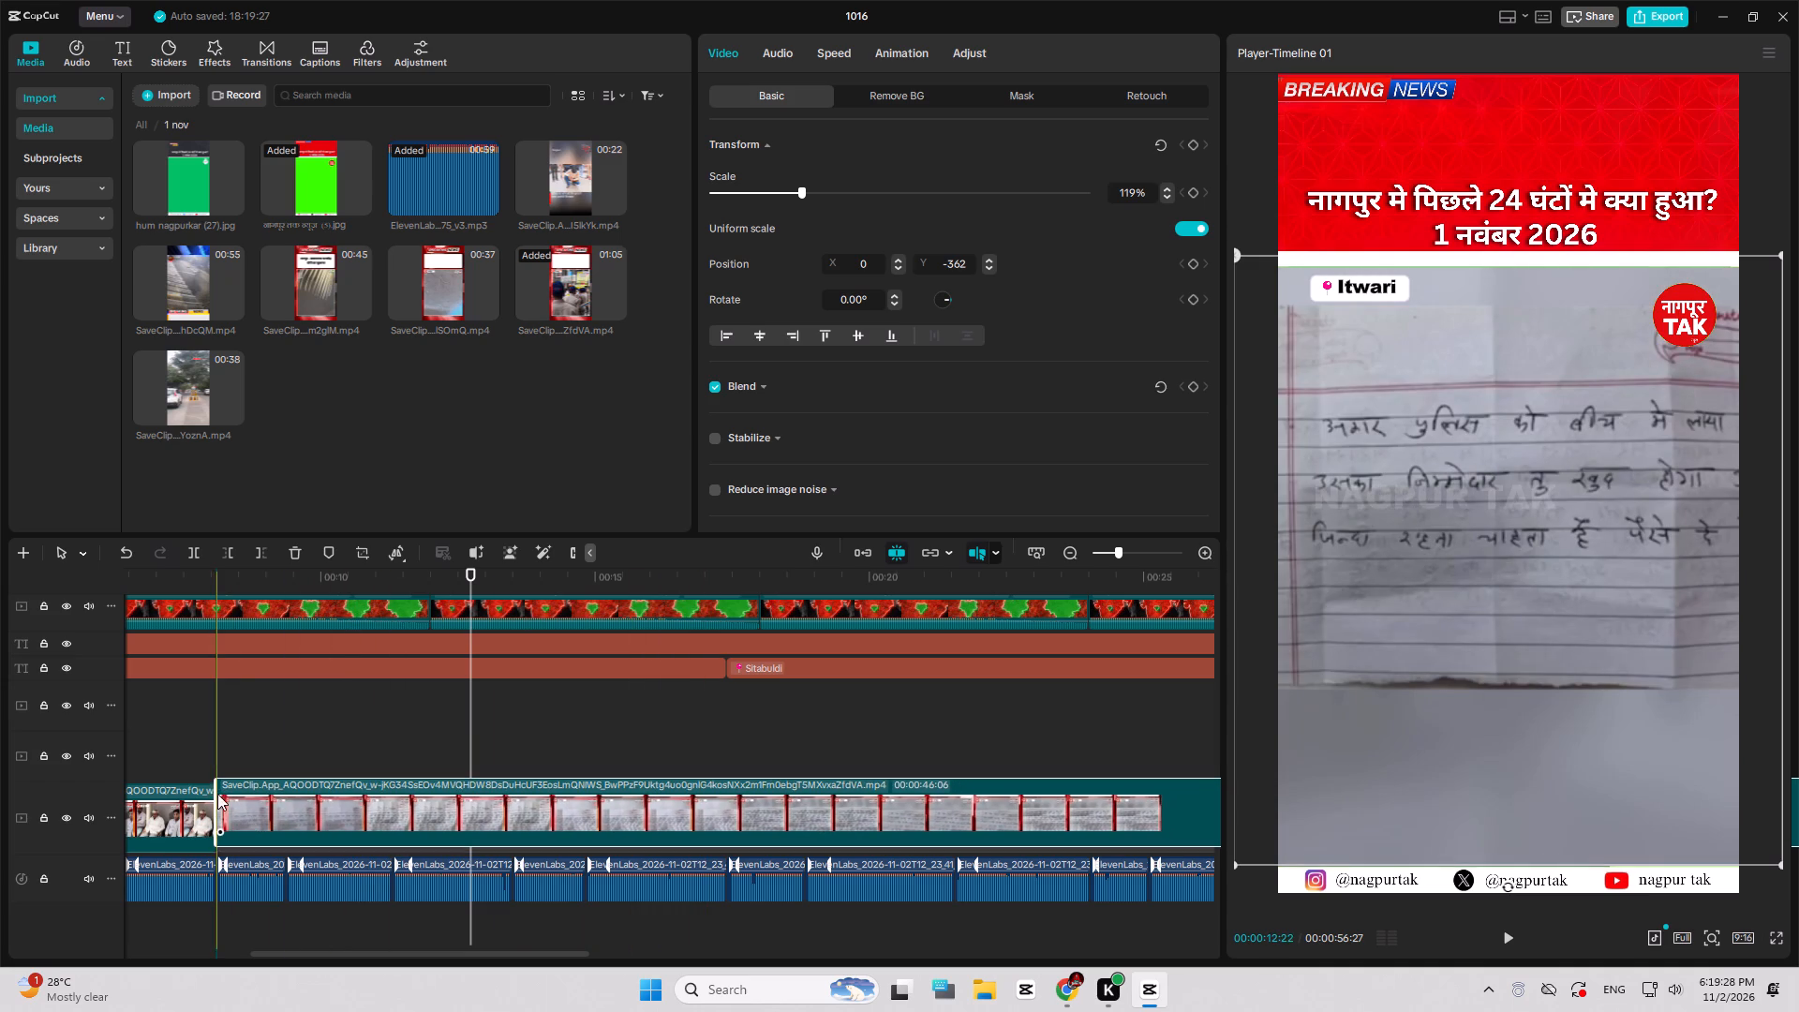
Play on through the letter shots and split the footage at about 40 seconds, where they give way to the seated men.
{"action": "key", "text": "space"}
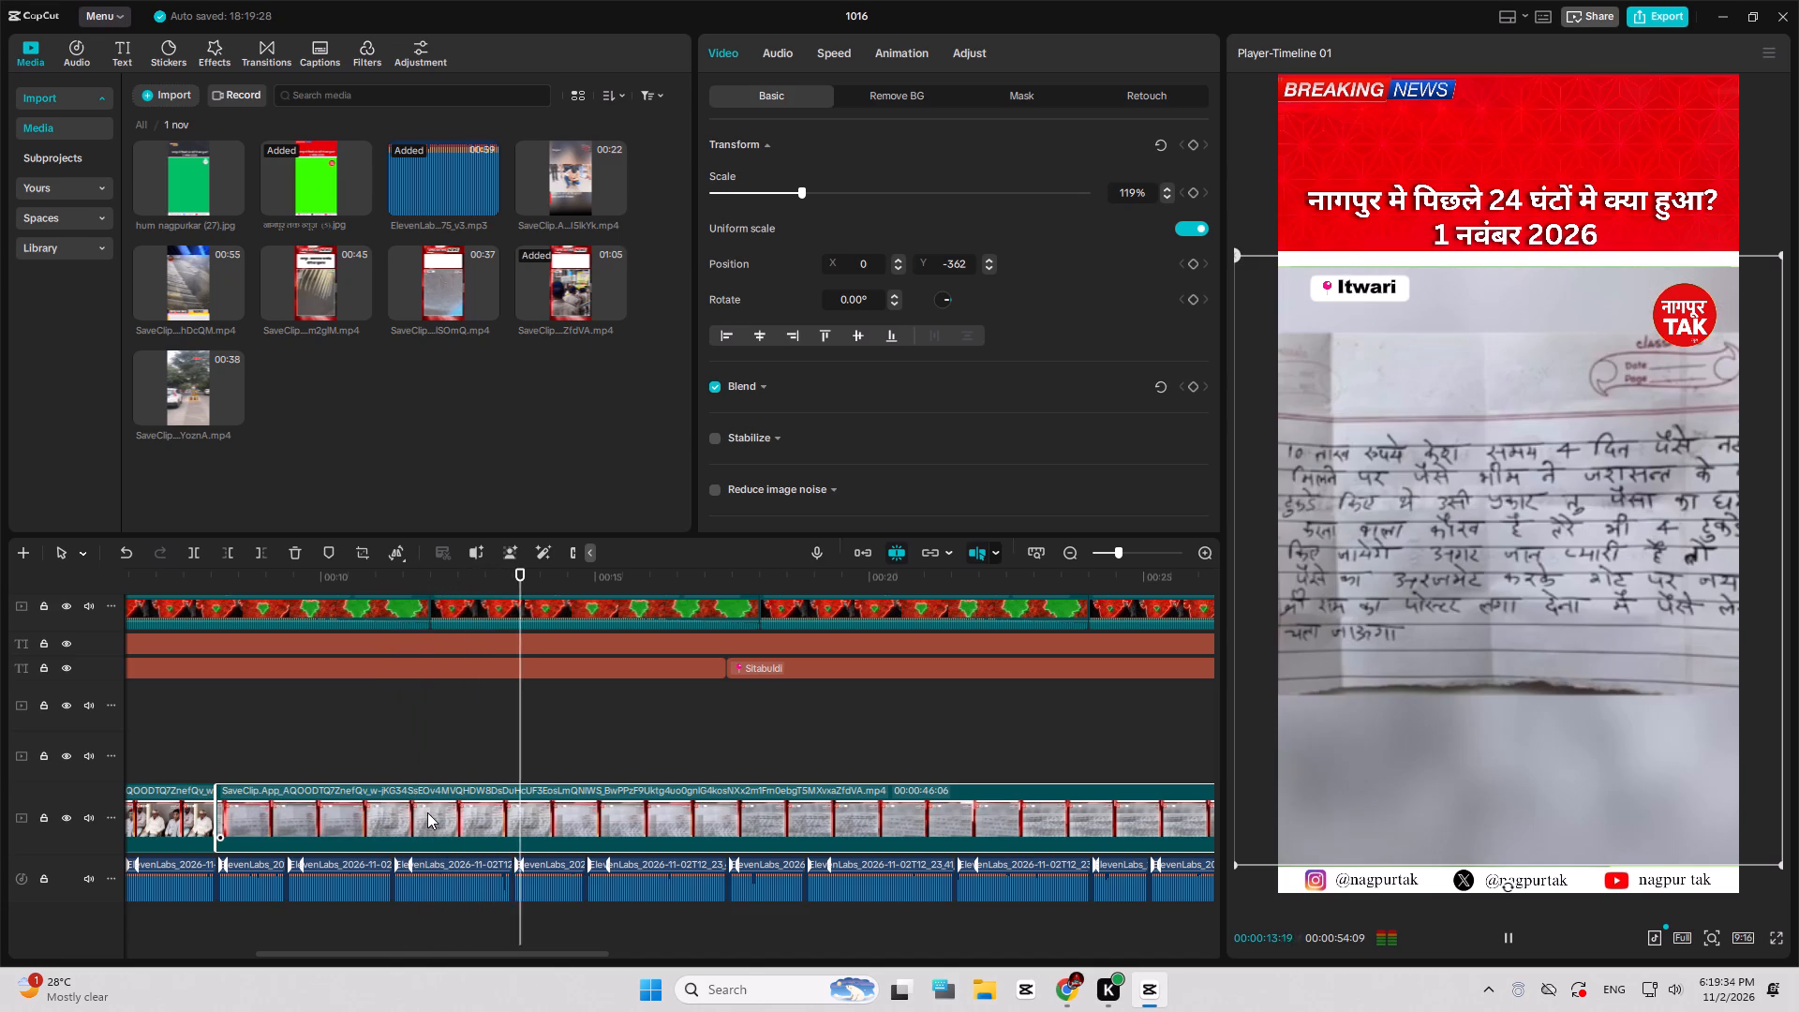
{"action": "scroll", "coordinate": [594, 815], "scroll_direction": "down", "scroll_amount": 14, "text": "ctrl"}
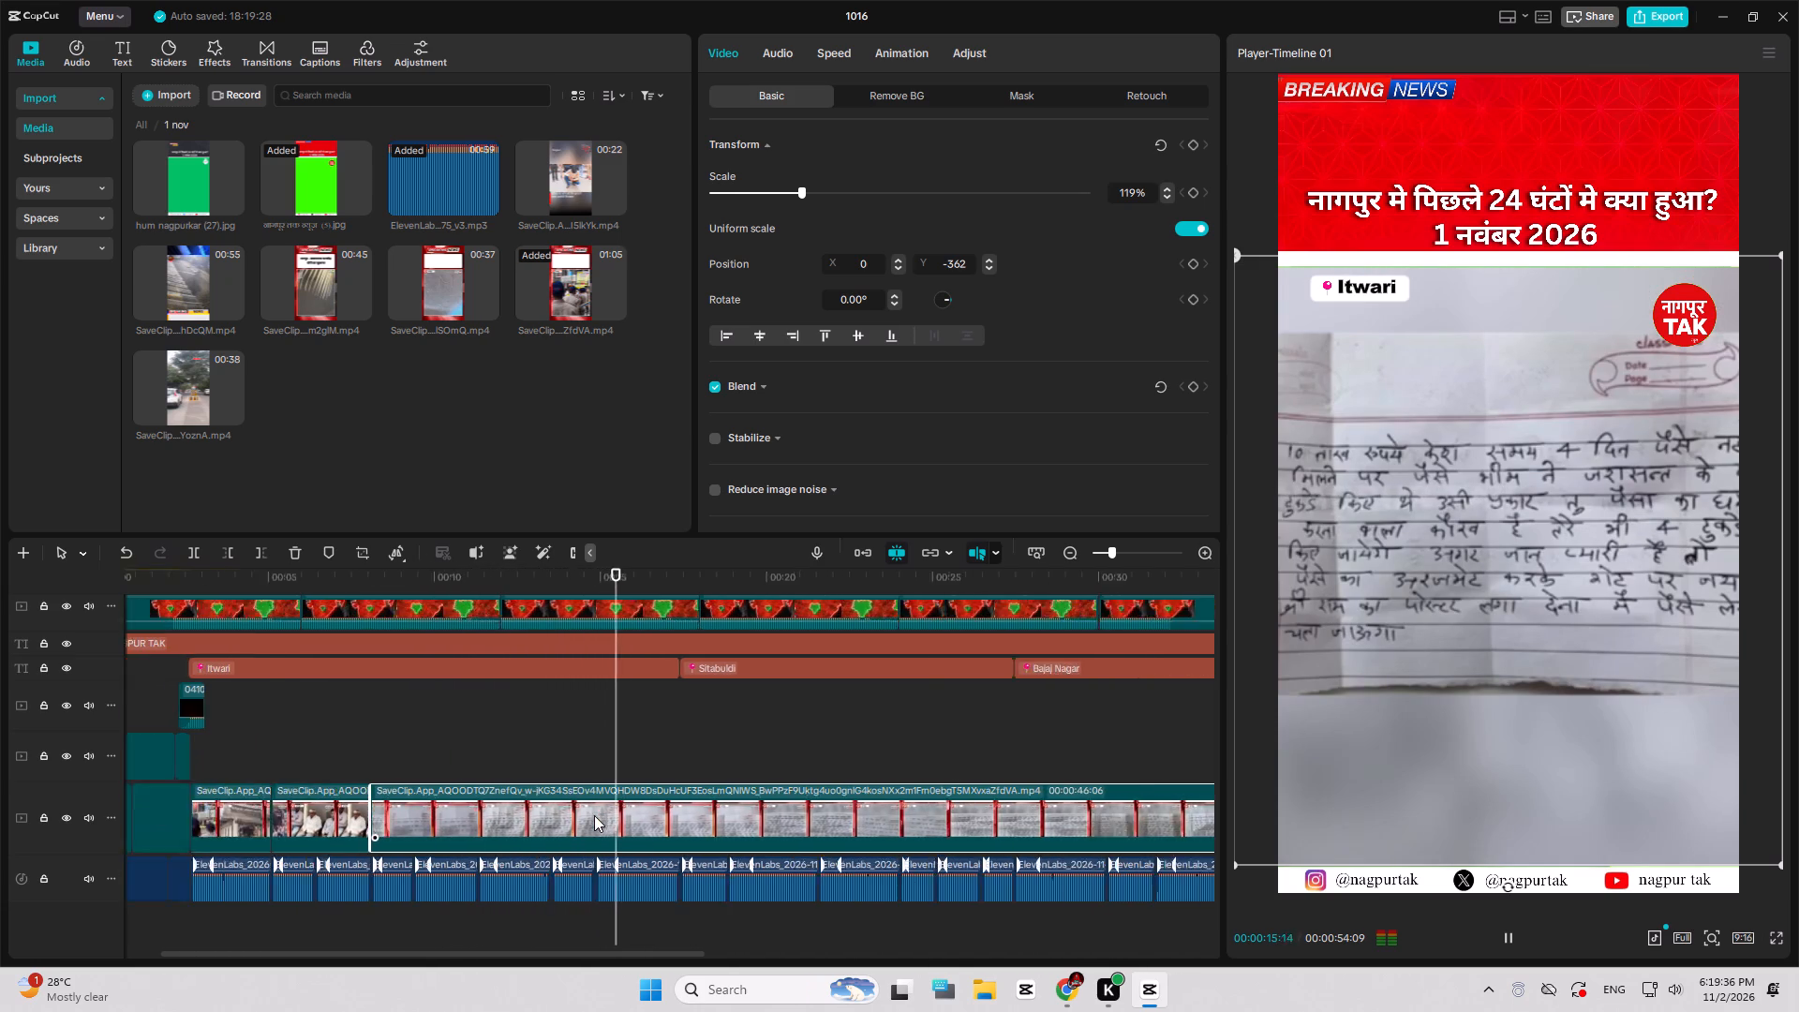
{"action": "key", "text": "space"}
{"action": "left_click_drag", "start_coordinate": [764, 814], "coordinate": [655, 811]}
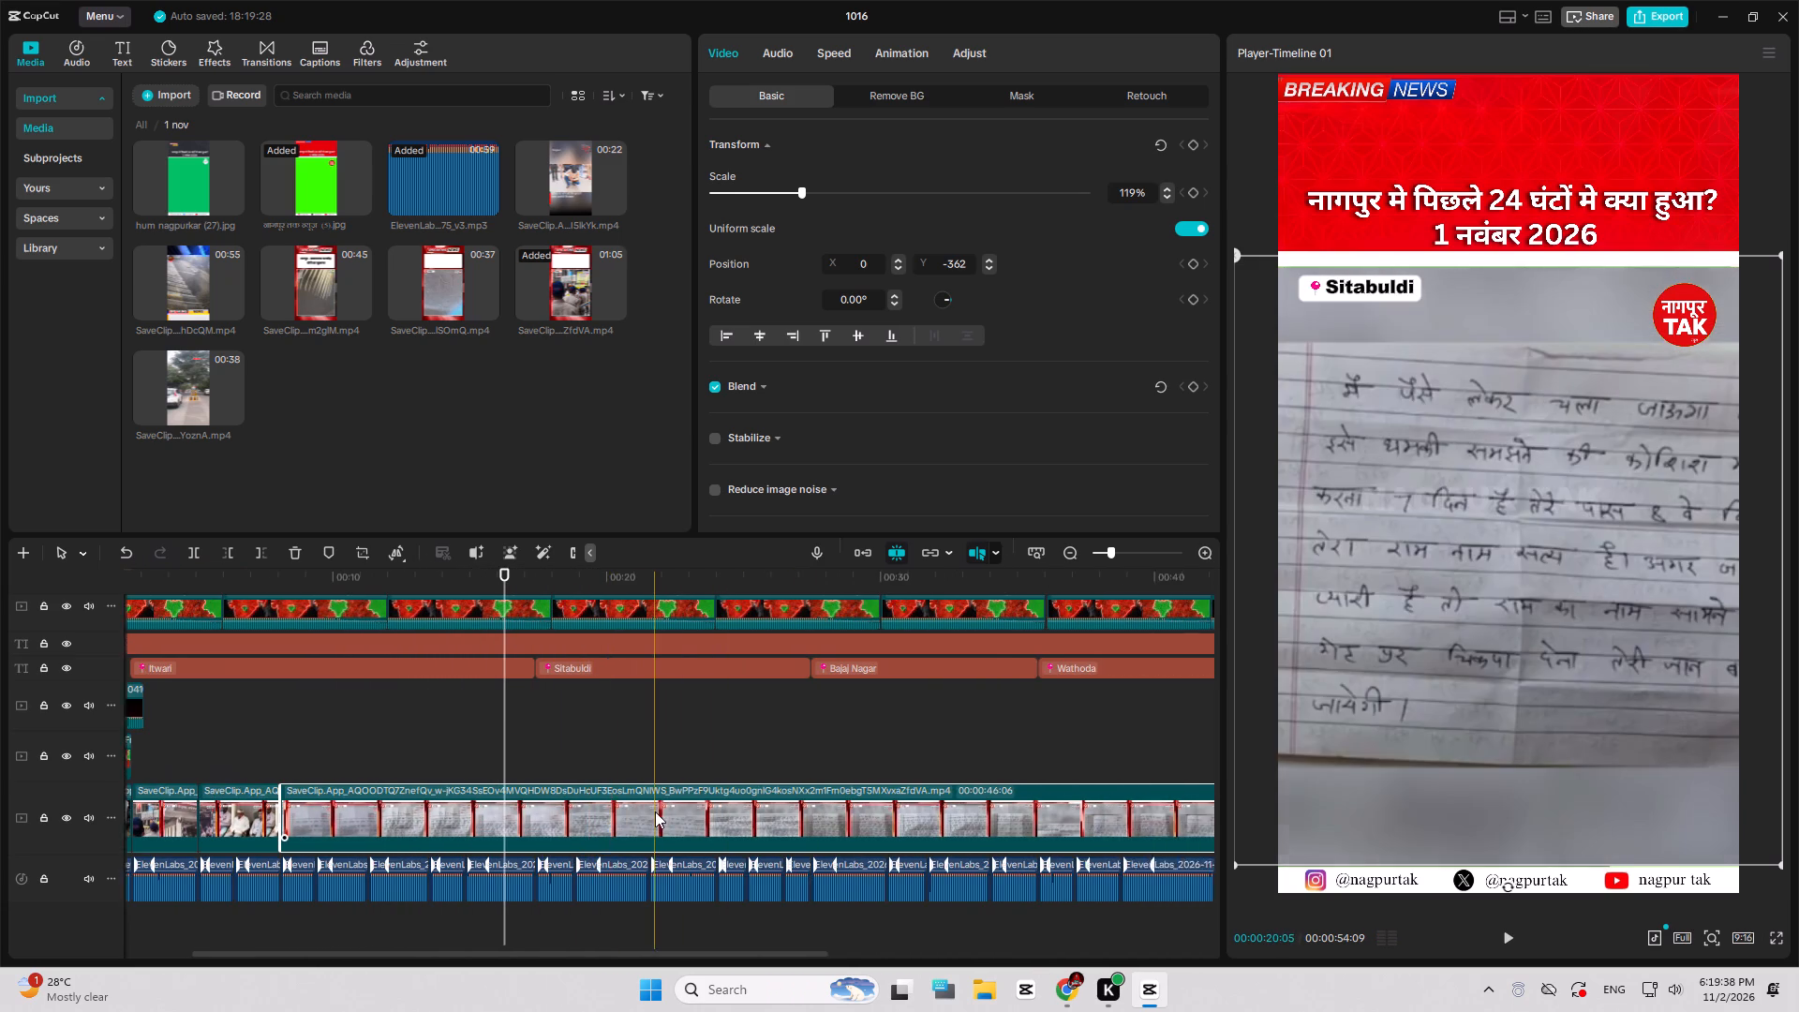
{"action": "left_click_drag", "start_coordinate": [655, 811], "coordinate": [654, 811]}
{"action": "scroll", "coordinate": [591, 800], "scroll_direction": "down", "scroll_amount": 5, "text": "ctrl"}
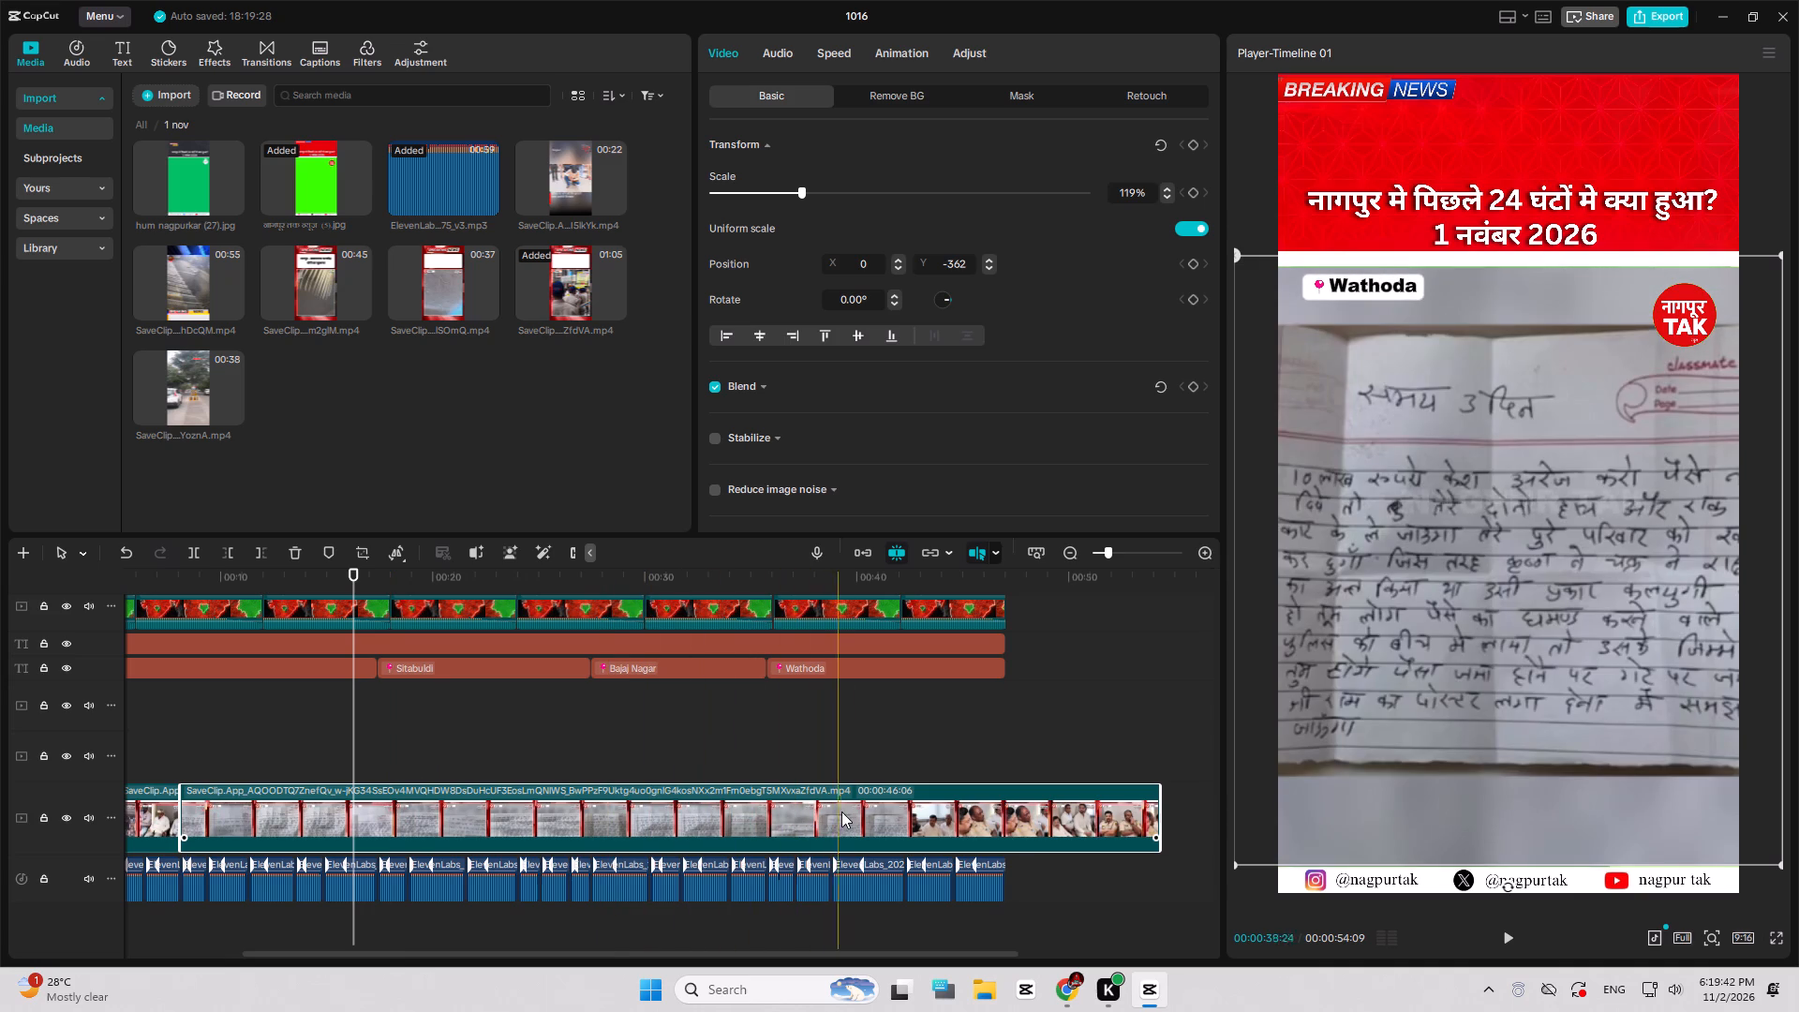
{"action": "key", "text": "ctrl+b"}
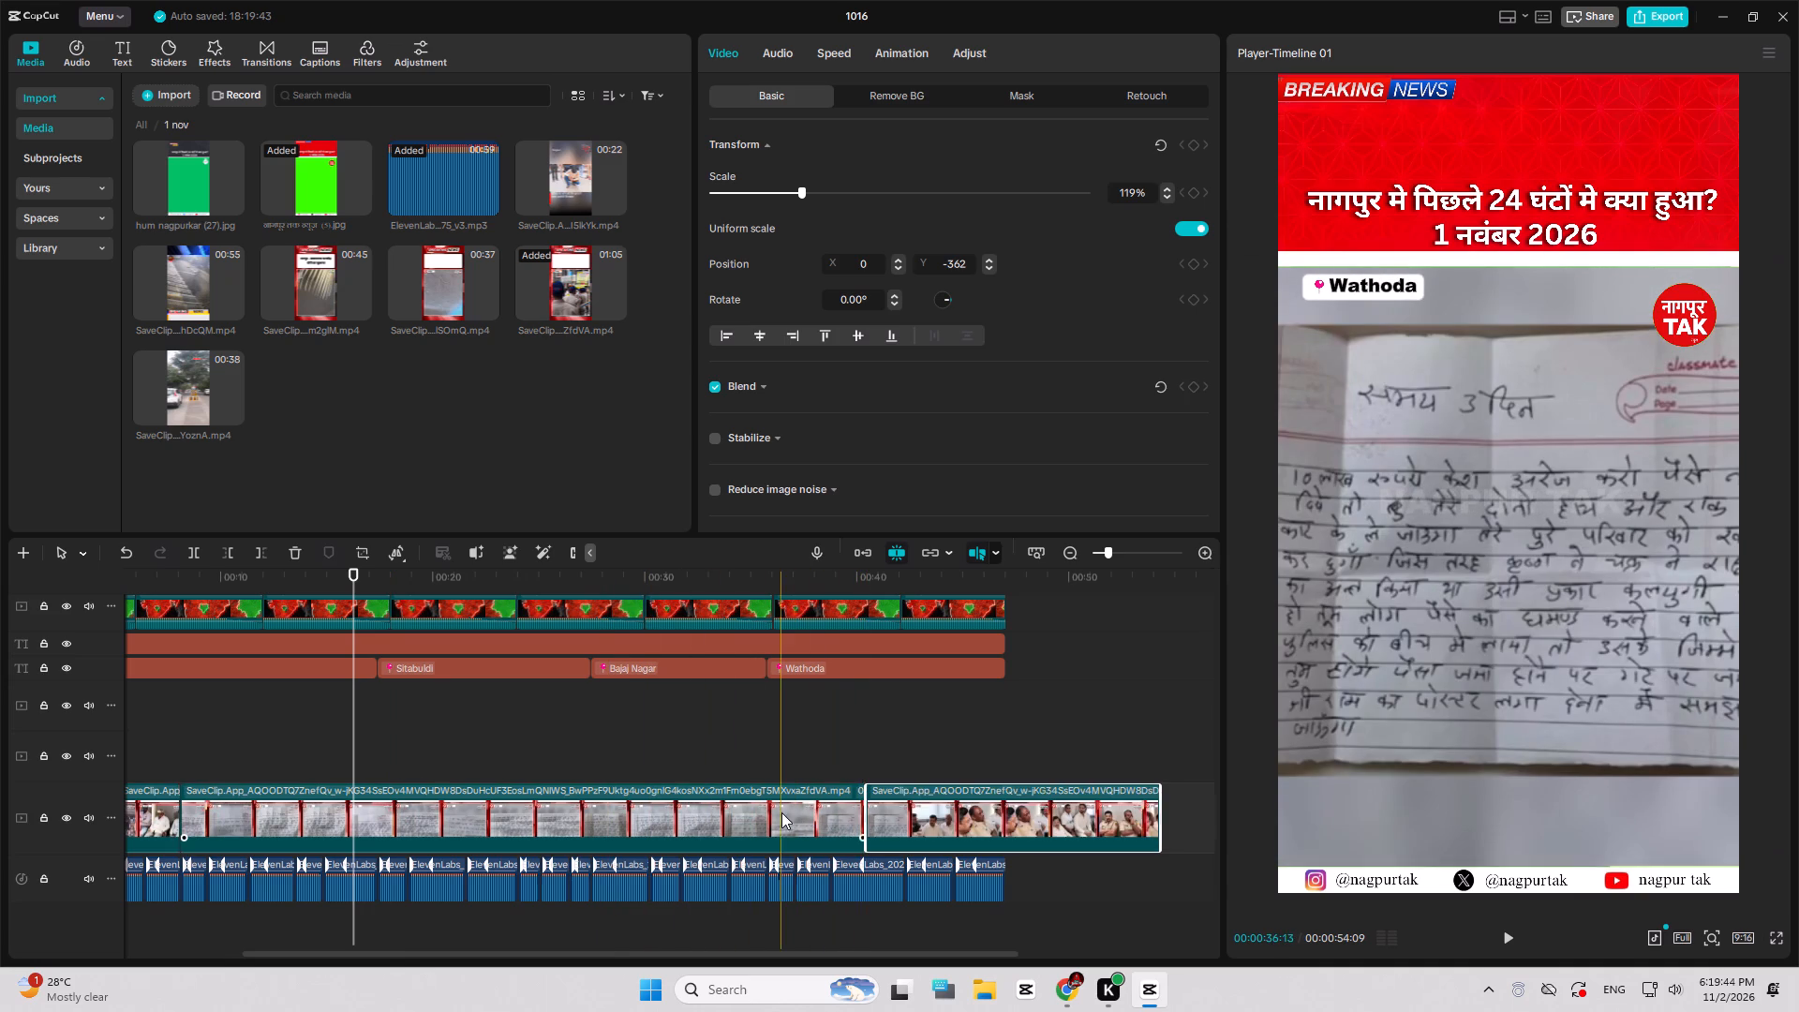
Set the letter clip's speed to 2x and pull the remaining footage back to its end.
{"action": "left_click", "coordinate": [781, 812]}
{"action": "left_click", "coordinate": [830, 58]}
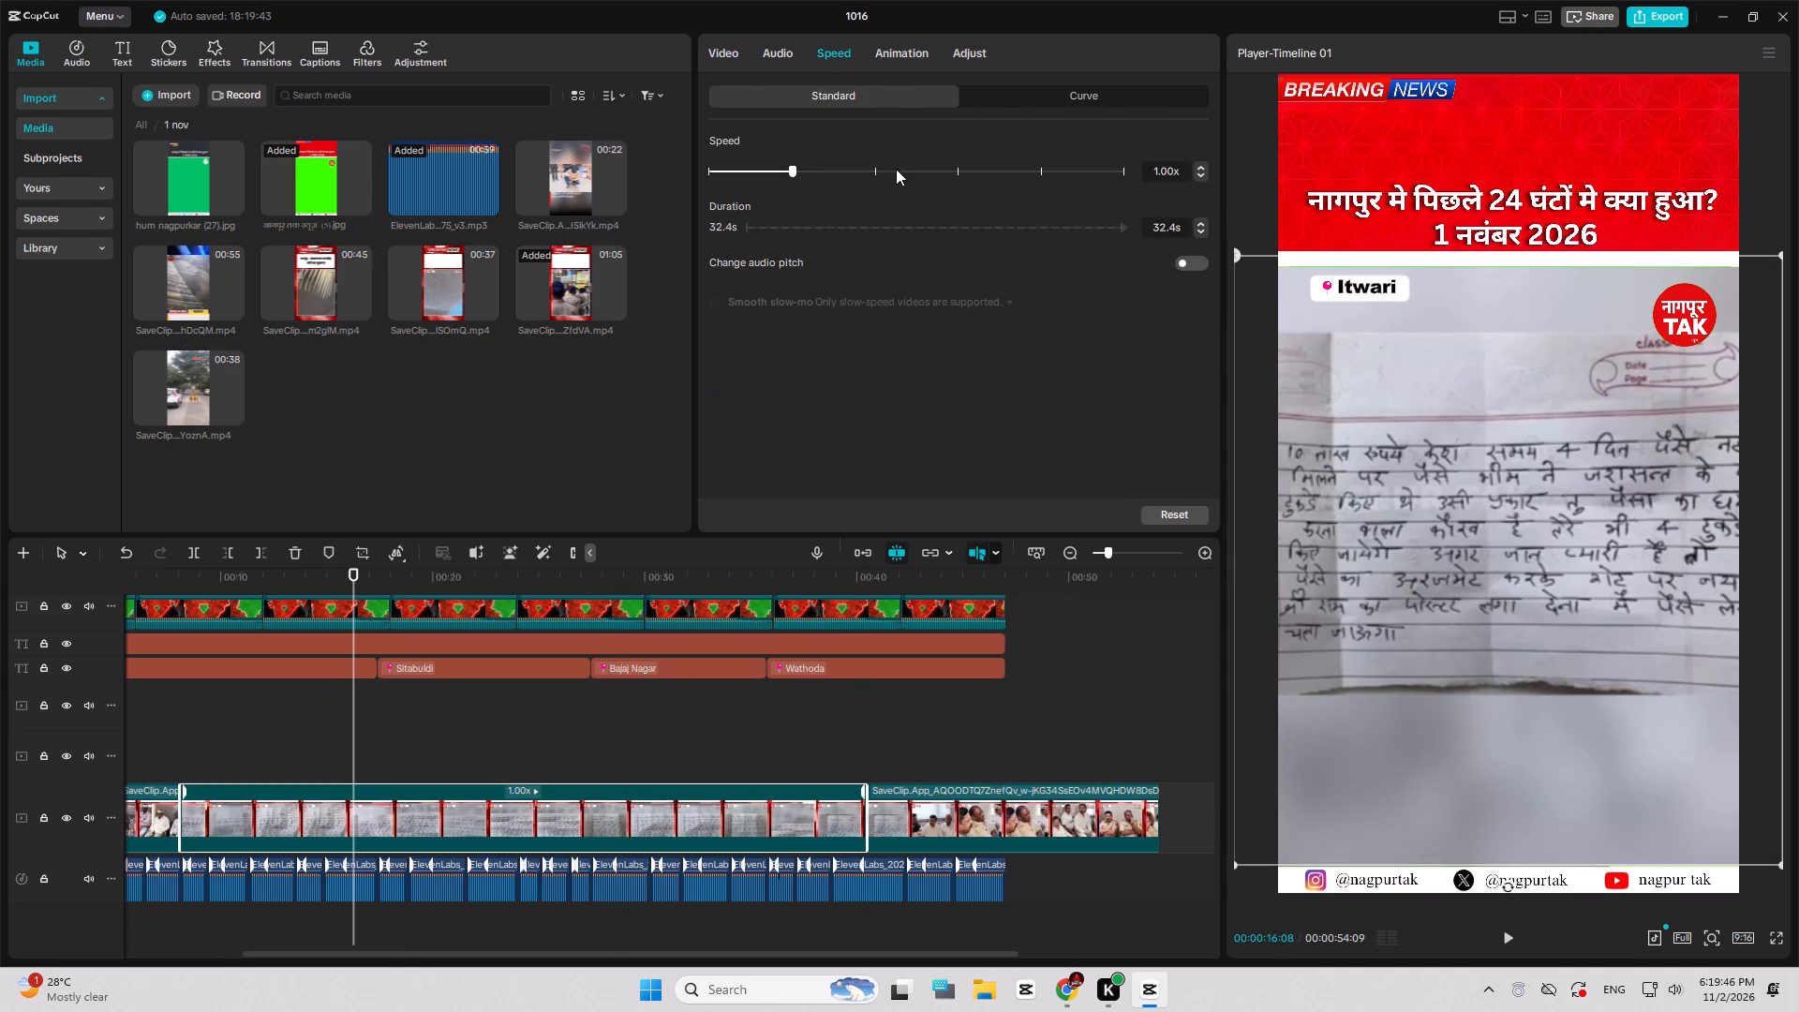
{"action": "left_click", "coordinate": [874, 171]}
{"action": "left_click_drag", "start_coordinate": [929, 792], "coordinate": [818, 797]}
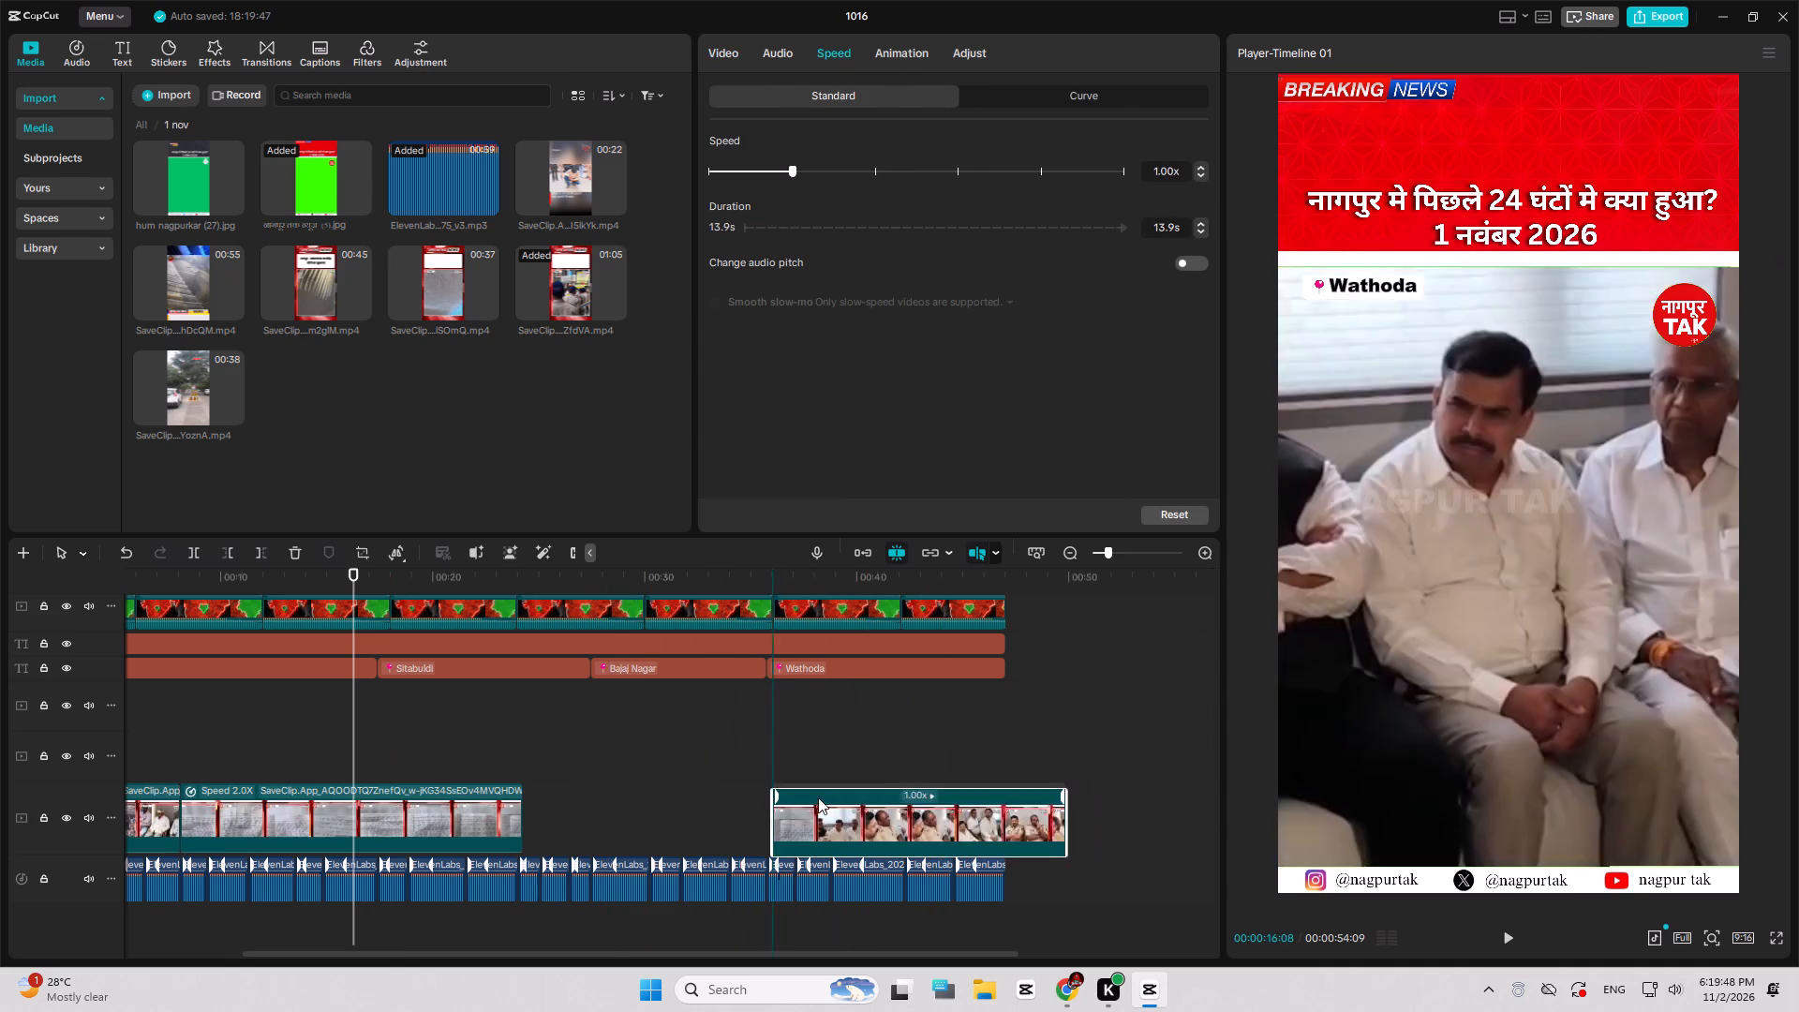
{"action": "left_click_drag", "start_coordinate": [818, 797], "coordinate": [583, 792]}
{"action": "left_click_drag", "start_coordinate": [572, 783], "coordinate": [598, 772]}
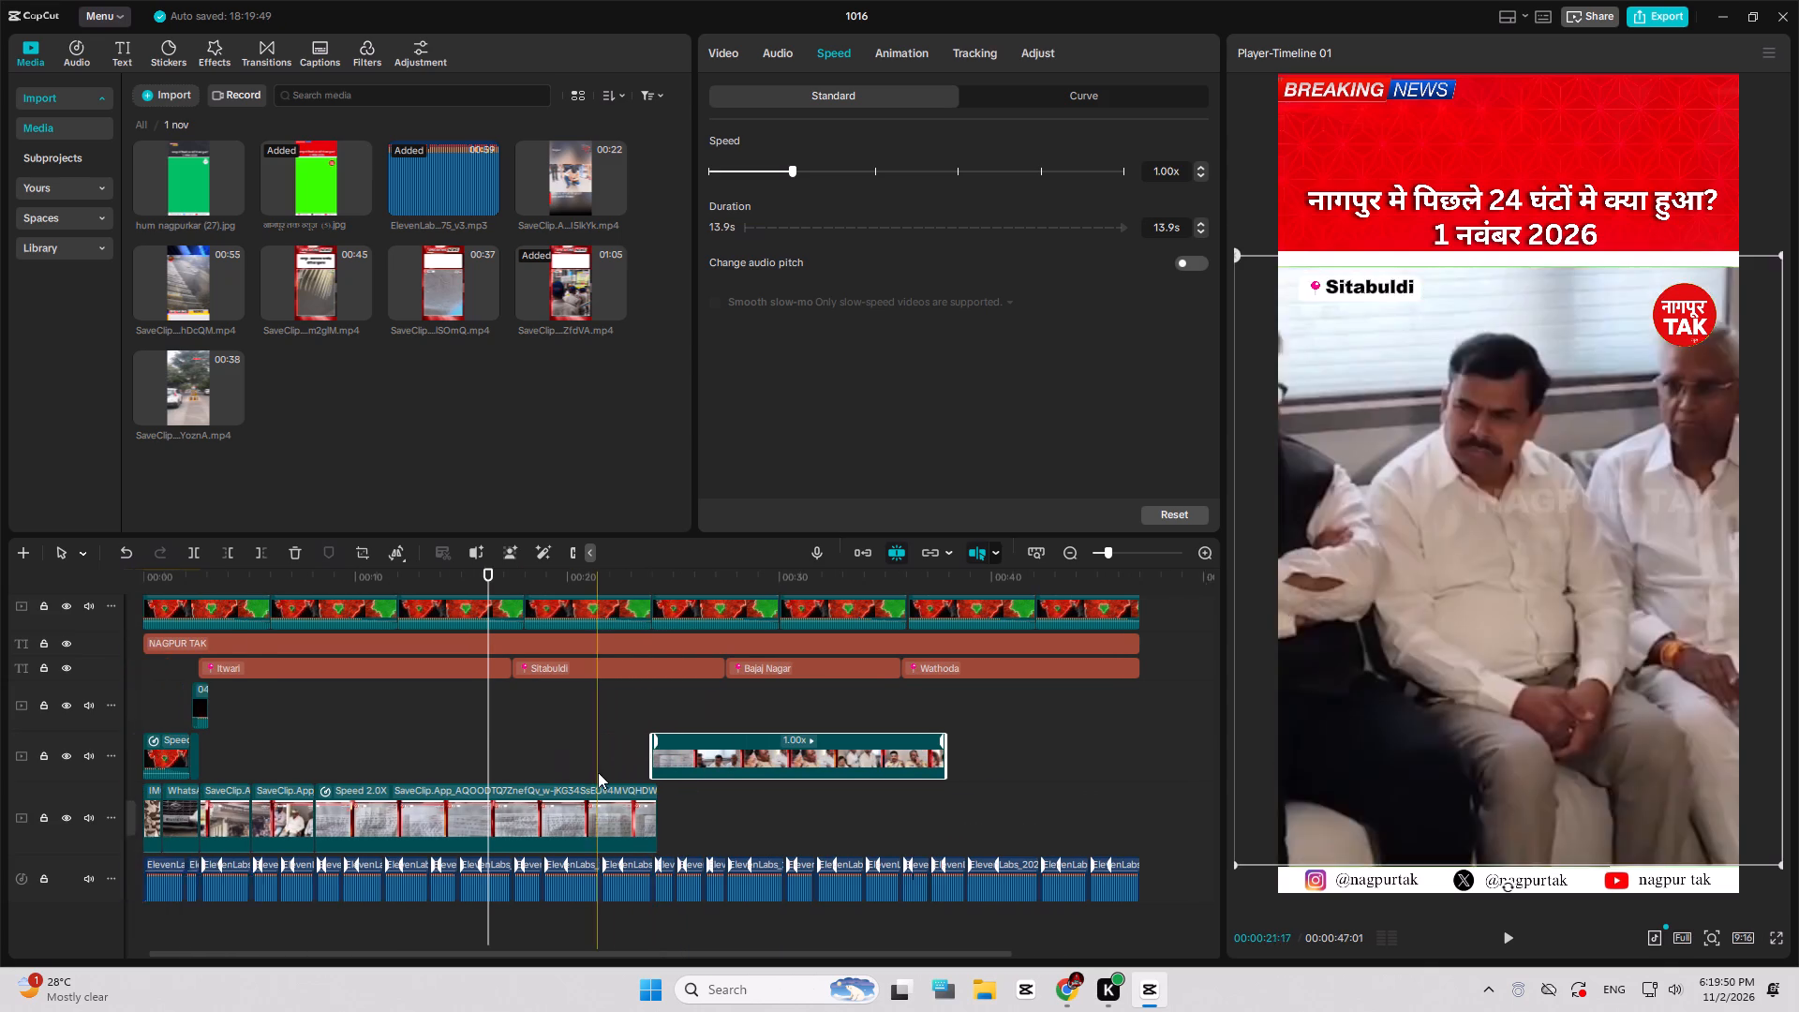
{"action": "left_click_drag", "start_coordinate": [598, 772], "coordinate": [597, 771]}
Play the sped-up letter clip and set its speed to 10x.
{"action": "key", "text": "space"}
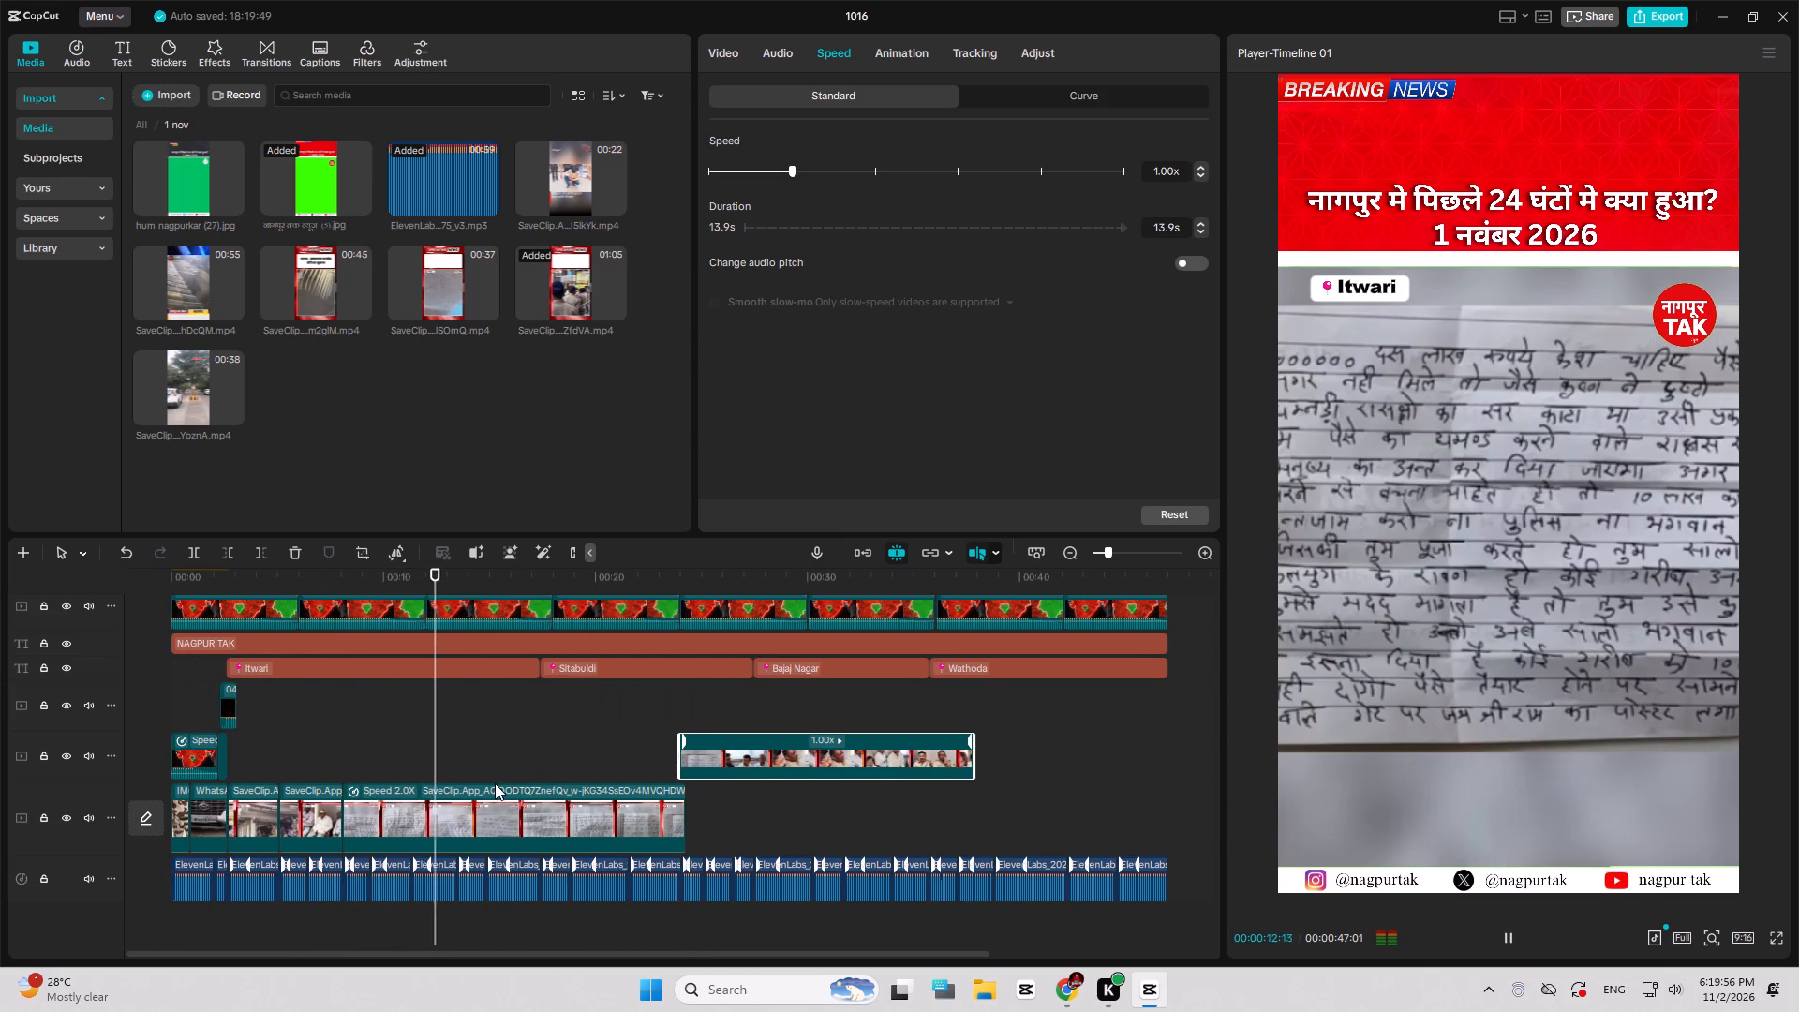
{"action": "key", "text": "space"}
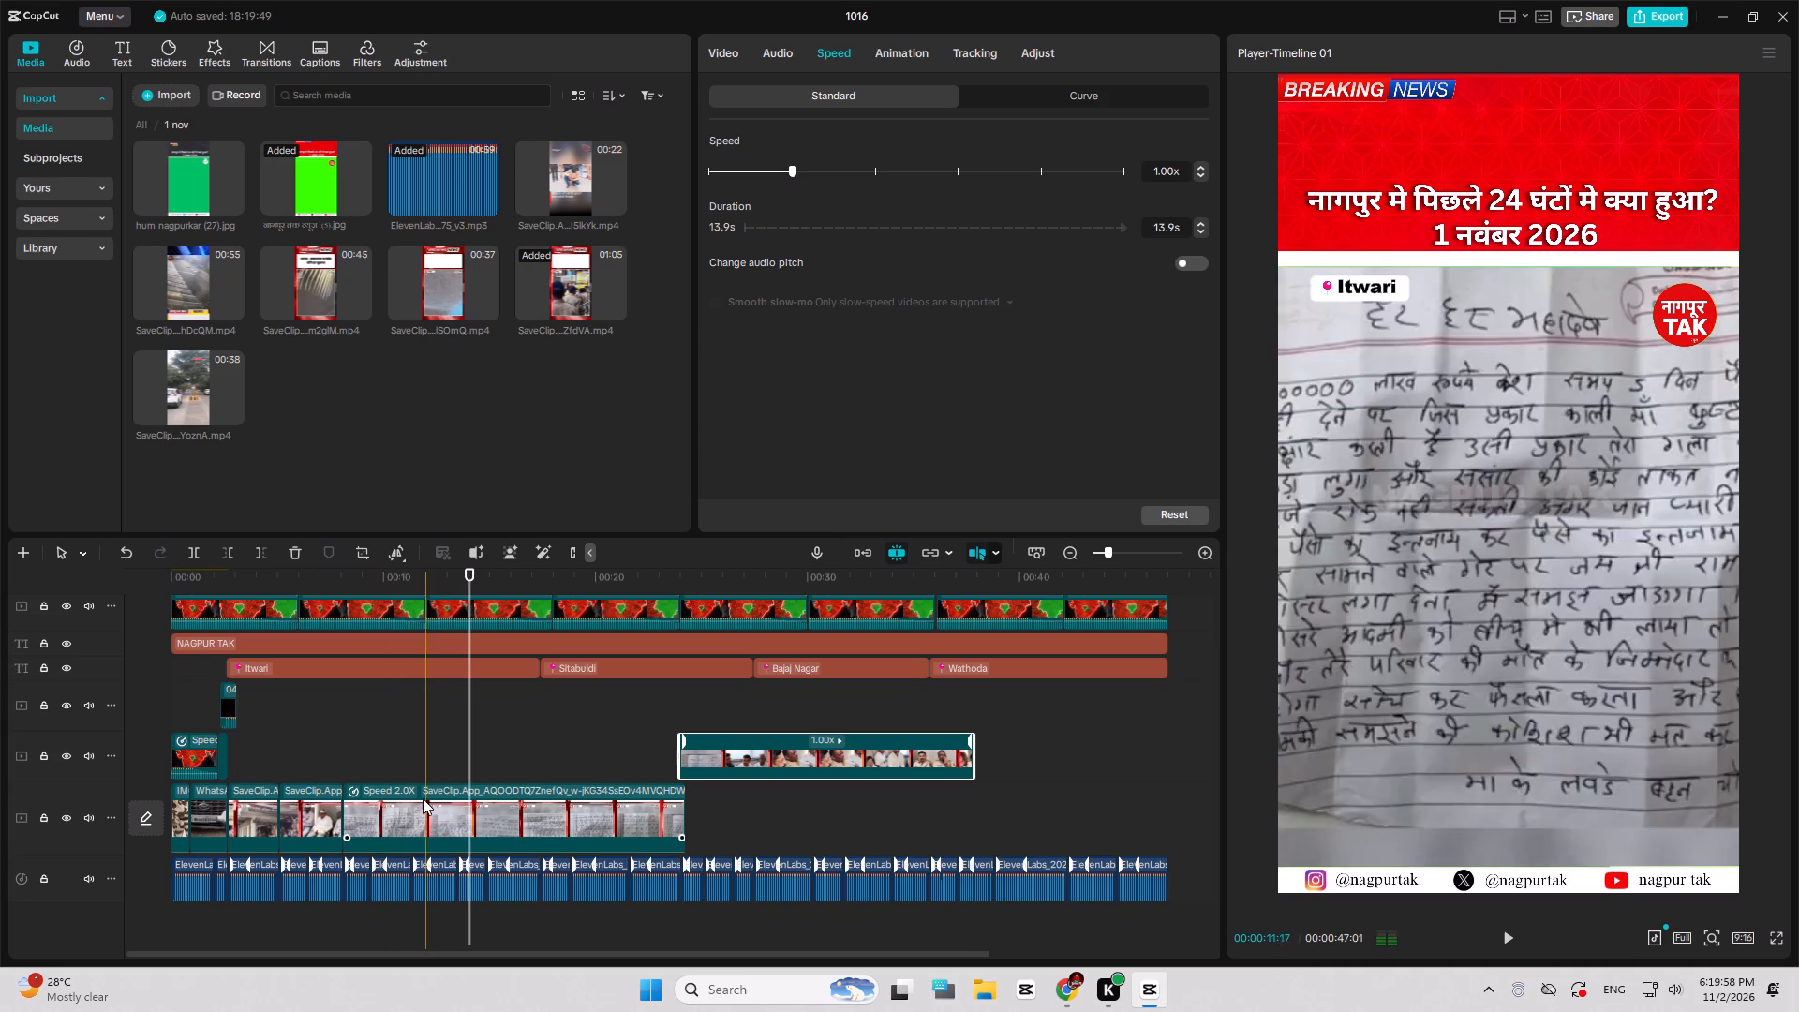
{"action": "key", "text": "space"}
{"action": "key", "text": "space"}
{"action": "key", "text": "space"}
{"action": "key", "text": "space"}
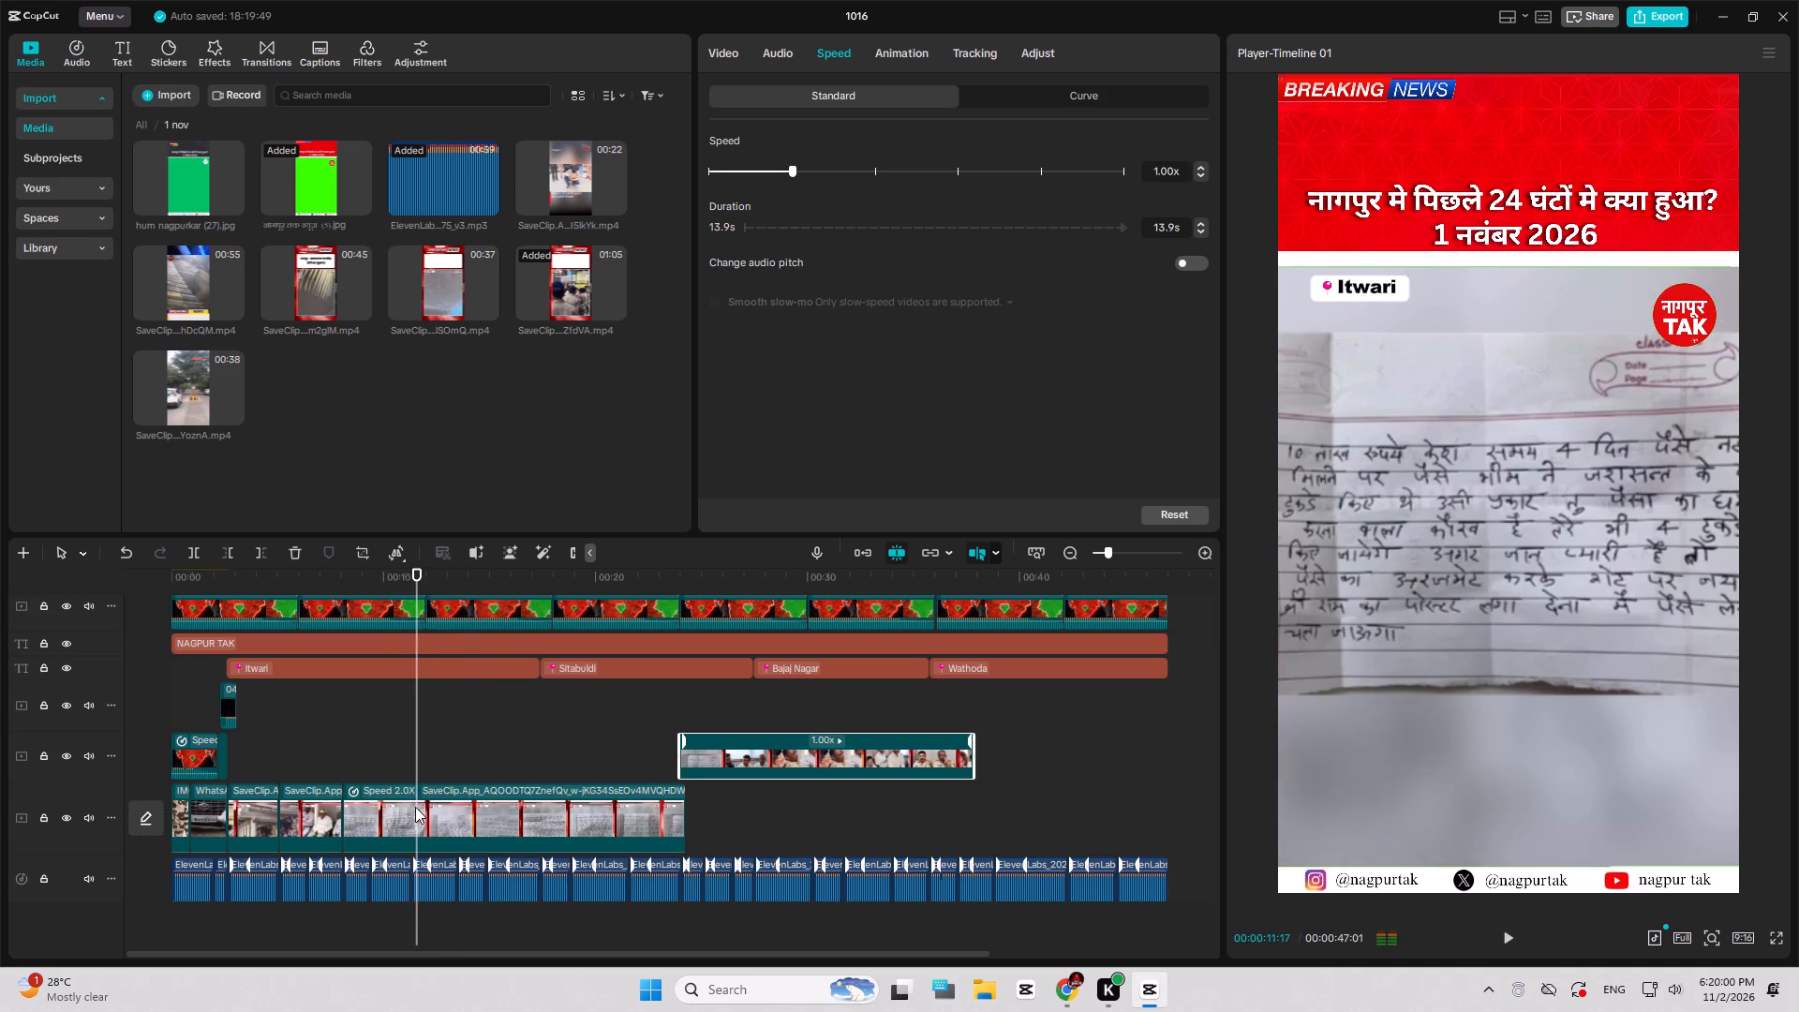
{"action": "left_click", "coordinate": [409, 803]}
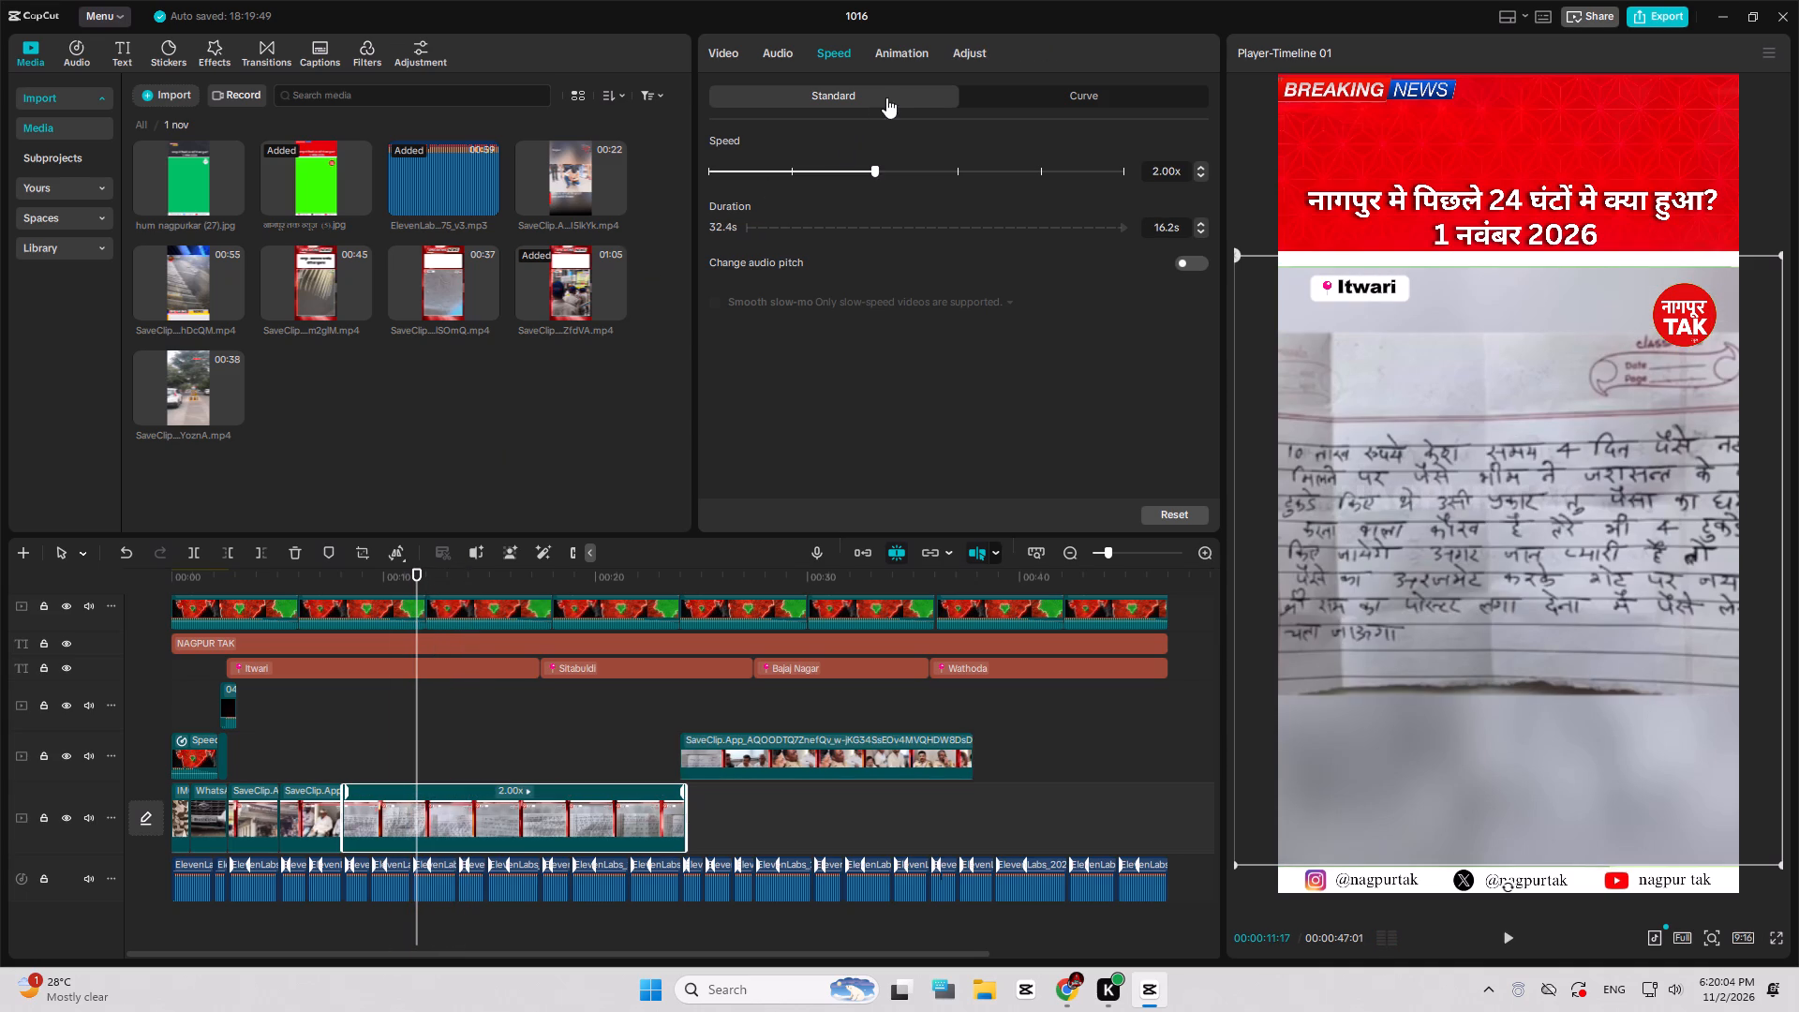
{"action": "left_click", "coordinate": [955, 171]}
{"action": "left_click", "coordinate": [1042, 171]}
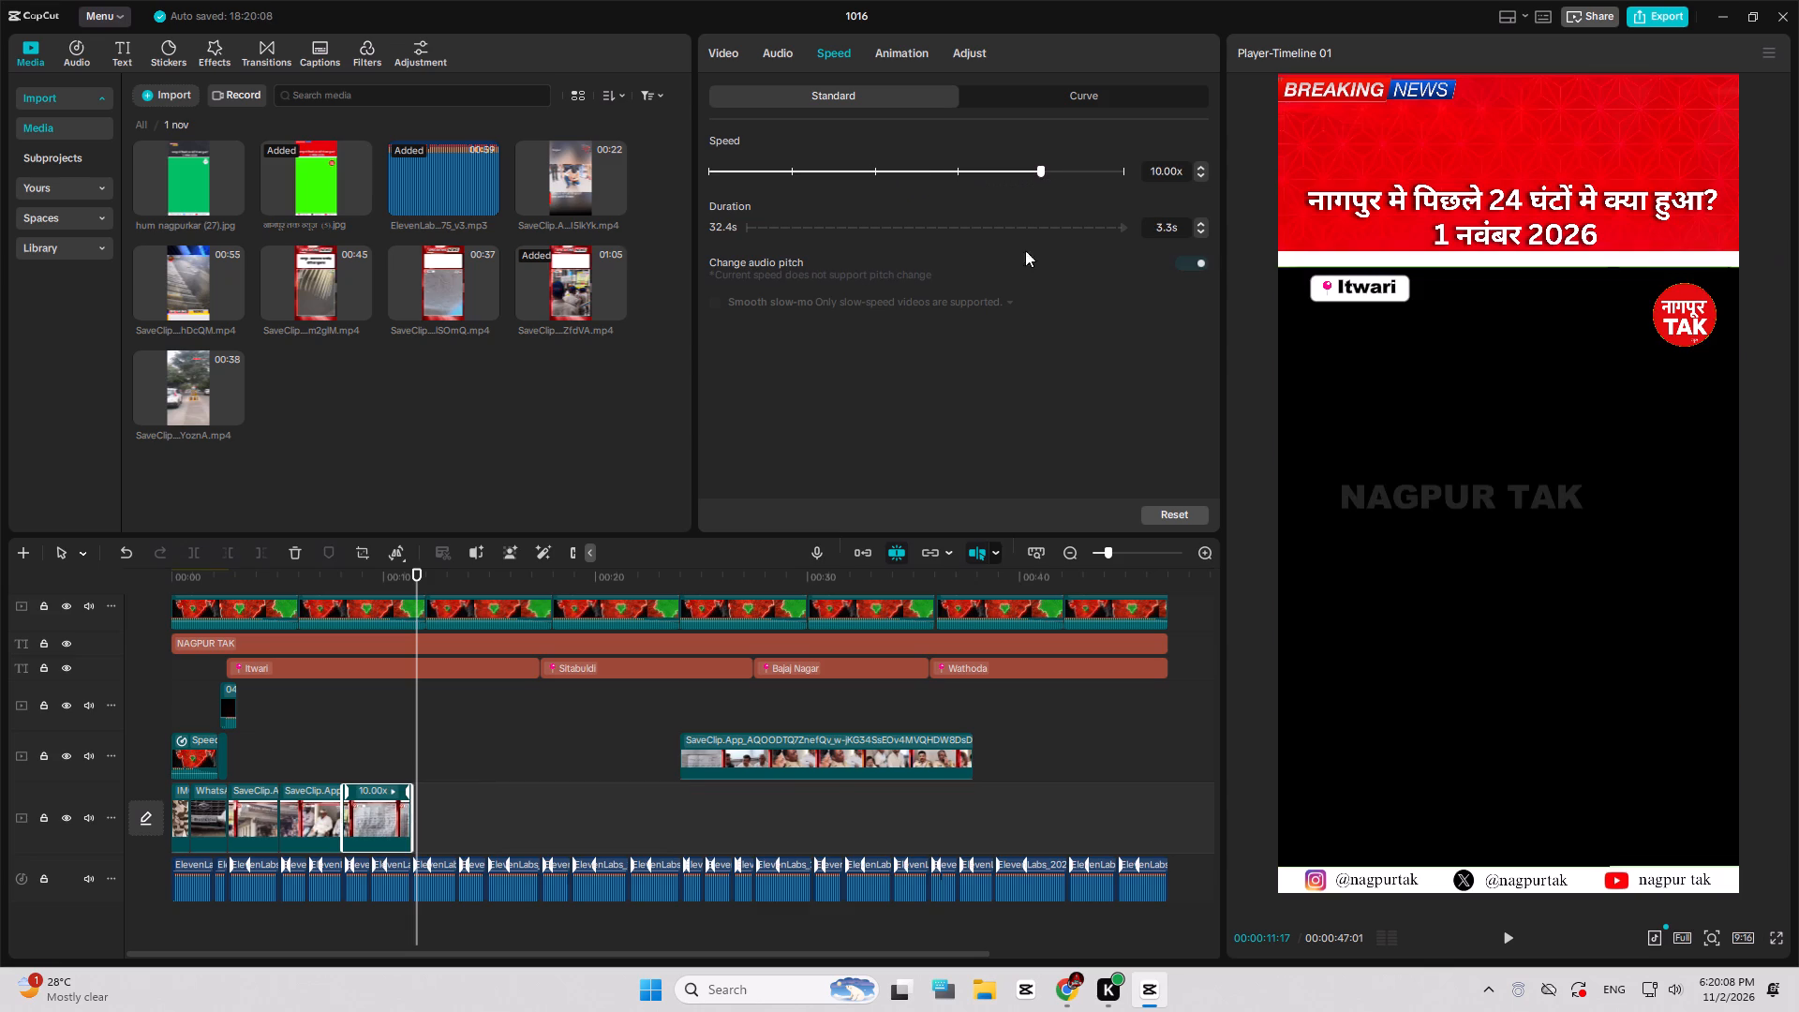
Move the seated-men footage onto the main footage track, joined to the end of the 10x letter clip at about 11 seconds.
{"action": "left_click_drag", "start_coordinate": [797, 732], "coordinate": [578, 813]}
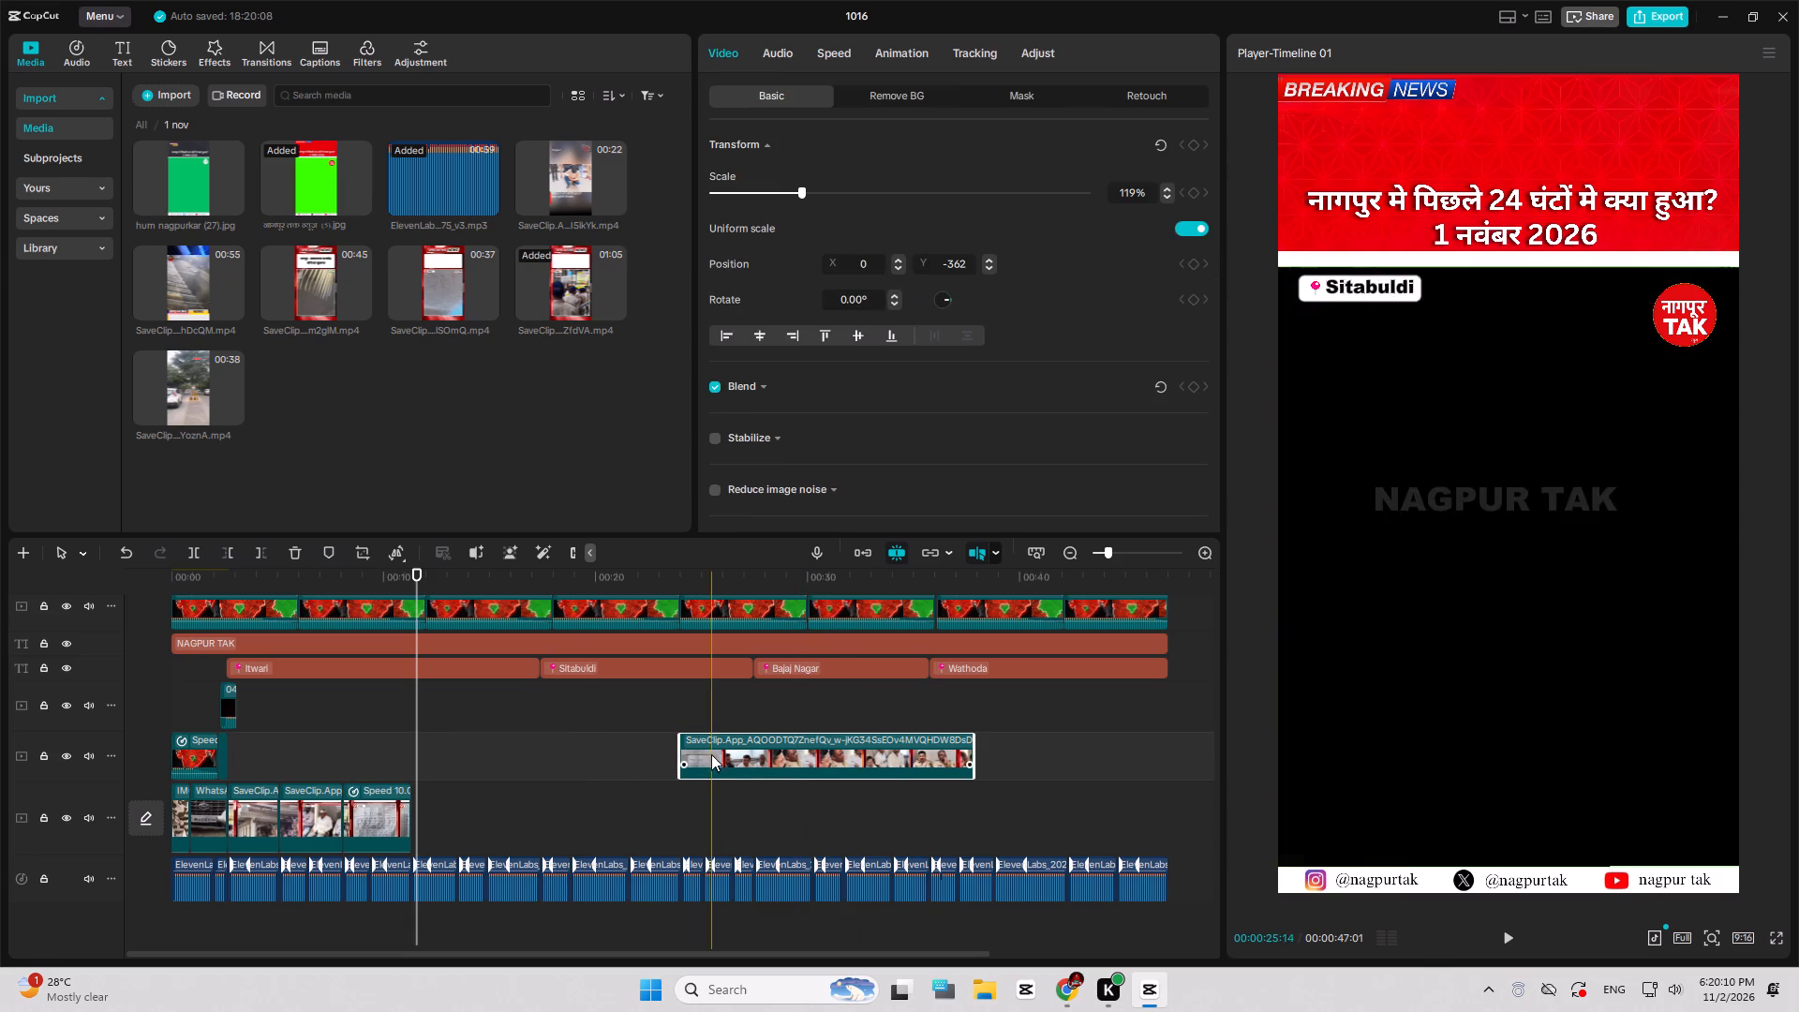
{"action": "left_click_drag", "start_coordinate": [711, 754], "coordinate": [462, 821]}
{"action": "scroll", "coordinate": [462, 819], "scroll_direction": "up", "scroll_amount": 10, "text": "ctrl"}
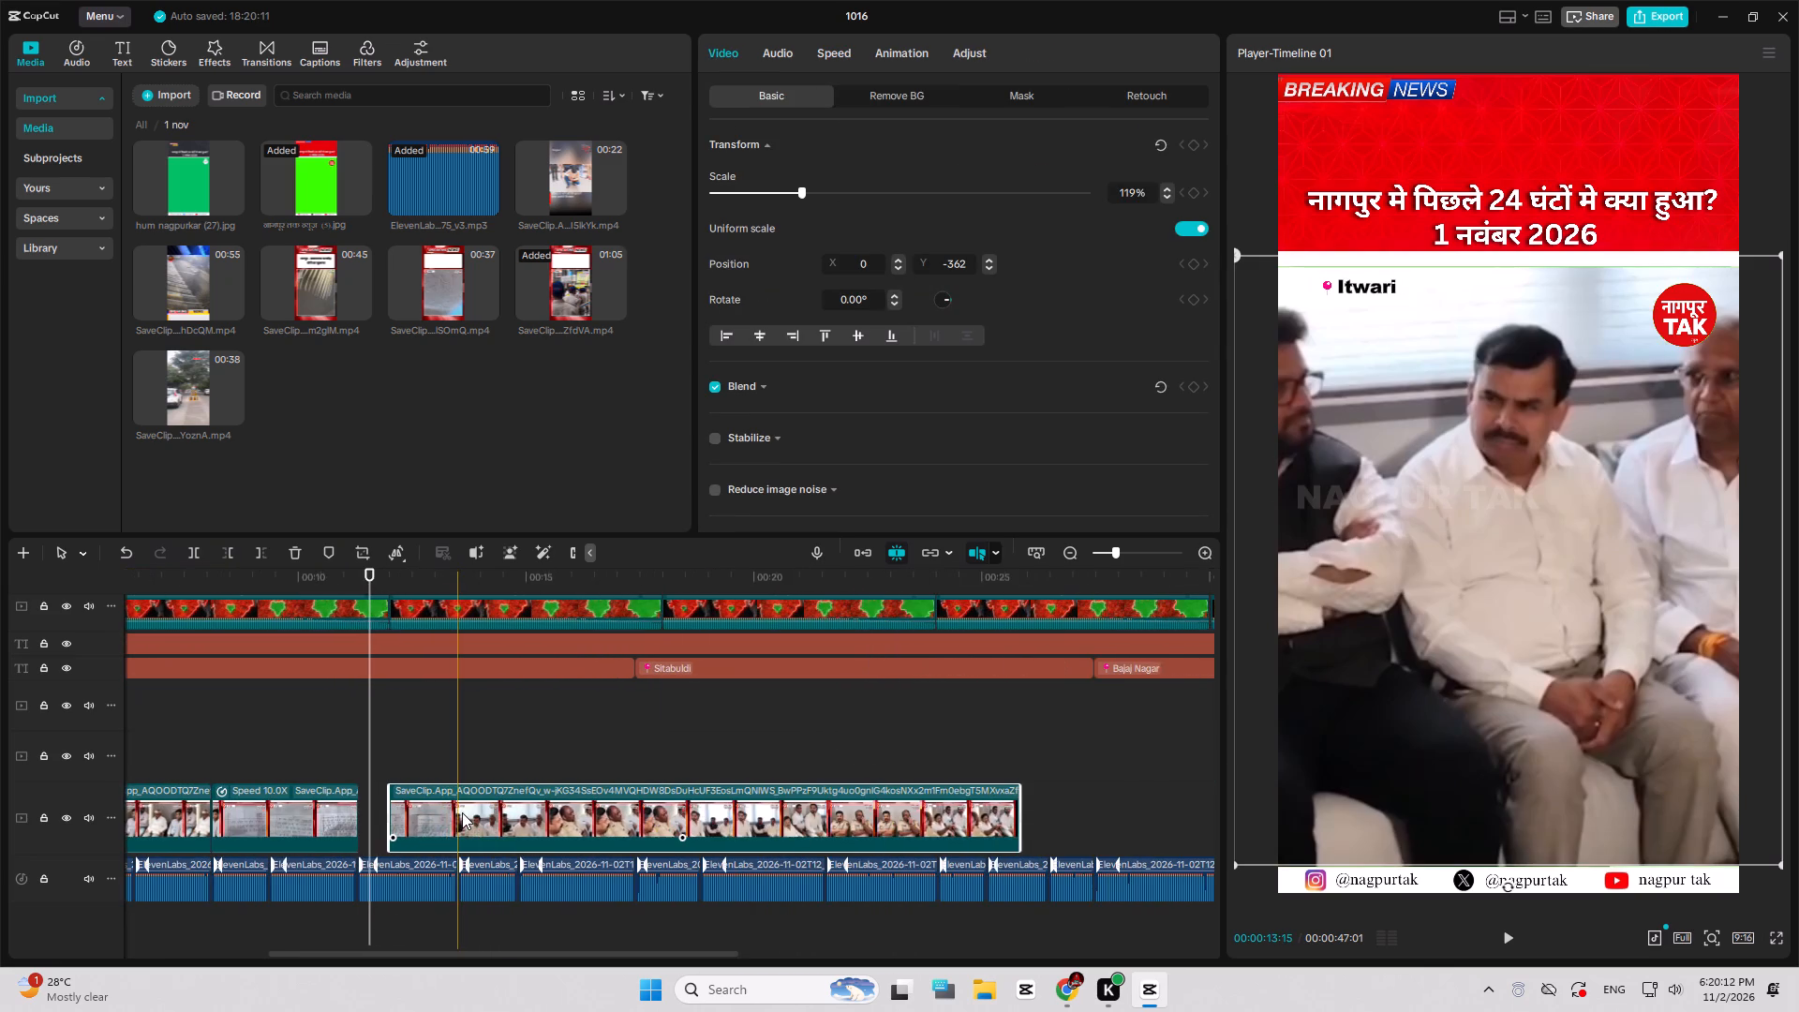
{"action": "left_click_drag", "start_coordinate": [462, 812], "coordinate": [434, 814]}
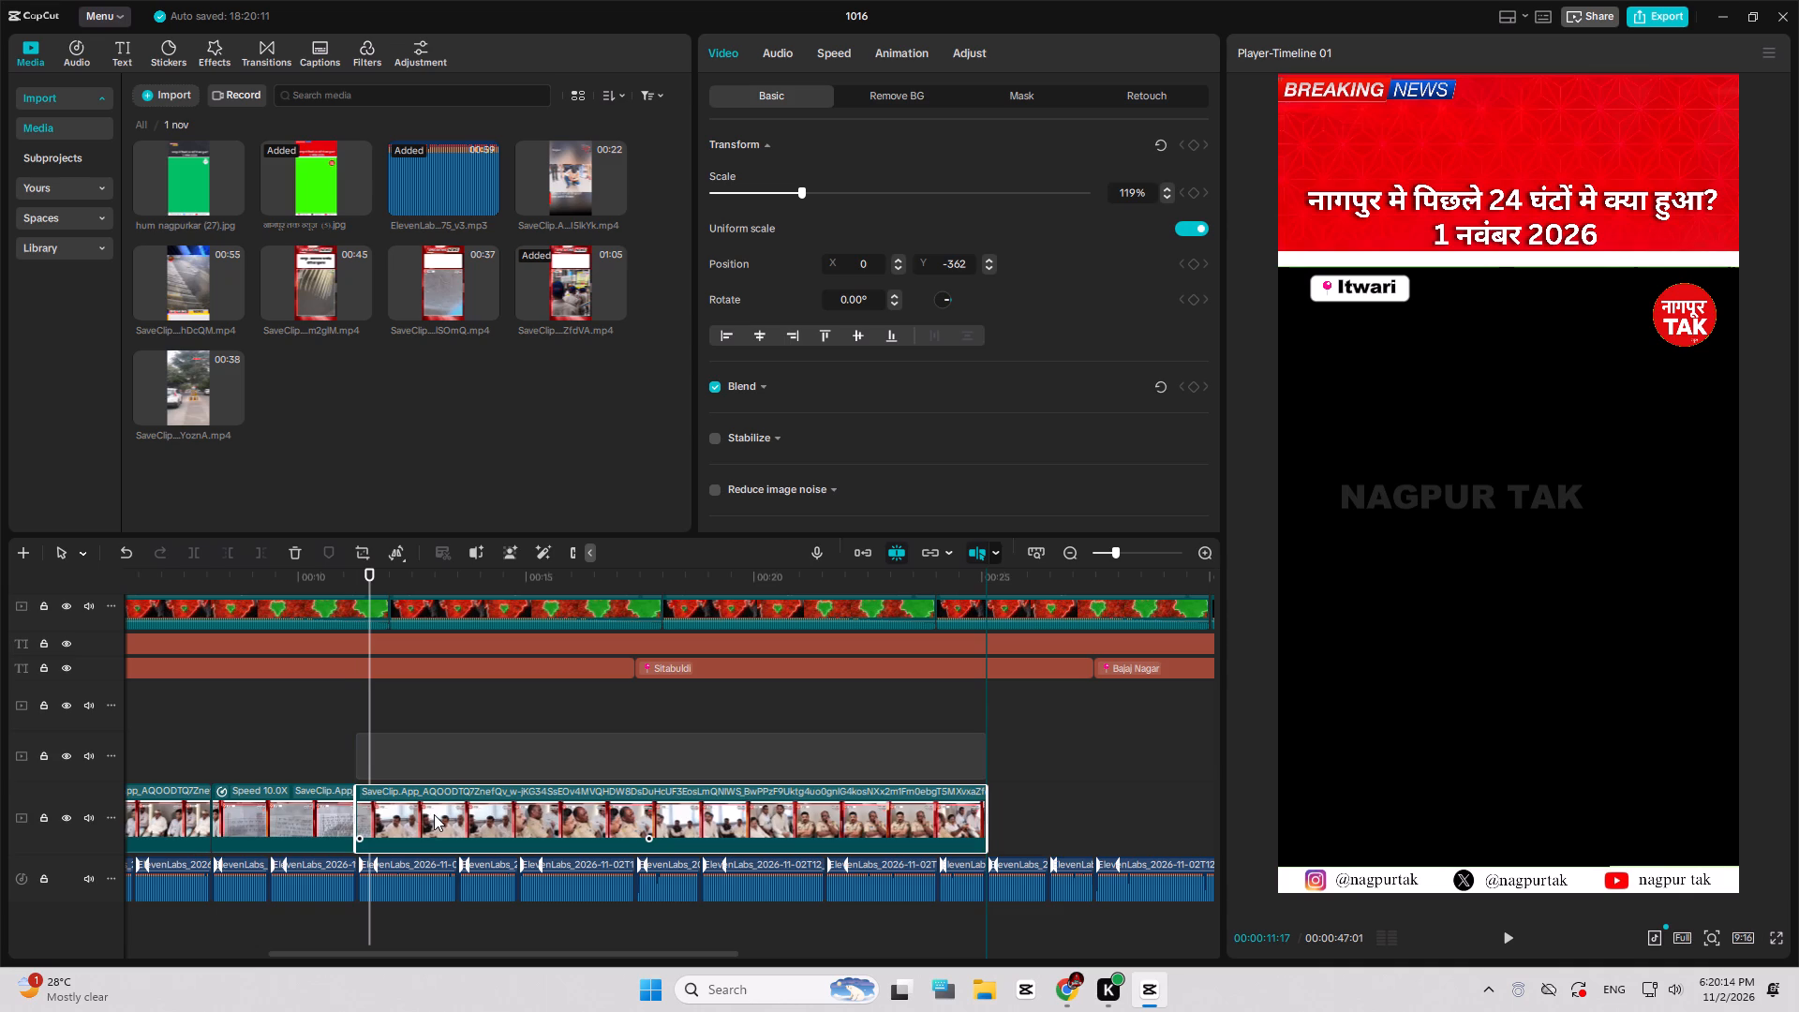
{"action": "left_click_drag", "start_coordinate": [434, 814], "coordinate": [435, 813]}
{"action": "left_click_drag", "start_coordinate": [388, 759], "coordinate": [399, 814]}
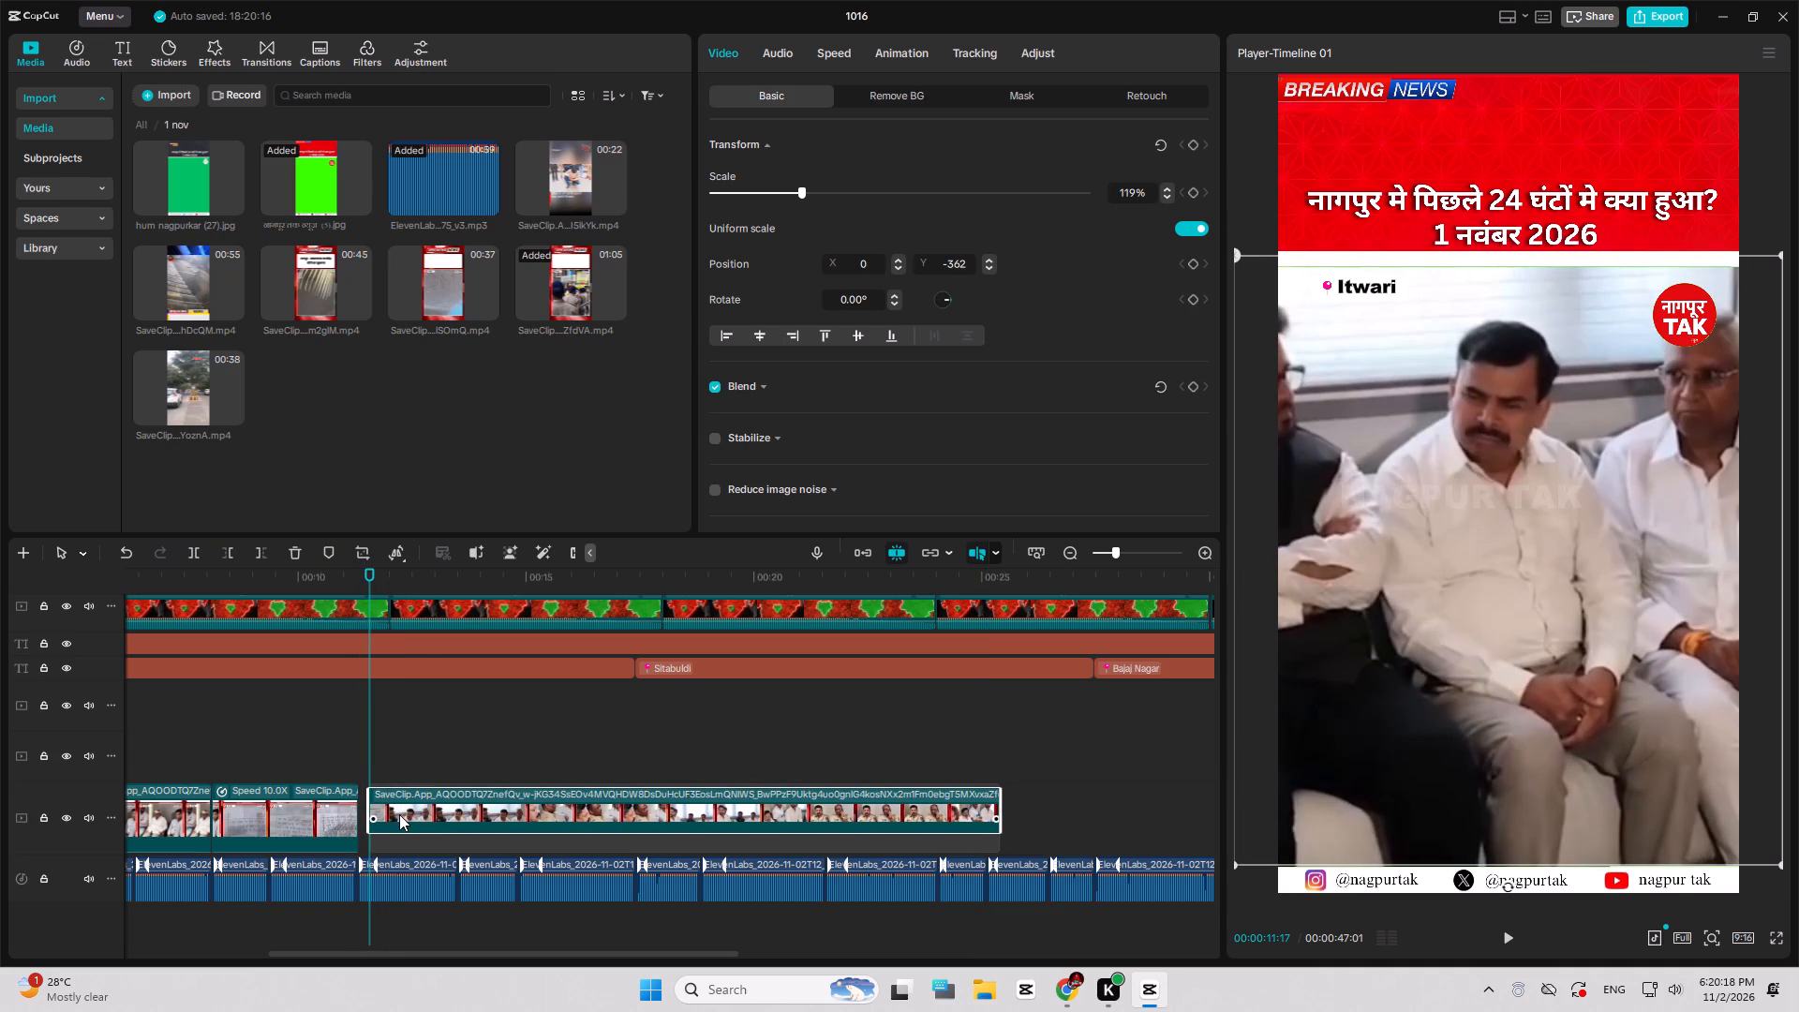
{"action": "left_click_drag", "start_coordinate": [399, 814], "coordinate": [394, 817]}
{"action": "left_click", "coordinate": [356, 811]}
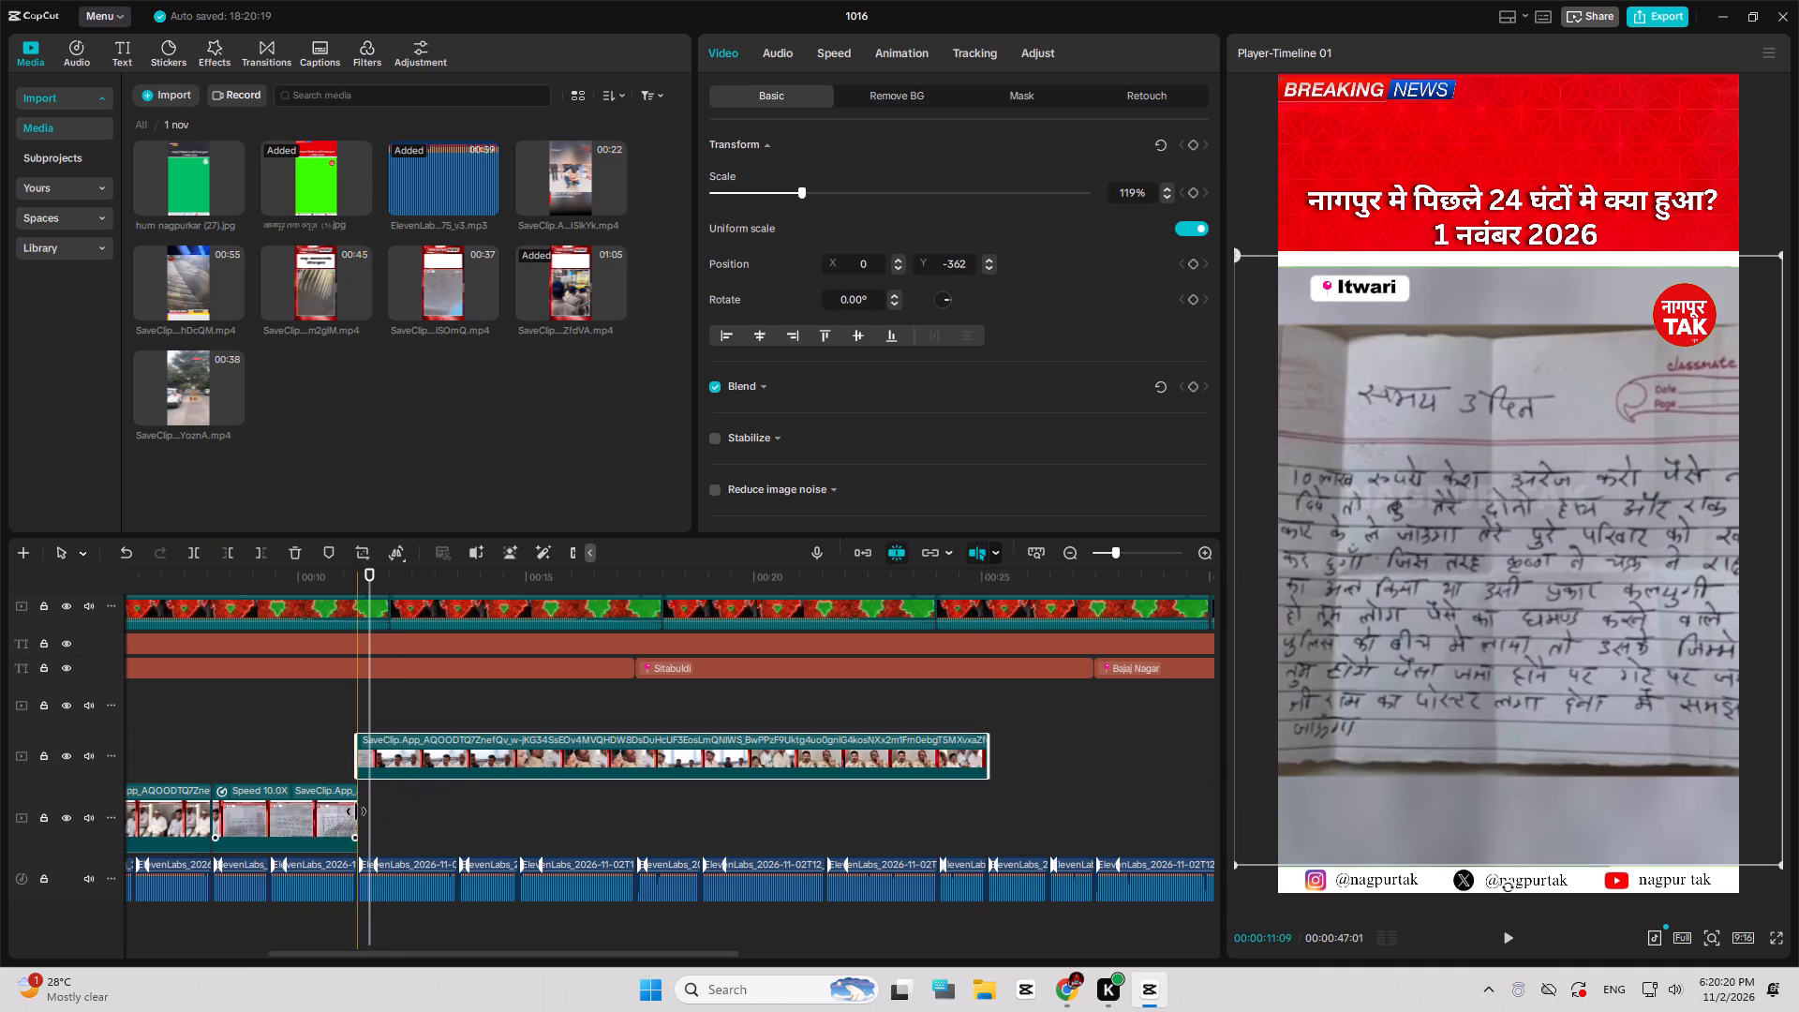
{"action": "left_click_drag", "start_coordinate": [390, 767], "coordinate": [408, 815]}
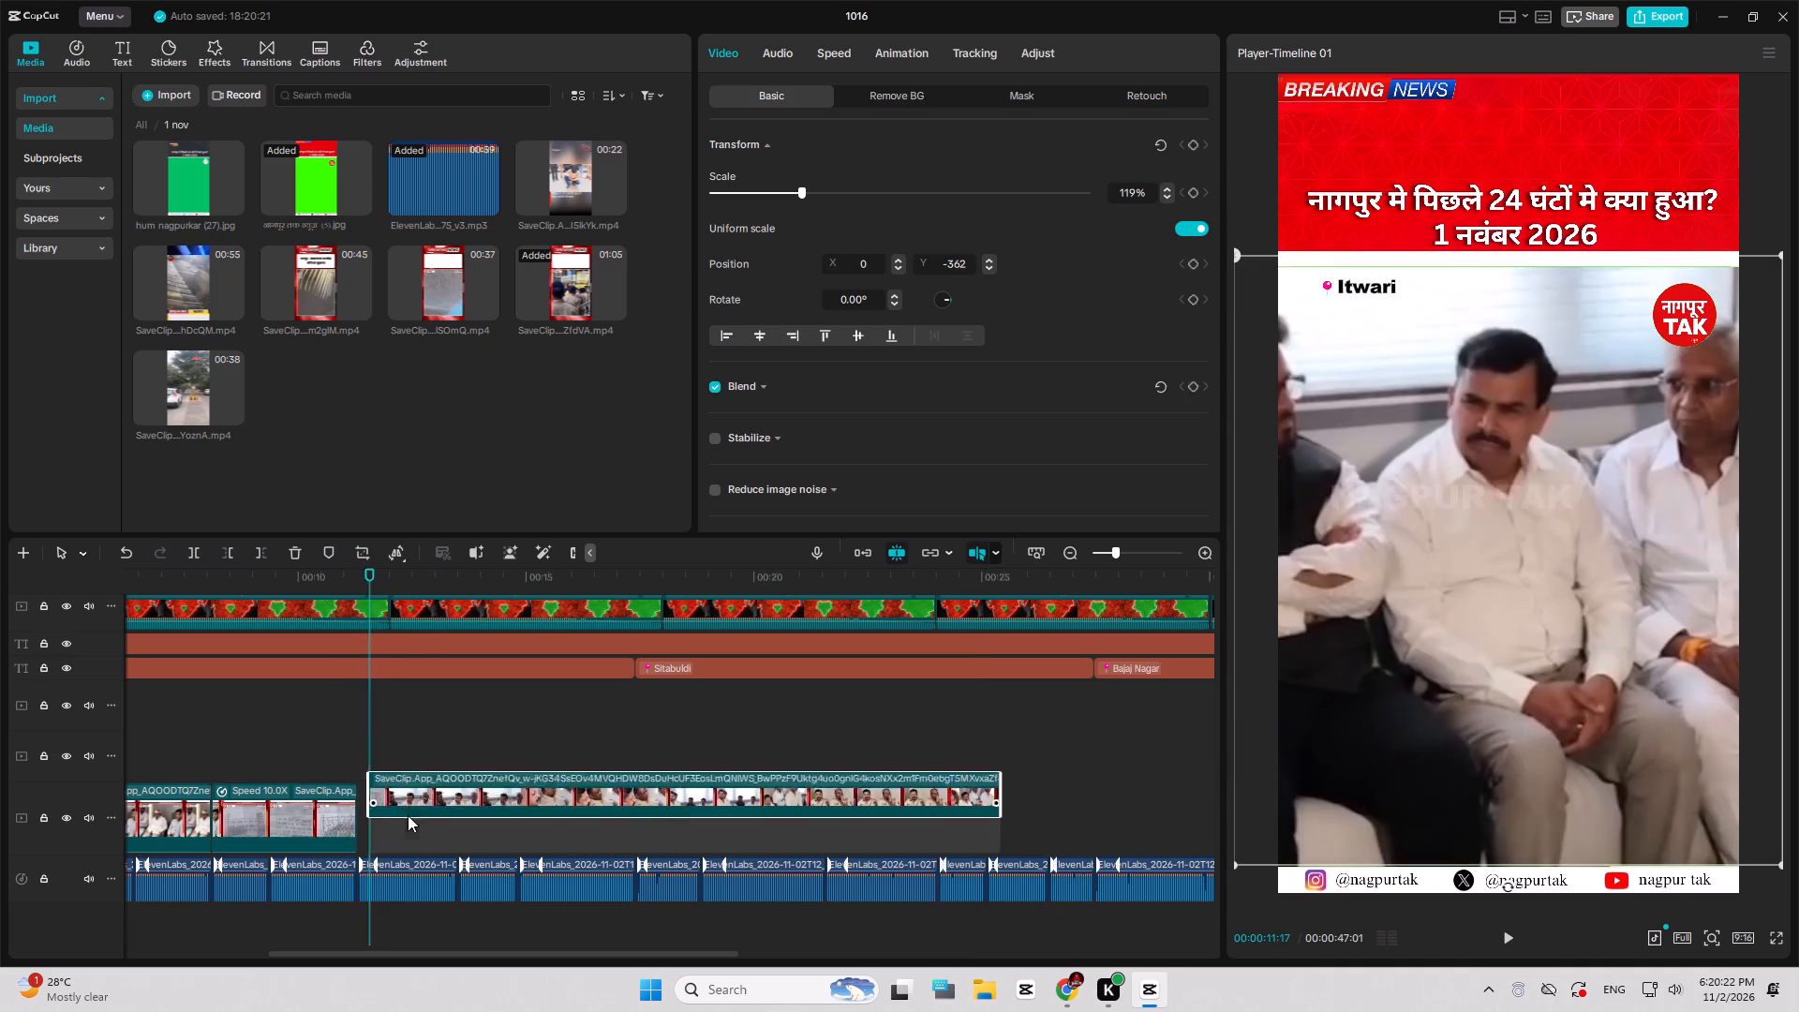
{"action": "left_click_drag", "start_coordinate": [408, 815], "coordinate": [395, 834]}
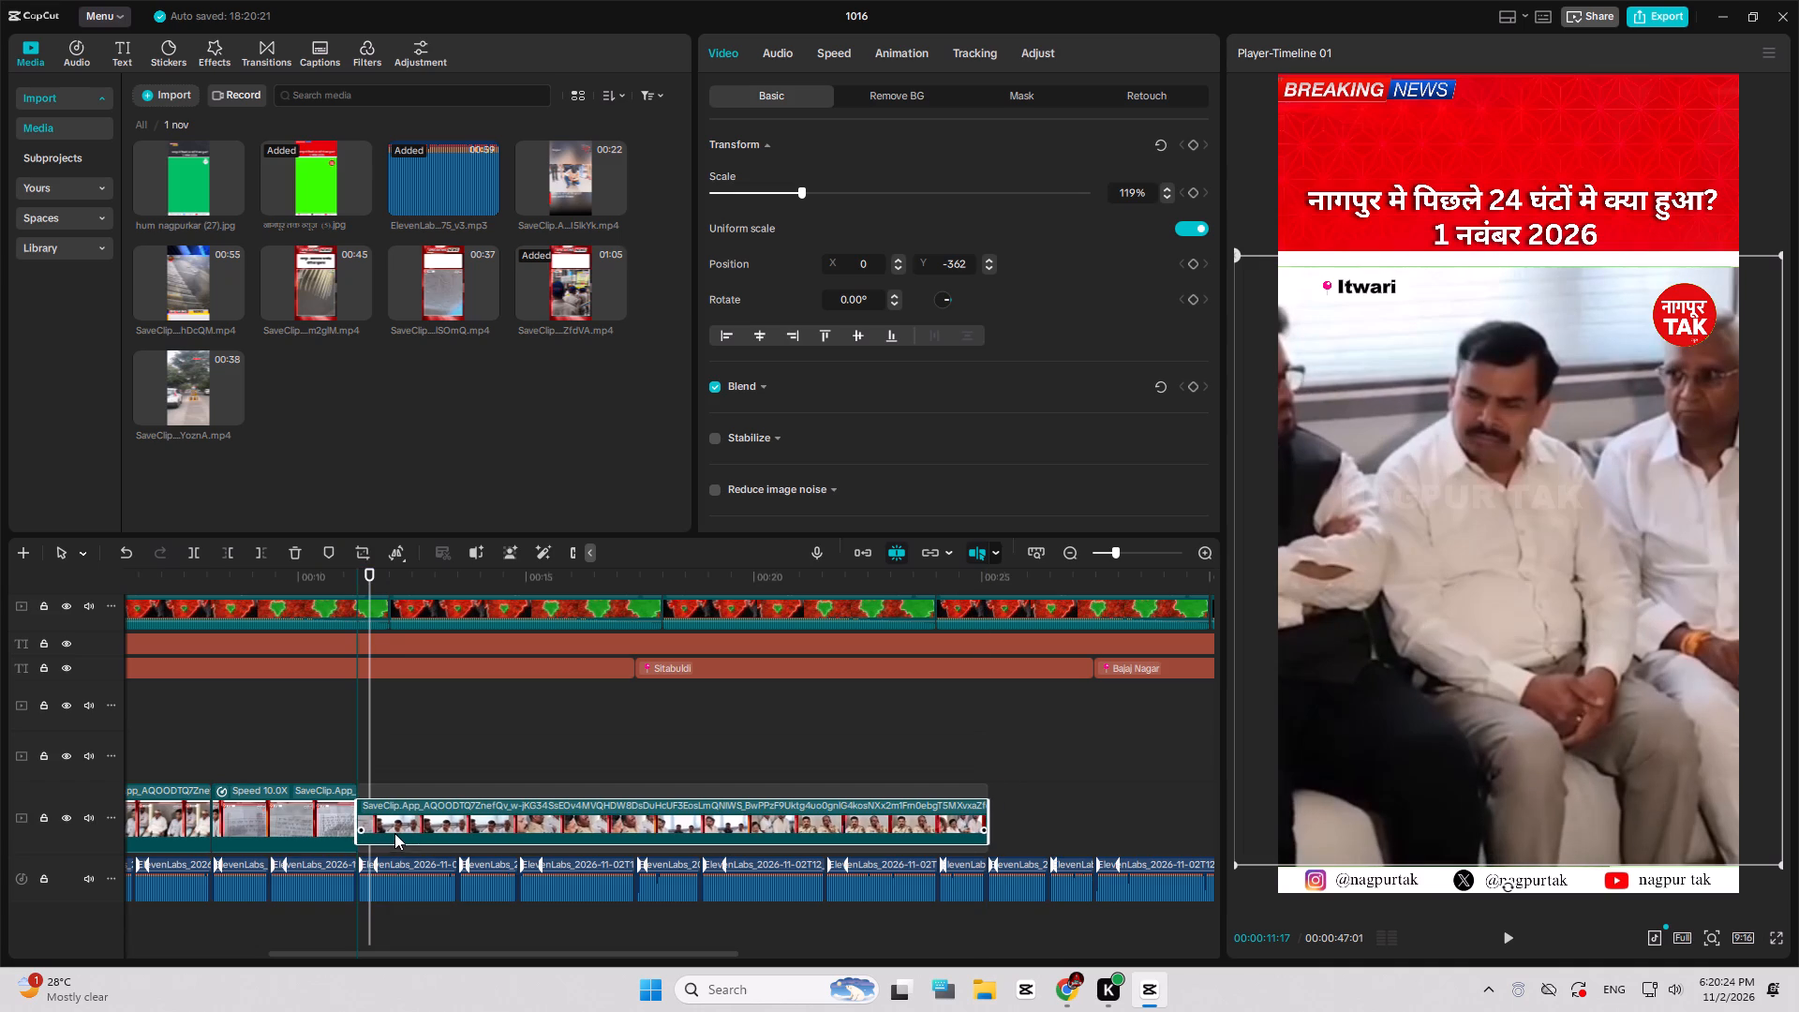
Play the seated-men clip, trim about 3.5 seconds off its start so it opens on the seated officers, and close the gap.
{"action": "key", "text": "space"}
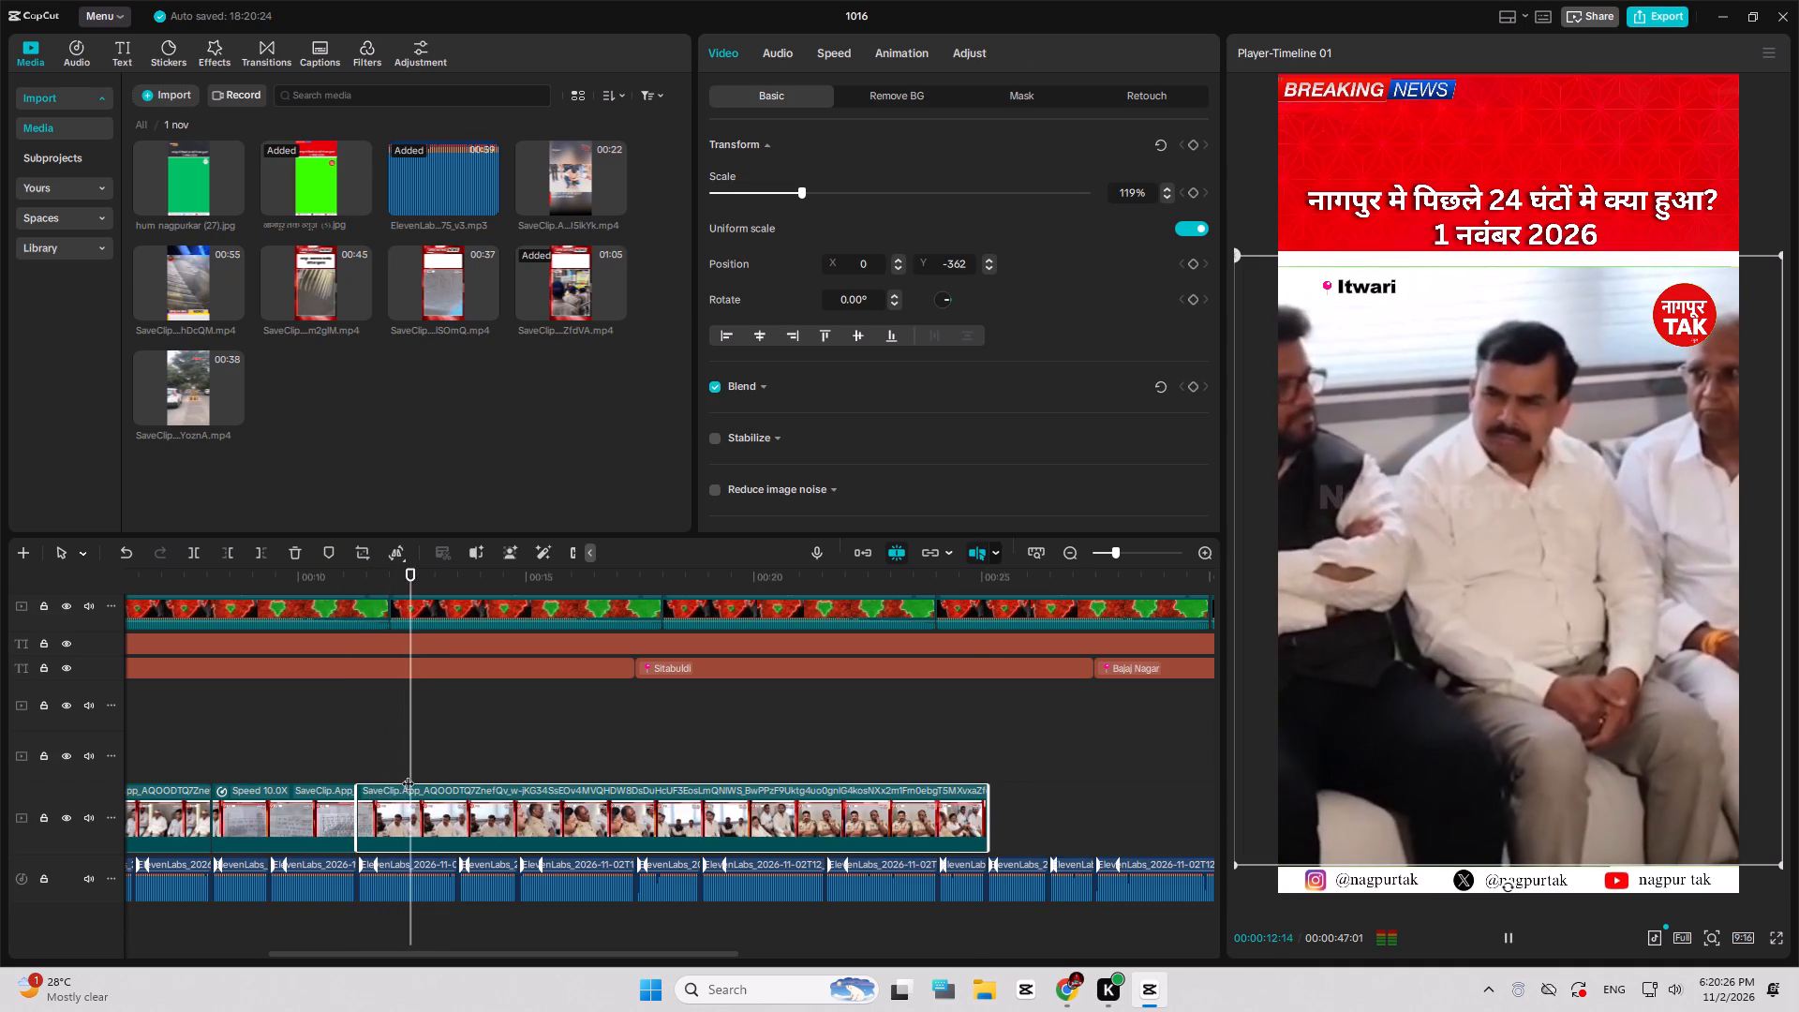
{"action": "key", "text": "space"}
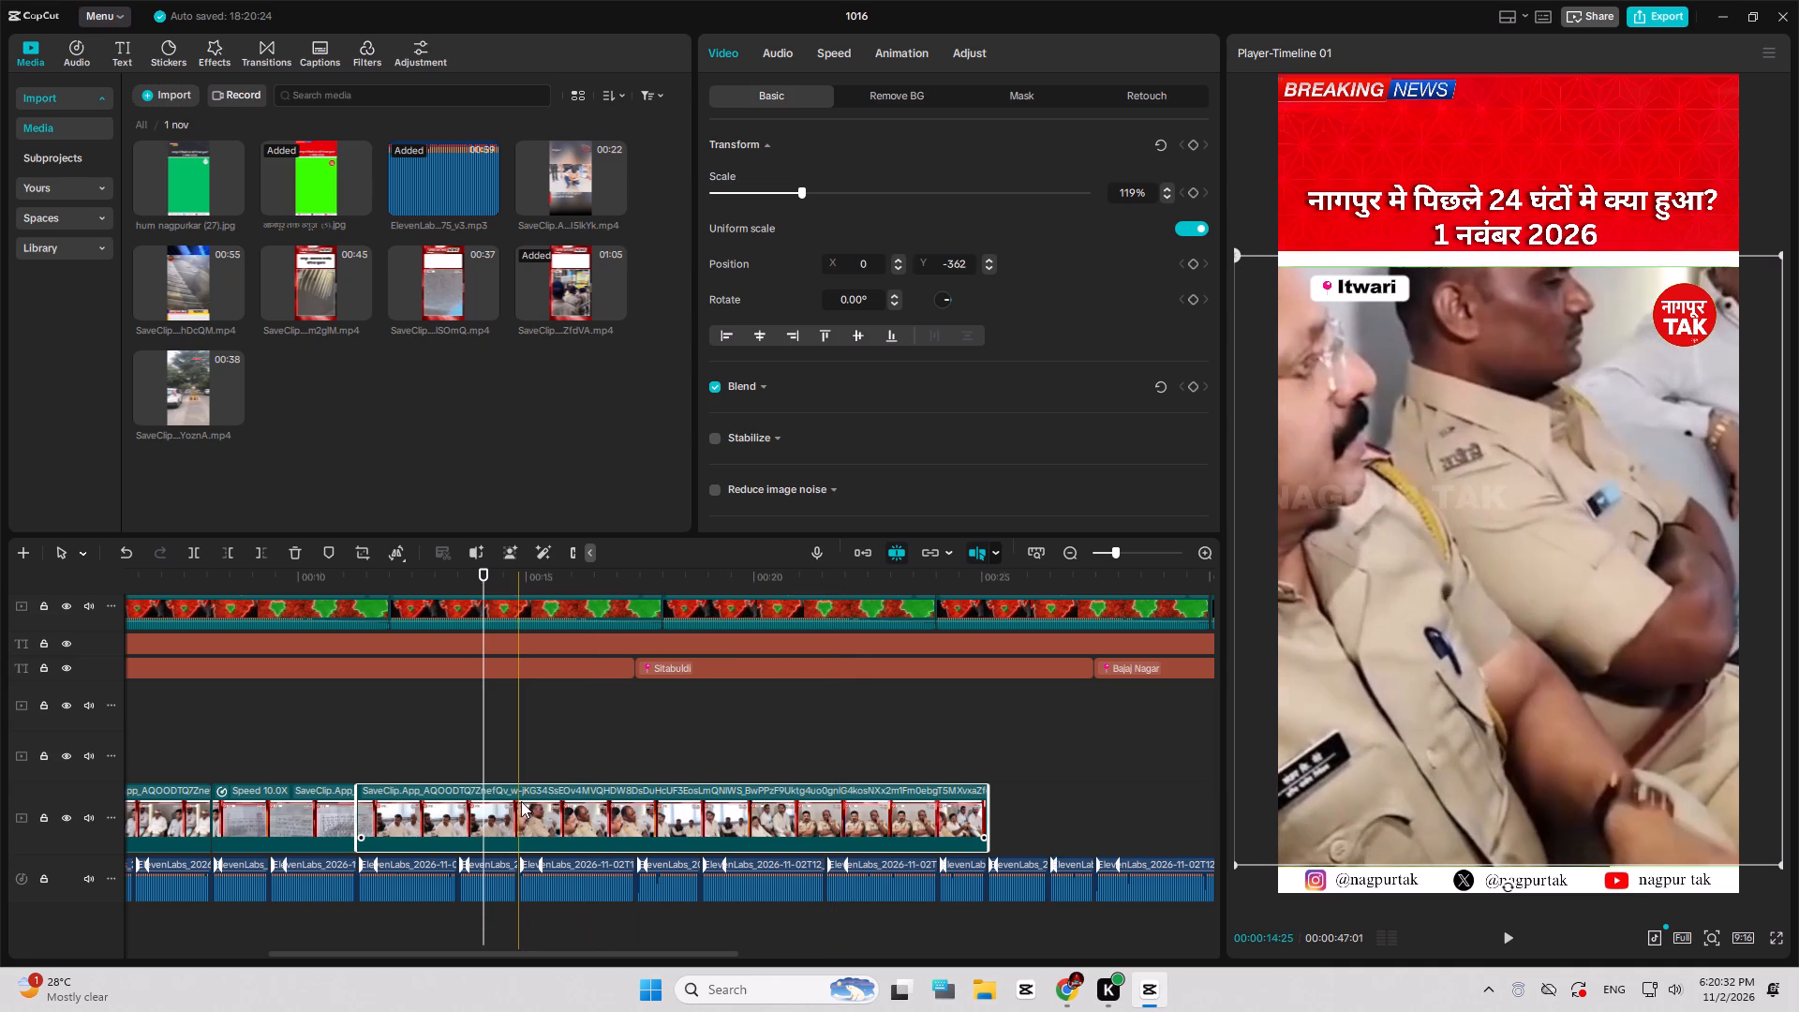
{"action": "key", "text": "q"}
{"action": "left_click_drag", "start_coordinate": [537, 812], "coordinate": [412, 820]}
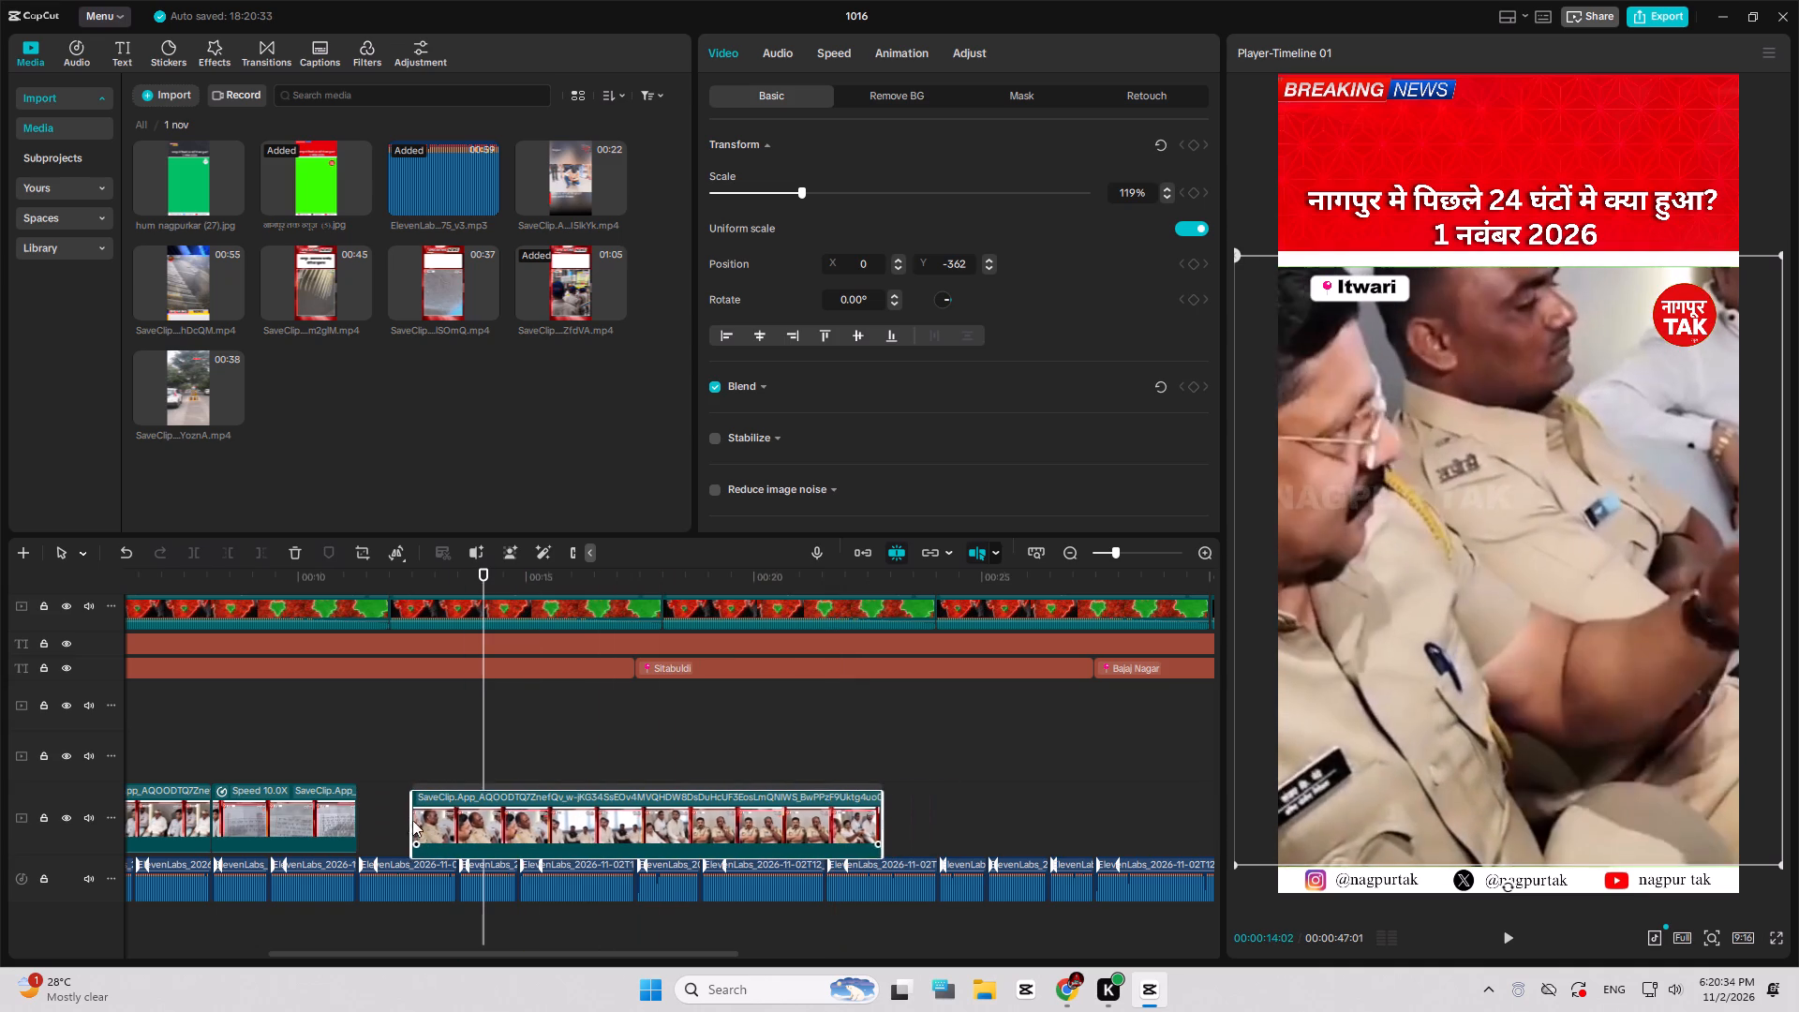
{"action": "left_click_drag", "start_coordinate": [412, 820], "coordinate": [380, 814]}
Play the seated-officers clip and trim its end at about 15 seconds, keeping about 3.5 seconds of it.
{"action": "key", "text": "space"}
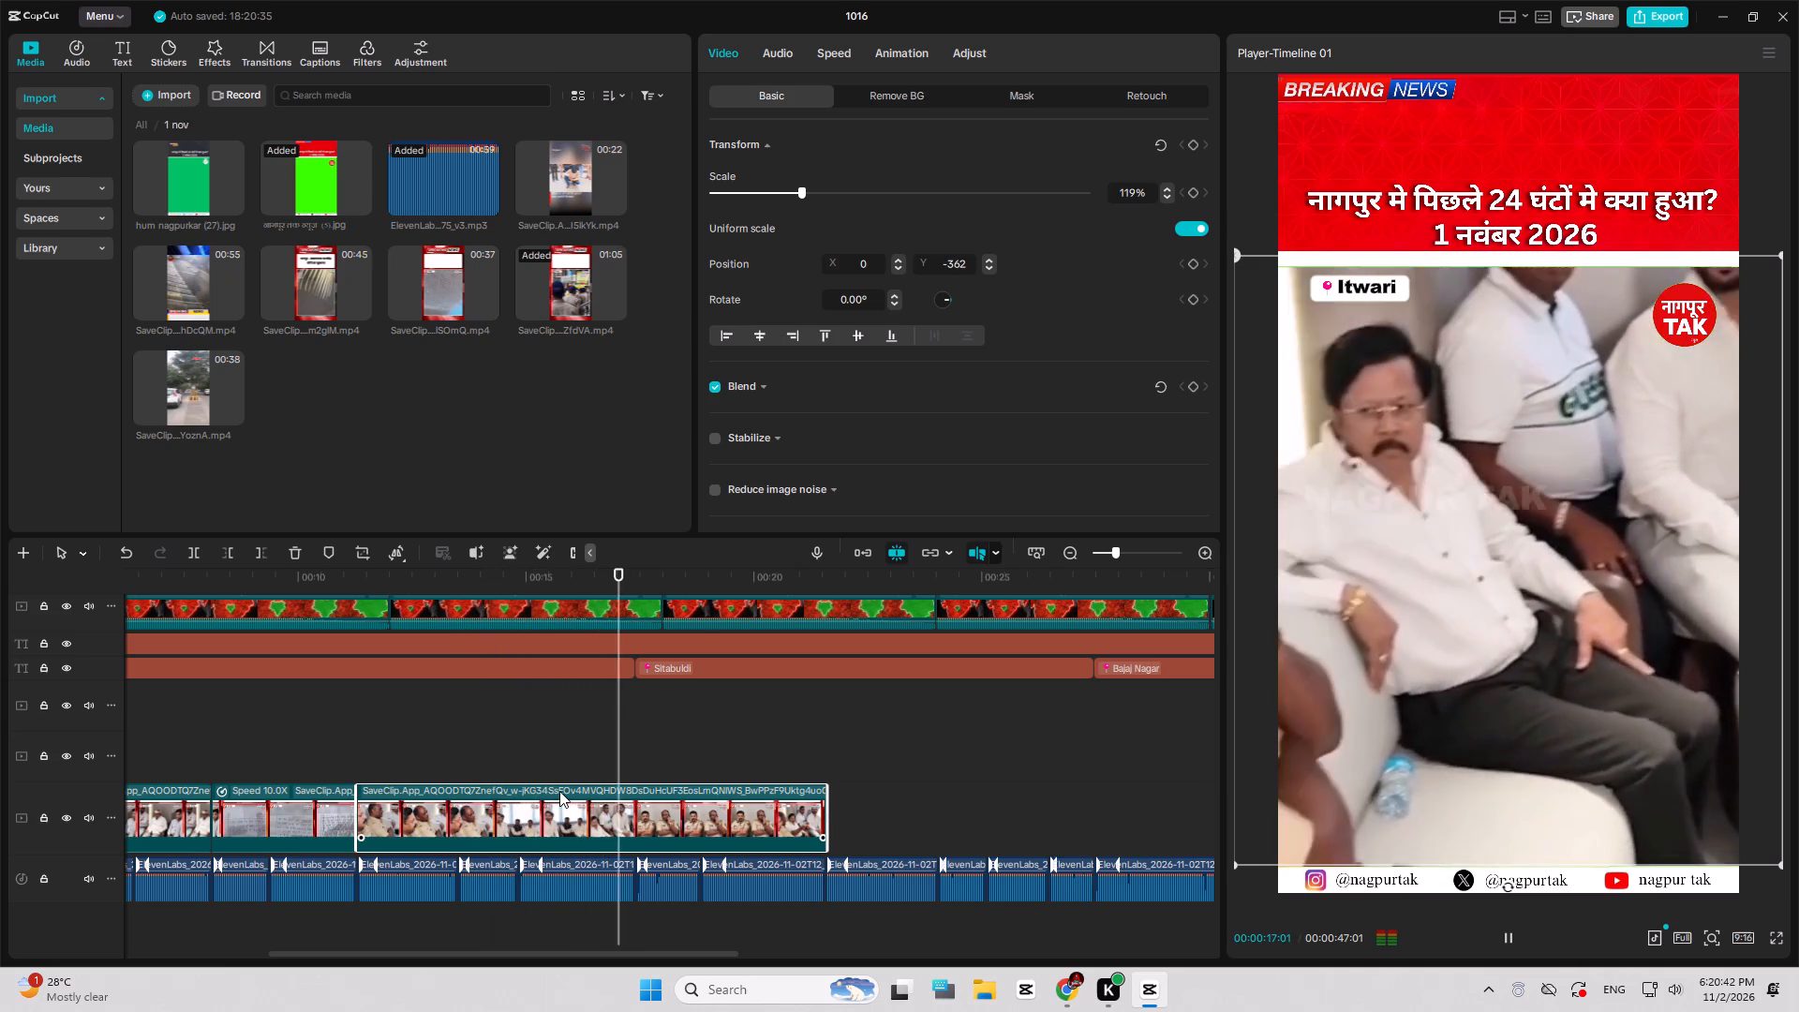
{"action": "key", "text": "space"}
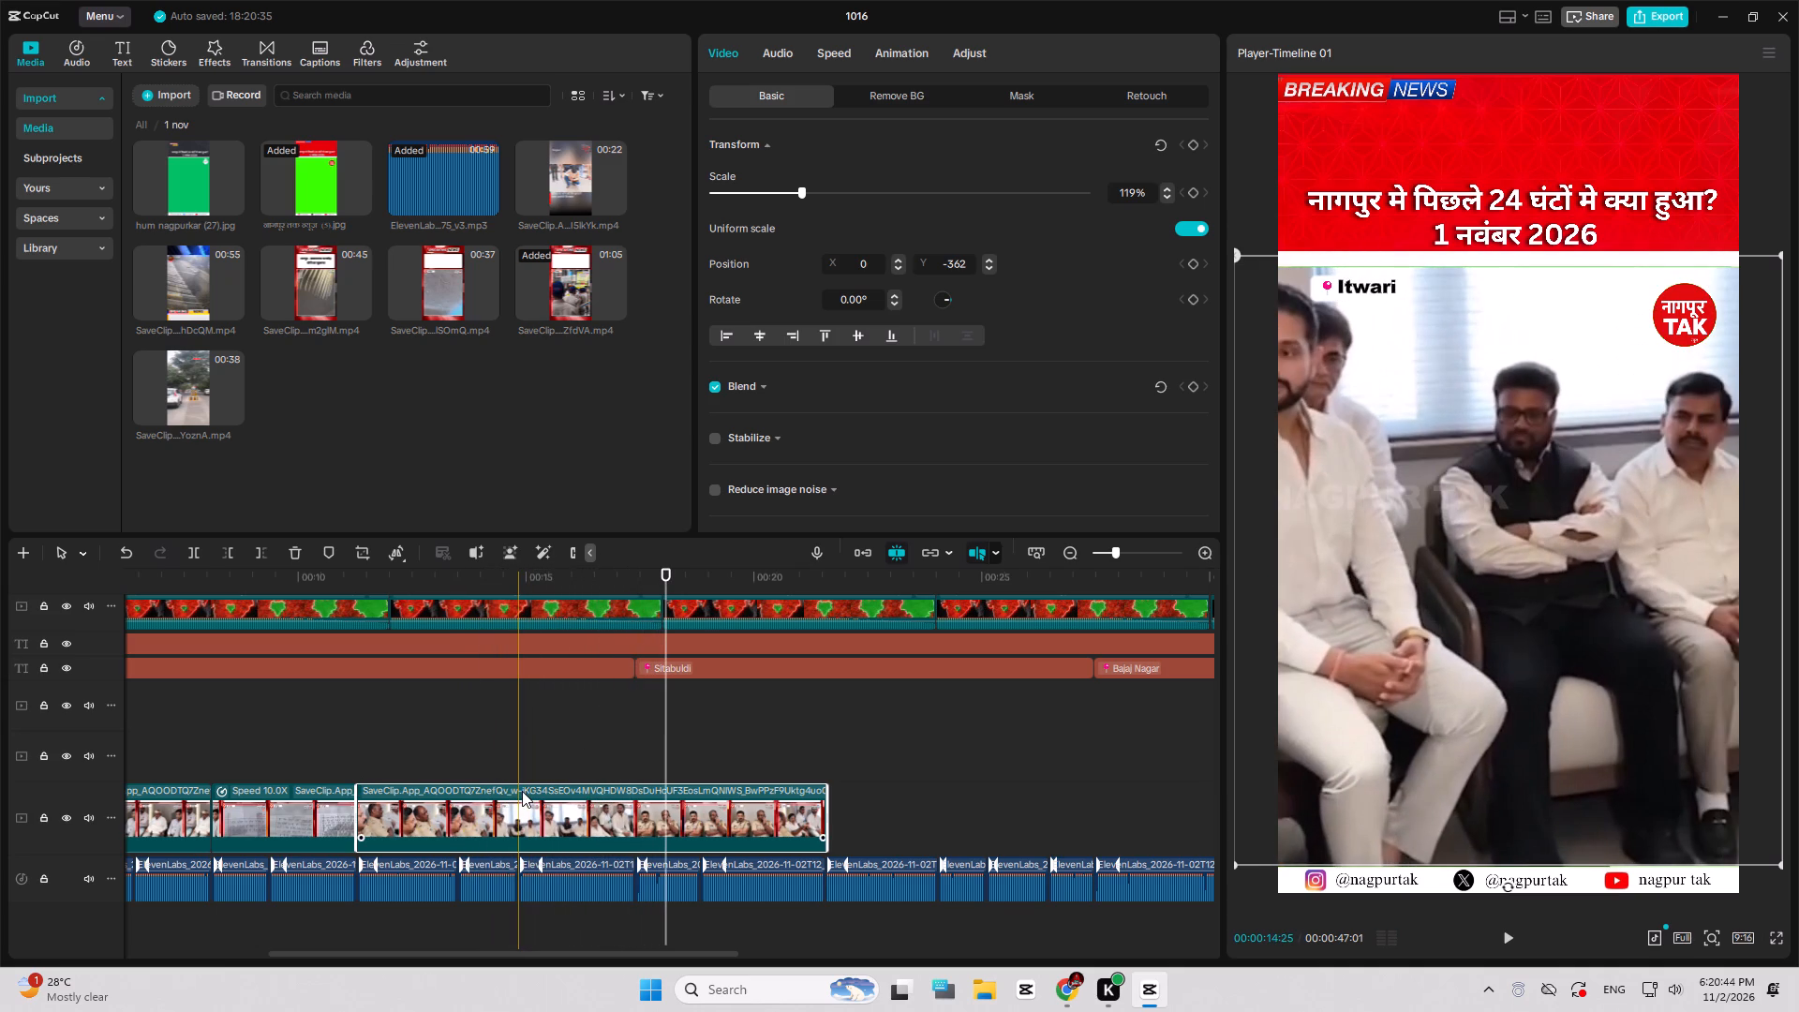
{"action": "key", "text": "w"}
Place a copy of the seated-officers clip well past the bulletin's end, at about 1 minute 10 seconds.
{"action": "scroll", "coordinate": [522, 791], "scroll_direction": "down", "scroll_amount": 6, "text": "ctrl"}
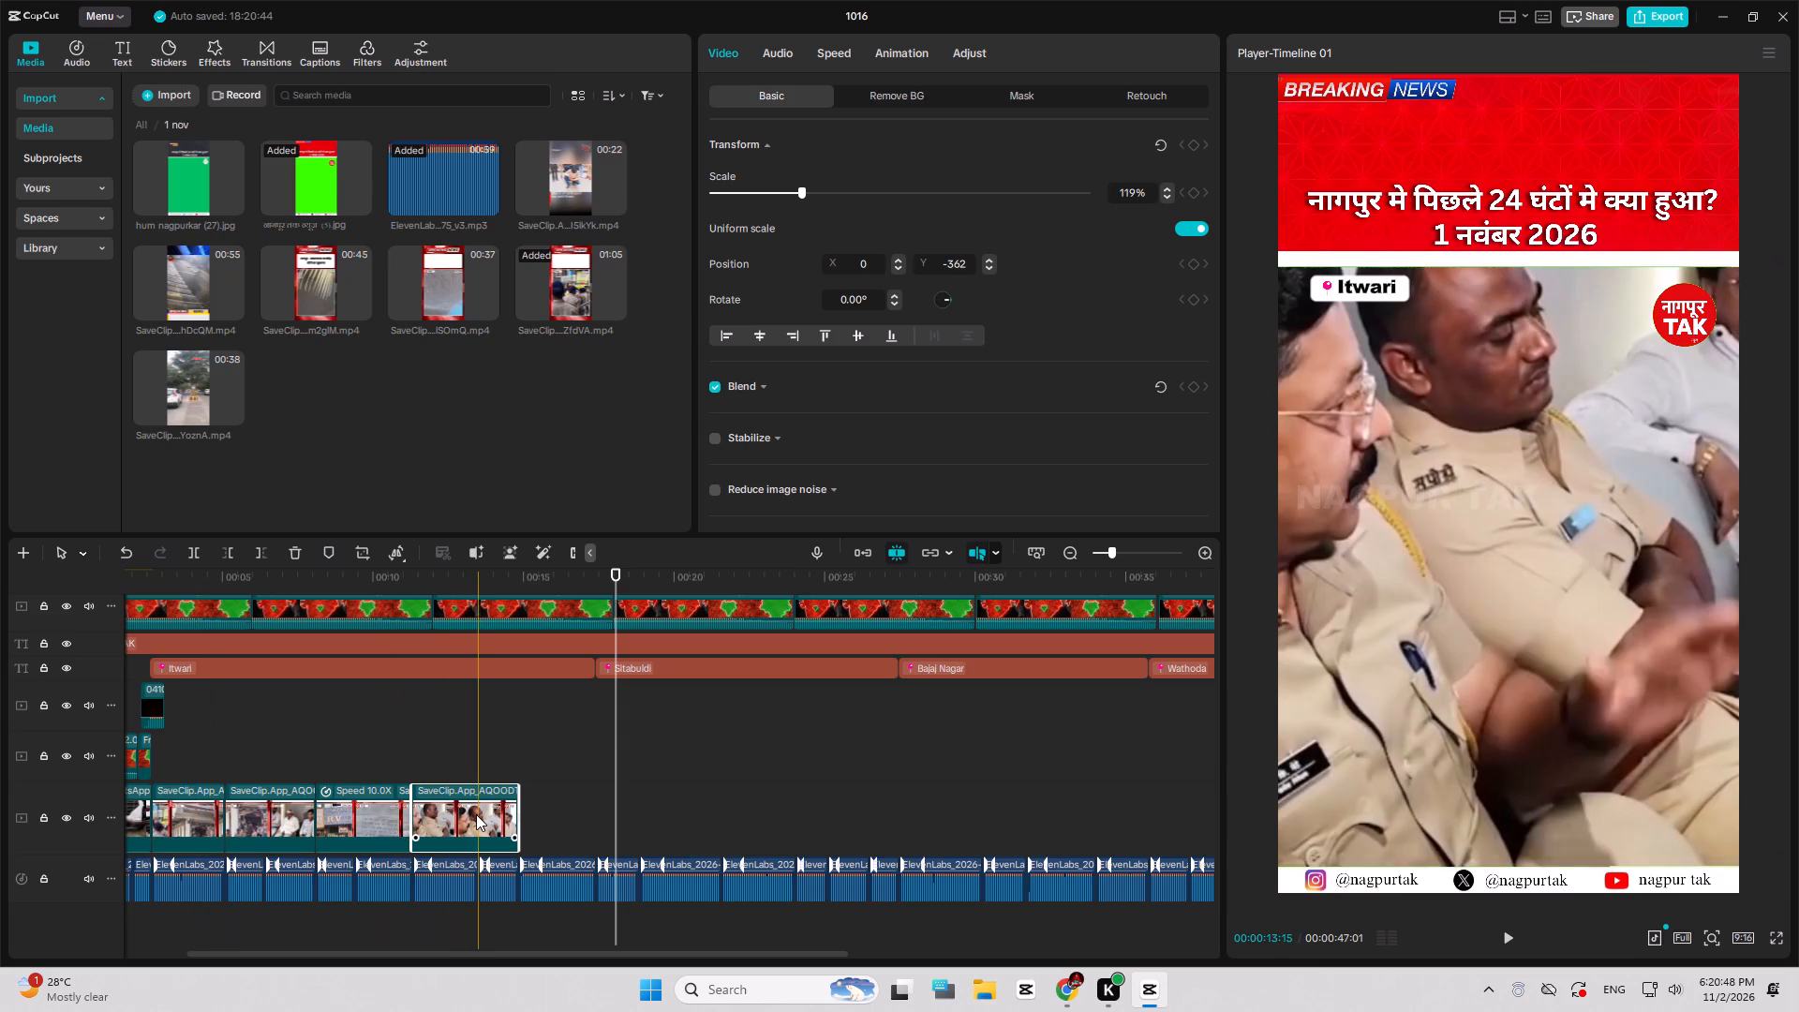
{"action": "scroll", "coordinate": [476, 814], "scroll_direction": "down", "scroll_amount": 15, "text": "ctrl"}
{"action": "left_click_drag", "start_coordinate": [294, 822], "coordinate": [763, 812]}
{"action": "key", "text": "ctrl+z"}
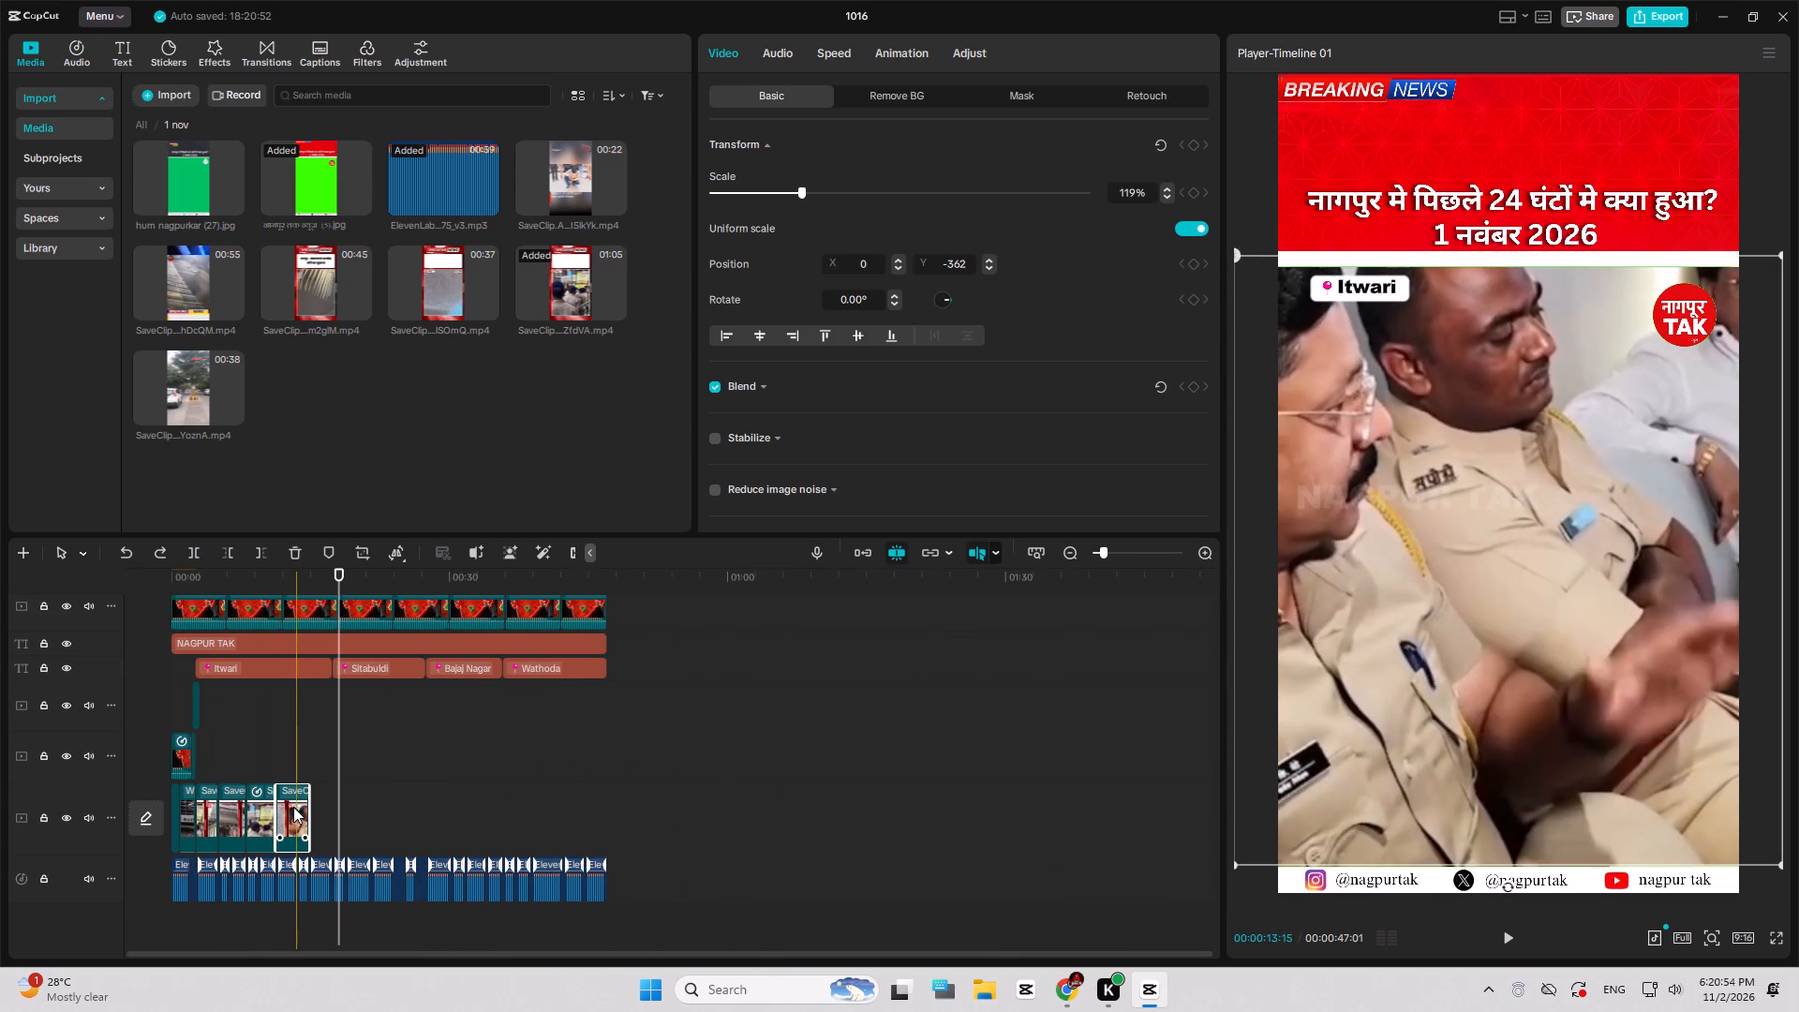
{"action": "left_click_drag", "start_coordinate": [293, 807], "coordinate": [842, 803], "text": "alt"}
{"action": "left_click", "coordinate": [824, 807]}
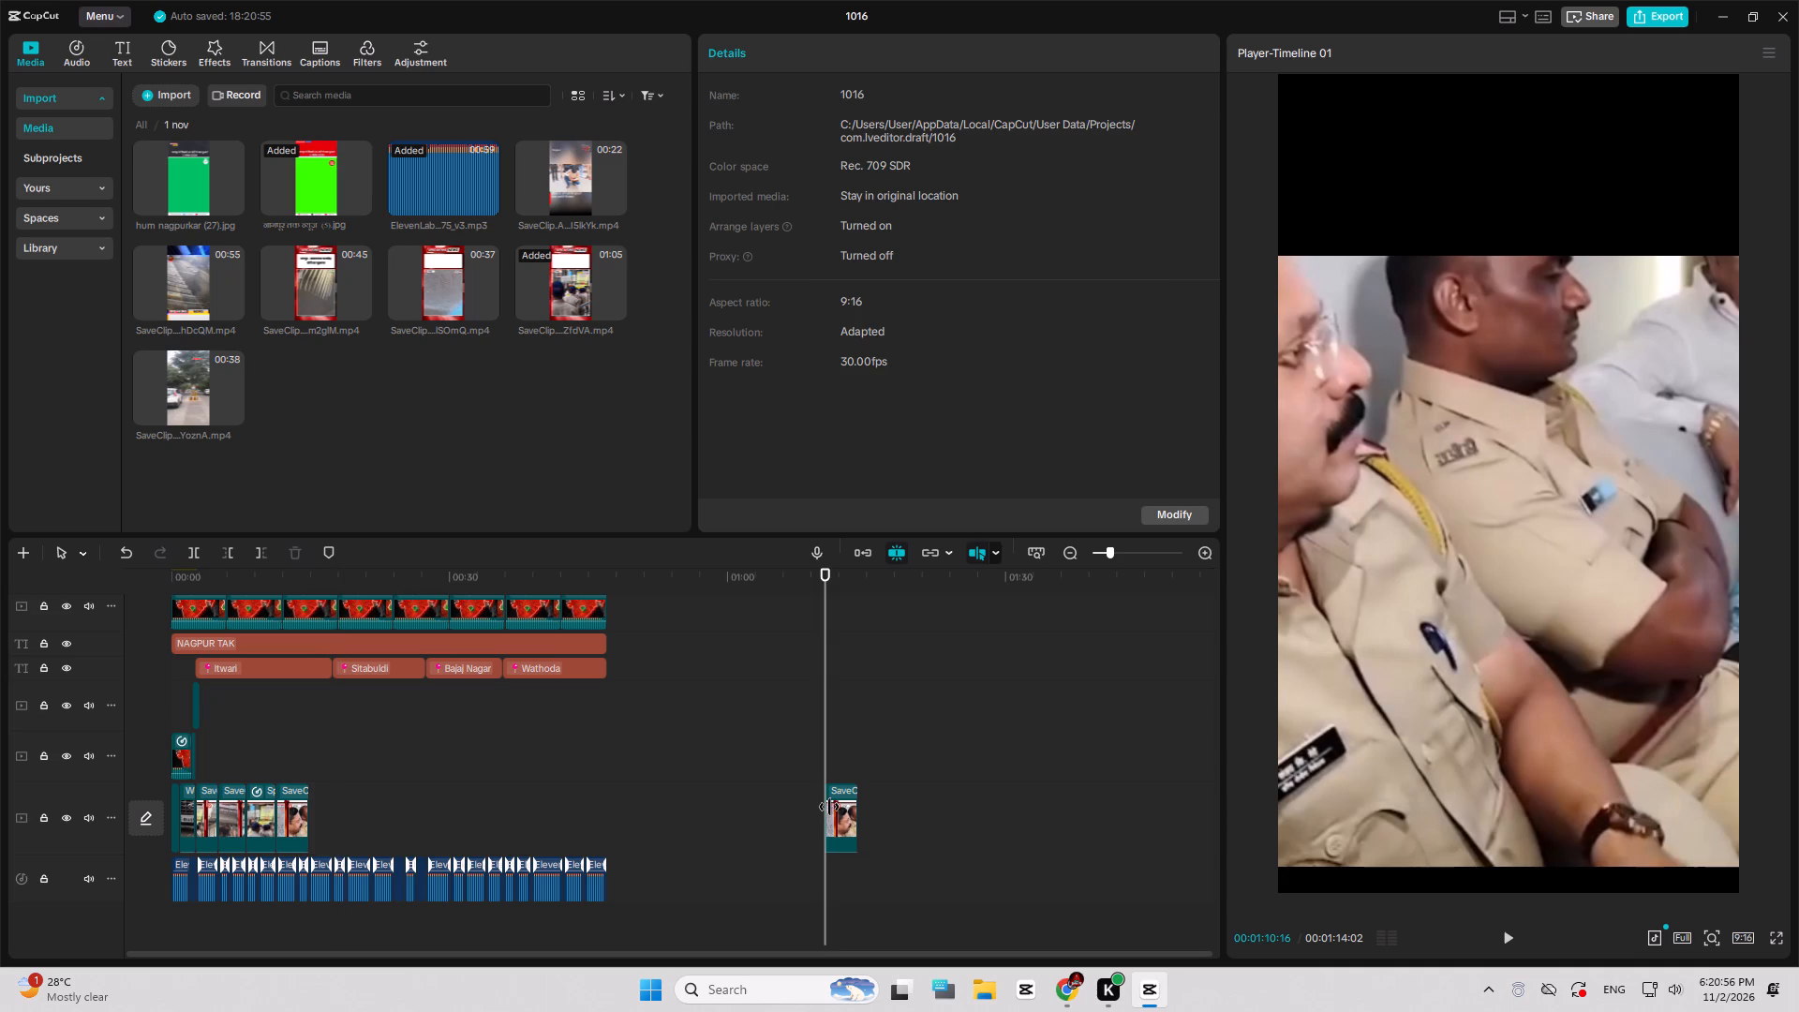
{"action": "left_click", "coordinate": [829, 807]}
Extend the copy's start fully back to the police shots outside the jewellers and trim off everything after its first 7 seconds or so.
{"action": "left_click_drag", "start_coordinate": [825, 810], "coordinate": [290, 812]}
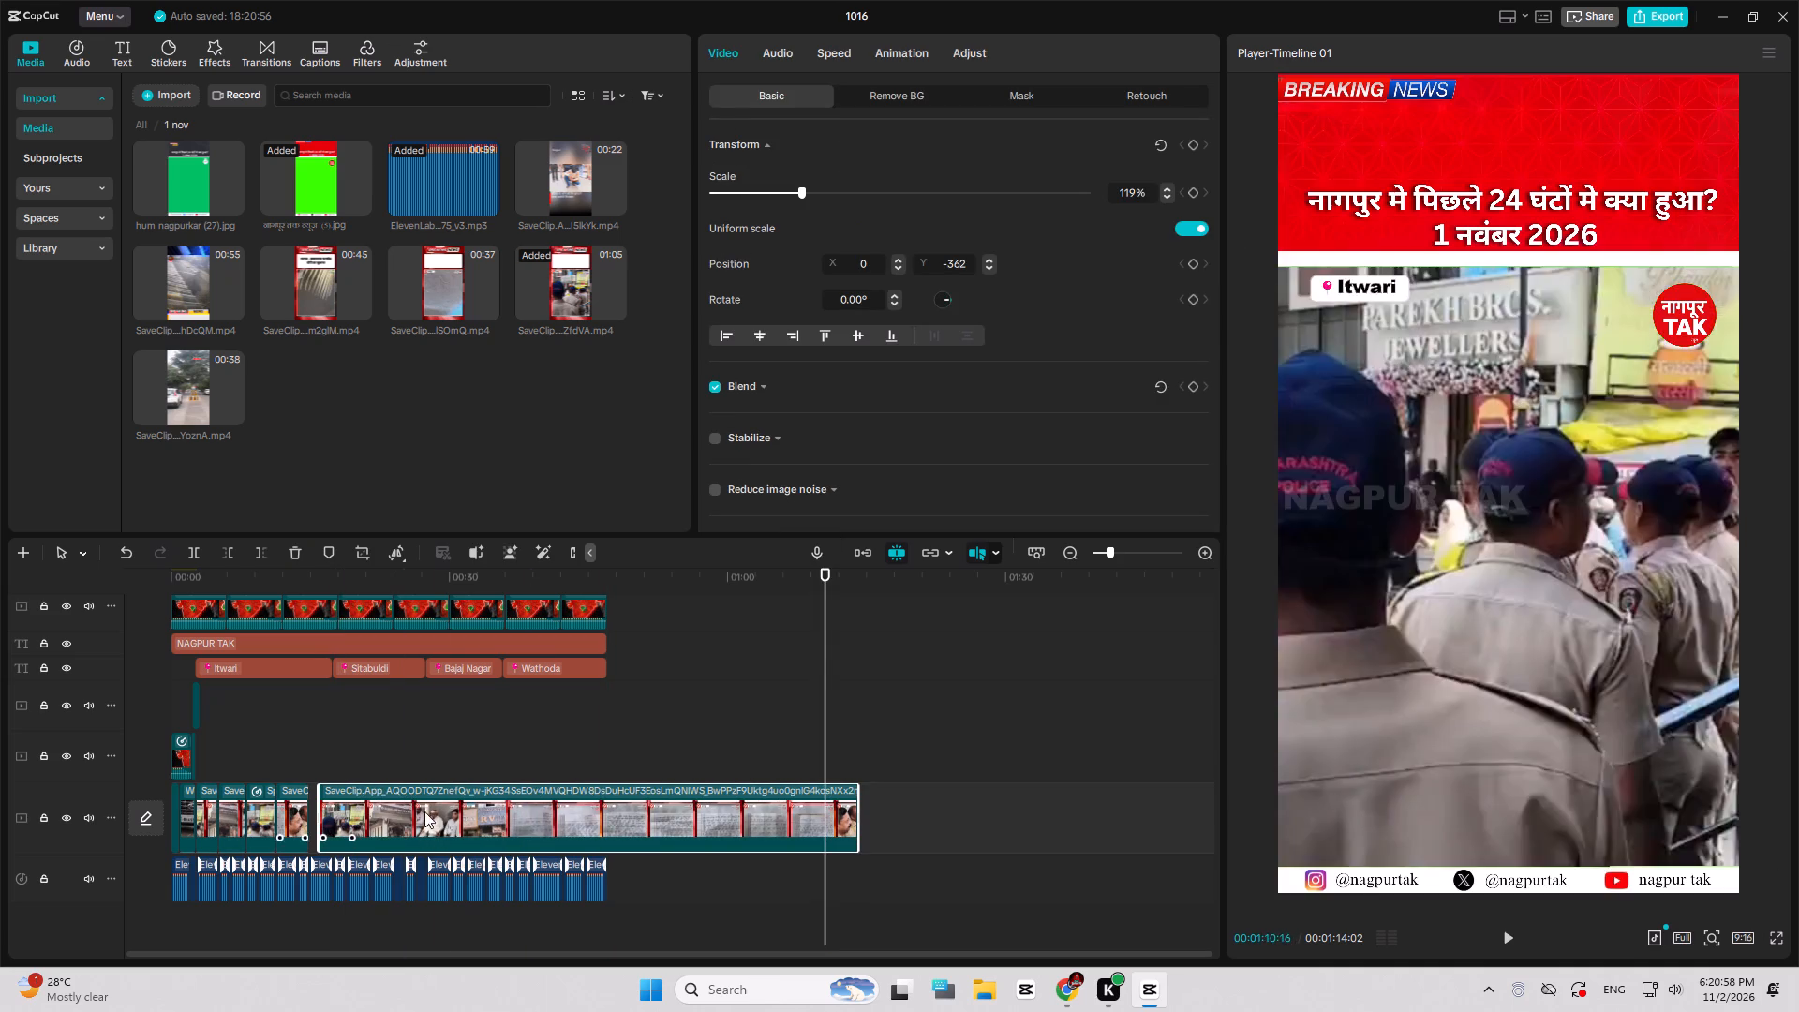
{"action": "left_click_drag", "start_coordinate": [457, 821], "coordinate": [873, 819]}
{"action": "left_click_drag", "start_coordinate": [732, 809], "coordinate": [509, 809]}
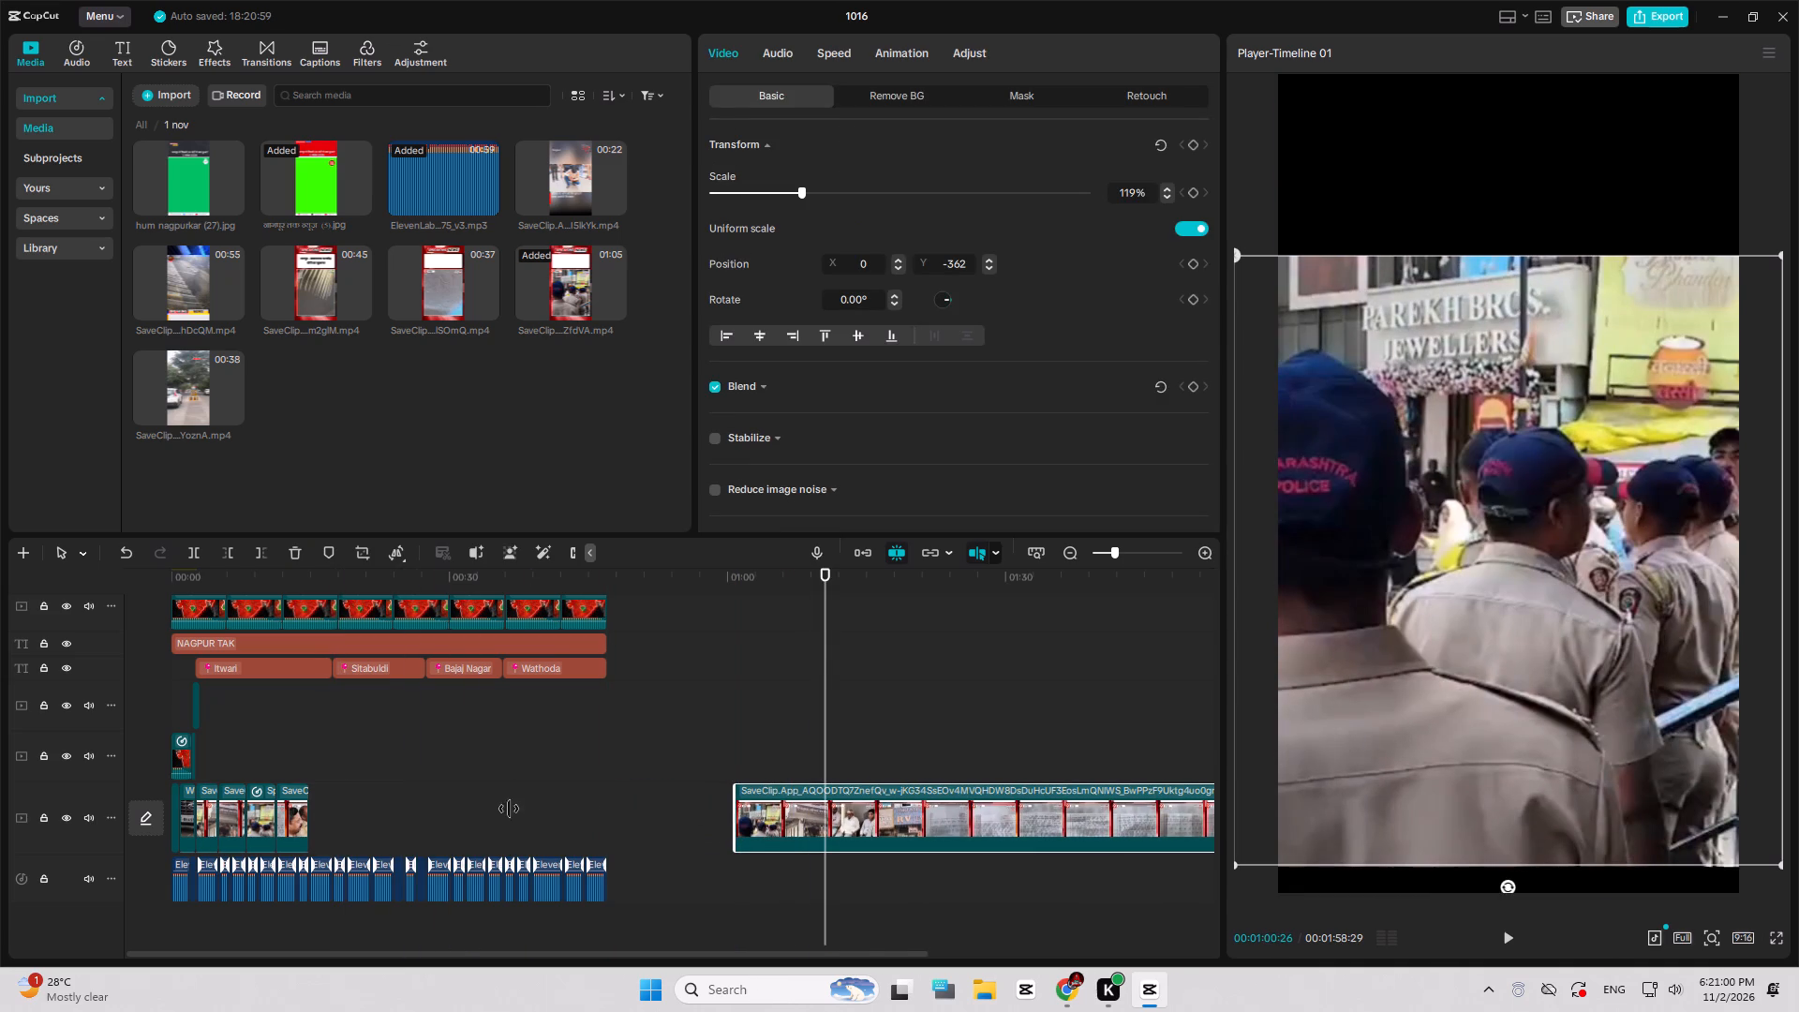
{"action": "left_click_drag", "start_coordinate": [509, 809], "coordinate": [501, 809]}
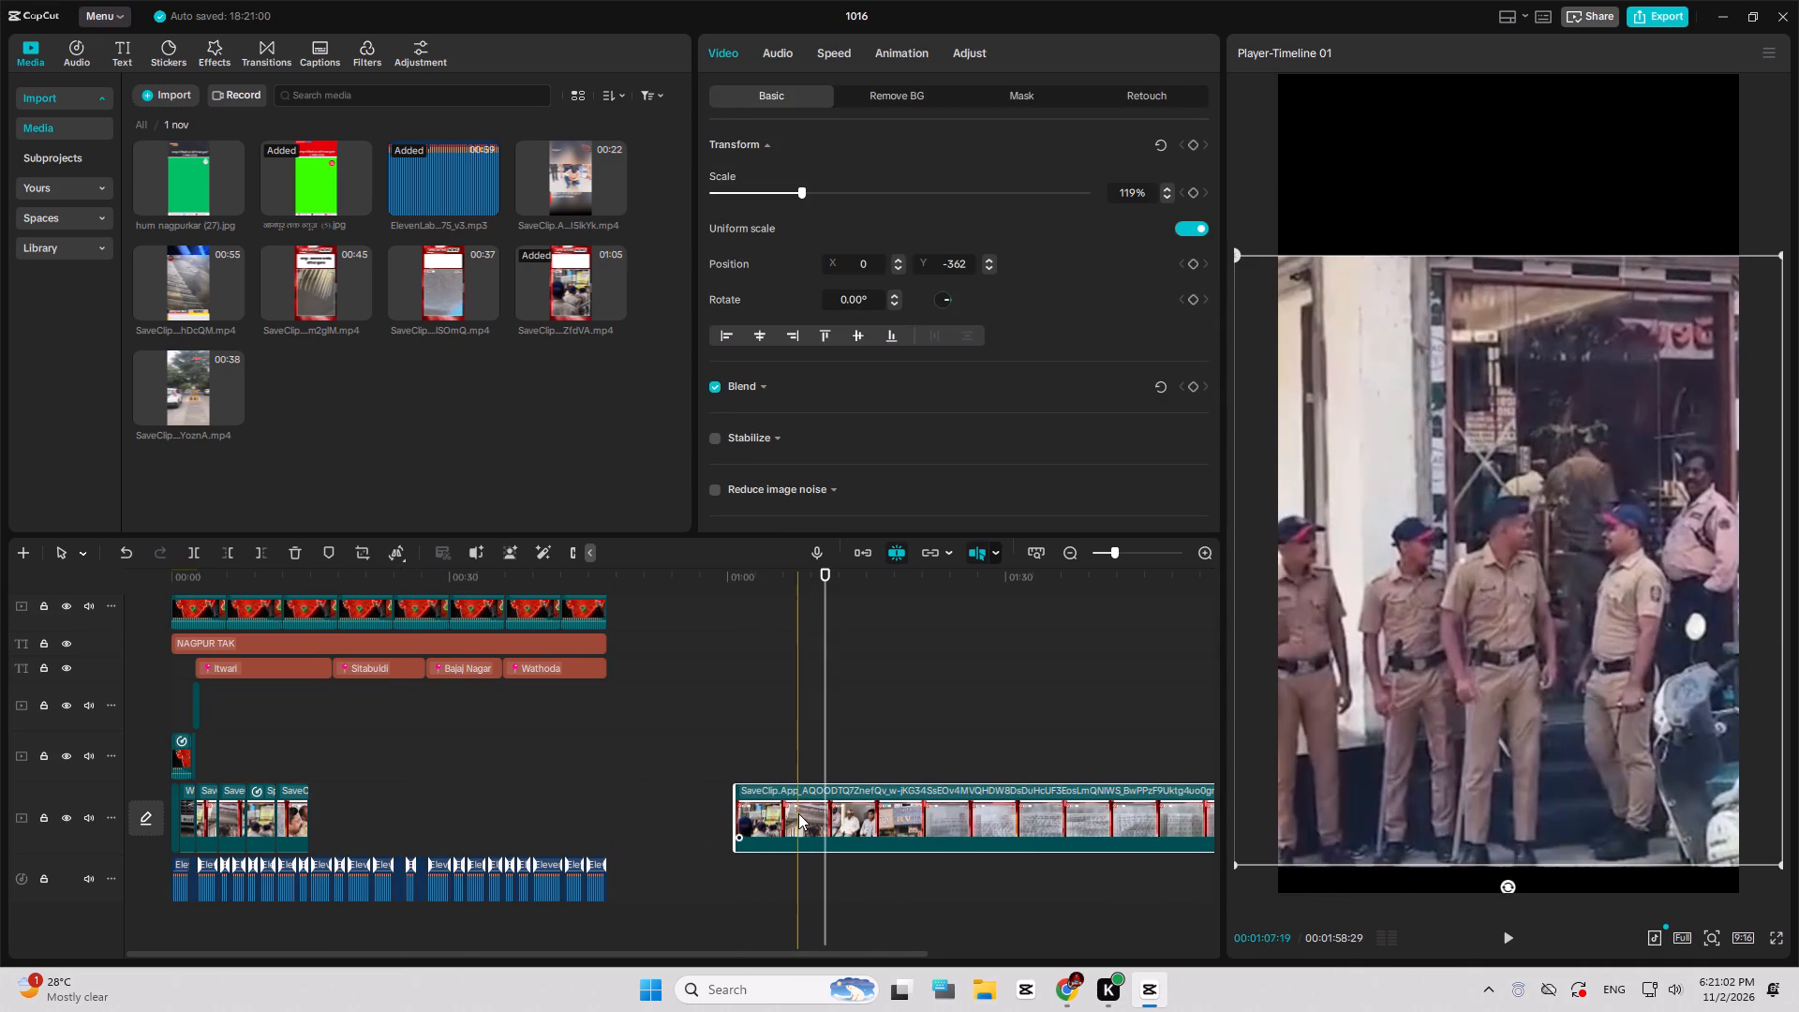
{"action": "key", "text": "w"}
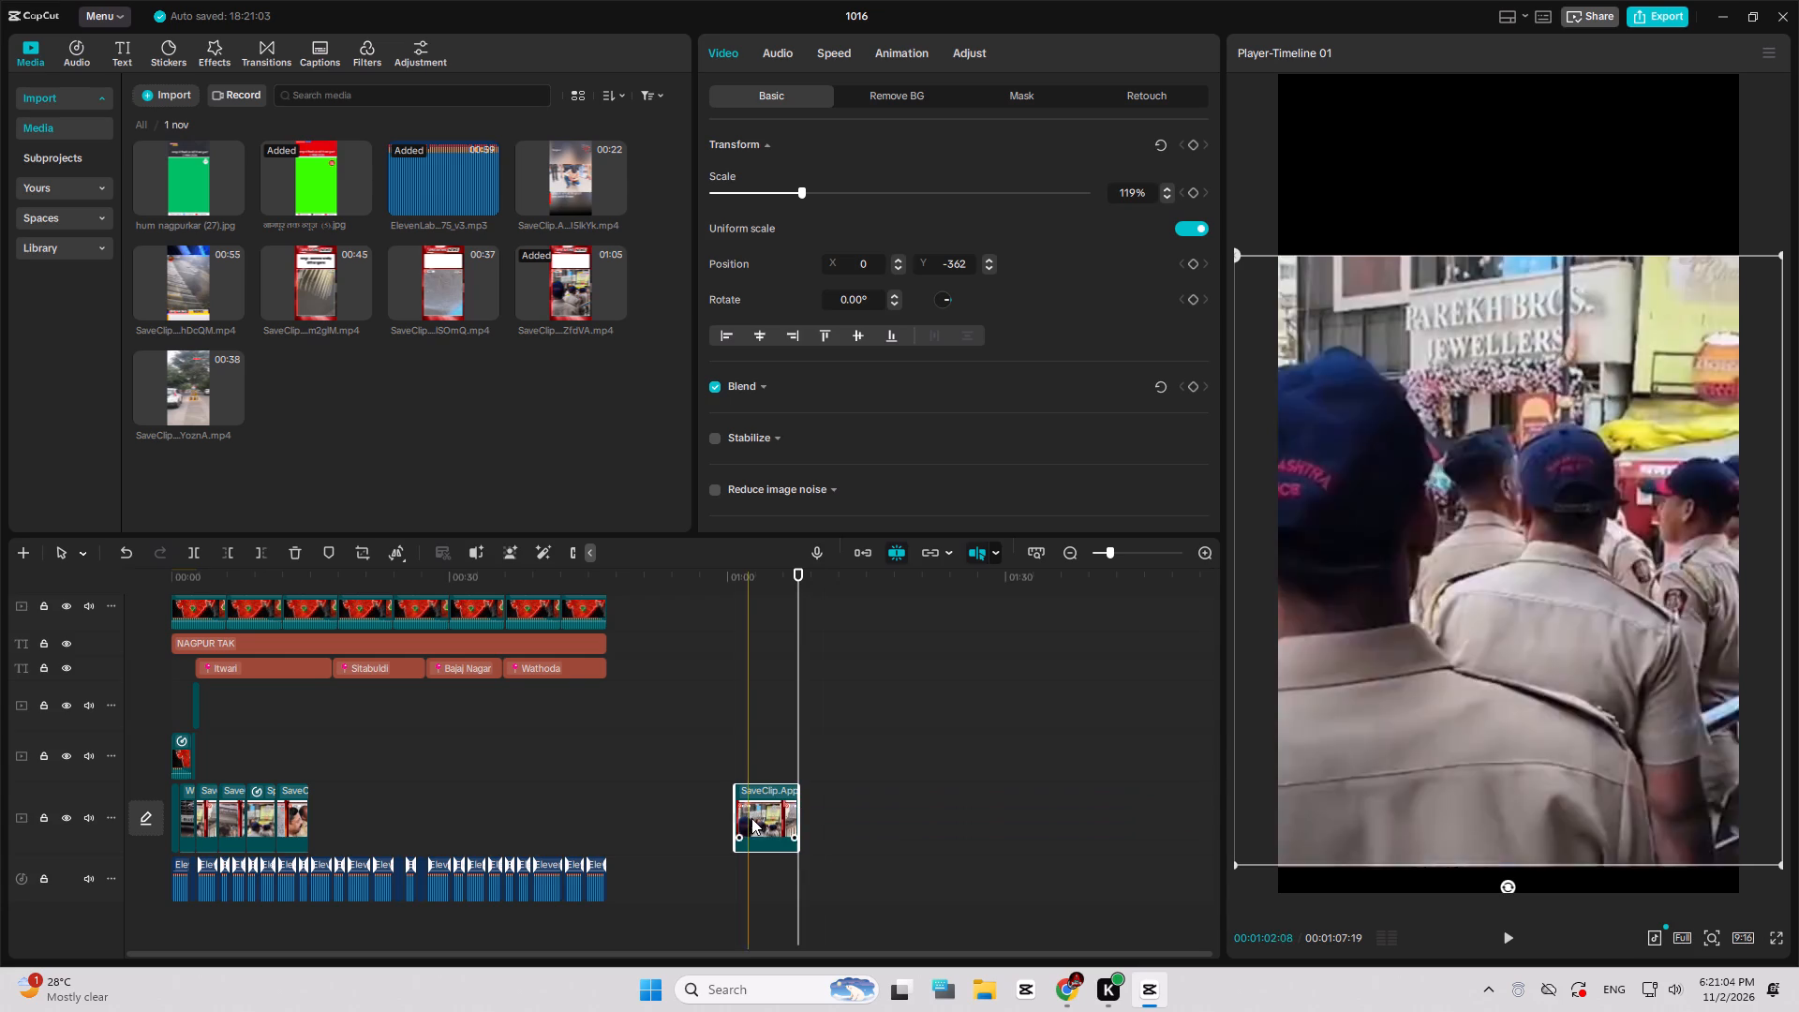
Move the trimmed police clip back into the bulletin, joined to the end of the seated-officers clip at about 15 seconds.
{"action": "left_click_drag", "start_coordinate": [773, 817], "coordinate": [351, 810]}
{"action": "scroll", "coordinate": [351, 810], "scroll_direction": "up", "scroll_amount": 14, "text": "ctrl"}
{"action": "left_click_drag", "start_coordinate": [369, 769], "coordinate": [408, 837]}
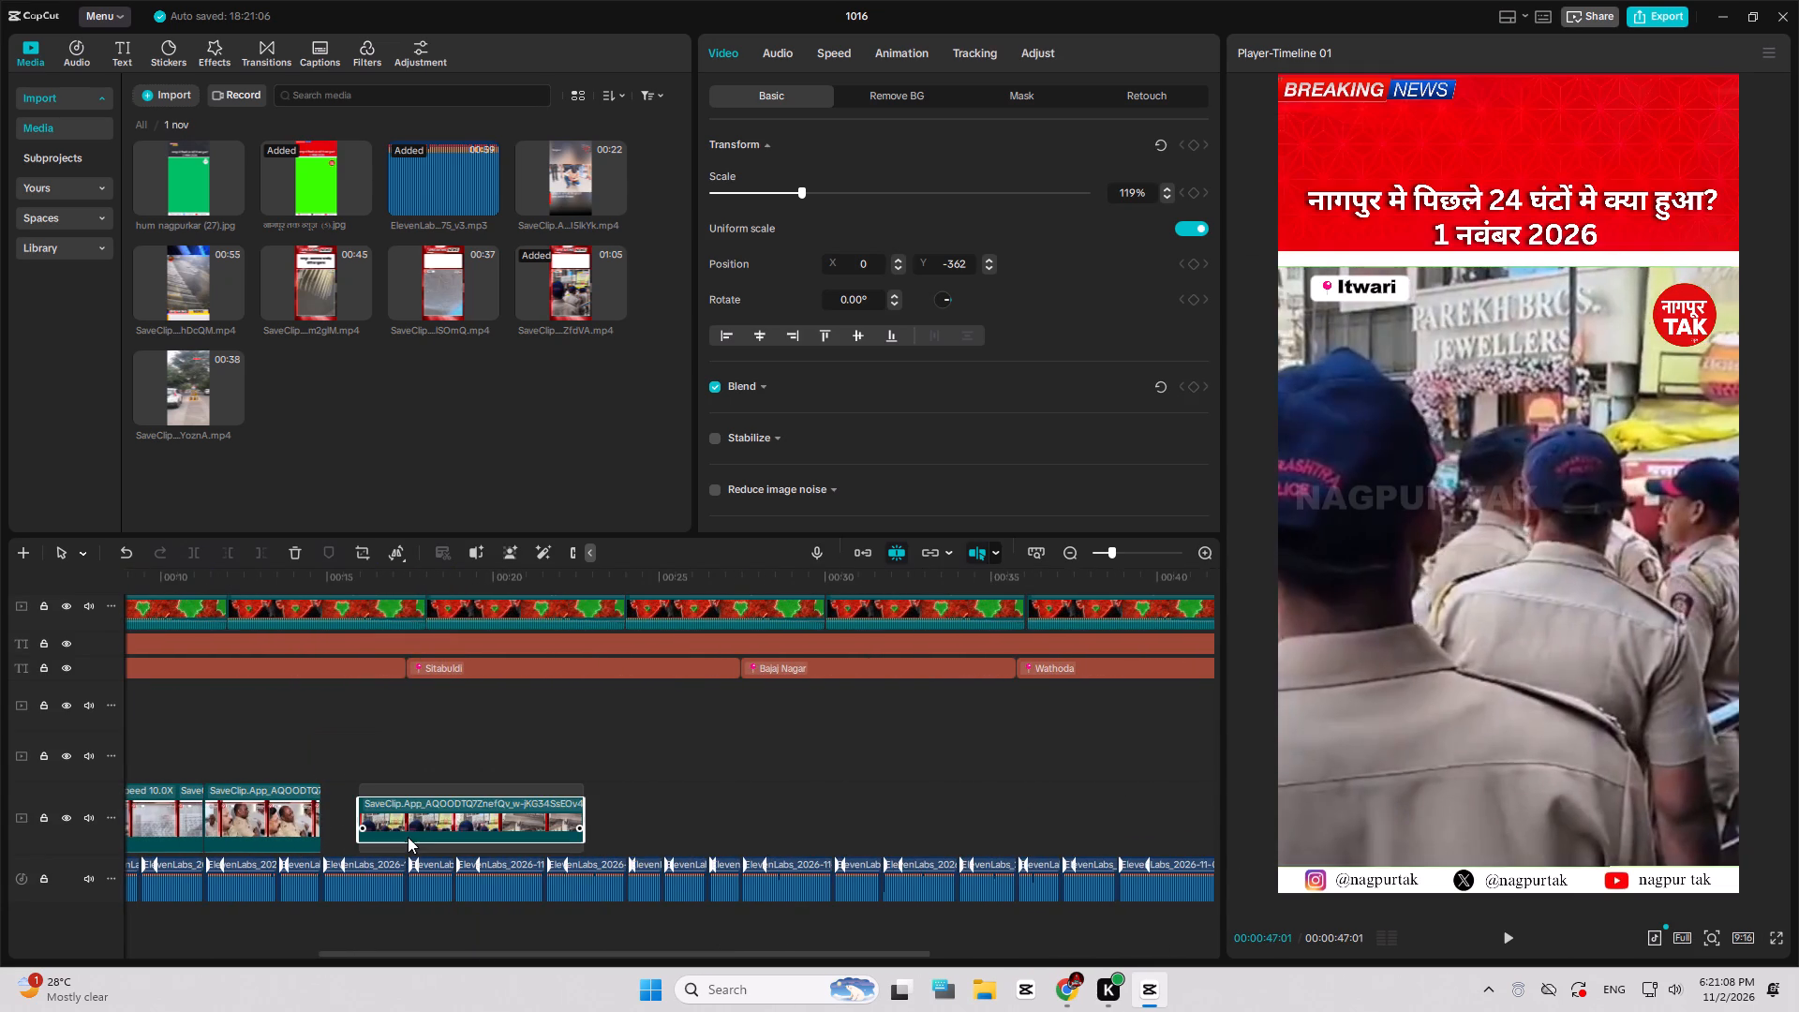
{"action": "left_click_drag", "start_coordinate": [408, 837], "coordinate": [376, 839]}
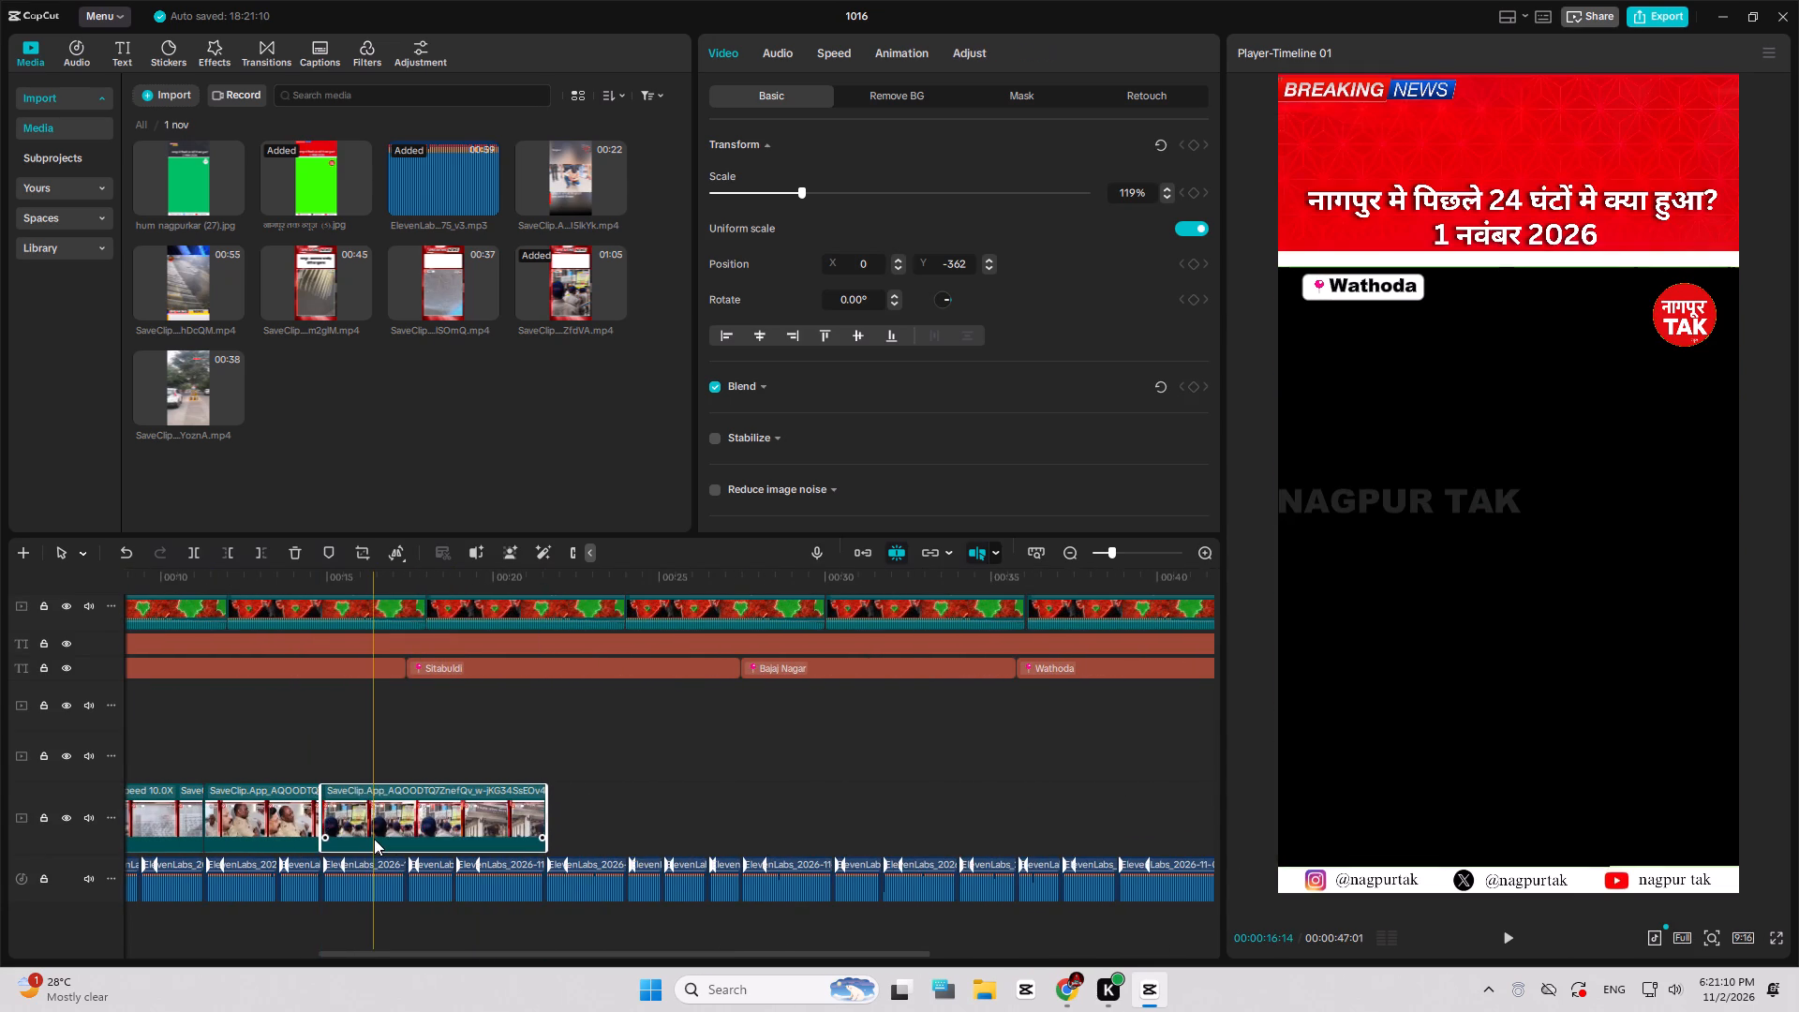
{"action": "left_click", "coordinate": [374, 839]}
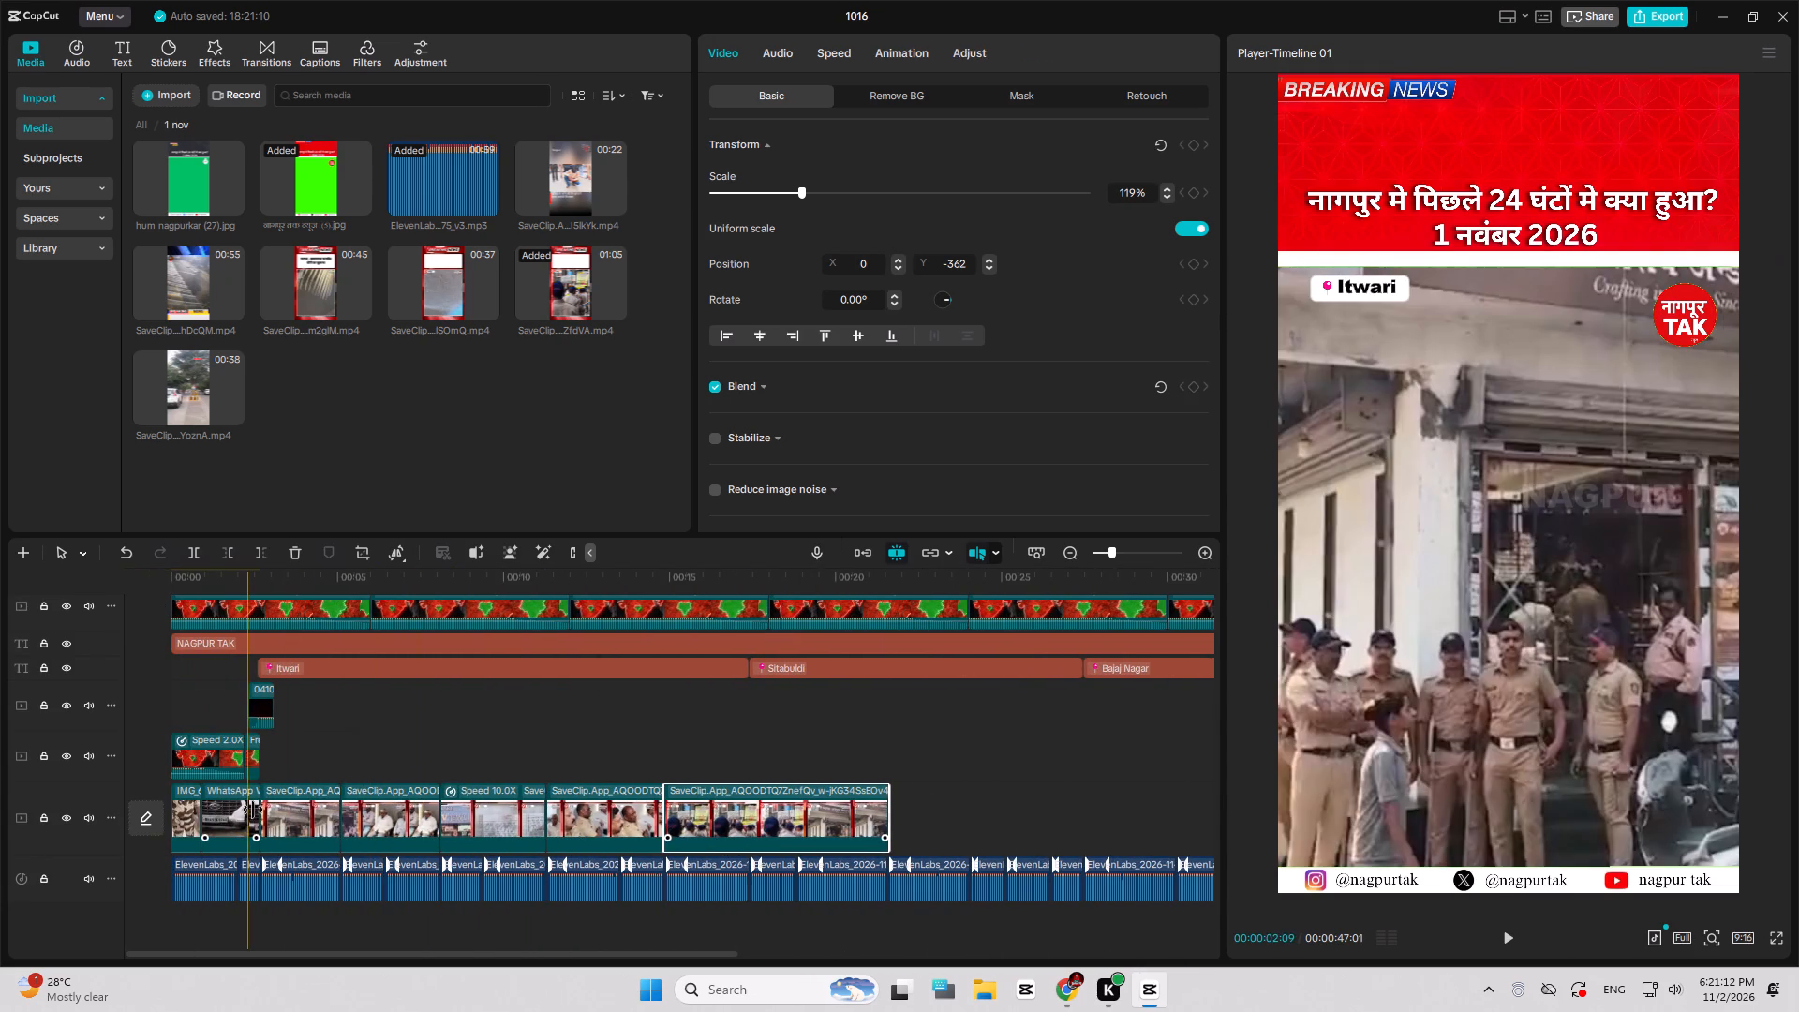
Lift the handwritten-letter clip at about 8 seconds onto the track above and set its speed to 5.00x.
{"action": "key", "text": "space"}
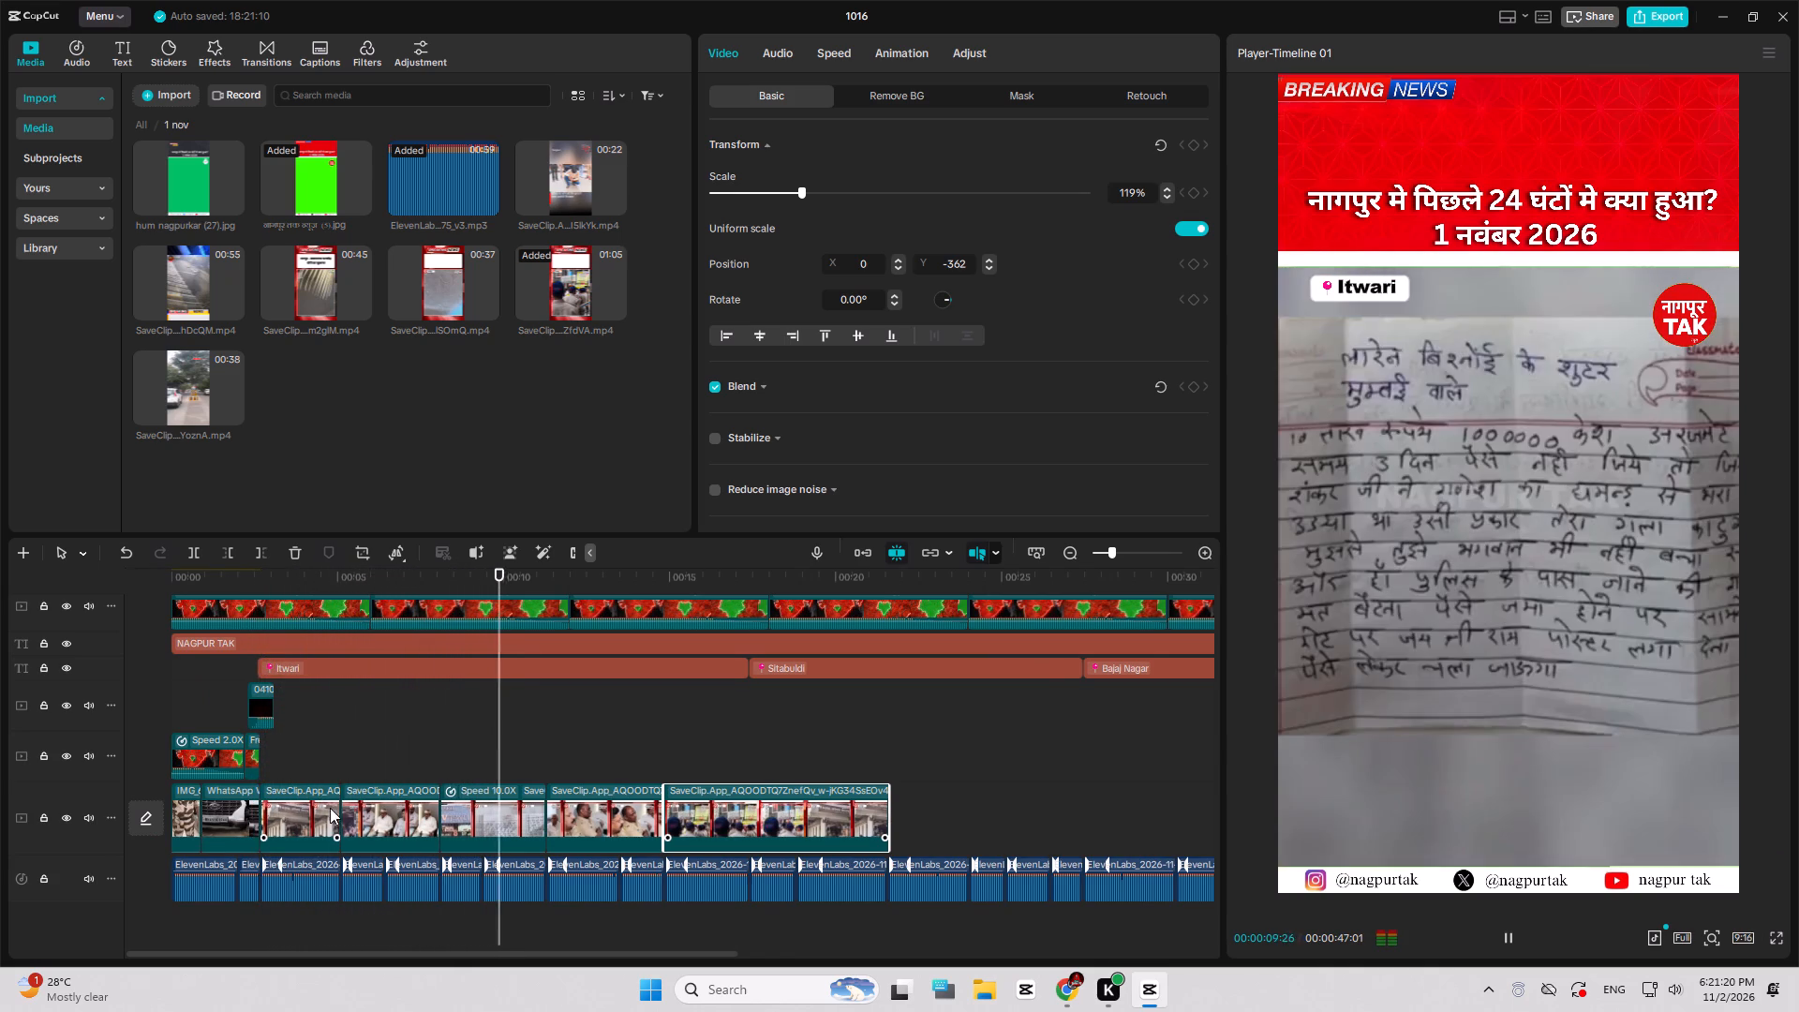
{"action": "scroll", "coordinate": [334, 808], "scroll_direction": "up", "scroll_amount": 15, "text": "ctrl"}
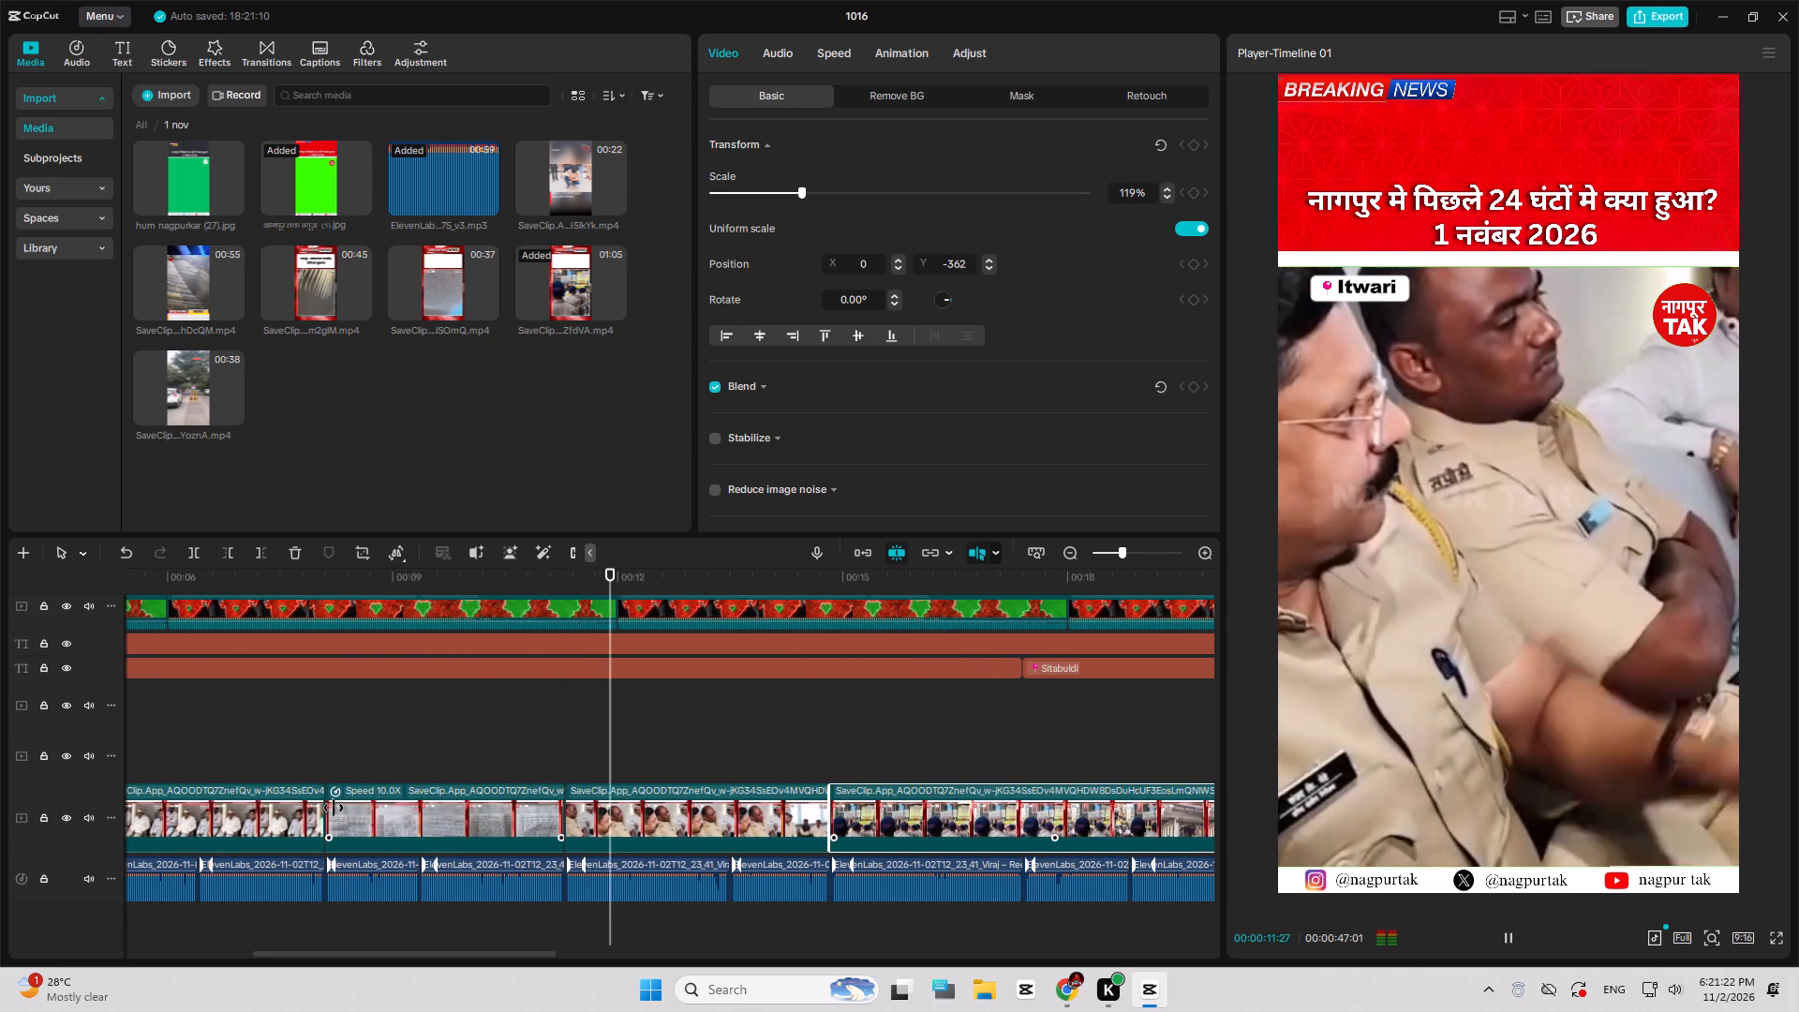
{"action": "key", "text": "space"}
{"action": "left_click", "coordinate": [468, 804]}
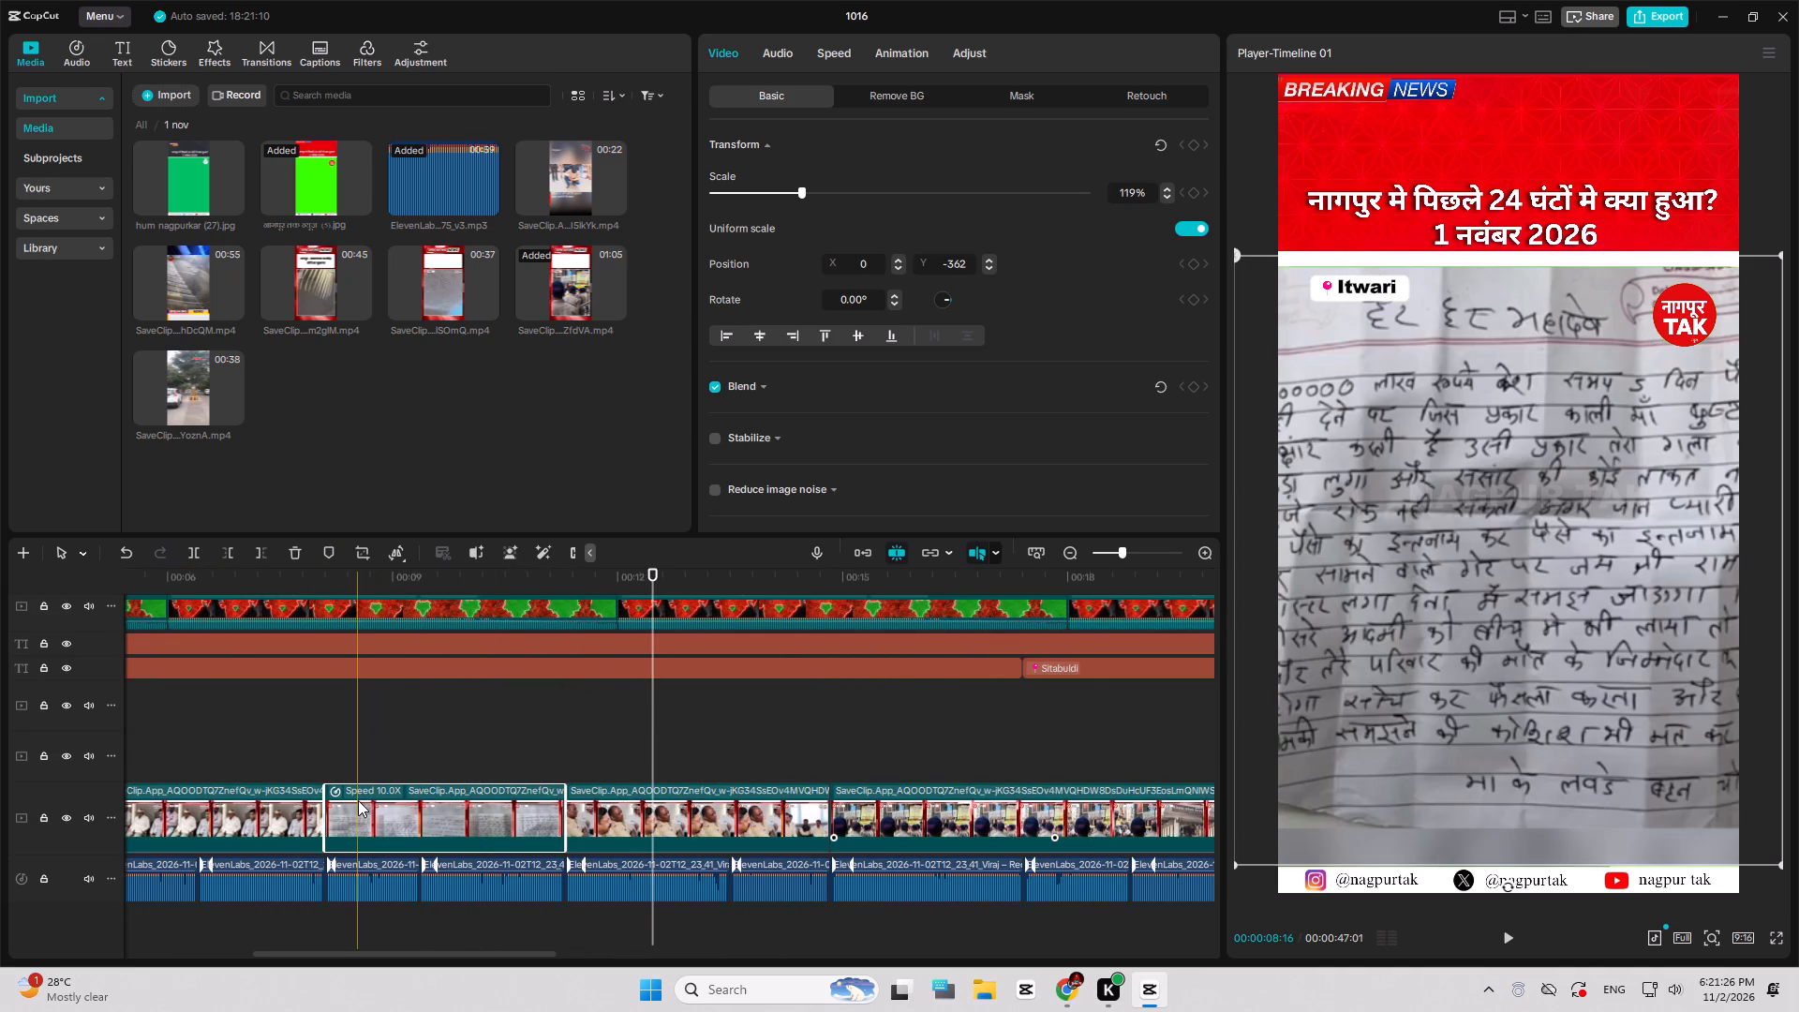
{"action": "key", "text": "q"}
{"action": "left_click_drag", "start_coordinate": [395, 800], "coordinate": [386, 733]}
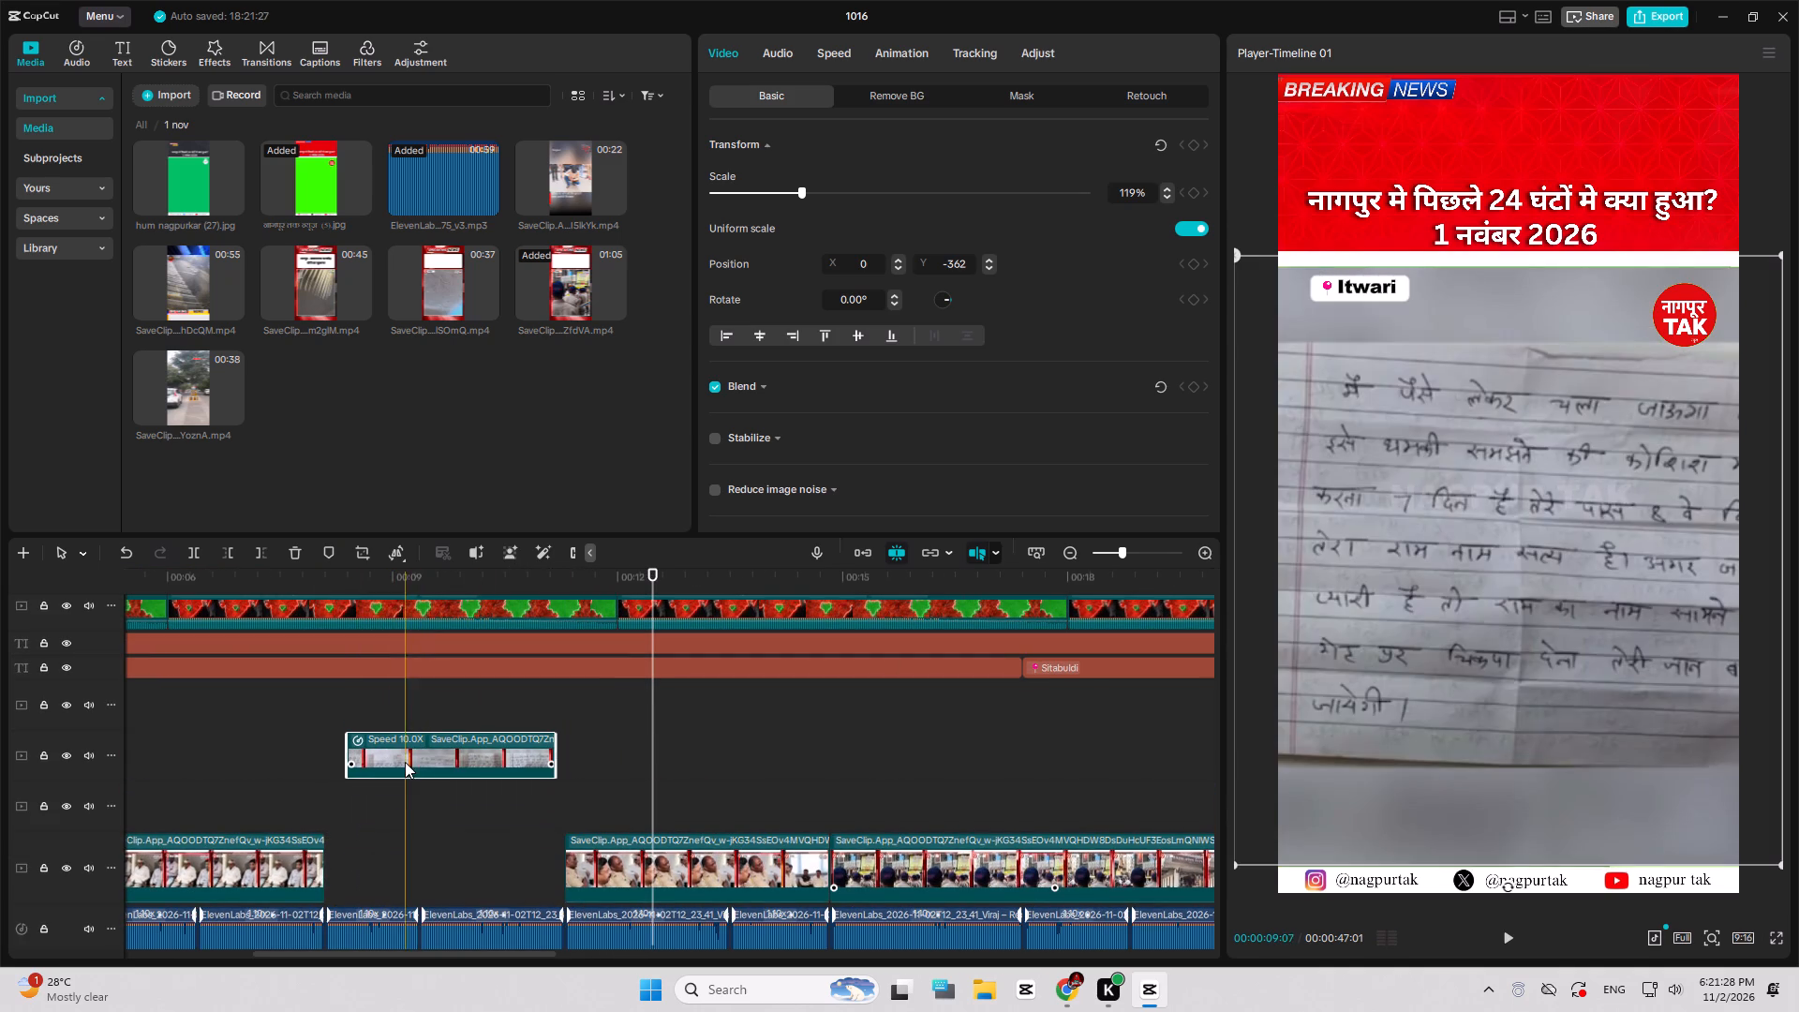
{"action": "left_click", "coordinate": [843, 48]}
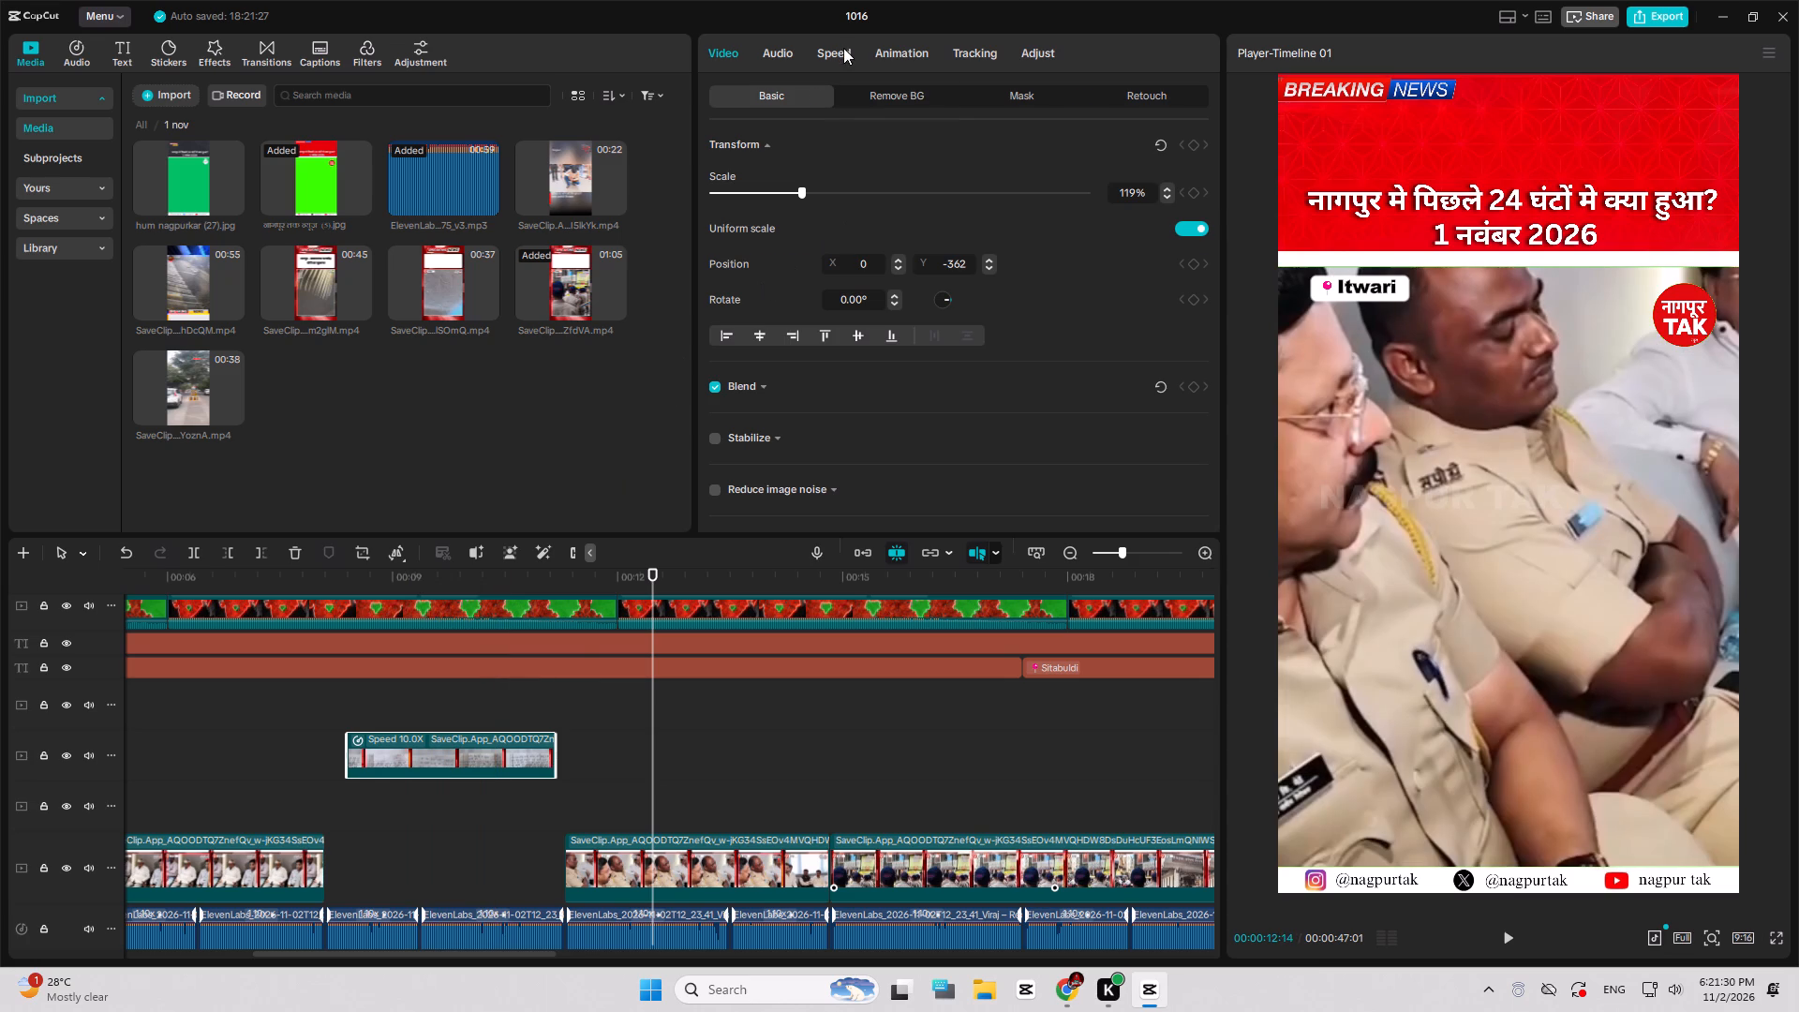
{"action": "left_click", "coordinate": [958, 172]}
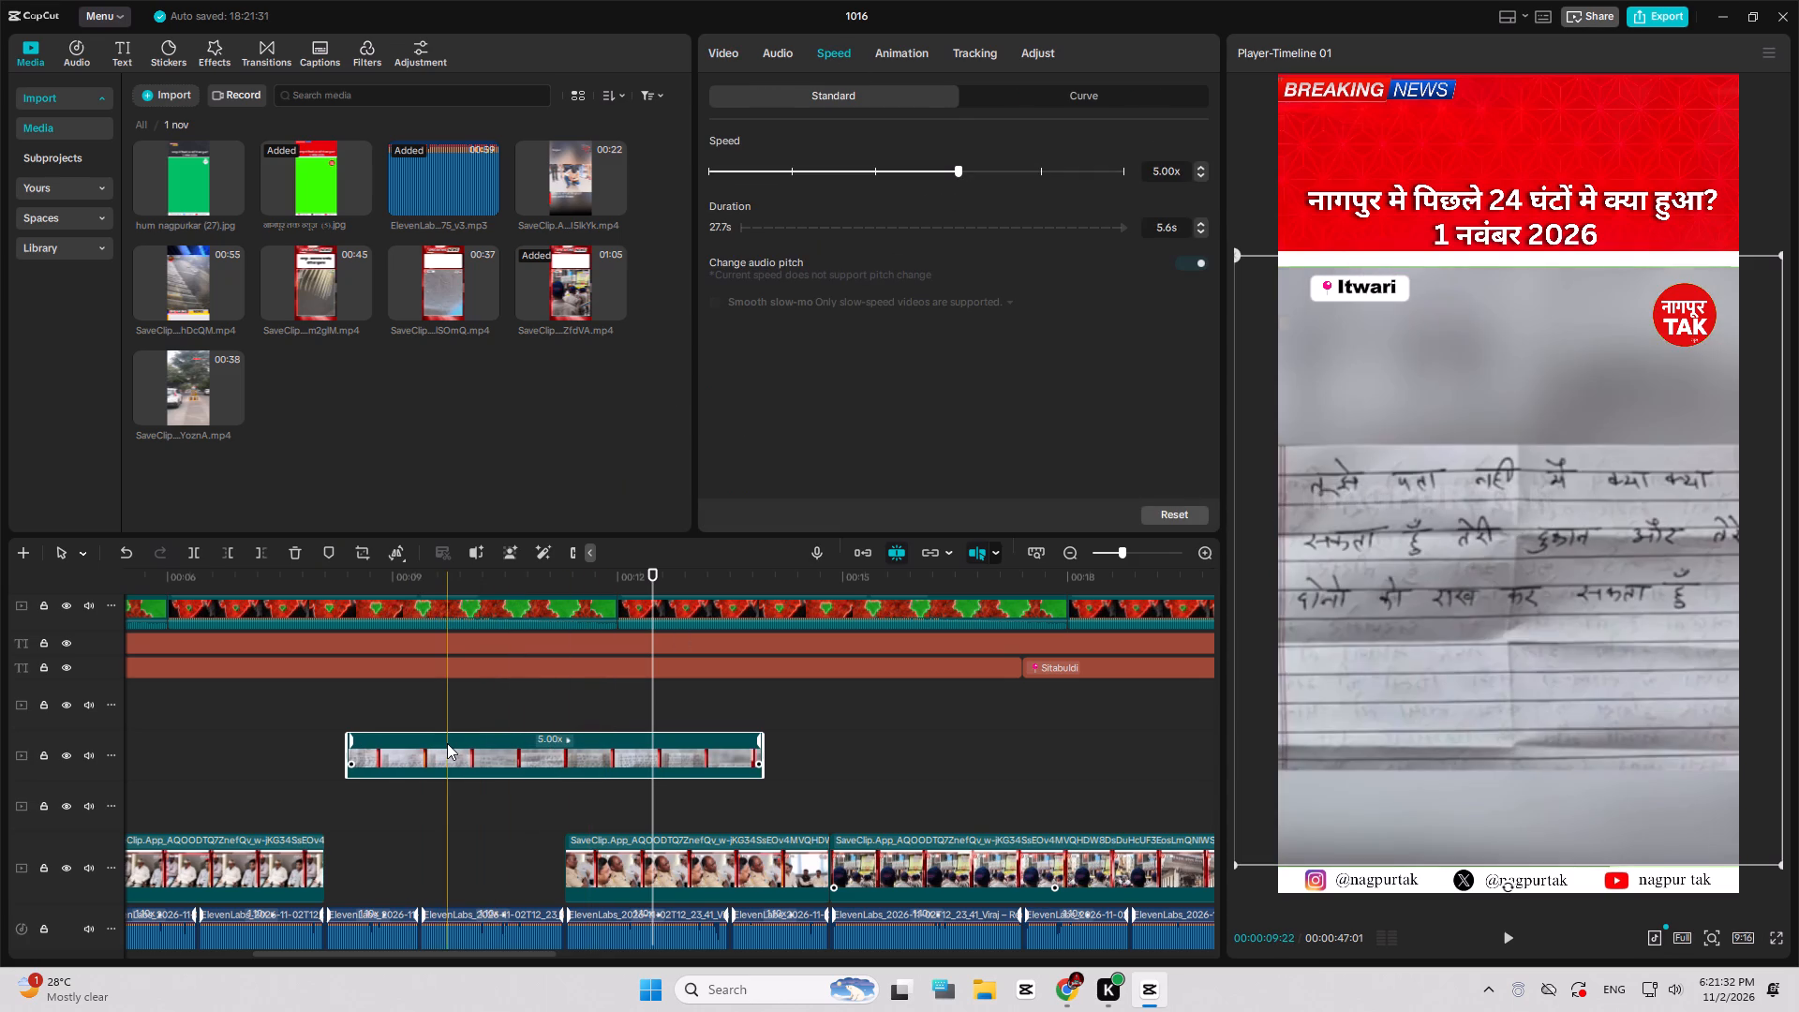
Trim the letter clip to 3.2 seconds and fit it back into the main-track gap before the seated-officers clip.
{"action": "key", "text": "q"}
{"action": "key", "text": "q"}
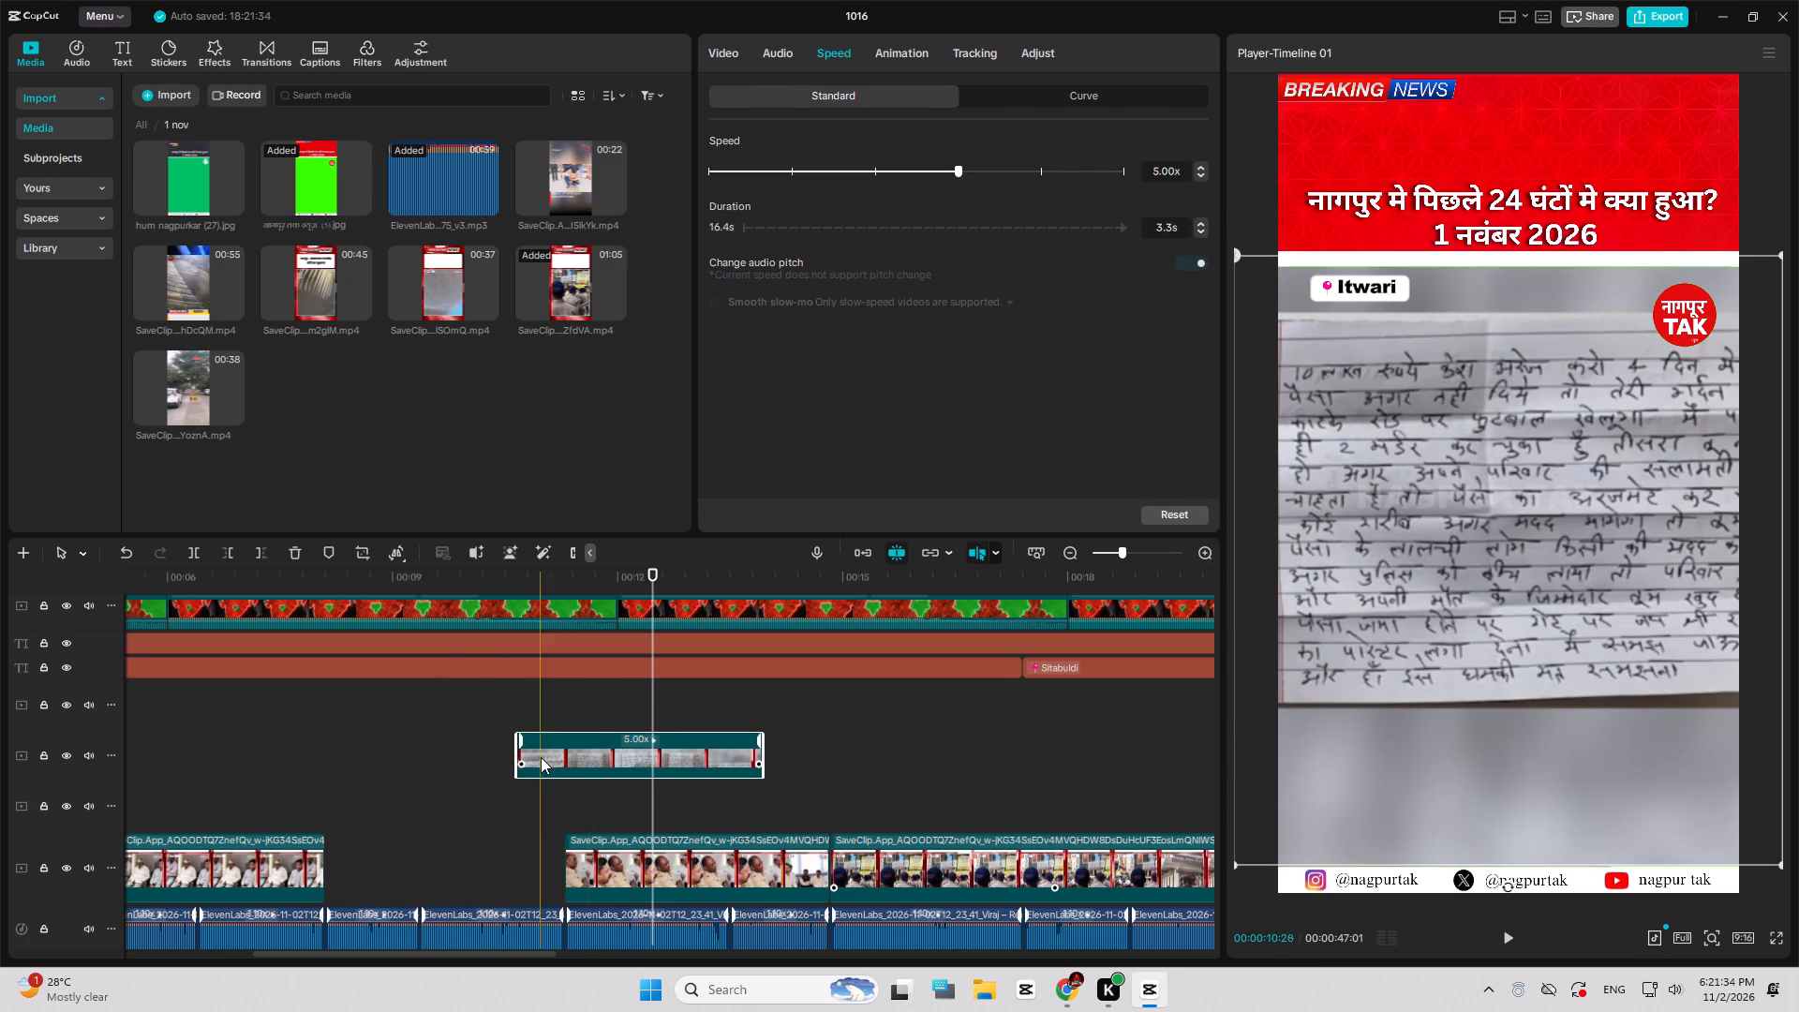
{"action": "left_click_drag", "start_coordinate": [584, 759], "coordinate": [395, 883]}
{"action": "left_click_drag", "start_coordinate": [572, 760], "coordinate": [560, 762]}
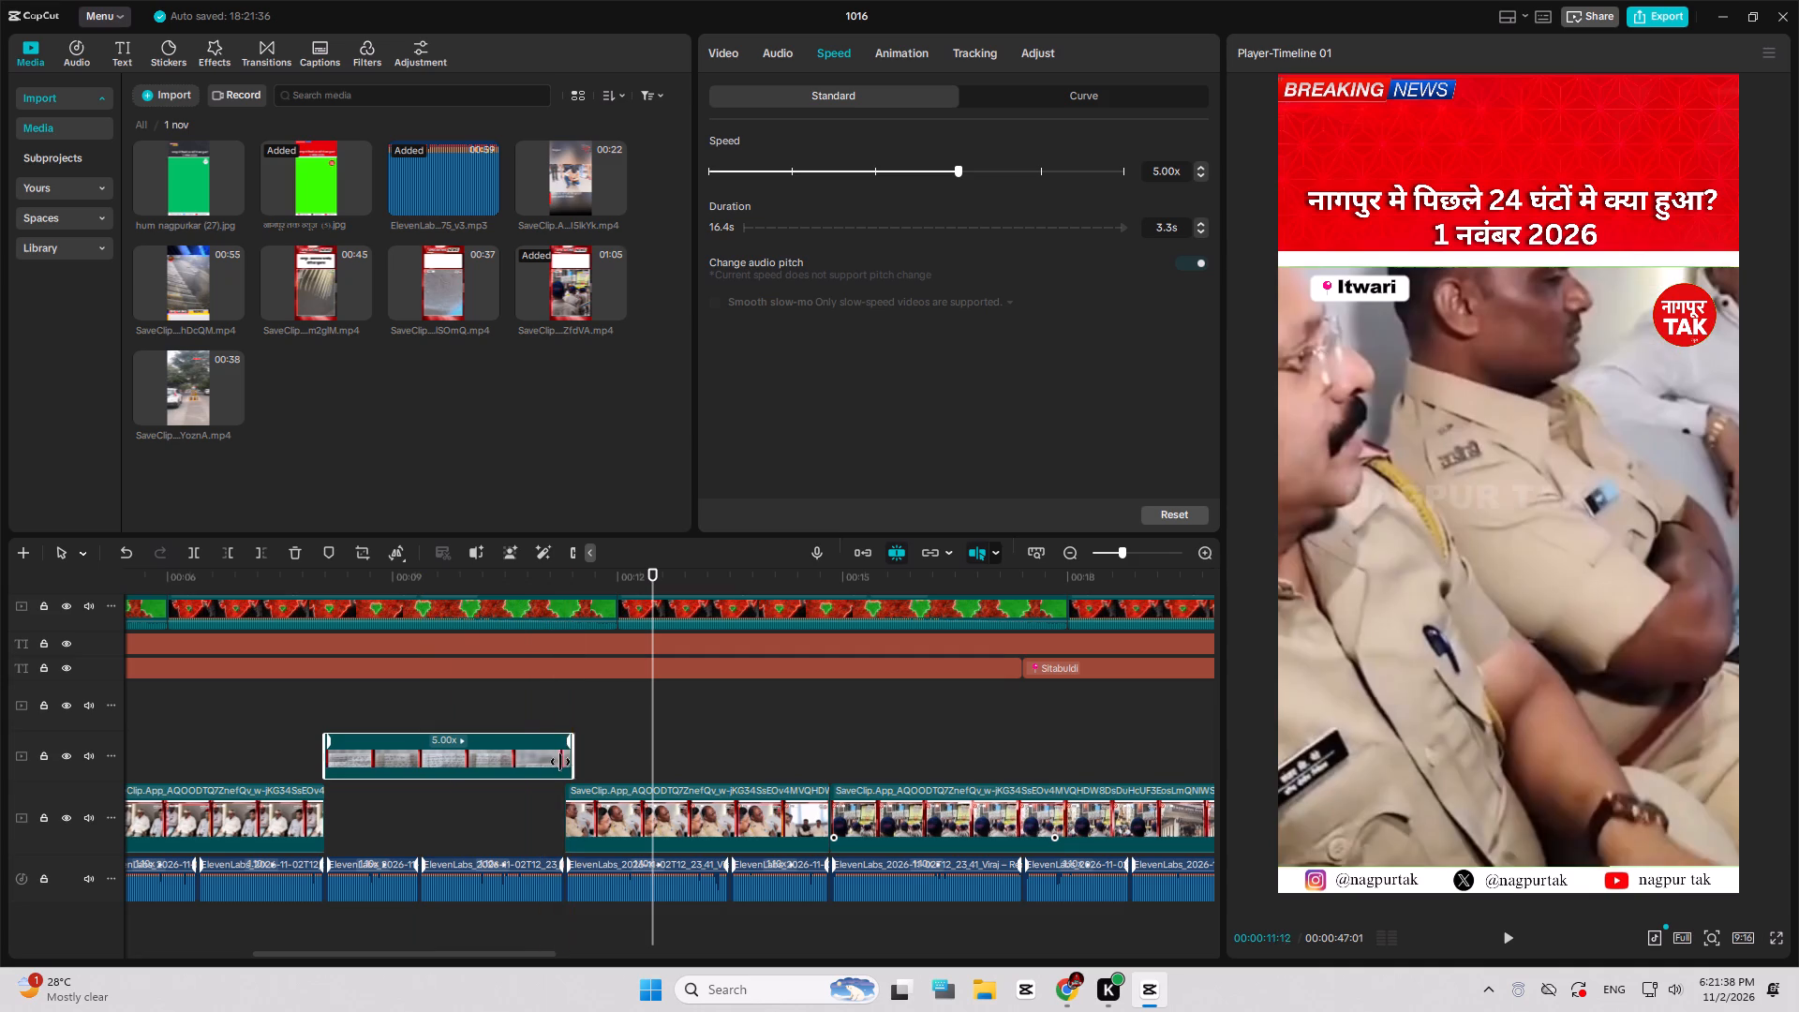
{"action": "left_click_drag", "start_coordinate": [560, 762], "coordinate": [558, 761]}
{"action": "left_click", "coordinate": [558, 760]}
{"action": "left_click_drag", "start_coordinate": [564, 757], "coordinate": [550, 761]}
{"action": "left_click_drag", "start_coordinate": [545, 766], "coordinate": [550, 821]}
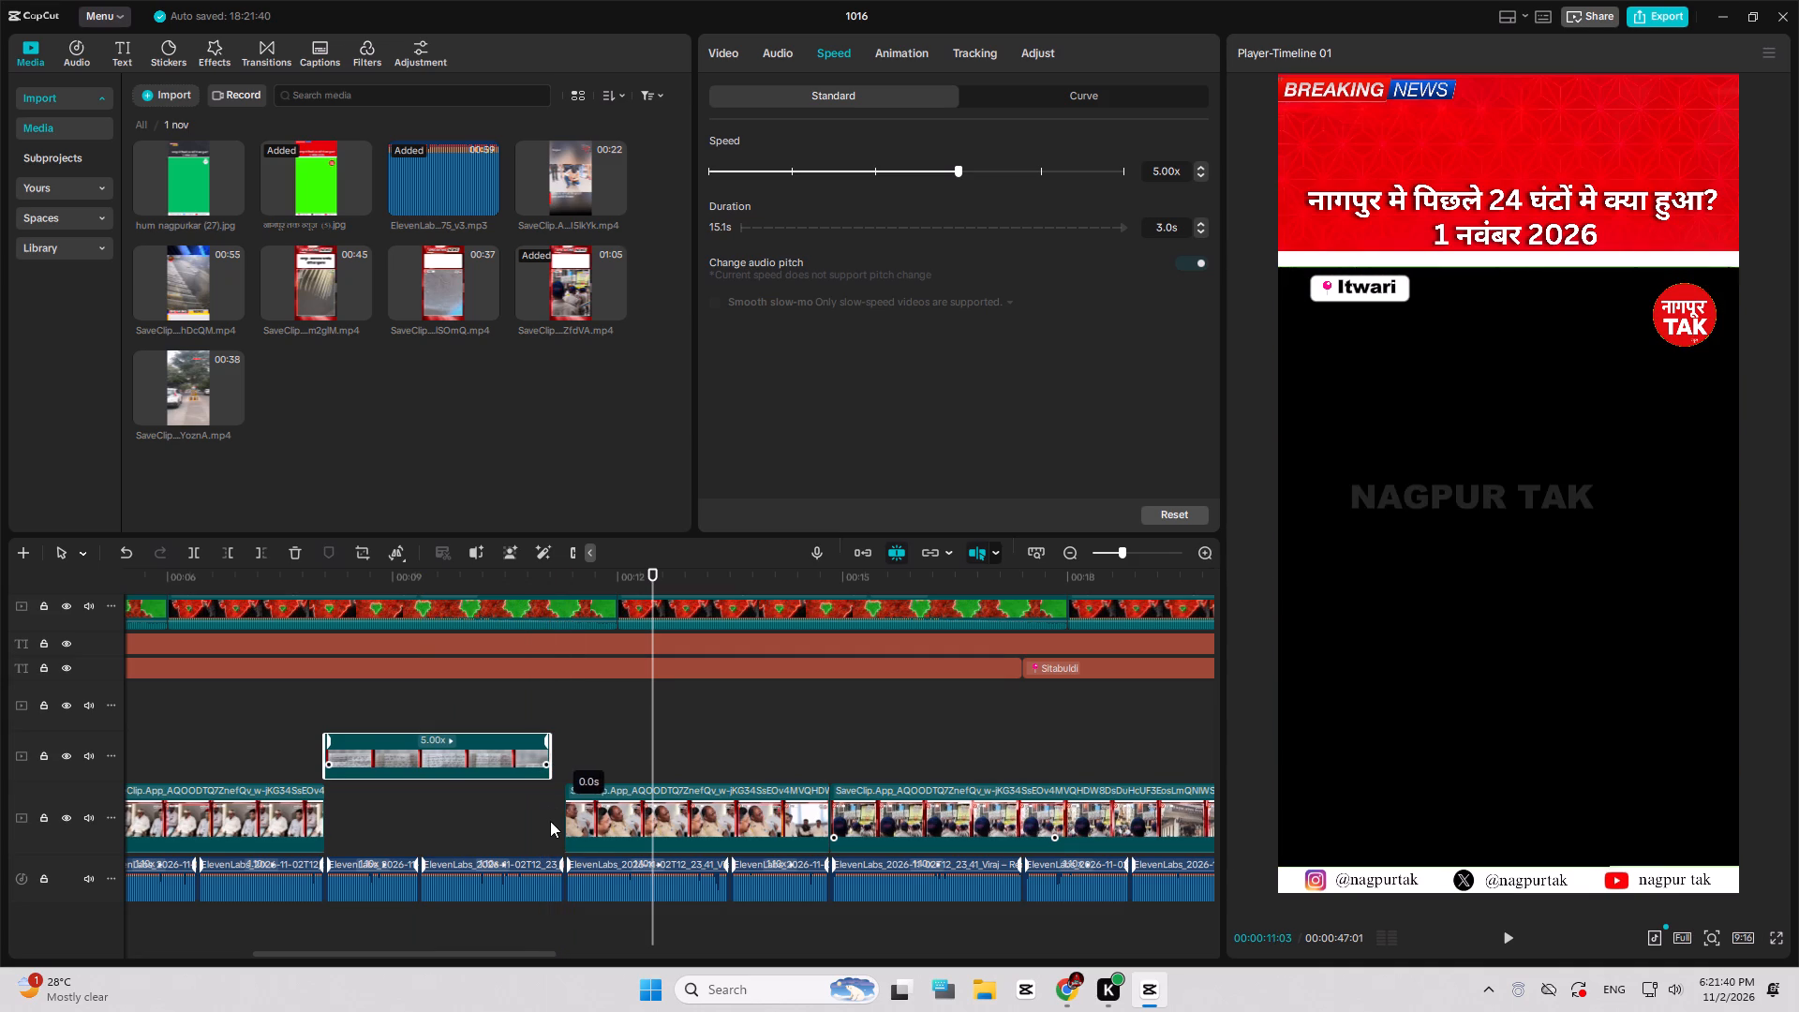
{"action": "left_click_drag", "start_coordinate": [550, 821], "coordinate": [551, 829]}
{"action": "left_click_drag", "start_coordinate": [487, 744], "coordinate": [489, 801]}
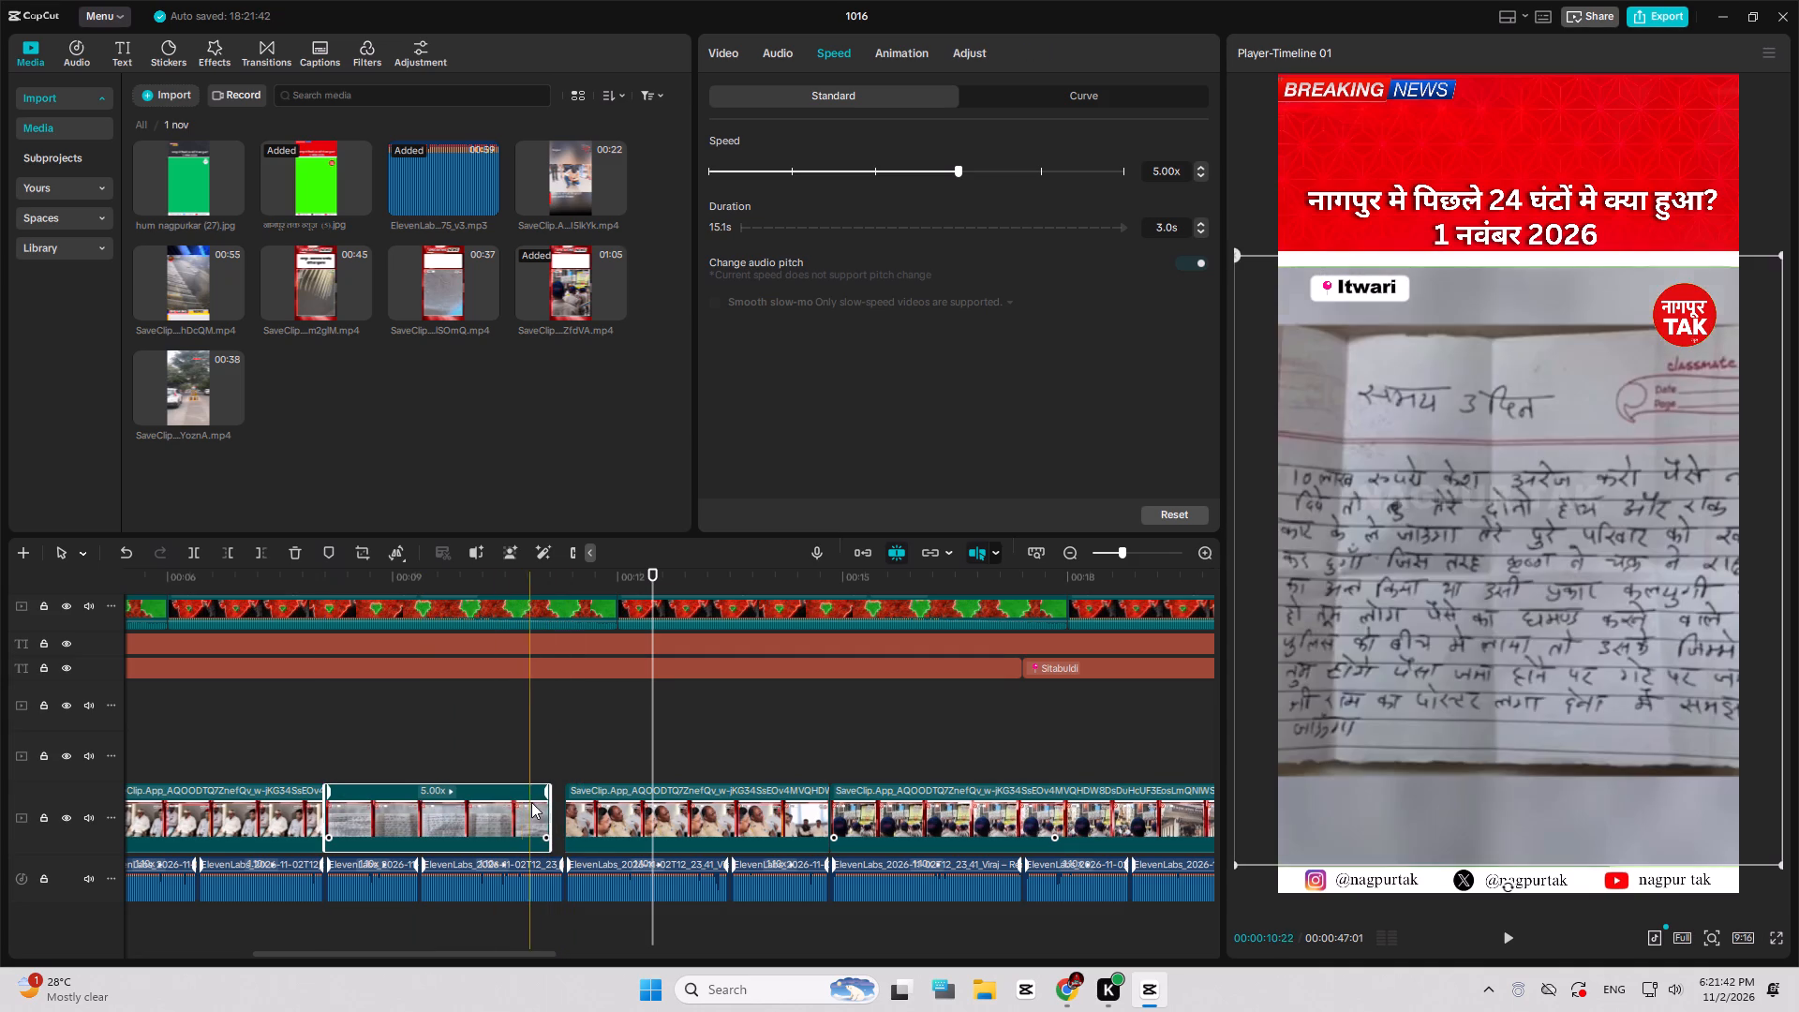
{"action": "left_click_drag", "start_coordinate": [549, 806], "coordinate": [604, 805]}
Play on from the letter clip and trim the police clip's end at the start of the Sitabuldi label, keeping 2.6 seconds.
{"action": "key", "text": "space"}
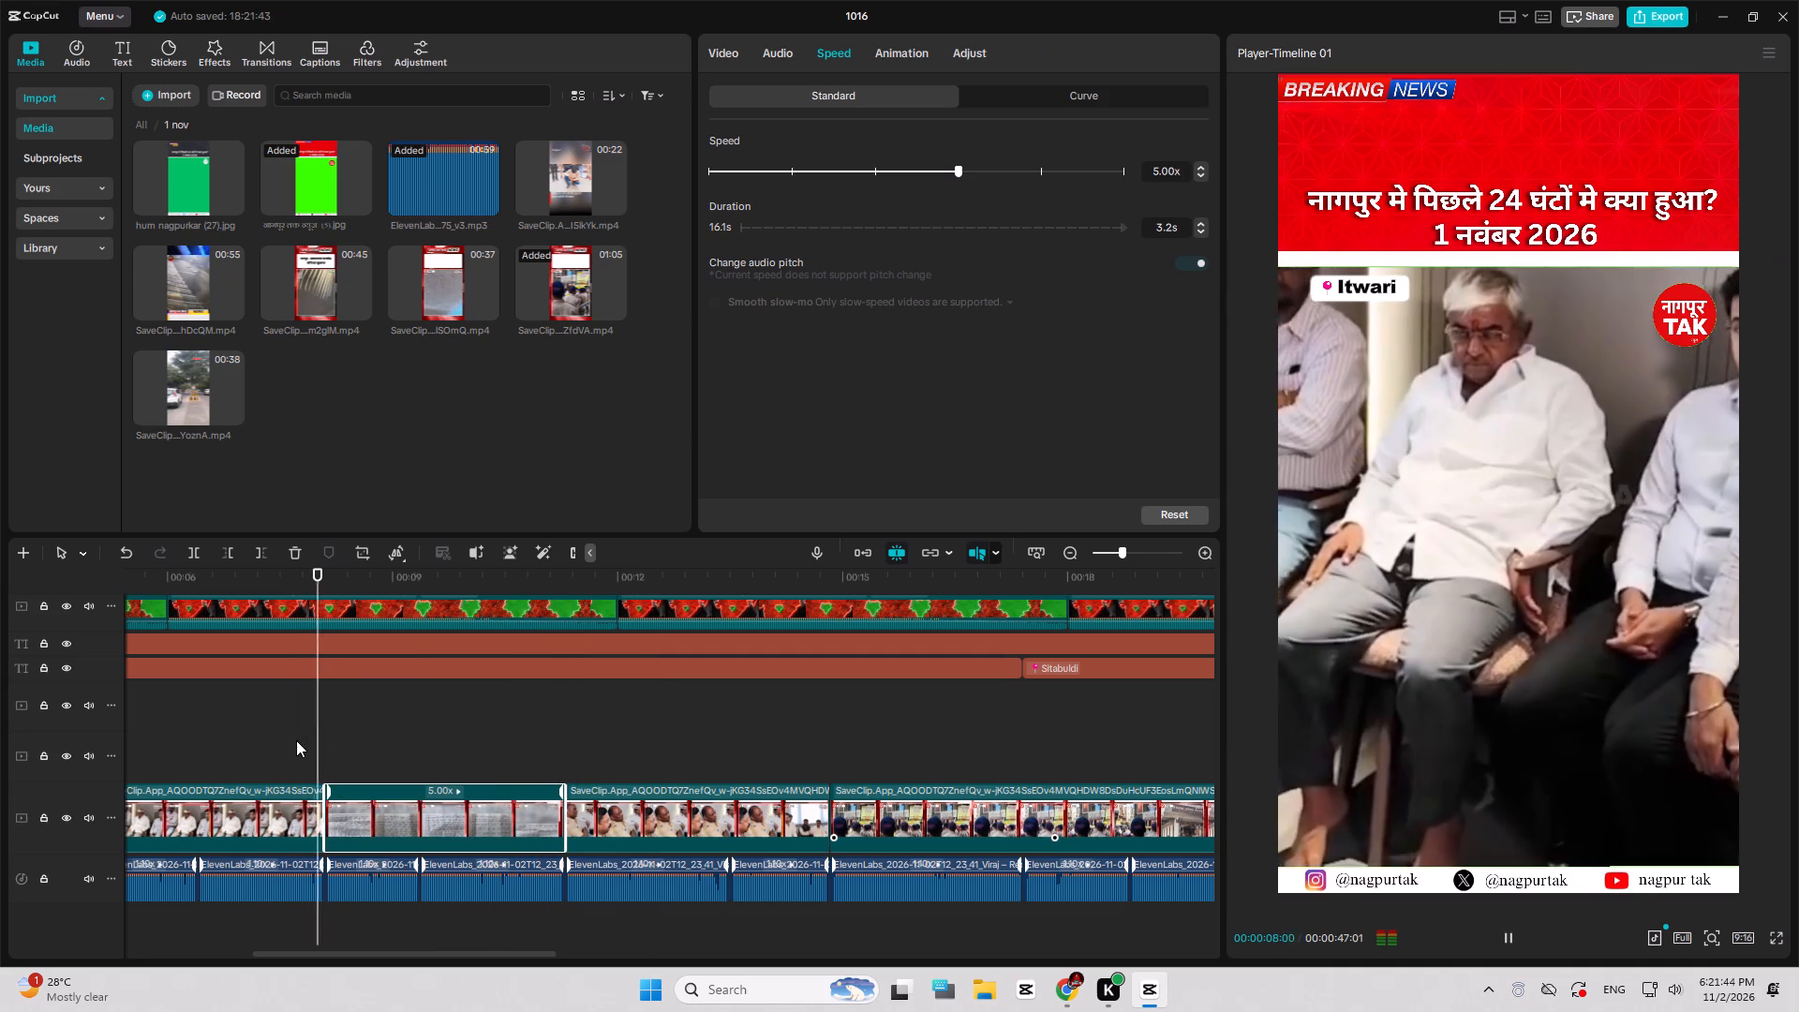
{"action": "key", "text": "space"}
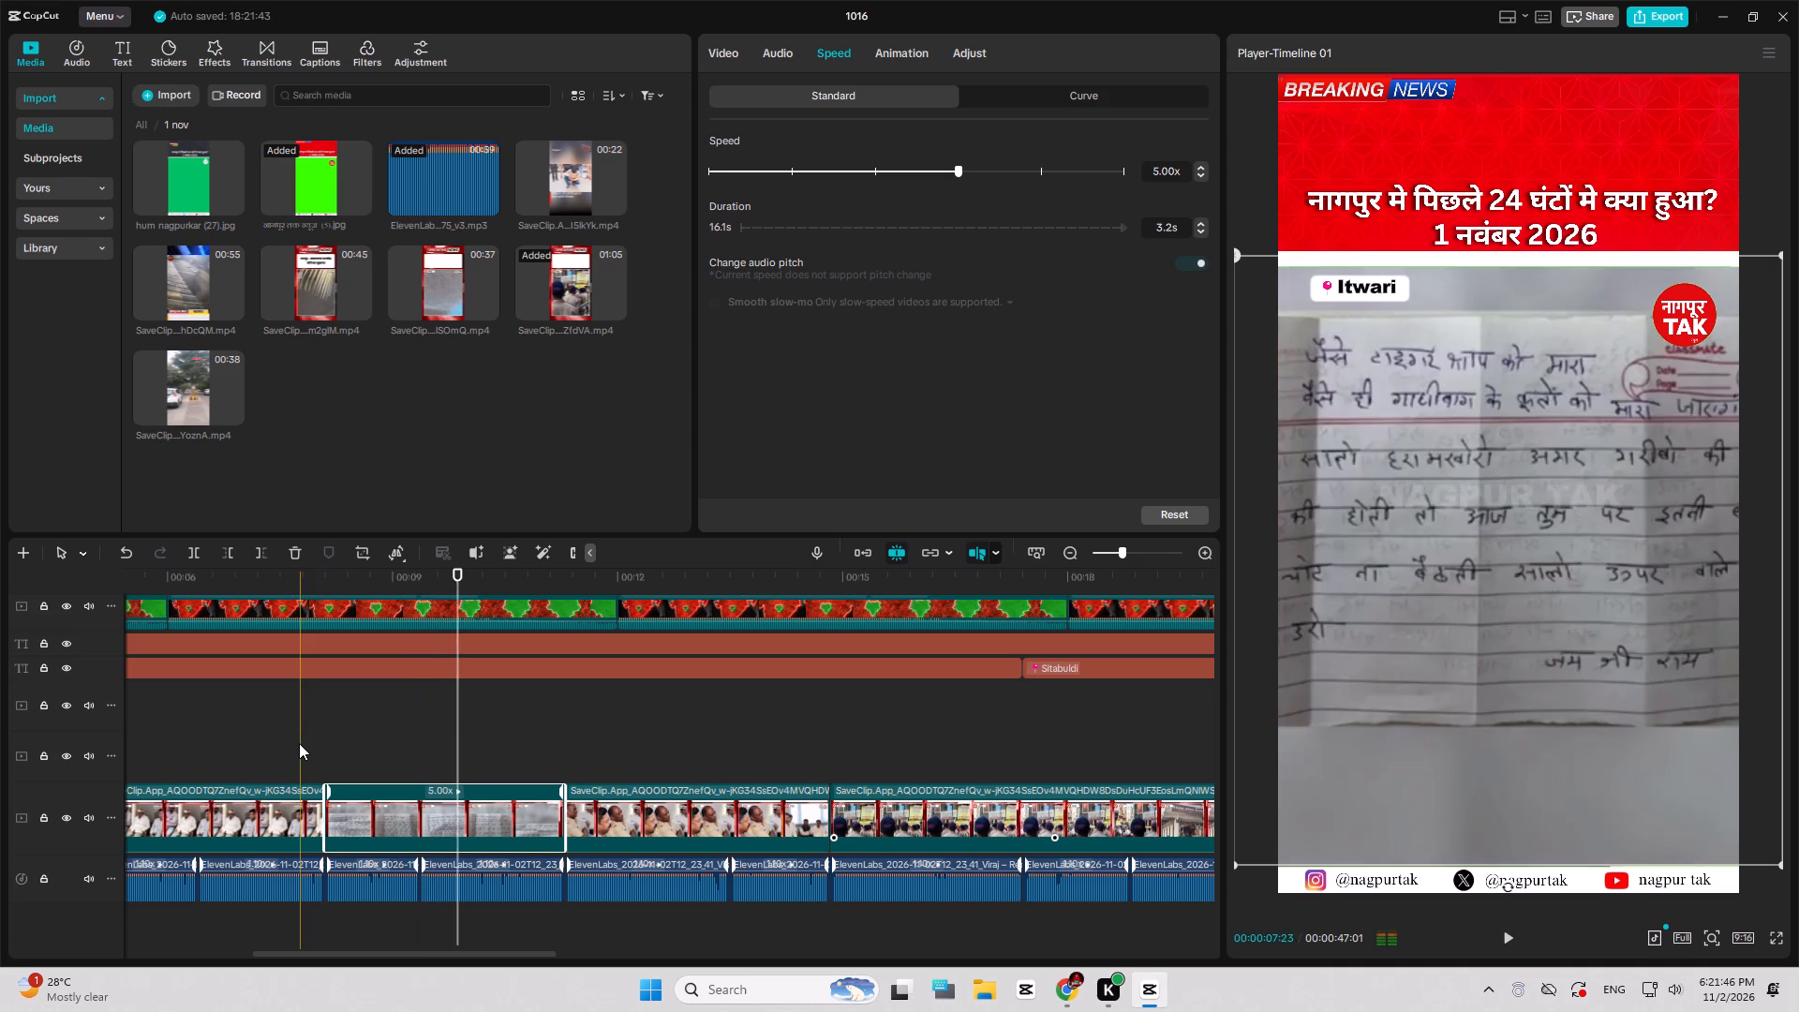
{"action": "key", "text": "space"}
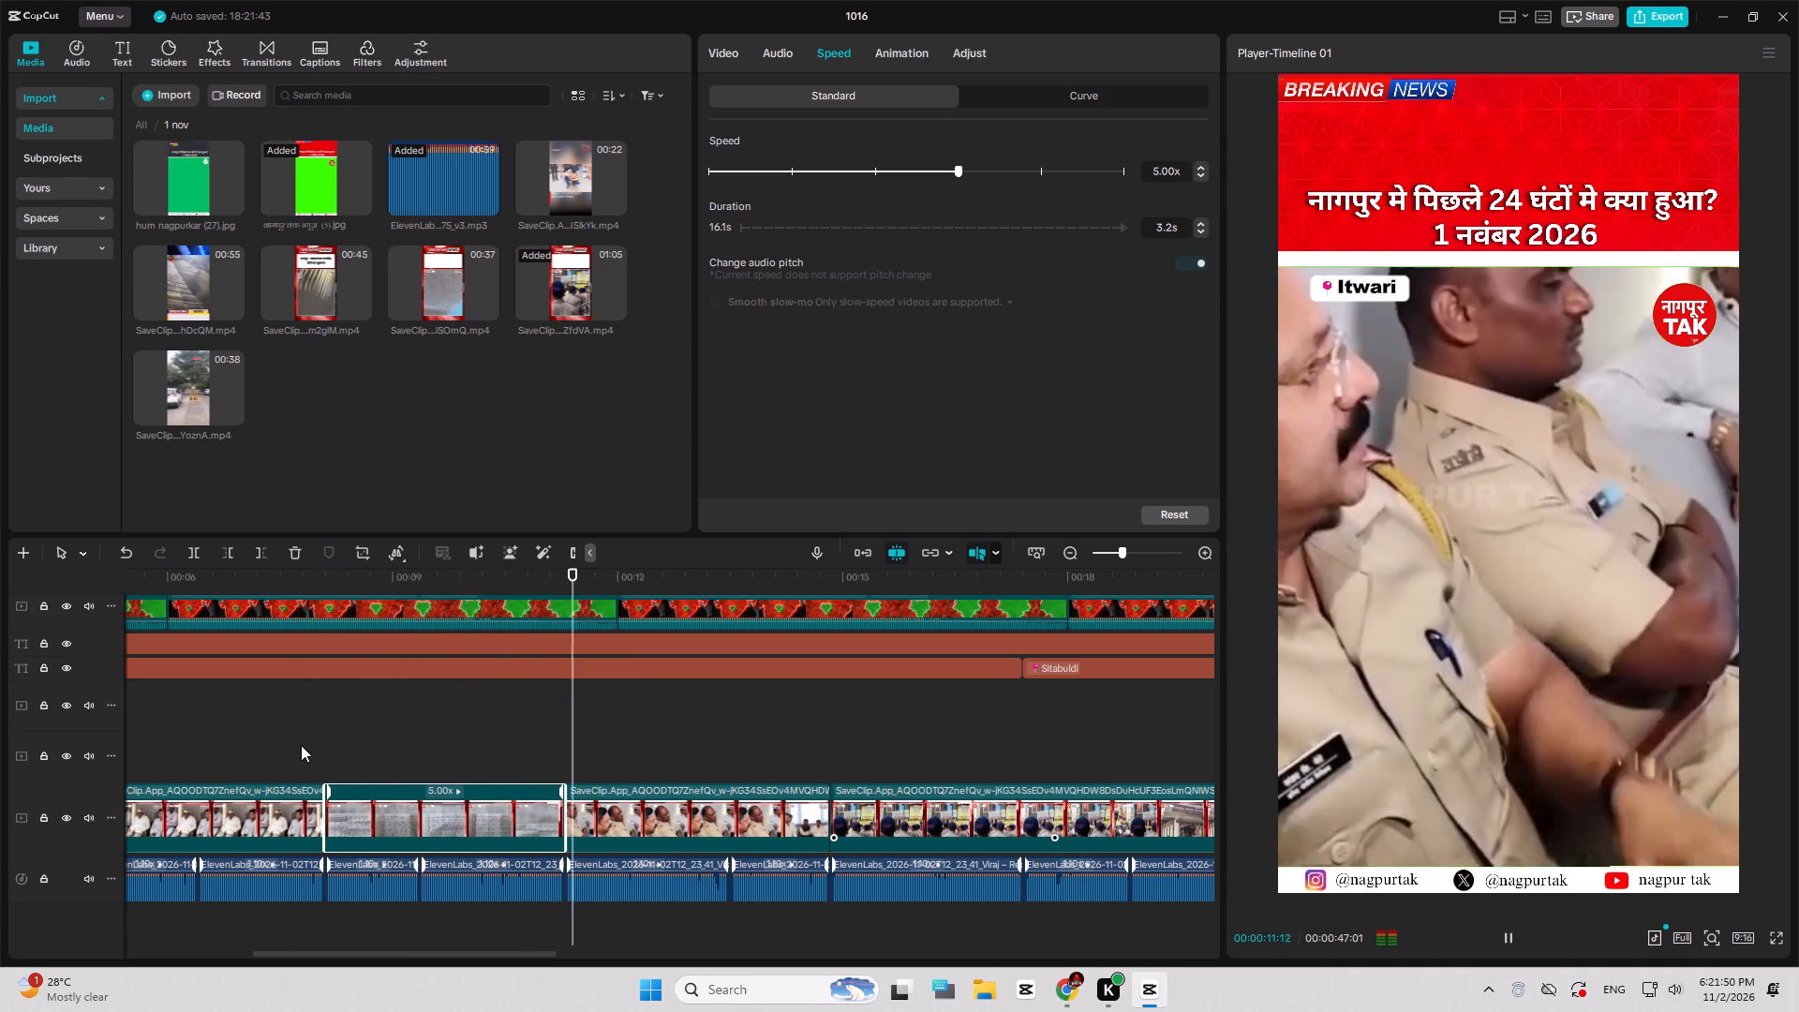
{"action": "left_click", "coordinate": [329, 766]}
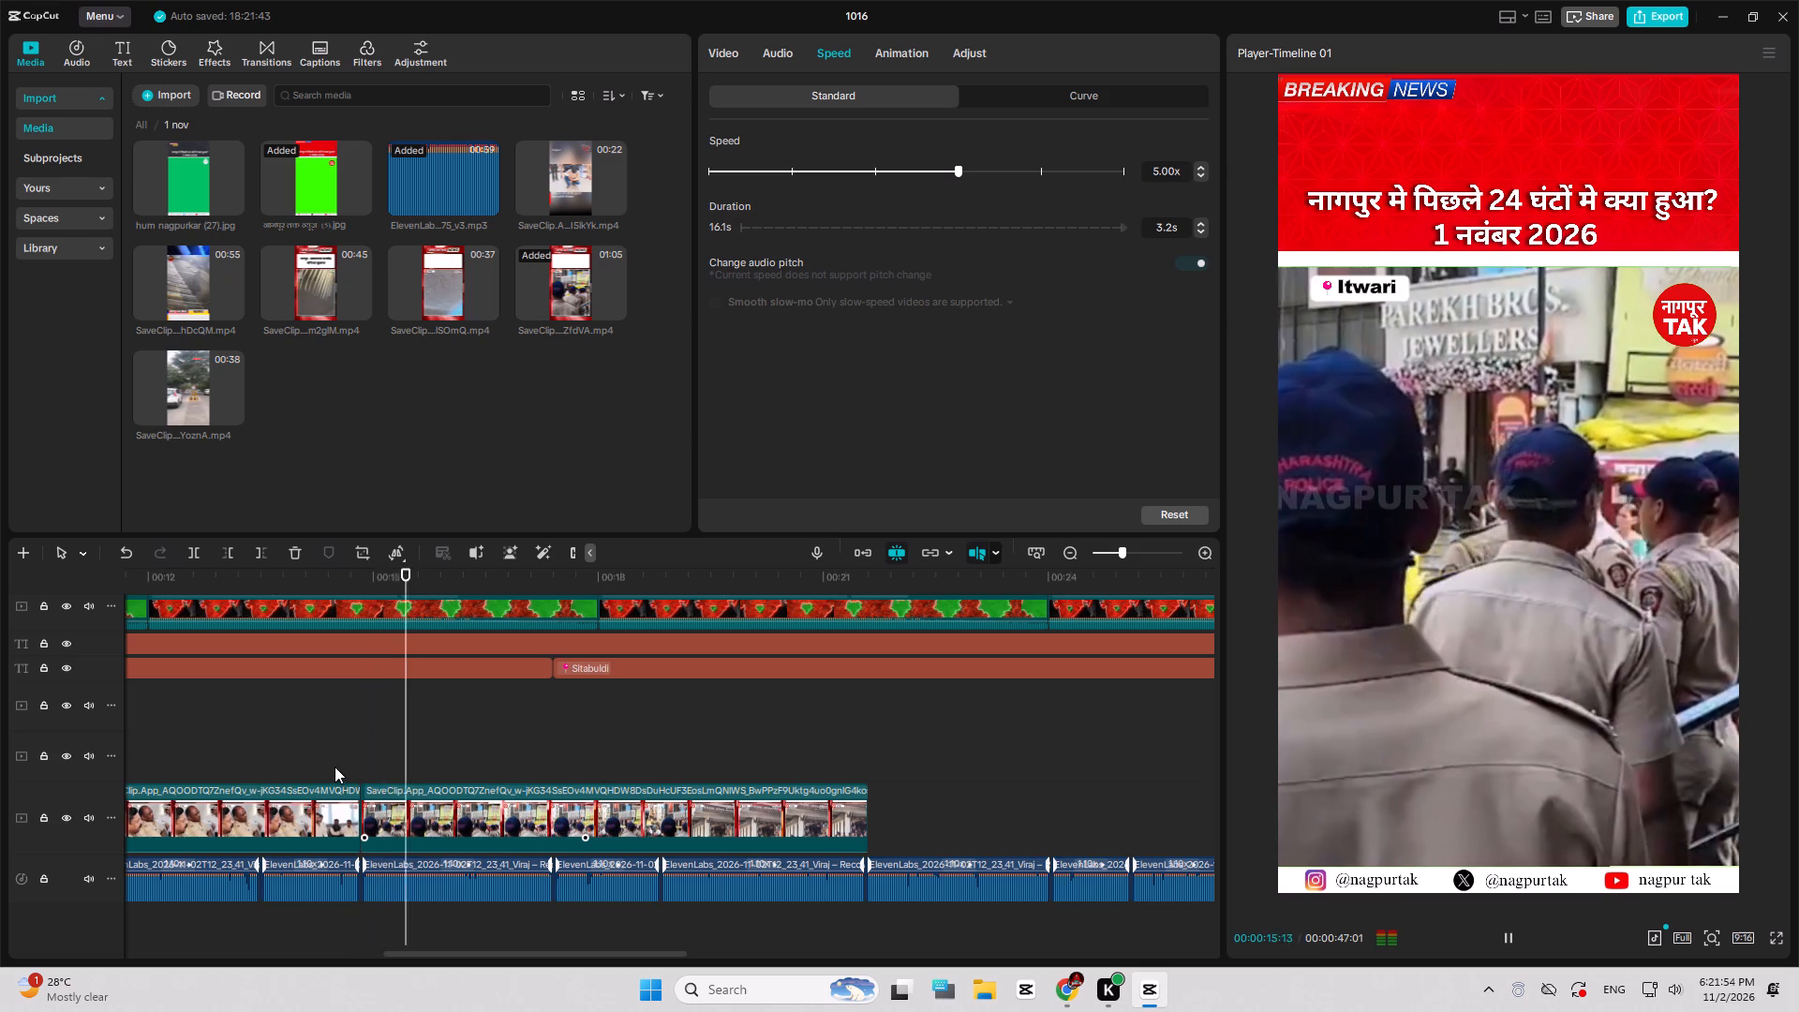
{"action": "left_click", "coordinate": [335, 766]}
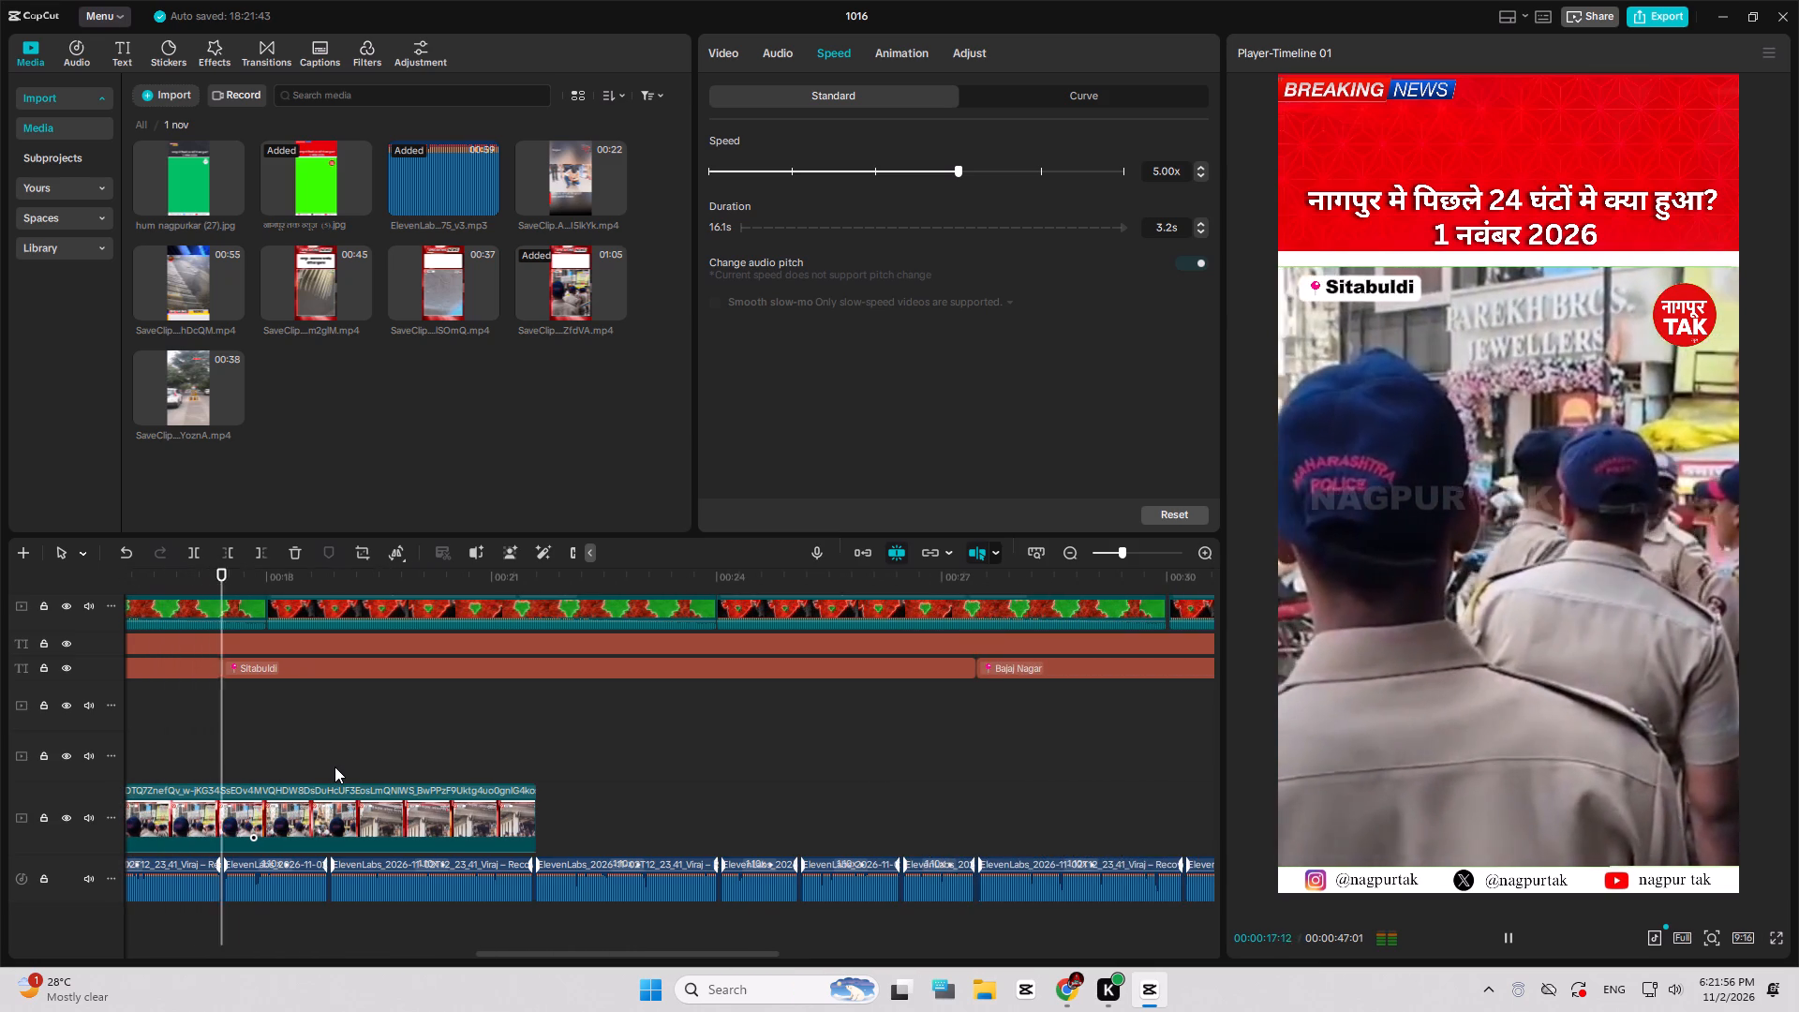
{"action": "key", "text": "space"}
{"action": "left_click", "coordinate": [217, 815]}
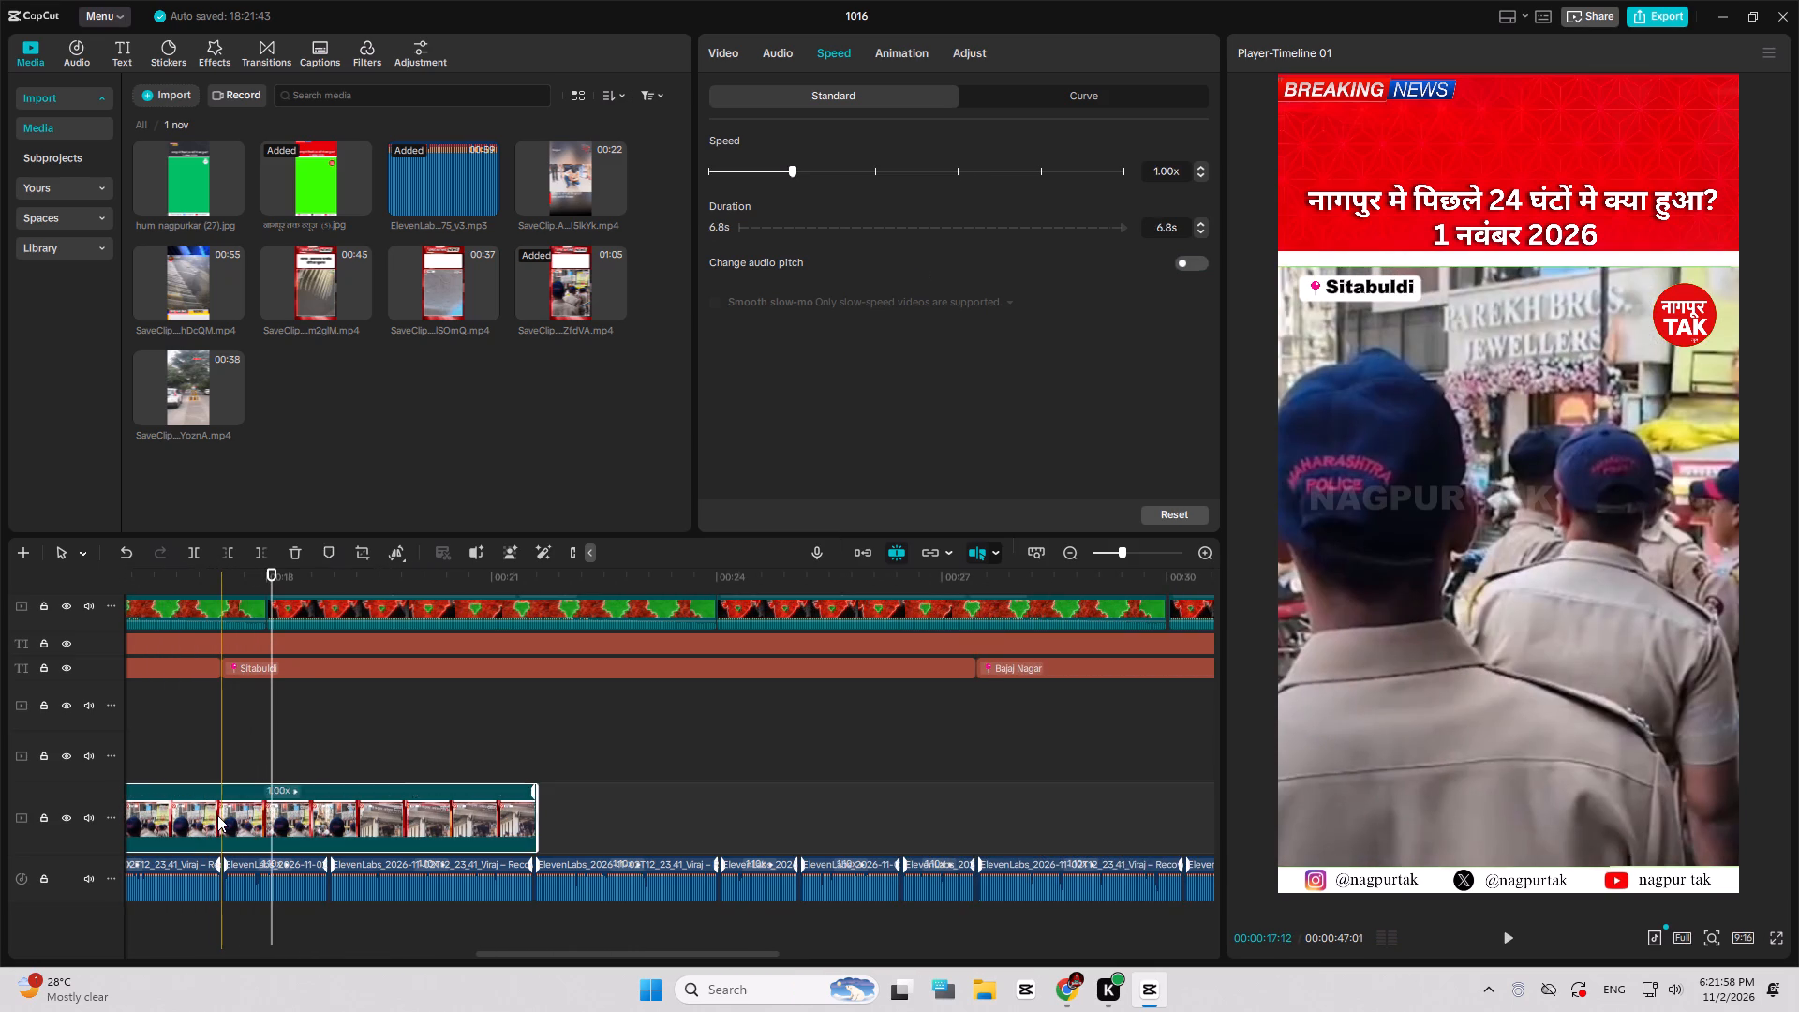
{"action": "key", "text": "w"}
Place the 37-second chain-snatching news clip on the main track directly after the police clip, where the Sitabuldi section starts.
{"action": "key", "text": "space"}
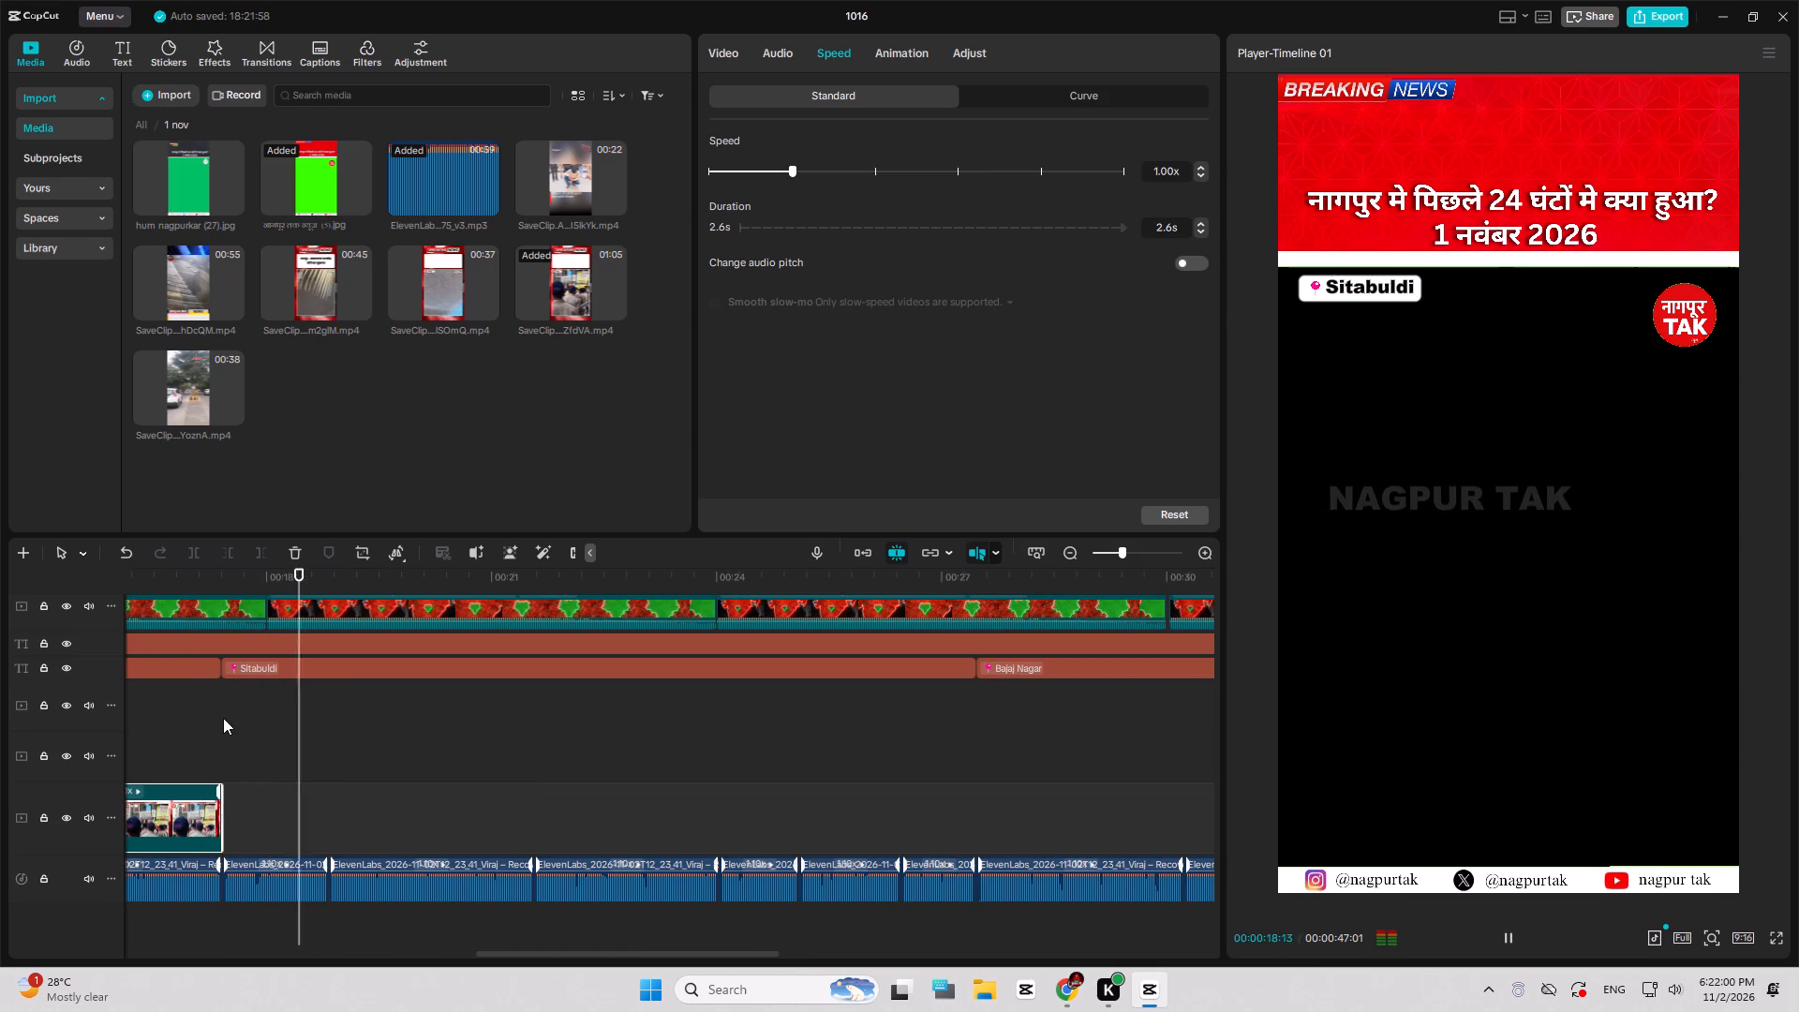
{"action": "left_click", "coordinate": [221, 580]}
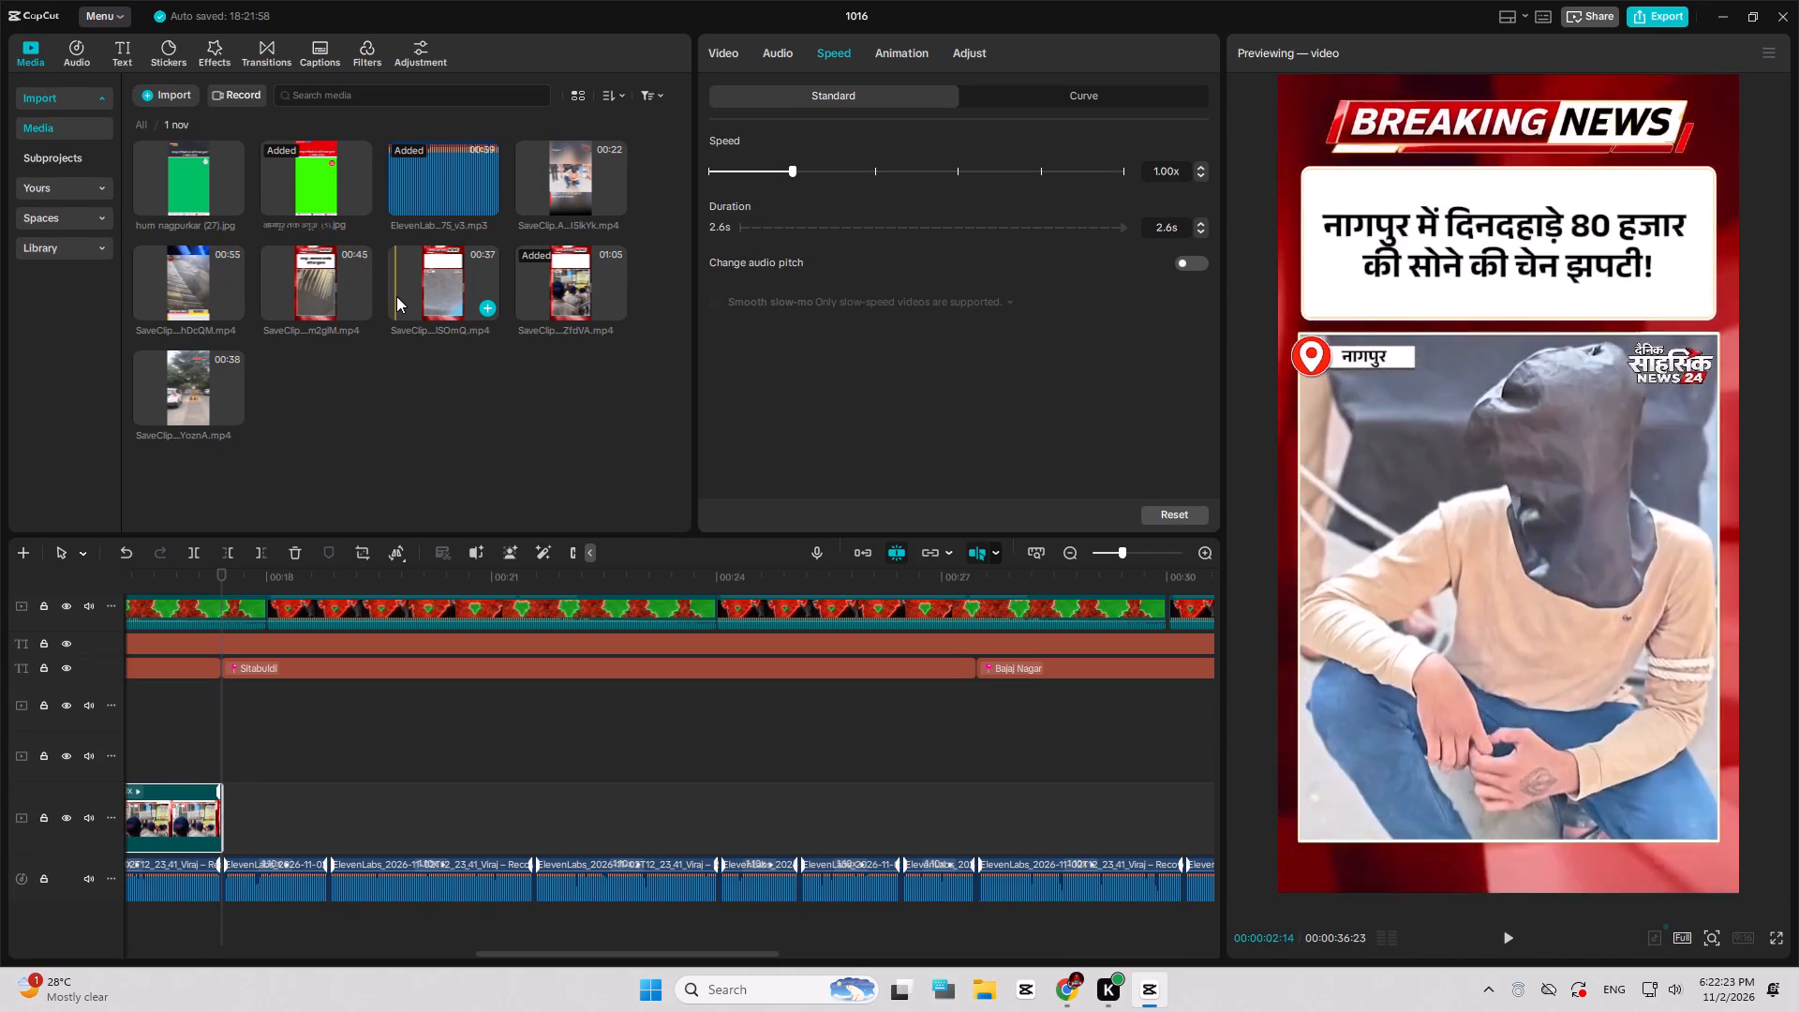
{"action": "key", "text": "space"}
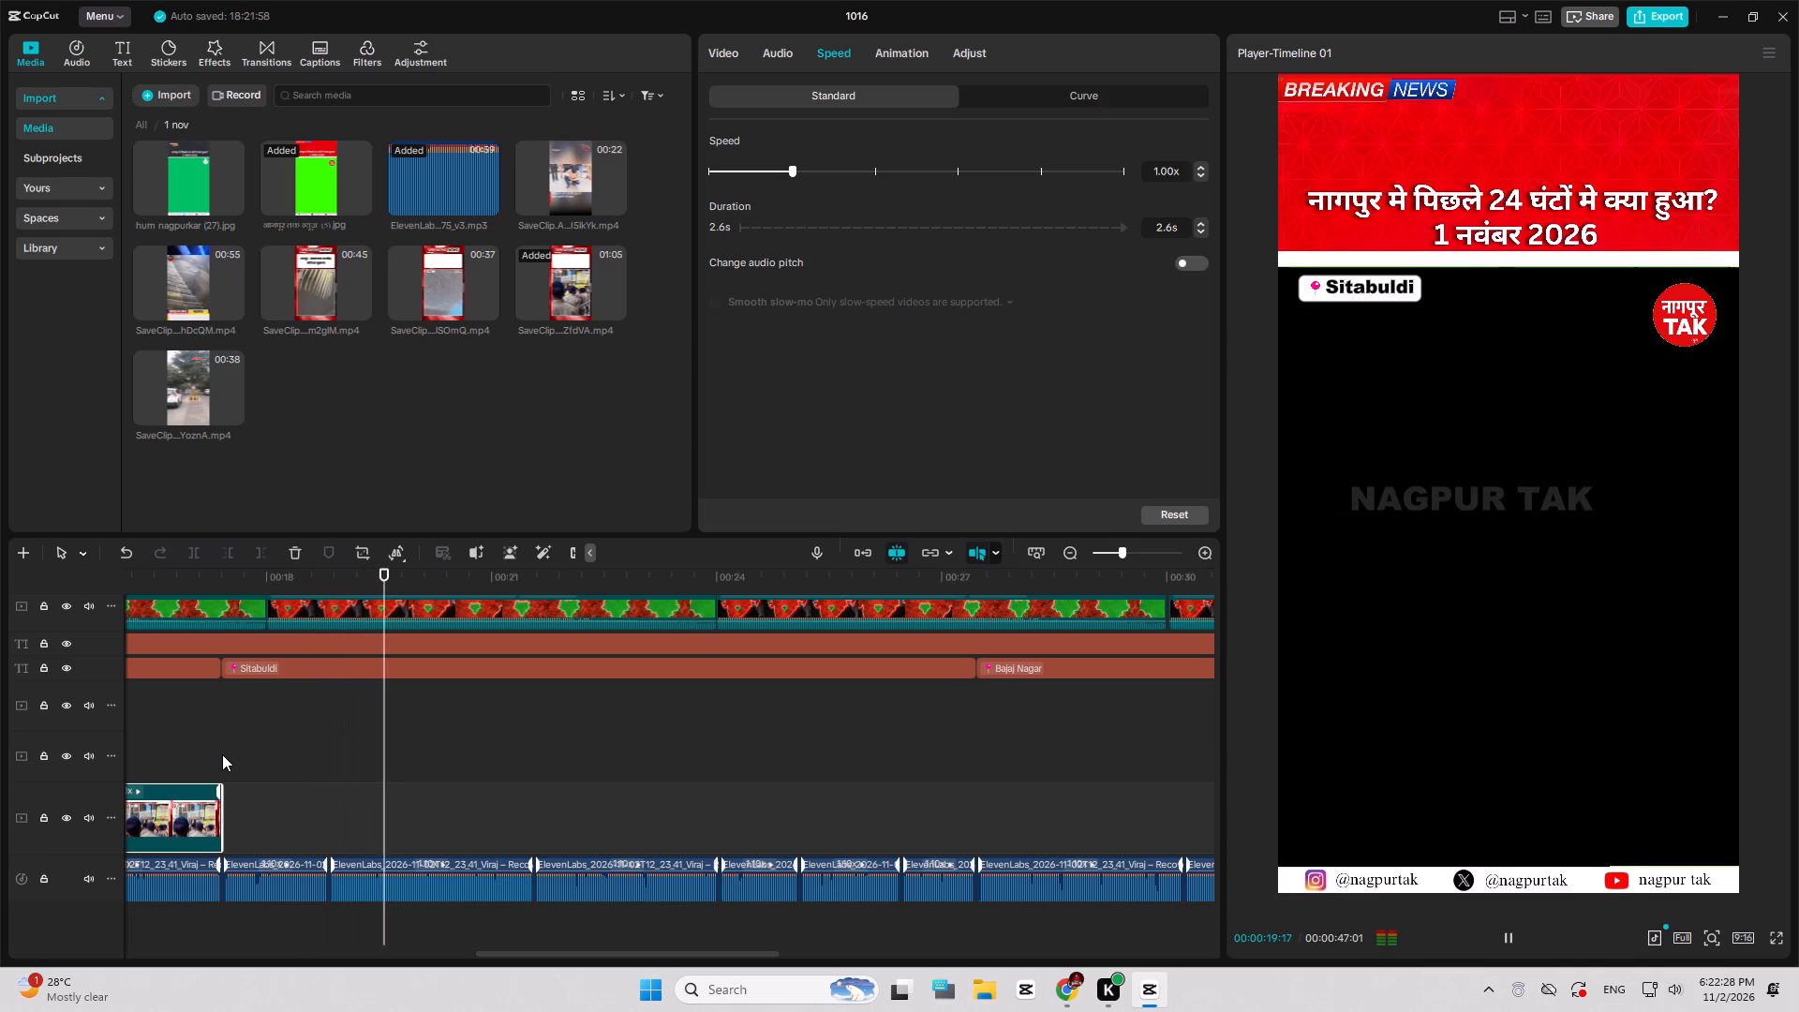
{"action": "left_click", "coordinate": [460, 296]}
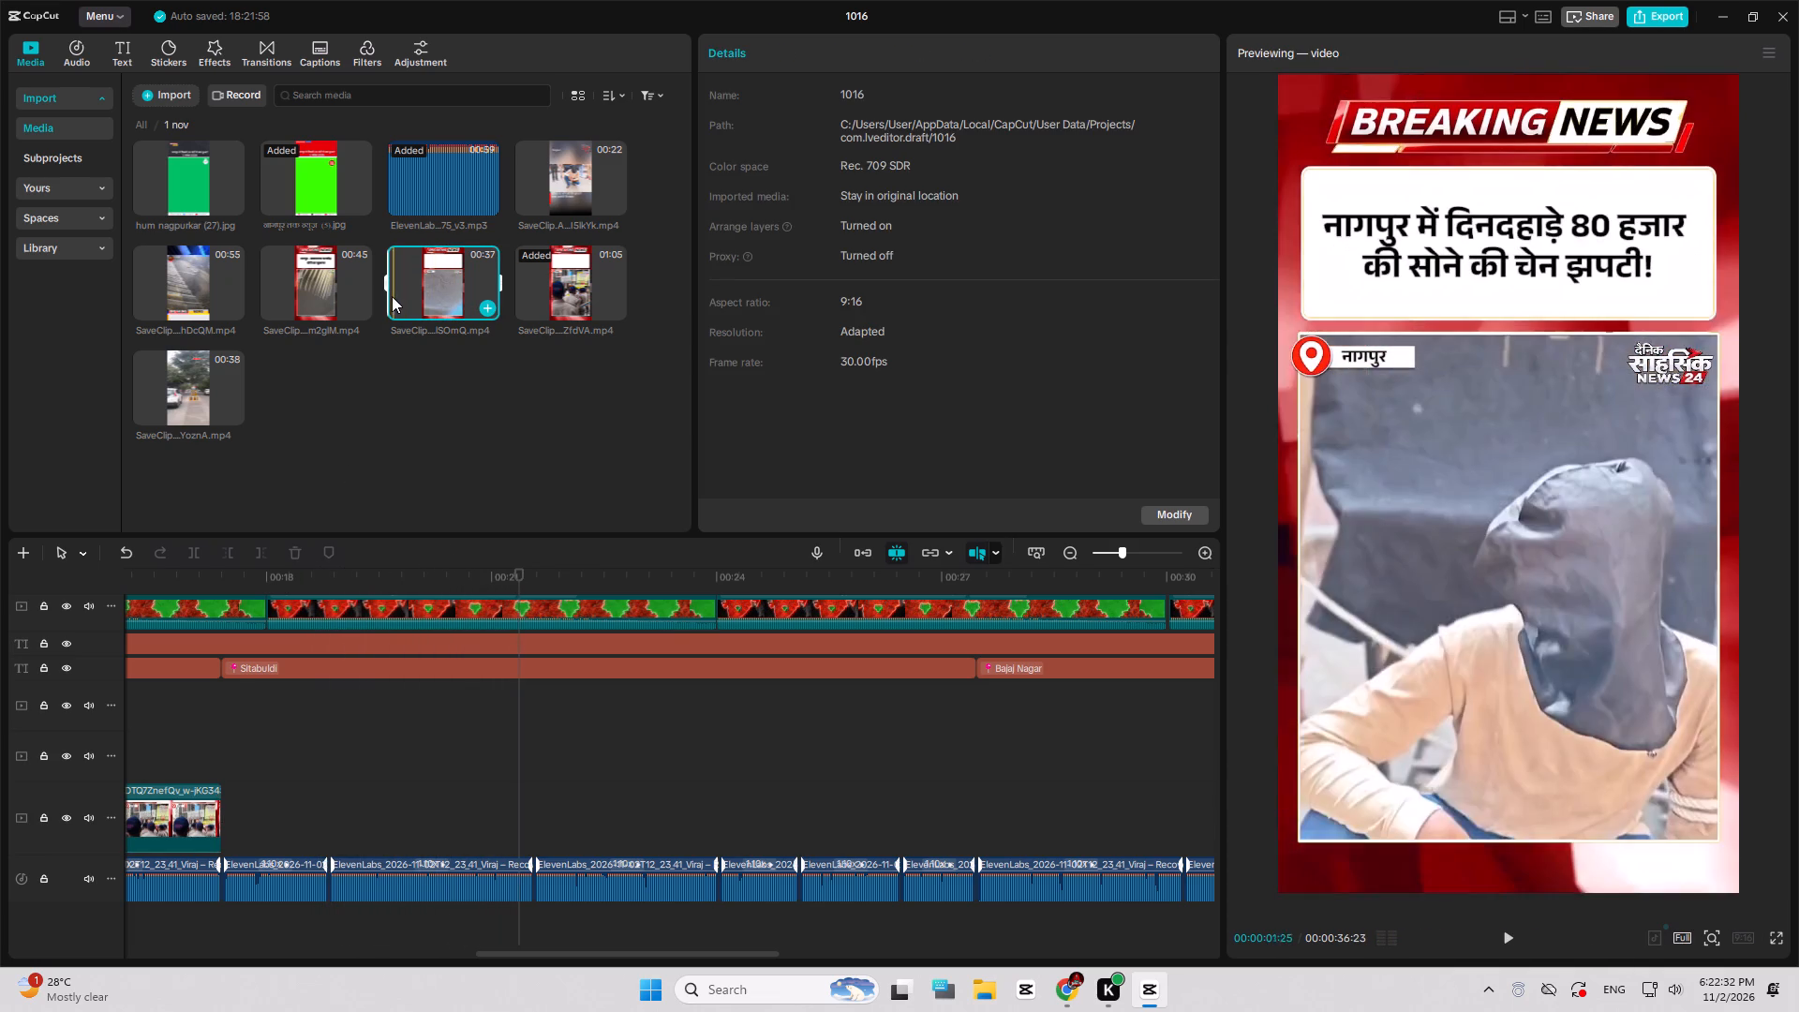
{"action": "left_click_drag", "start_coordinate": [436, 305], "coordinate": [403, 578]}
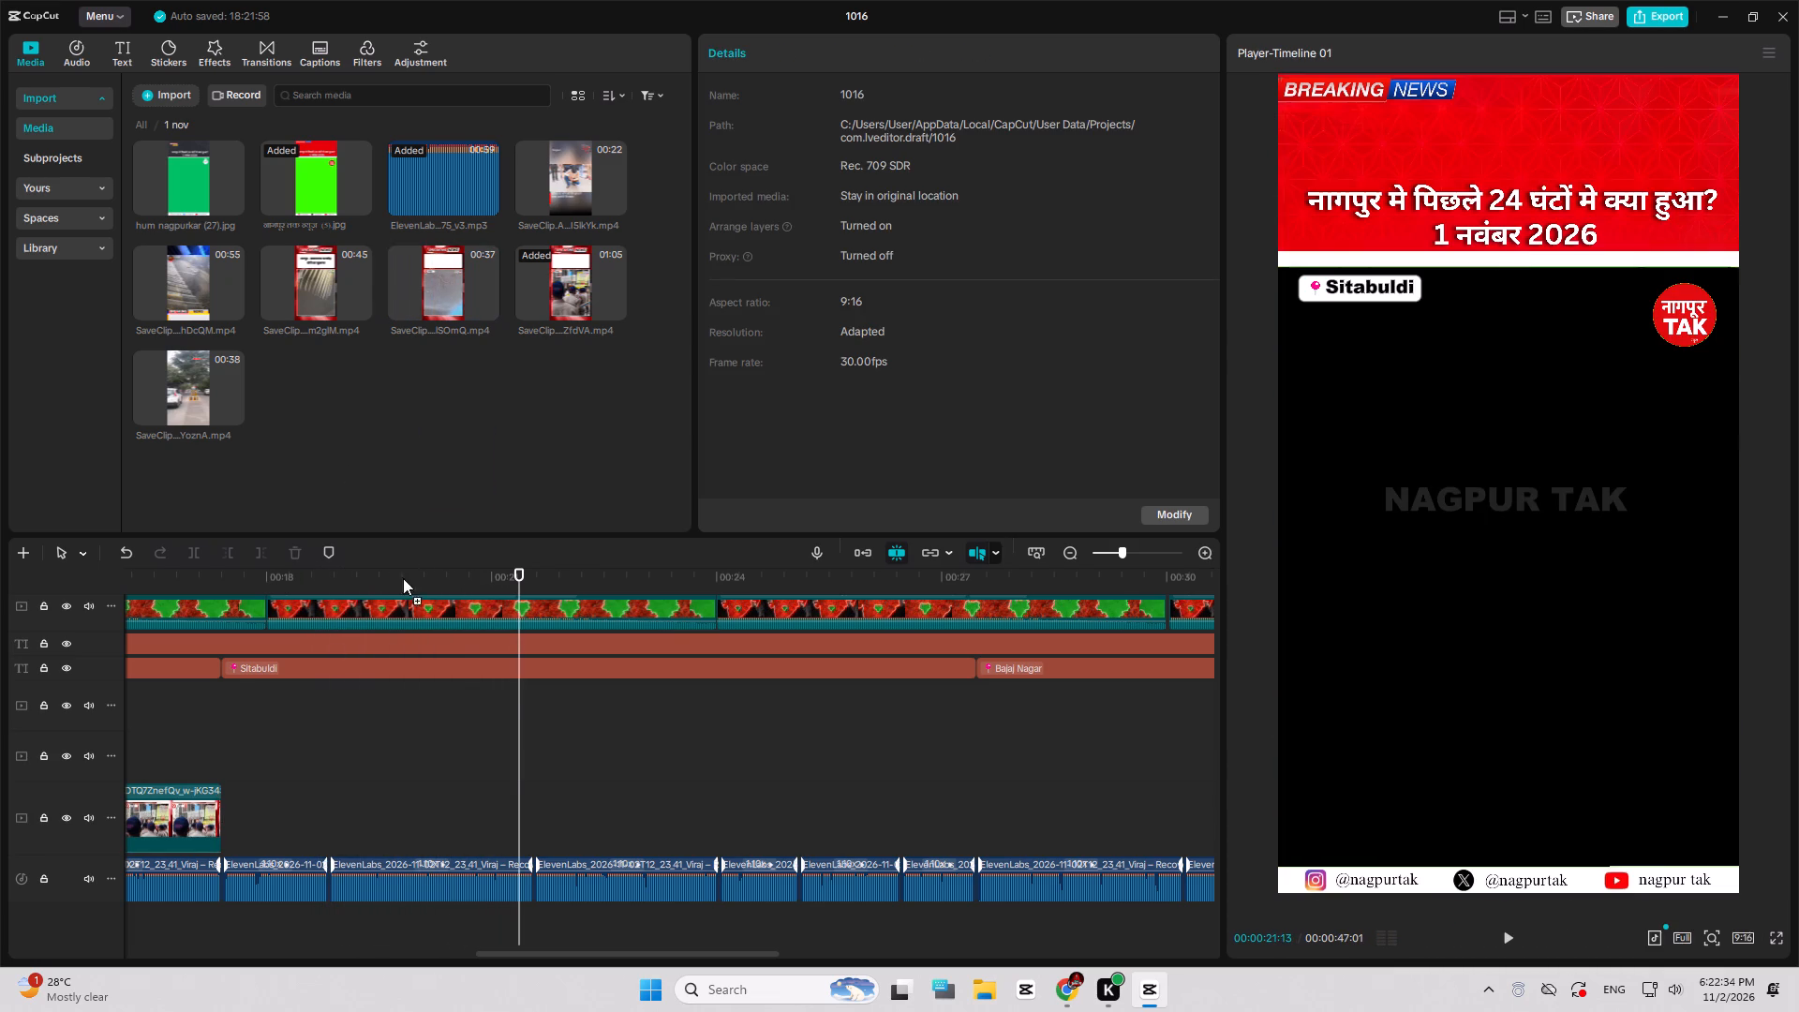
{"action": "left_click_drag", "start_coordinate": [403, 578], "coordinate": [221, 825]}
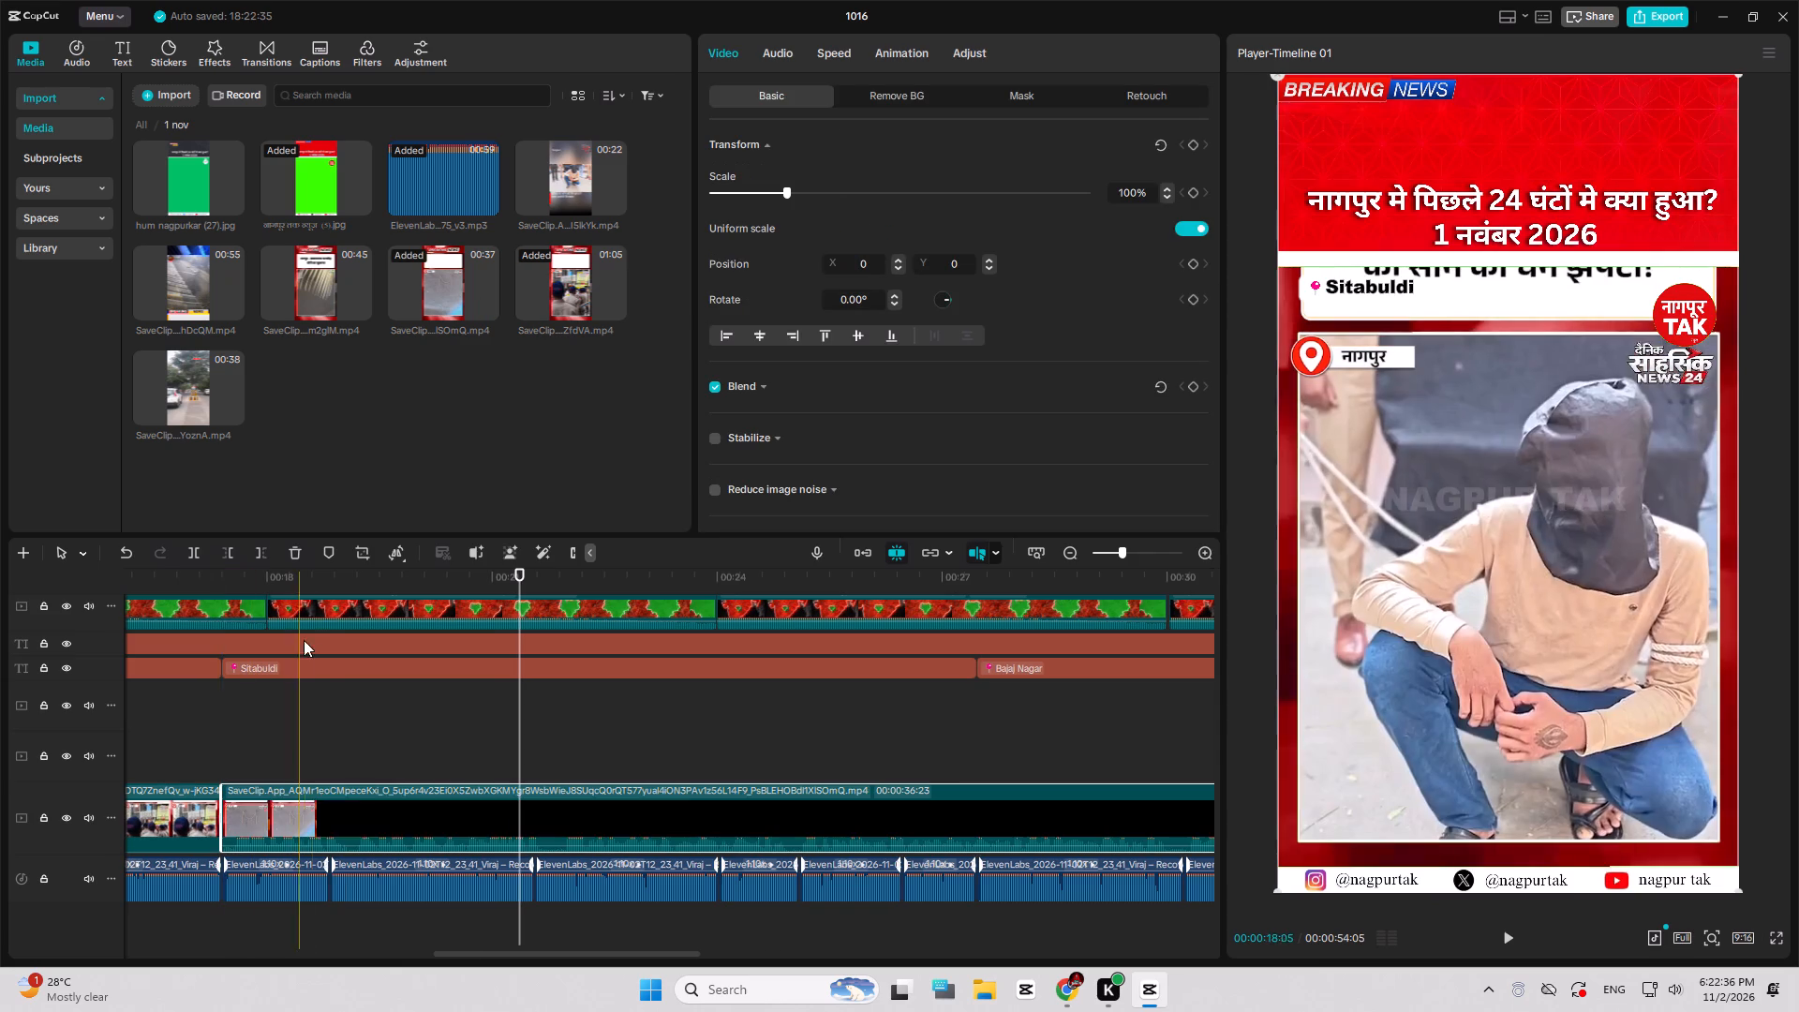
Crop the chain-snatching clip to its footage area, cutting off the headline banner, location tag, channel logo and red borders.
{"action": "left_click", "coordinate": [364, 557]}
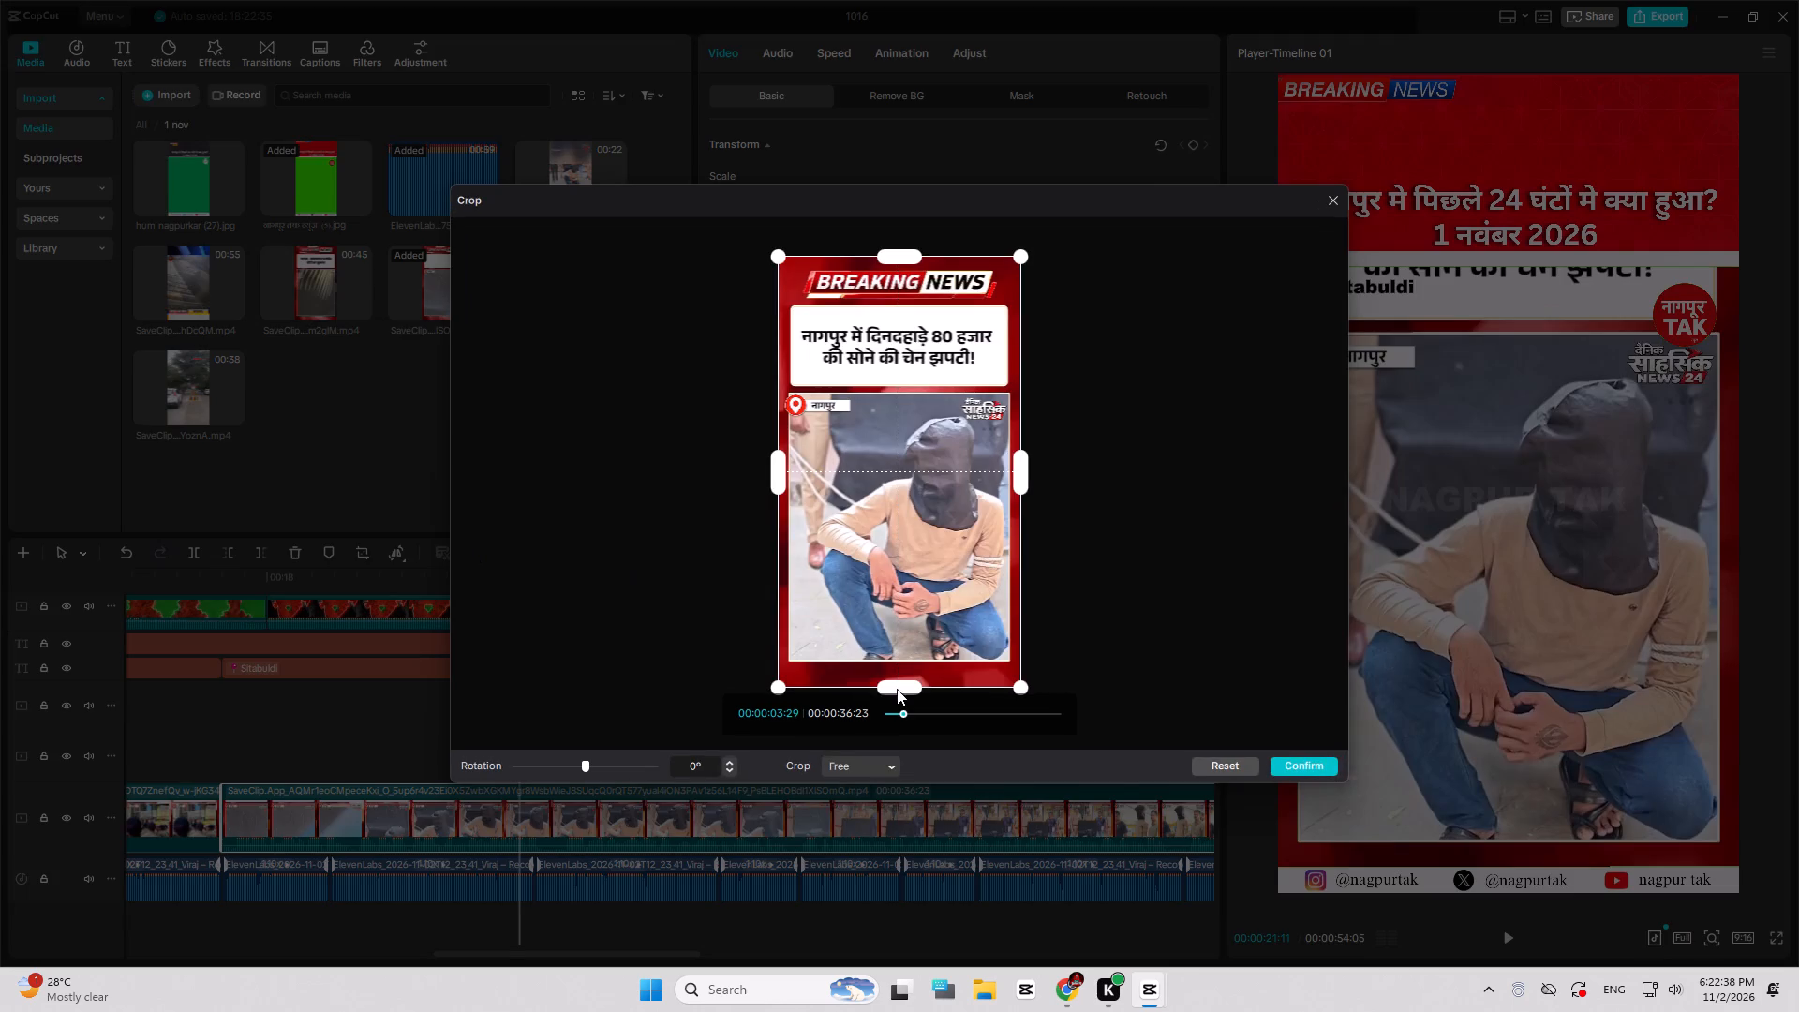
{"action": "left_click_drag", "start_coordinate": [898, 689], "coordinate": [899, 657]}
{"action": "left_click_drag", "start_coordinate": [1015, 452], "coordinate": [1004, 490]}
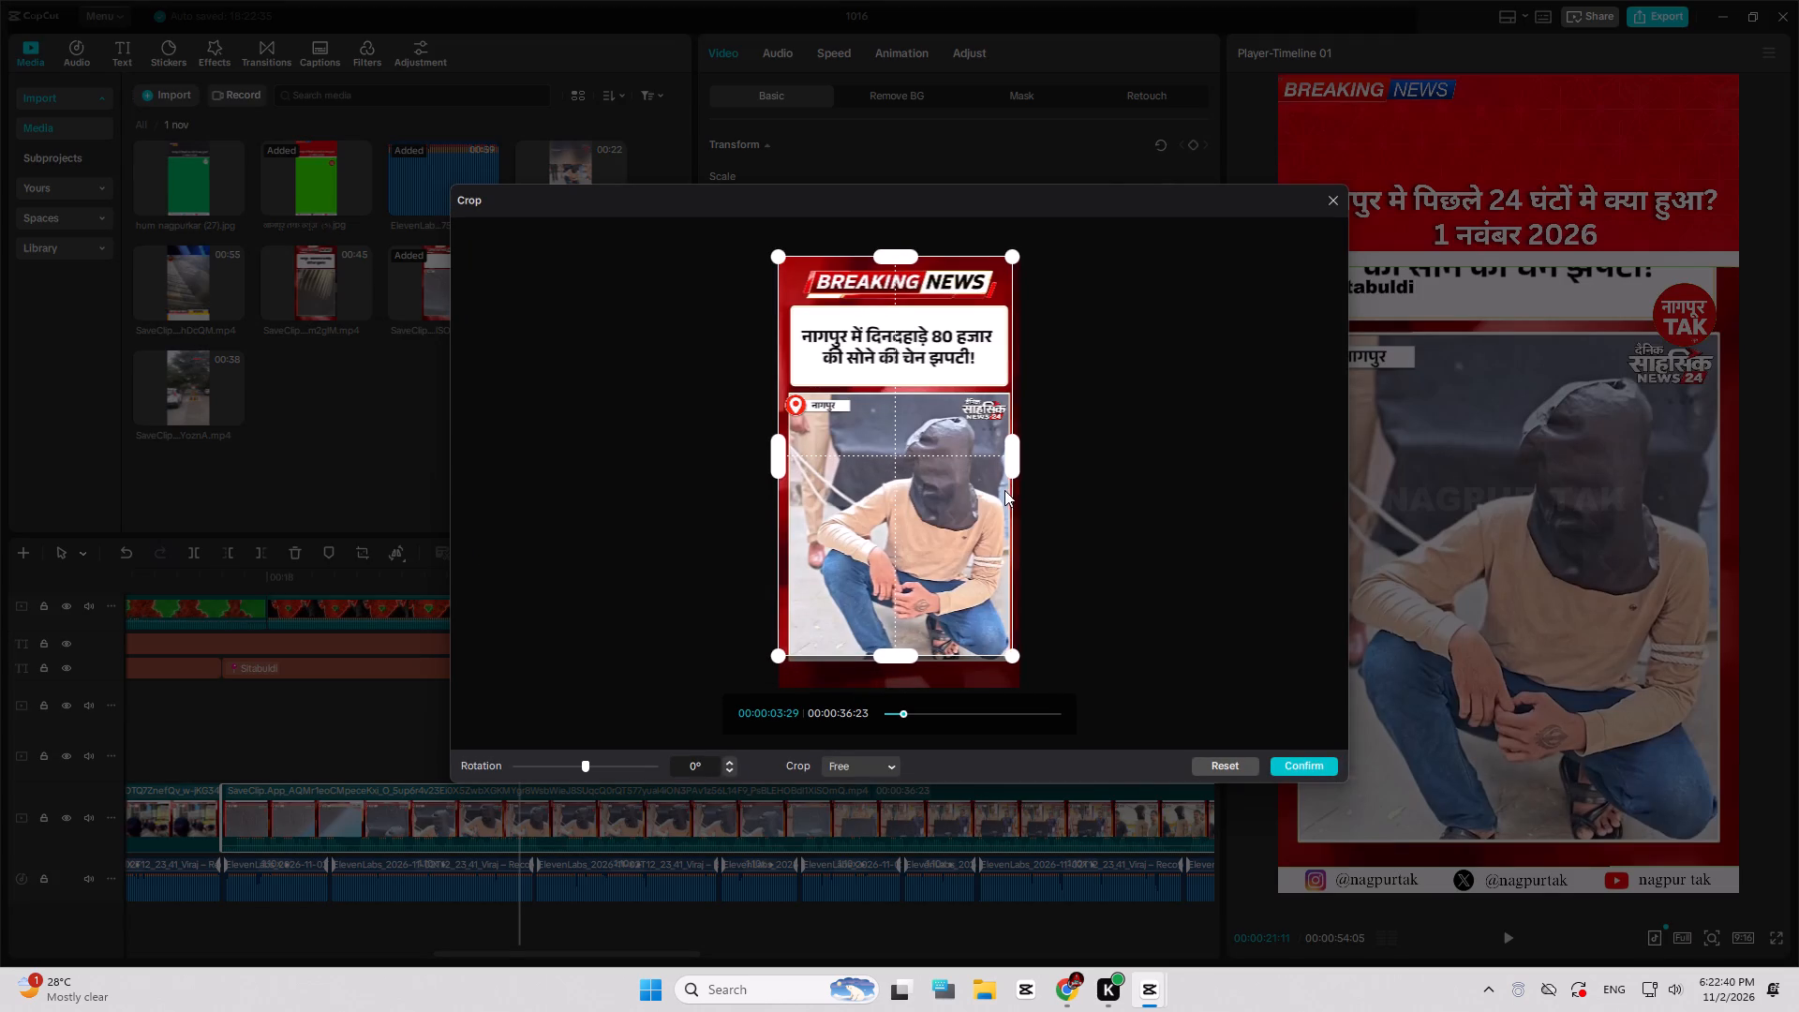
{"action": "left_click_drag", "start_coordinate": [1004, 490], "coordinate": [998, 496]}
{"action": "left_click_drag", "start_coordinate": [780, 462], "coordinate": [795, 508]}
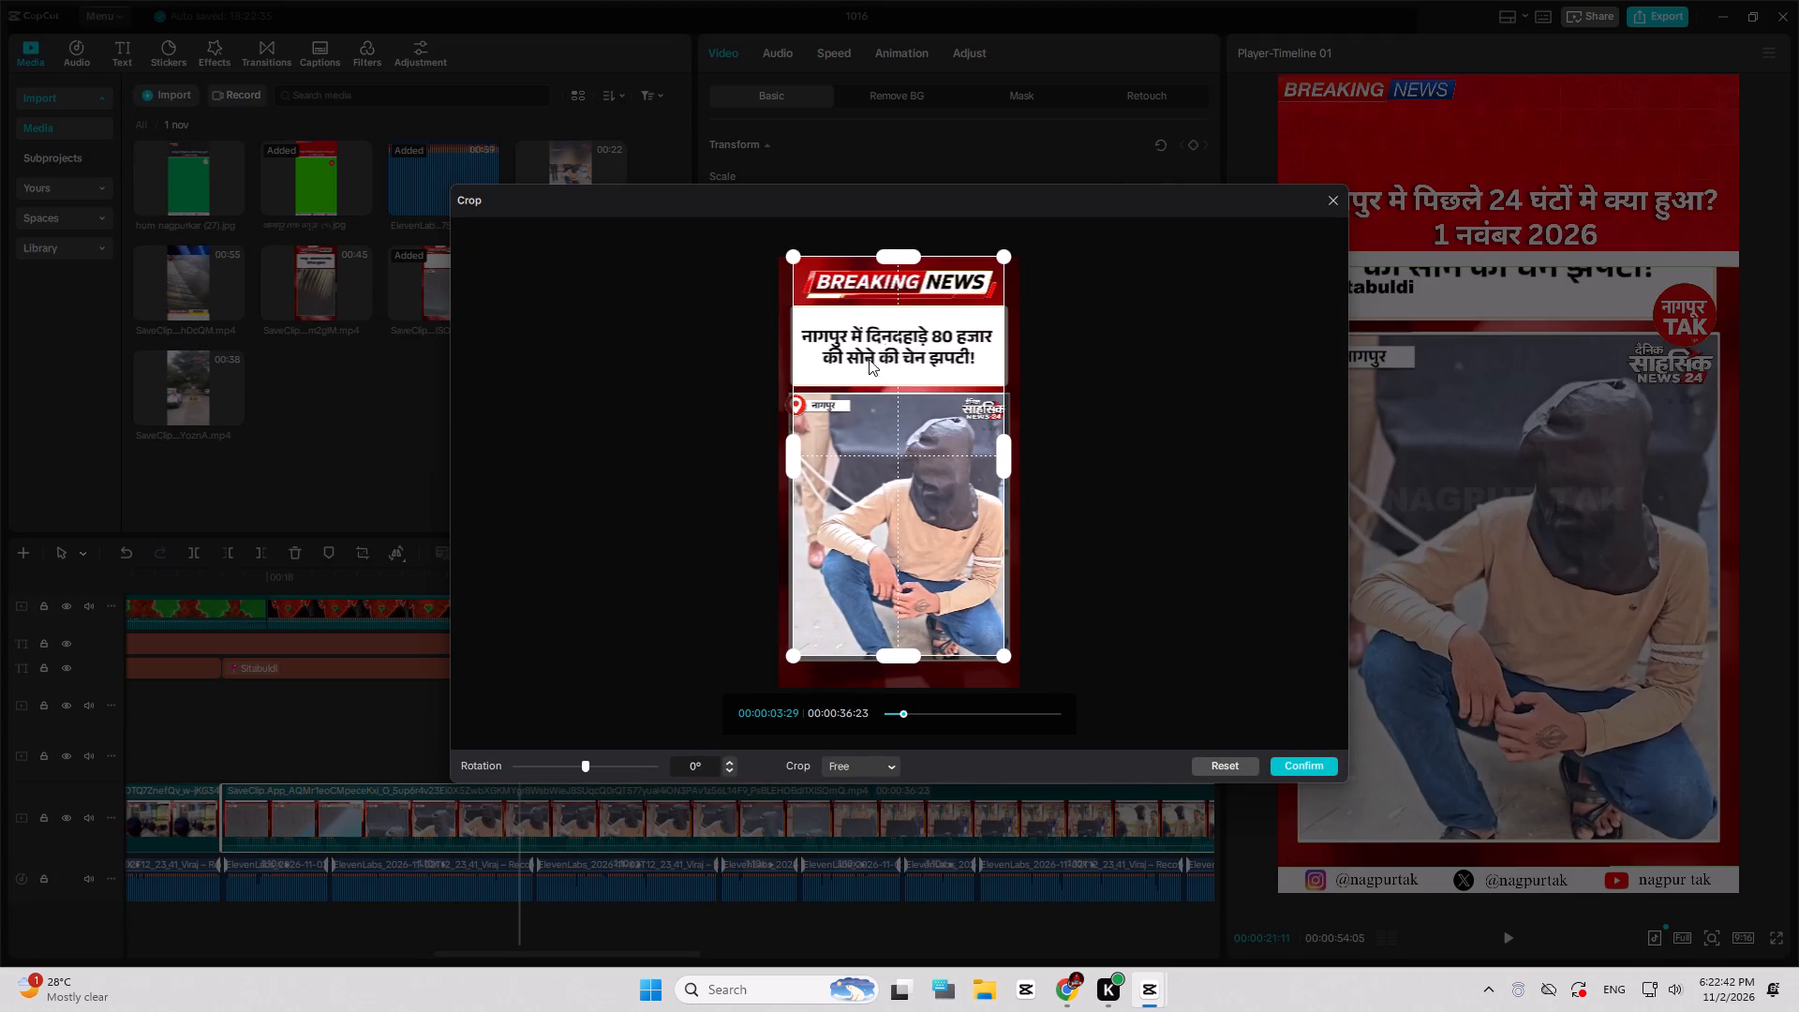
{"action": "left_click_drag", "start_coordinate": [902, 259], "coordinate": [904, 427]}
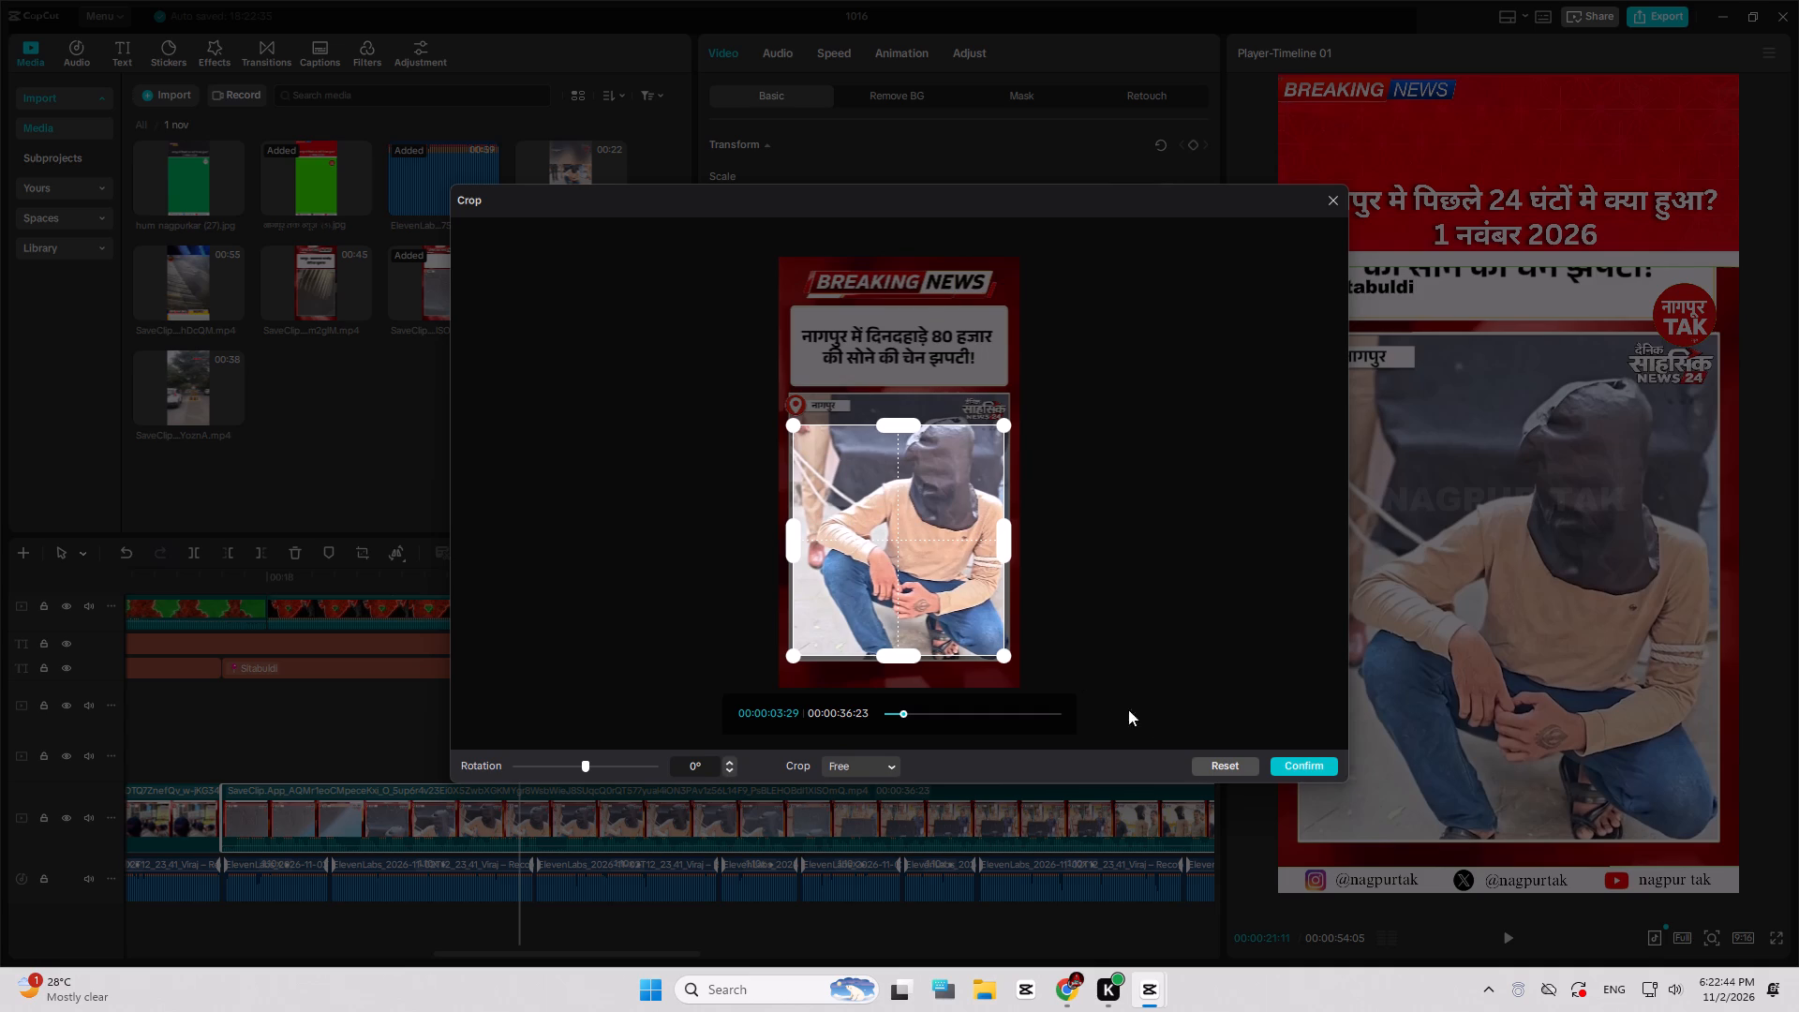
{"action": "left_click", "coordinate": [1278, 764]}
Move the cropped clip down in the frame, centred horizontally between the red headline and the social-media bar.
{"action": "left_click_drag", "start_coordinate": [1416, 669], "coordinate": [1417, 756]}
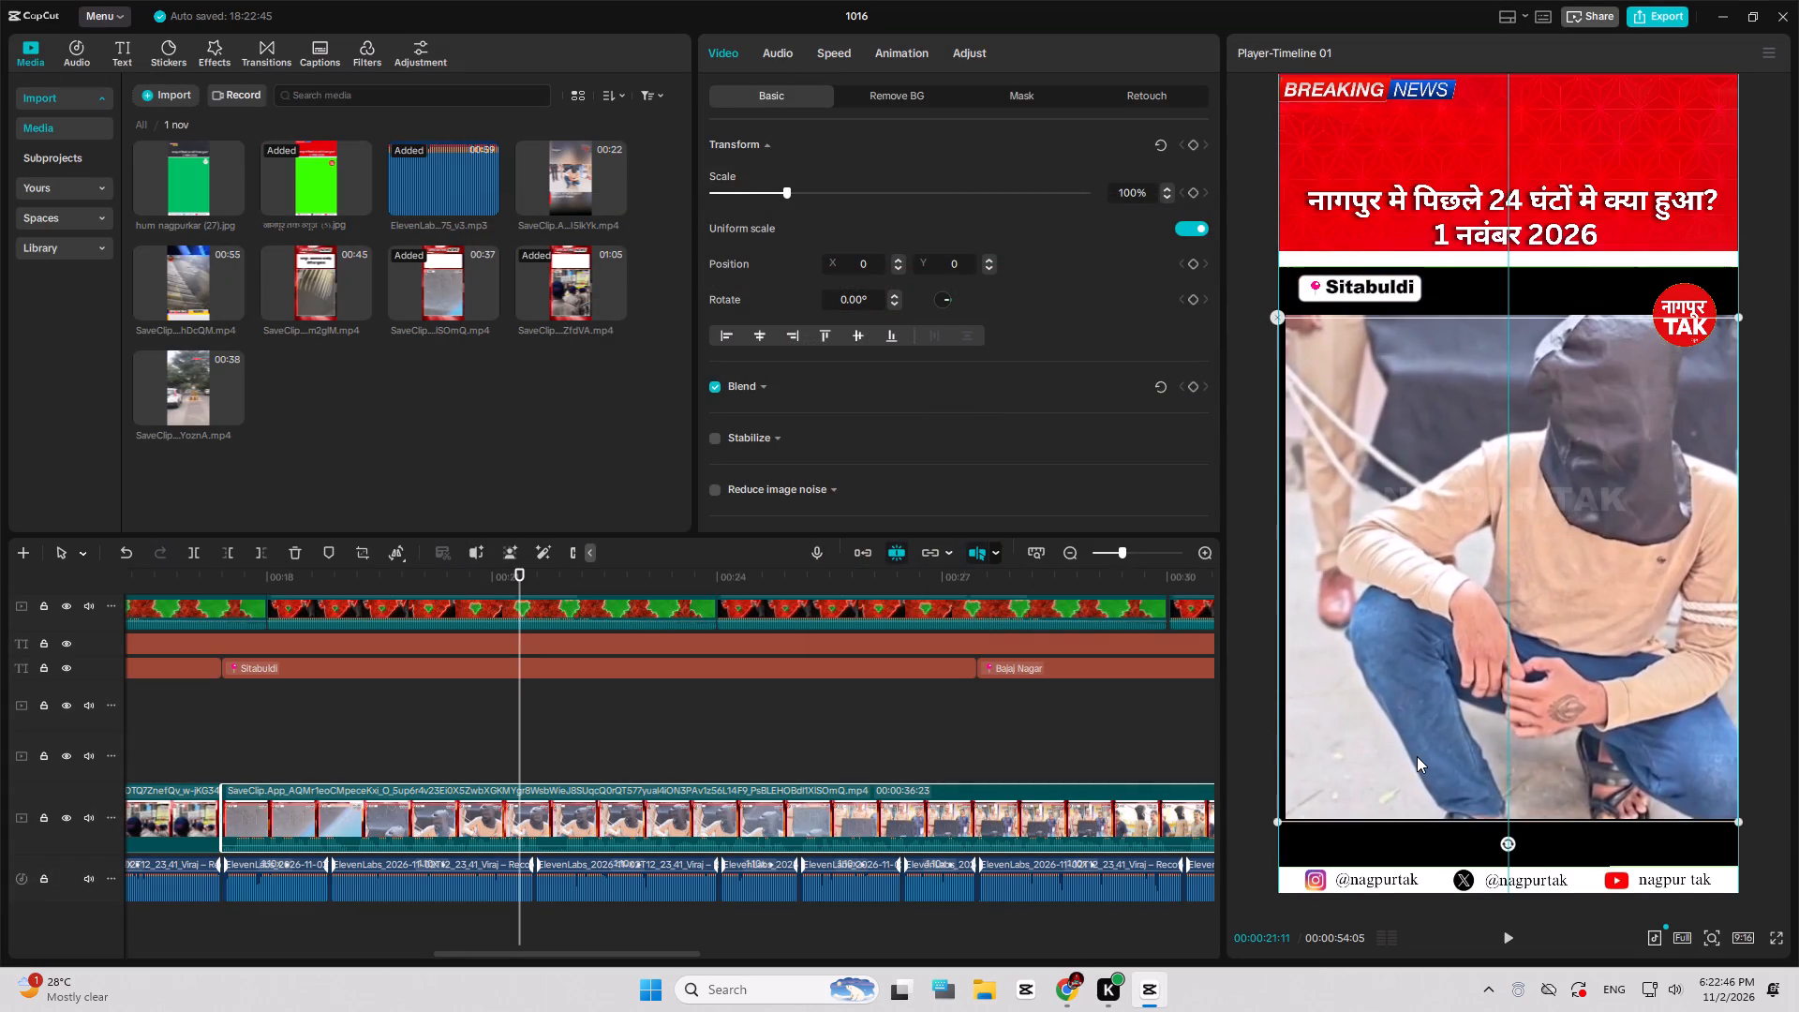
{"action": "left_click_drag", "start_coordinate": [1417, 756], "coordinate": [1417, 757]}
Fill the empty bands around the cropped clip with a Blur canvas background, using the lightest blur.
{"action": "scroll", "coordinate": [894, 450], "scroll_direction": "down", "scroll_amount": 5}
{"action": "left_click", "coordinate": [759, 497]}
{"action": "scroll", "coordinate": [758, 496], "scroll_direction": "down", "scroll_amount": 3}
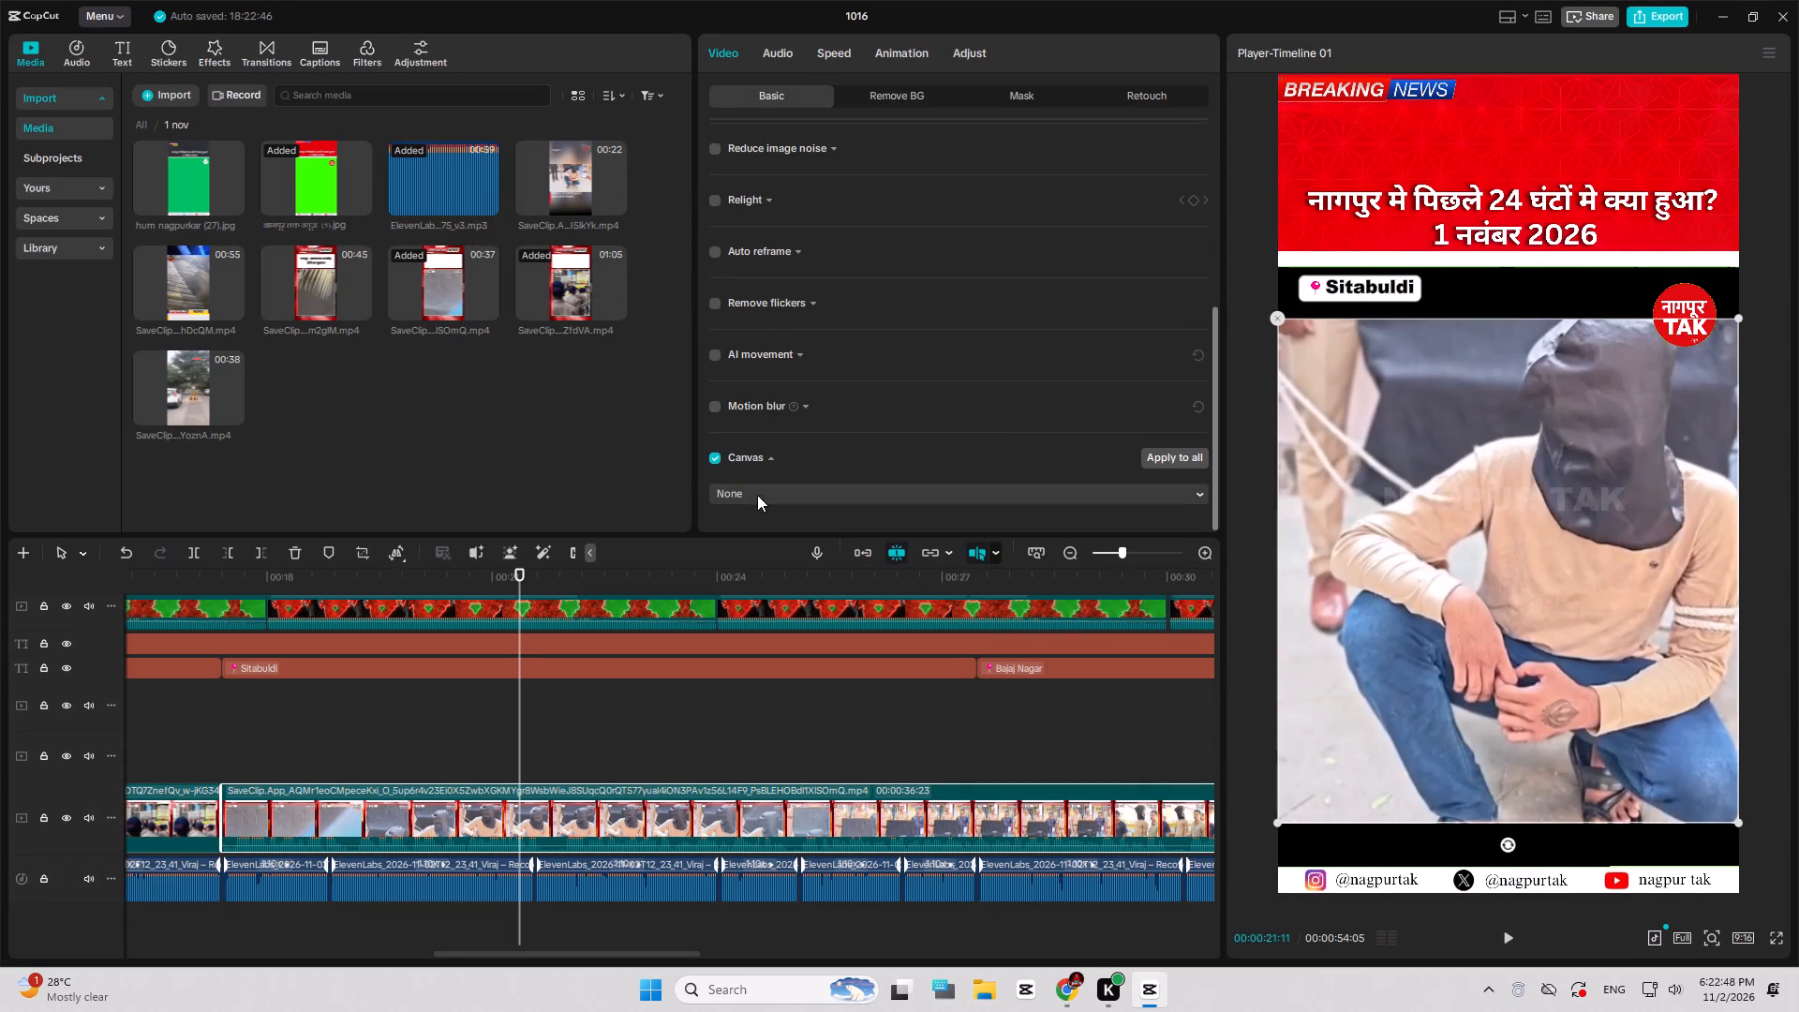
{"action": "left_click", "coordinate": [771, 493]}
{"action": "left_click", "coordinate": [759, 558]}
{"action": "scroll", "coordinate": [742, 465], "scroll_direction": "down", "scroll_amount": 2}
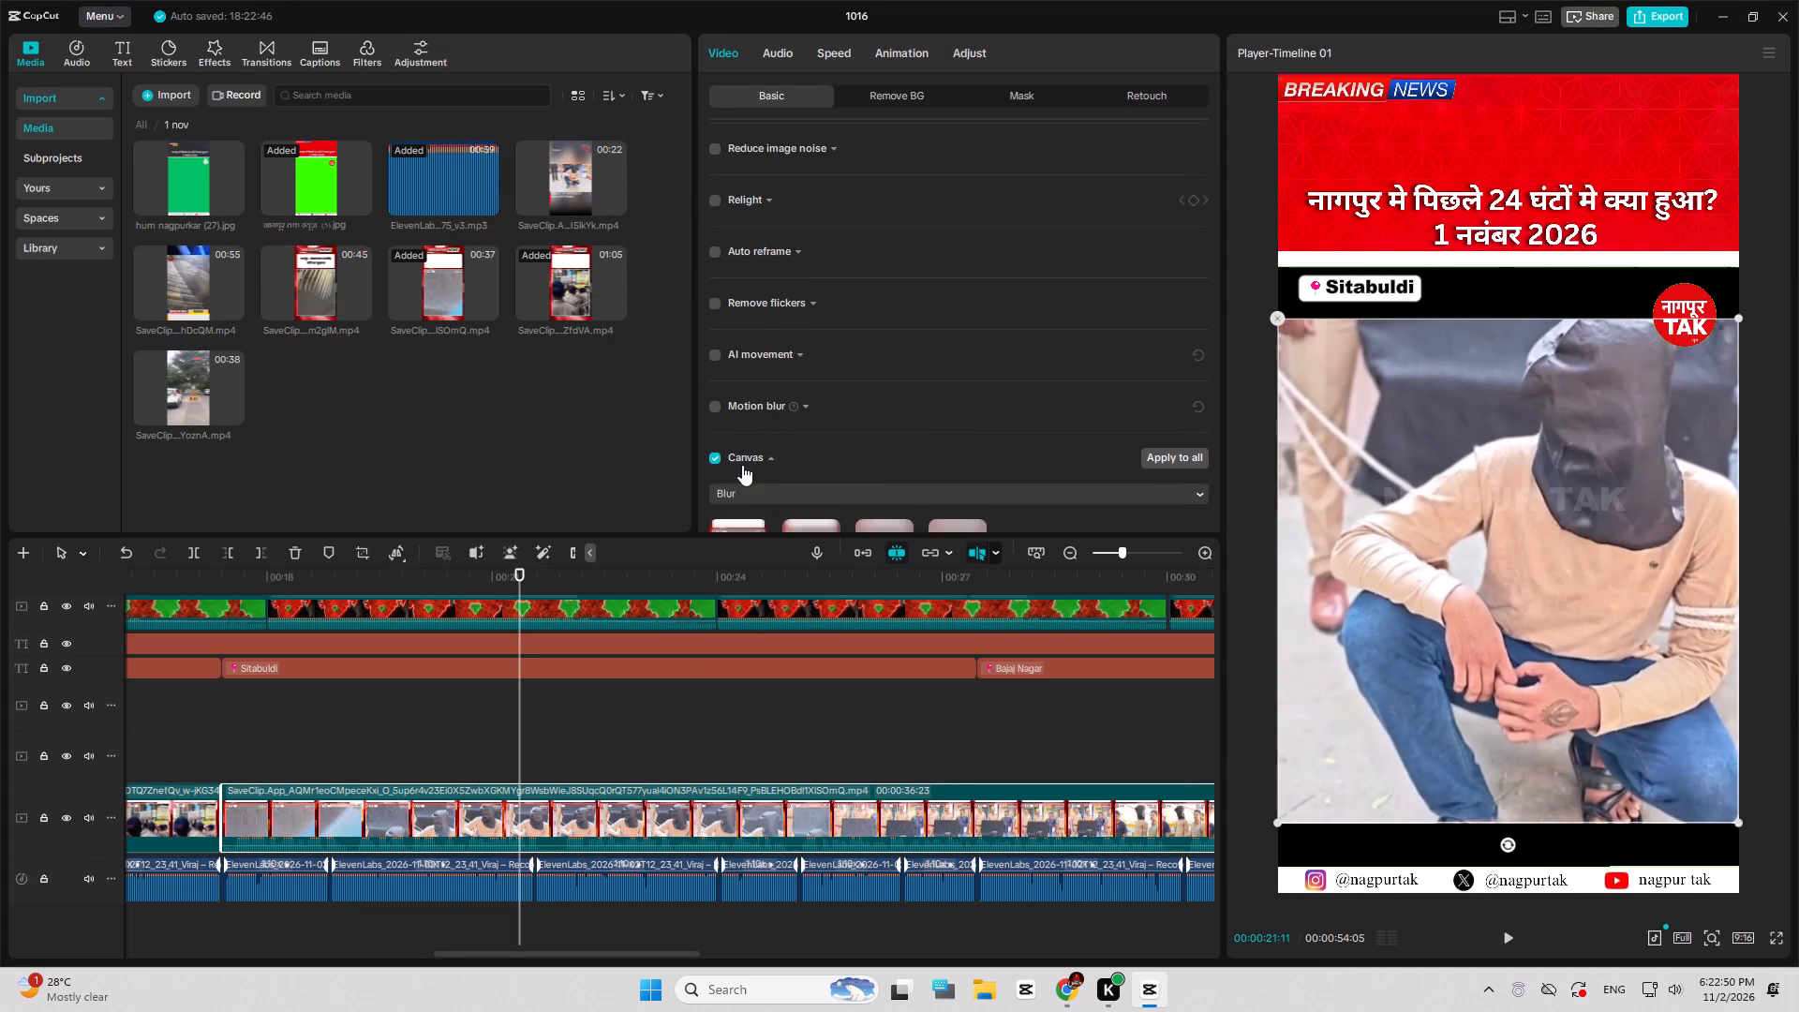
{"action": "scroll", "coordinate": [742, 465], "scroll_direction": "down", "scroll_amount": 1}
{"action": "left_click", "coordinate": [744, 462]}
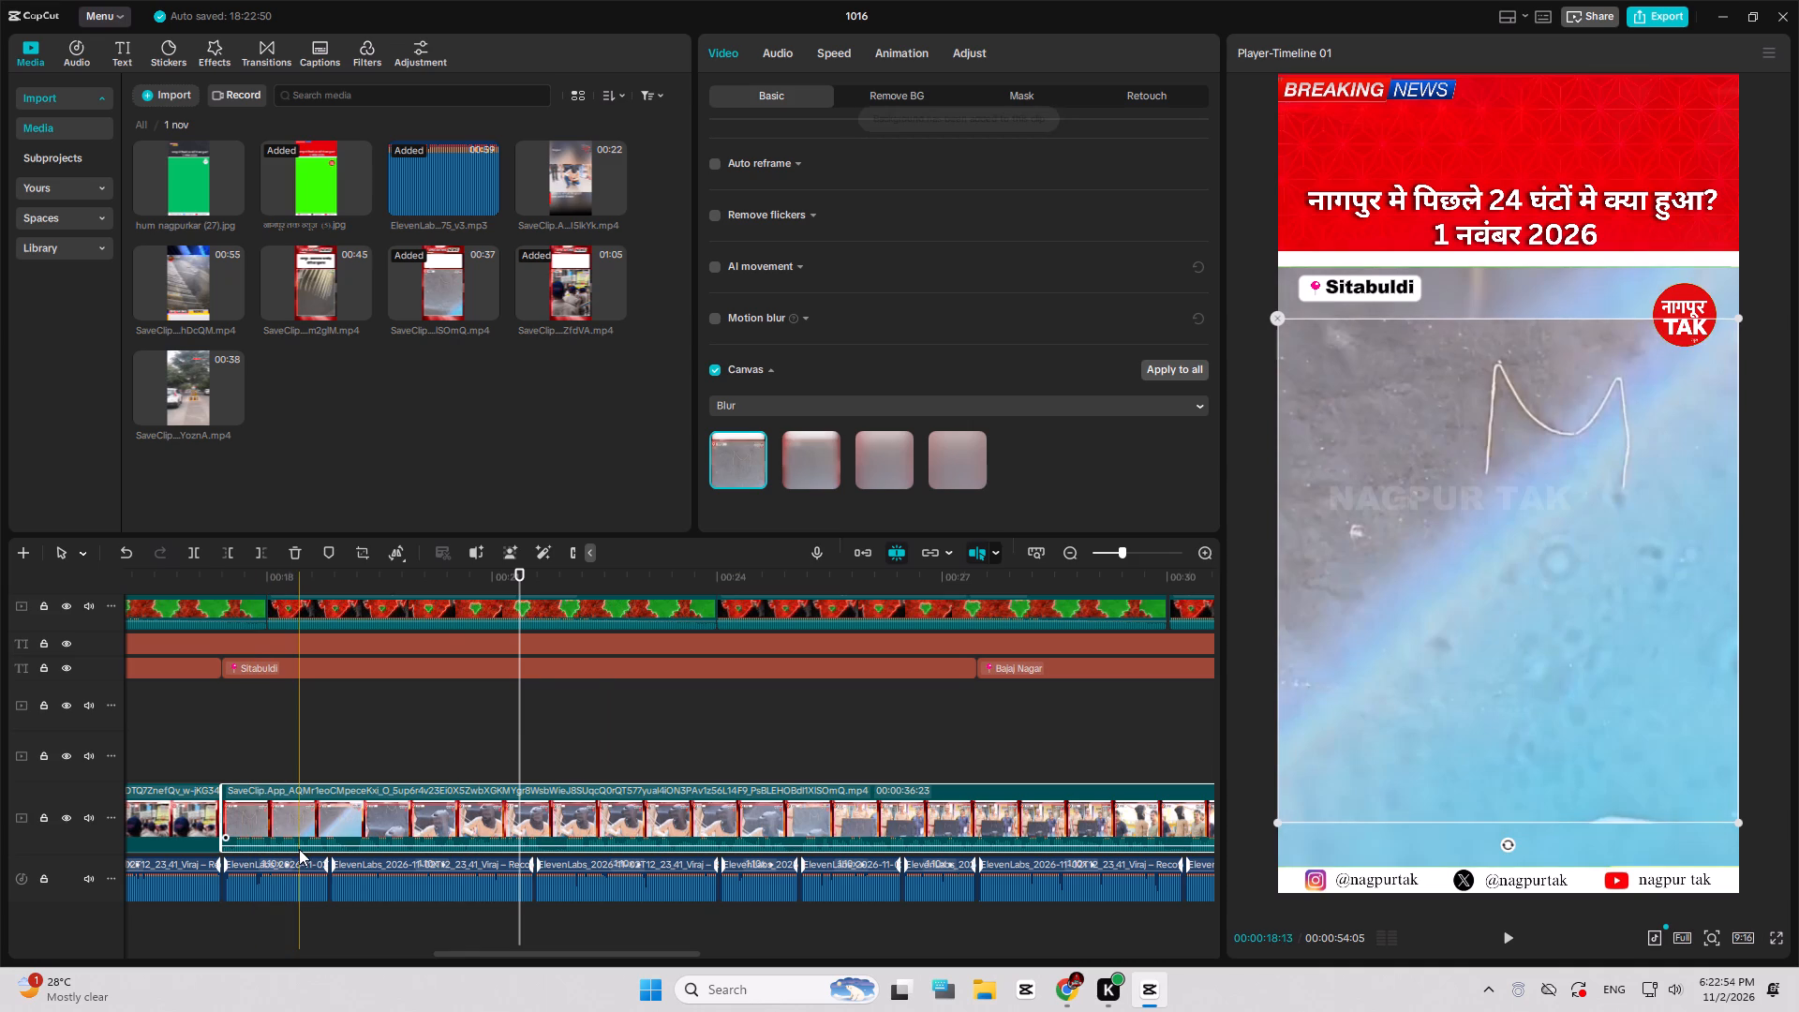
Mute the chain-snatching clip's own sound.
{"action": "left_click_drag", "start_coordinate": [302, 847], "coordinate": [304, 870]}
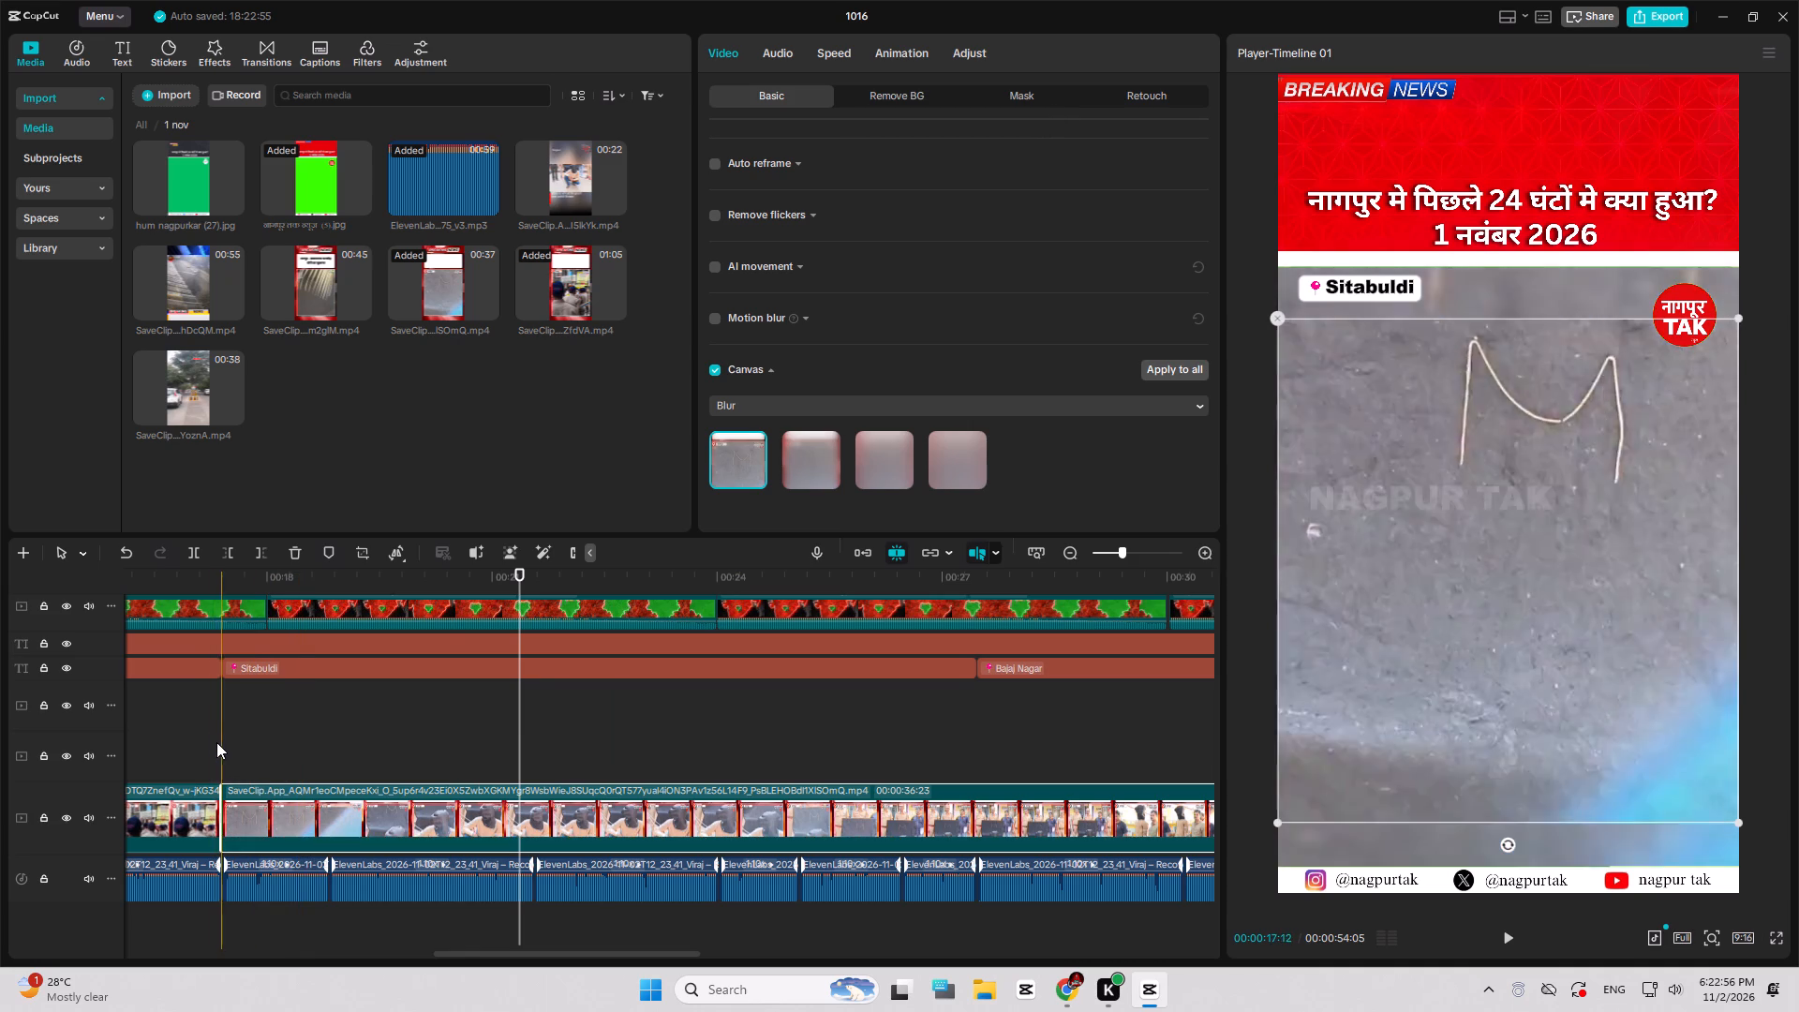
Review the chain-snatching clip by playing and scrubbing it along the timeline to near its end.
{"action": "key", "text": "space"}
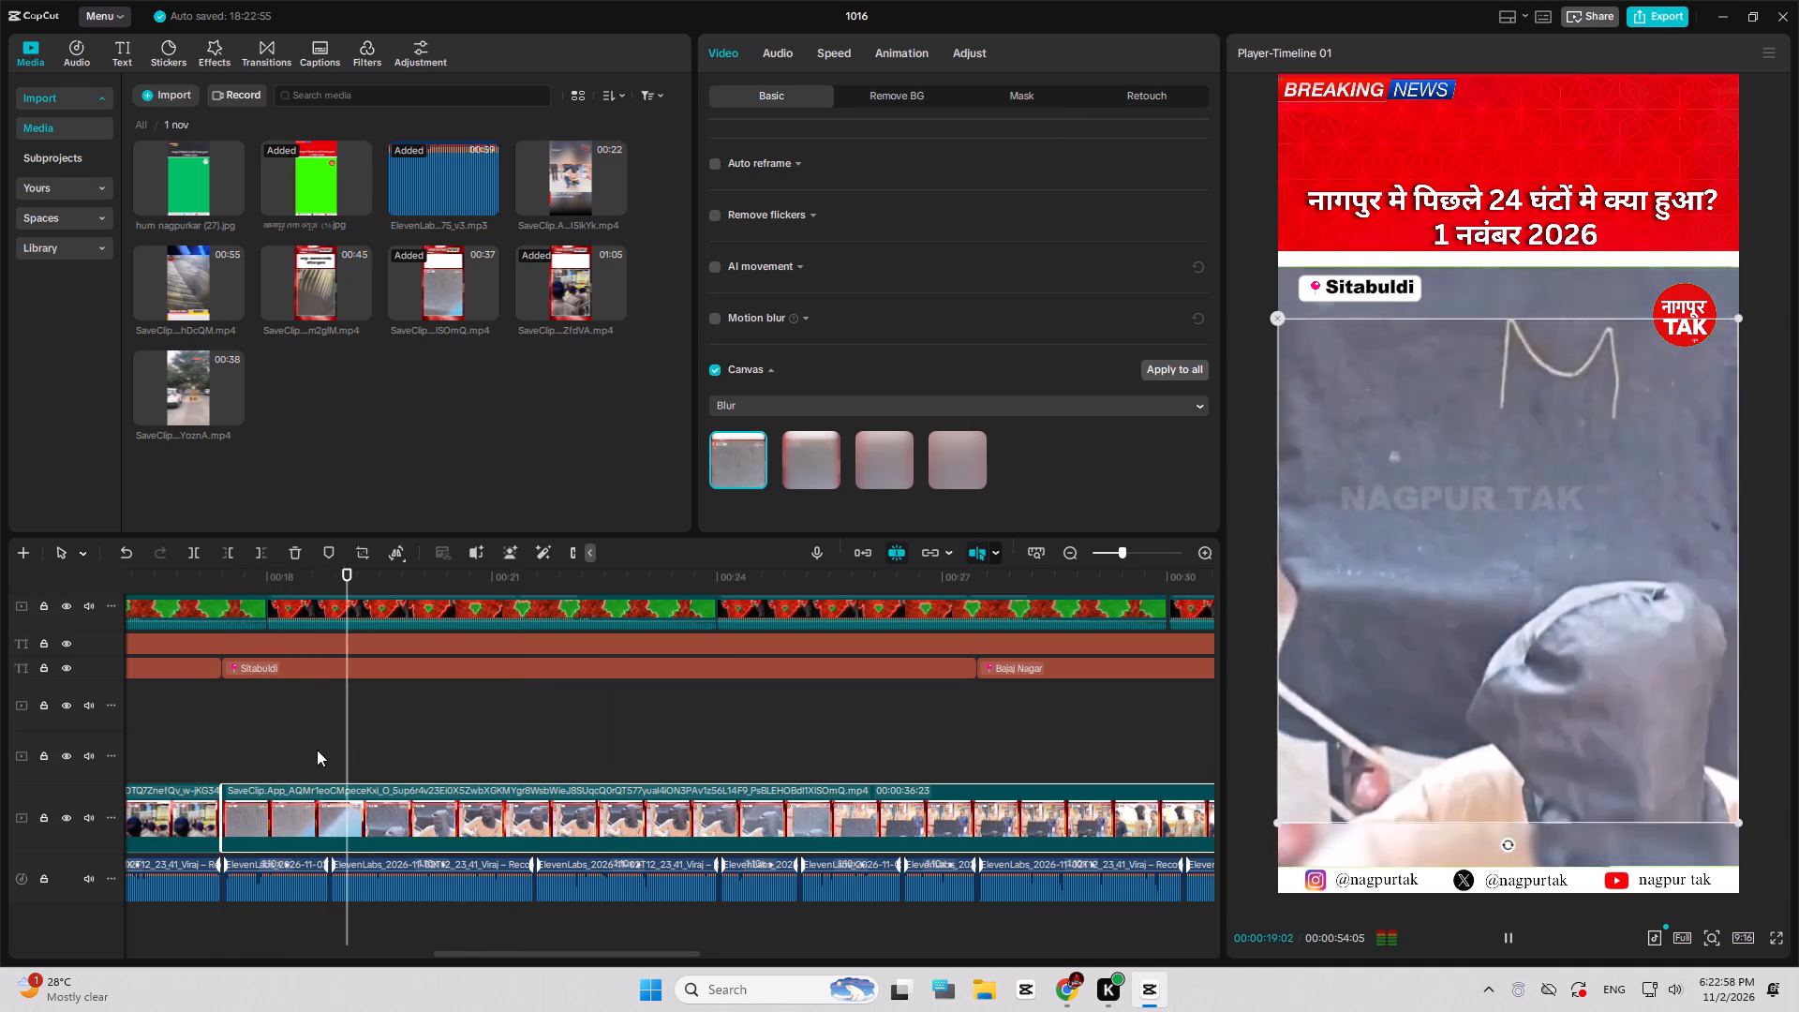
{"action": "left_click_drag", "start_coordinate": [317, 750], "coordinate": [327, 761]}
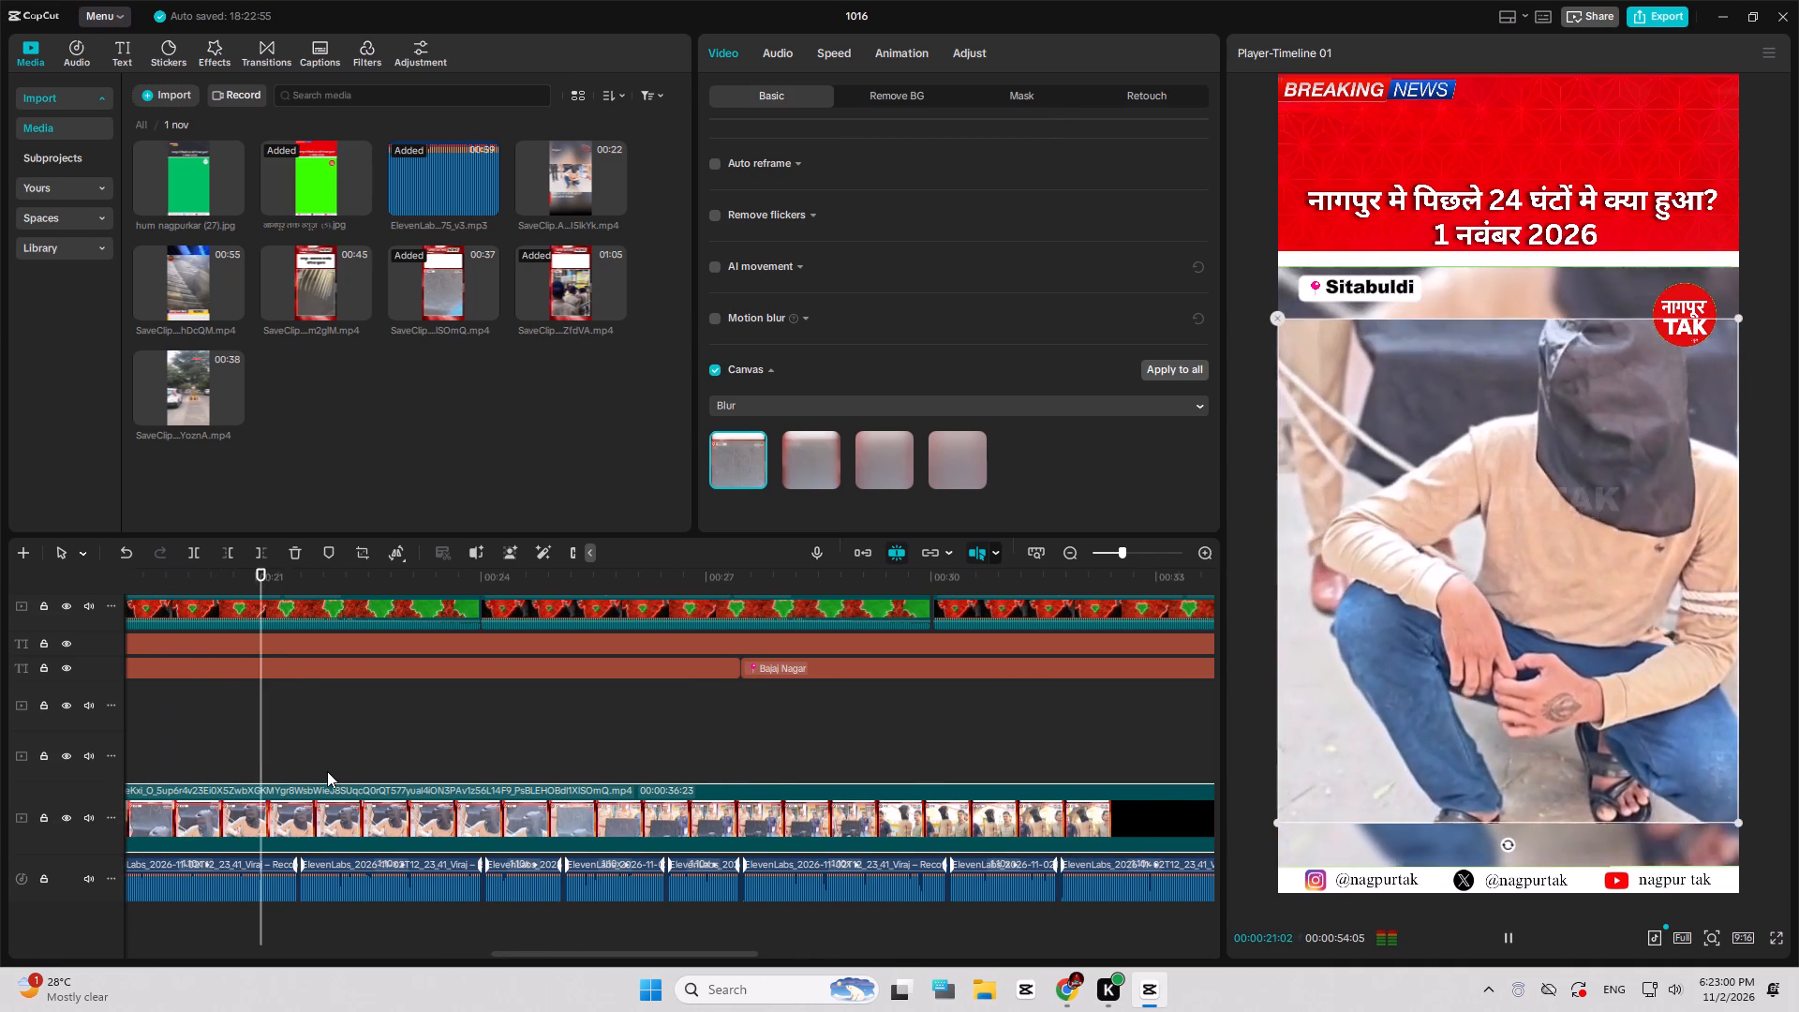
{"action": "scroll", "coordinate": [327, 769], "scroll_direction": "down", "scroll_amount": 19, "text": "ctrl"}
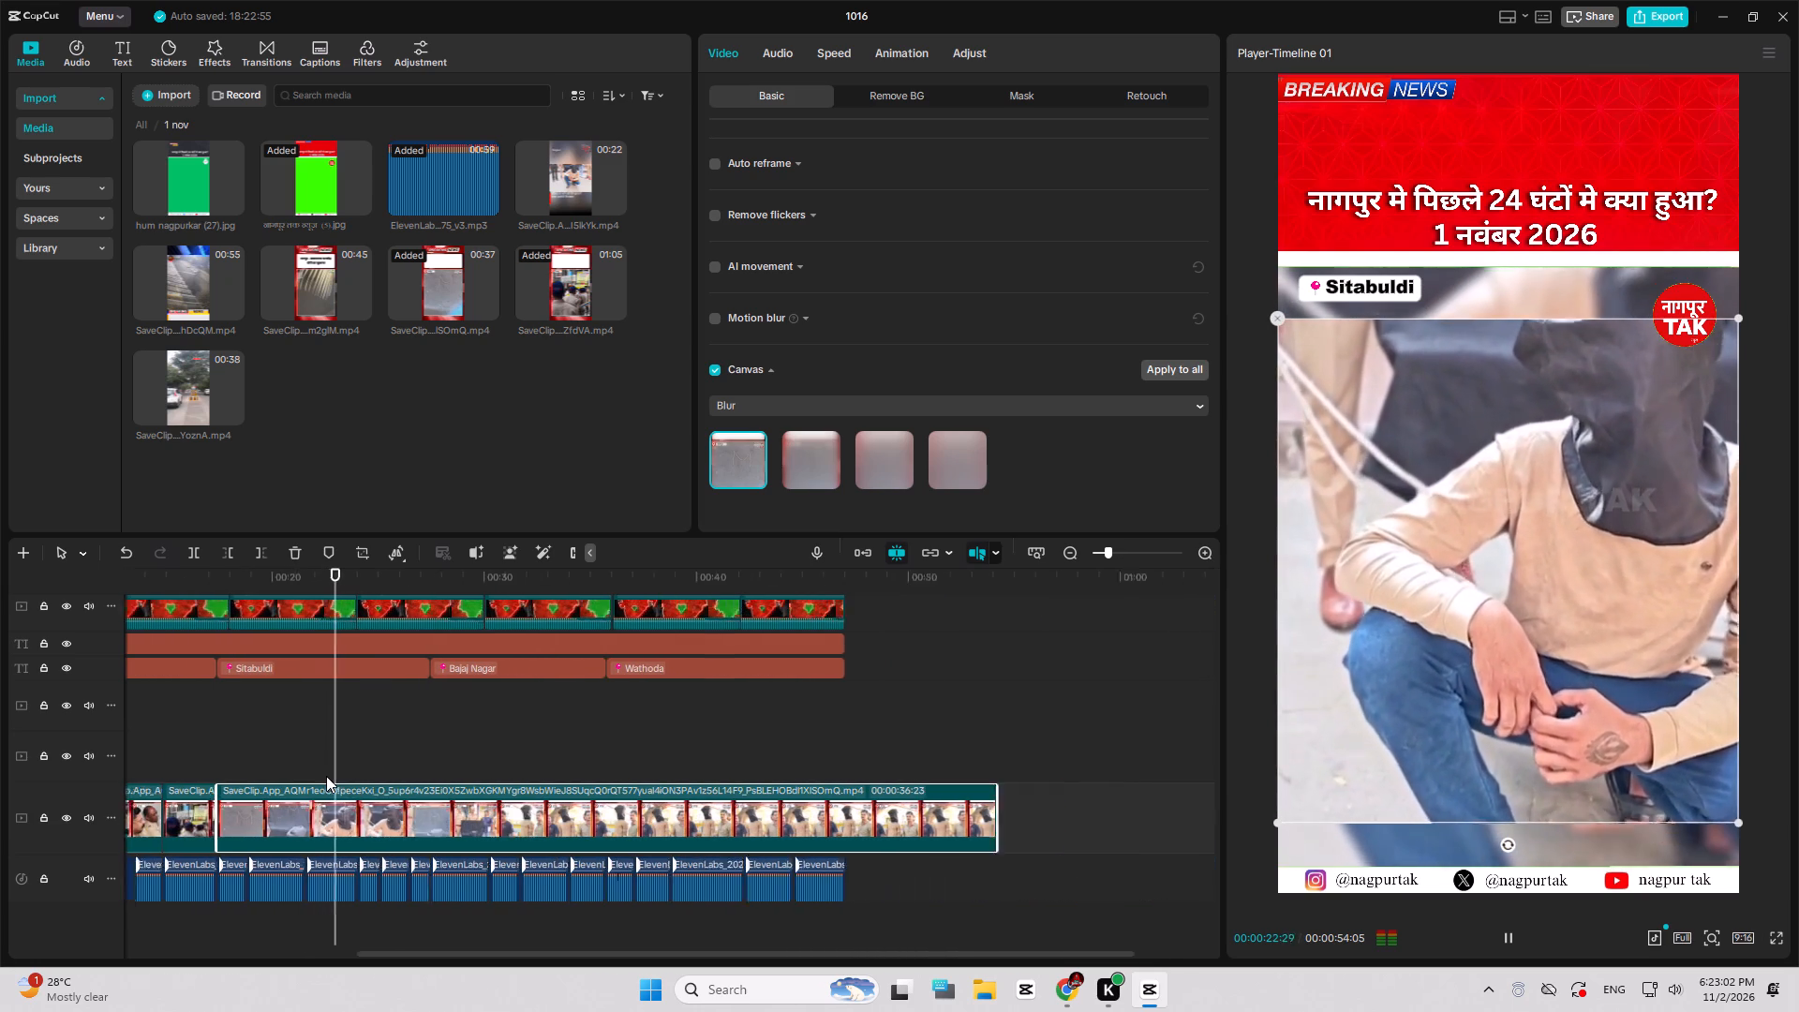
{"action": "left_click_drag", "start_coordinate": [363, 575], "coordinate": [448, 581]}
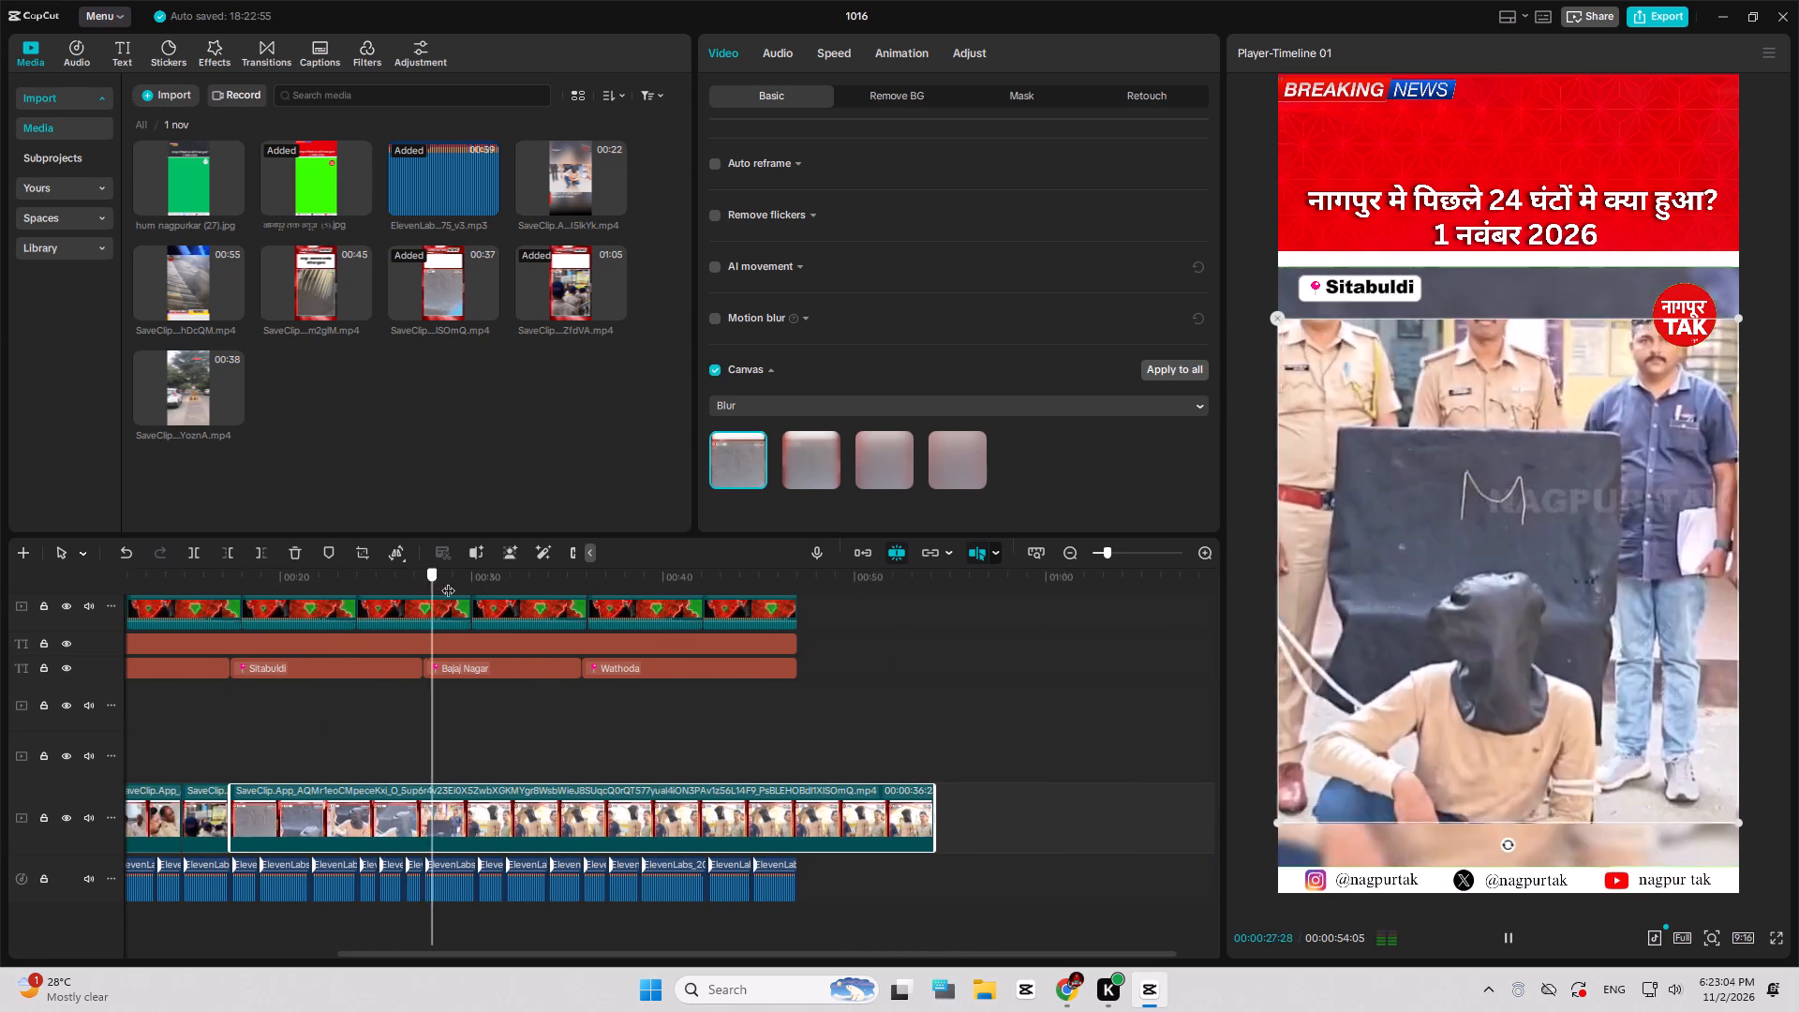
{"action": "left_click_drag", "start_coordinate": [448, 581], "coordinate": [687, 606]}
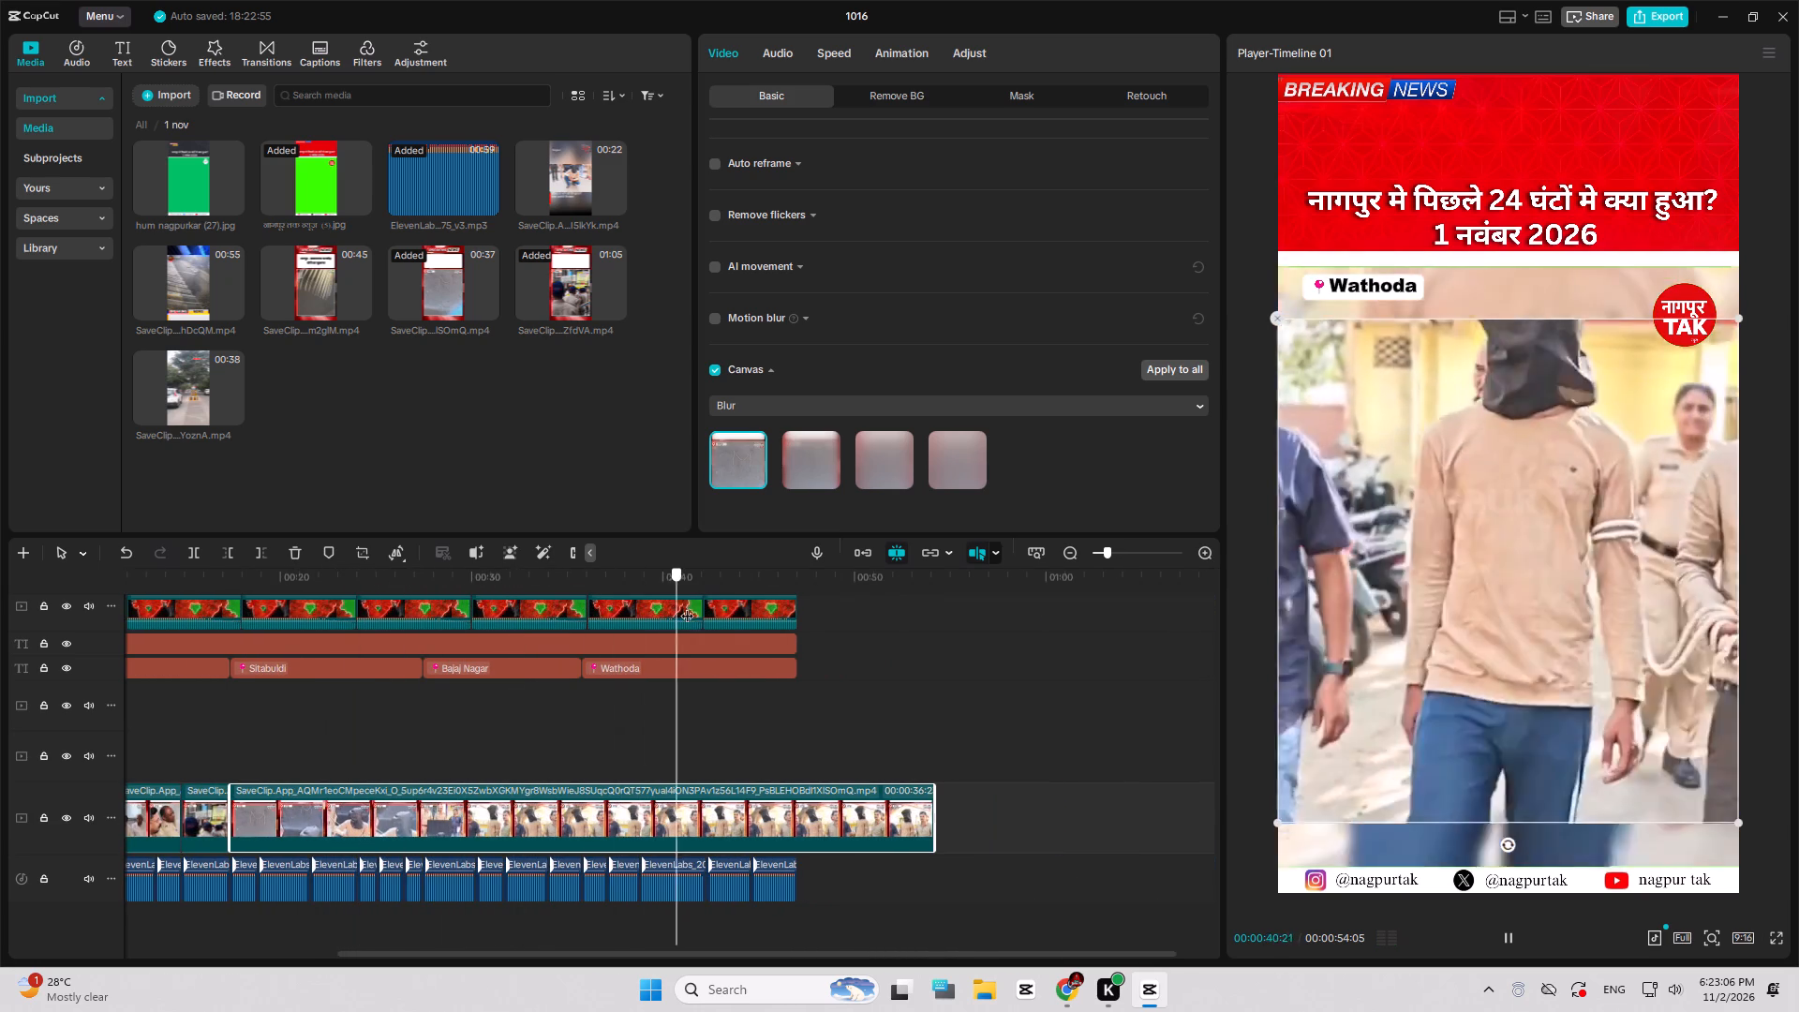
{"action": "left_click_drag", "start_coordinate": [687, 606], "coordinate": [796, 630]}
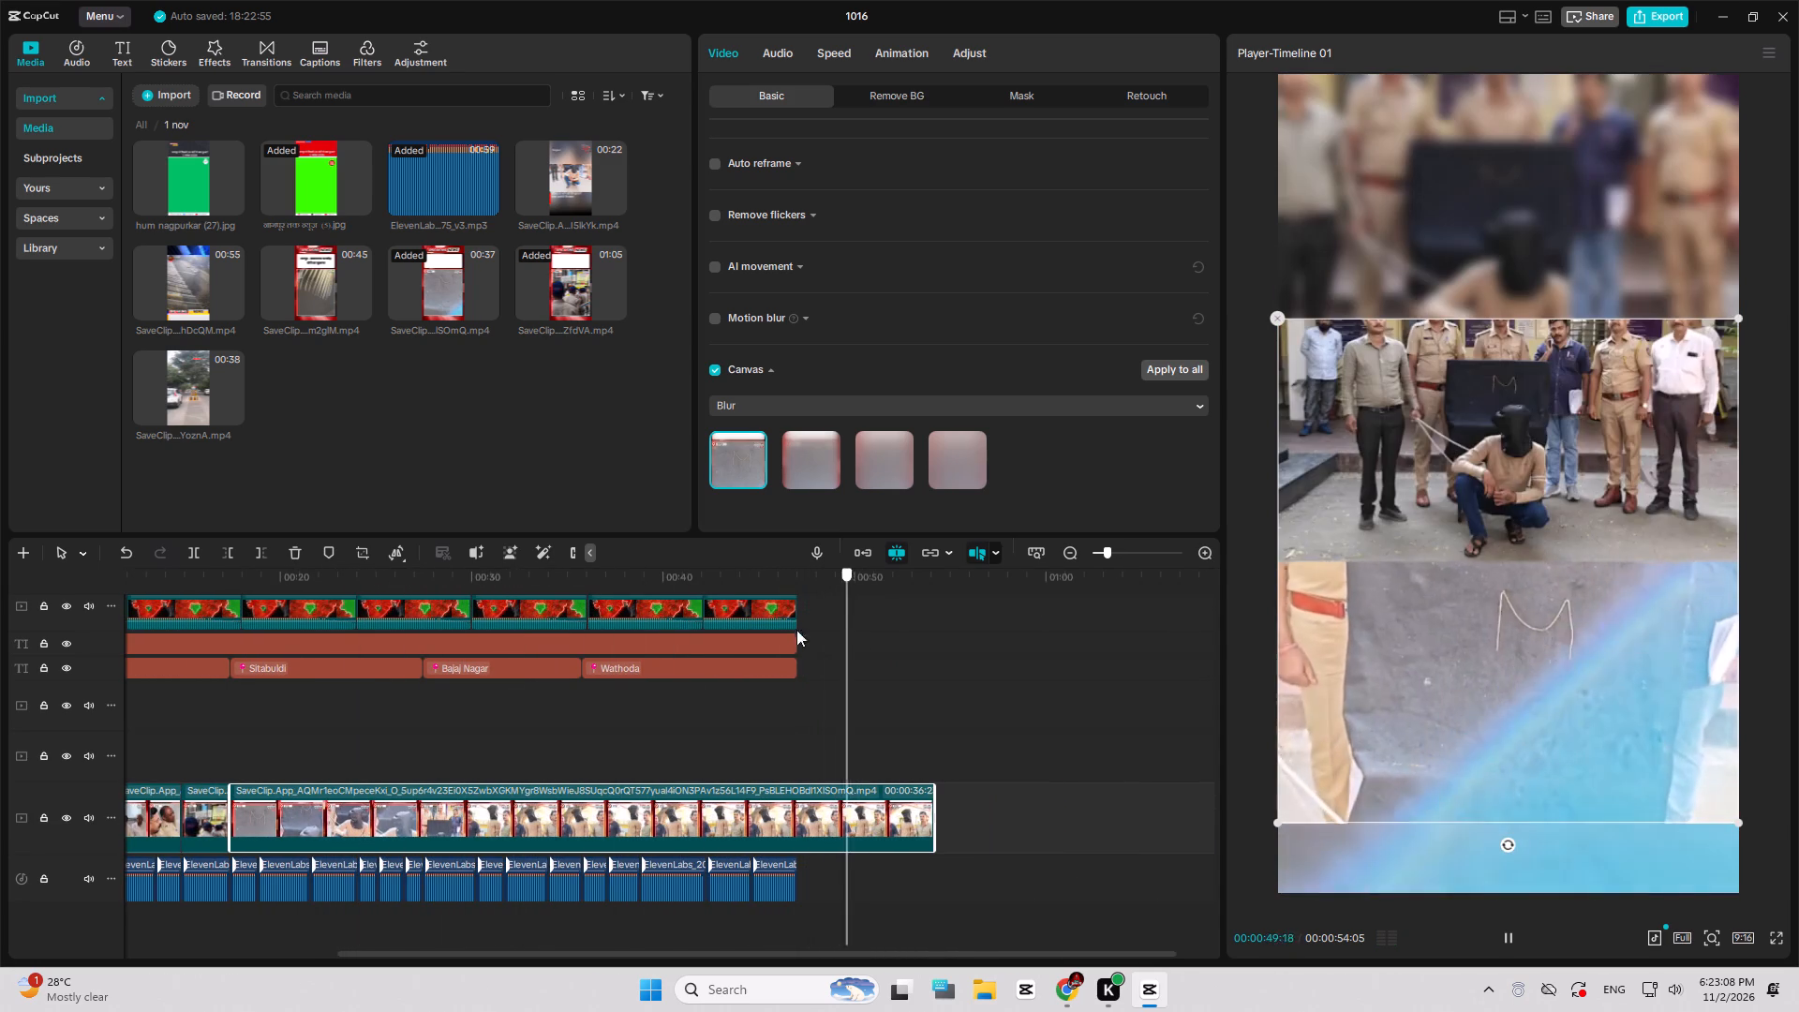
{"action": "left_click_drag", "start_coordinate": [796, 630], "coordinate": [855, 646]}
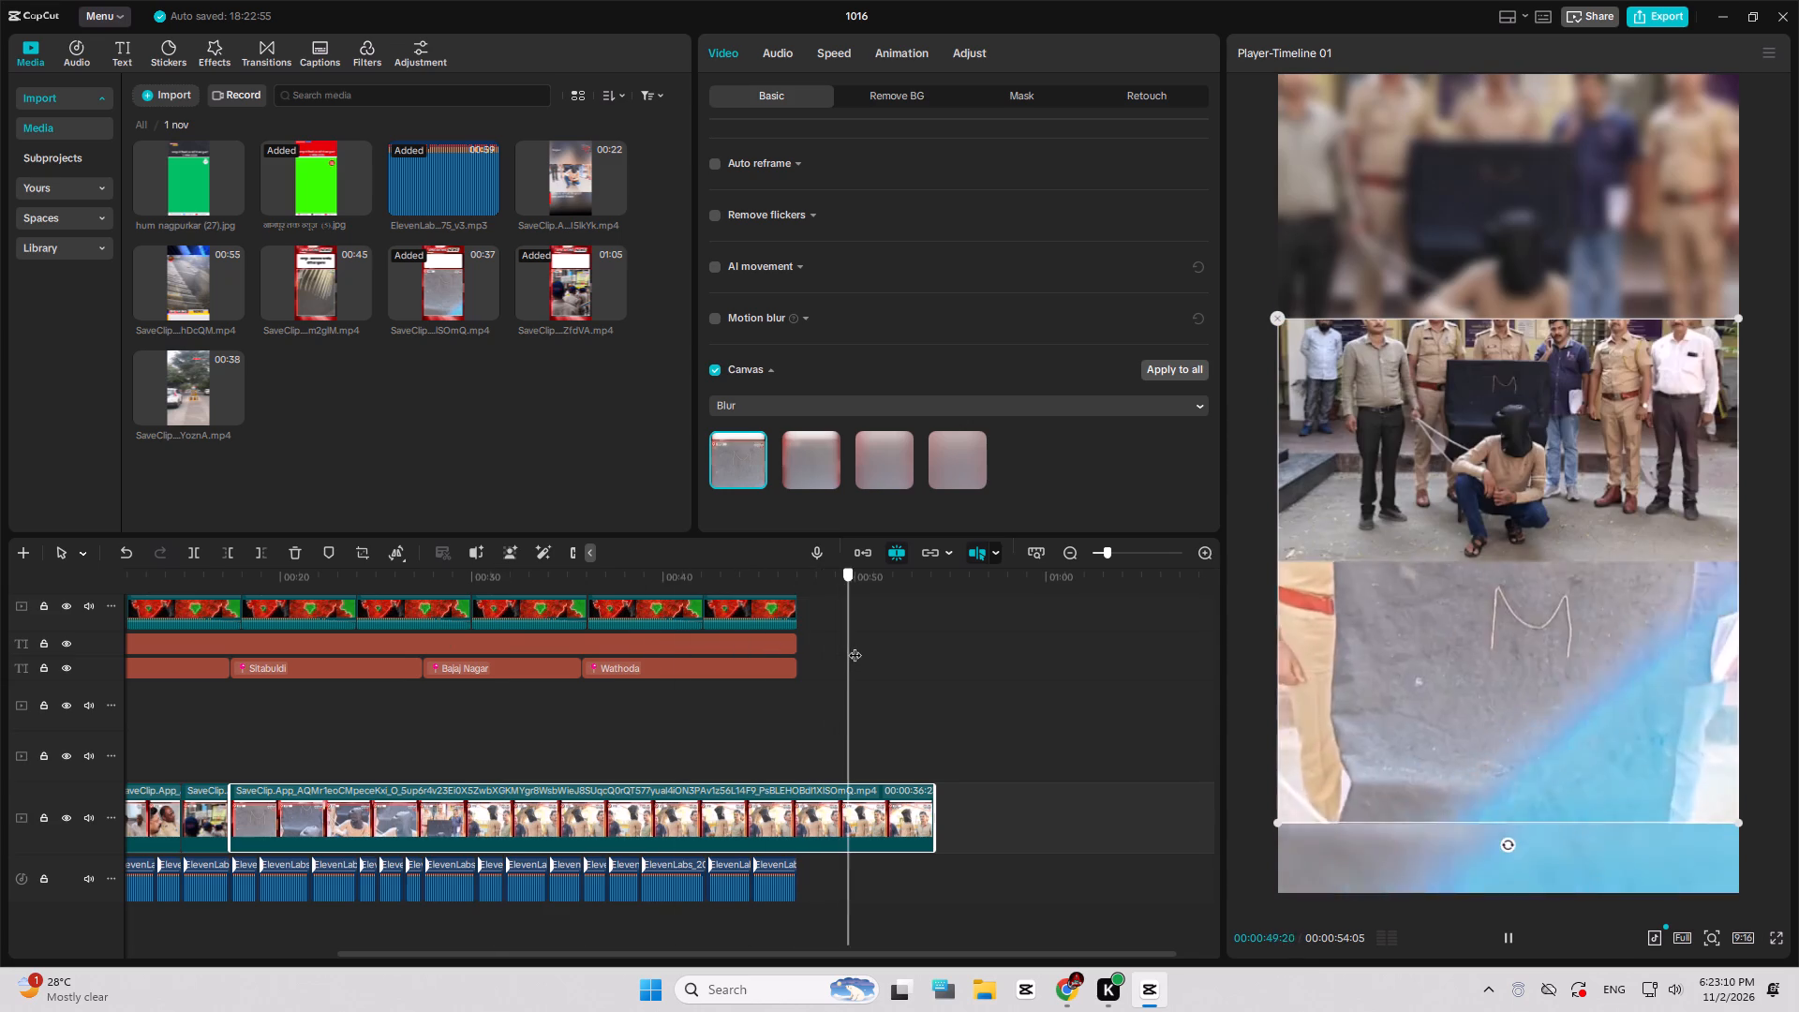
{"action": "left_click_drag", "start_coordinate": [855, 646], "coordinate": [684, 647]}
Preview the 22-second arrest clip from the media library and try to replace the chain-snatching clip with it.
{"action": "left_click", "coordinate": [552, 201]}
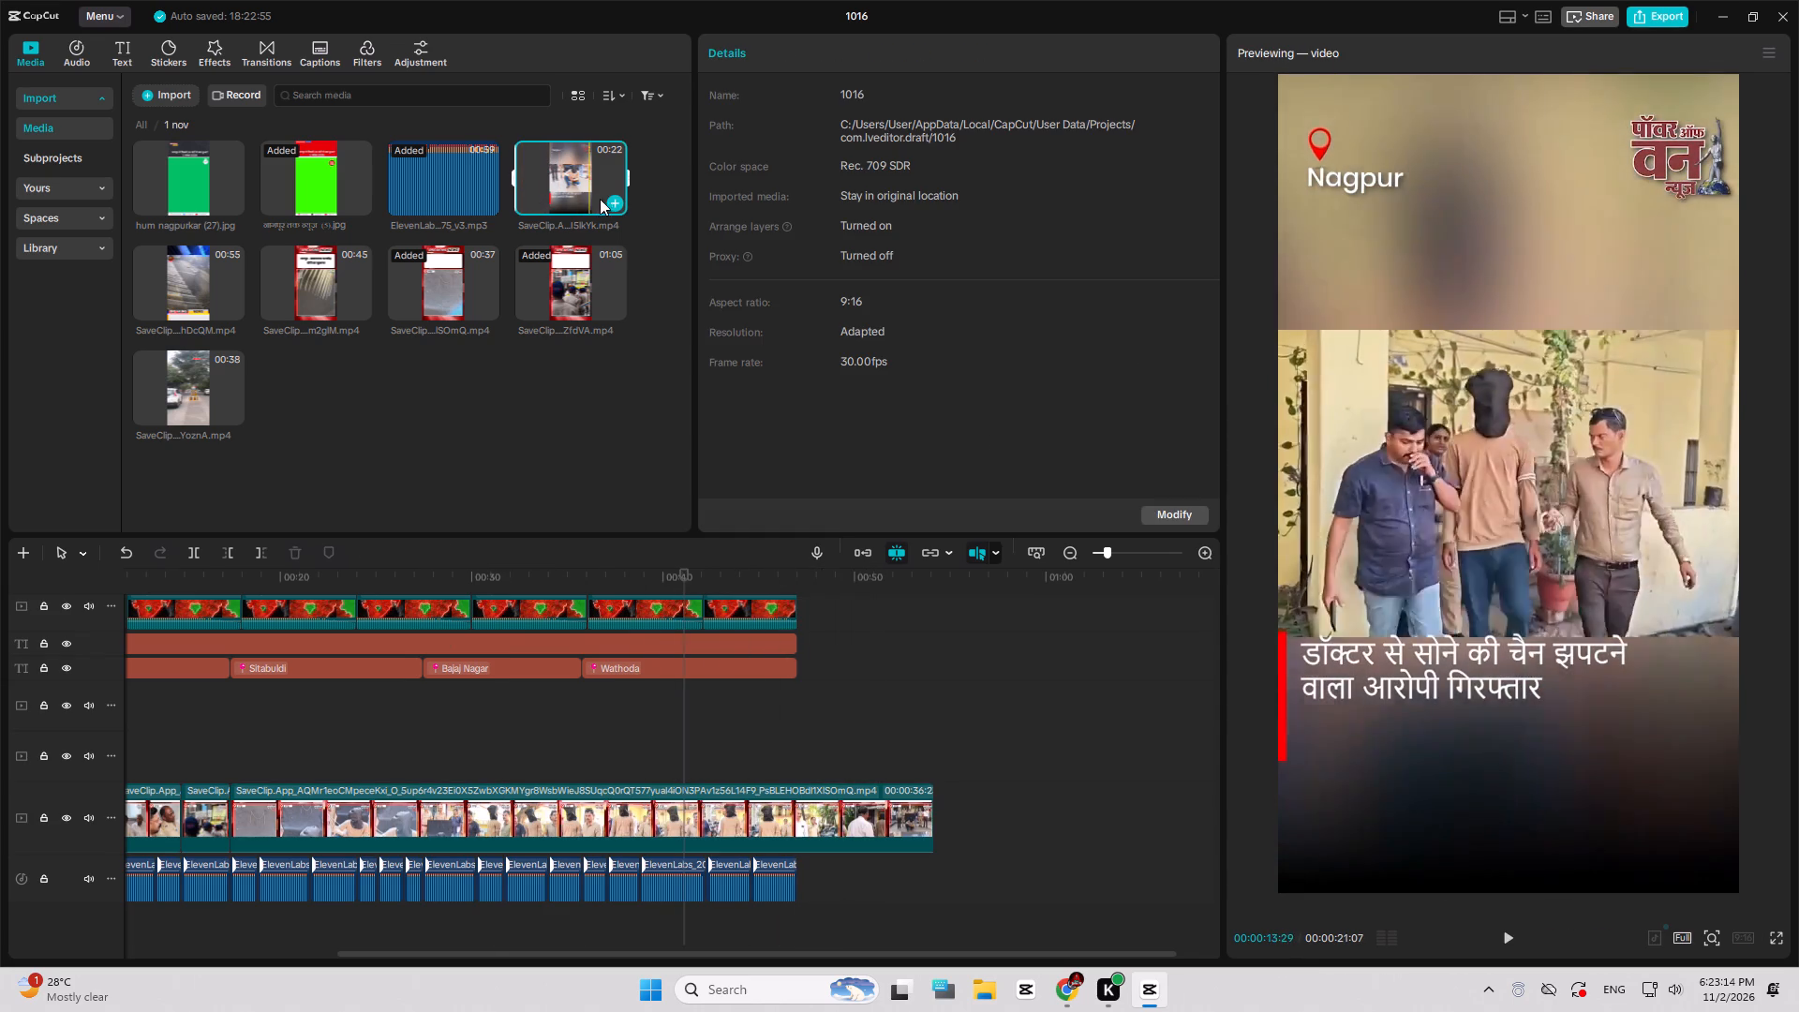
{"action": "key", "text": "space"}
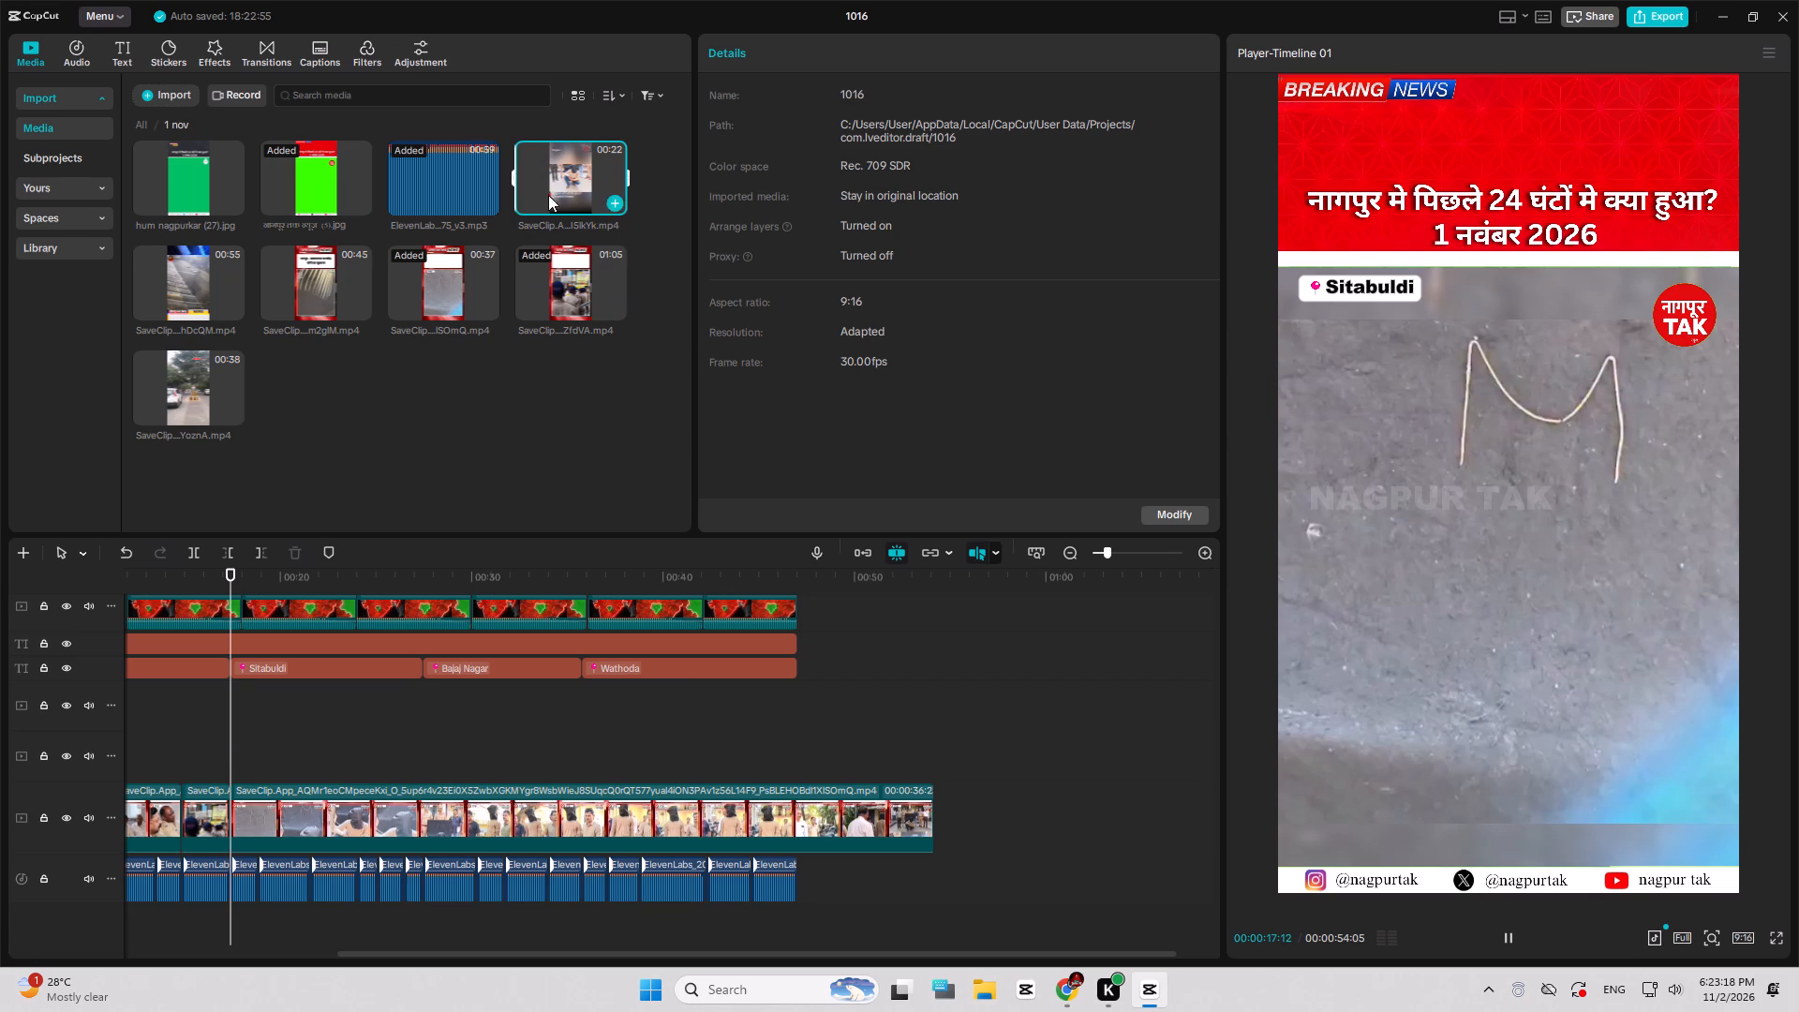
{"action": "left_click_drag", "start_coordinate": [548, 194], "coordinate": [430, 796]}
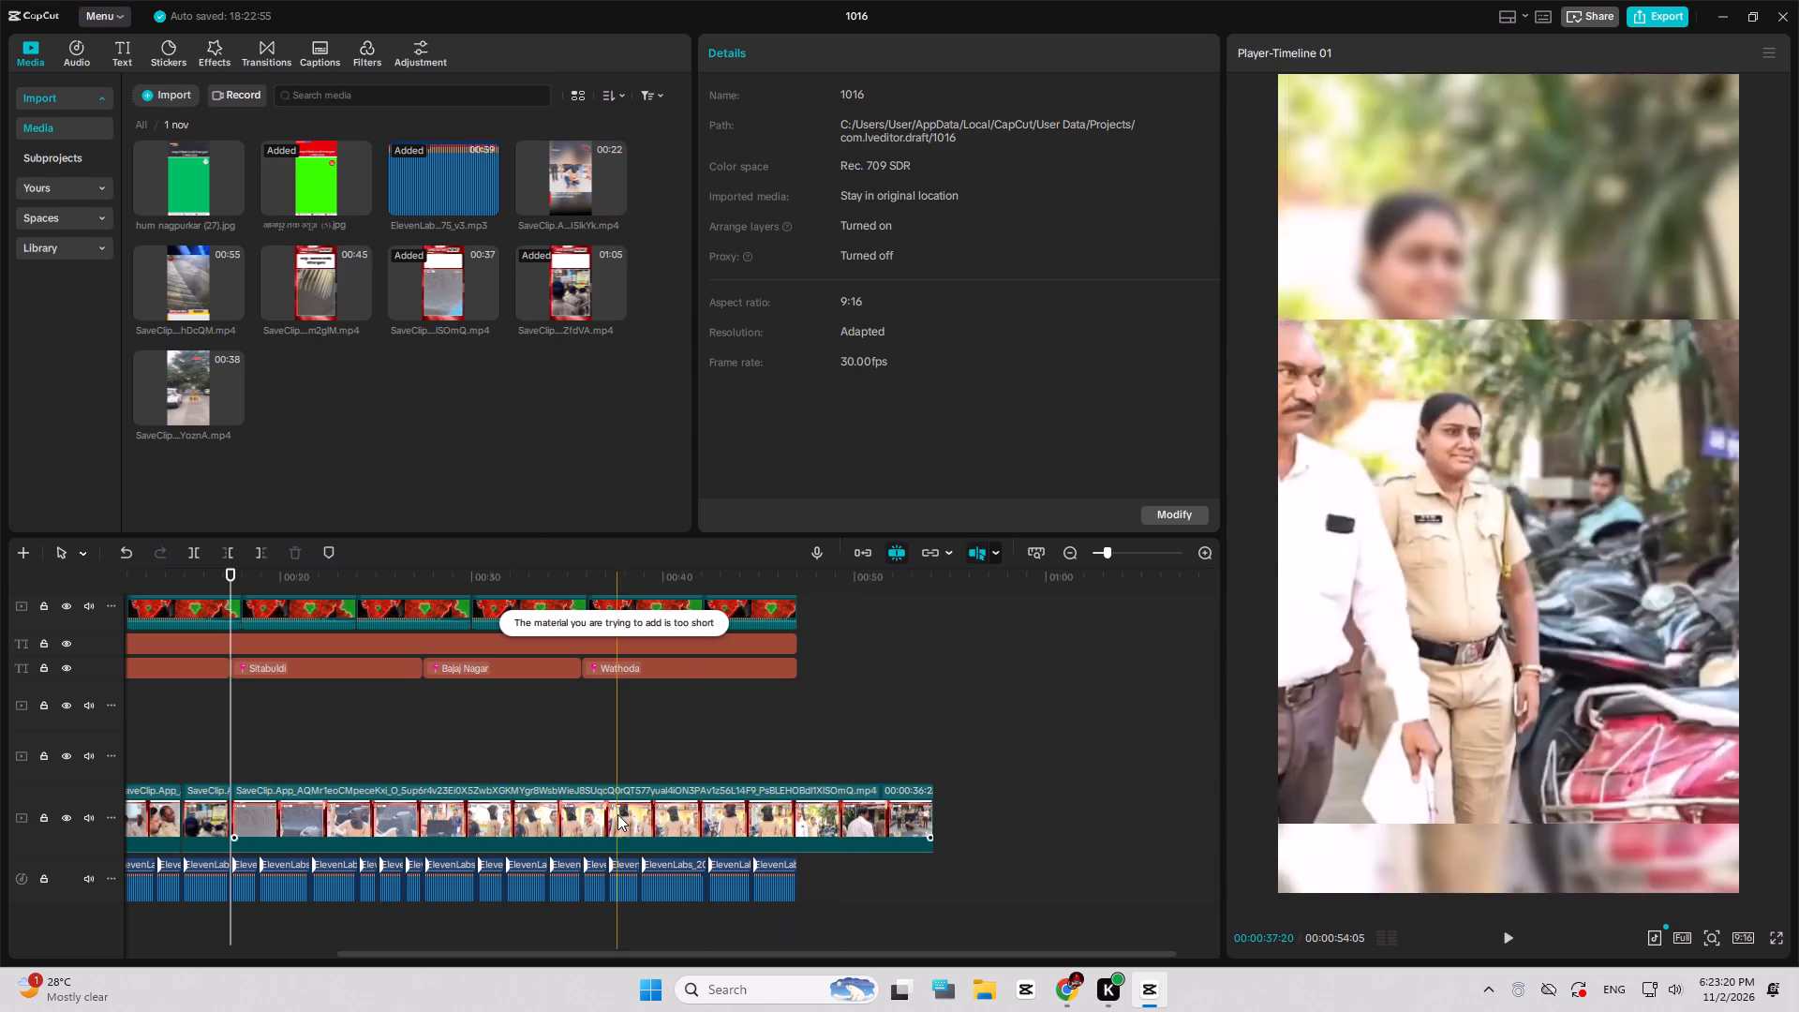
Delete the chain-snatching clip and place the 22-second arrest clip at the start of the Sitabuldi section instead.
{"action": "left_click", "coordinate": [617, 814]}
{"action": "left_click", "coordinate": [297, 552]}
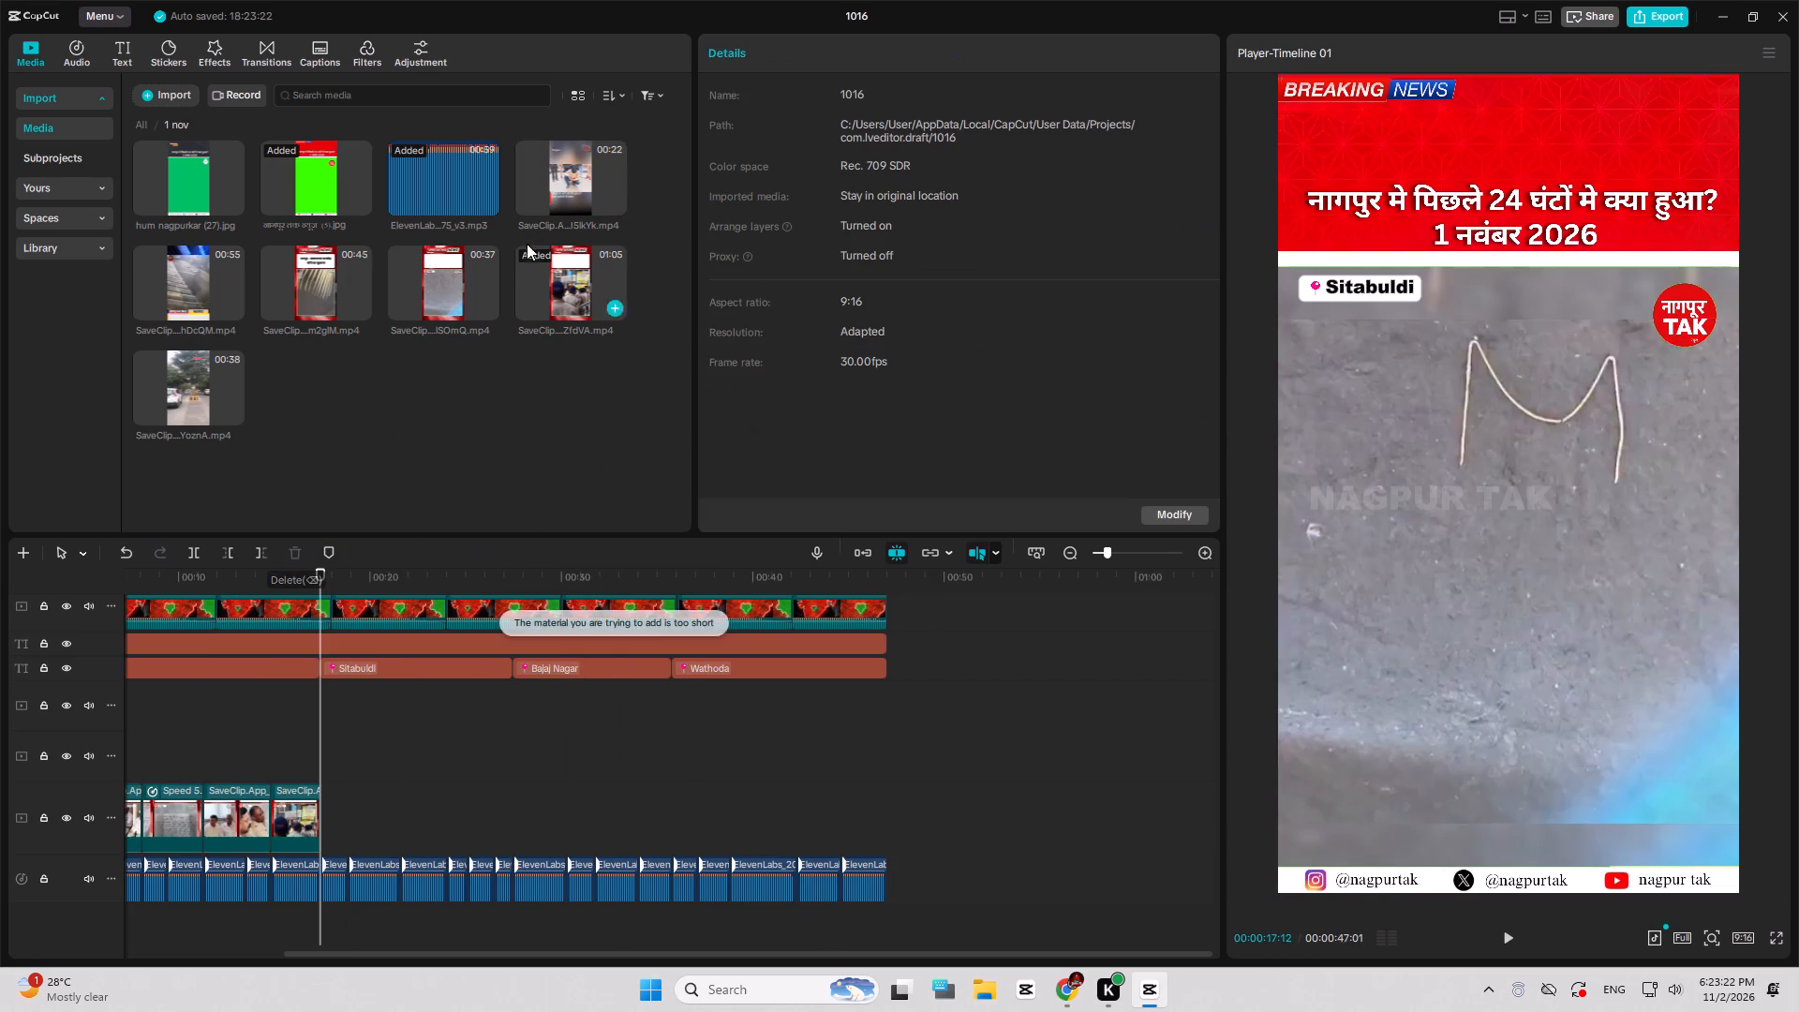
{"action": "left_click_drag", "start_coordinate": [549, 186], "coordinate": [322, 834]}
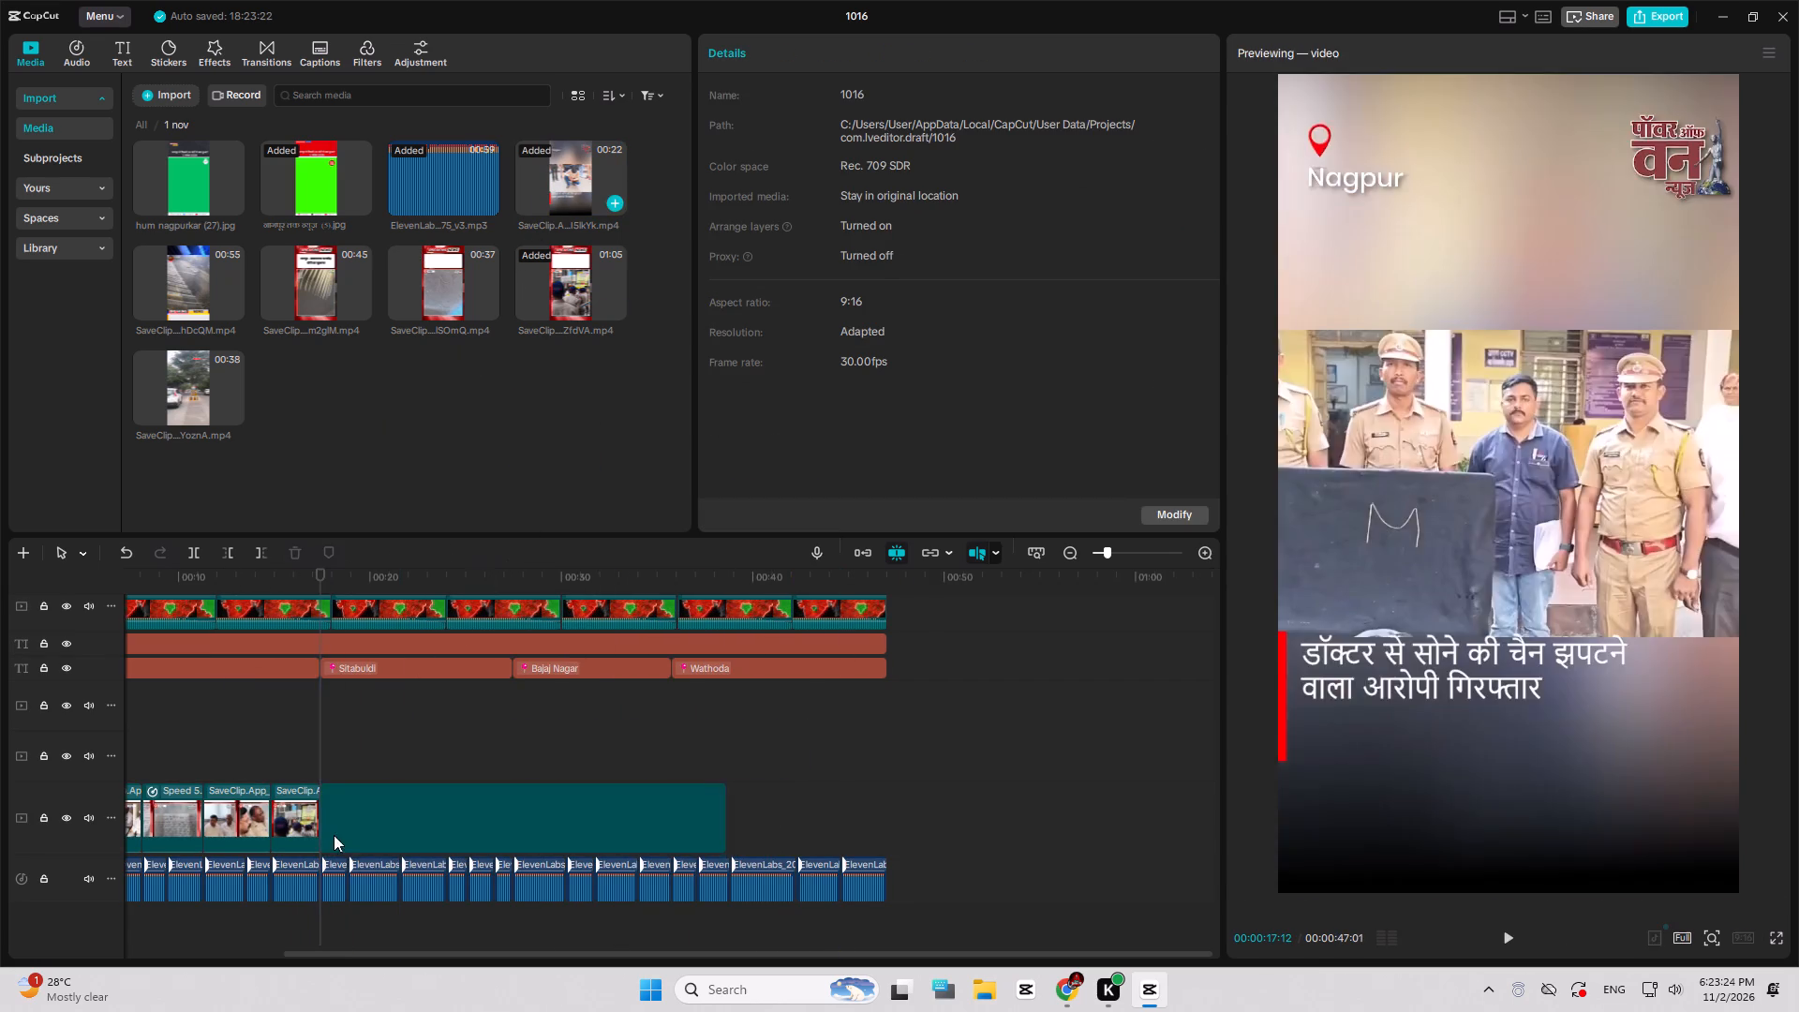
Crop the new clip to its middle footage band, cutting off the Nagpur tag and channel logo above and the Hindi caption below.
{"action": "left_click", "coordinate": [363, 551]}
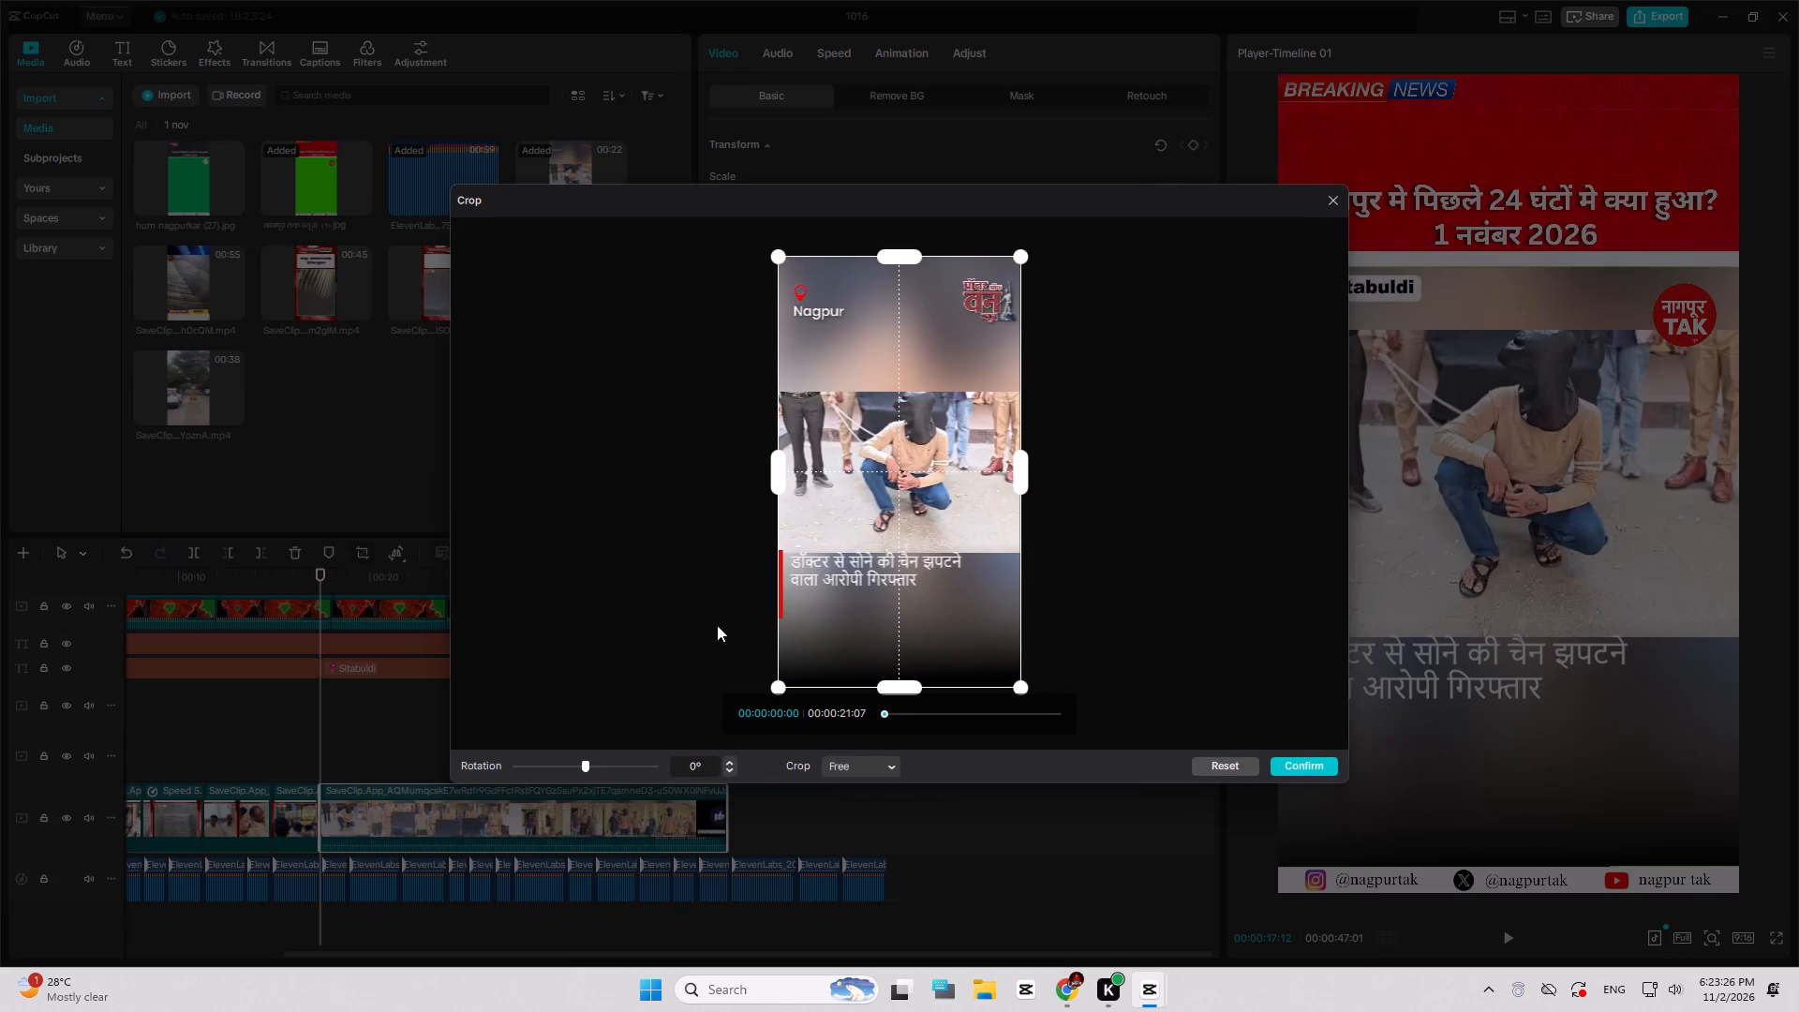
{"action": "left_click_drag", "start_coordinate": [899, 690], "coordinate": [888, 553]}
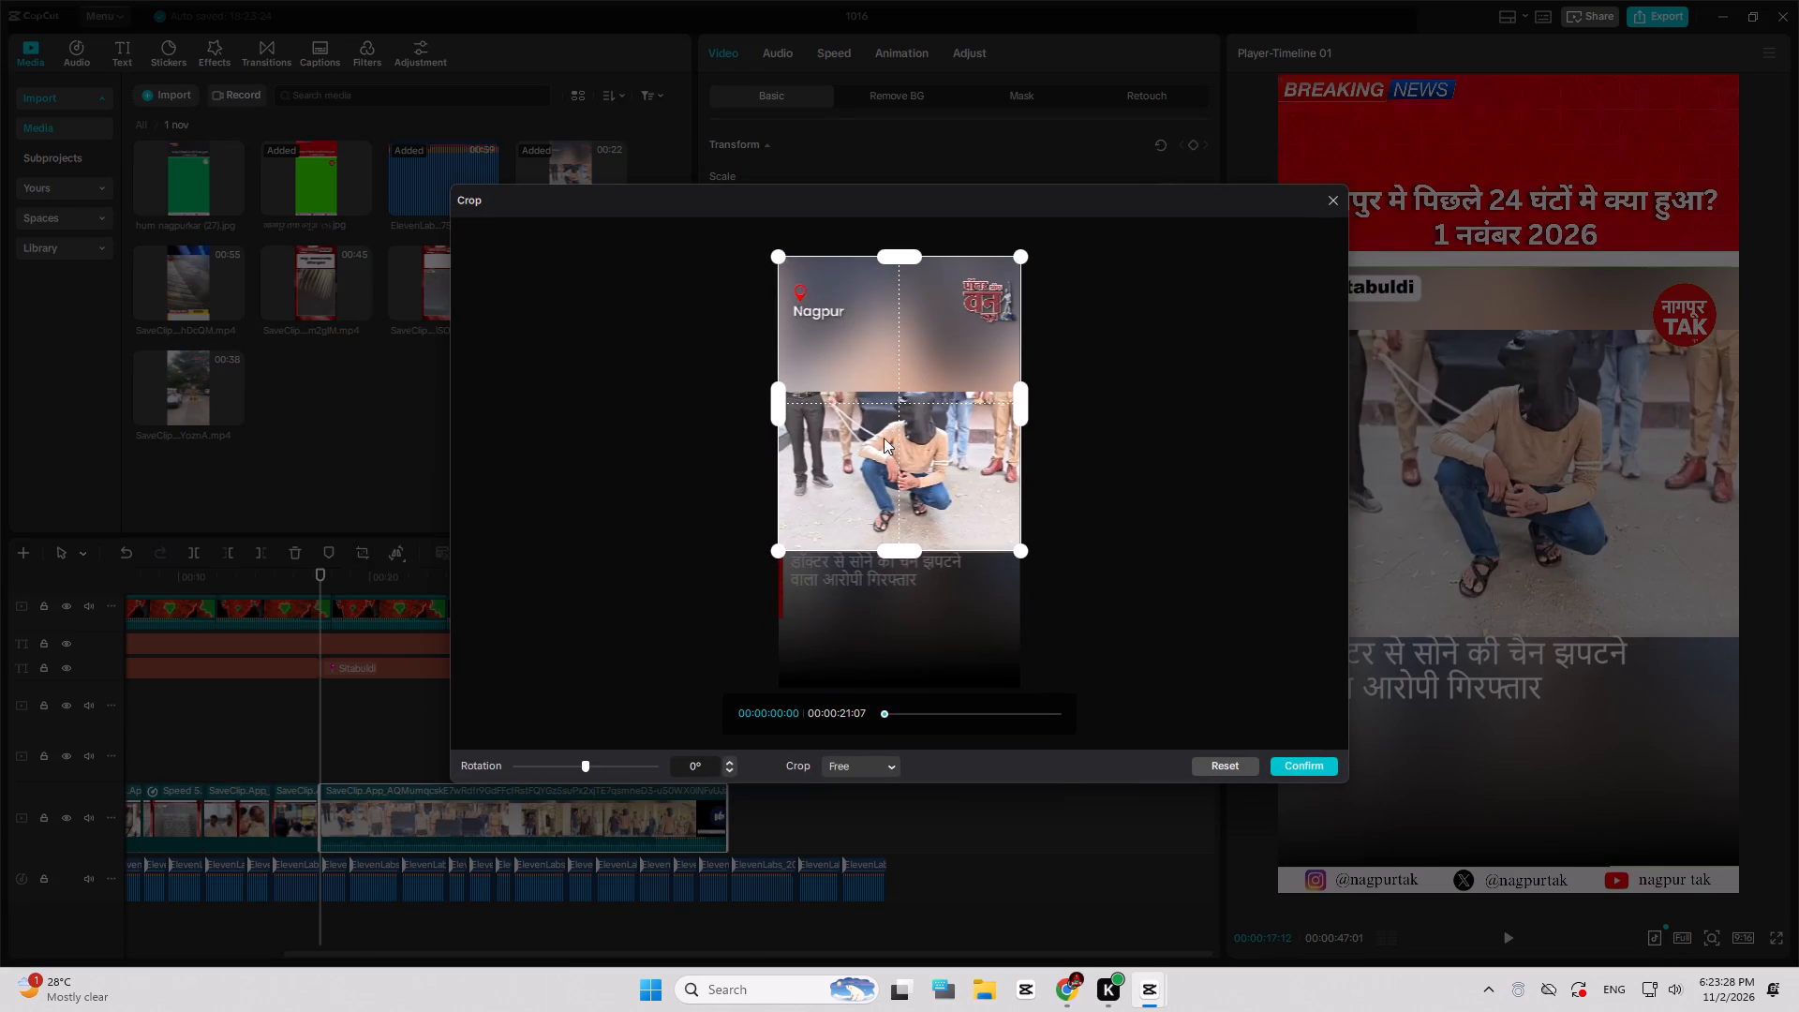
{"action": "left_click_drag", "start_coordinate": [900, 258], "coordinate": [911, 395]}
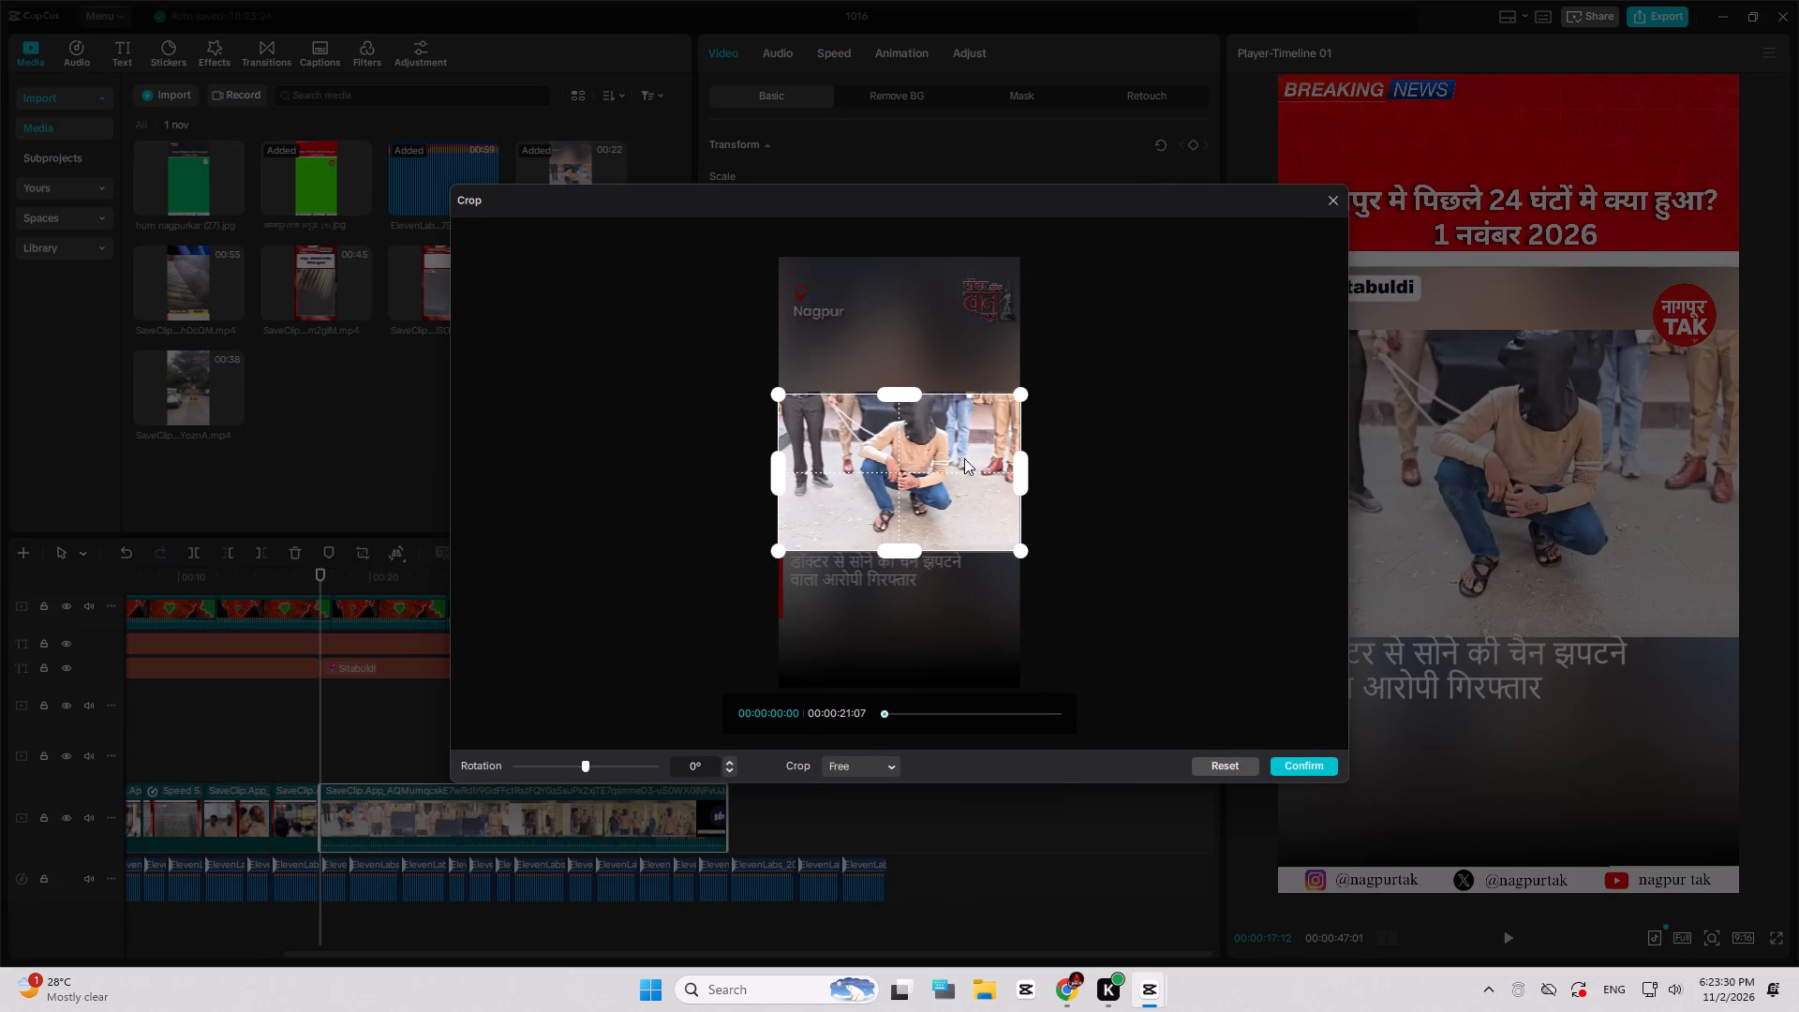
{"action": "left_click", "coordinate": [1298, 763]}
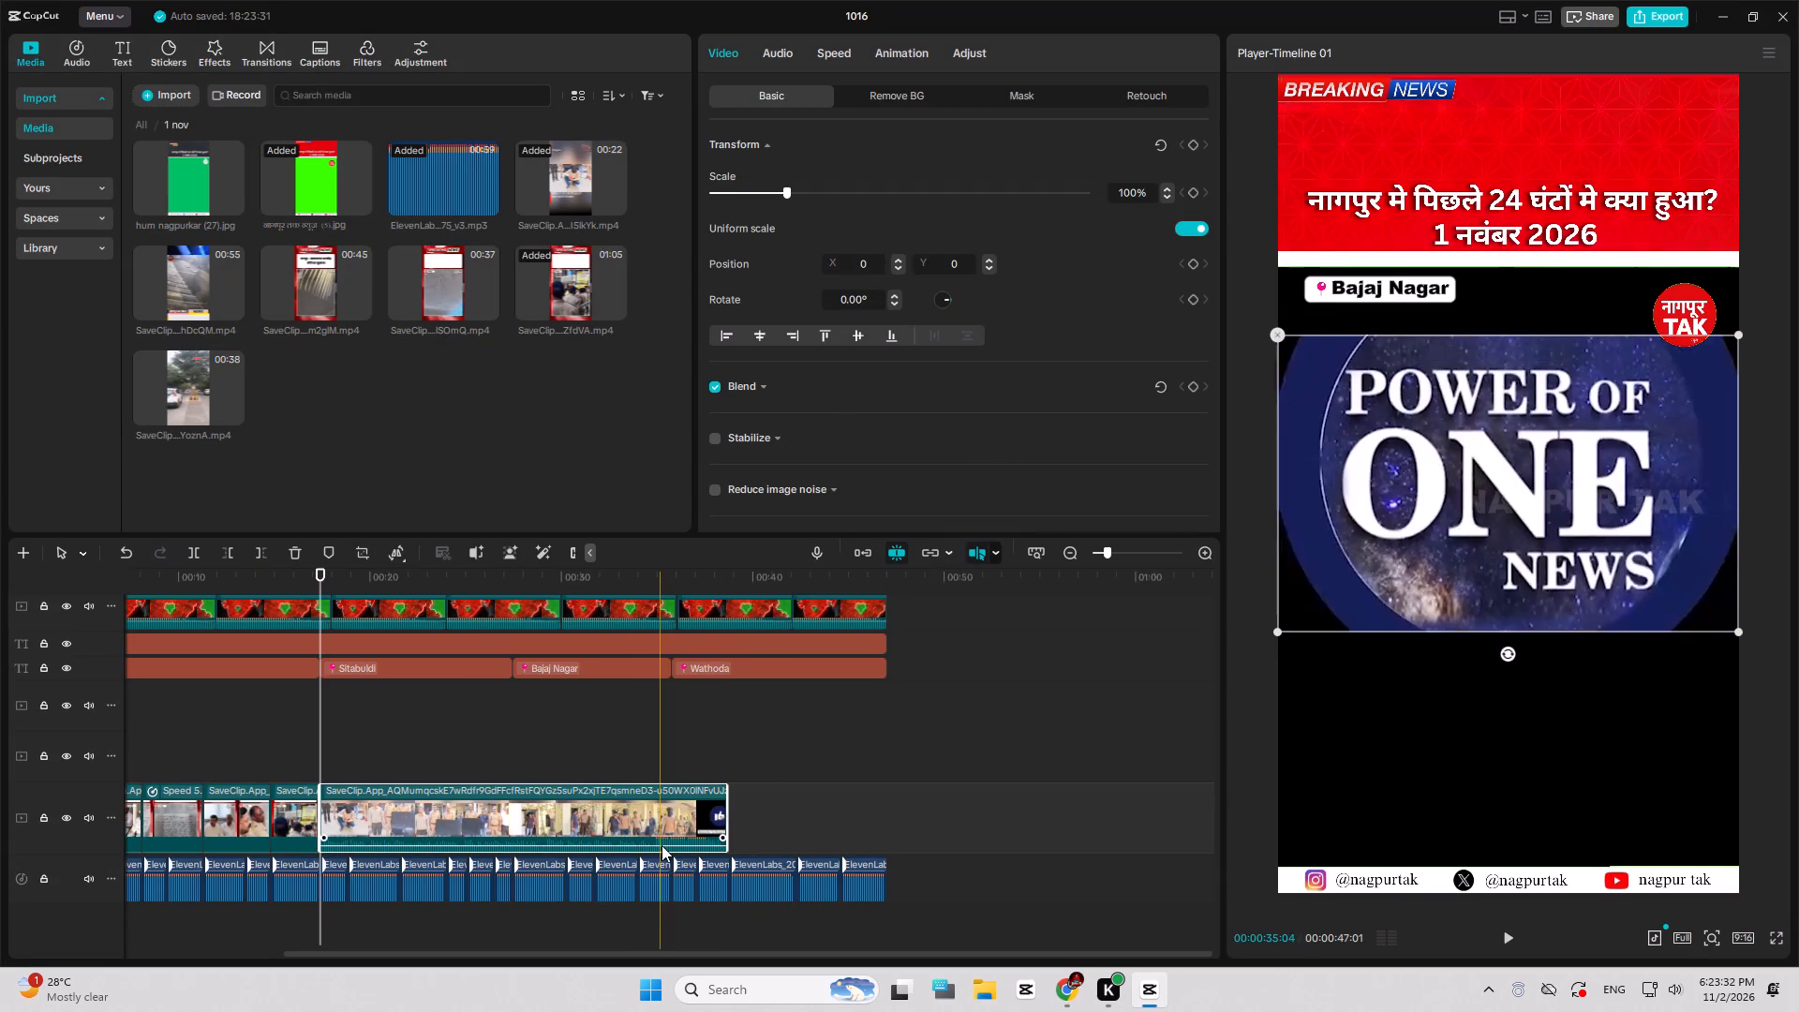
Mute the new clip's own sound.
{"action": "left_click_drag", "start_coordinate": [663, 846], "coordinate": [666, 872]}
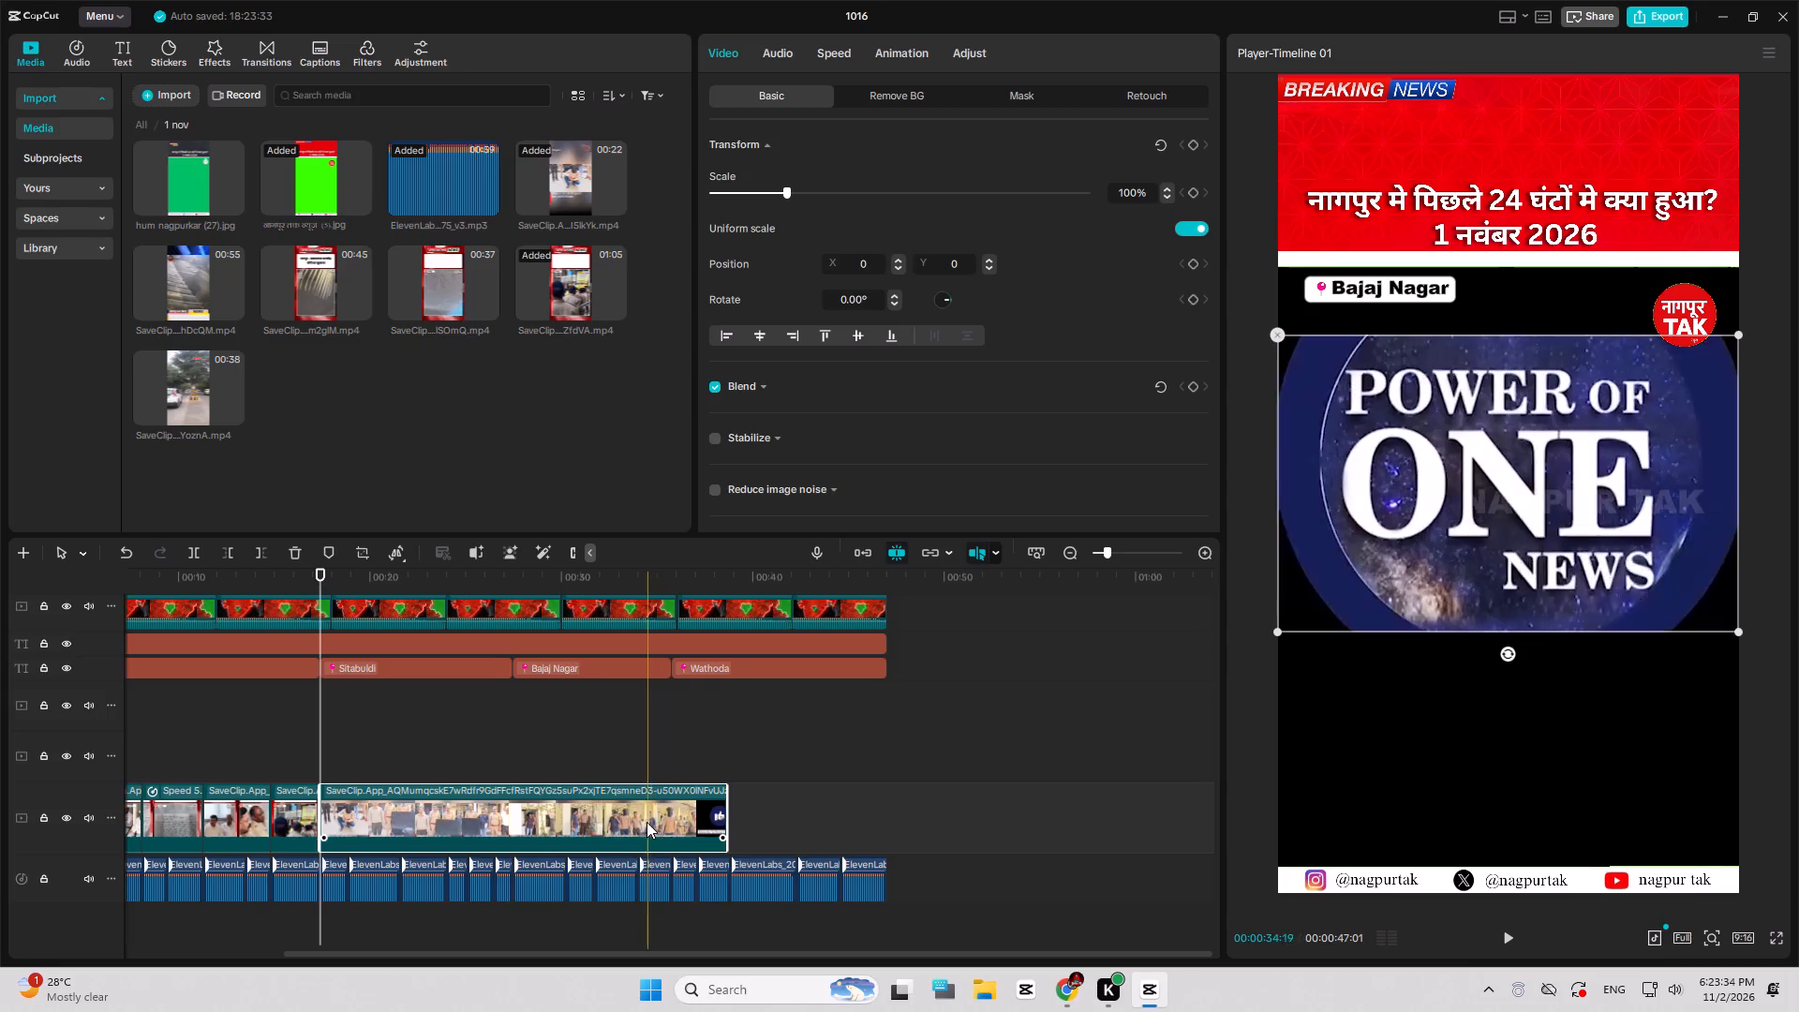
Trim the Power of One News end card off the end of the clip.
{"action": "key", "text": "w"}
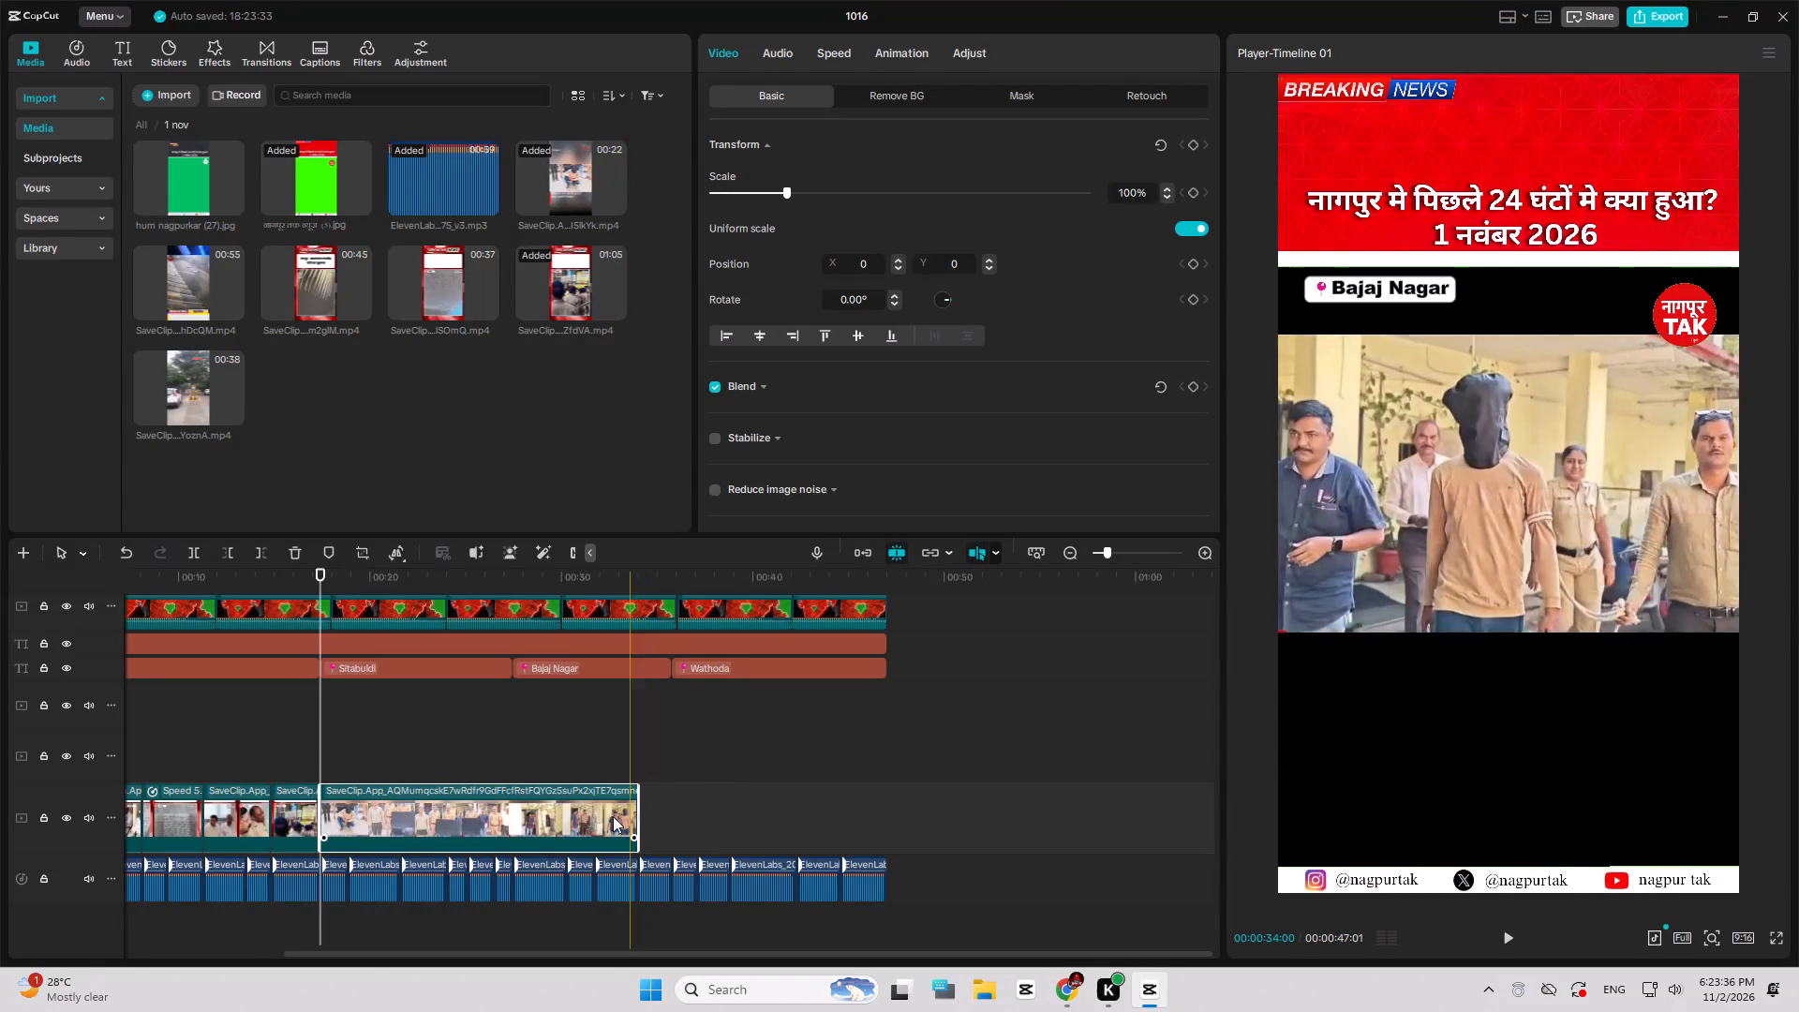
Play through the Sitabuldi section and split the clip where the Bajaj Nagar label begins.
{"action": "key", "text": "space"}
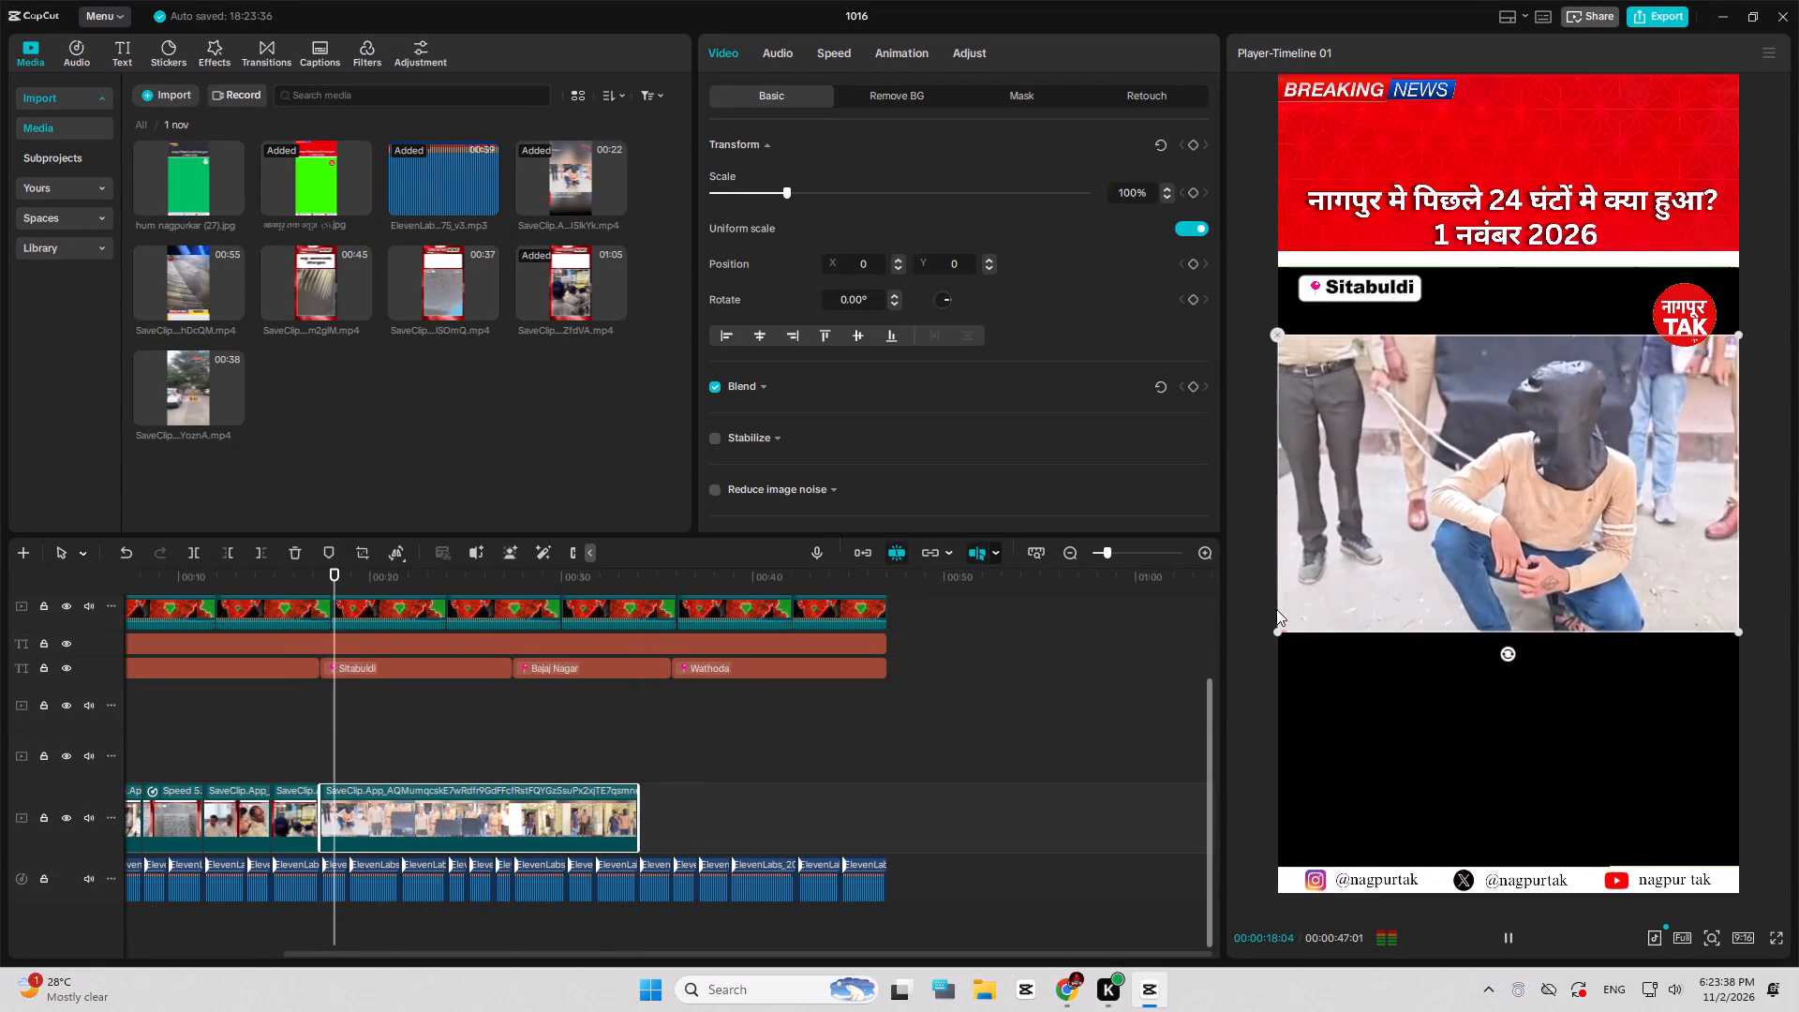
{"action": "key", "text": "space"}
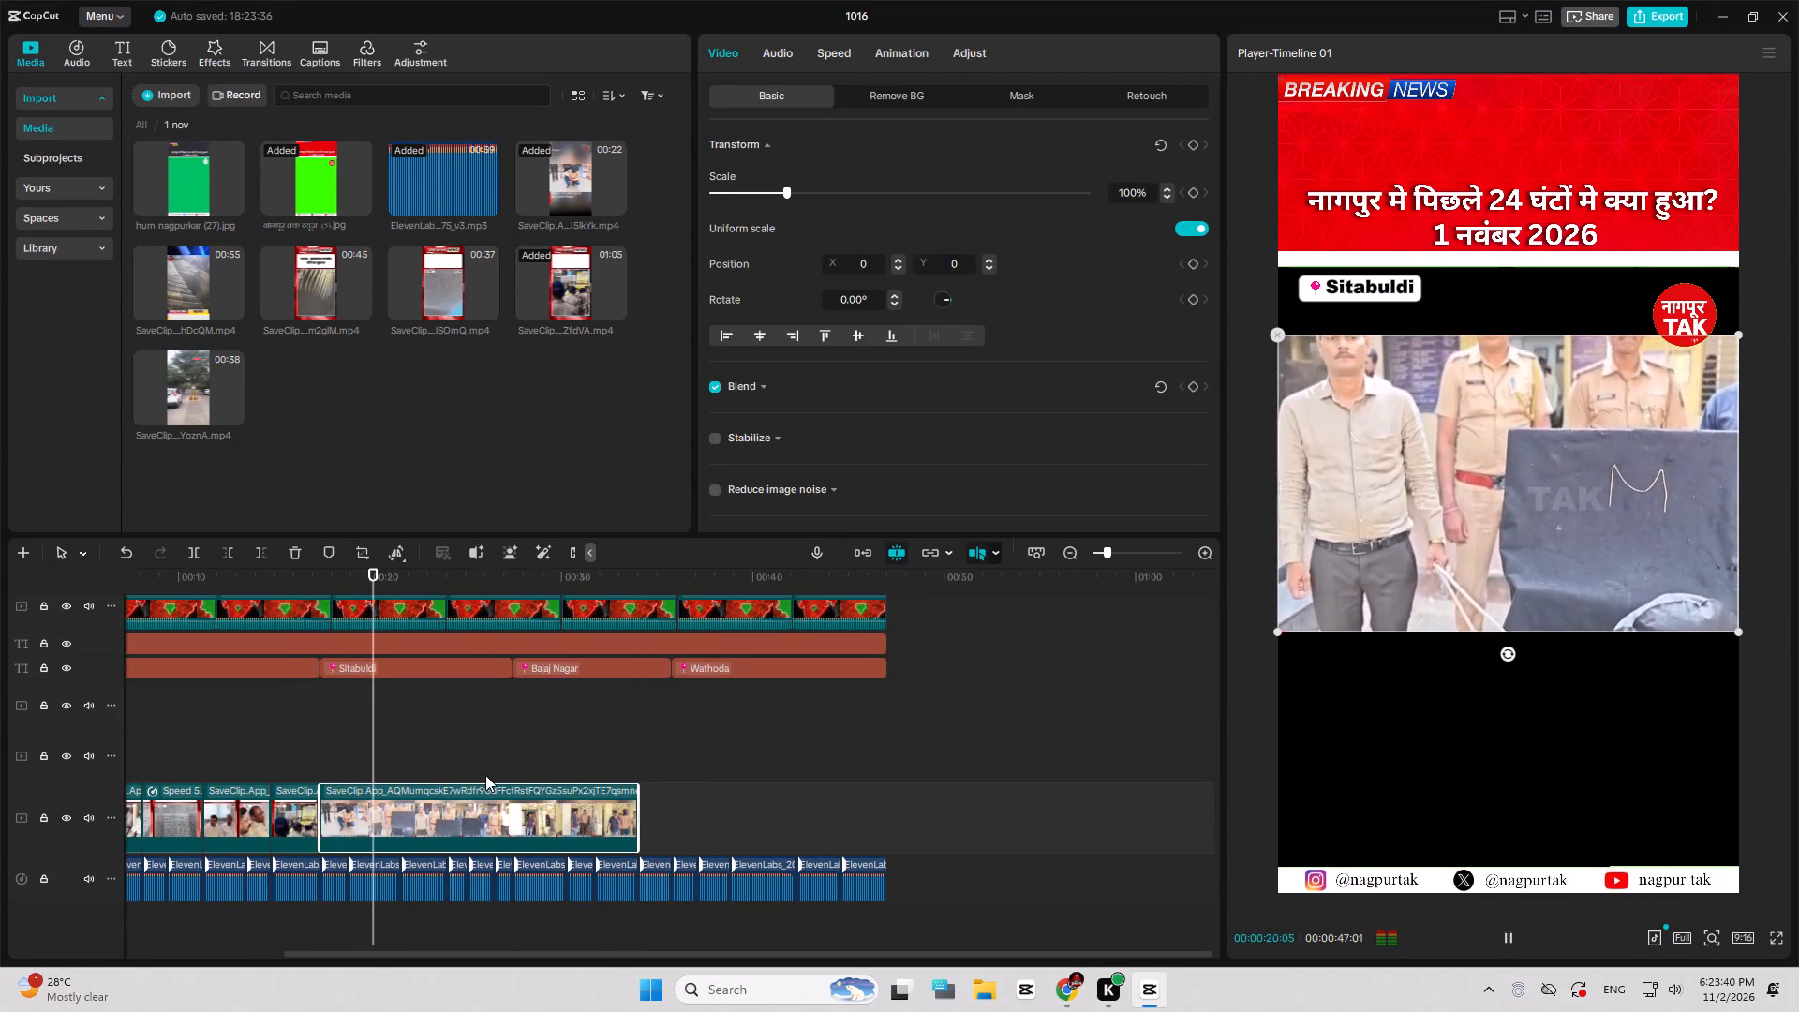
{"action": "key", "text": "space"}
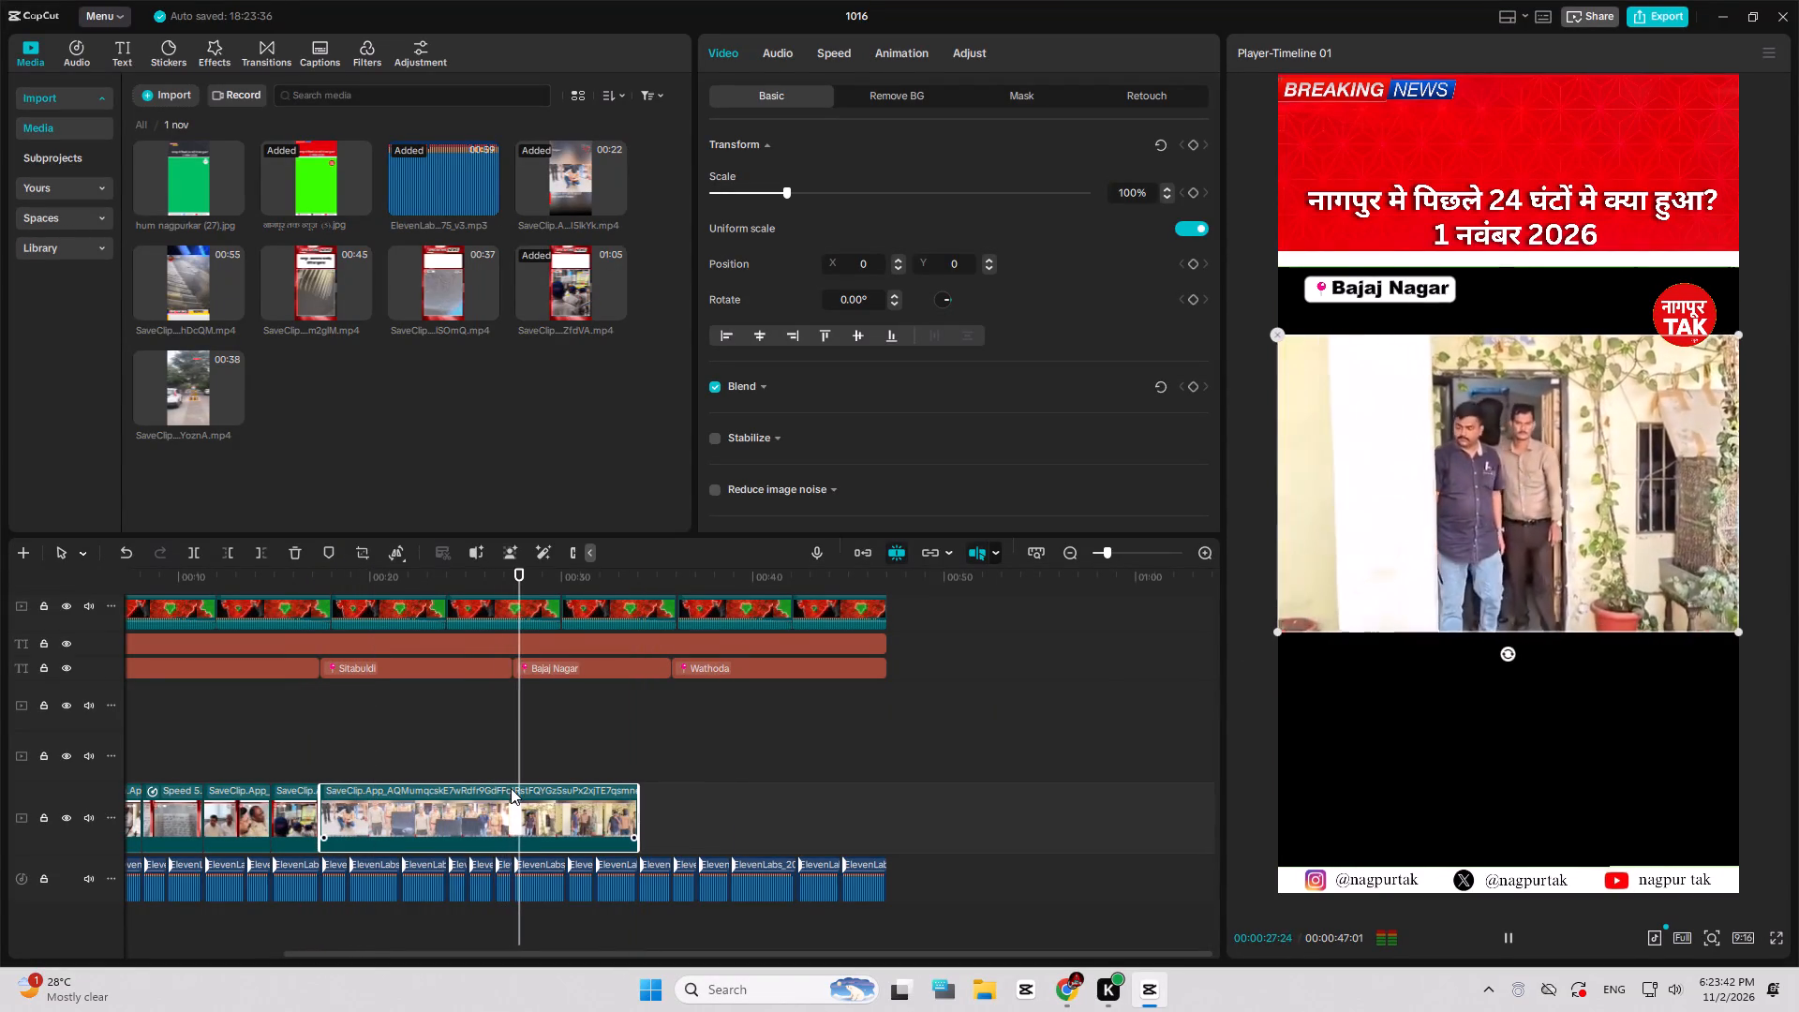
{"action": "key", "text": "space"}
{"action": "left_click", "coordinate": [508, 796]}
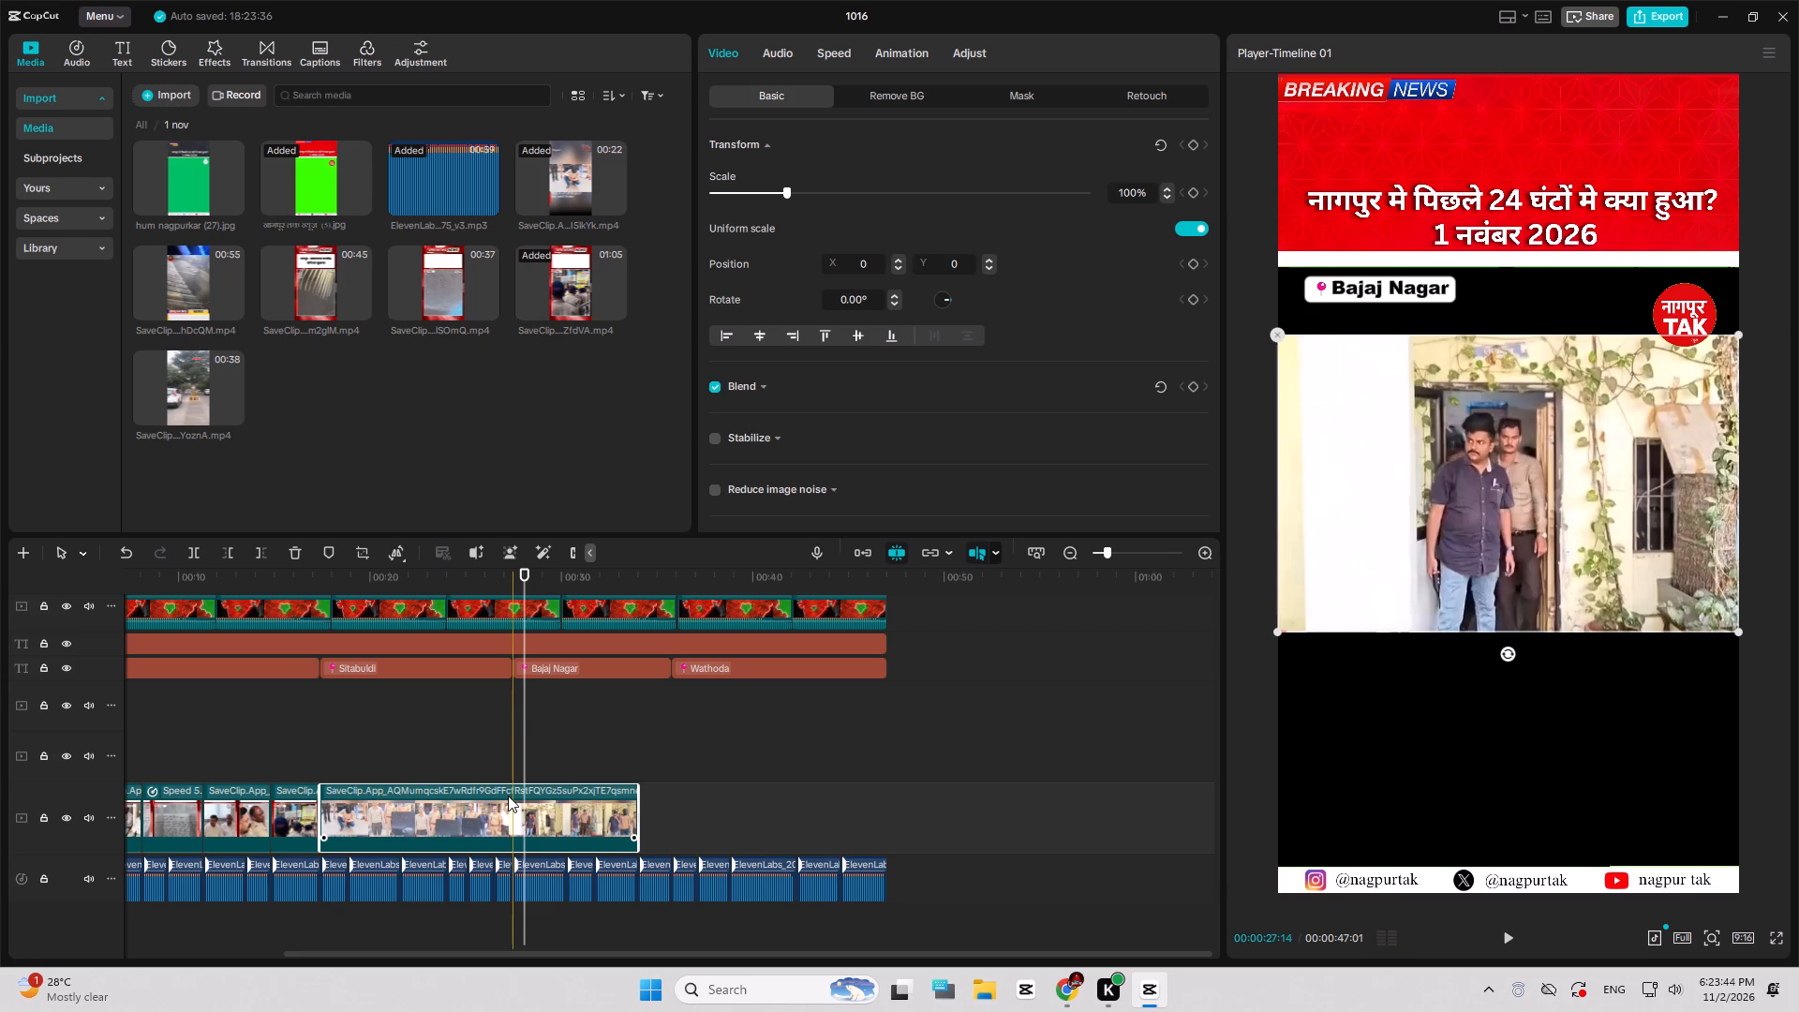
{"action": "key", "text": "ctrl+b"}
Move the split-off part onto the track above and extend its start so it spans the whole Sitabuldi section.
{"action": "left_click_drag", "start_coordinate": [571, 812], "coordinate": [441, 742]}
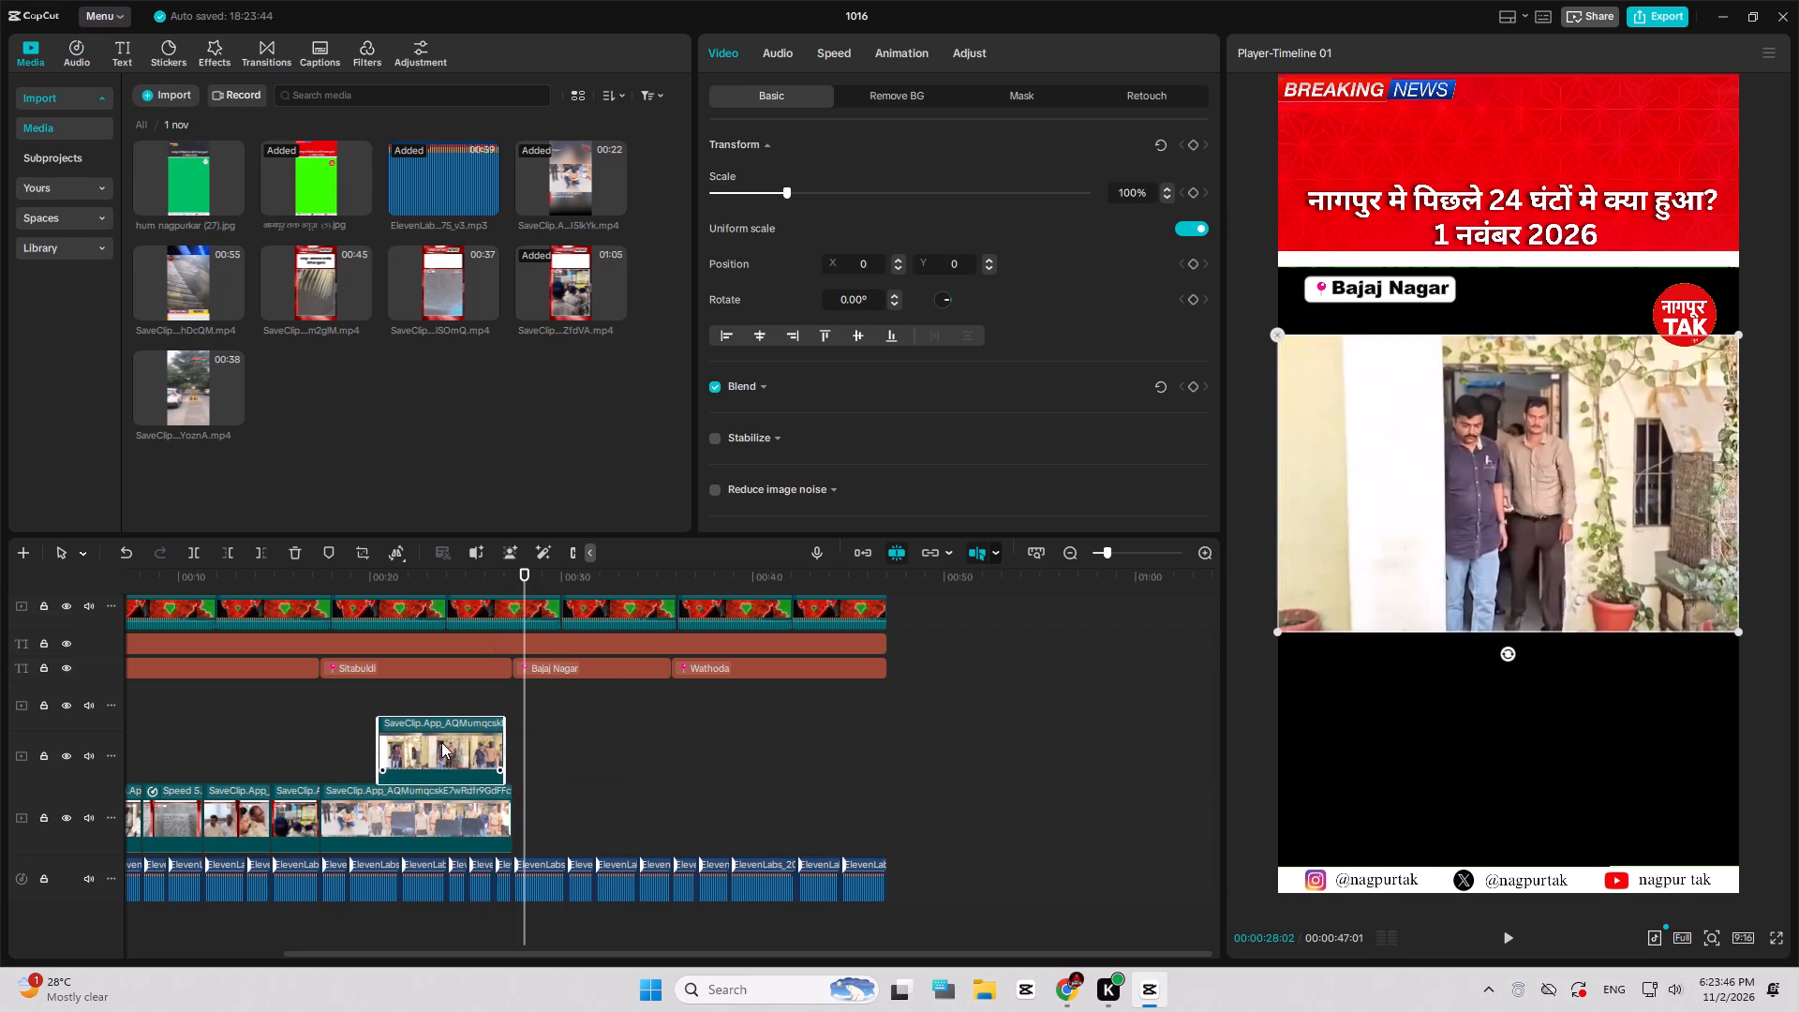
{"action": "left_click_drag", "start_coordinate": [441, 742], "coordinate": [442, 742]}
{"action": "left_click_drag", "start_coordinate": [383, 751], "coordinate": [356, 751]}
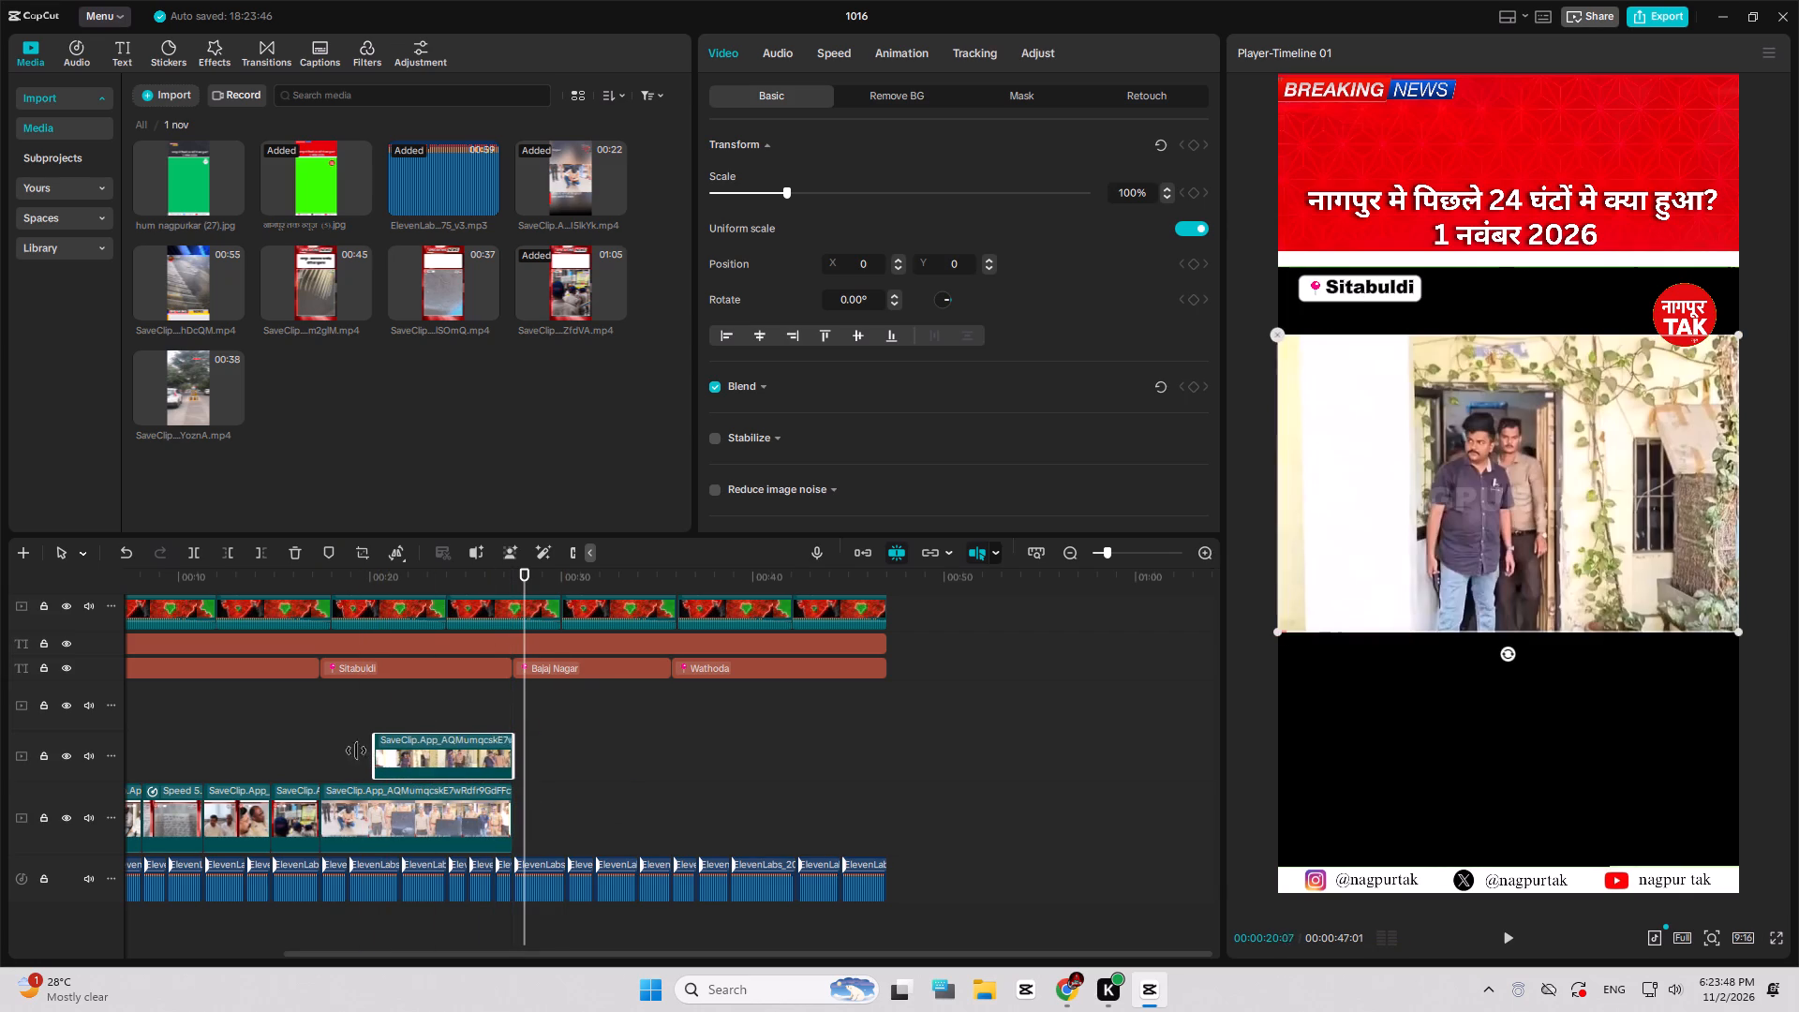
{"action": "left_click_drag", "start_coordinate": [356, 751], "coordinate": [321, 748]}
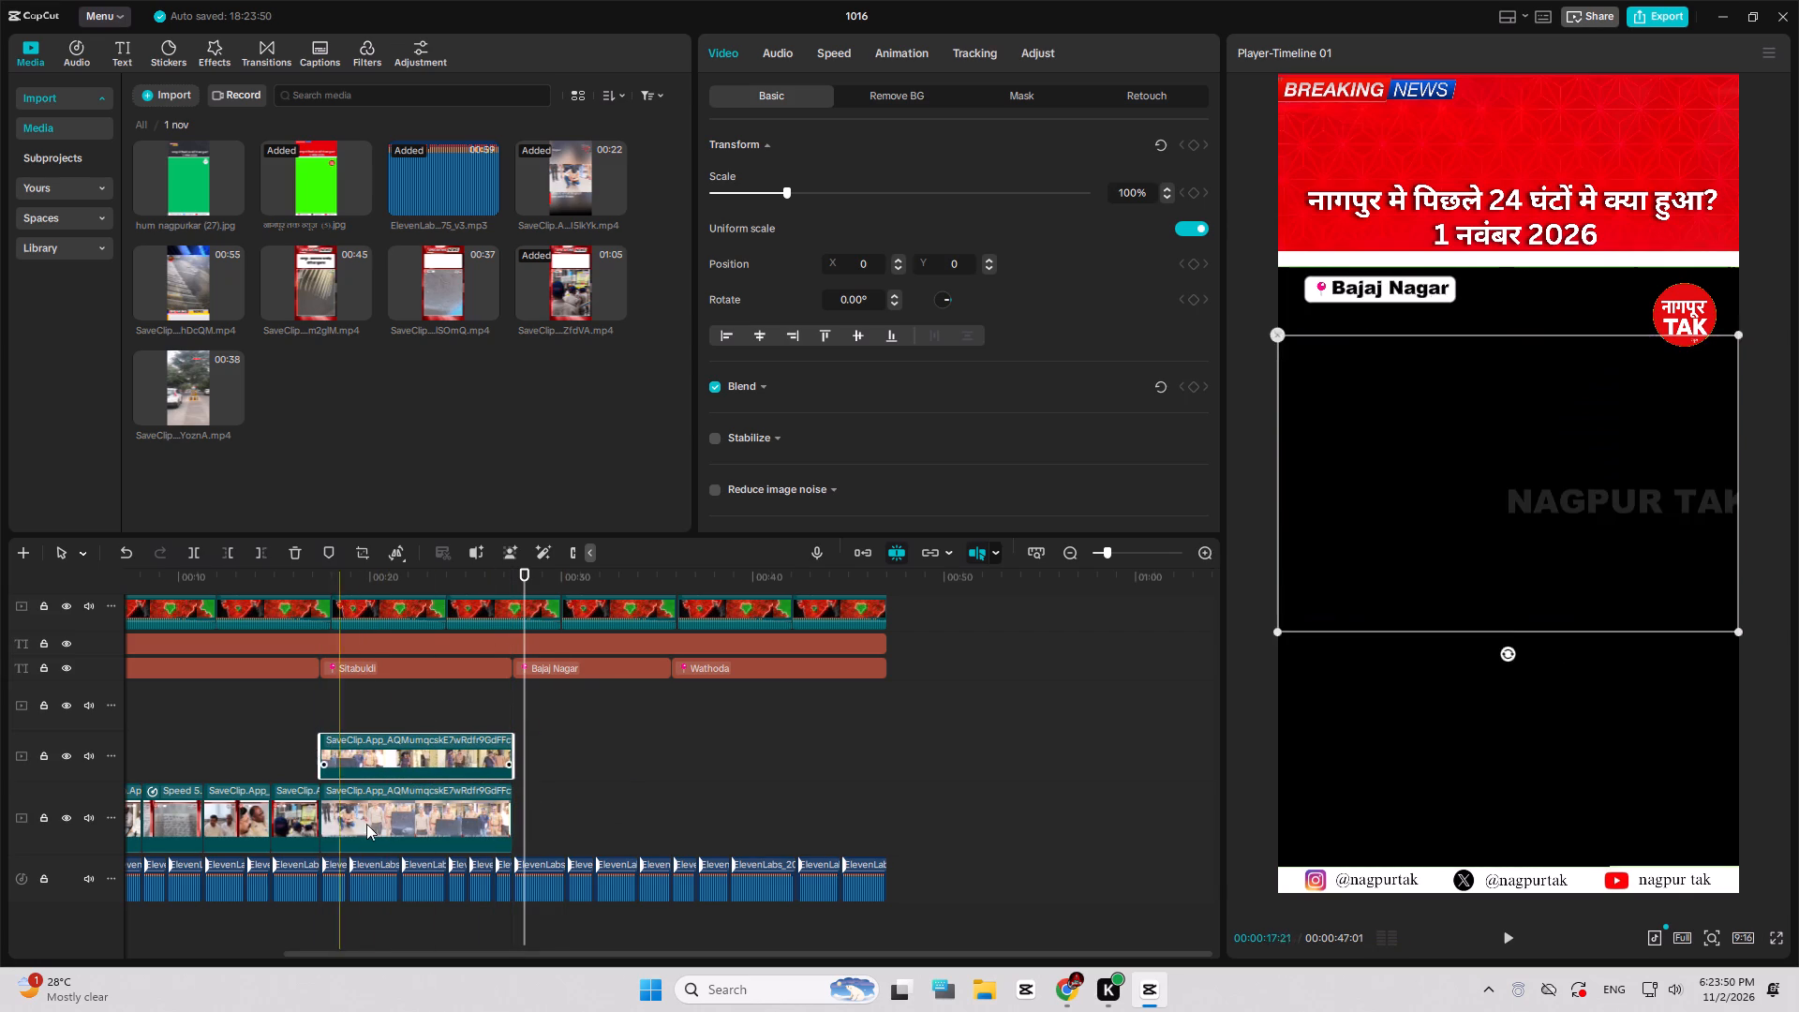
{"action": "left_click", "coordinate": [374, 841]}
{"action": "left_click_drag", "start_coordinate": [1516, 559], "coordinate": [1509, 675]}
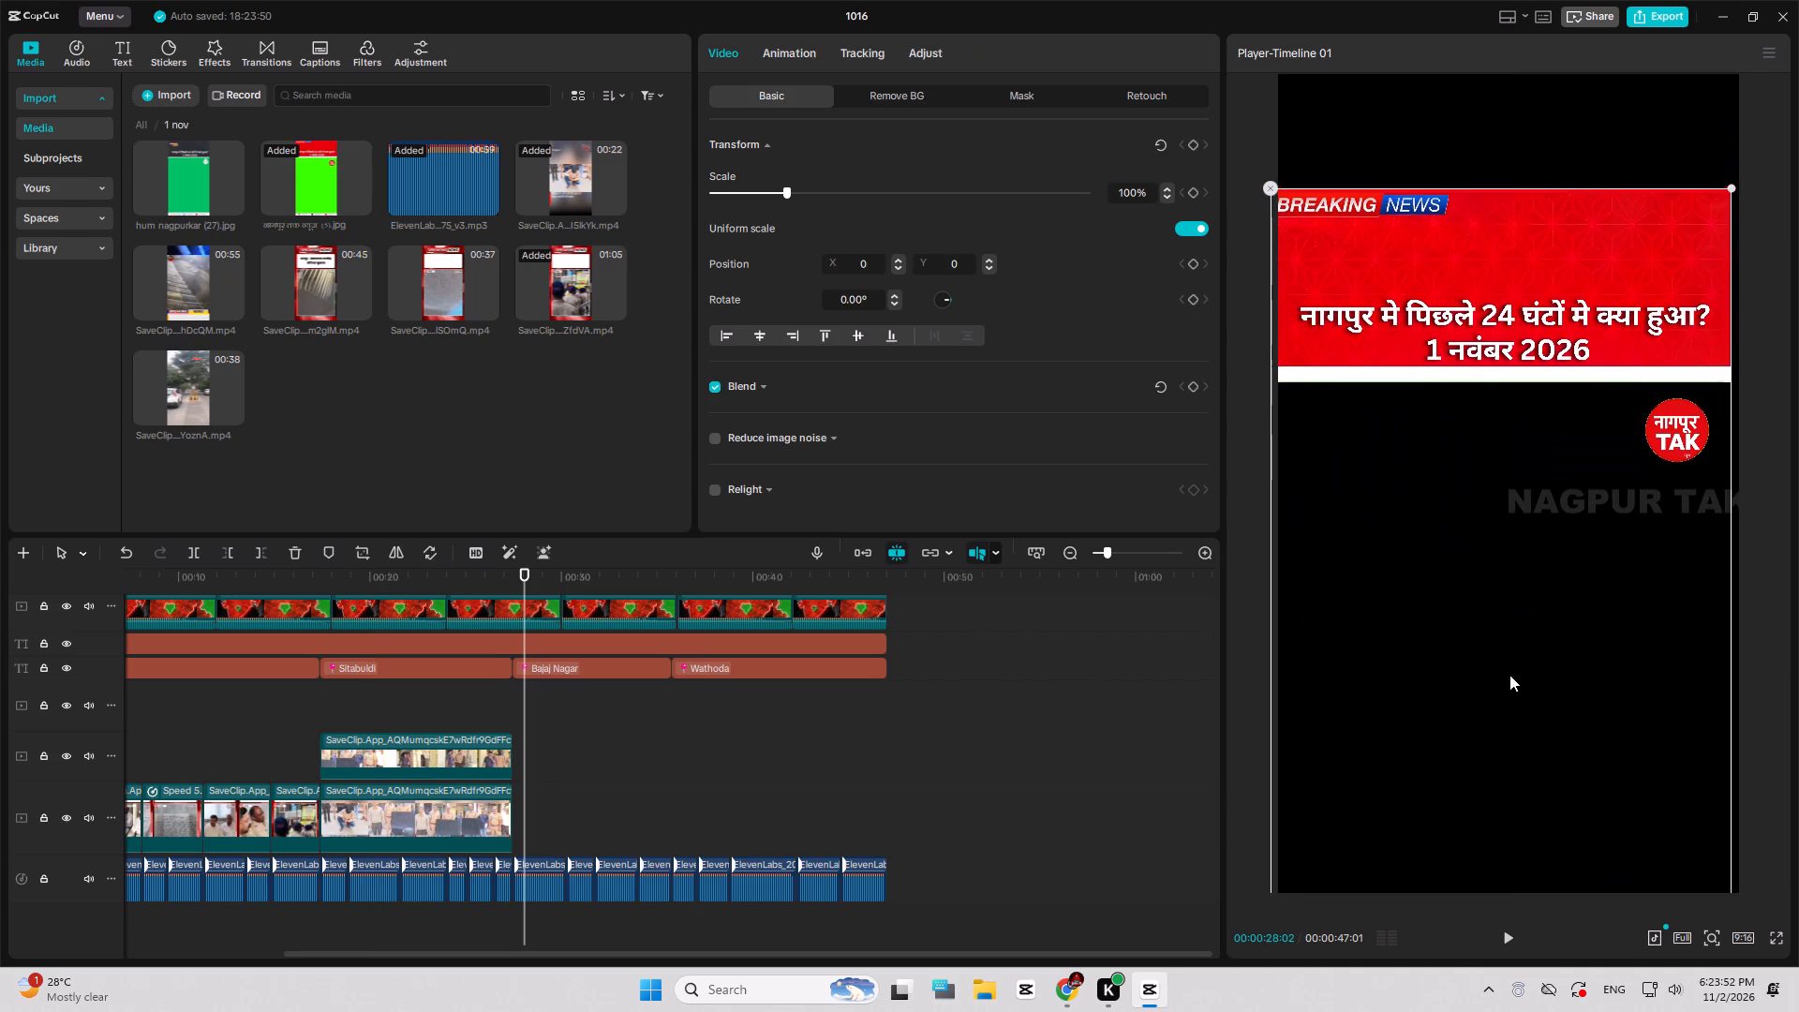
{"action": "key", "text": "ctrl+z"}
Move the main-track Sitabuldi clip down to just above the social-media bar, centred horizontally, at about Y -1112.
{"action": "left_click_drag", "start_coordinate": [464, 579], "coordinate": [425, 579]}
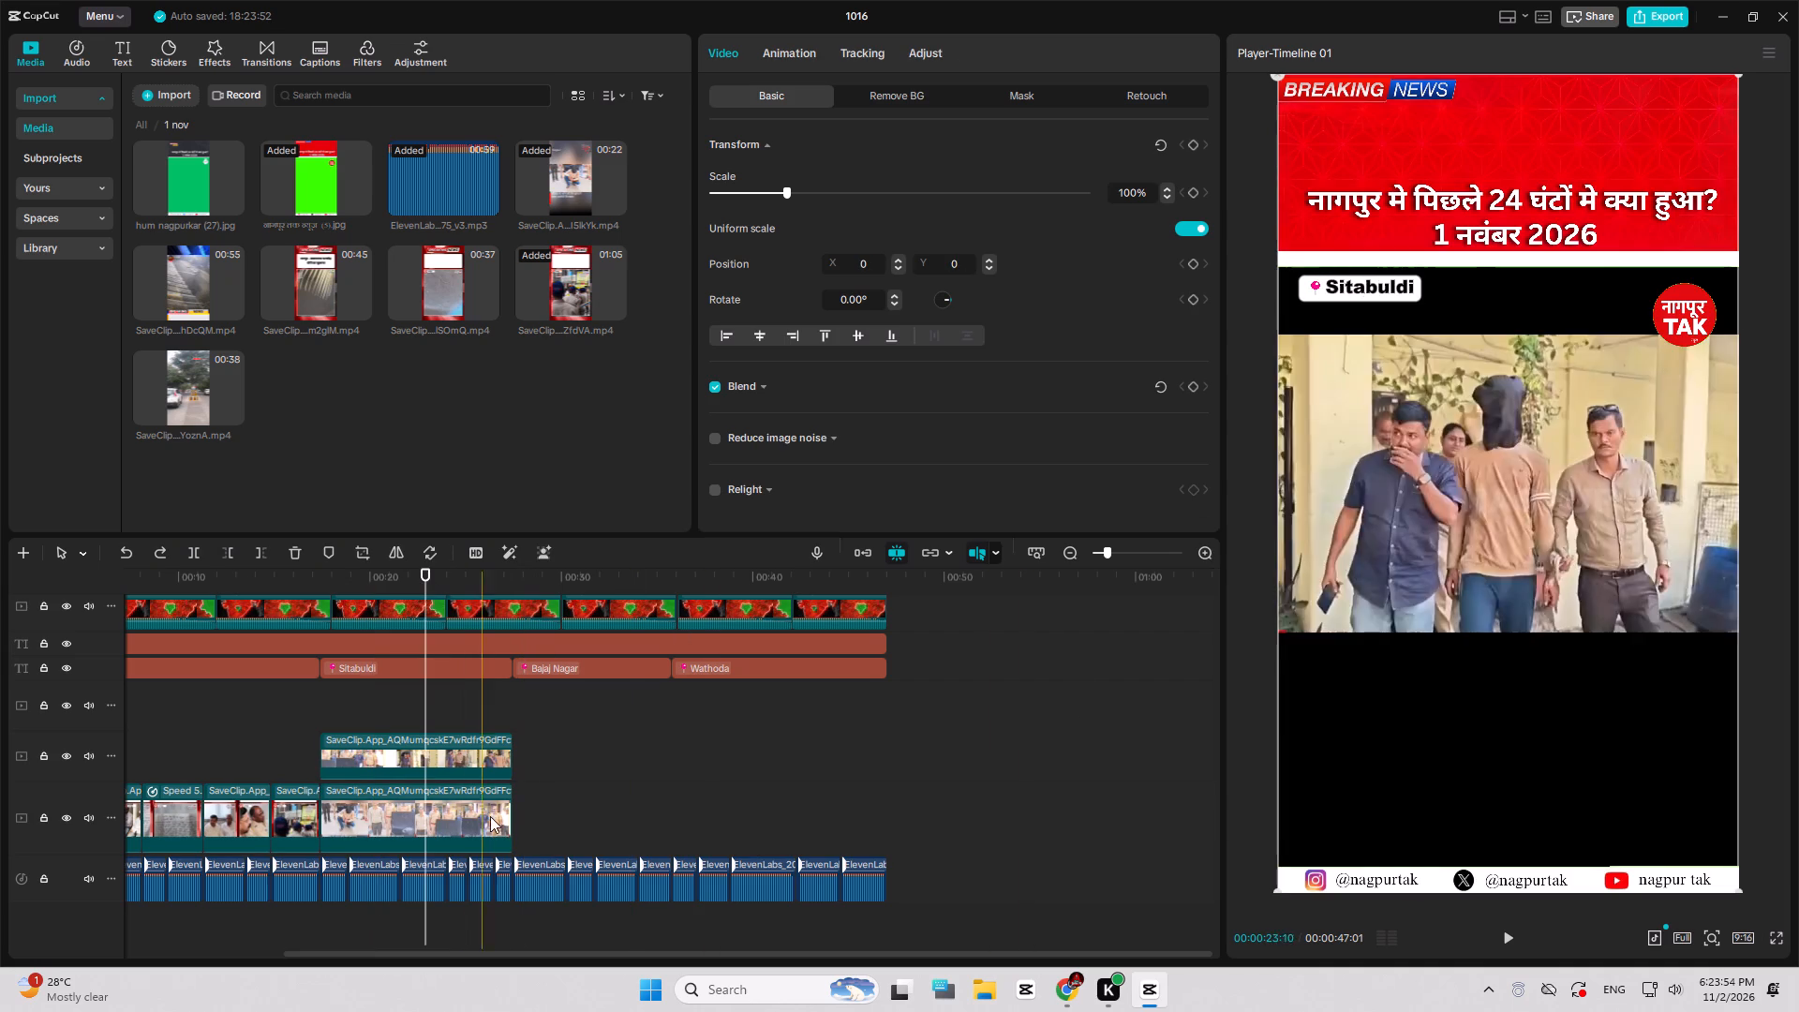
{"action": "left_click", "coordinate": [477, 801]}
{"action": "left_click_drag", "start_coordinate": [1547, 550], "coordinate": [1550, 751]}
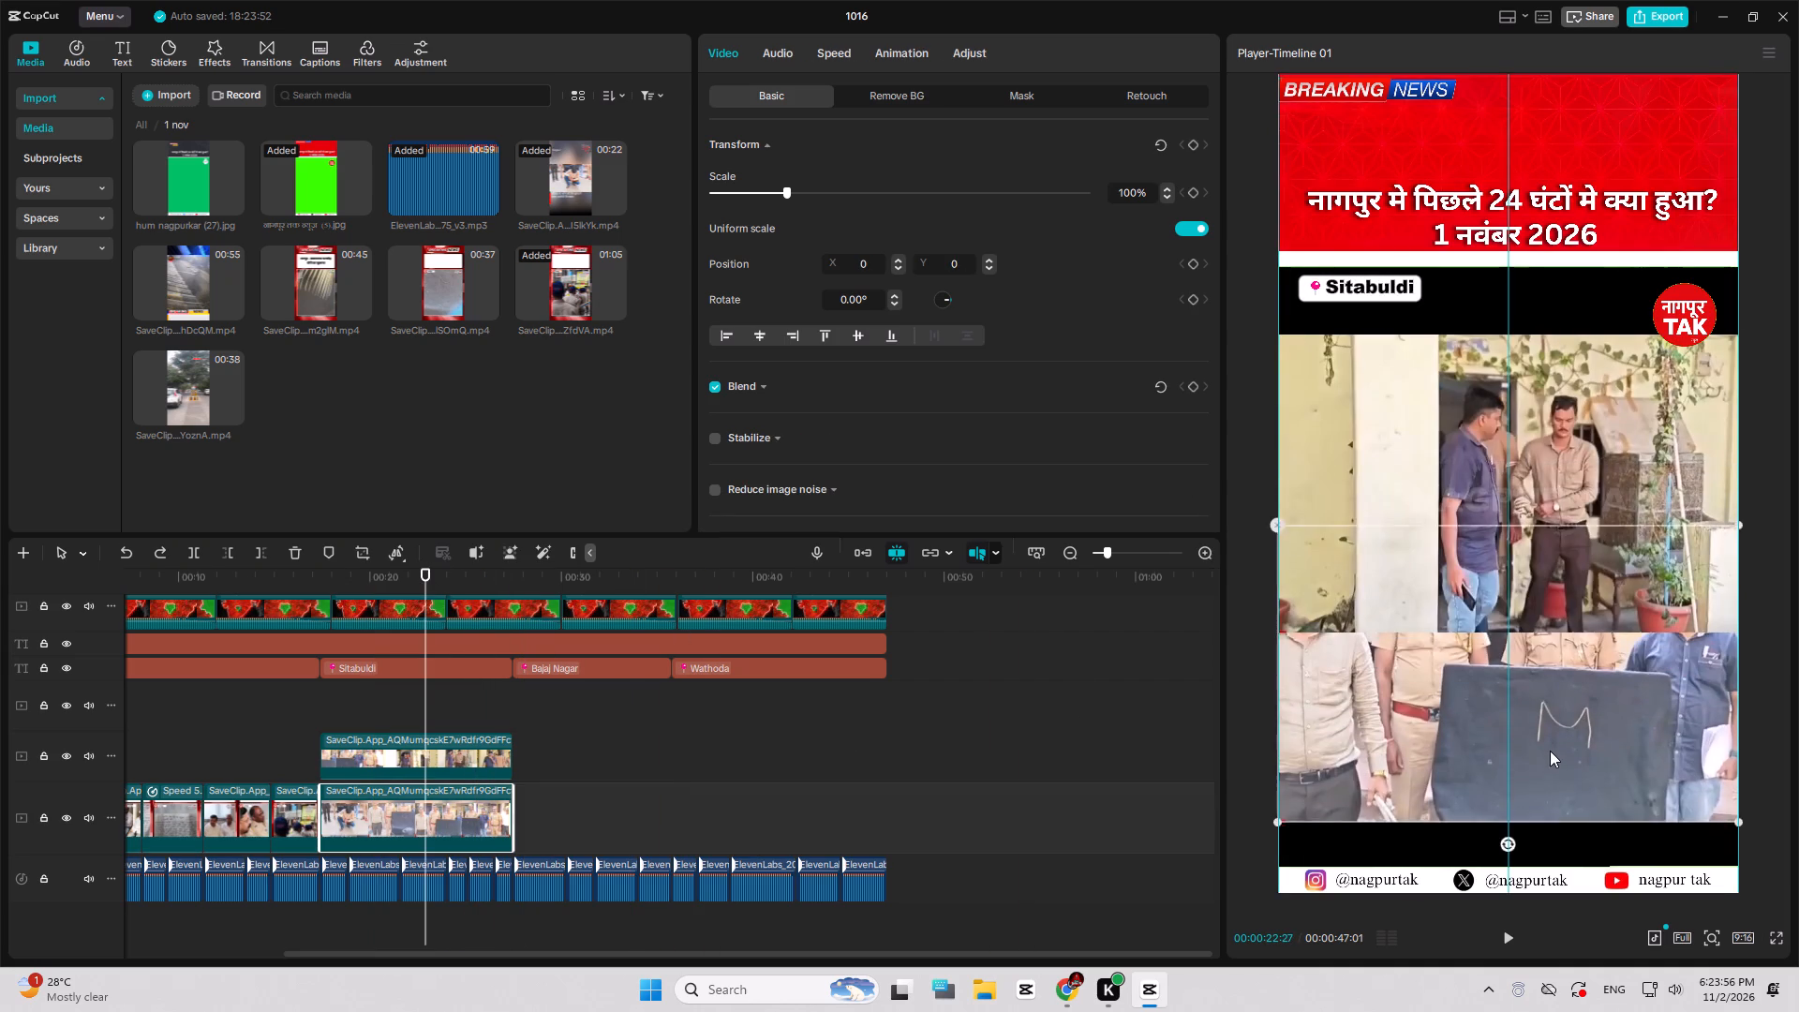
{"action": "left_click_drag", "start_coordinate": [1550, 751], "coordinate": [1550, 787]}
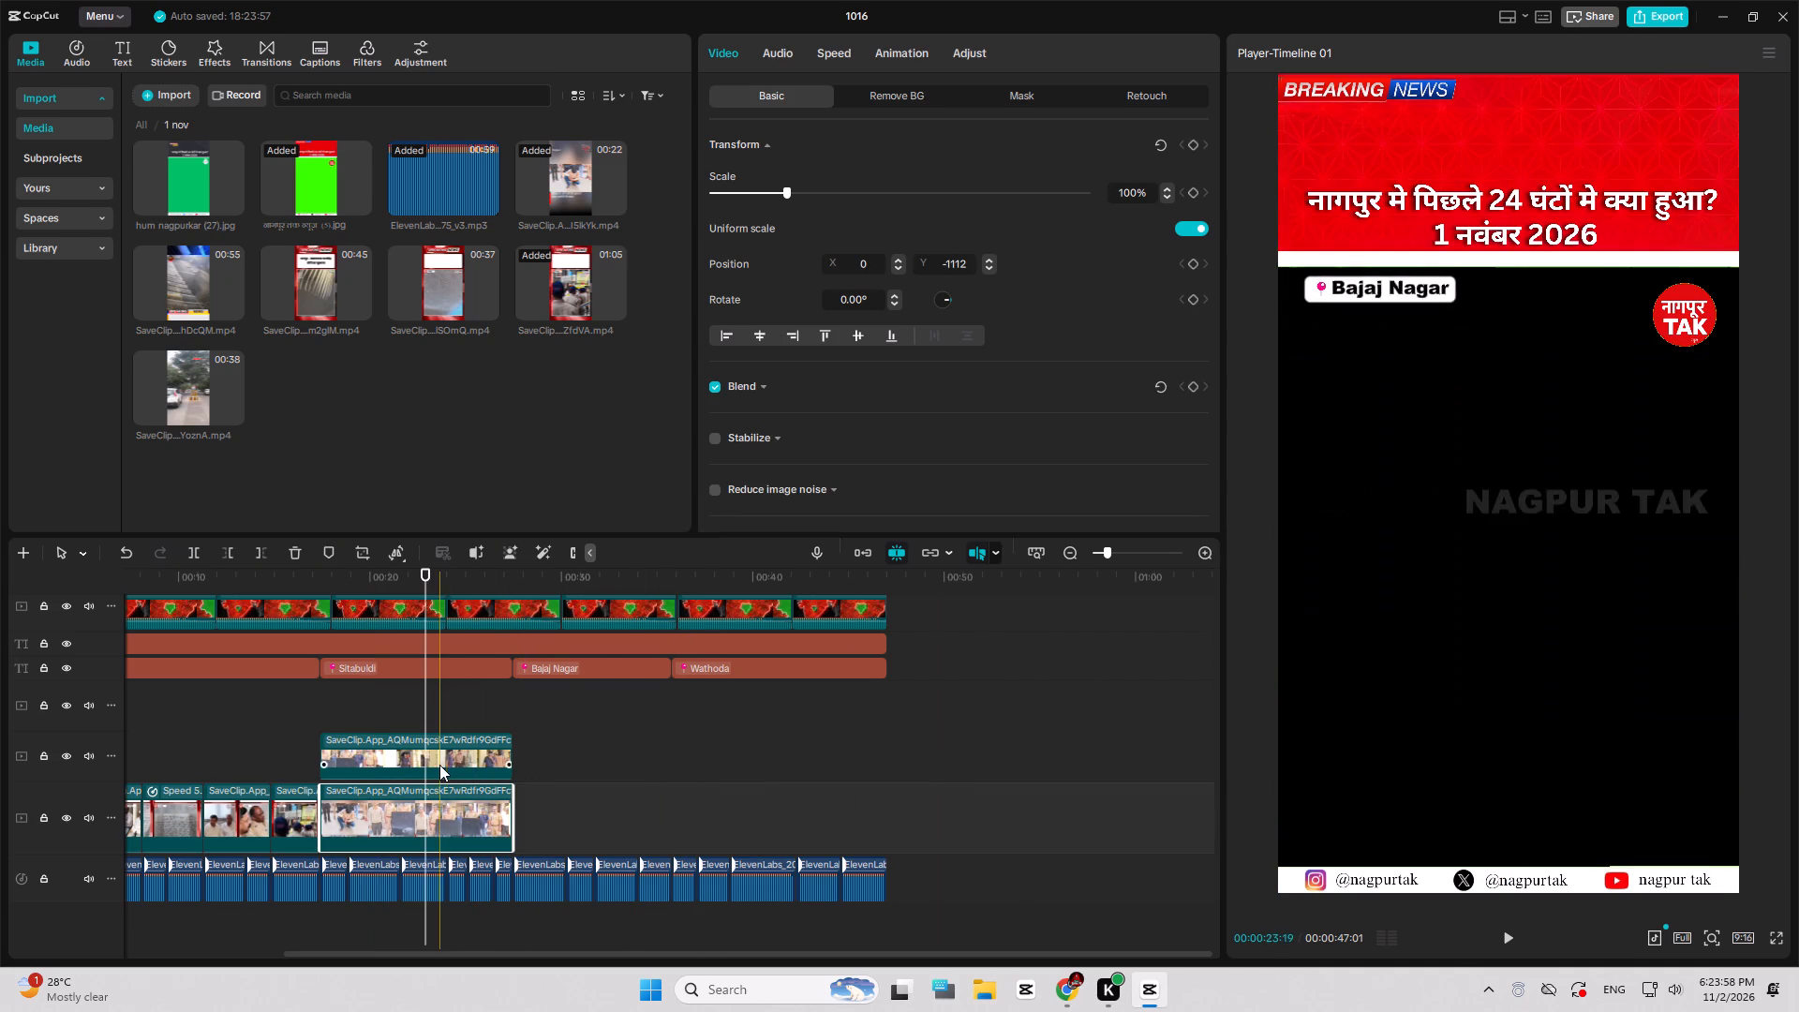
Move the overlay Sitabuldi clip up against the red headline banner, centred horizontally, at about Y 330.
{"action": "left_click", "coordinate": [439, 765]}
{"action": "left_click_drag", "start_coordinate": [1482, 519], "coordinate": [1479, 452]}
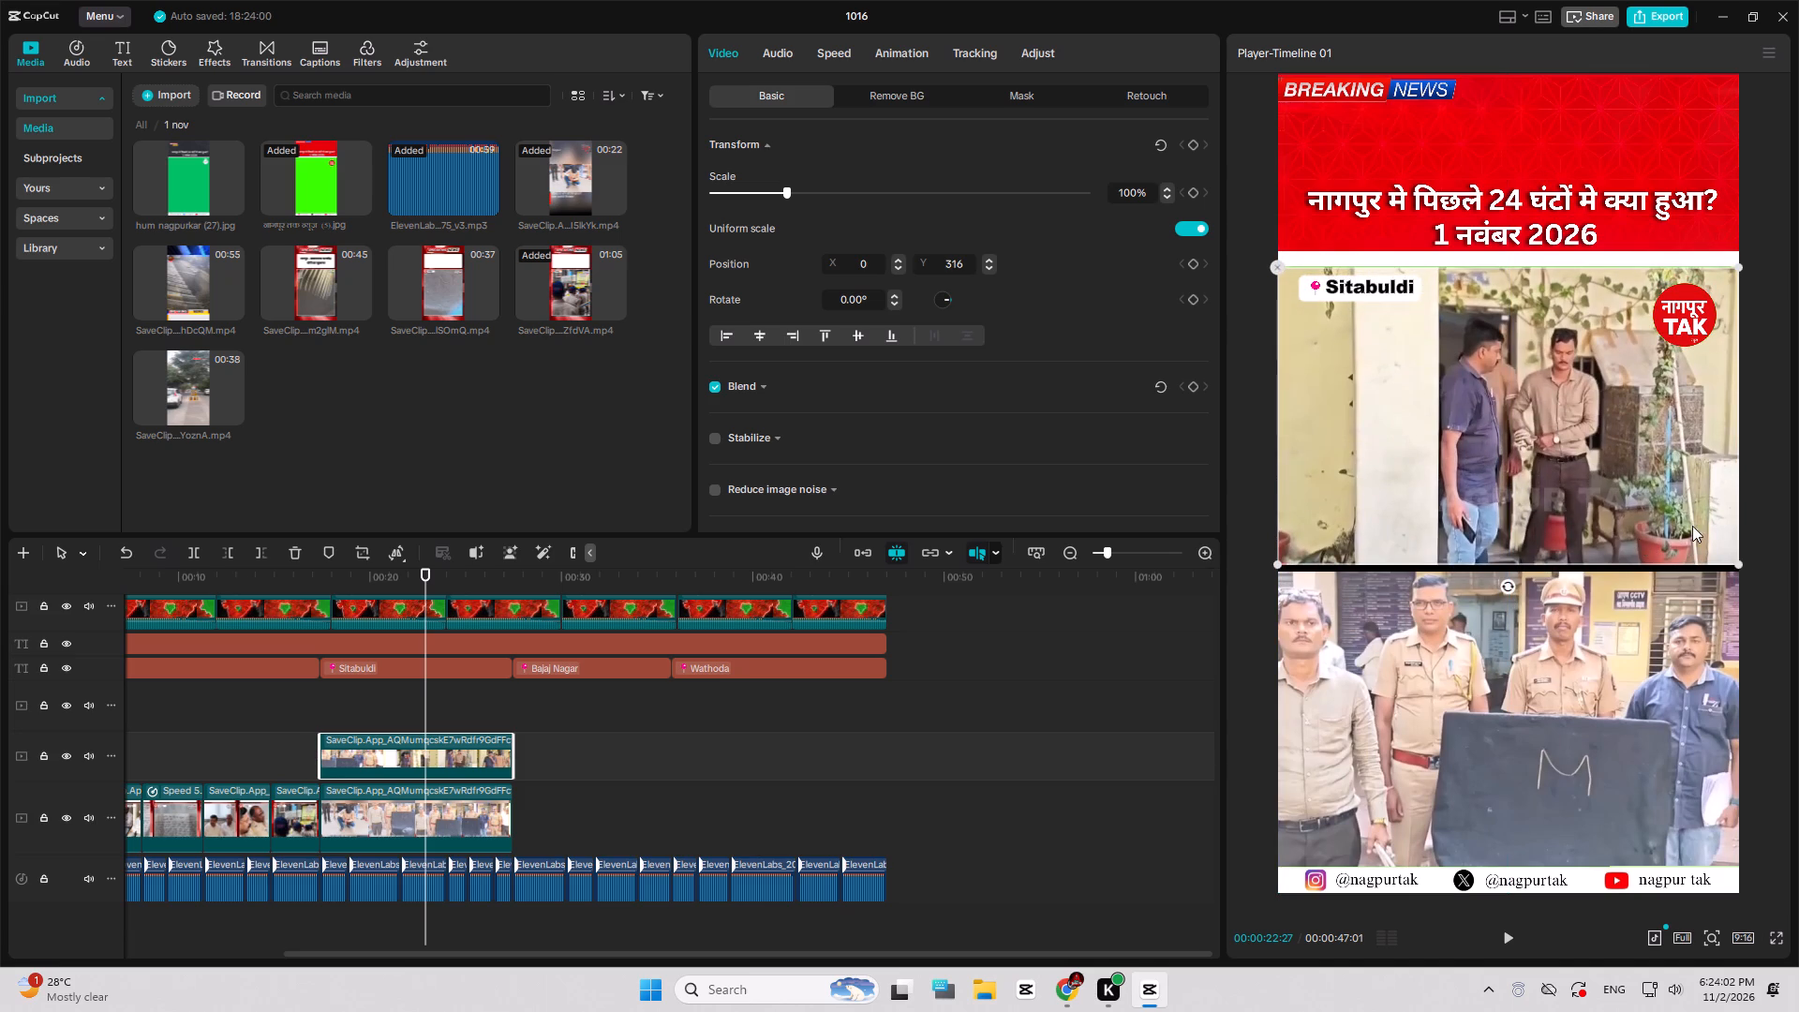
{"action": "left_click_drag", "start_coordinate": [1595, 521], "coordinate": [1595, 512]}
{"action": "left_click_drag", "start_coordinate": [1619, 523], "coordinate": [1619, 507]}
{"action": "left_click_drag", "start_coordinate": [1619, 507], "coordinate": [1618, 498]}
{"action": "left_click_drag", "start_coordinate": [1626, 503], "coordinate": [1631, 525]}
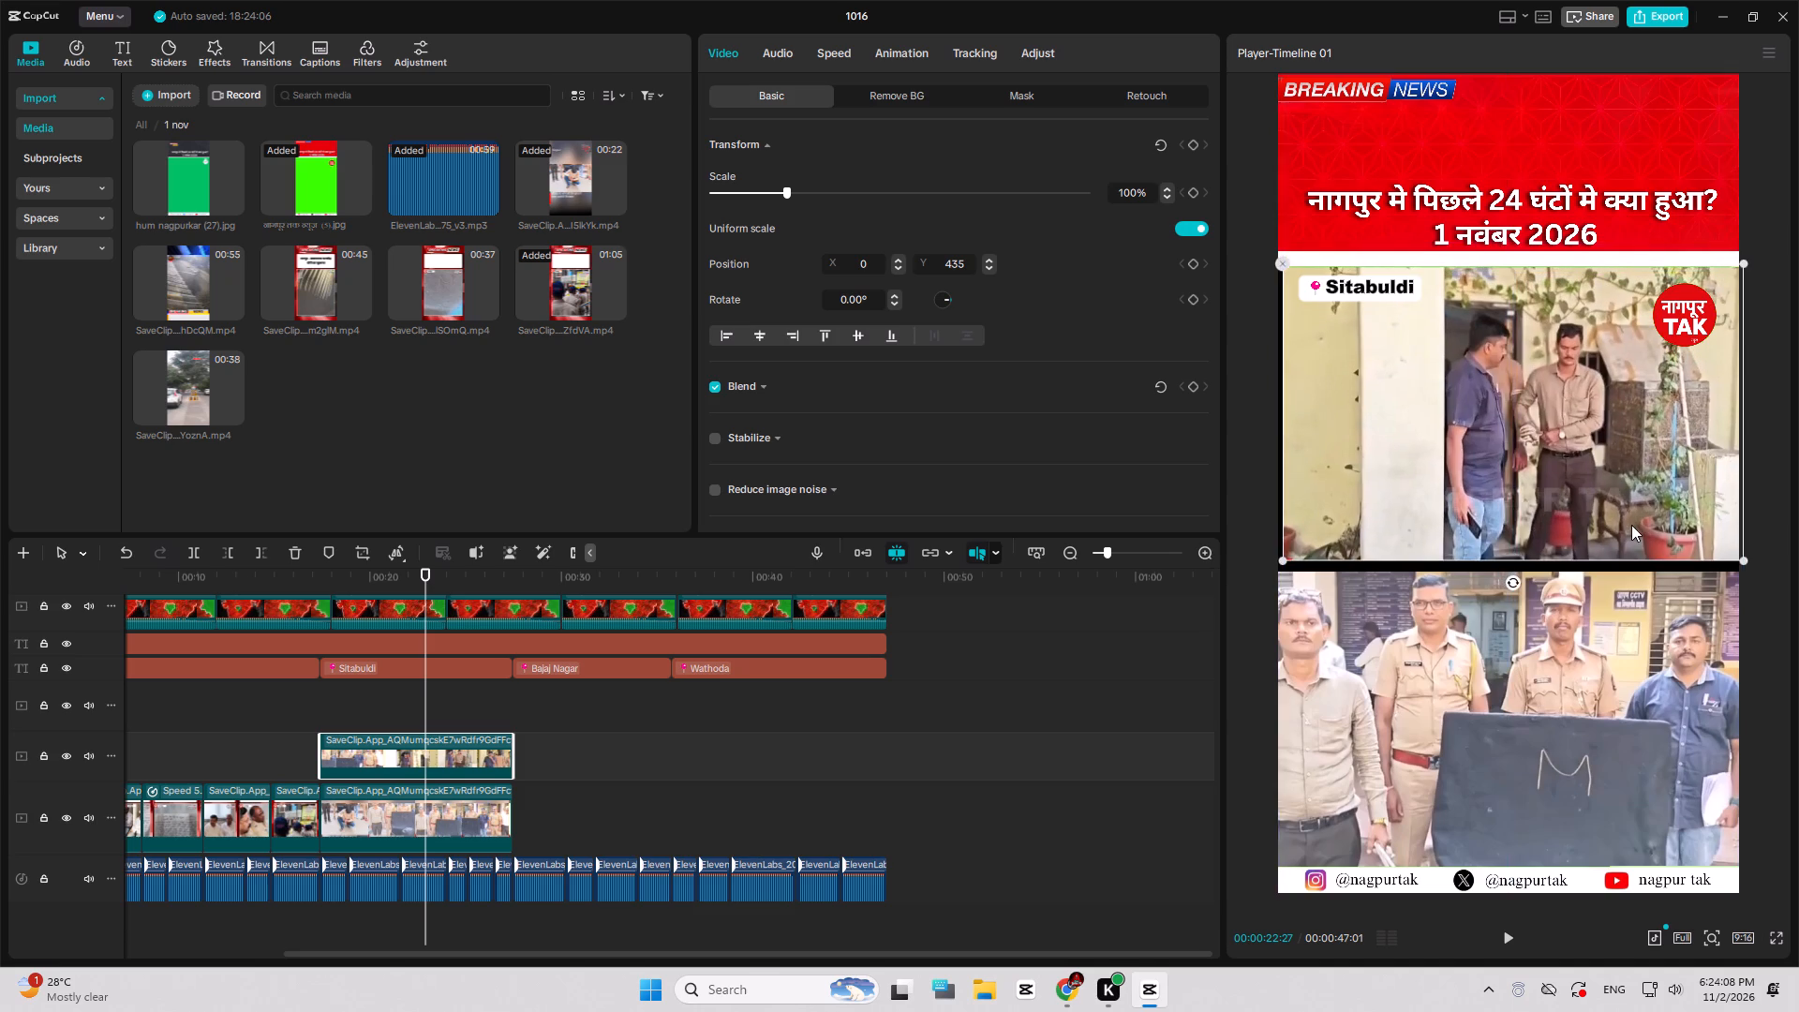
{"action": "left_click_drag", "start_coordinate": [1631, 525], "coordinate": [1628, 526]}
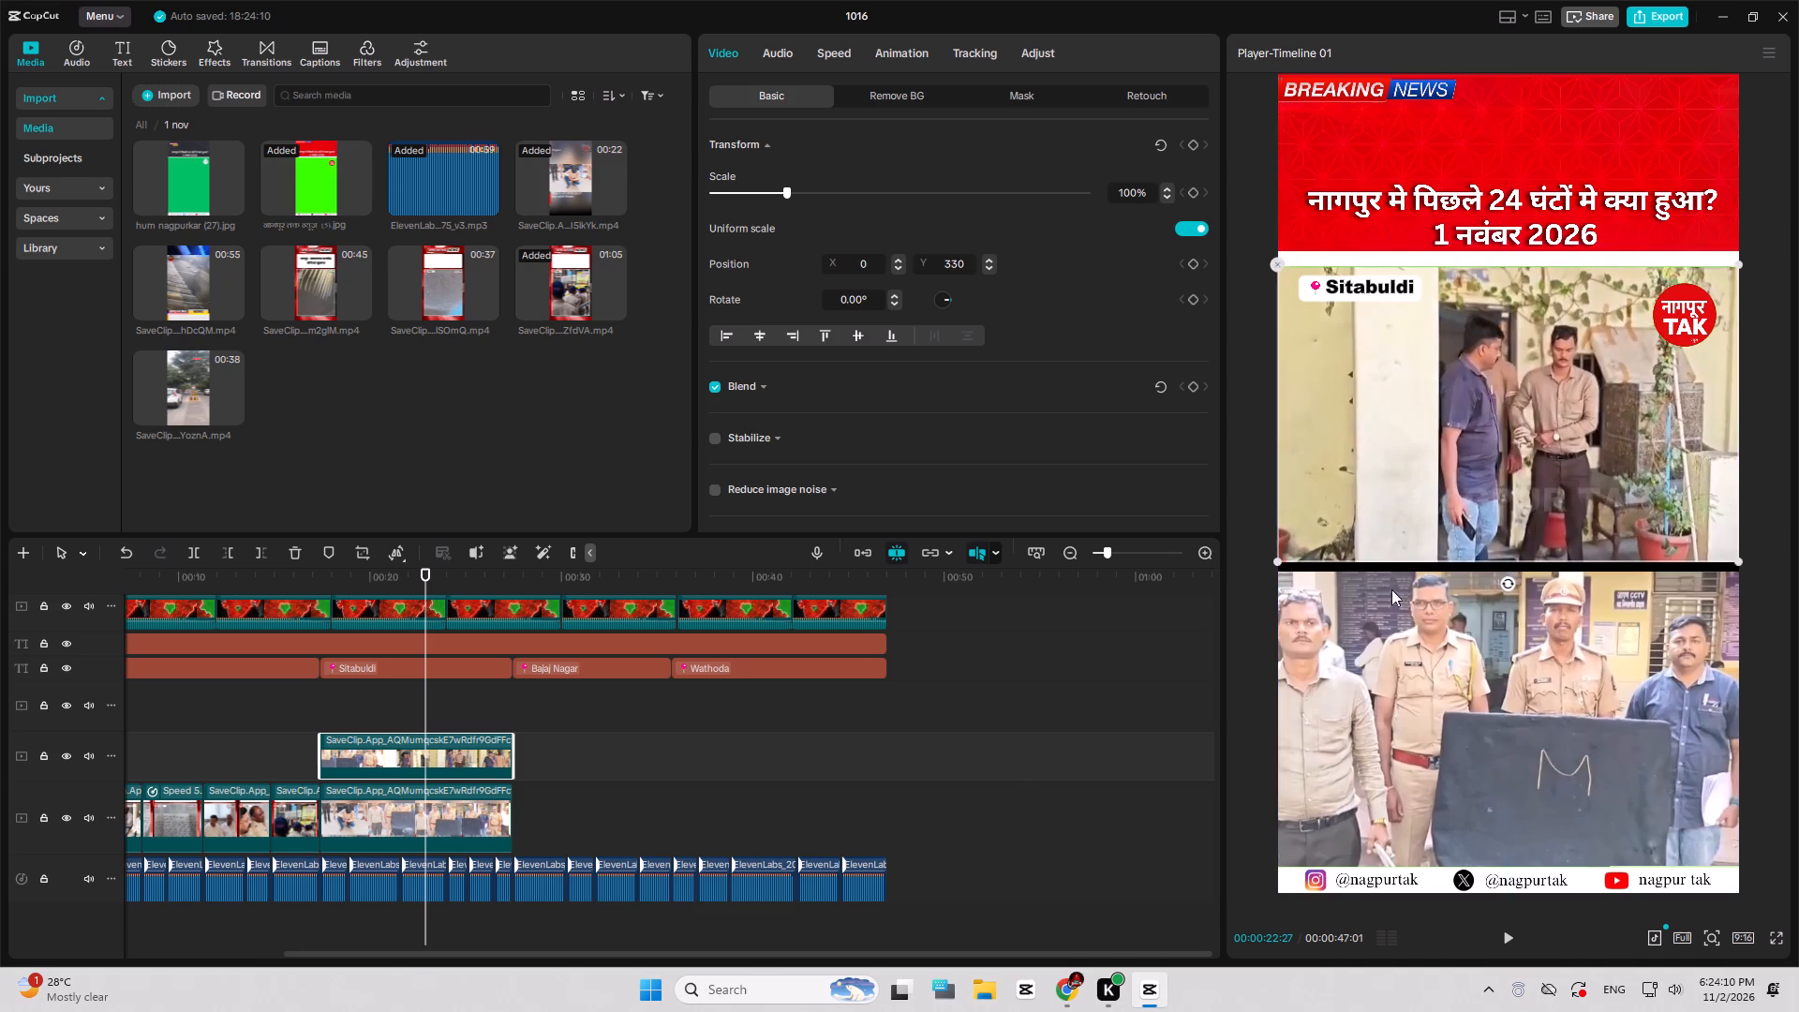
Give the main-track Sitabuldi clip a solid white canvas colour background.
{"action": "left_click", "coordinate": [472, 805]}
{"action": "scroll", "coordinate": [777, 485], "scroll_direction": "down", "scroll_amount": 6}
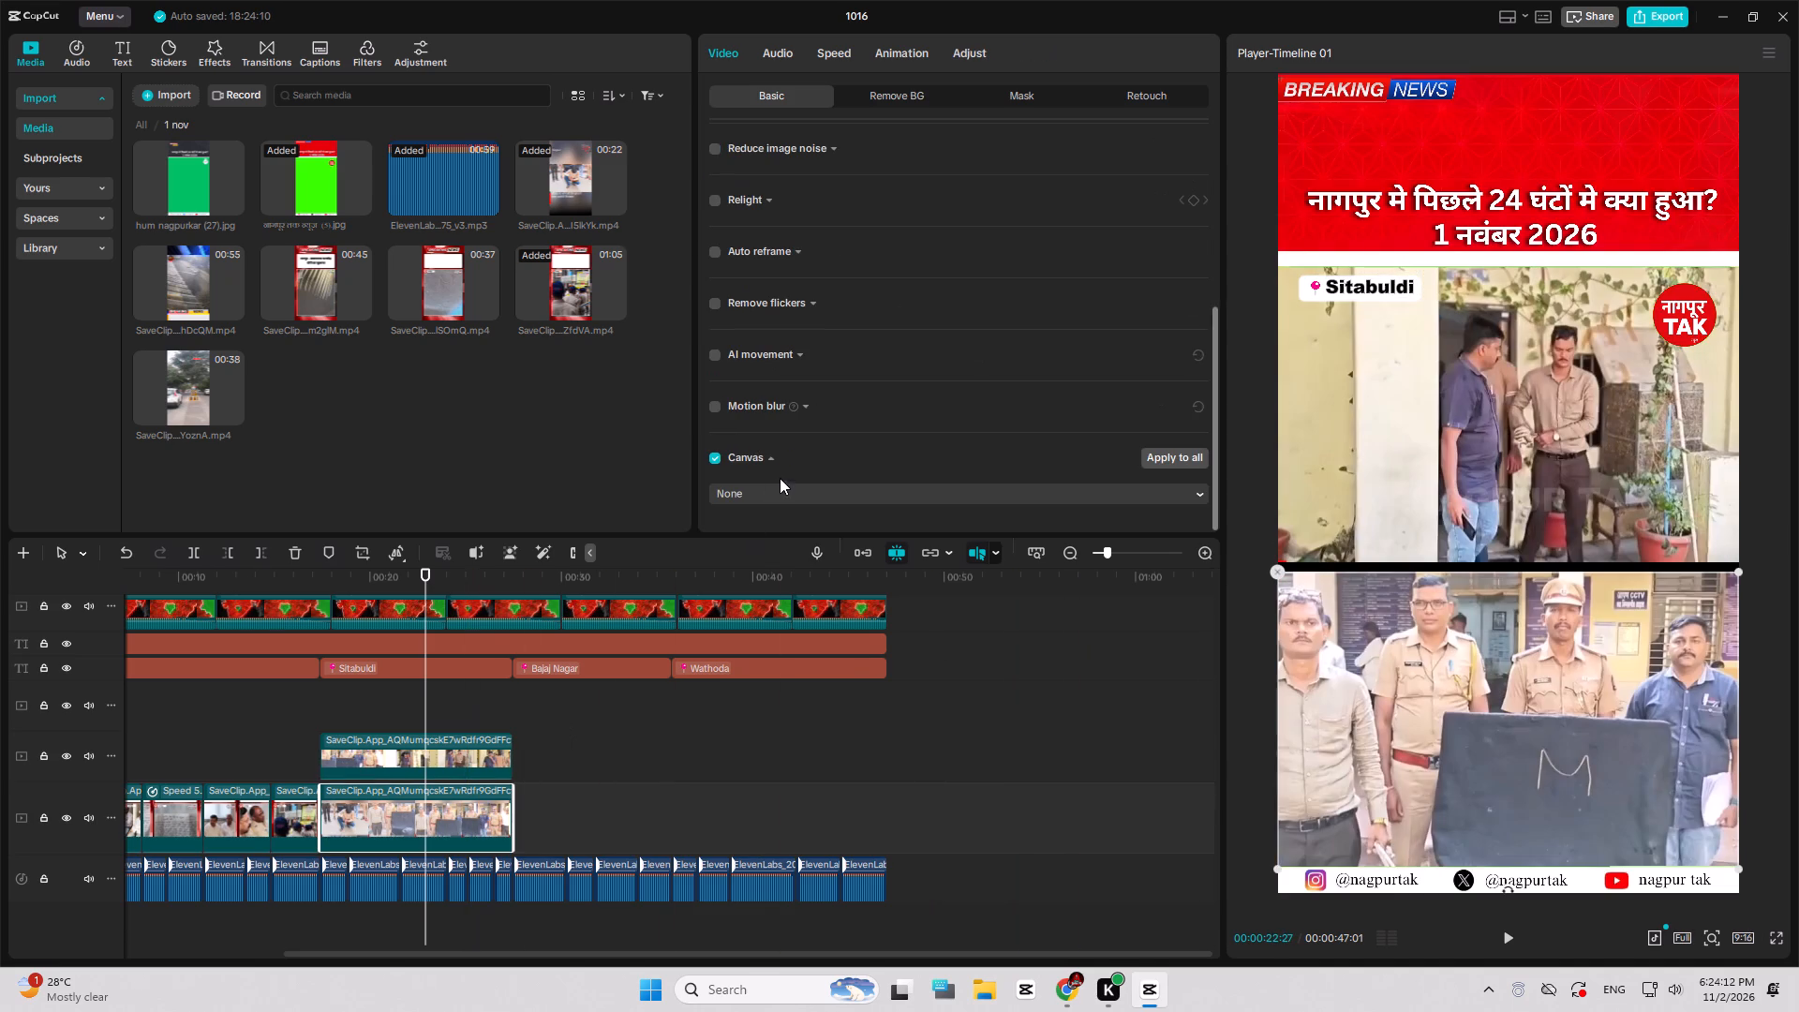
{"action": "left_click", "coordinate": [778, 492]}
{"action": "left_click", "coordinate": [753, 573]}
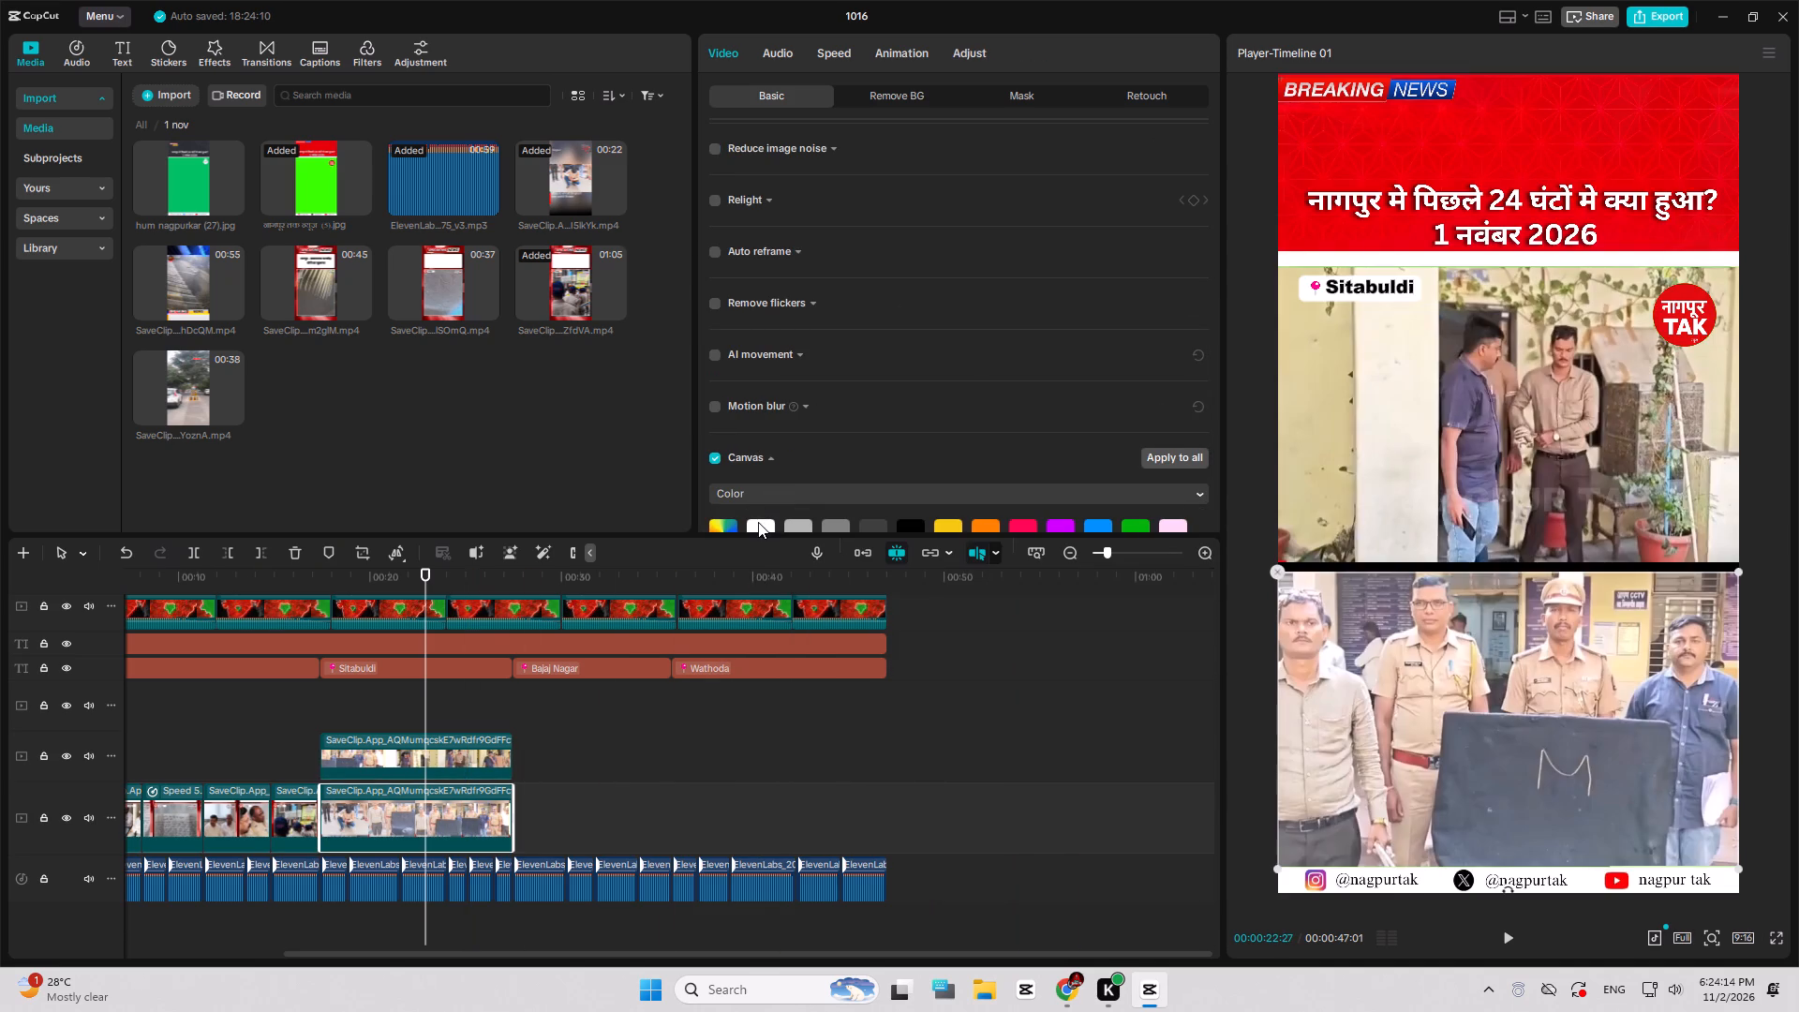
{"action": "left_click", "coordinate": [758, 522]}
Play part of the Sitabuldi section and enlarge the main-track clip slightly so its edges extend just past the frame.
{"action": "key", "text": "space"}
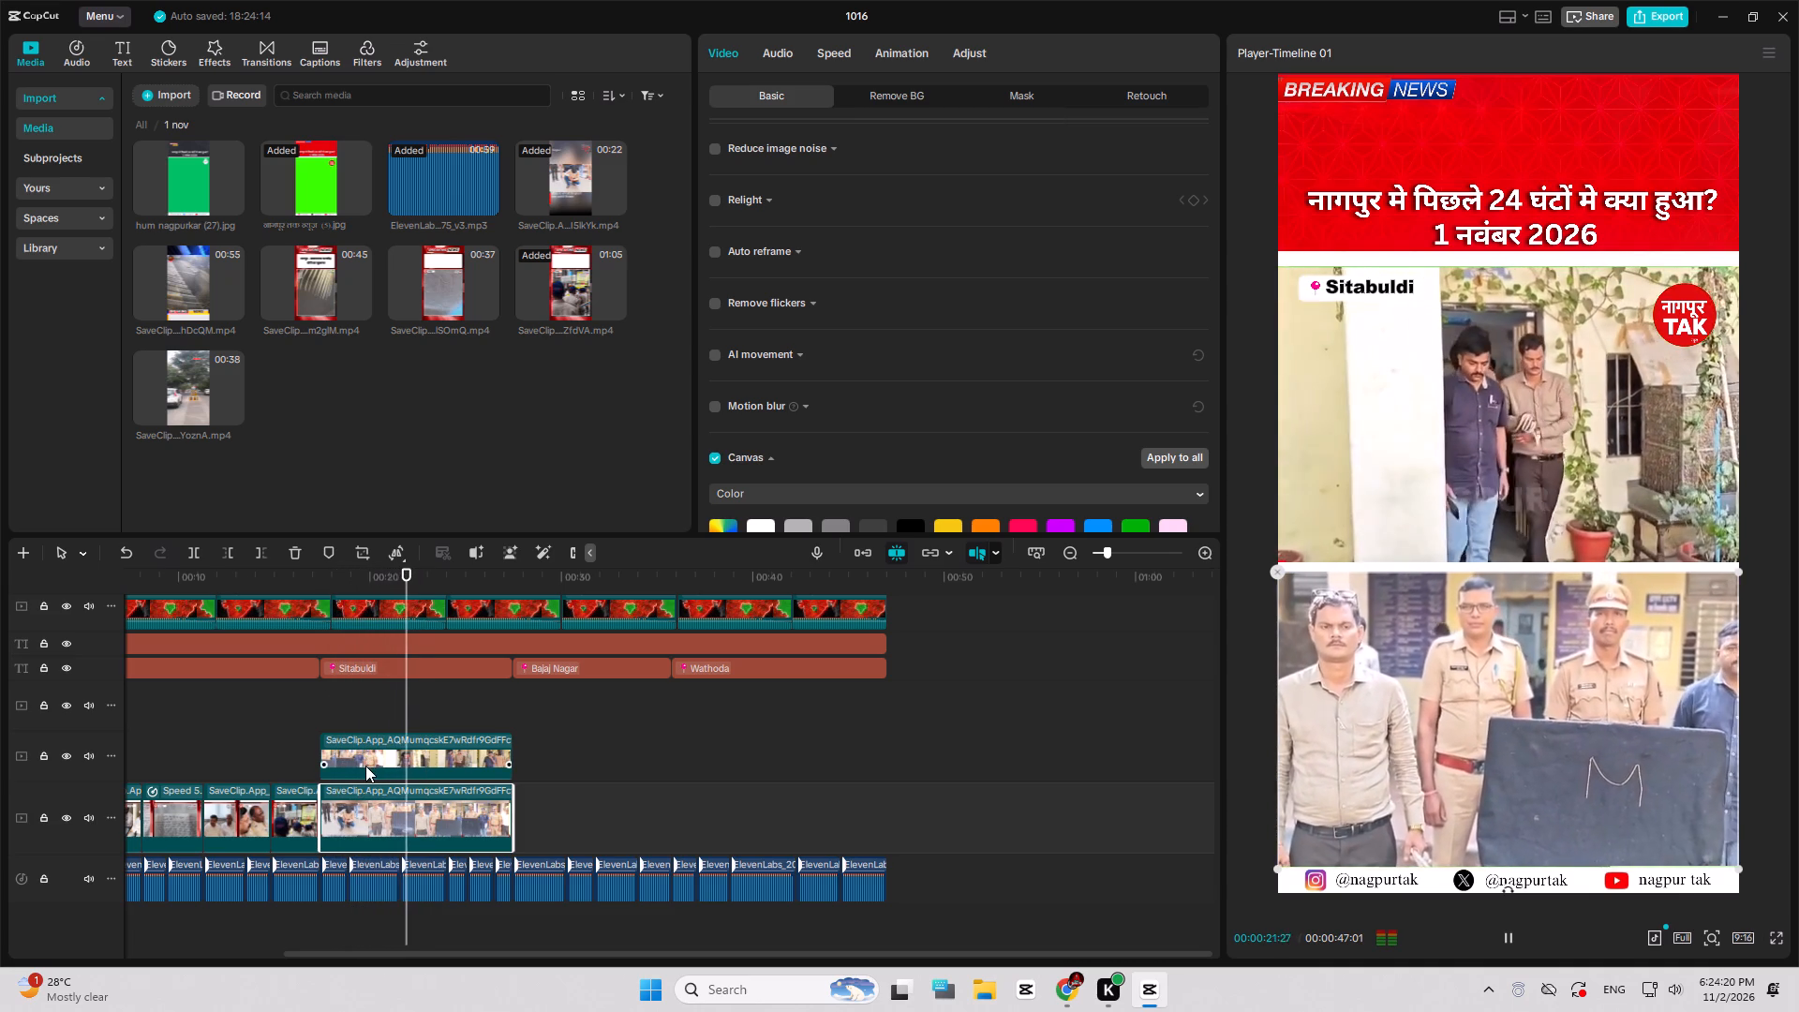
{"action": "key", "text": "space"}
{"action": "left_click", "coordinate": [364, 798]}
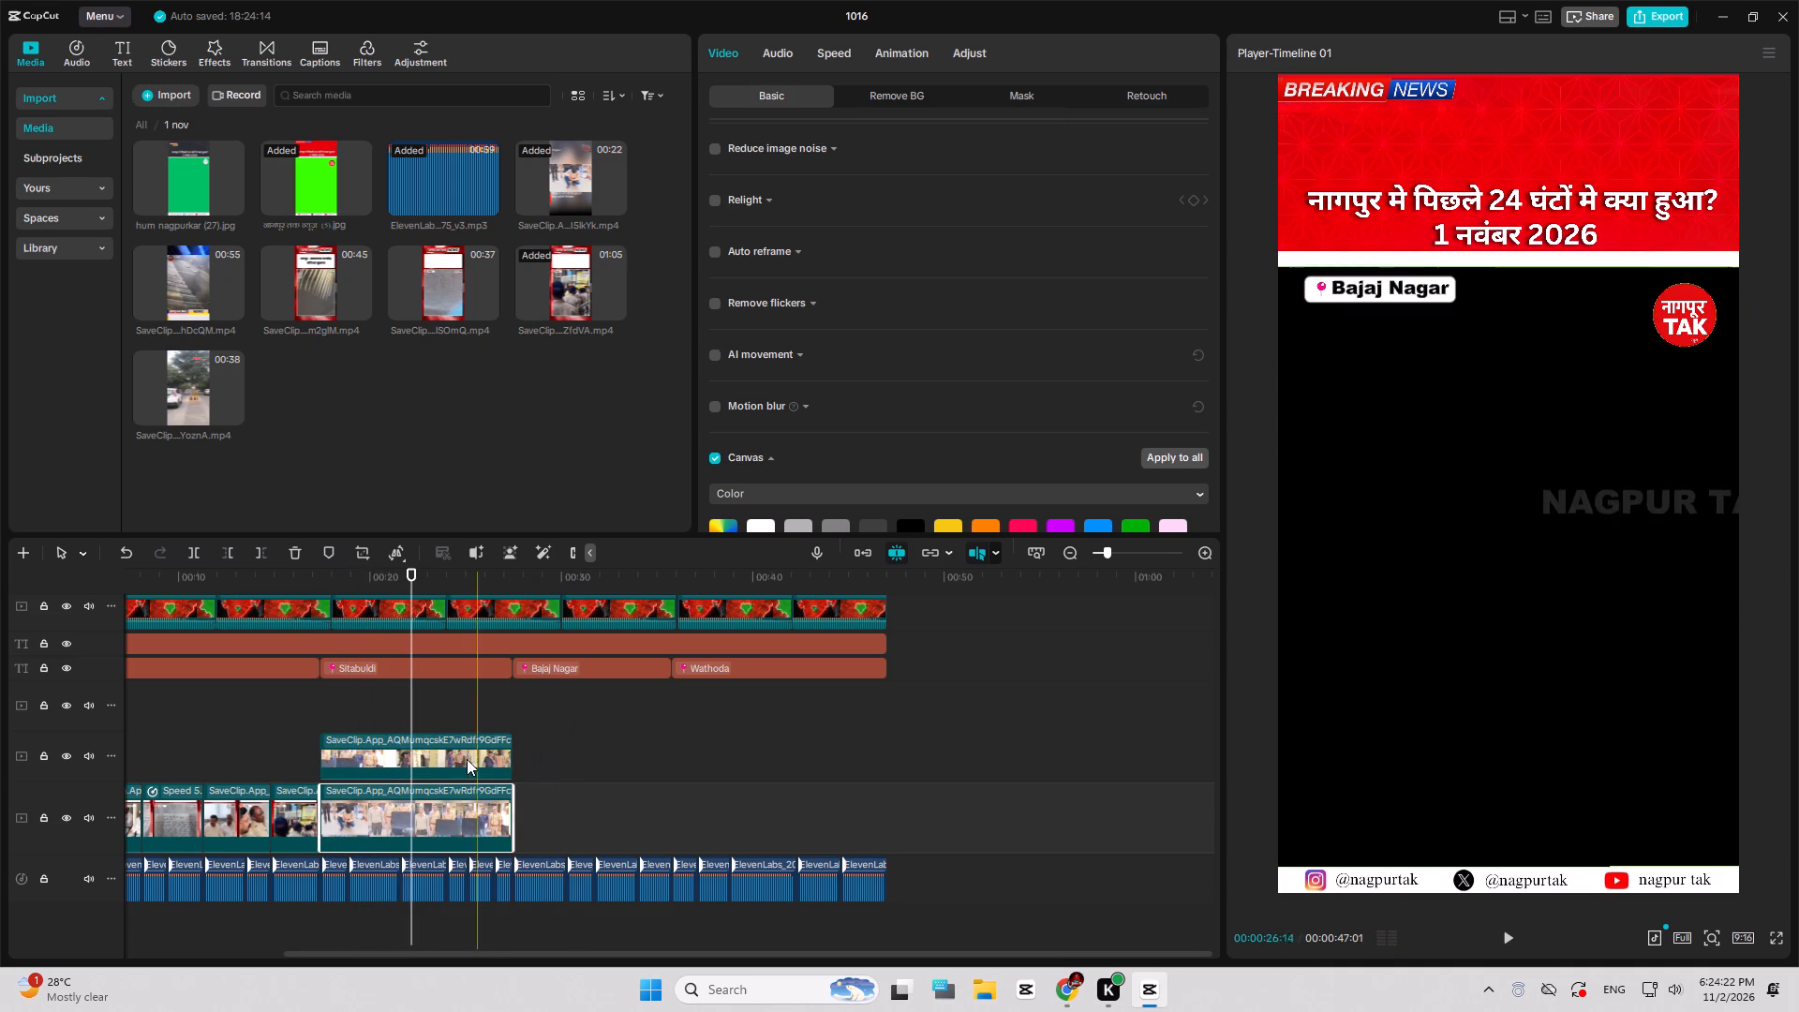
{"action": "left_click", "coordinate": [465, 762]}
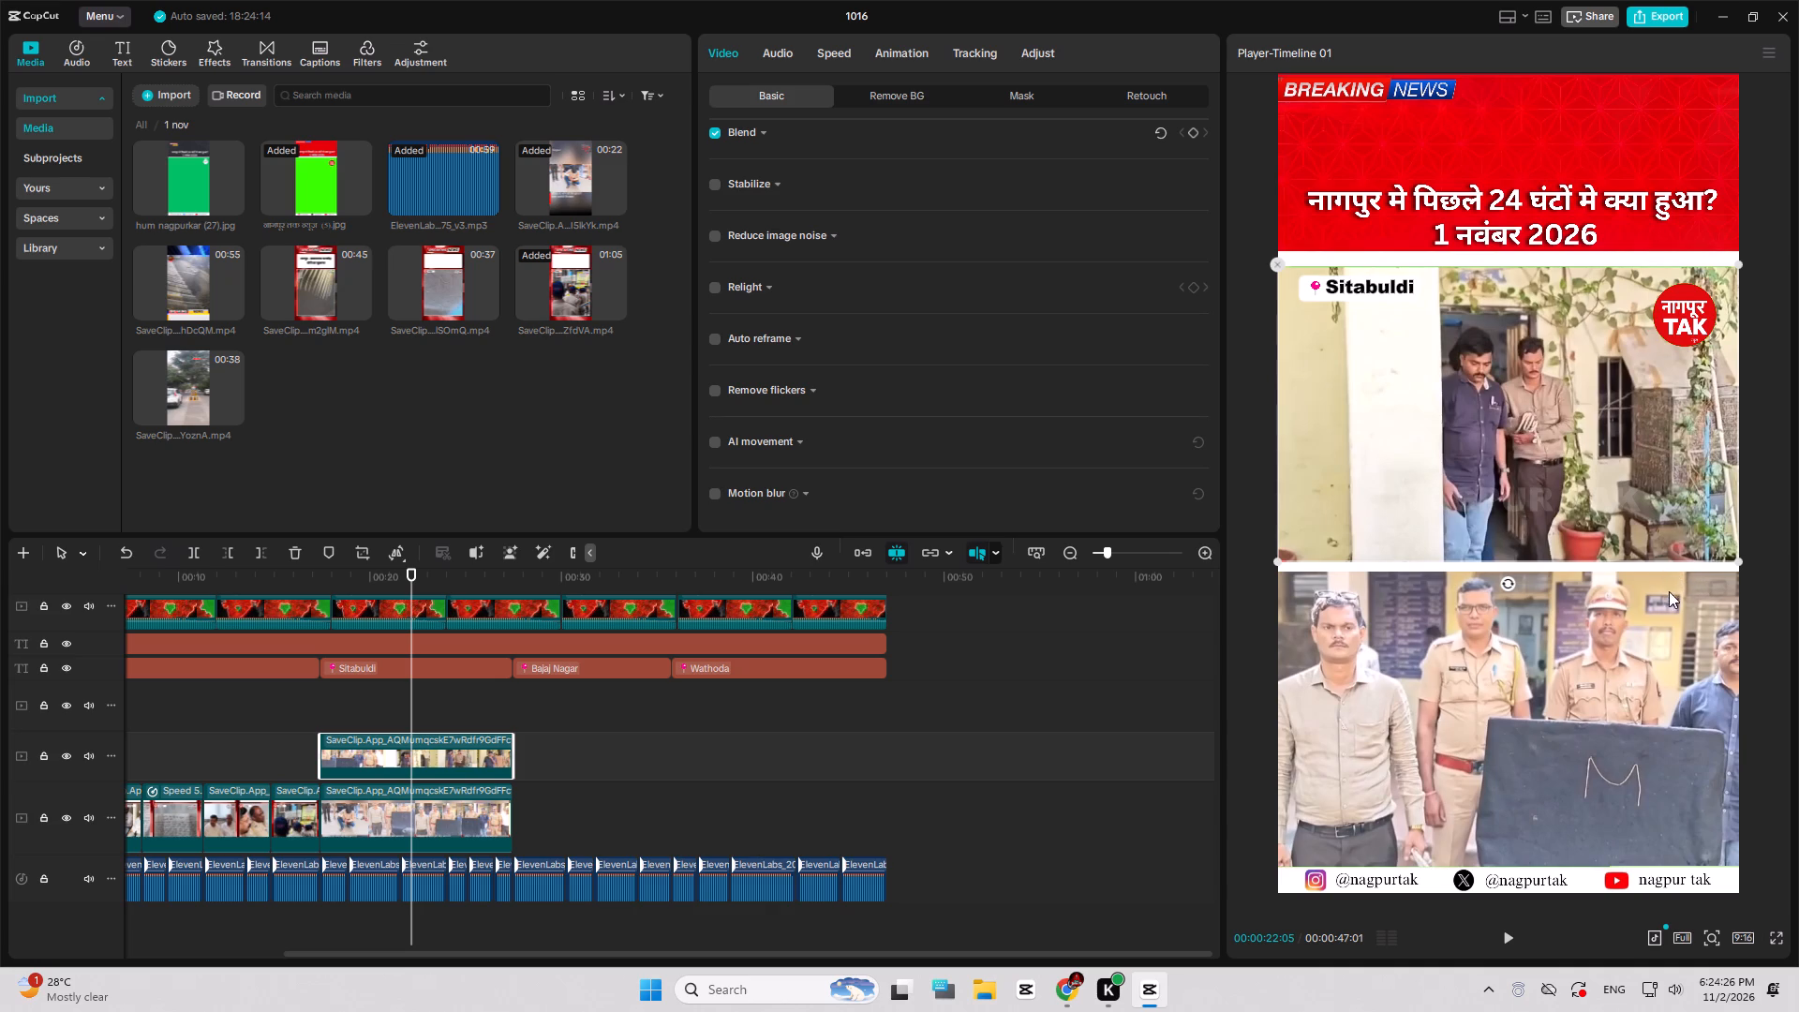
{"action": "left_click", "coordinate": [416, 793]}
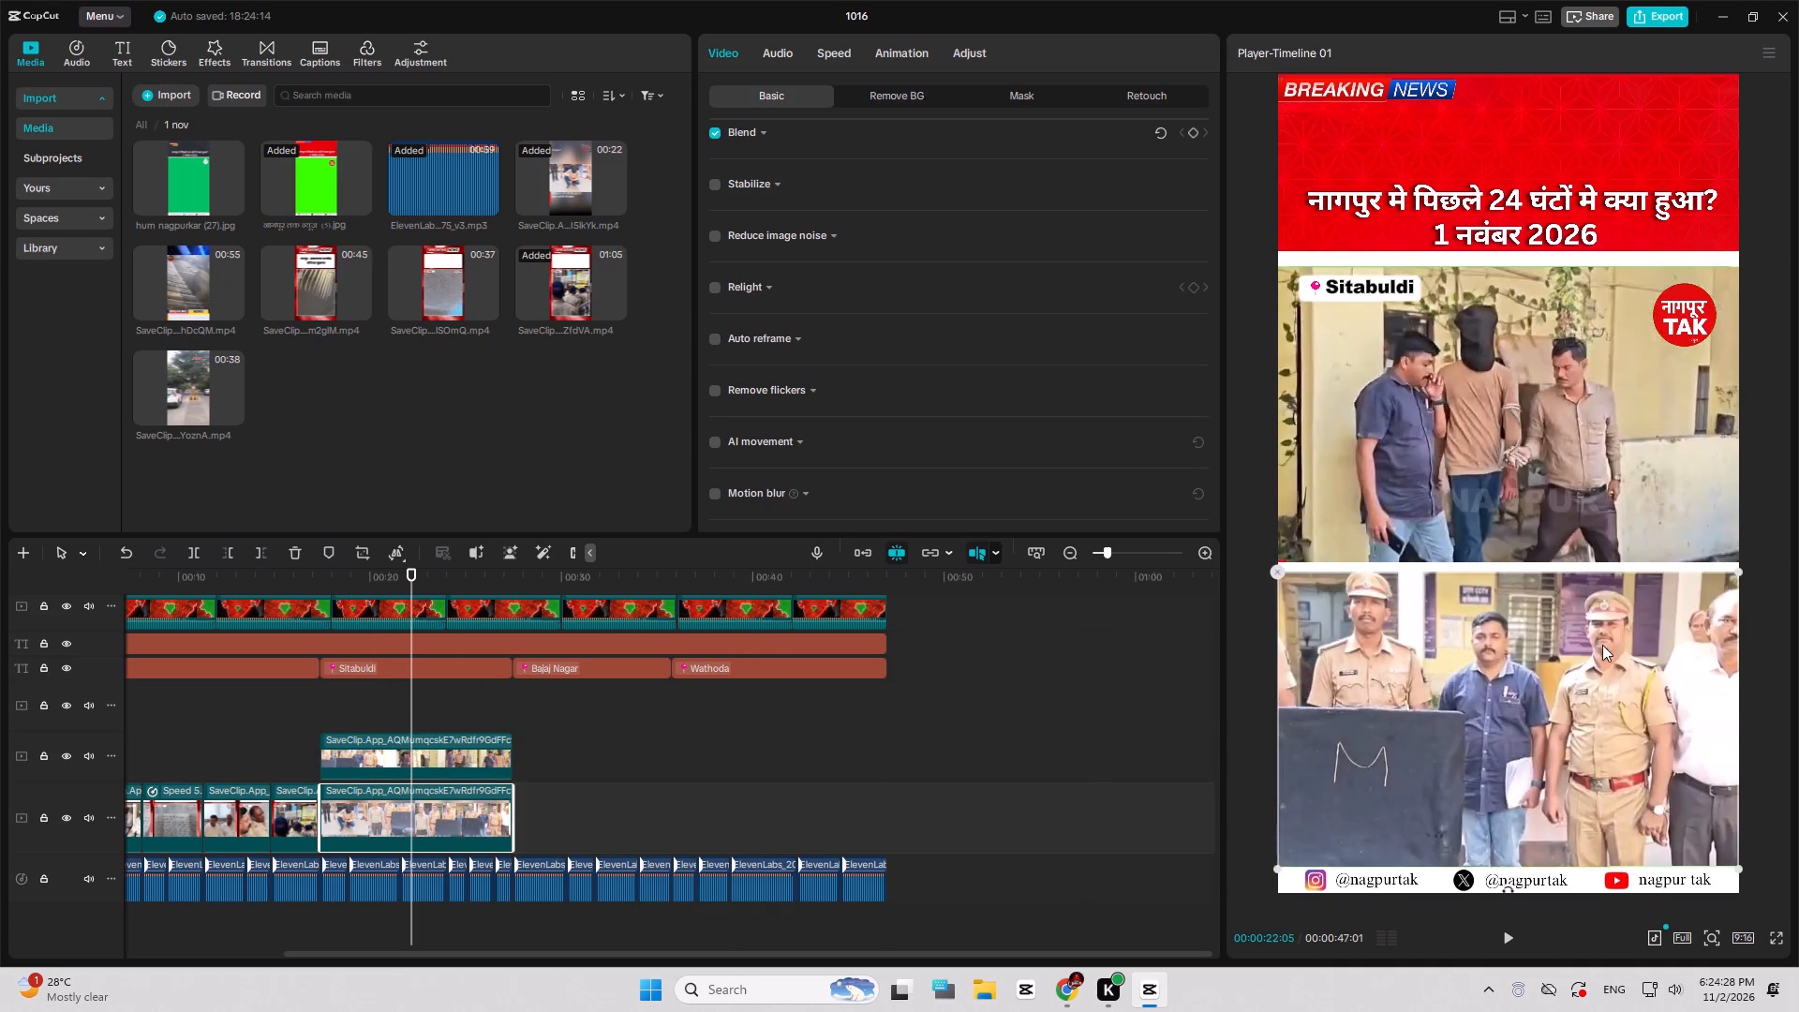
{"action": "left_click_drag", "start_coordinate": [1738, 573], "coordinate": [1745, 569]}
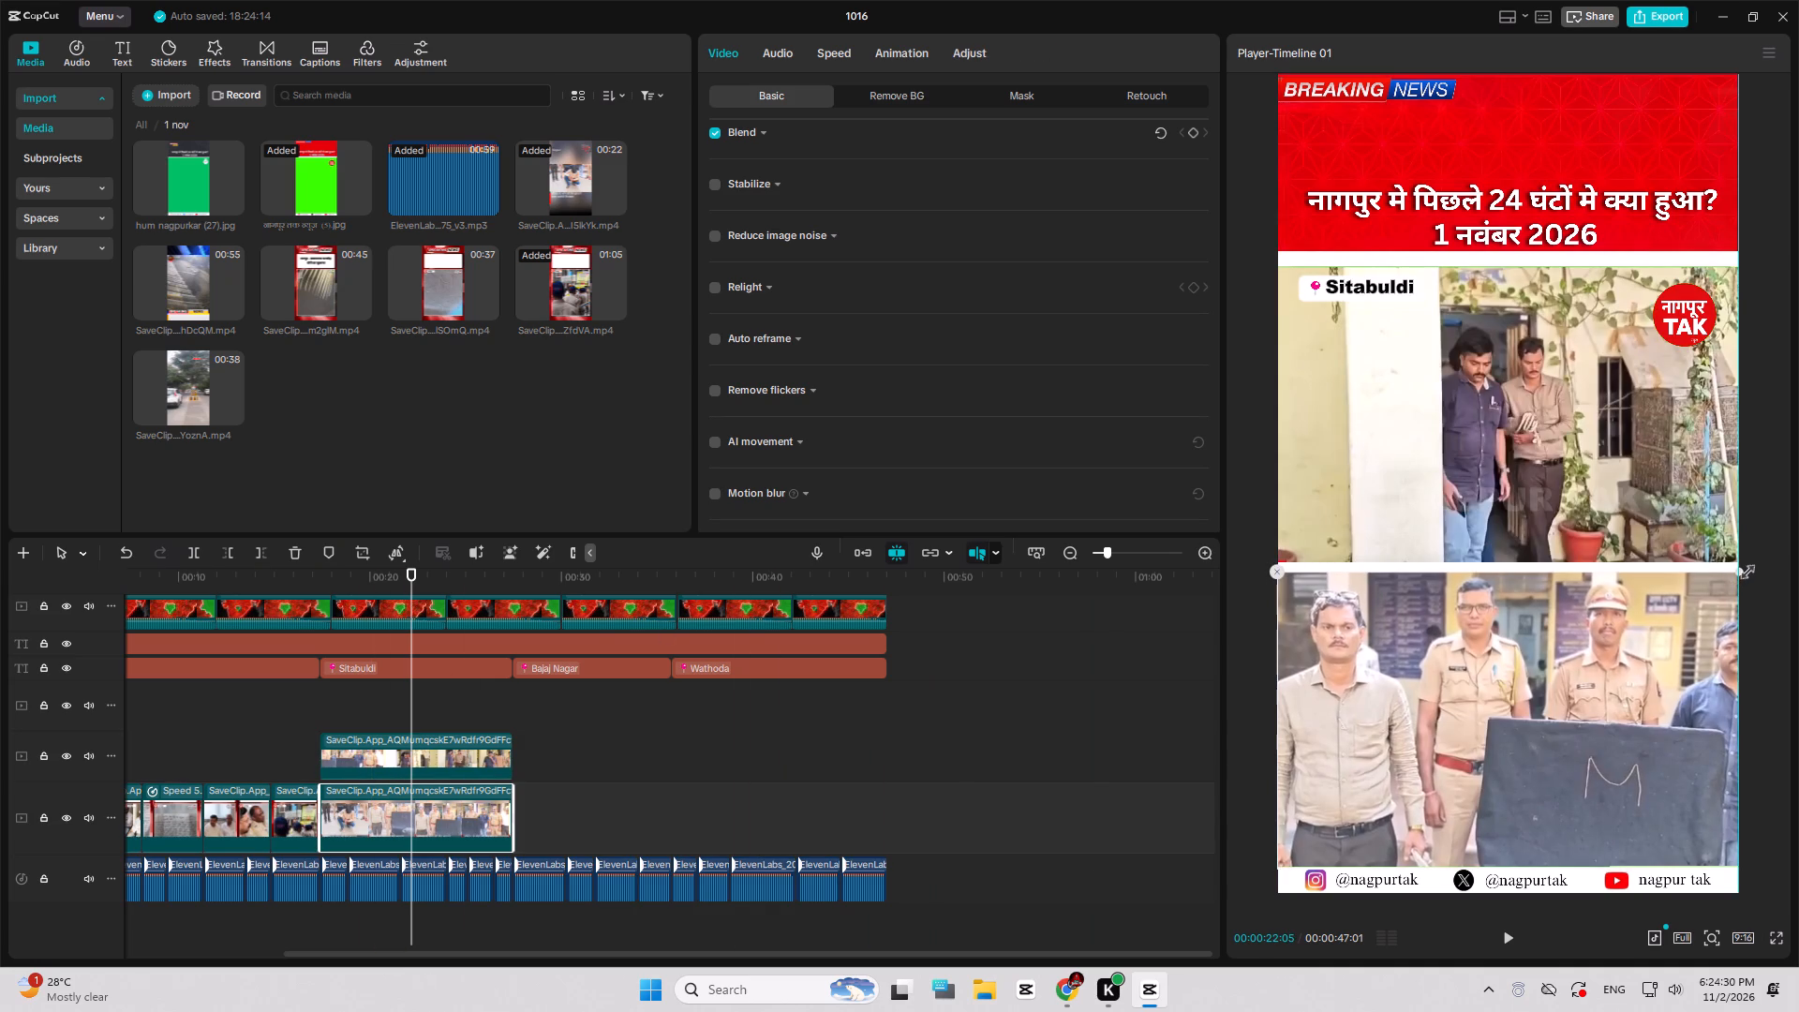
{"action": "left_click_drag", "start_coordinate": [1745, 569], "coordinate": [1747, 568]}
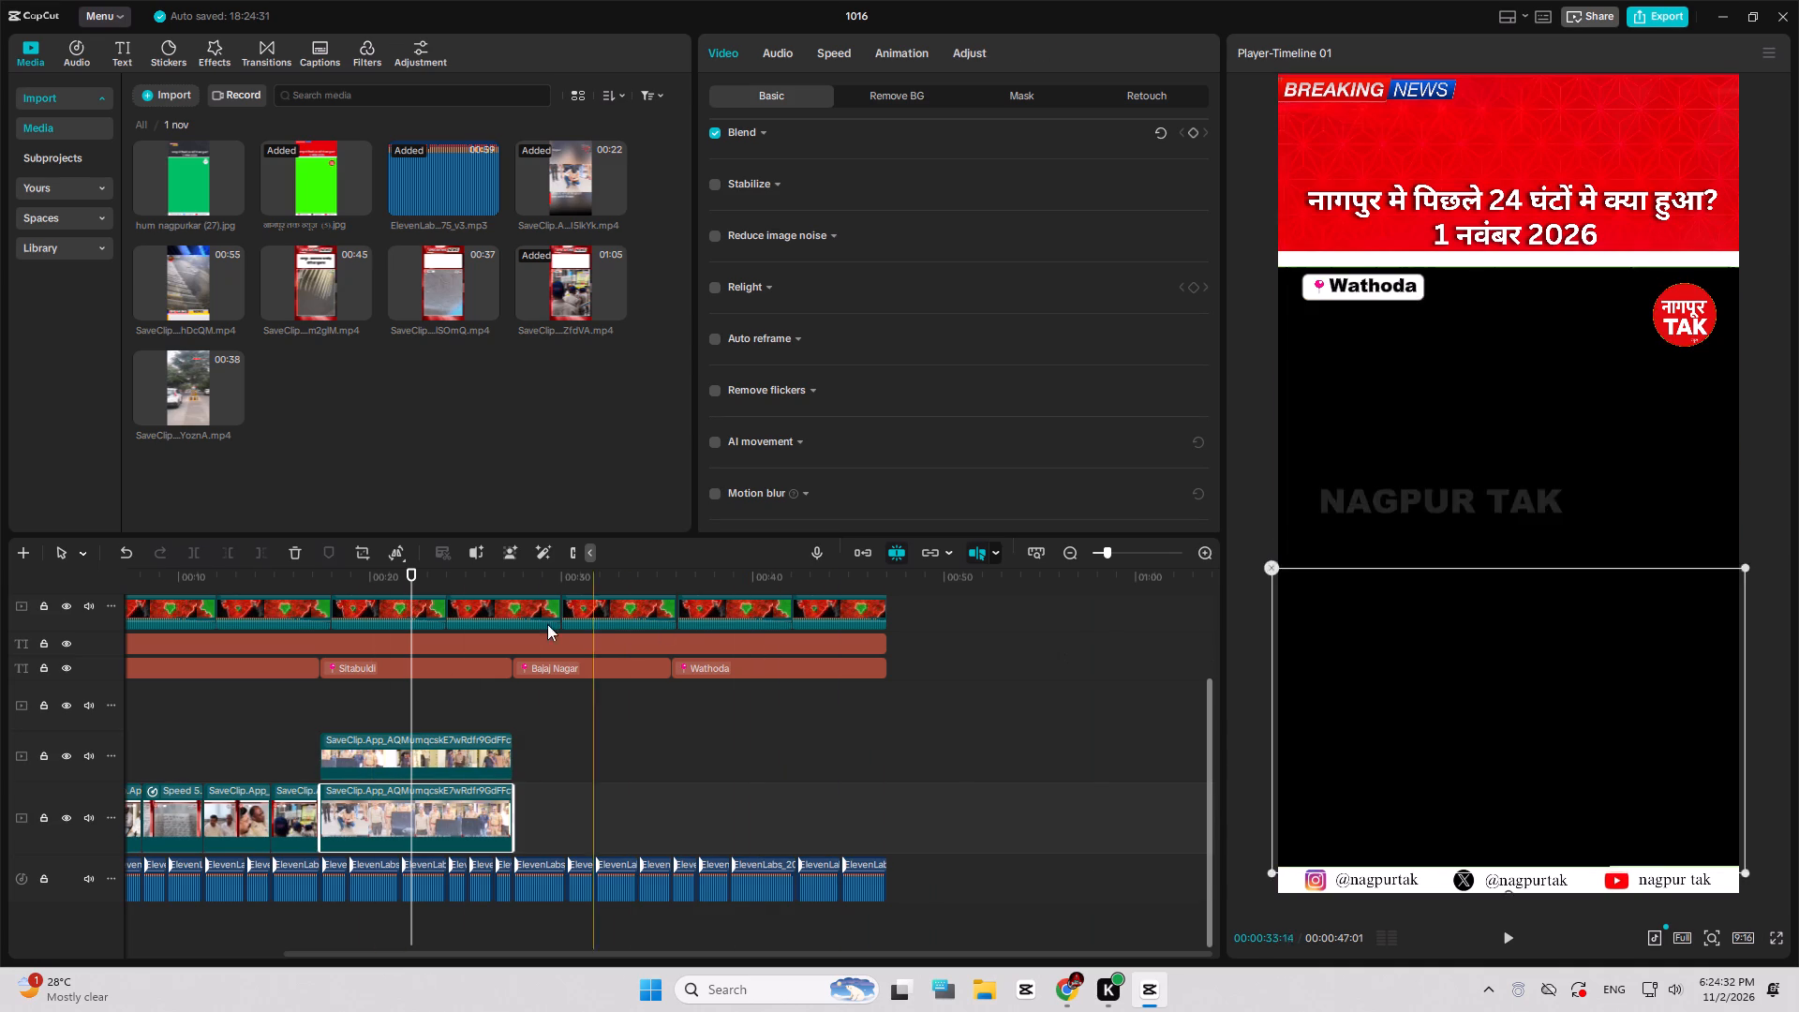
Play the Sitabuldi section from its start and park the playhead where the Bajaj Nagar label begins.
{"action": "left_click", "coordinate": [322, 584]}
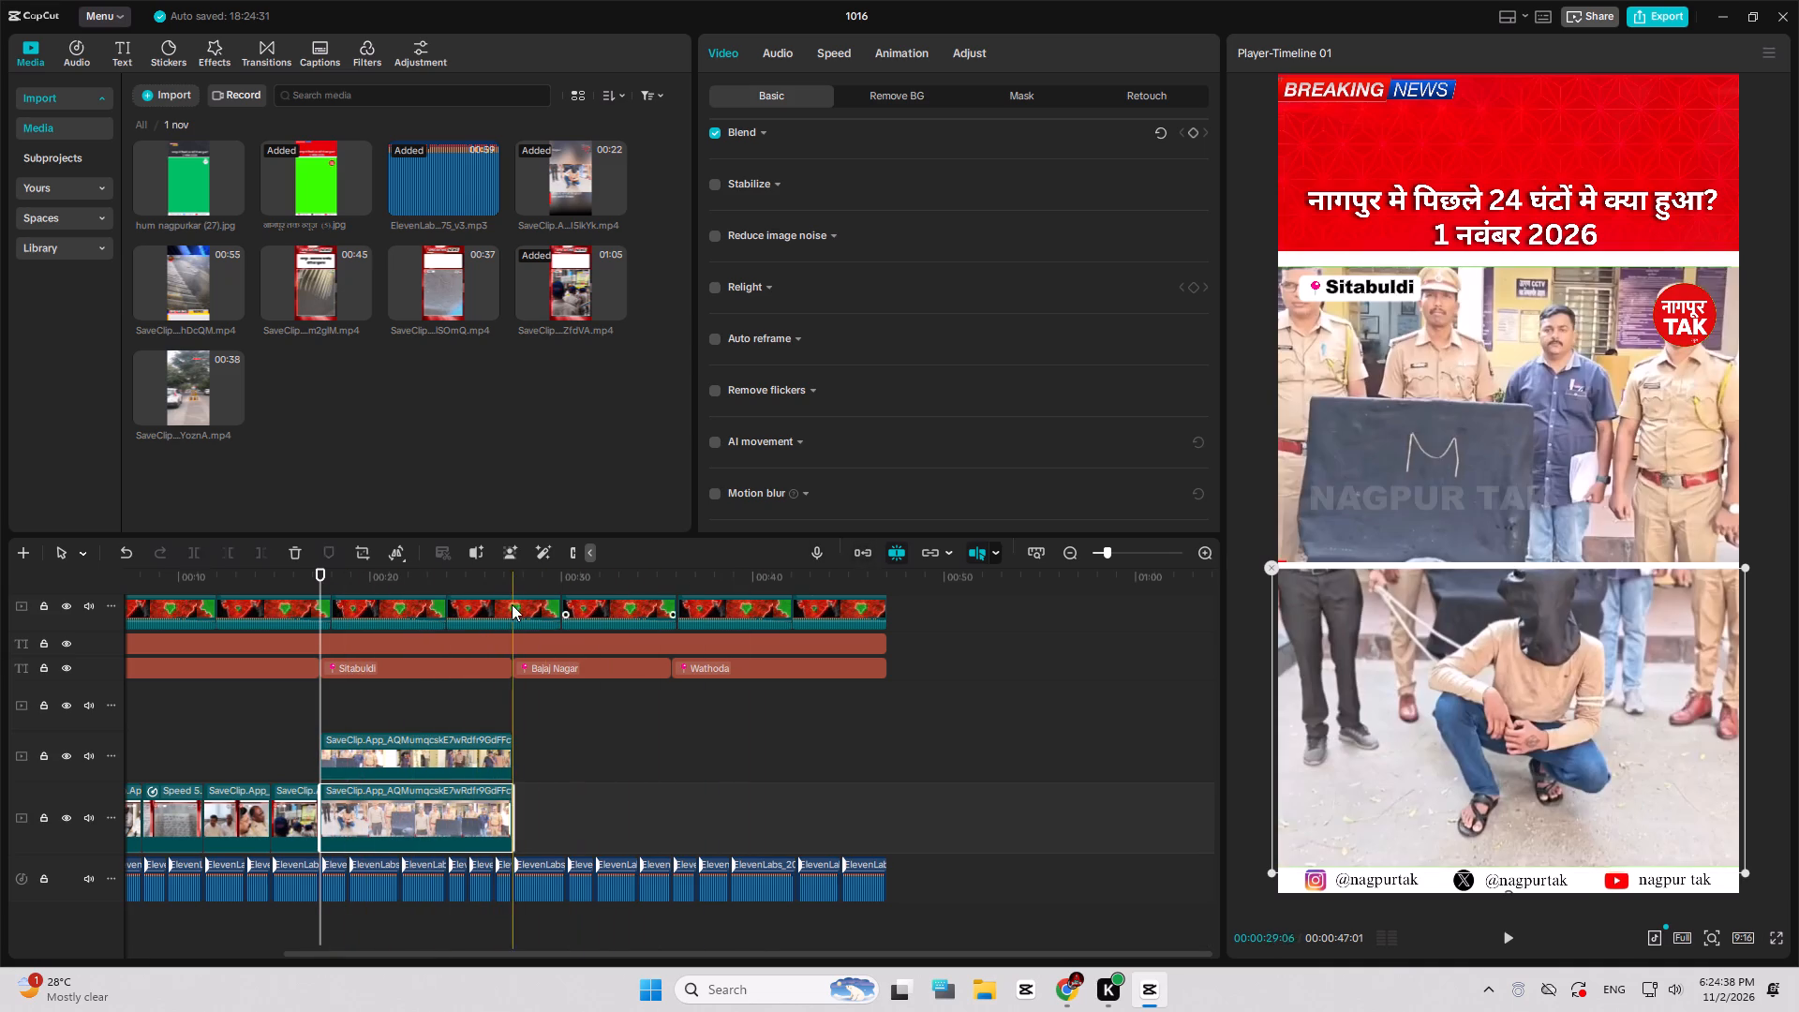
{"action": "left_click_drag", "start_coordinate": [318, 584], "coordinate": [296, 589]}
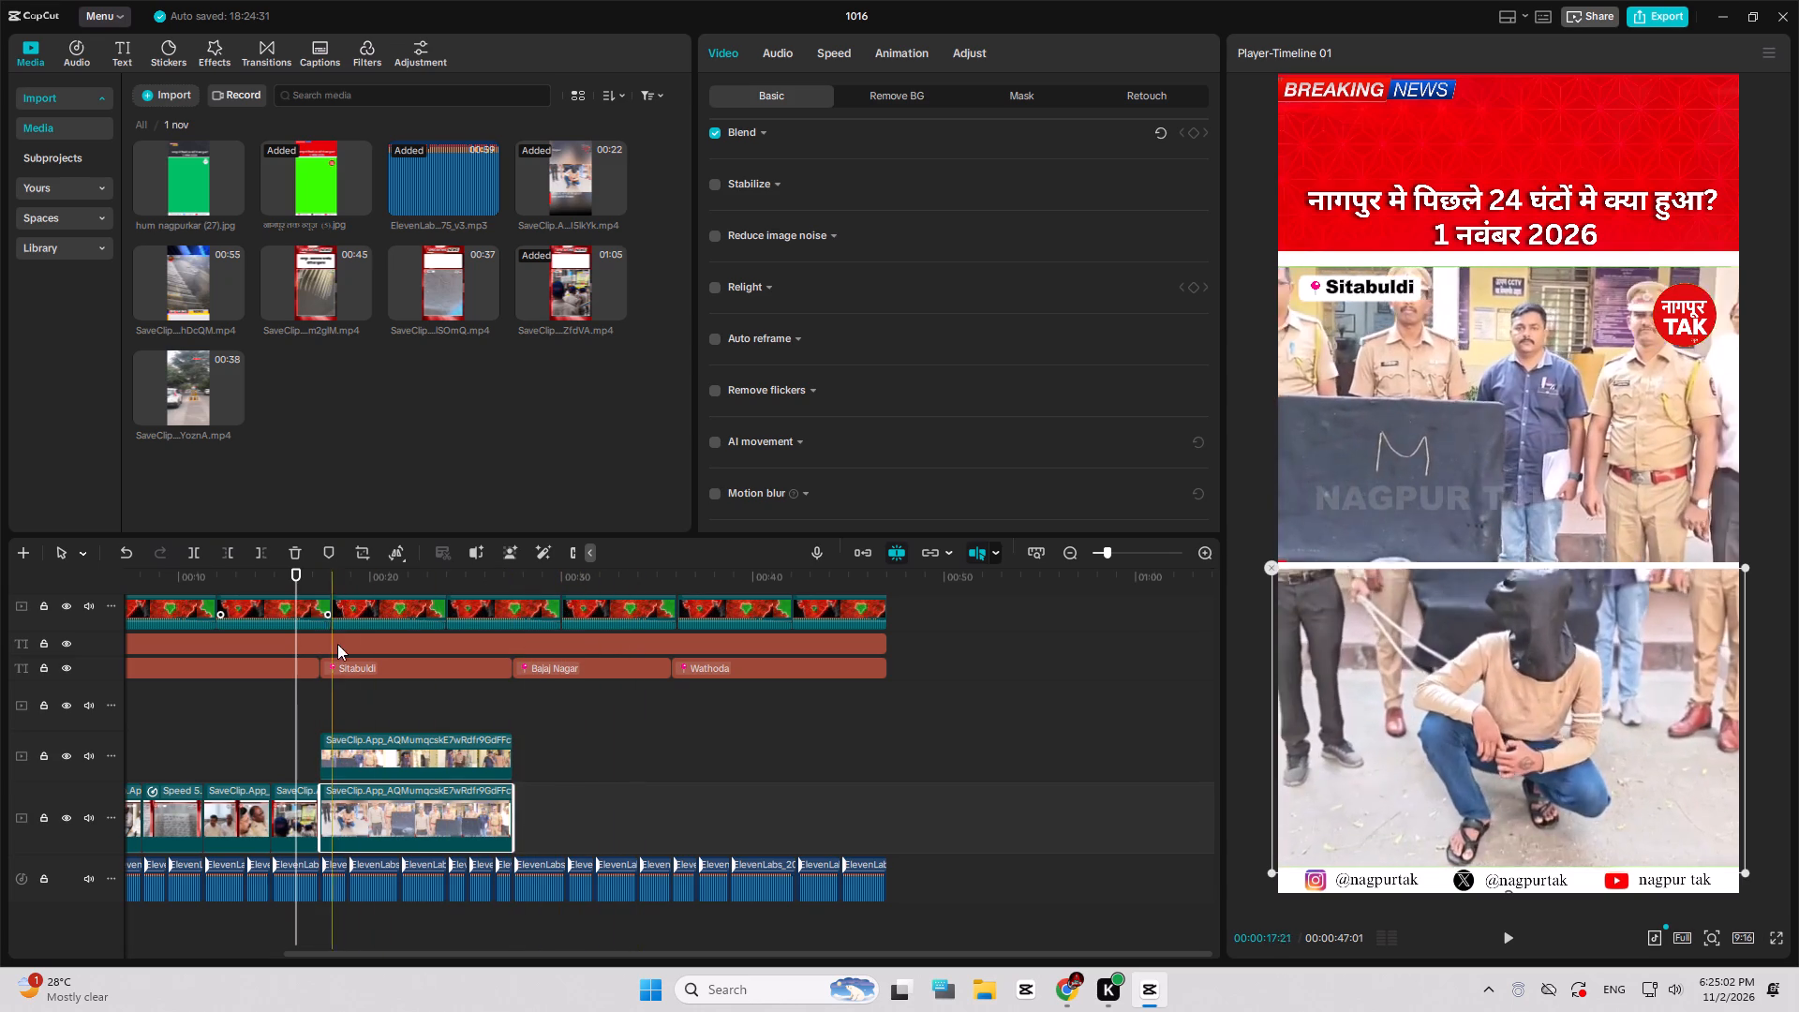
{"action": "left_click", "coordinate": [318, 581]}
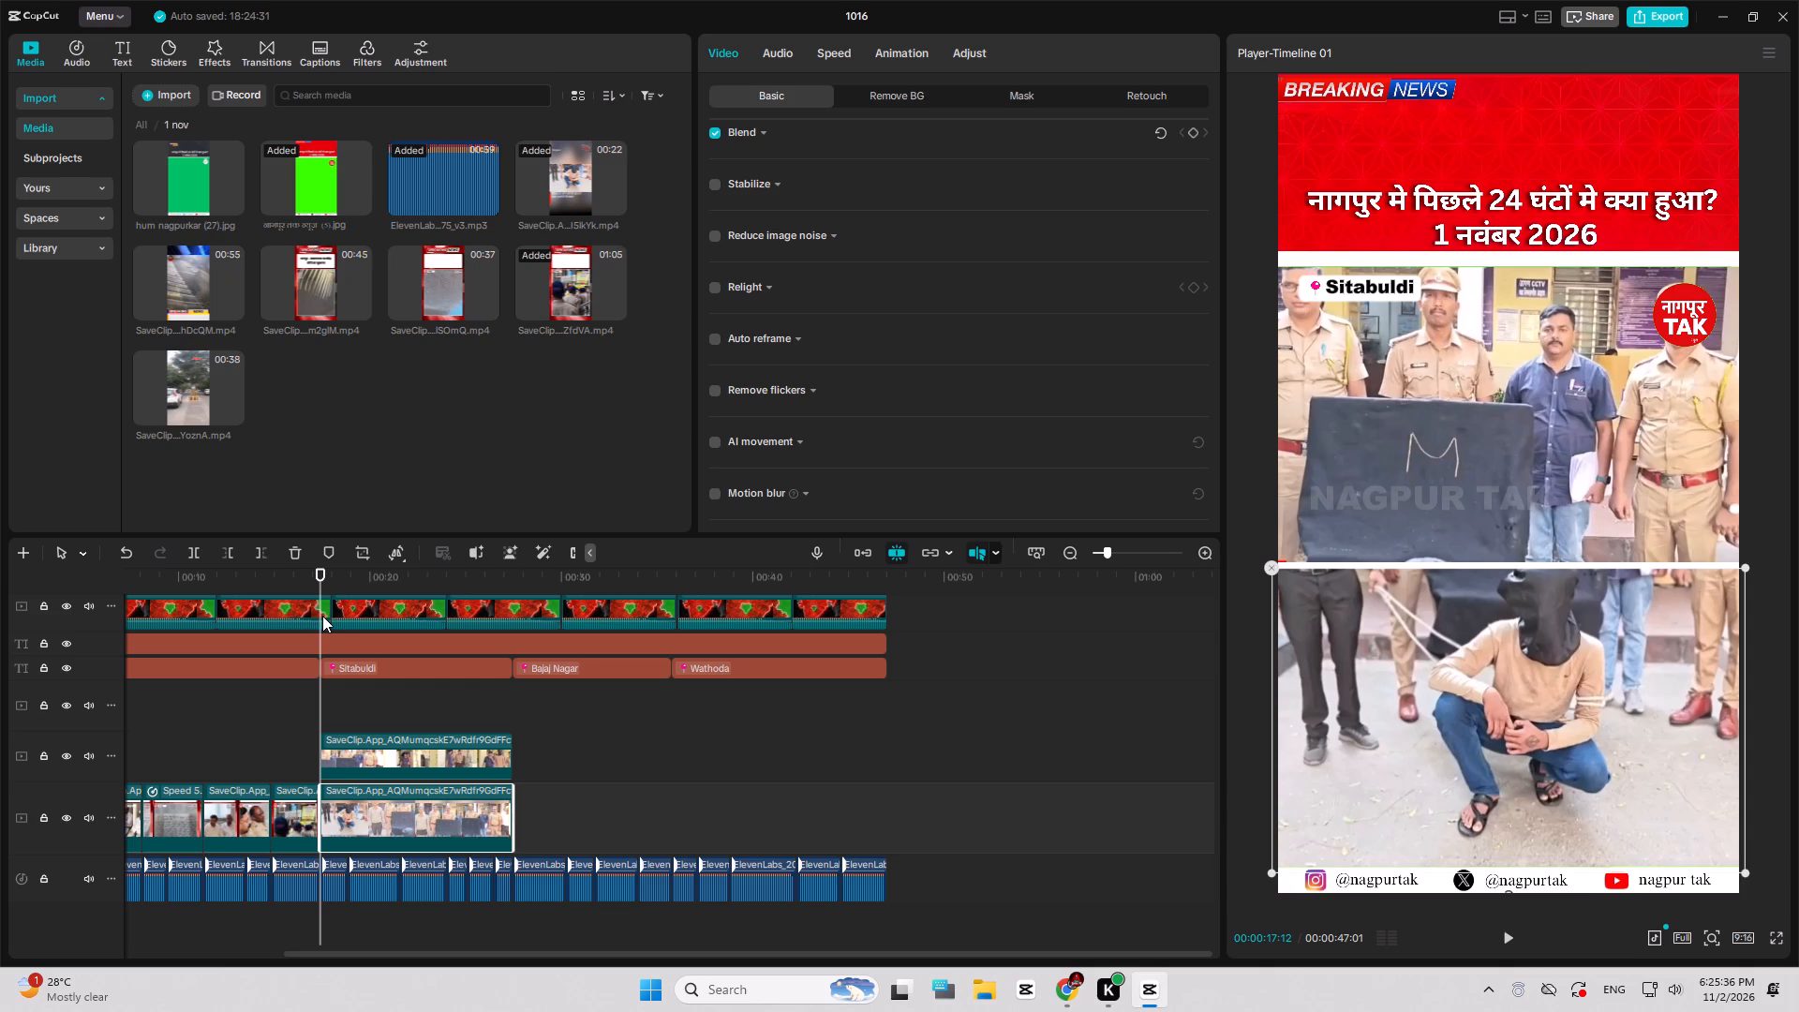
{"action": "key", "text": "space"}
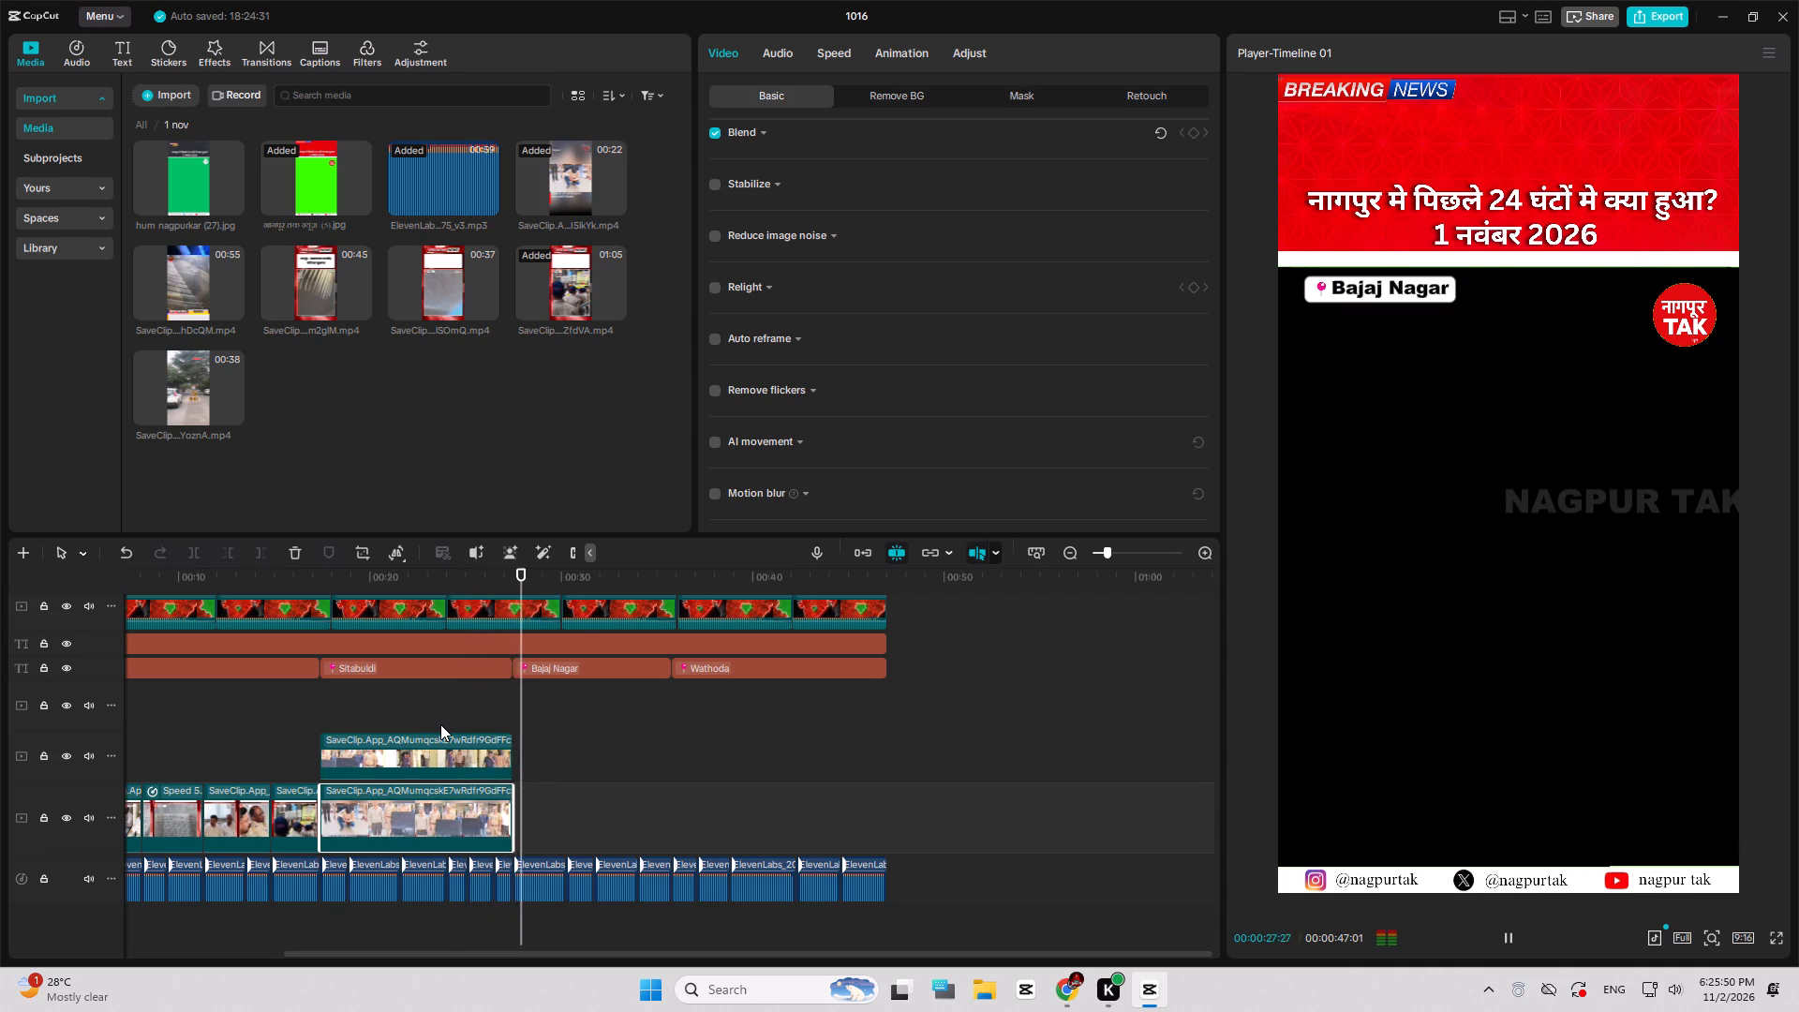
{"action": "left_click", "coordinate": [466, 731]}
{"action": "scroll", "coordinate": [469, 732], "scroll_direction": "up", "scroll_amount": 2, "text": "ctrl"}
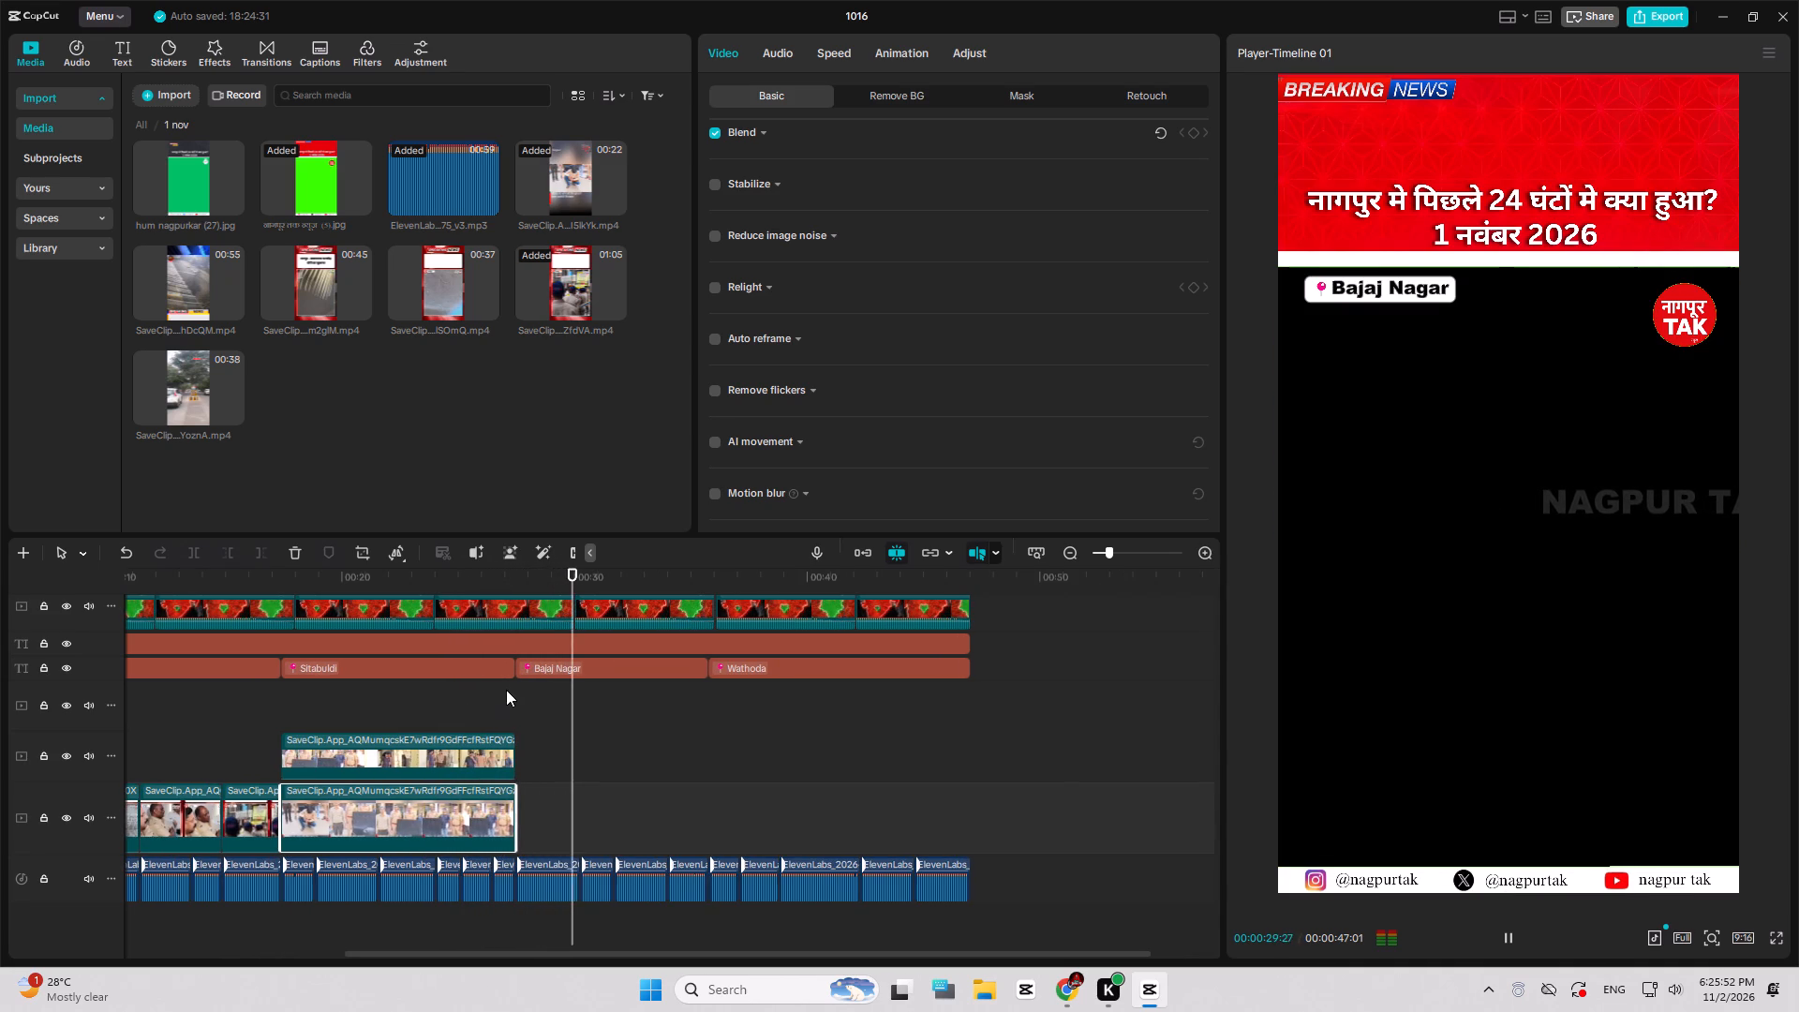
{"action": "key", "text": "space"}
{"action": "left_click", "coordinate": [513, 689]}
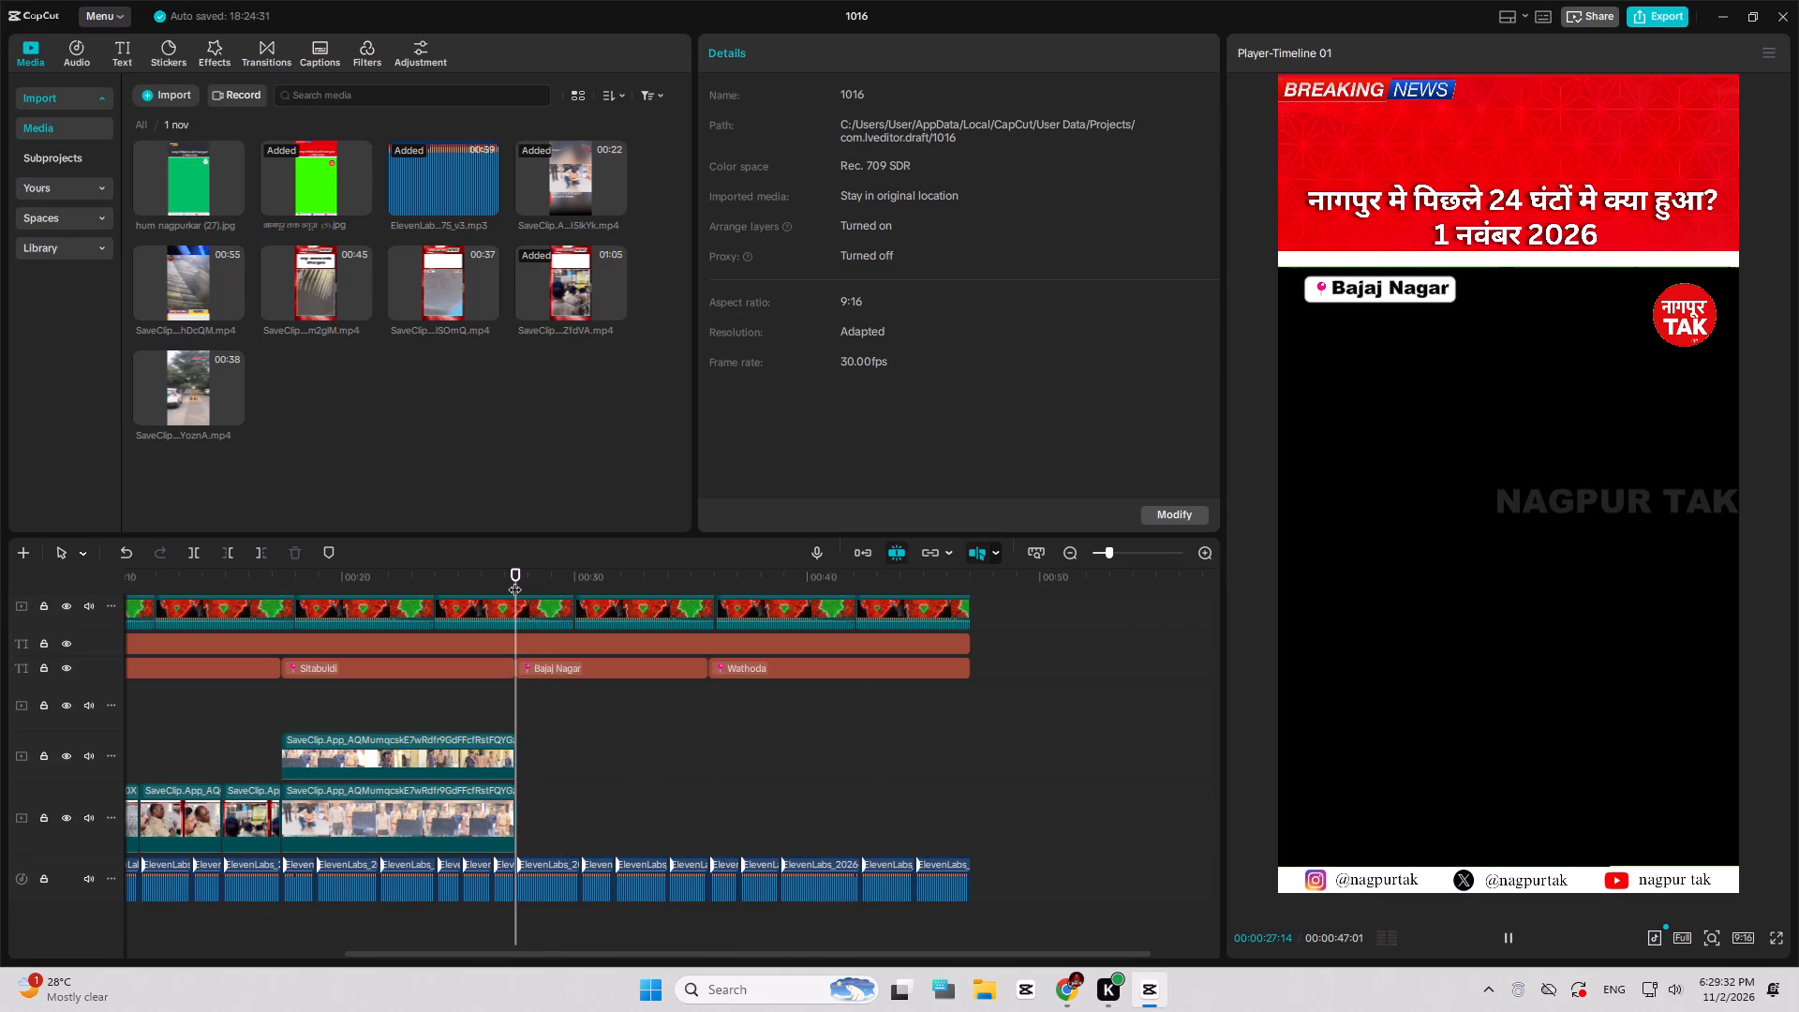
{"action": "left_click", "coordinate": [171, 101]}
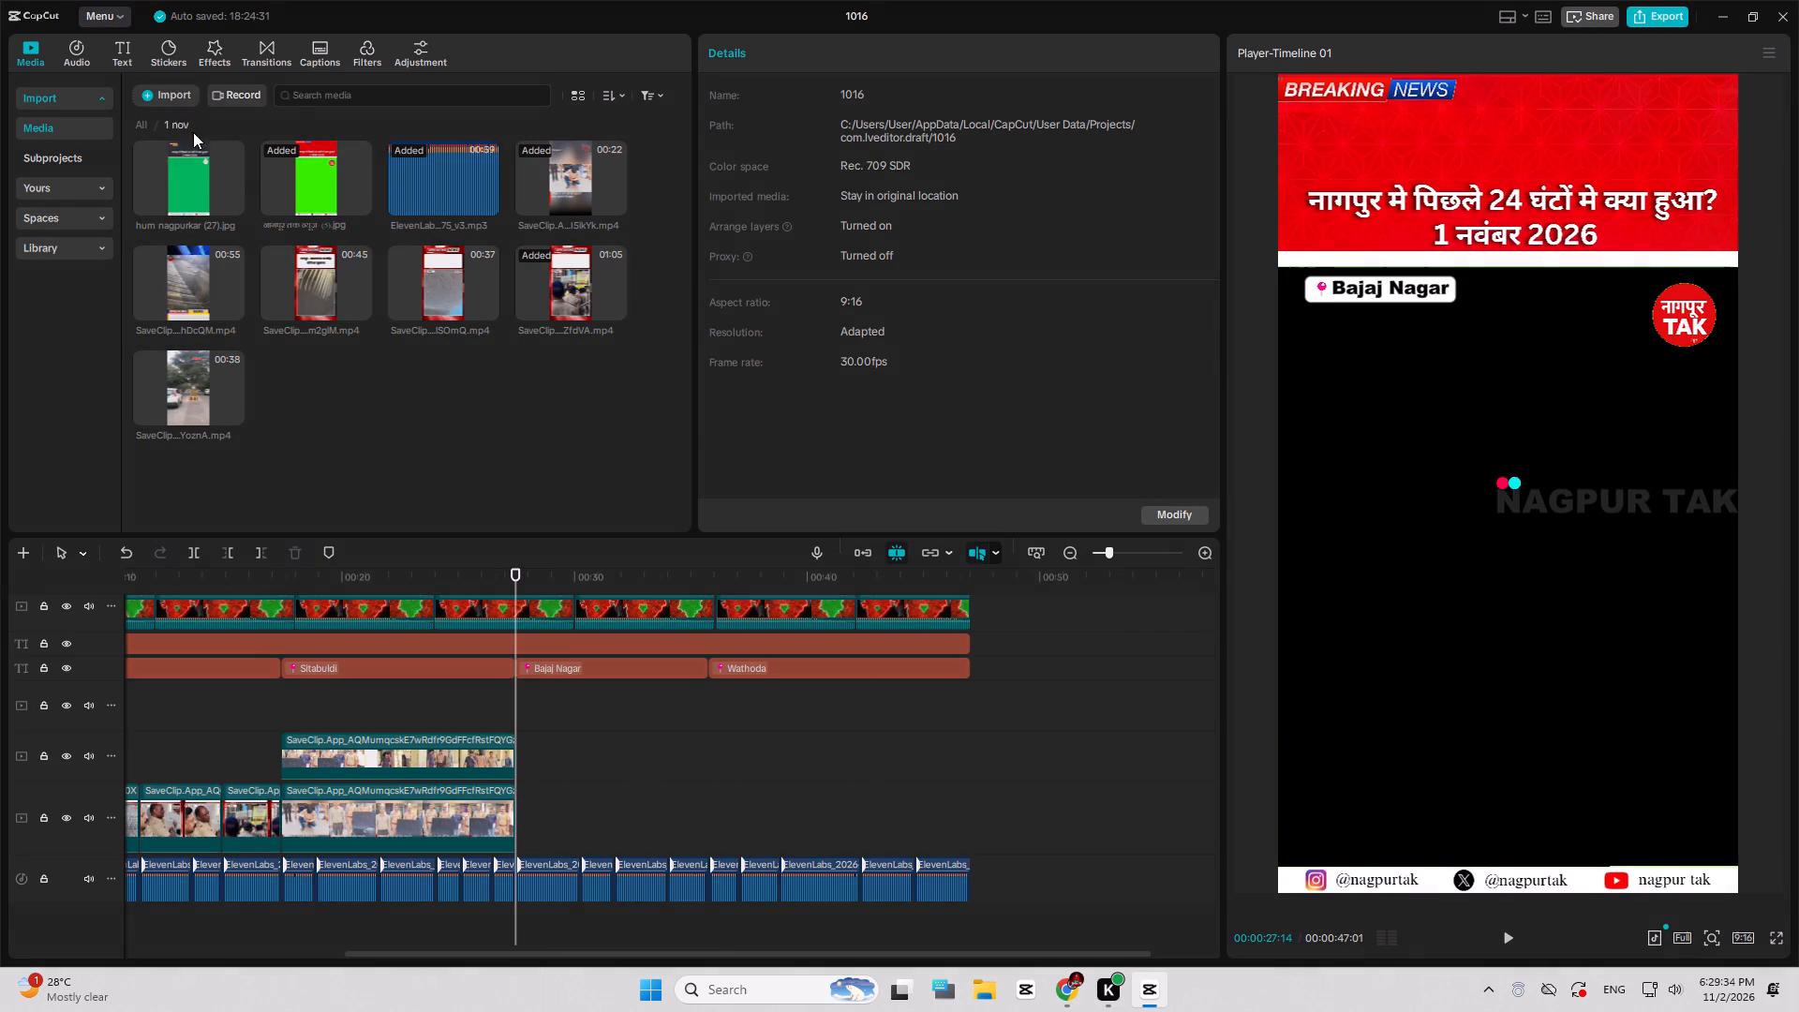
{"action": "left_click", "coordinate": [196, 136]}
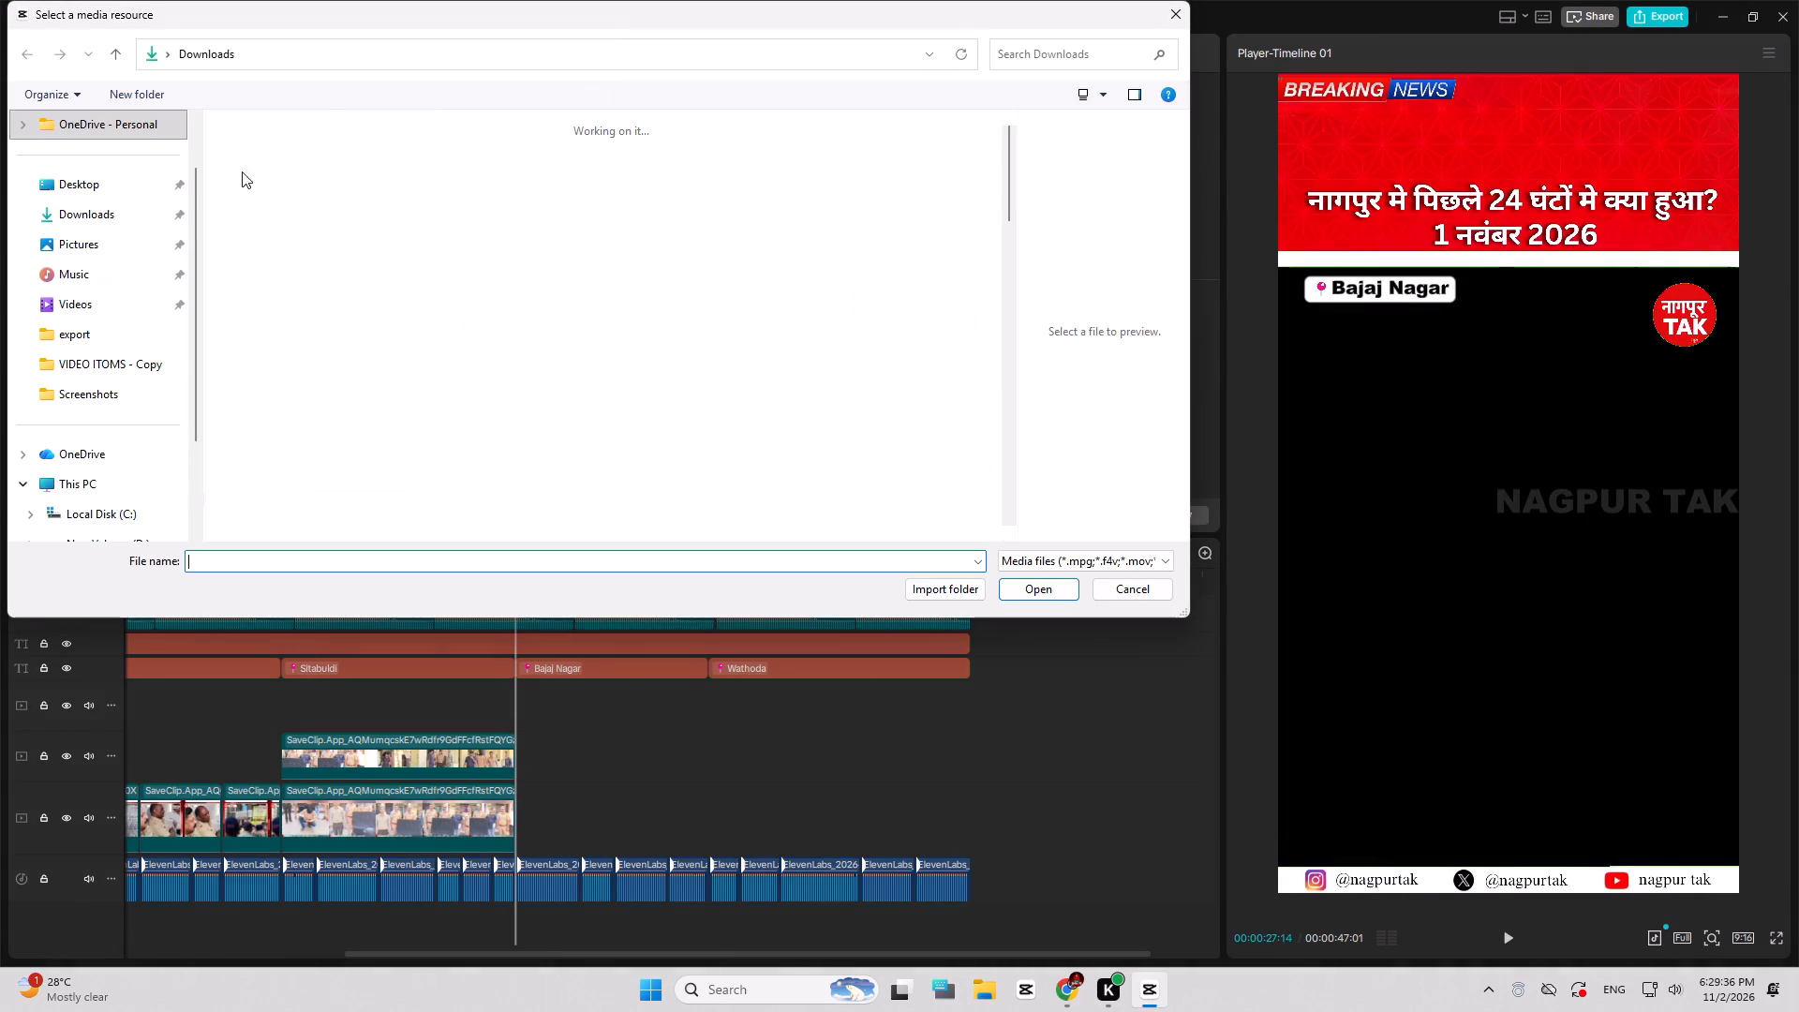
{"action": "left_click_drag", "start_coordinate": [213, 184], "coordinate": [436, 197]}
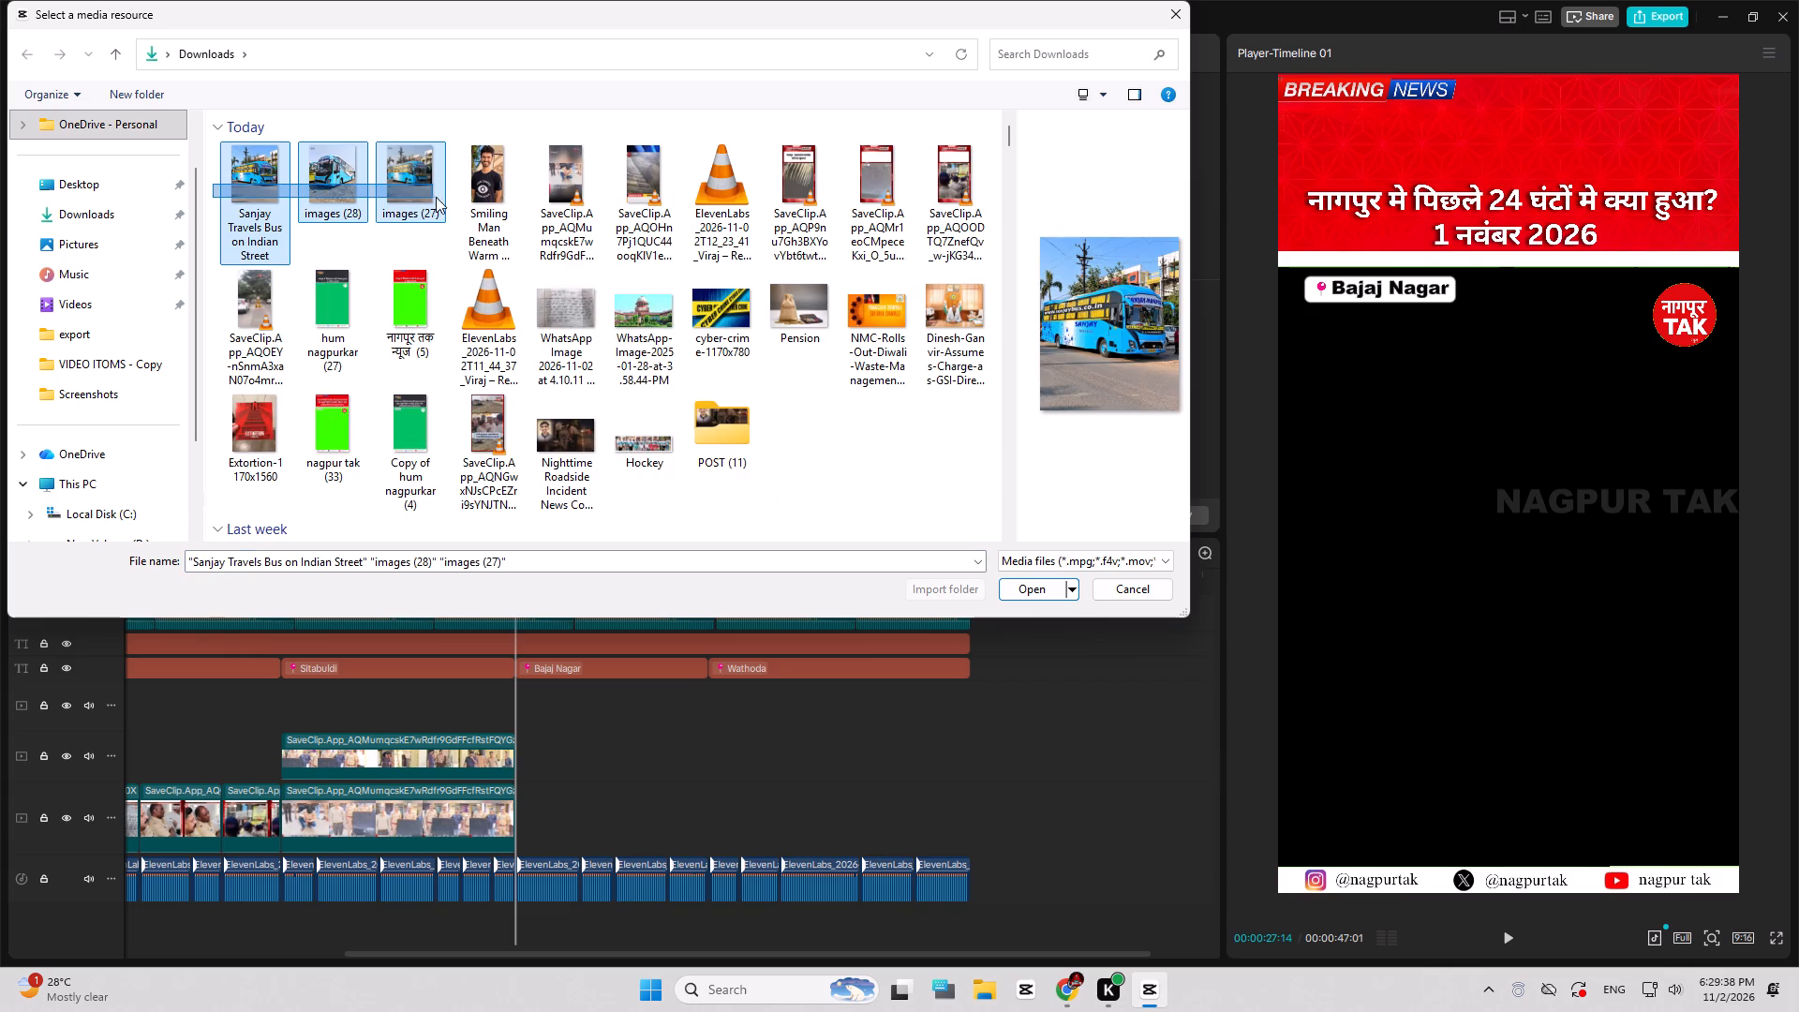
{"action": "left_click_drag", "start_coordinate": [436, 197], "coordinate": [472, 197]}
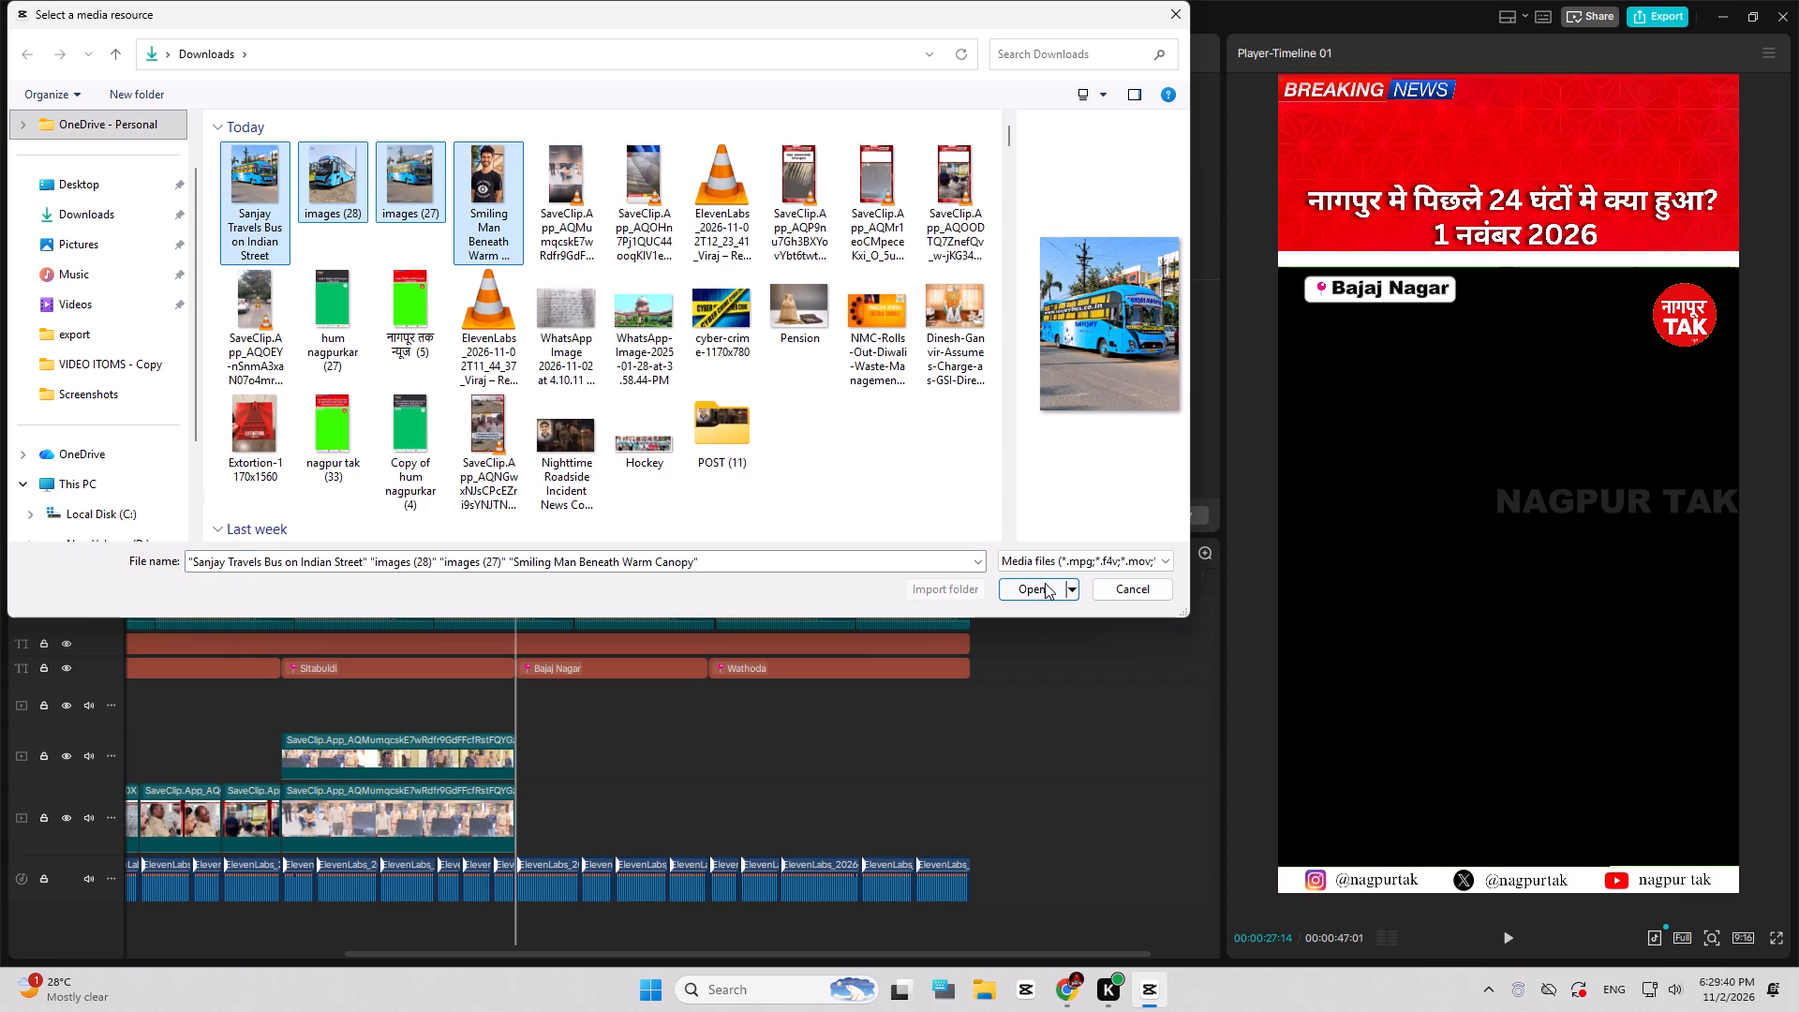
{"action": "left_click", "coordinate": [1045, 583]}
{"action": "left_click", "coordinate": [529, 457]}
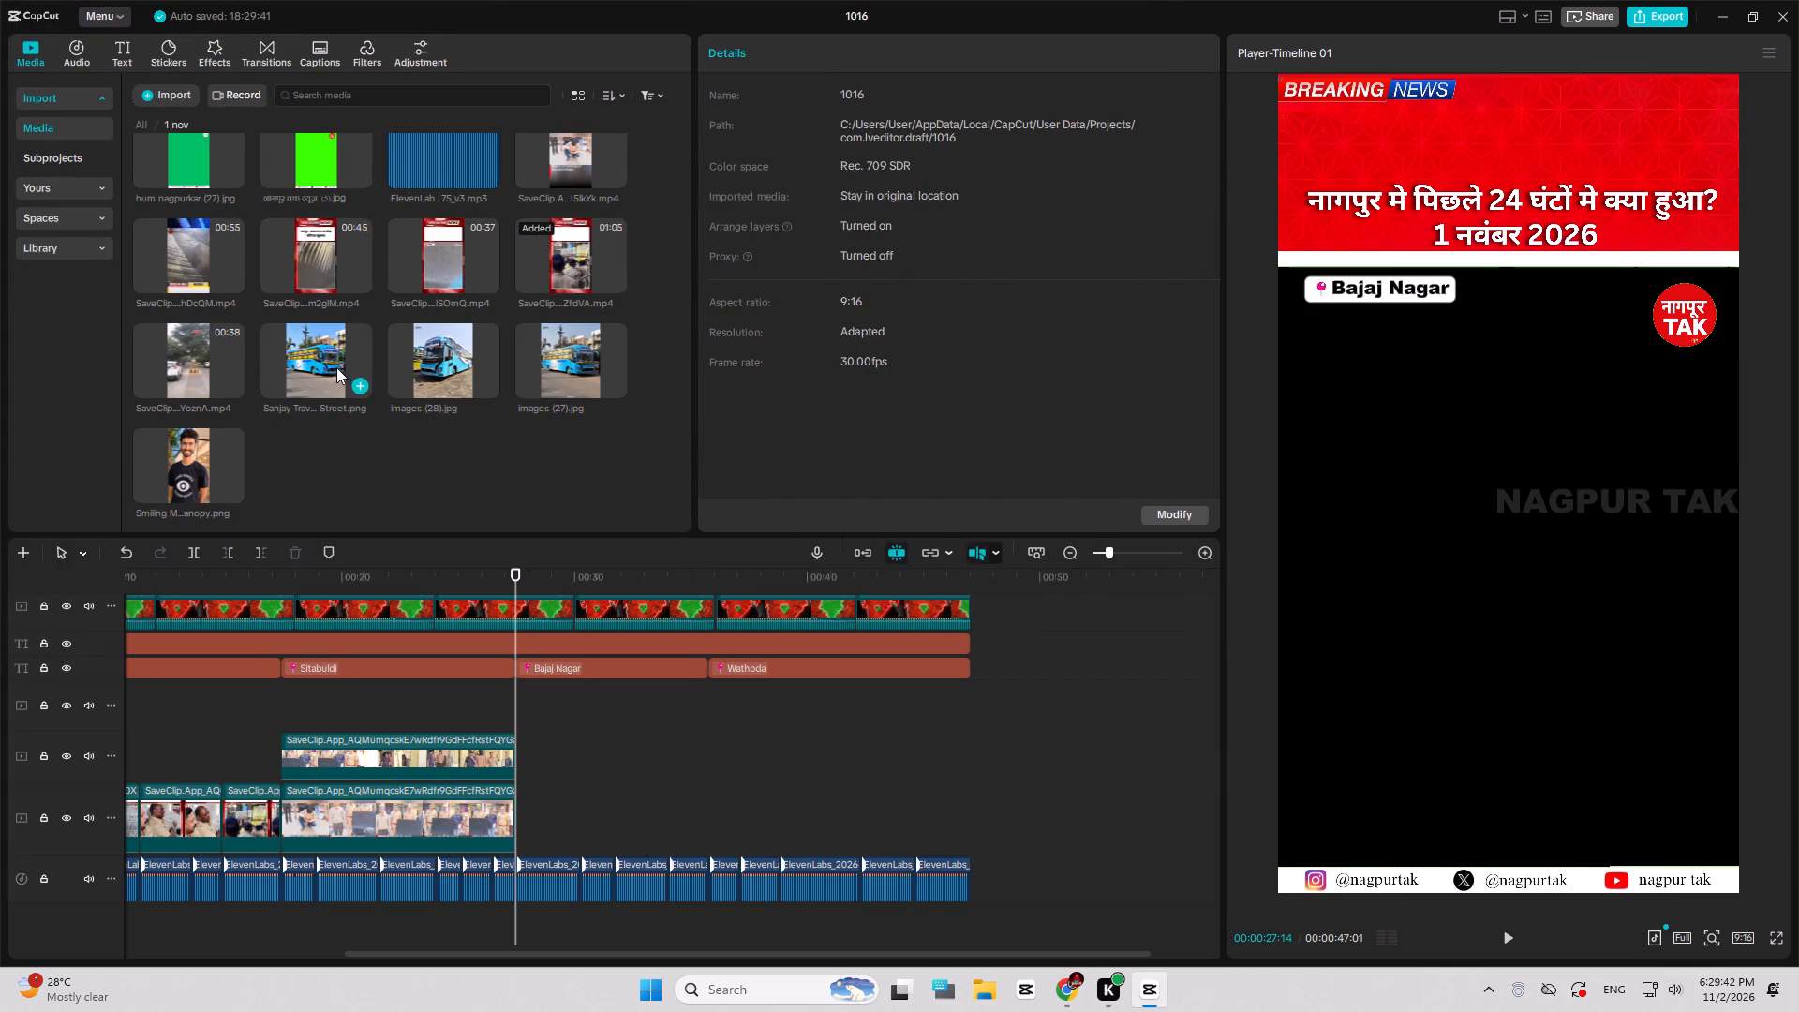
Place the enhanced Sanjay Travels bus image on the lowest video track at 00:00:27:14, directly after the Sitabuldi clip.
{"action": "left_click_drag", "start_coordinate": [336, 361], "coordinate": [520, 792]}
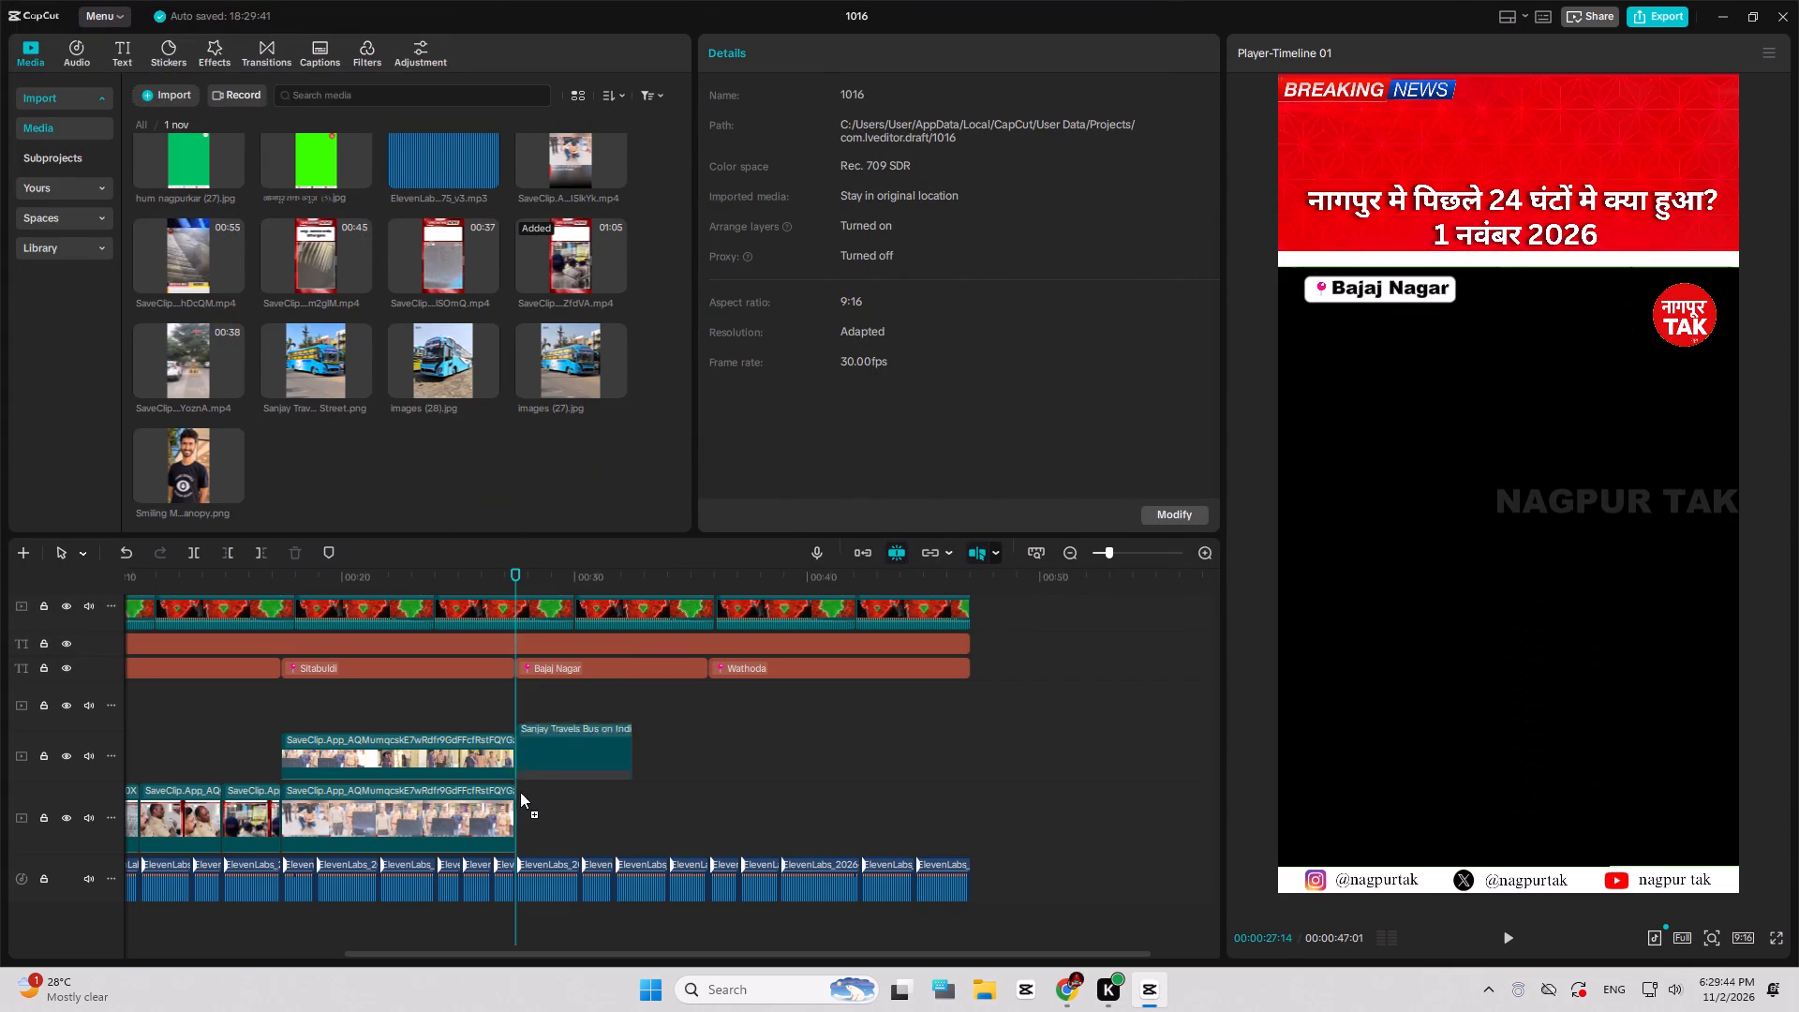
{"action": "left_click_drag", "start_coordinate": [520, 792], "coordinate": [519, 815]}
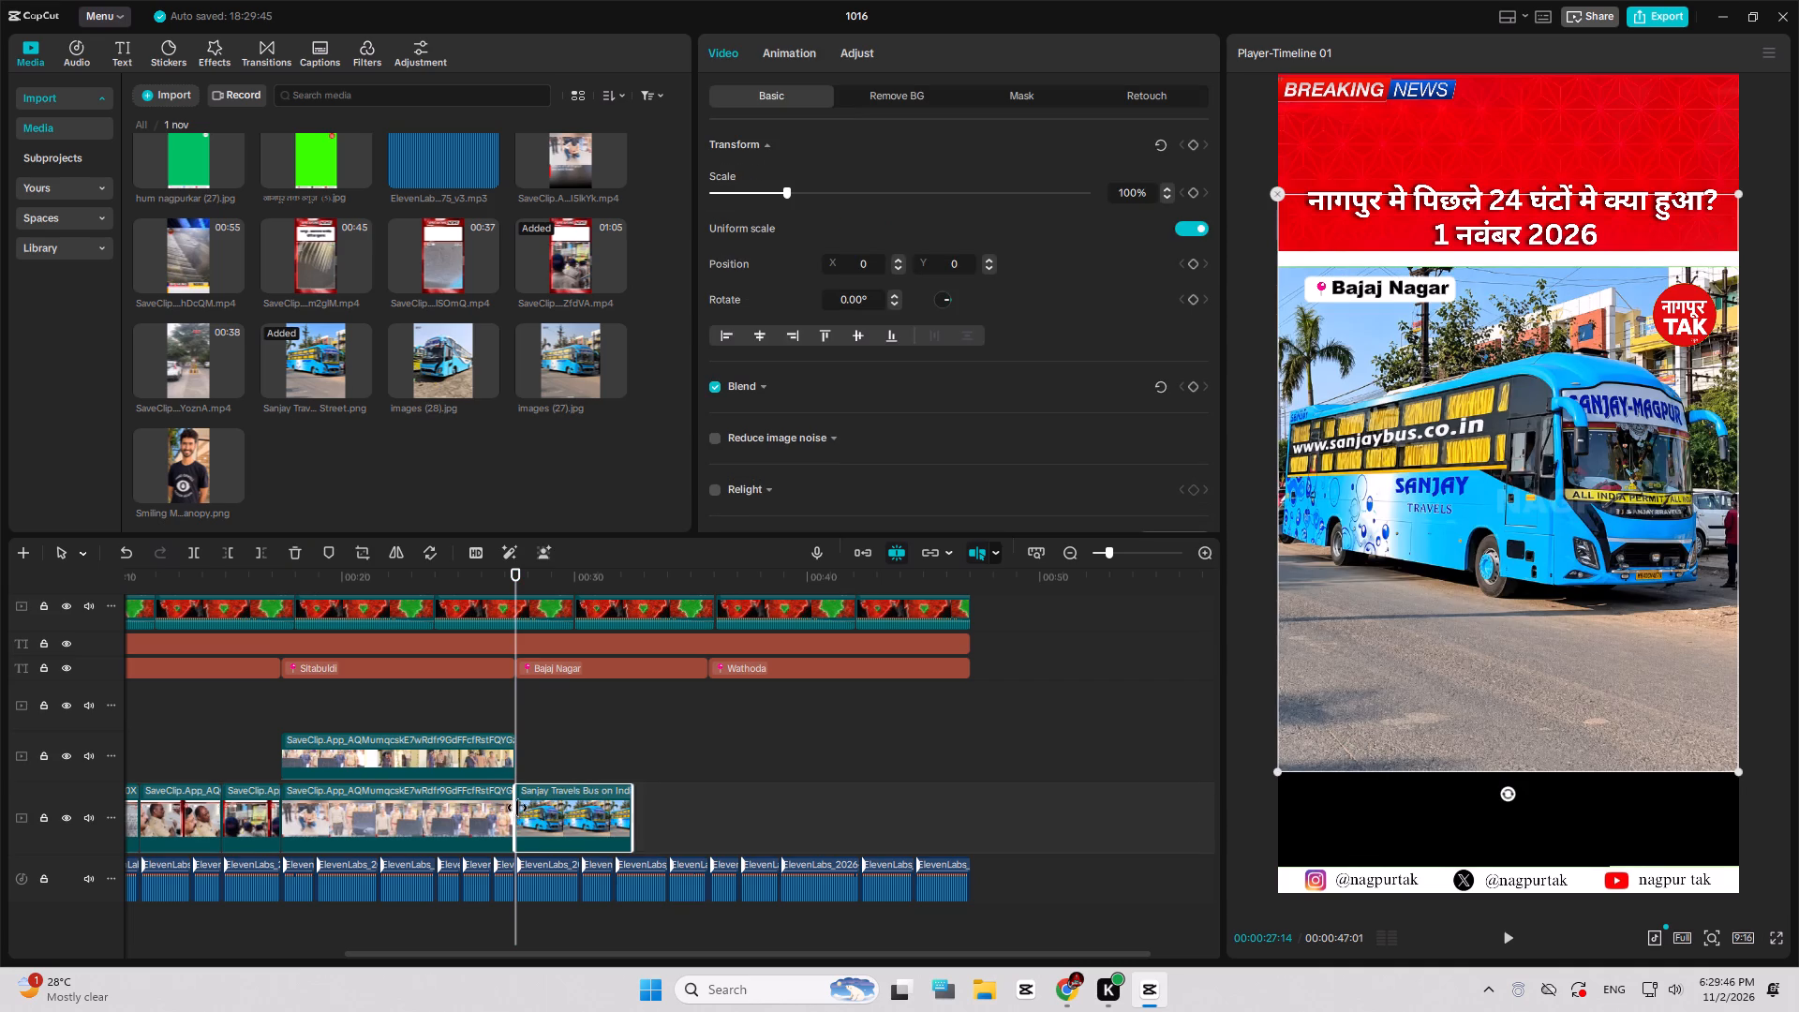
Scale the Sanjay Travels bus image to 127% and move it to about X 241, Y -369 so it fills the frame below the headline.
{"action": "key", "text": "space"}
{"action": "key", "text": "space"}
{"action": "left_click_drag", "start_coordinate": [1526, 683], "coordinate": [1524, 799]}
{"action": "left_click_drag", "start_coordinate": [1517, 698], "coordinate": [1514, 686]}
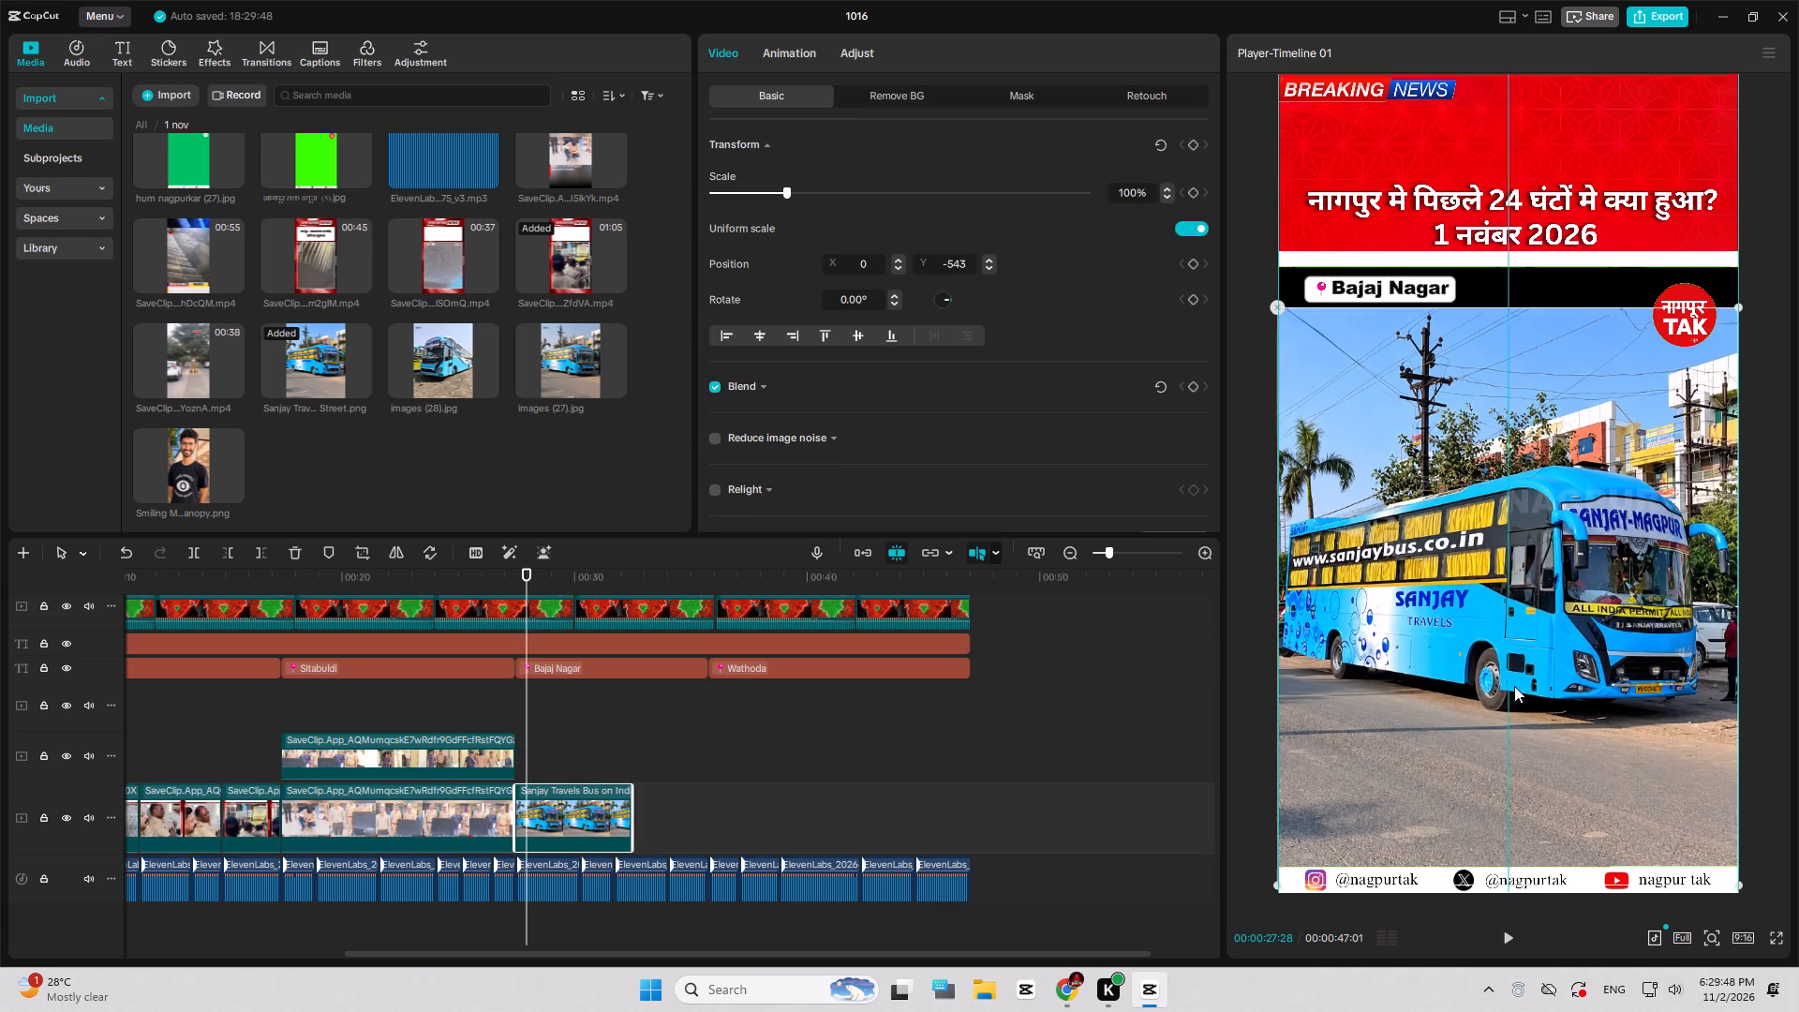
{"action": "left_click_drag", "start_coordinate": [1514, 686], "coordinate": [1509, 664]}
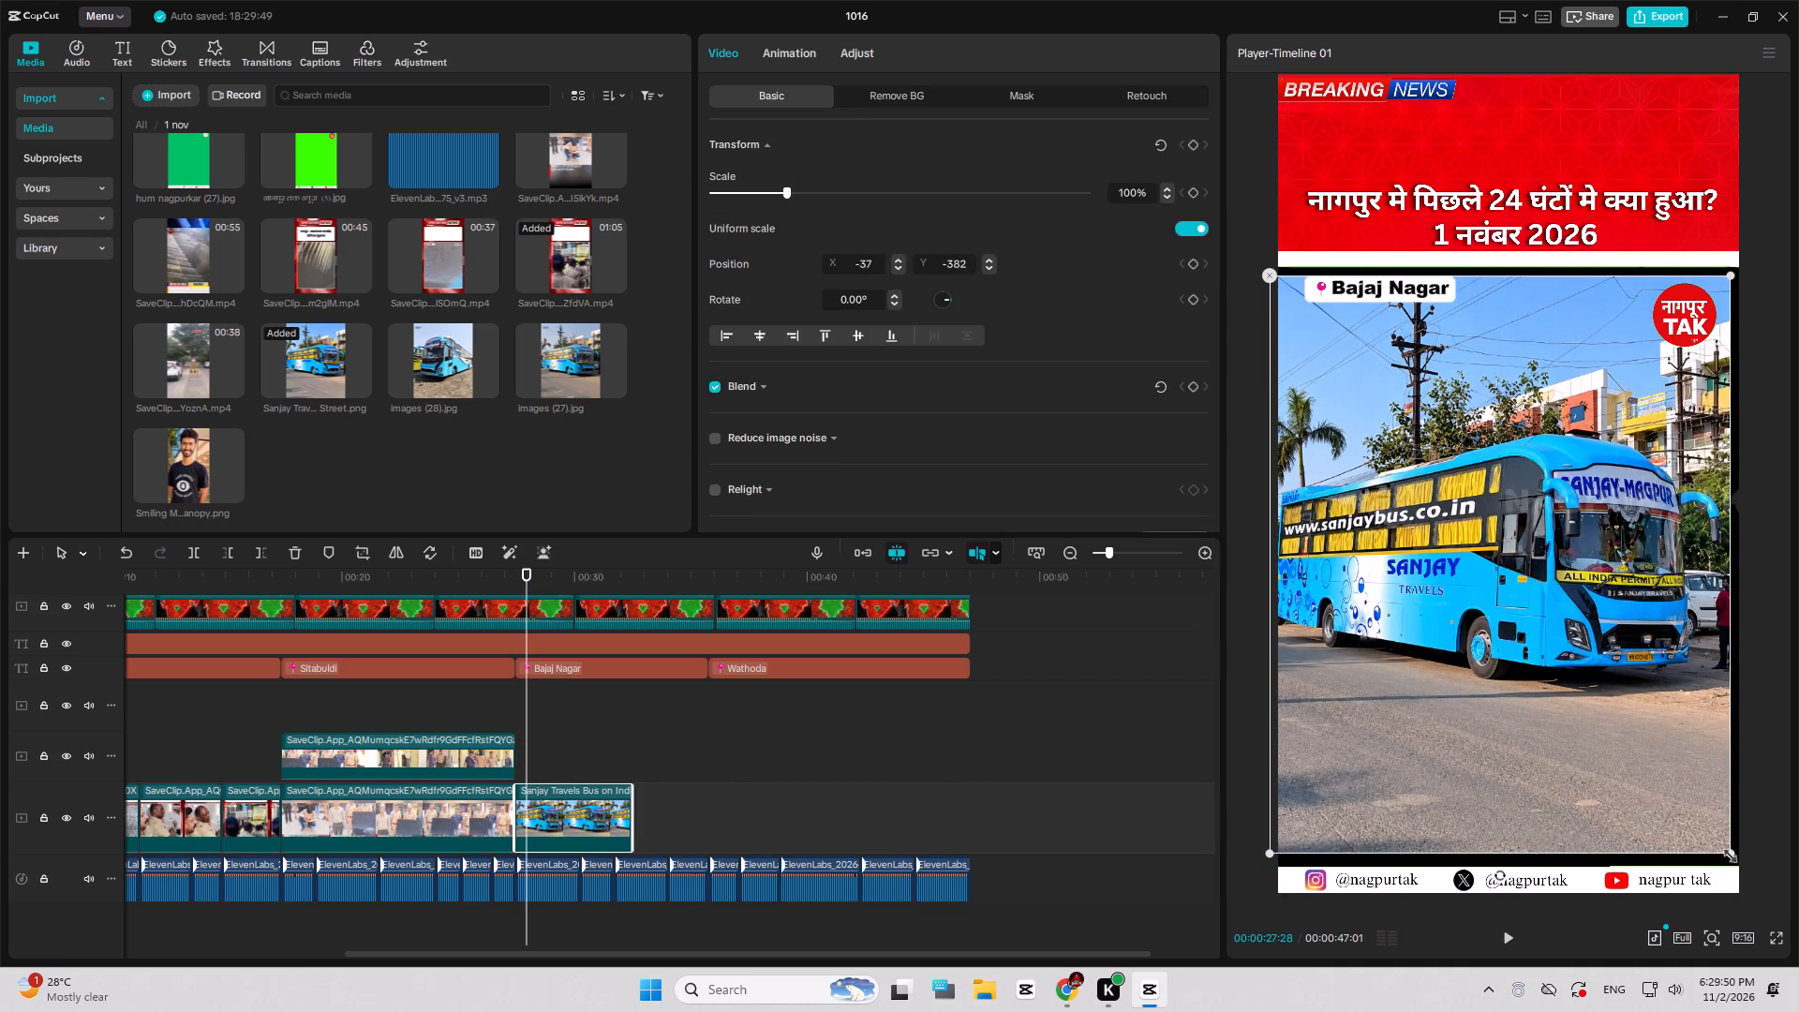
{"action": "left_click_drag", "start_coordinate": [1727, 854], "coordinate": [1746, 881]}
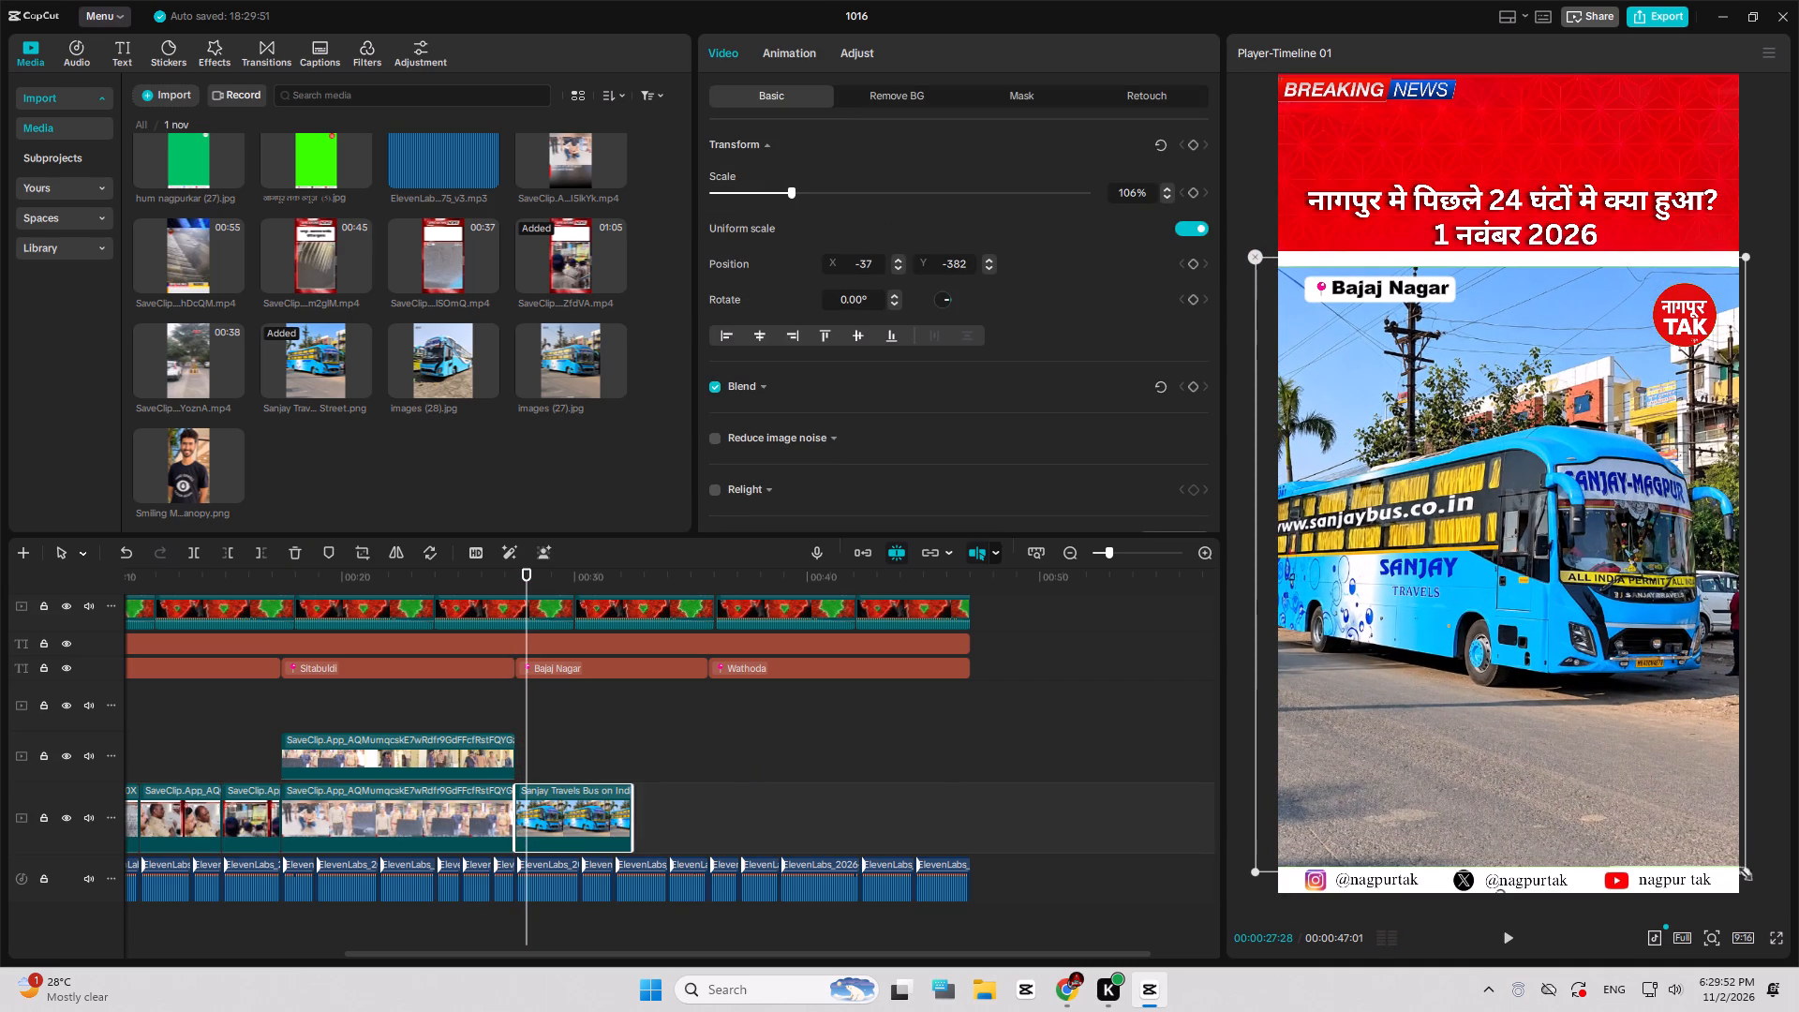
{"action": "left_click_drag", "start_coordinate": [1746, 871], "coordinate": [1794, 918]}
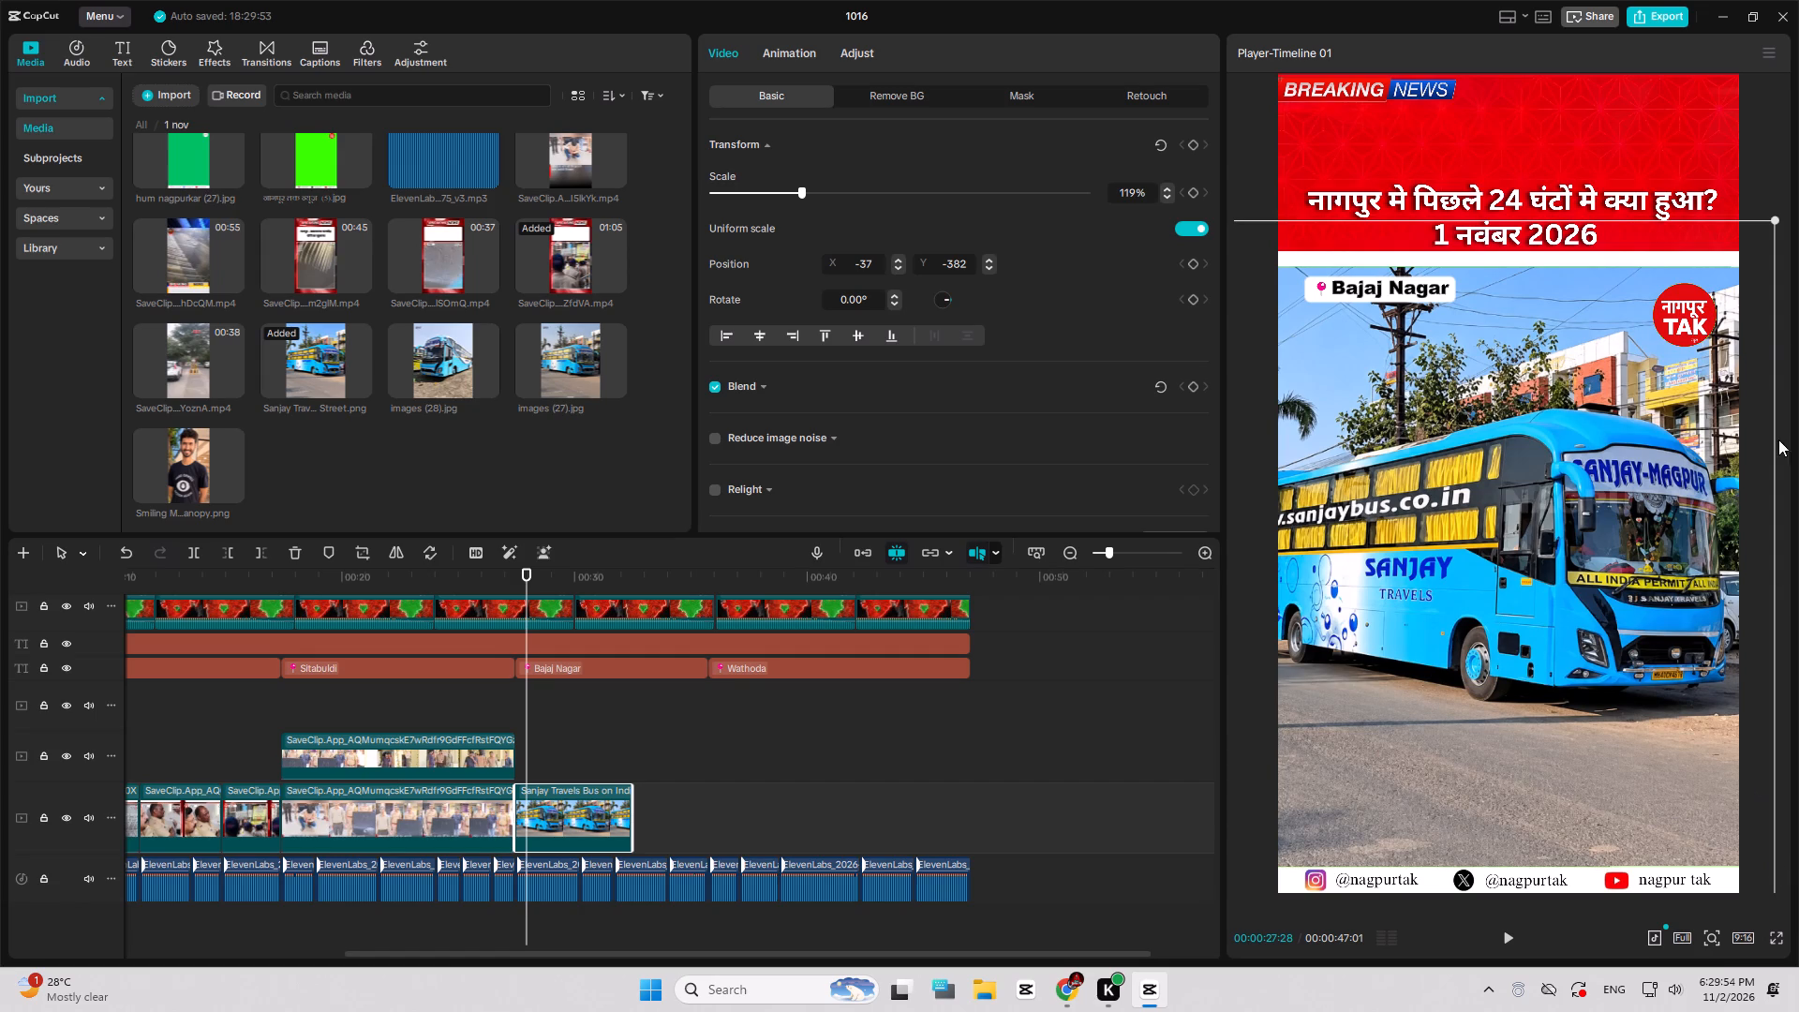
{"action": "left_click_drag", "start_coordinate": [1775, 222], "coordinate": [1798, 191]}
{"action": "left_click_drag", "start_coordinate": [1443, 664], "coordinate": [1466, 663]}
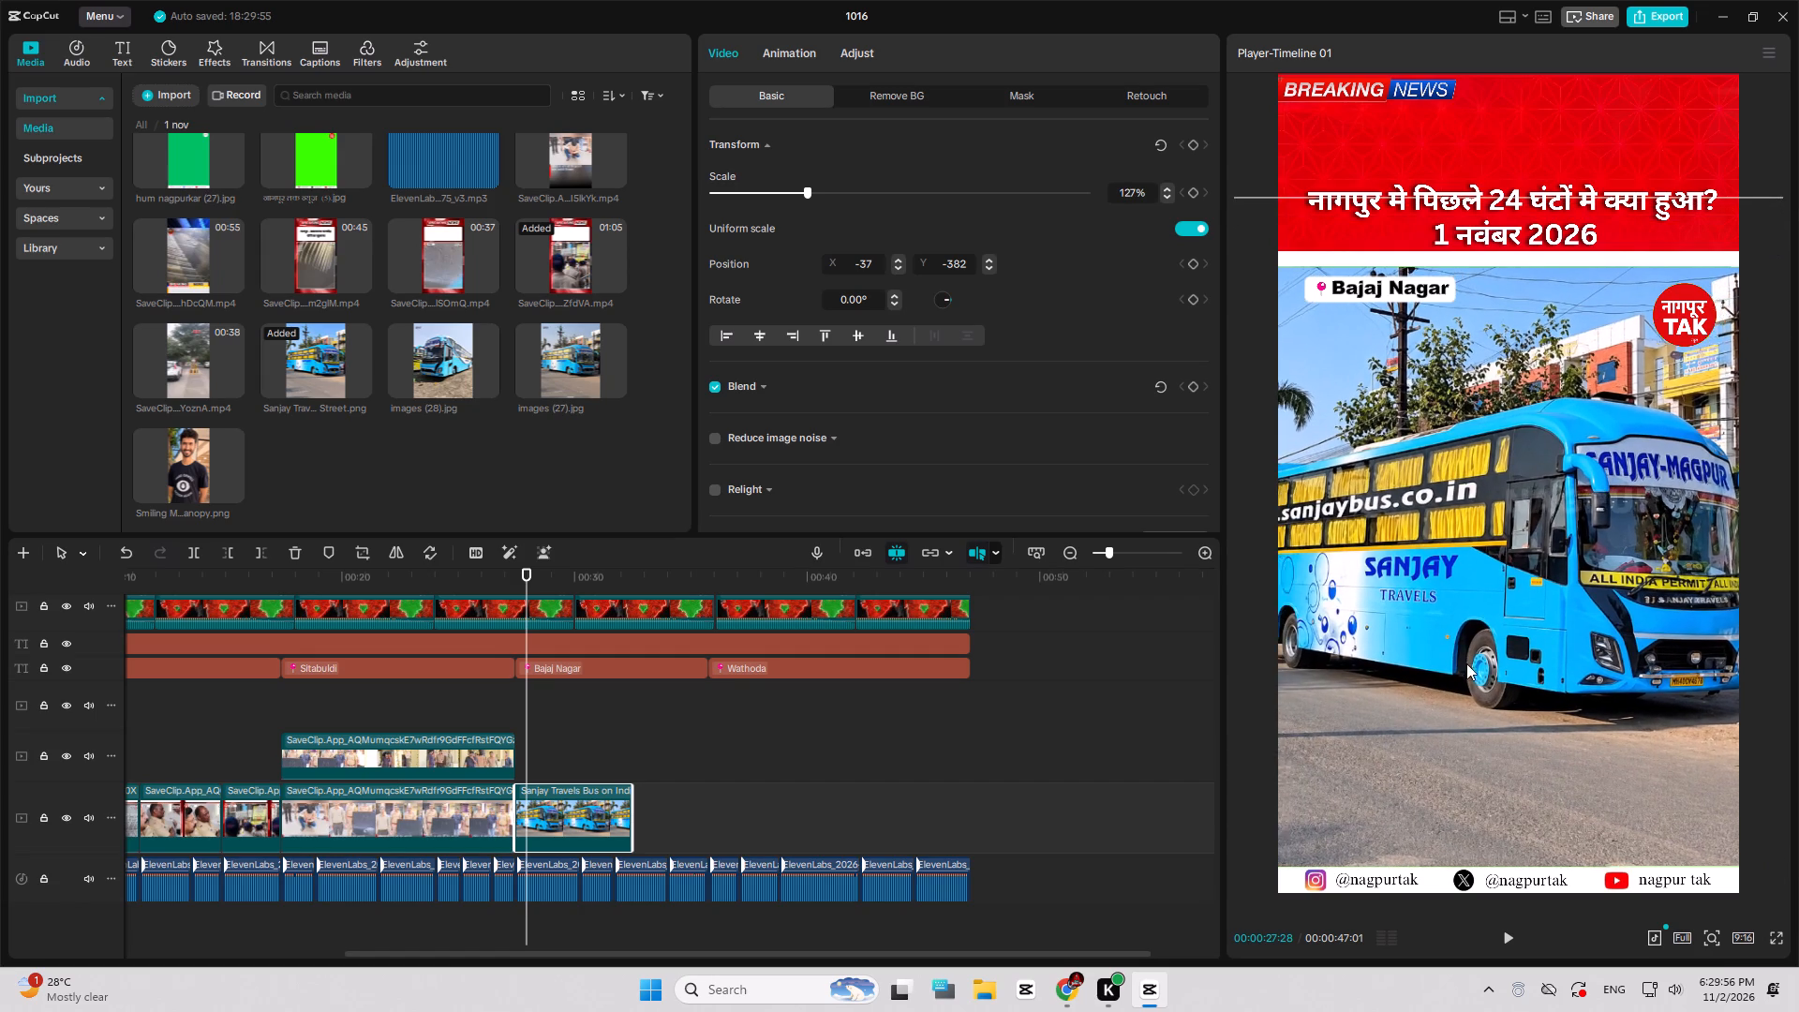
{"action": "left_click_drag", "start_coordinate": [1466, 663], "coordinate": [1503, 662]}
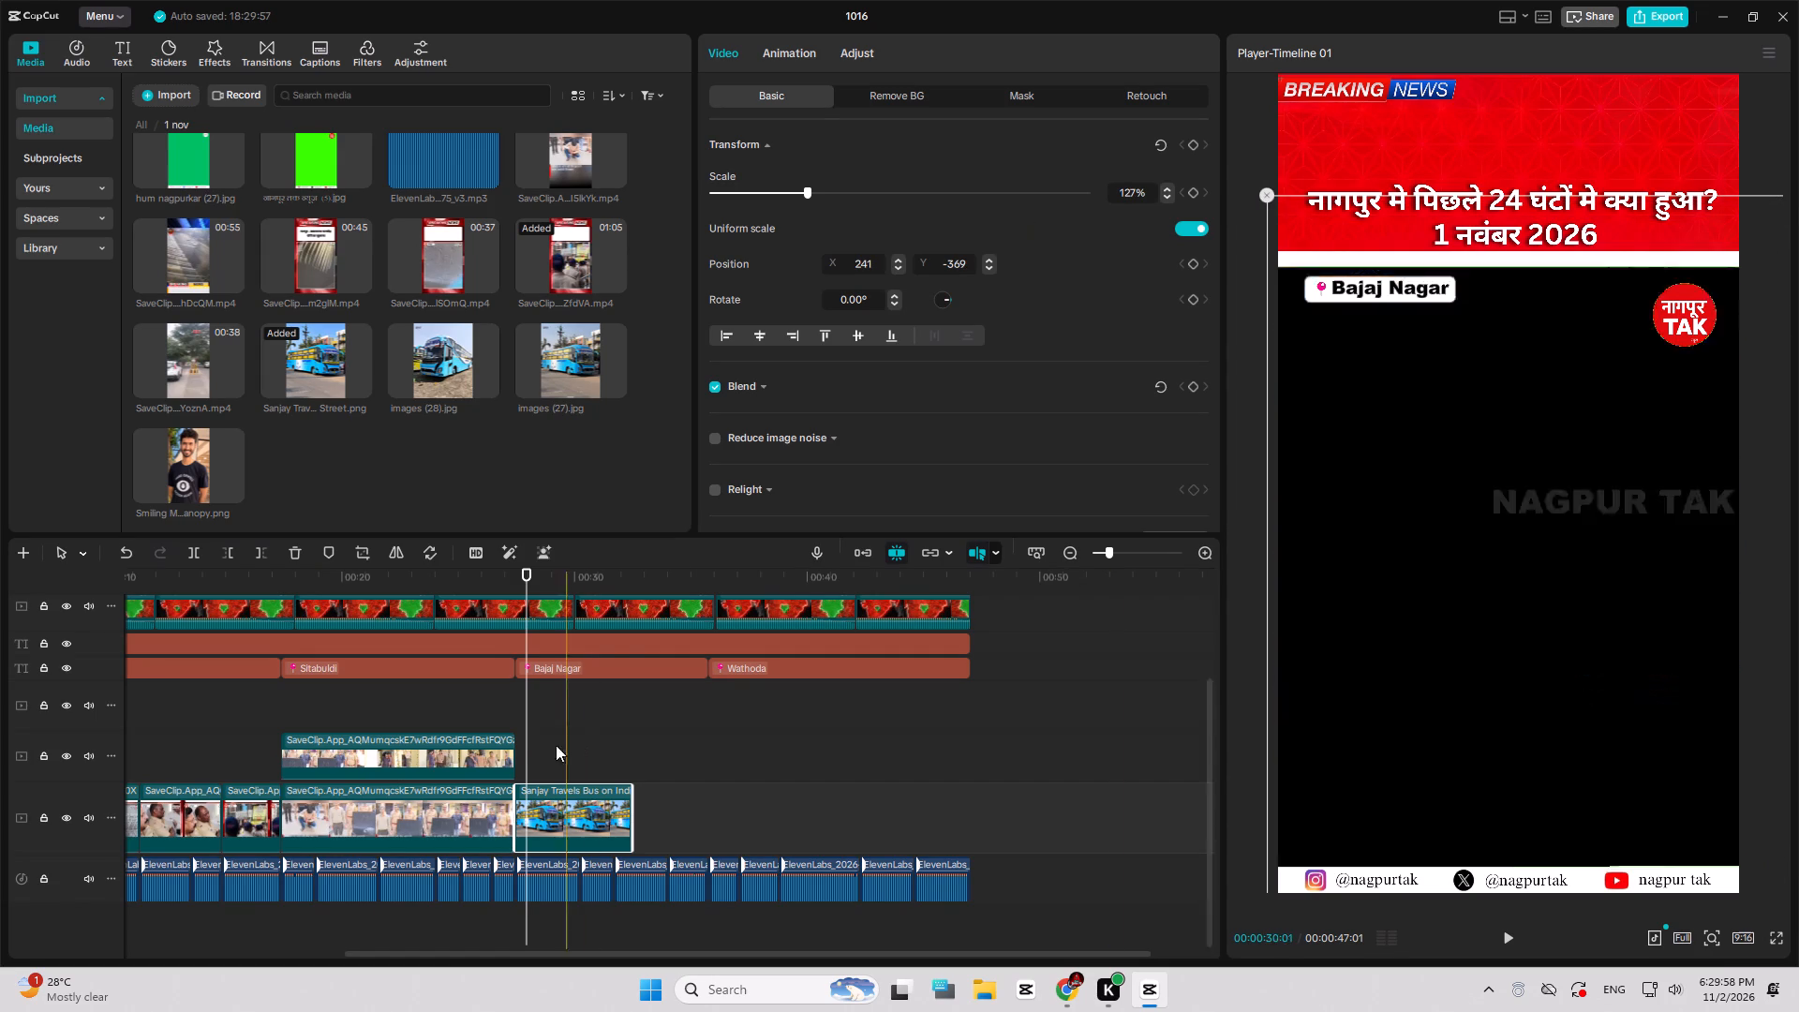
Animate a sideways pan on the bus image: Transform keyframe at 00:00:27:14, and position about X -257, Y -365 at 00:00:31:20.
{"action": "key", "text": "space"}
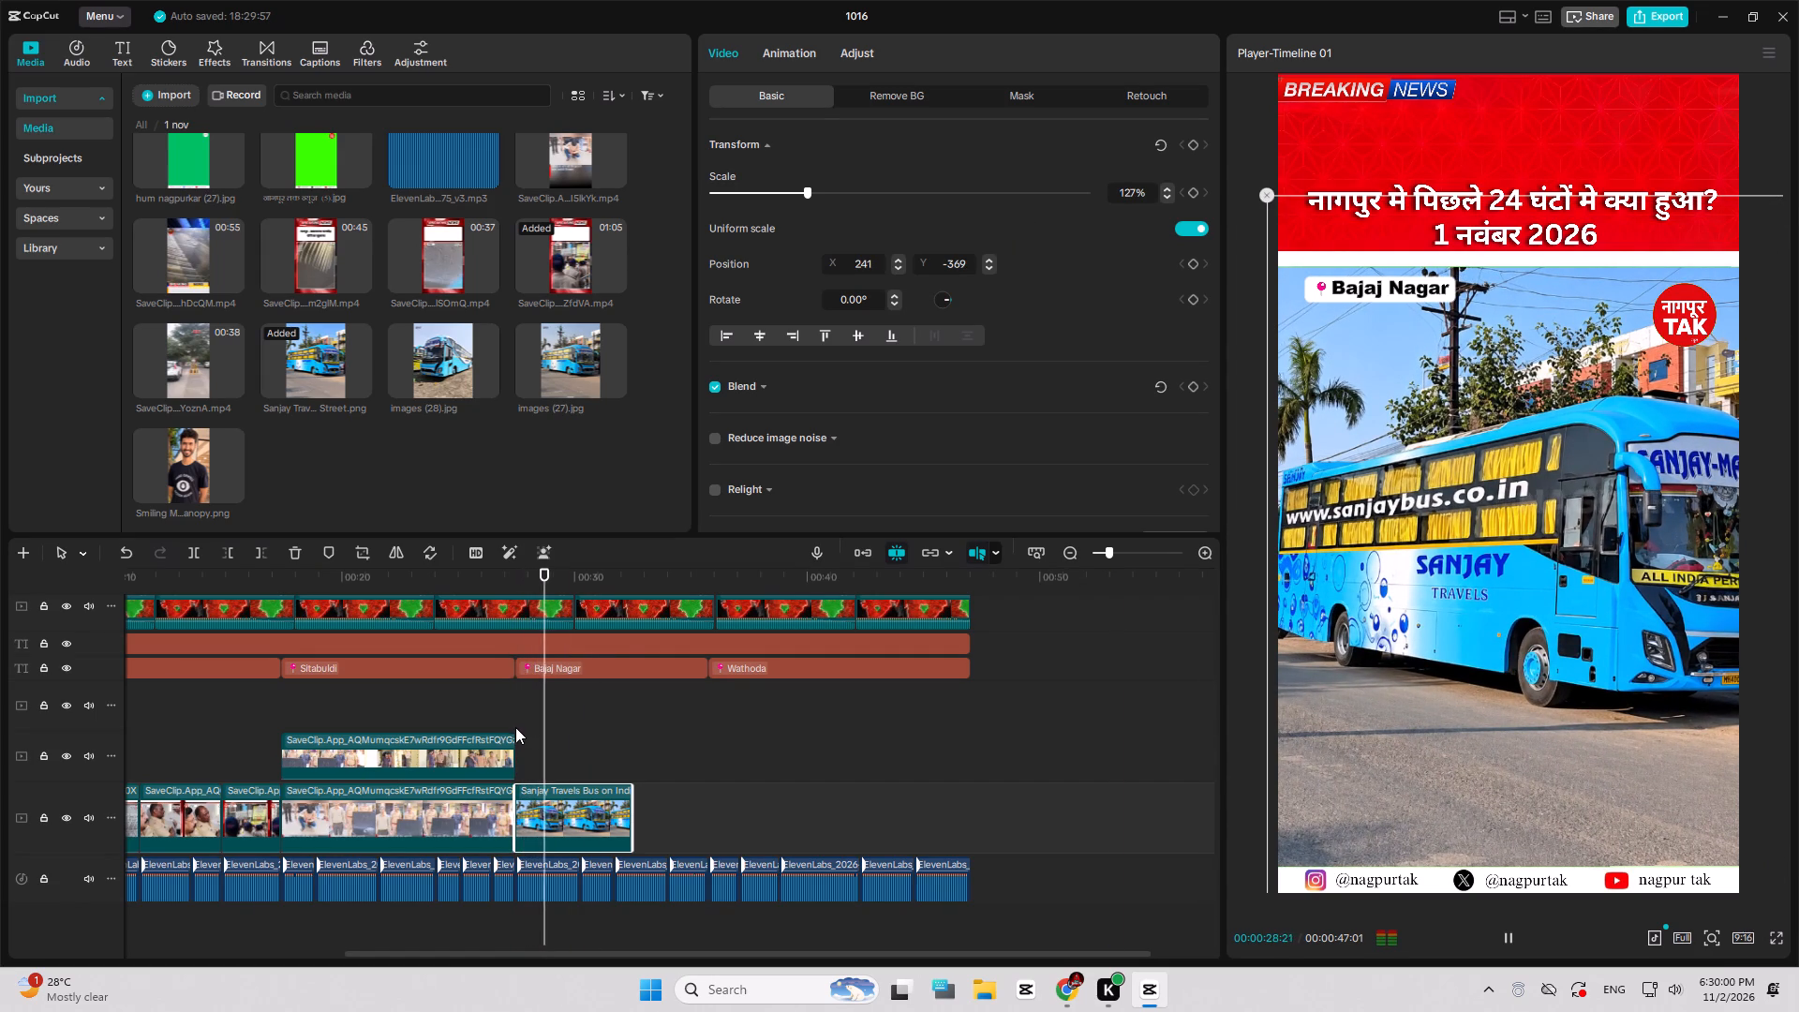
{"action": "key", "text": "space"}
{"action": "left_click", "coordinate": [514, 720]}
{"action": "left_click", "coordinate": [553, 834]}
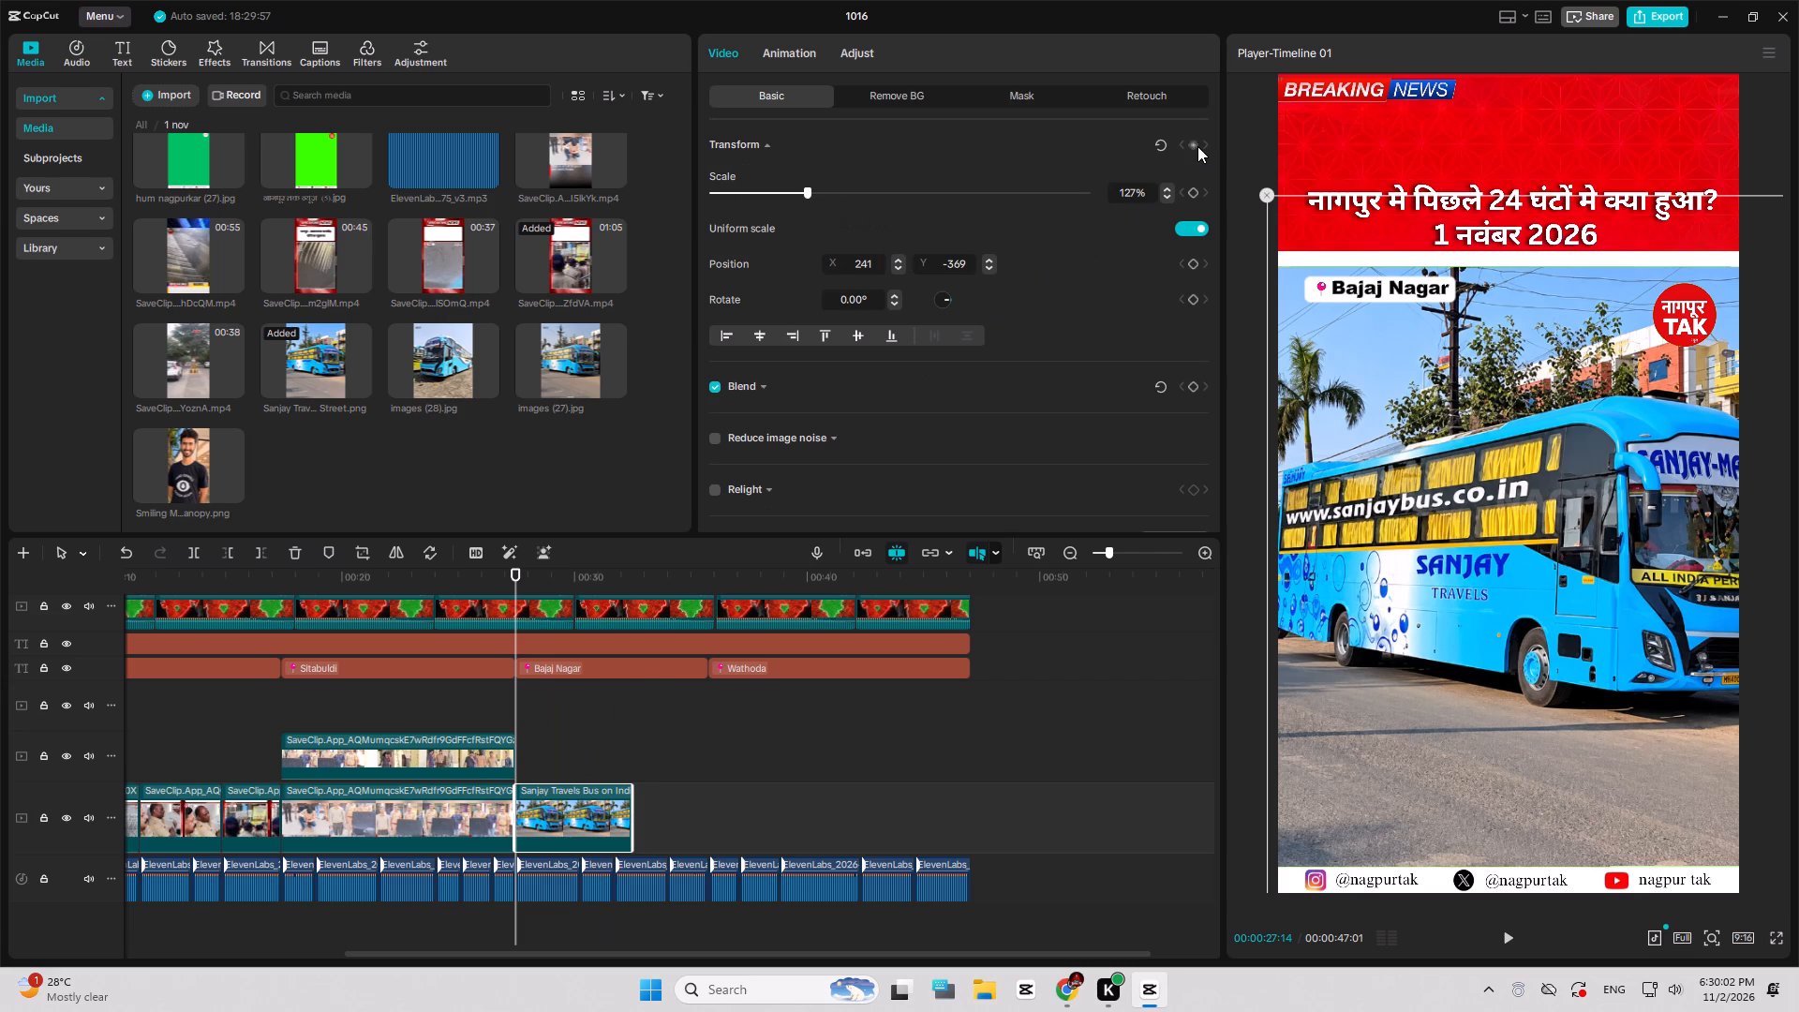
{"action": "left_click", "coordinate": [1189, 144]}
{"action": "key", "text": "space"}
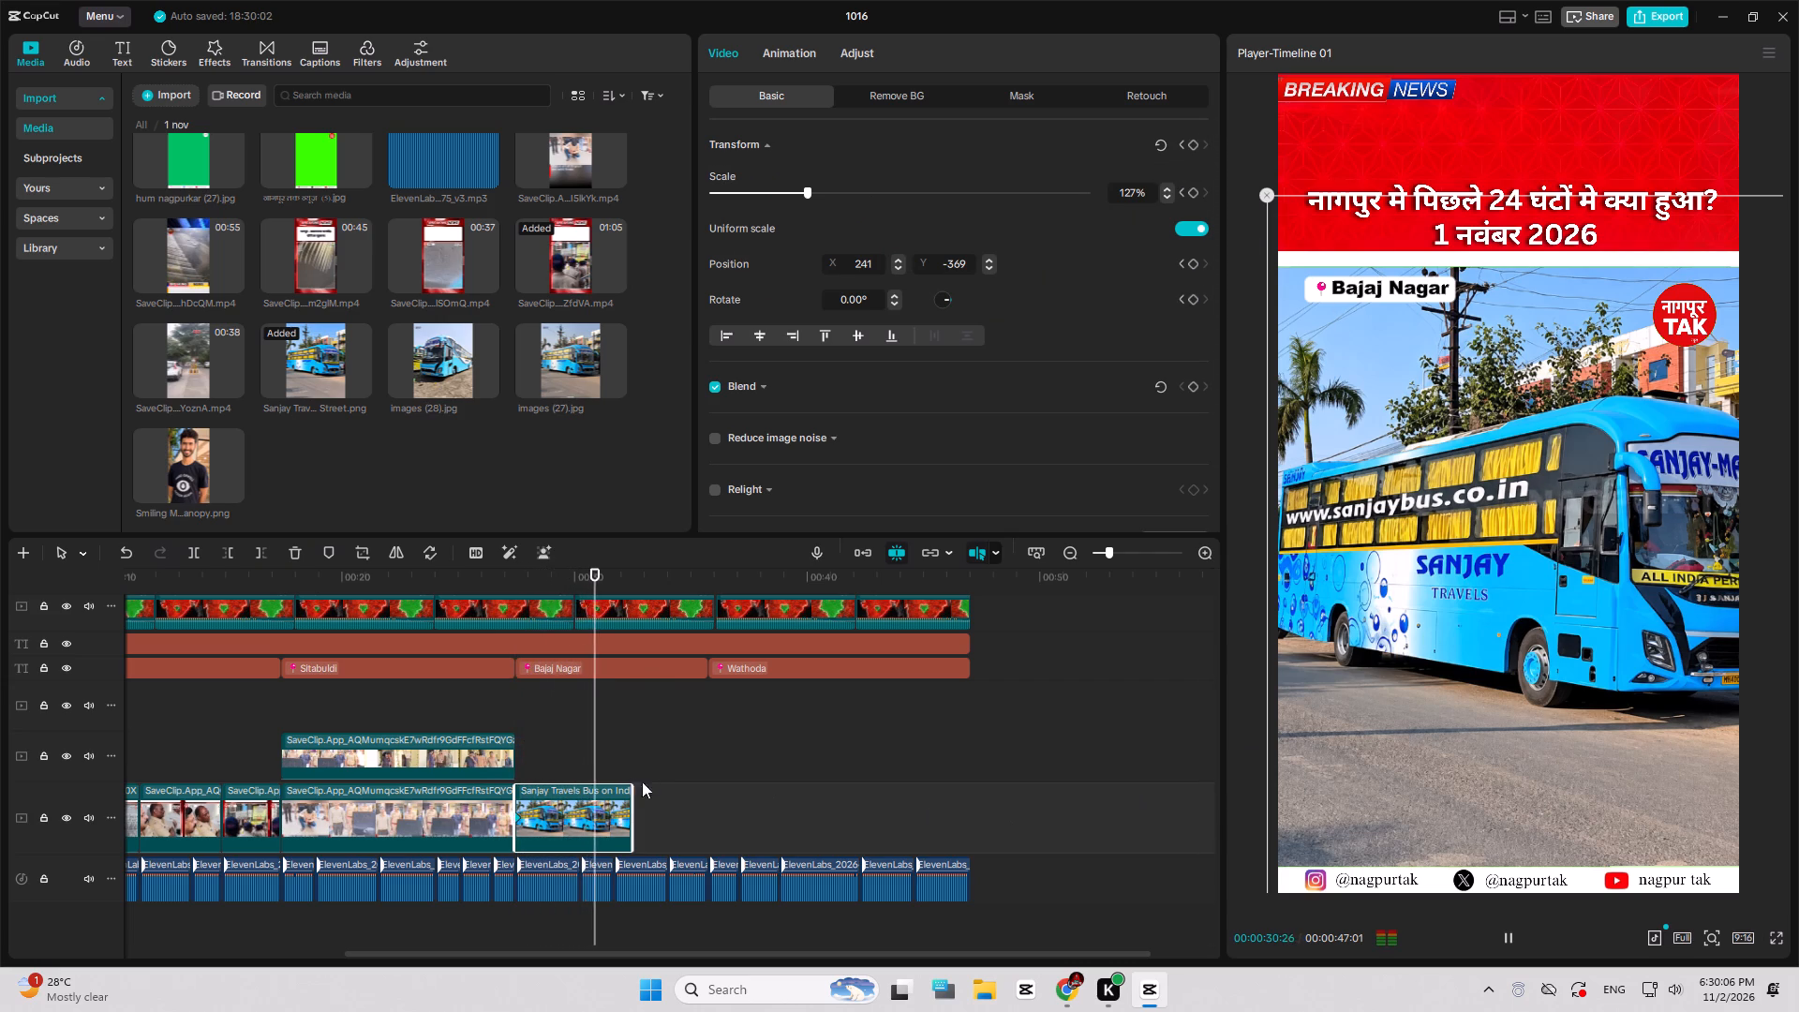
{"action": "key", "text": "space"}
{"action": "left_click_drag", "start_coordinate": [1487, 659], "coordinate": [1429, 658]}
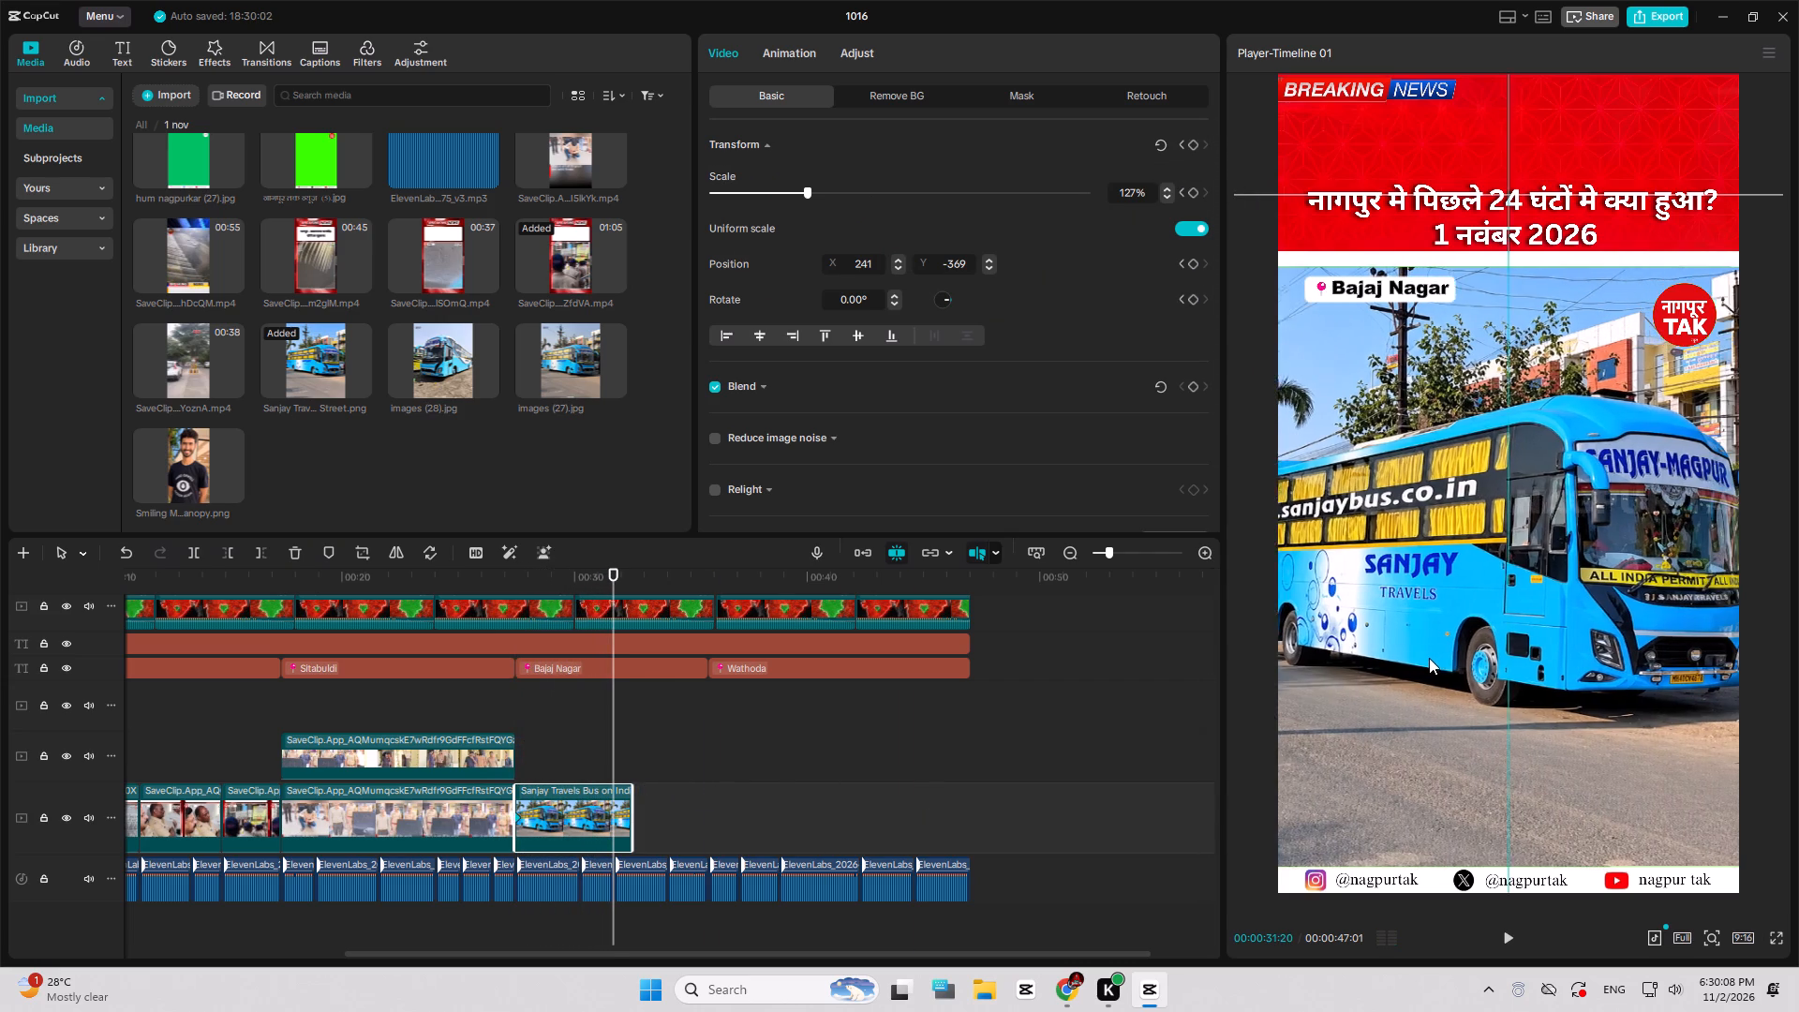
{"action": "left_click_drag", "start_coordinate": [1429, 658], "coordinate": [1381, 658]}
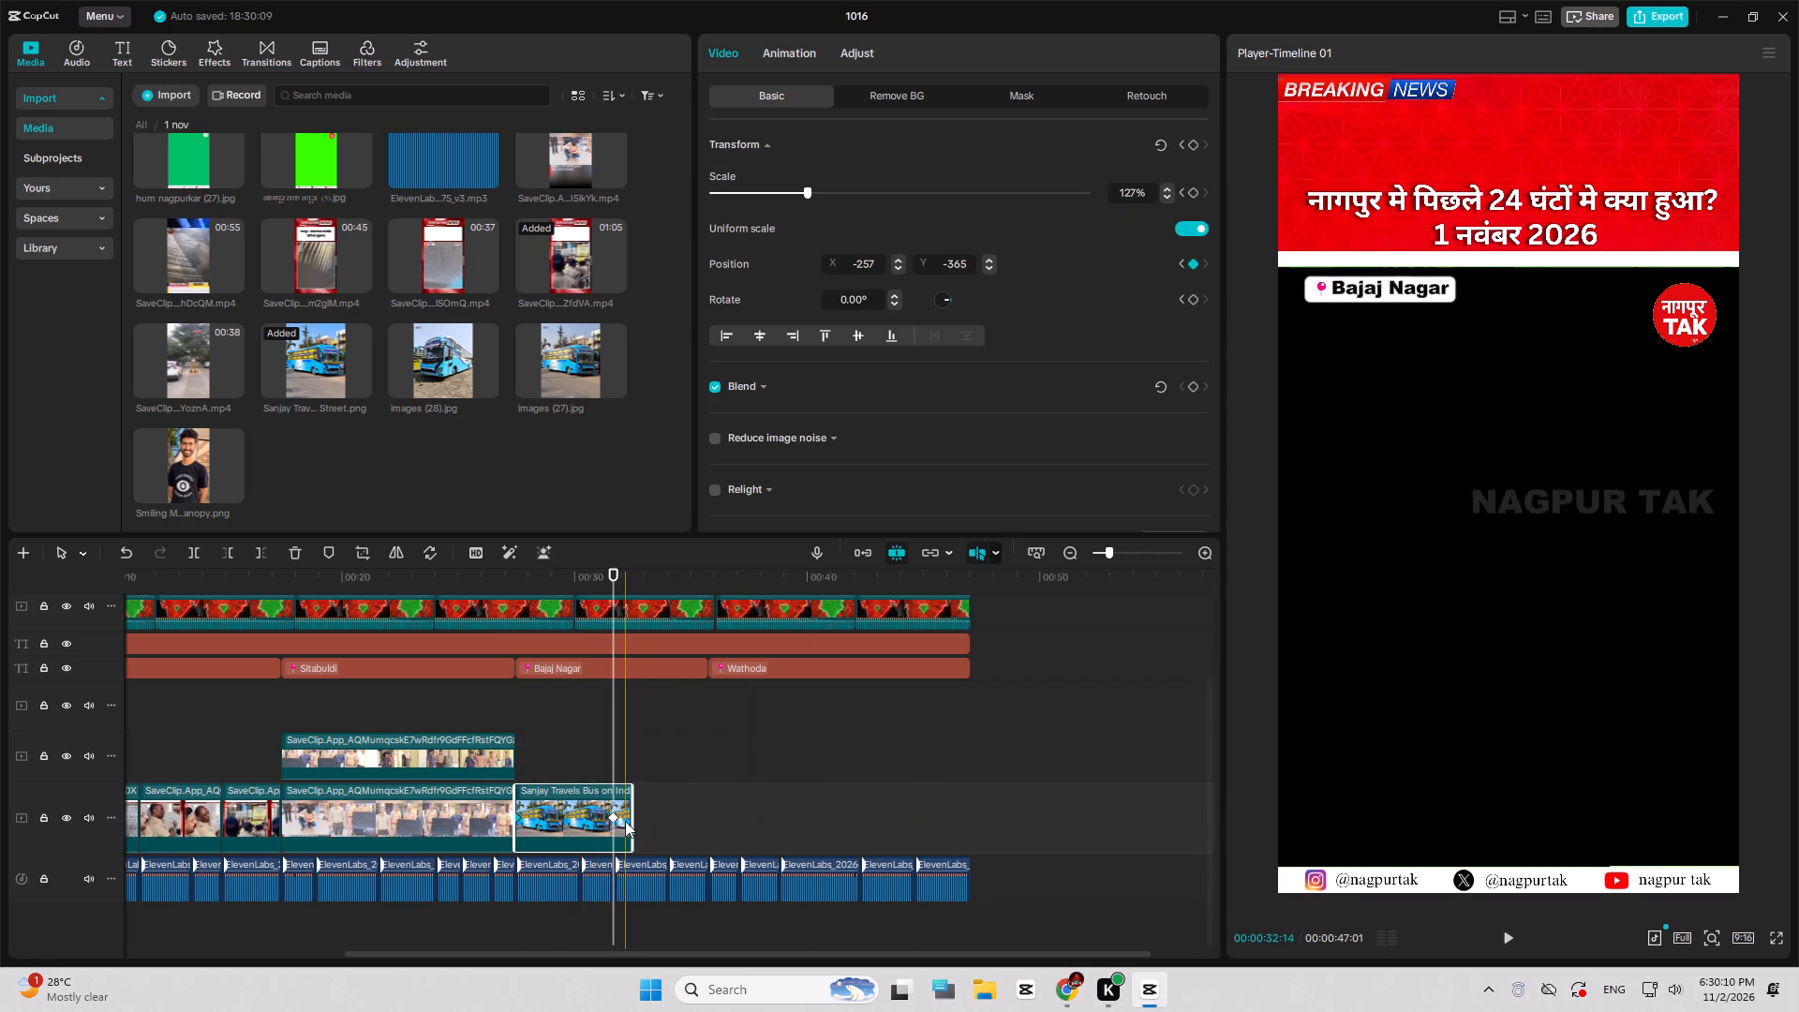
Trim the end of the bus image clip back to the second pan keyframe, at about 00:00:31:21.
{"action": "left_click_drag", "start_coordinate": [632, 816], "coordinate": [615, 819]}
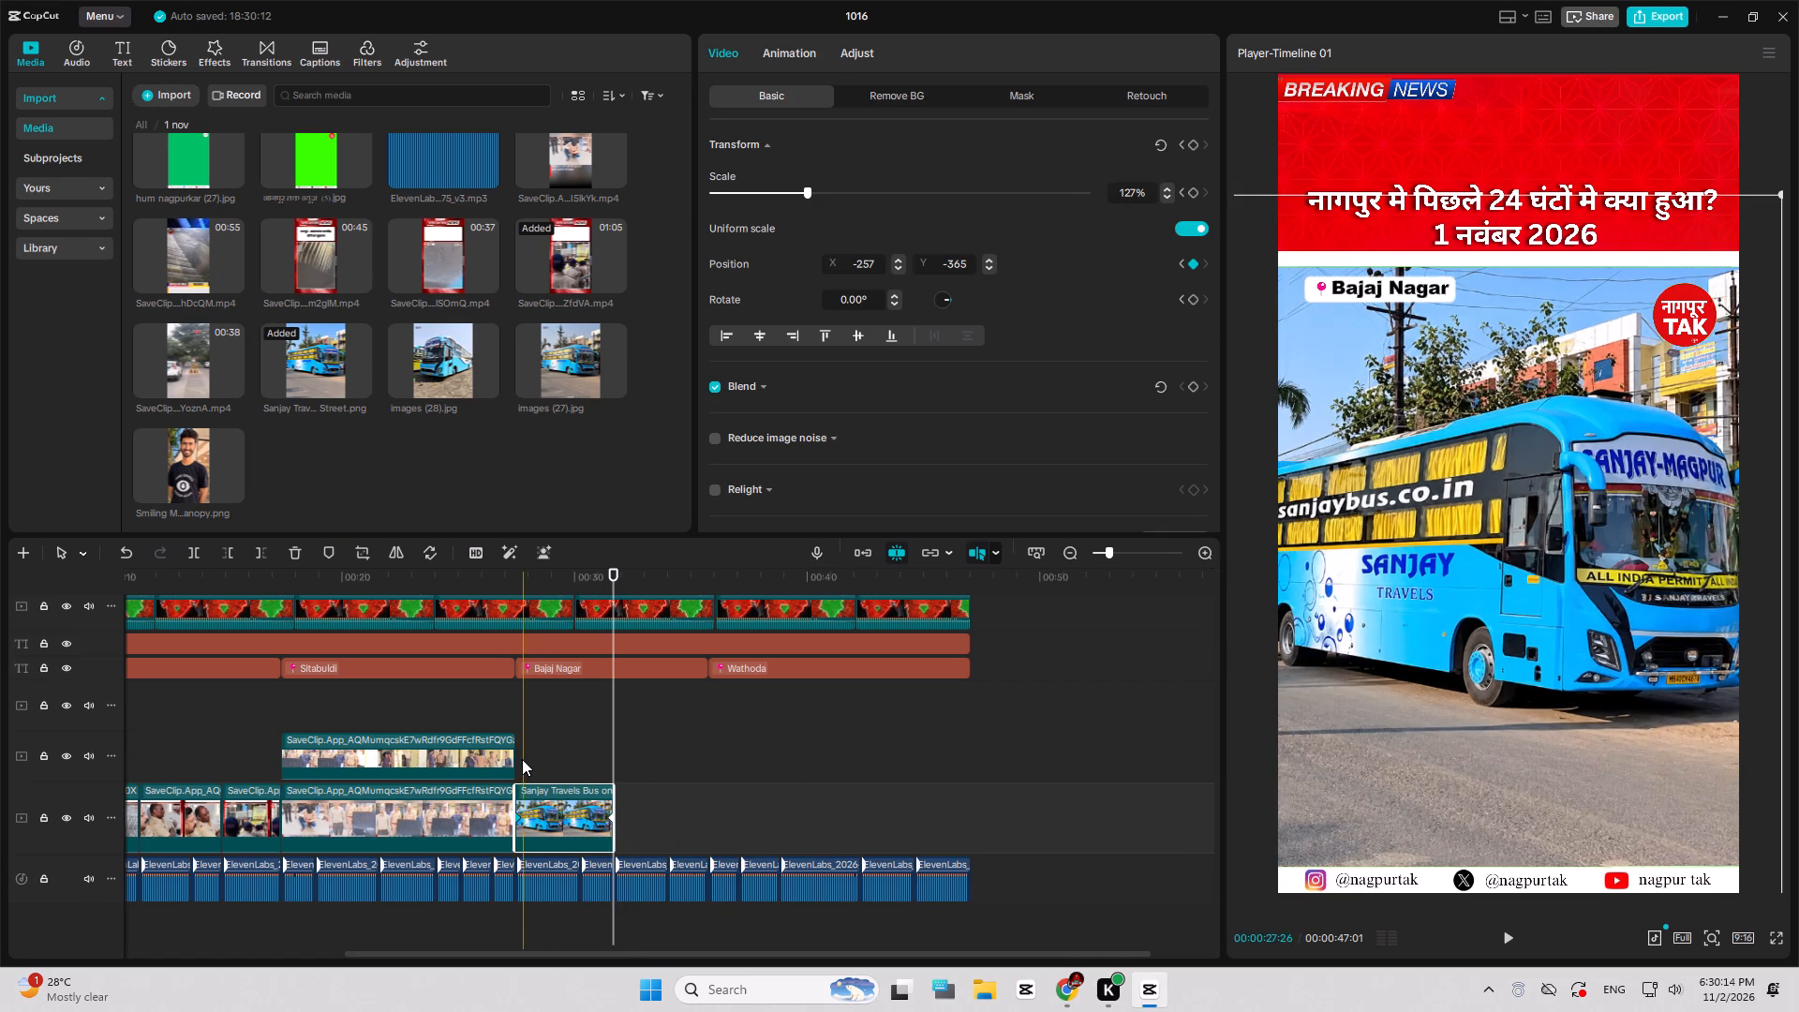
{"action": "key", "text": "space"}
{"action": "key", "text": "space"}
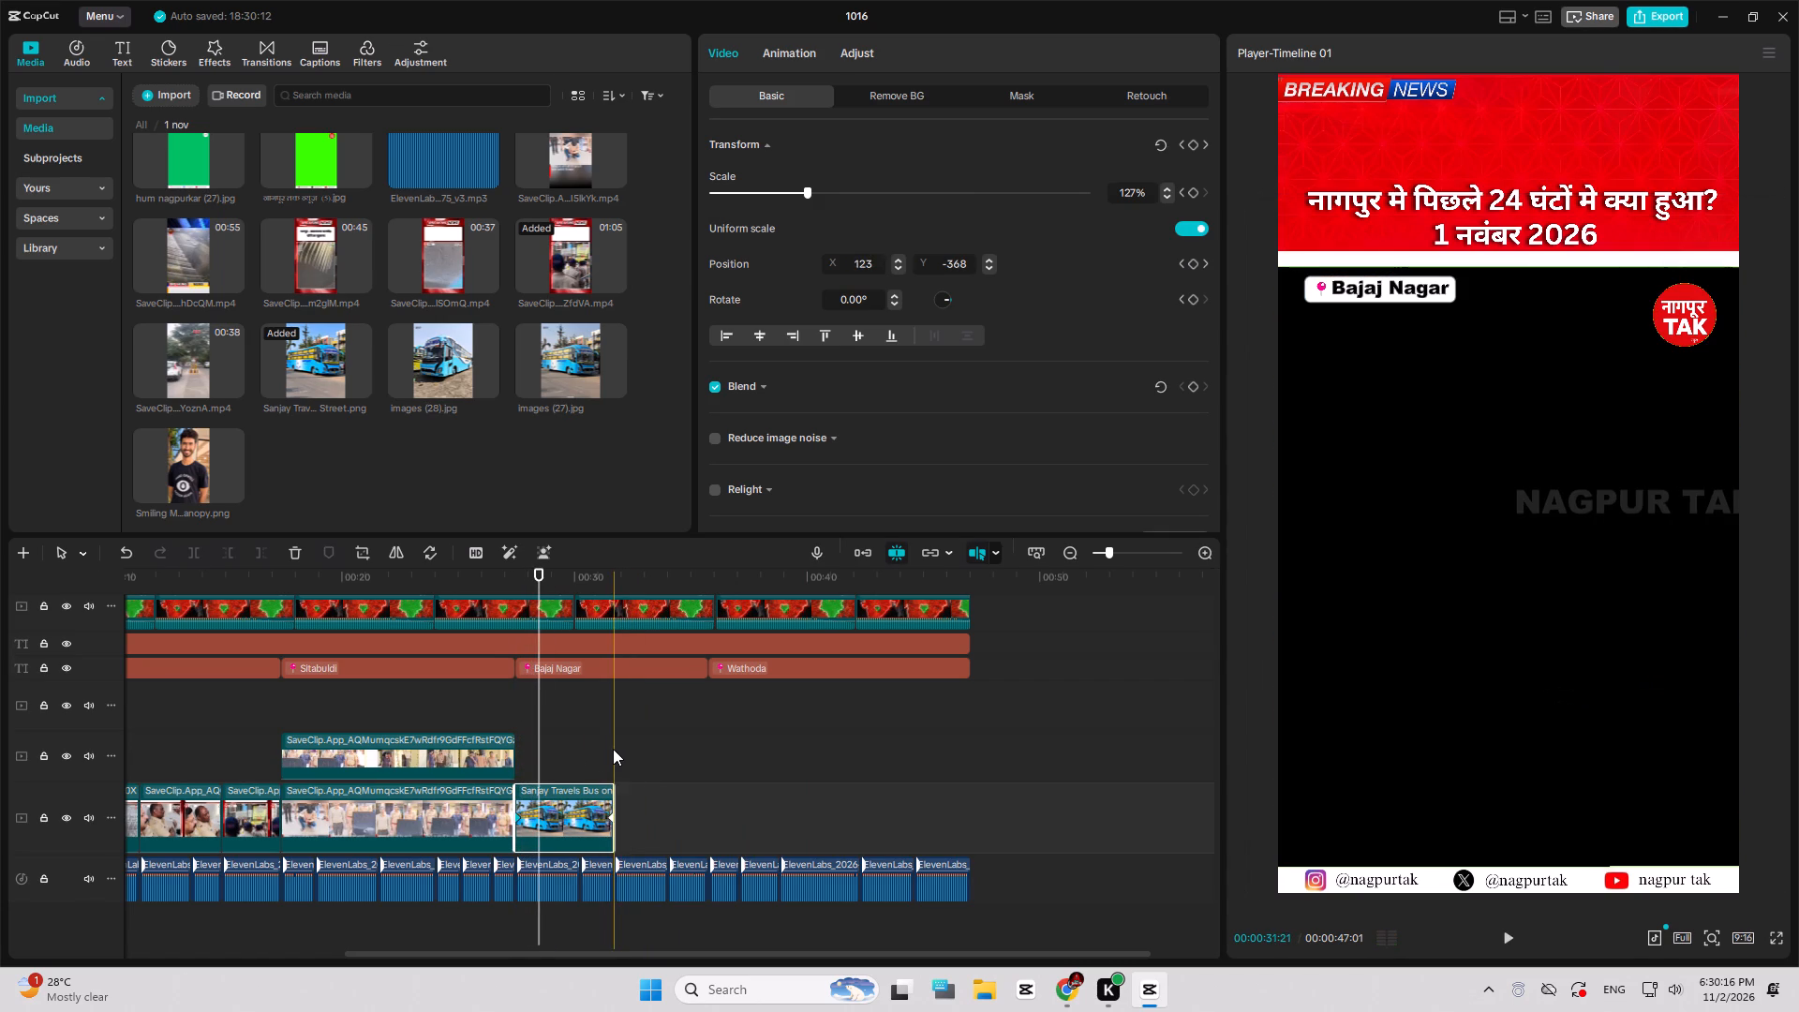
Place the smiling-man portrait directly after the bus image at 00:00:31:21 and trim its end to the start of the Wathoda label.
{"action": "left_click", "coordinate": [613, 749]}
{"action": "left_click_drag", "start_coordinate": [218, 460], "coordinate": [621, 823]}
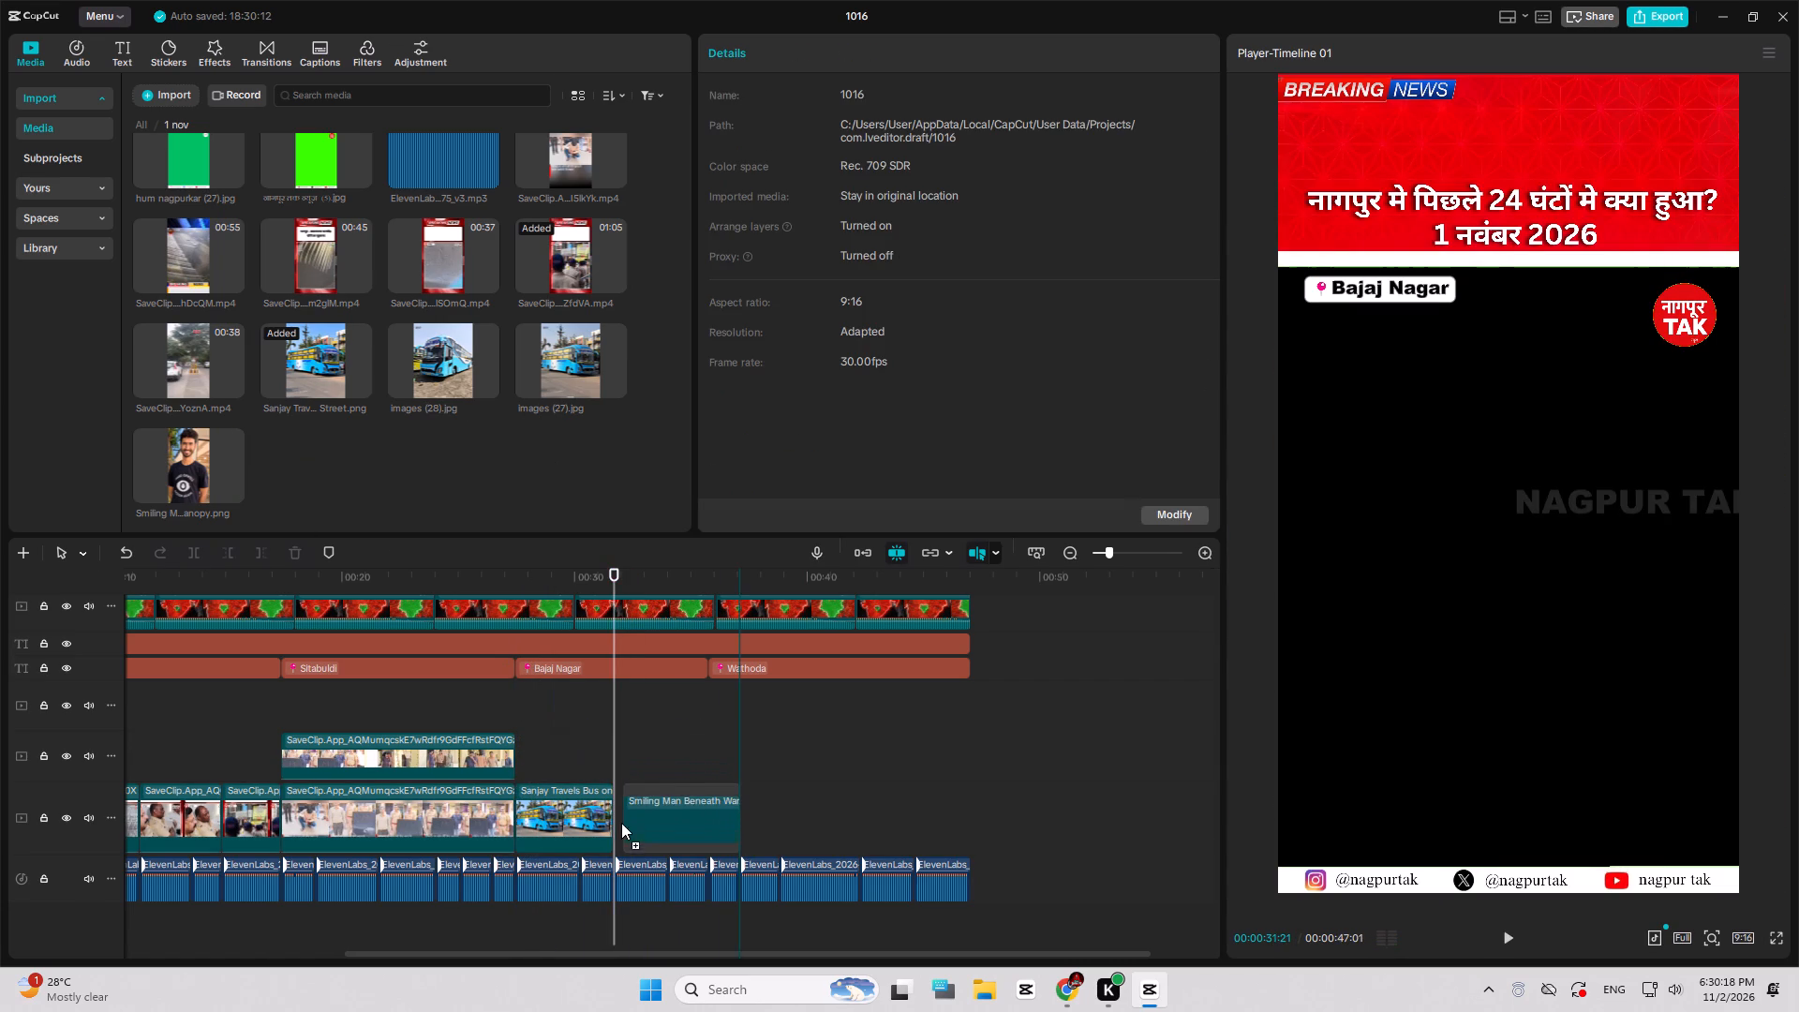
{"action": "left_click_drag", "start_coordinate": [621, 823], "coordinate": [614, 825]}
{"action": "key", "text": "space"}
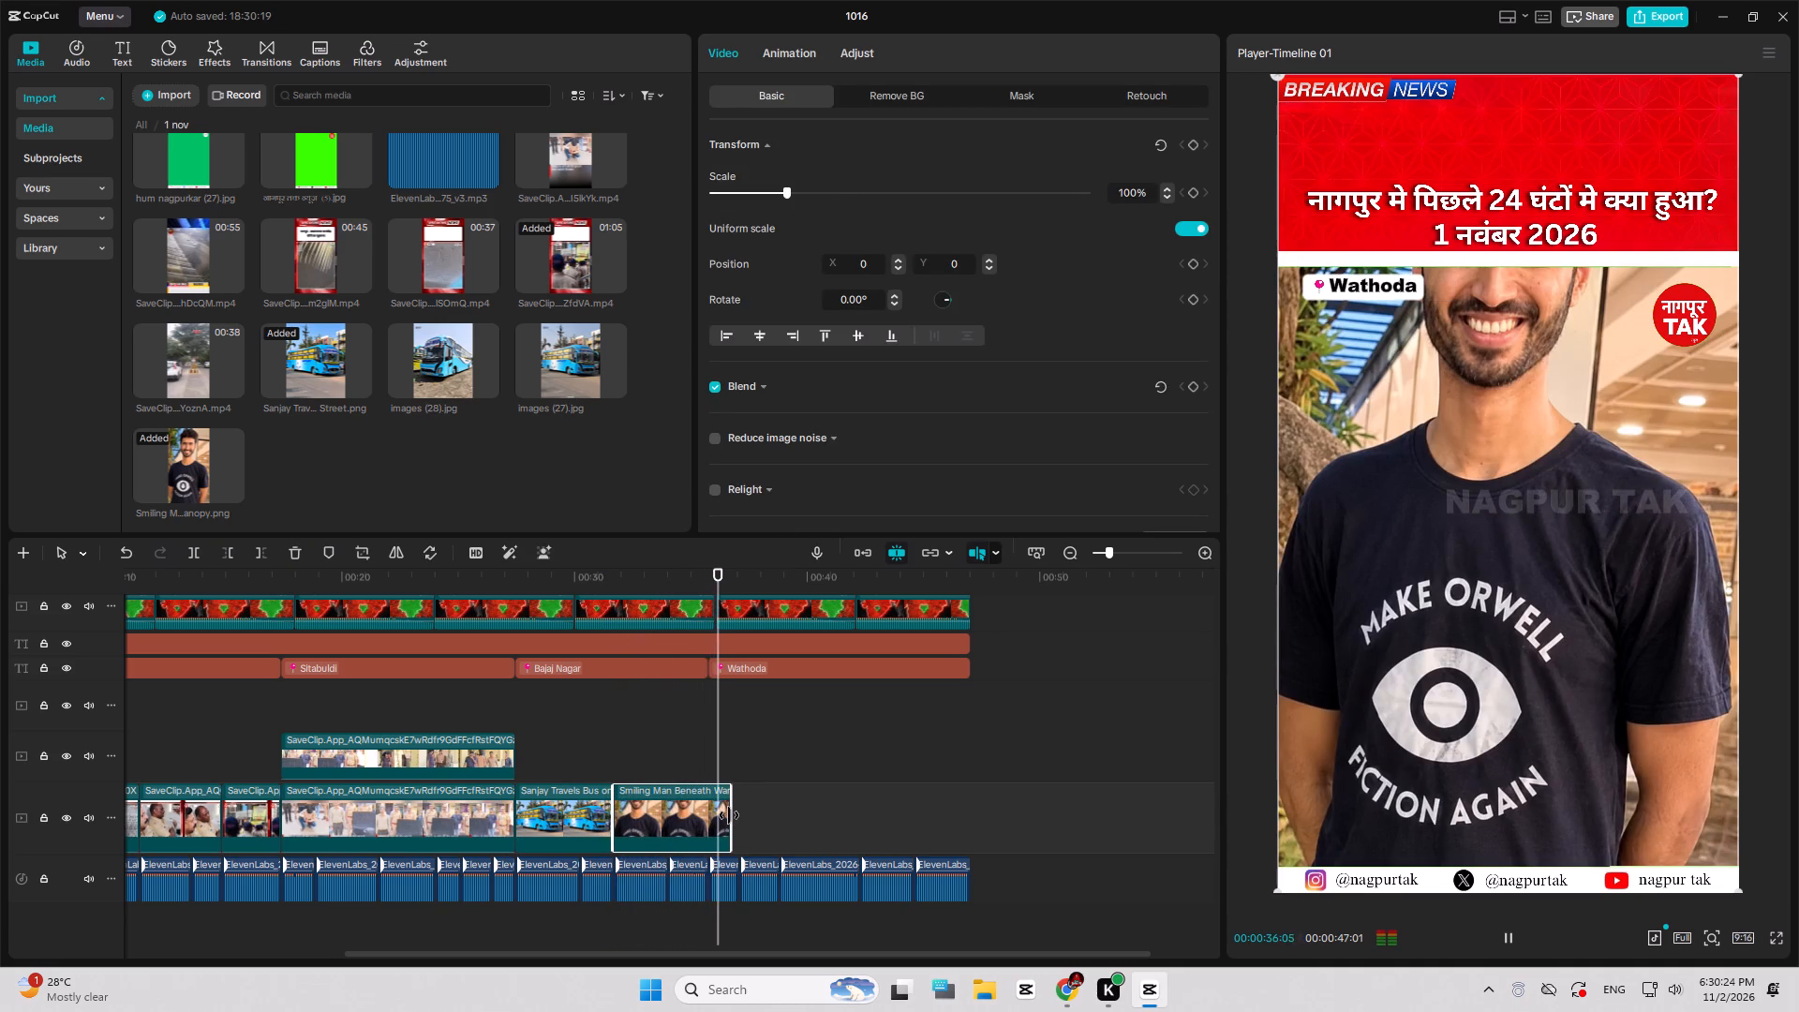
{"action": "left_click_drag", "start_coordinate": [729, 815], "coordinate": [705, 820]}
{"action": "left_click", "coordinate": [680, 738]}
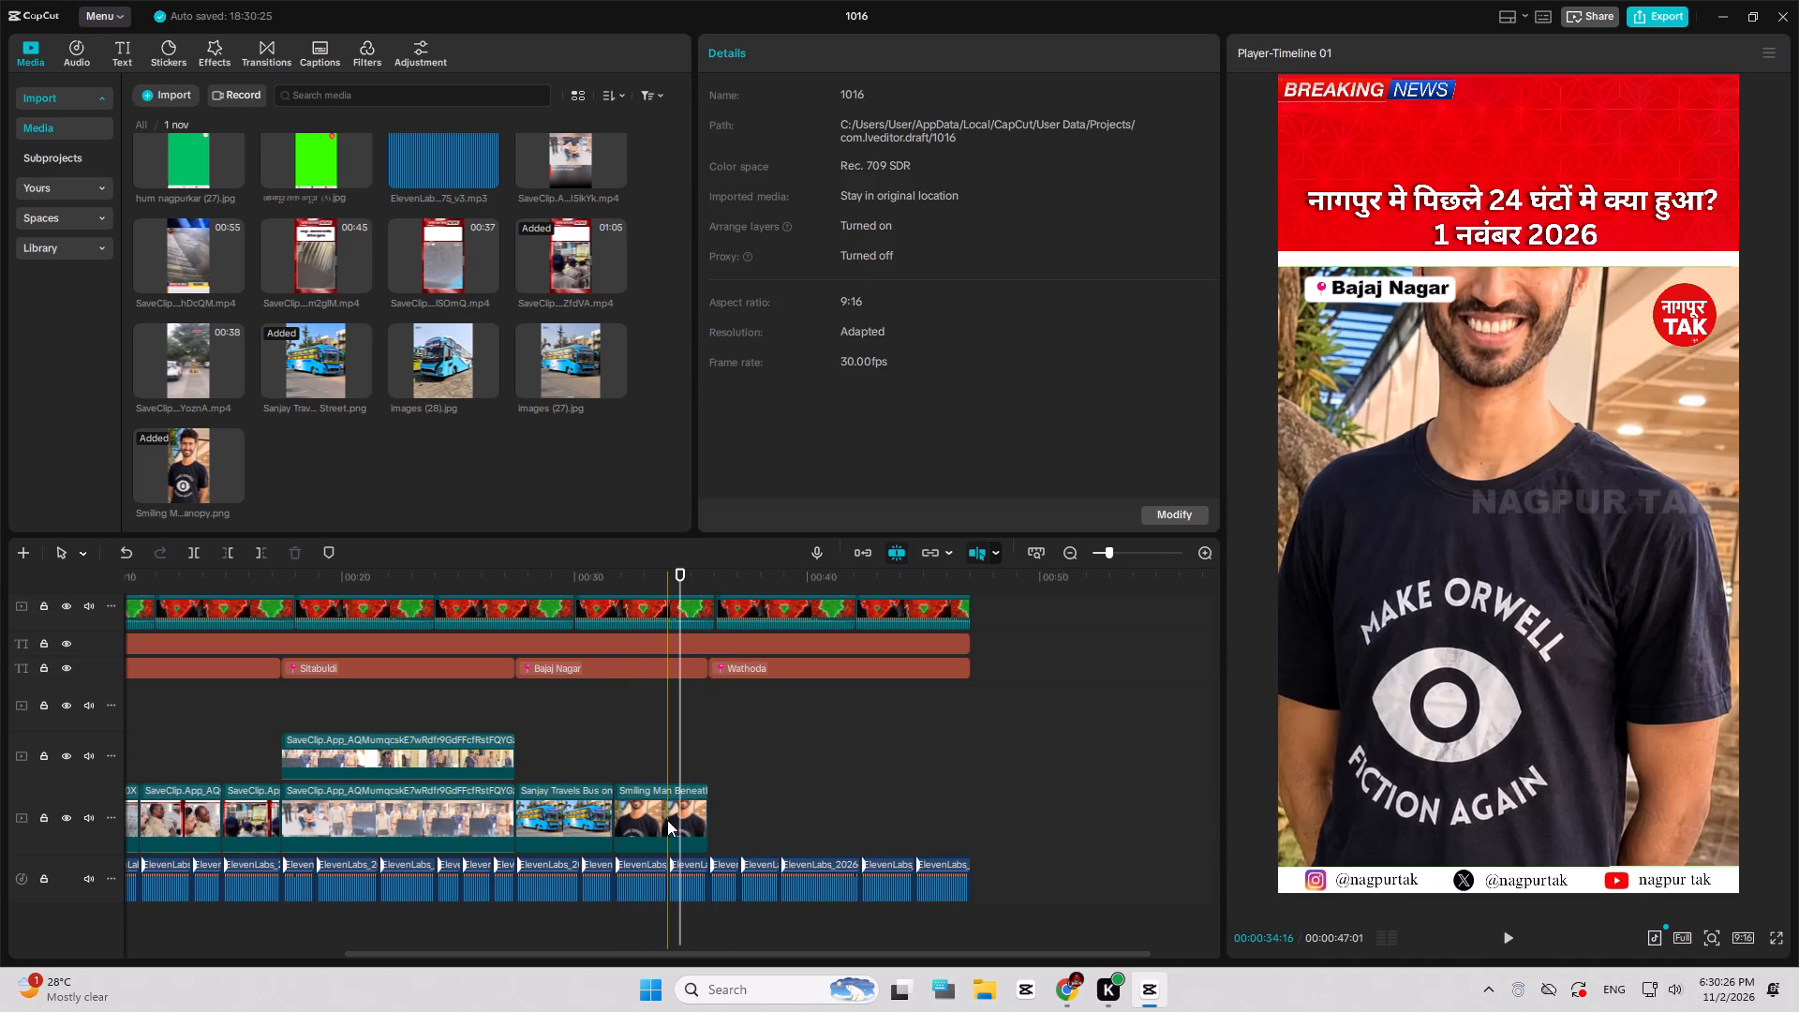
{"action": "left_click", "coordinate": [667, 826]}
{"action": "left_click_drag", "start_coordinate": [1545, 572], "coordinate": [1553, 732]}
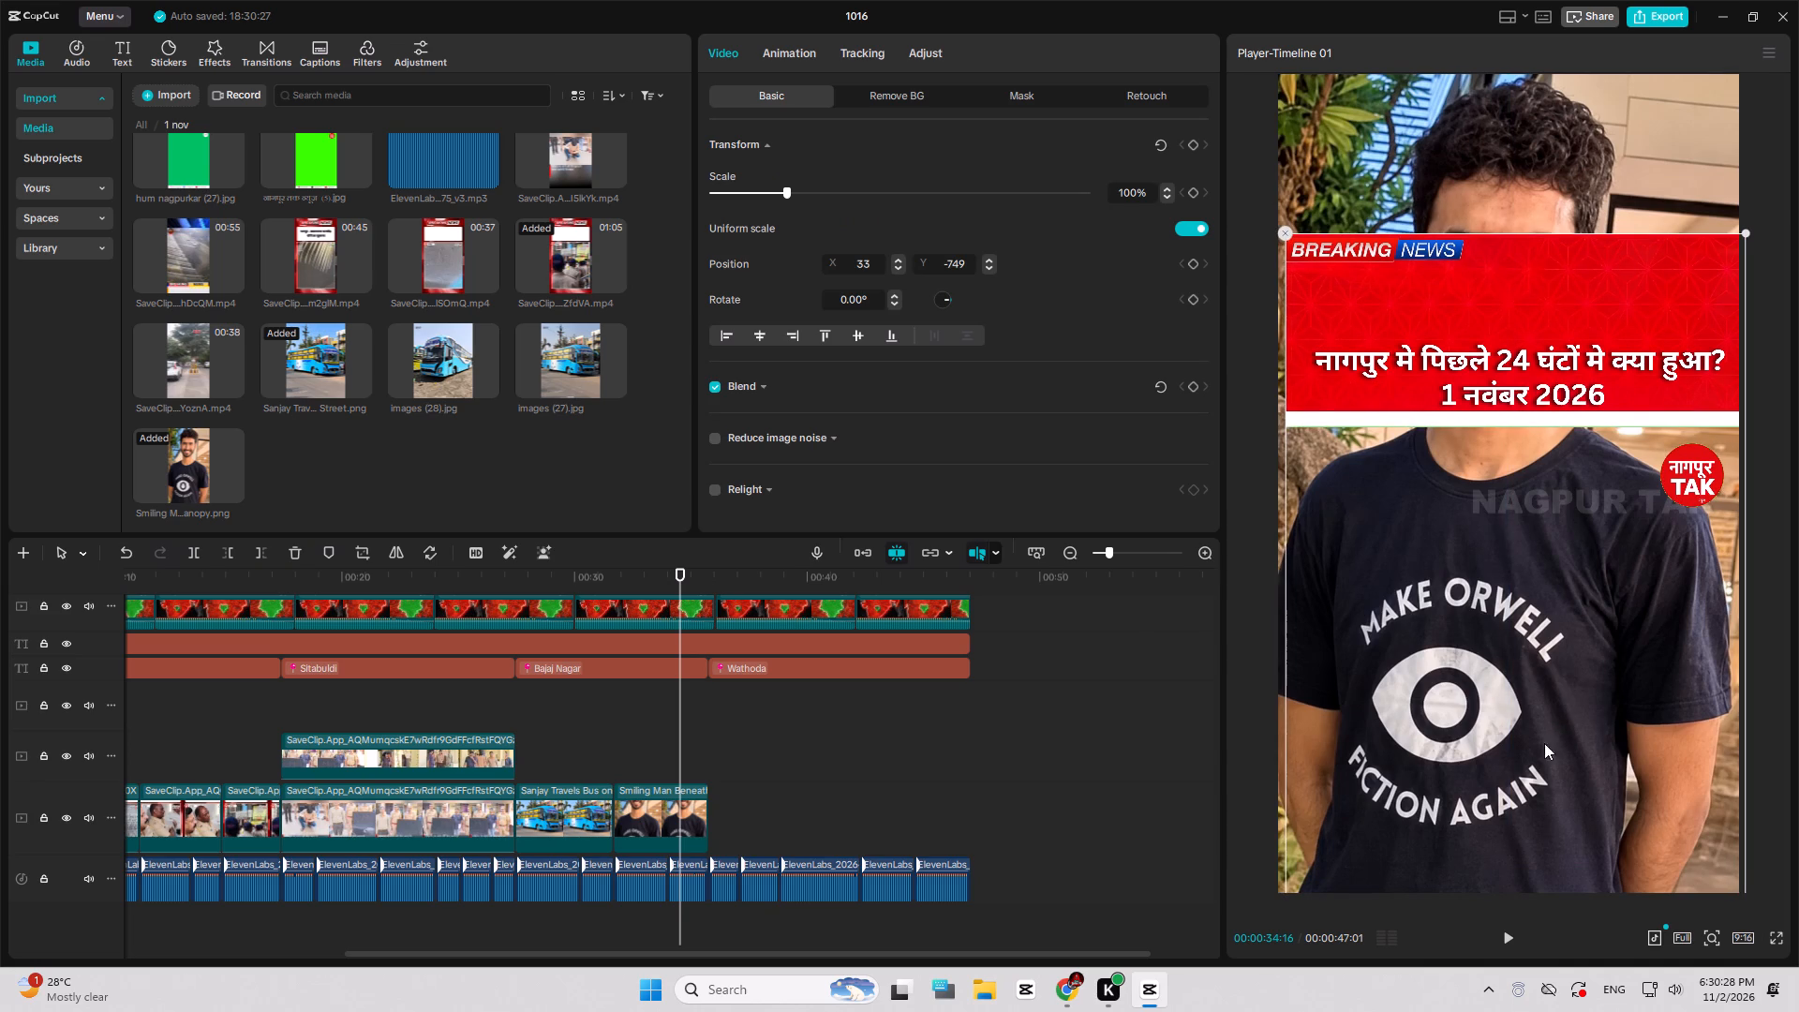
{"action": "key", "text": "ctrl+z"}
Lock the green-screen news template track above the map animation track.
{"action": "scroll", "coordinate": [421, 689], "scroll_direction": "up", "scroll_amount": 5}
{"action": "left_click_drag", "start_coordinate": [48, 665], "coordinate": [60, 666]}
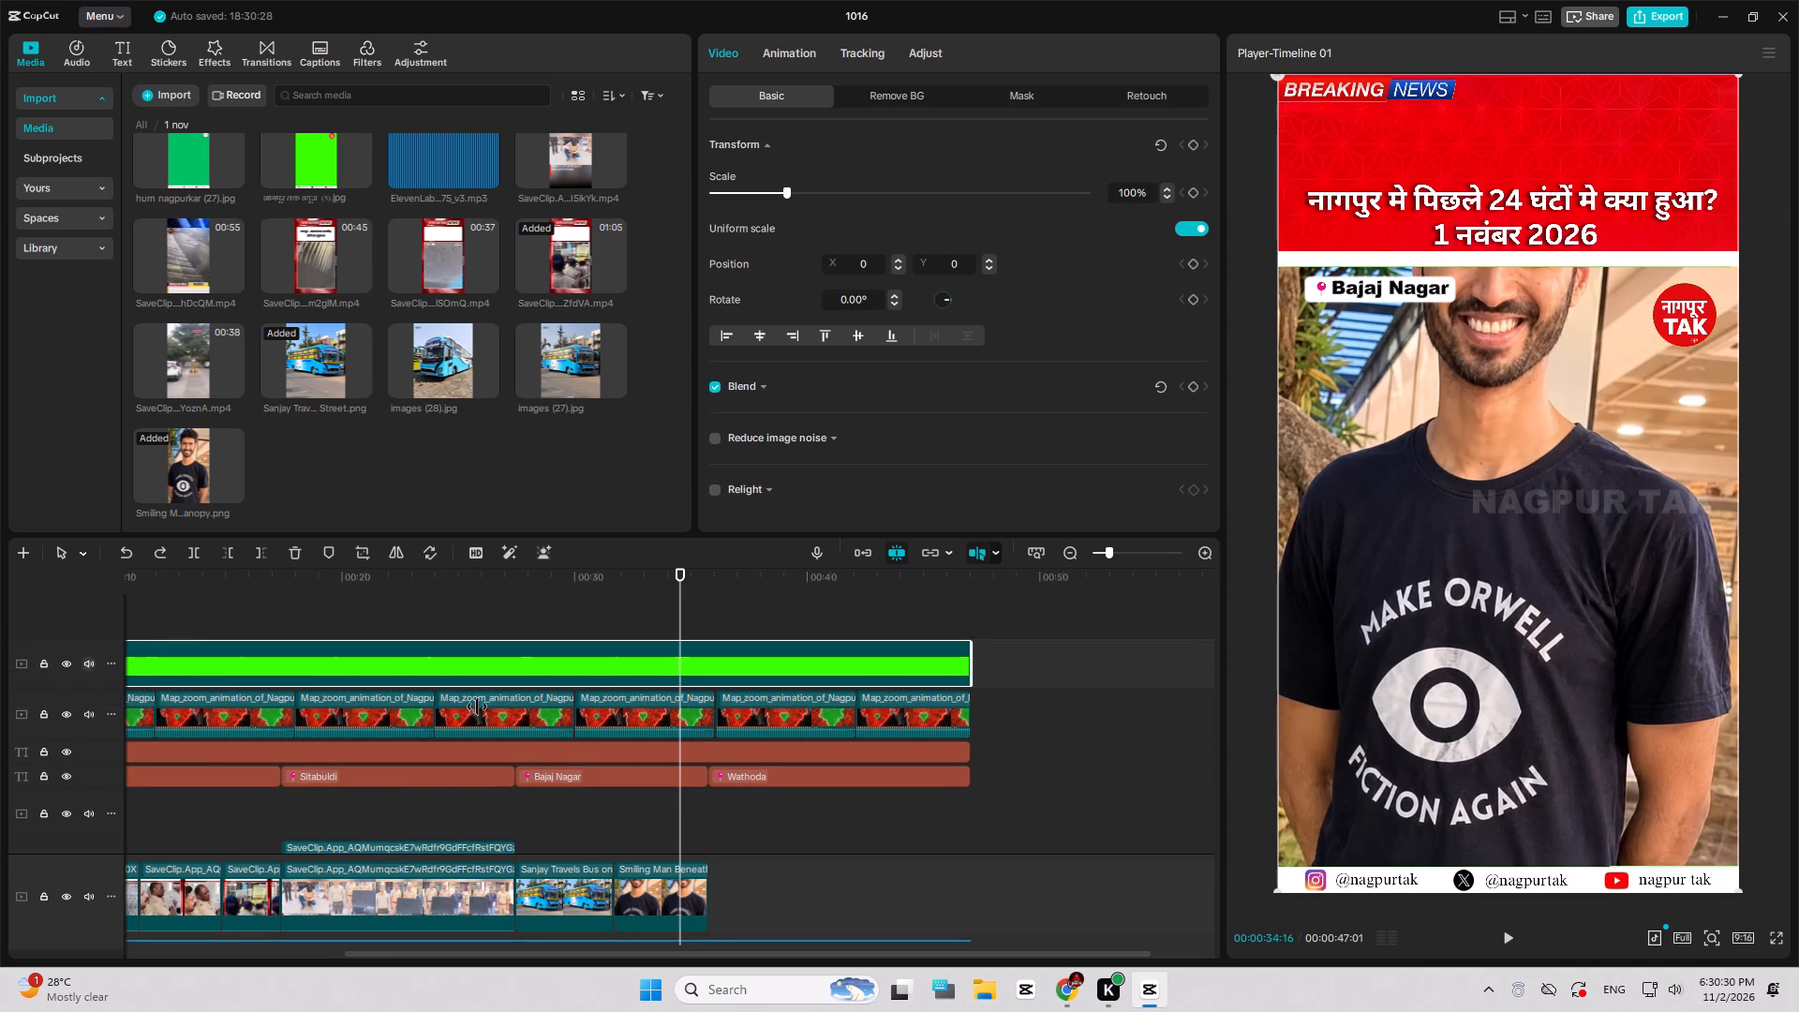
{"action": "scroll", "coordinate": [607, 715], "scroll_direction": "down", "scroll_amount": 6}
{"action": "scroll", "coordinate": [447, 698], "scroll_direction": "up", "scroll_amount": 5}
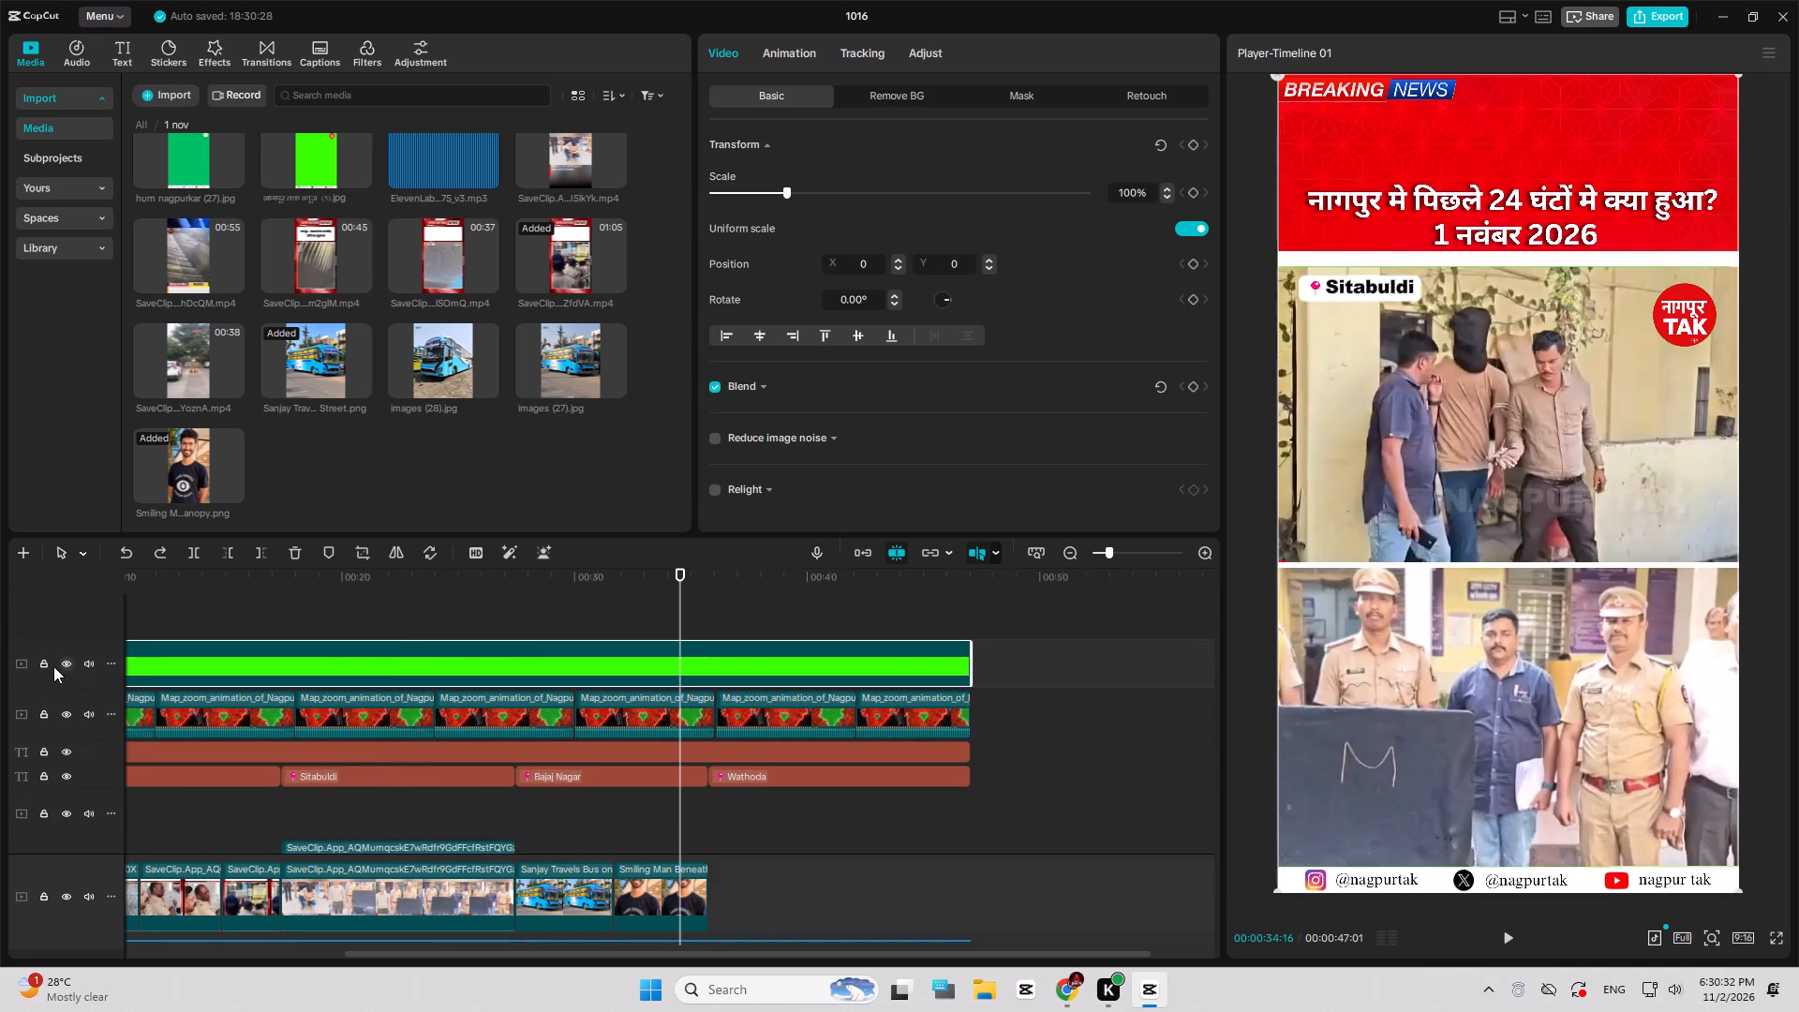
{"action": "left_click", "coordinate": [43, 663]}
Move the smiling-man portrait down to X 0, Y -846 so the face sits below the headline banner.
{"action": "scroll", "coordinate": [782, 779], "scroll_direction": "down", "scroll_amount": 6}
{"action": "left_click", "coordinate": [671, 801]}
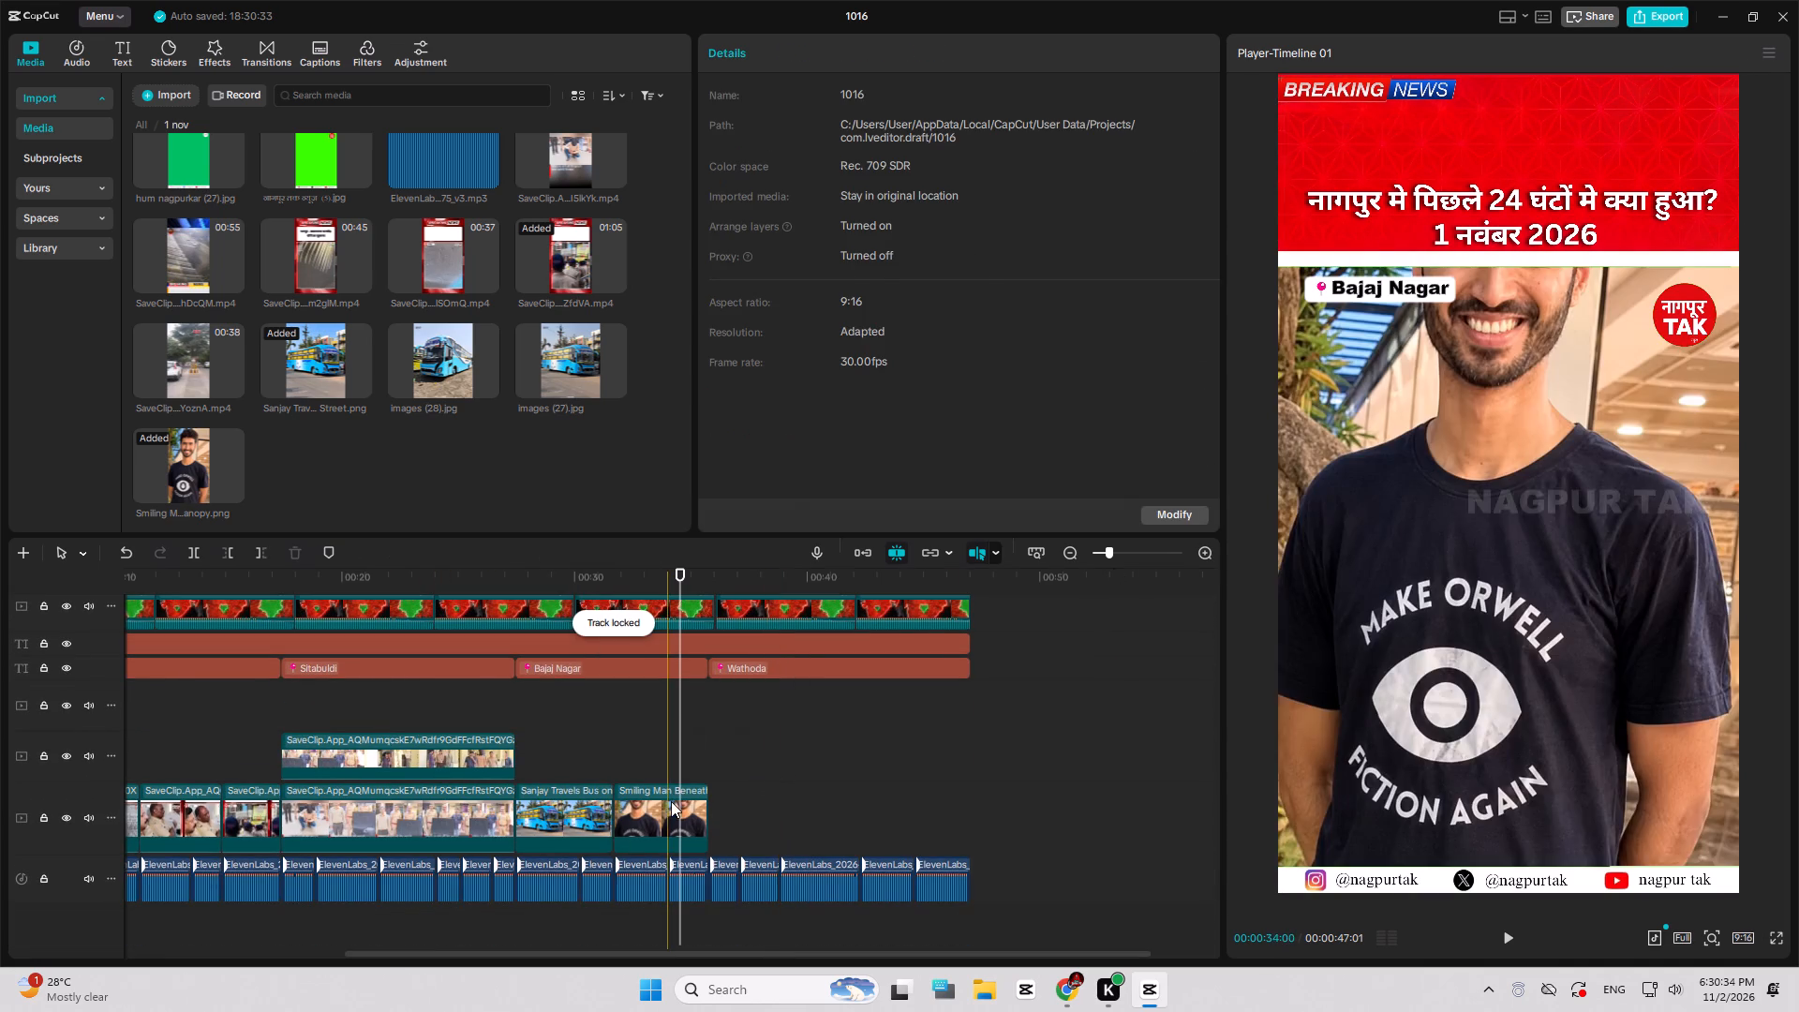
{"action": "left_click_drag", "start_coordinate": [1529, 522], "coordinate": [1537, 657]}
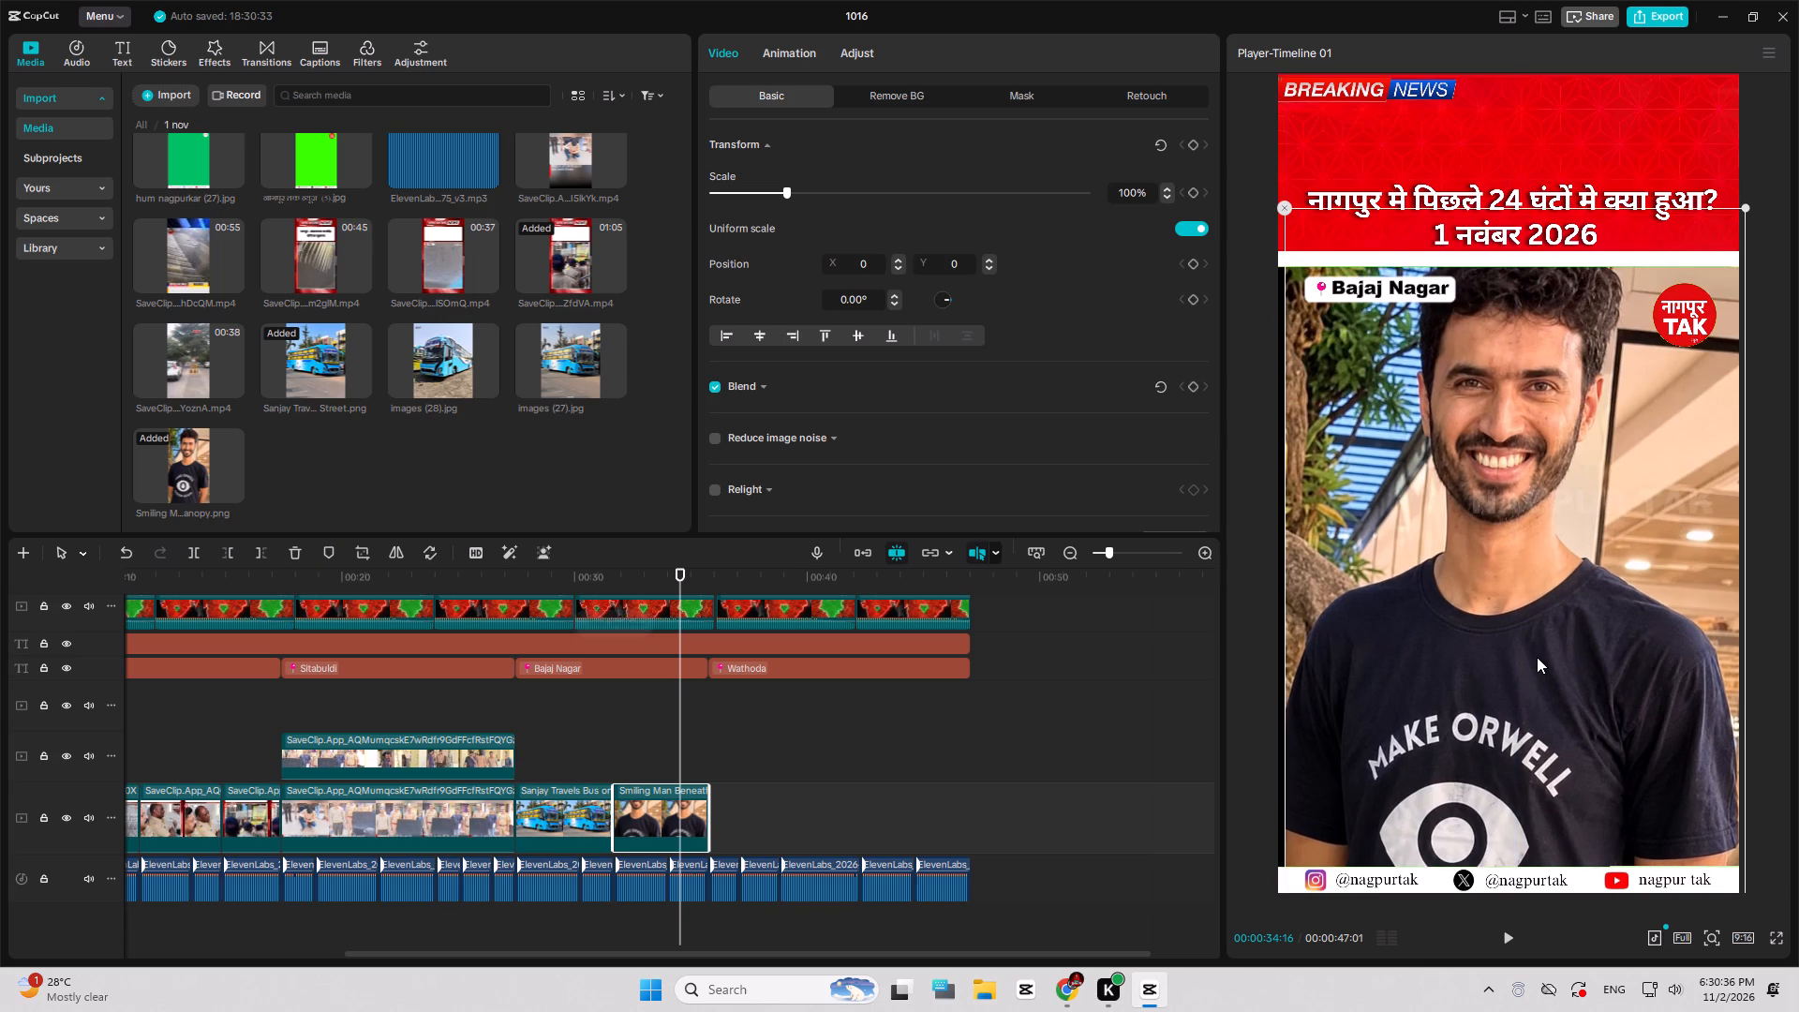
{"action": "left_click_drag", "start_coordinate": [1537, 657], "coordinate": [1527, 703]}
Animate a zoom on the portrait: Transform keyframe at 00:00:31:21, then scale 110%, dragging that second keyframe from 00:00:34:00 towards the clip's end.
{"action": "key", "text": "space"}
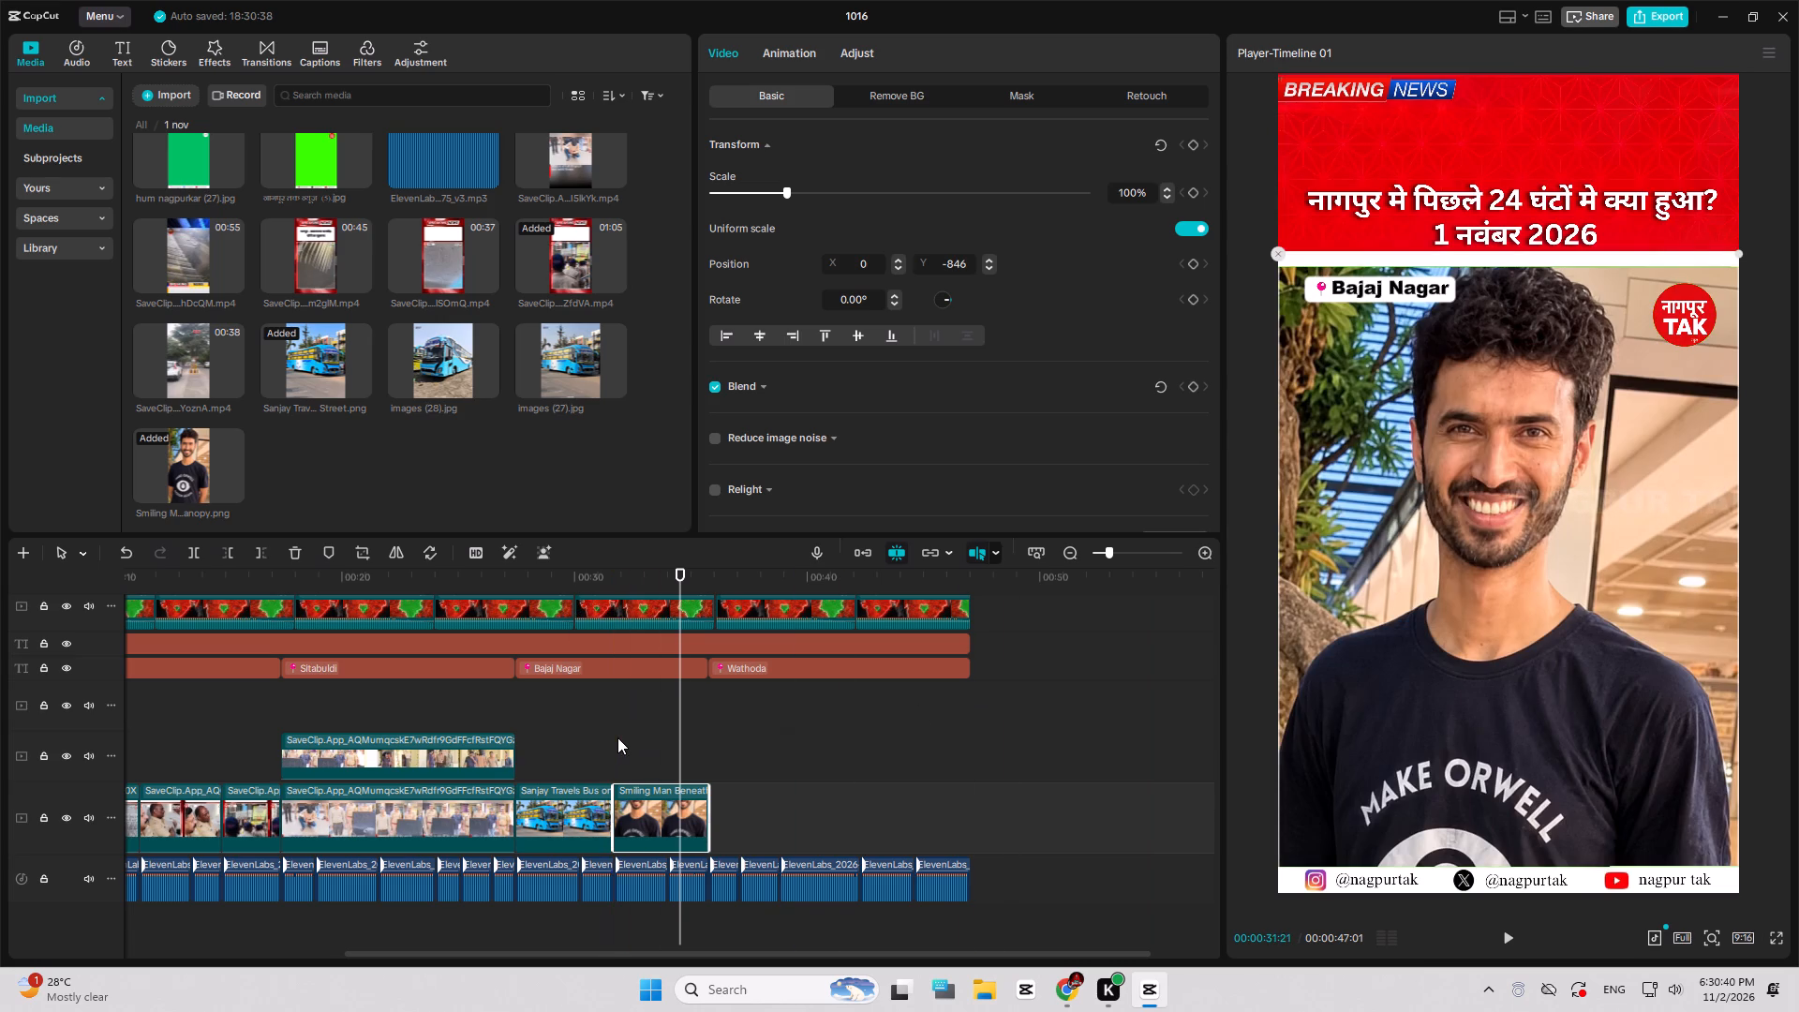
{"action": "key", "text": "space"}
{"action": "left_click", "coordinate": [617, 737]}
{"action": "key", "text": "space"}
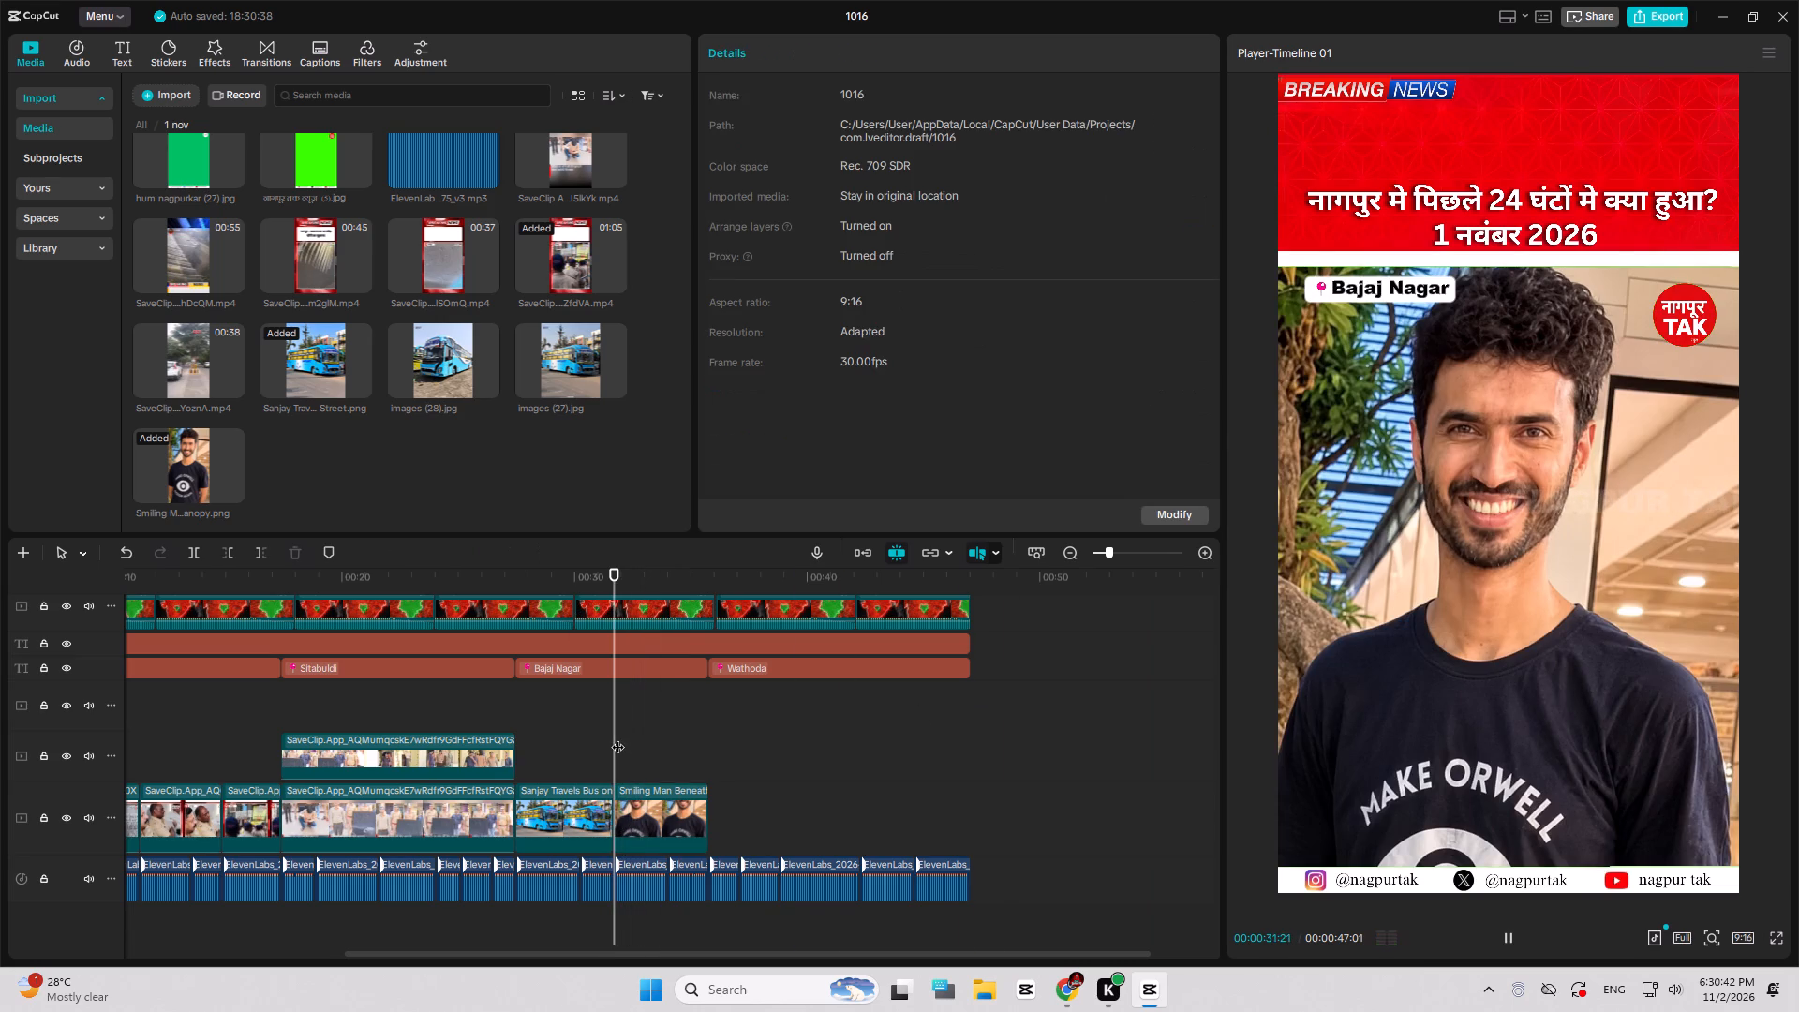
{"action": "left_click", "coordinate": [676, 807]}
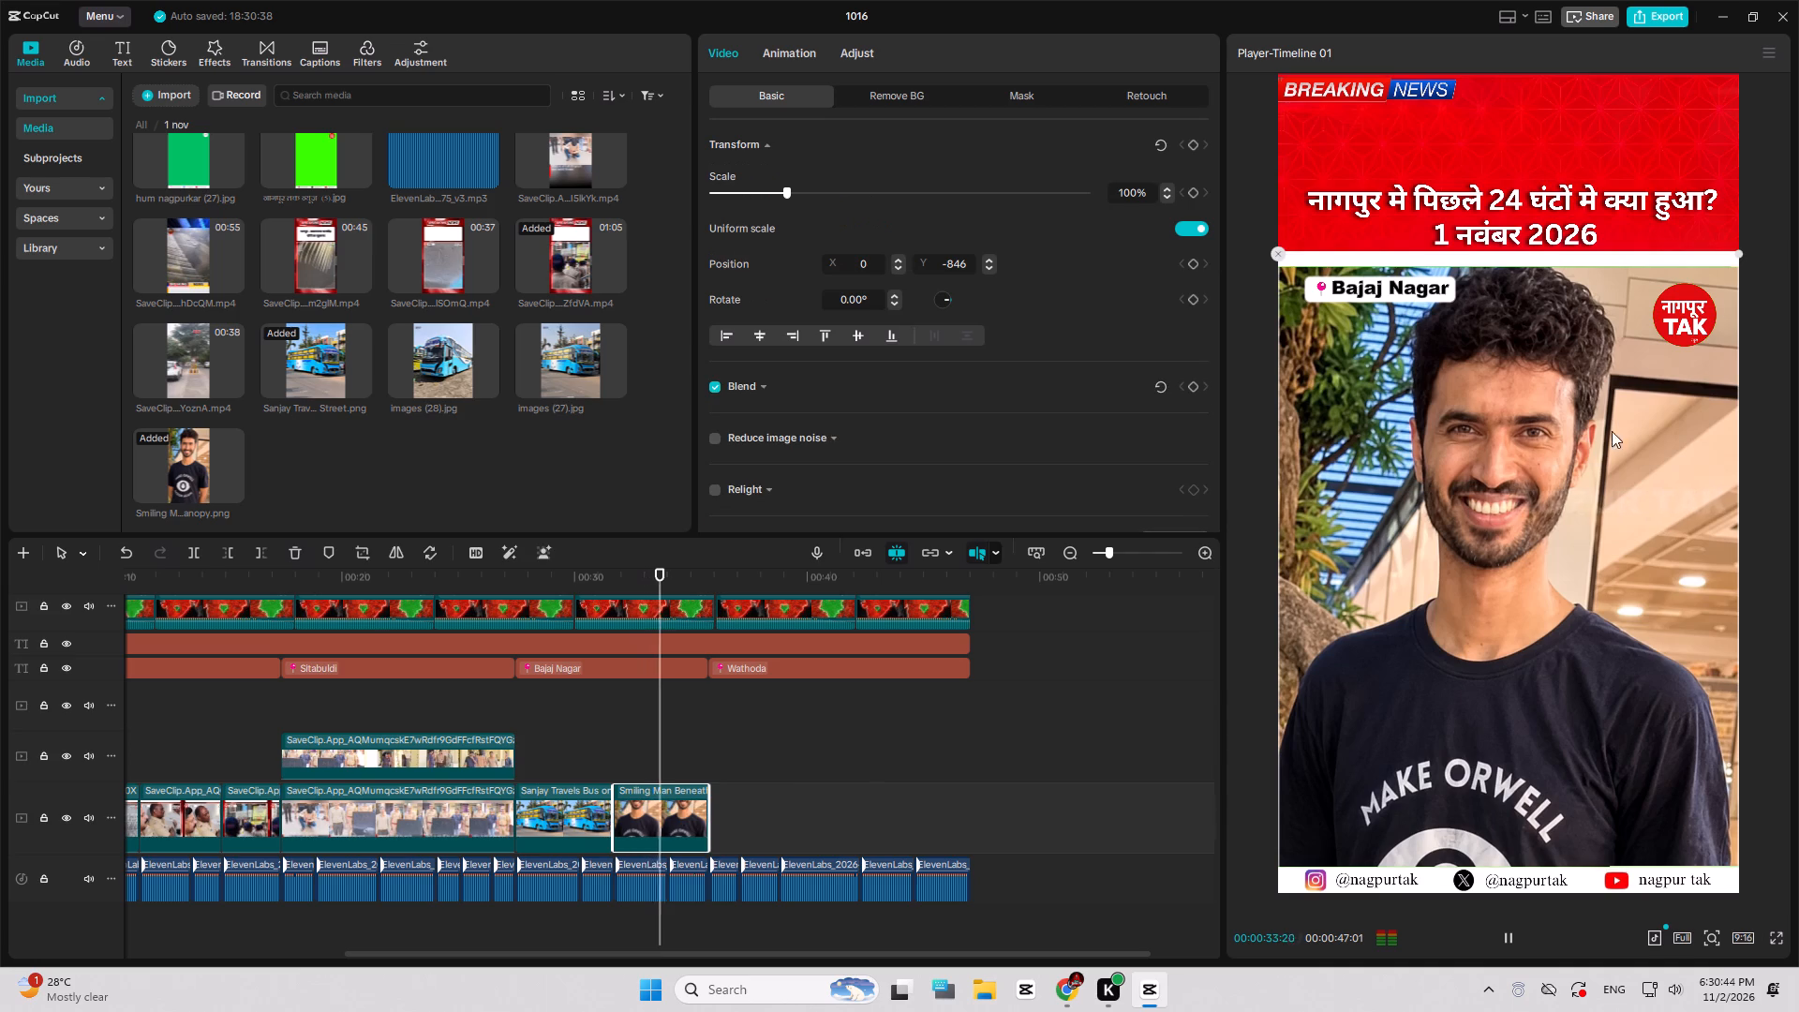
{"action": "key", "text": "space"}
{"action": "left_click", "coordinate": [615, 742]}
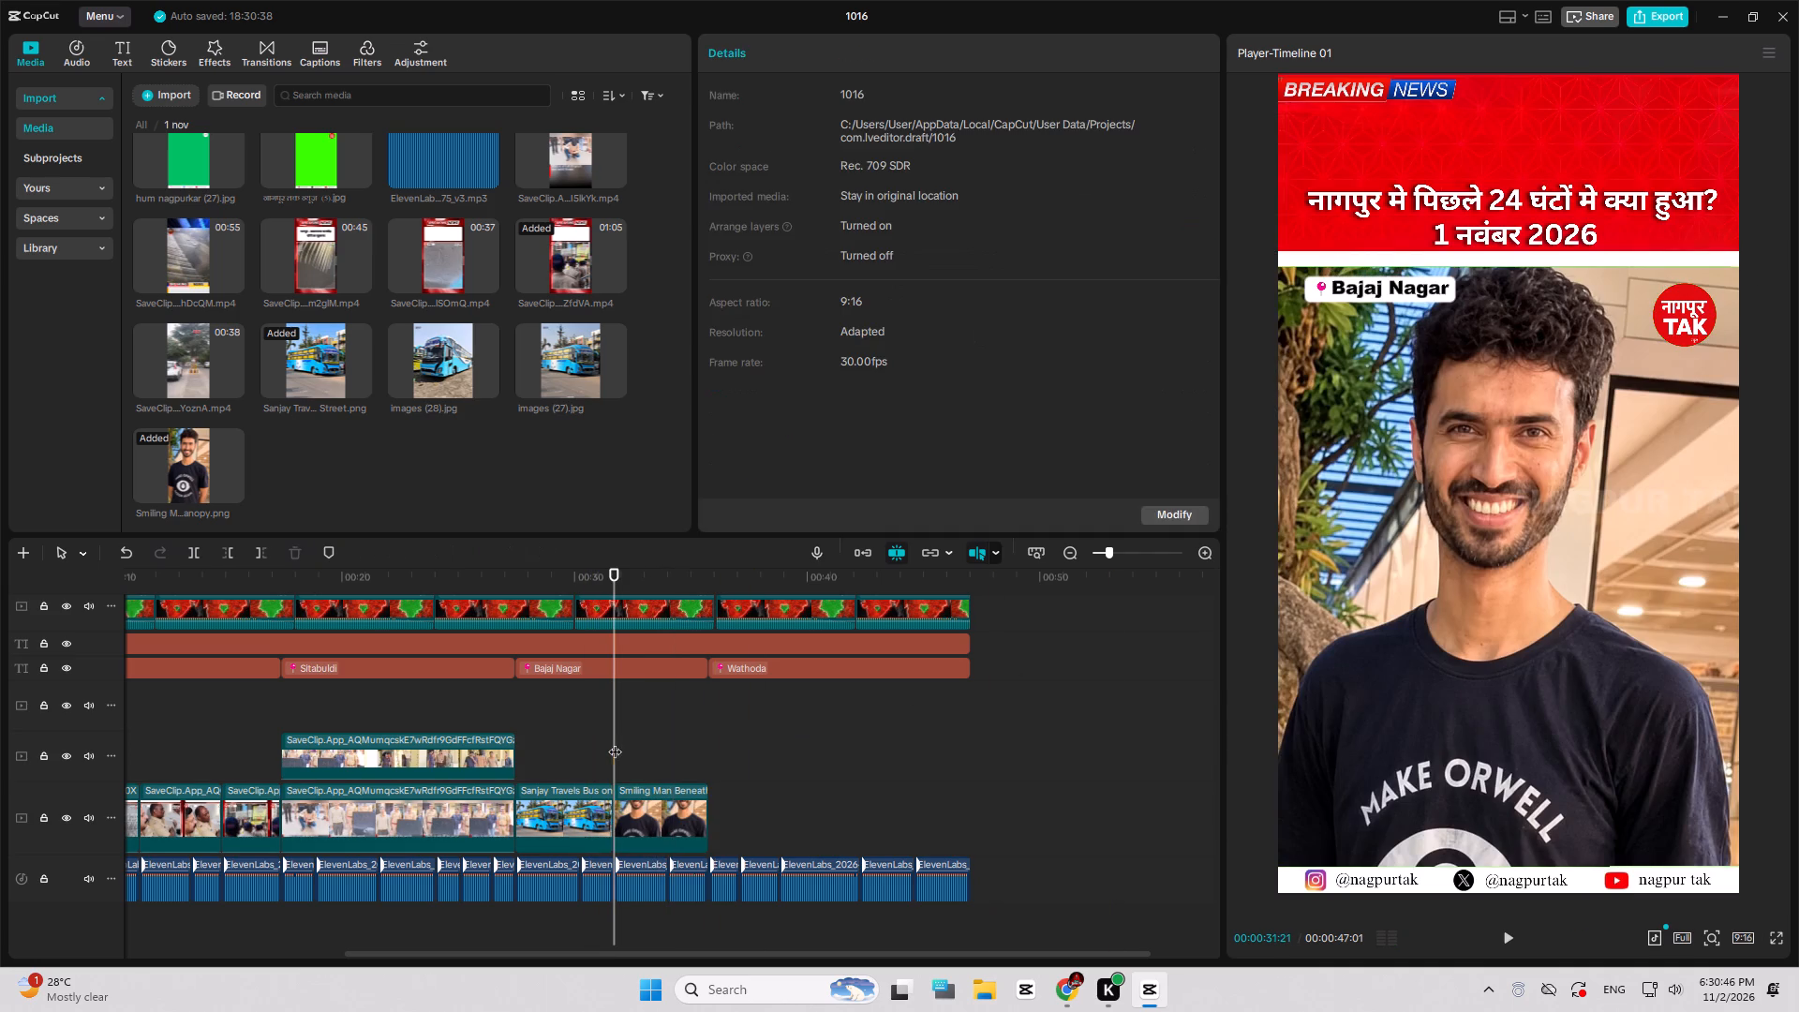
{"action": "left_click", "coordinate": [632, 804]}
{"action": "left_click", "coordinate": [1195, 146]}
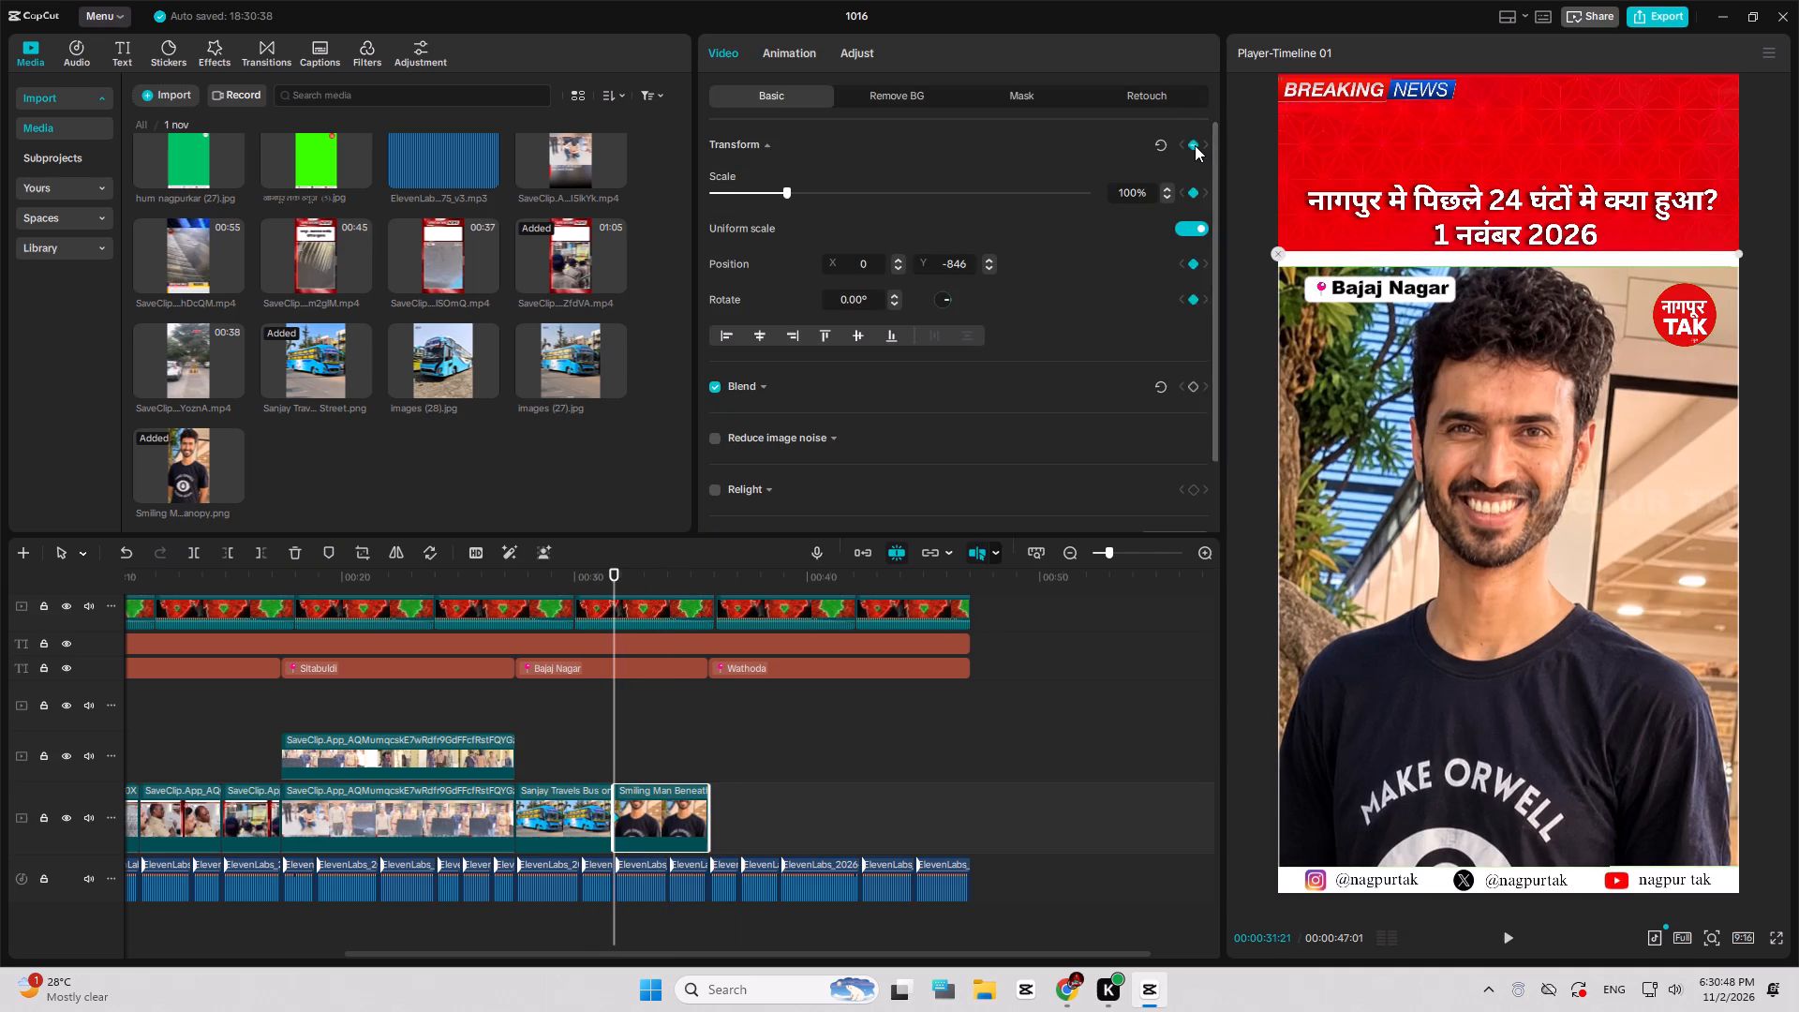
{"action": "key", "text": "space"}
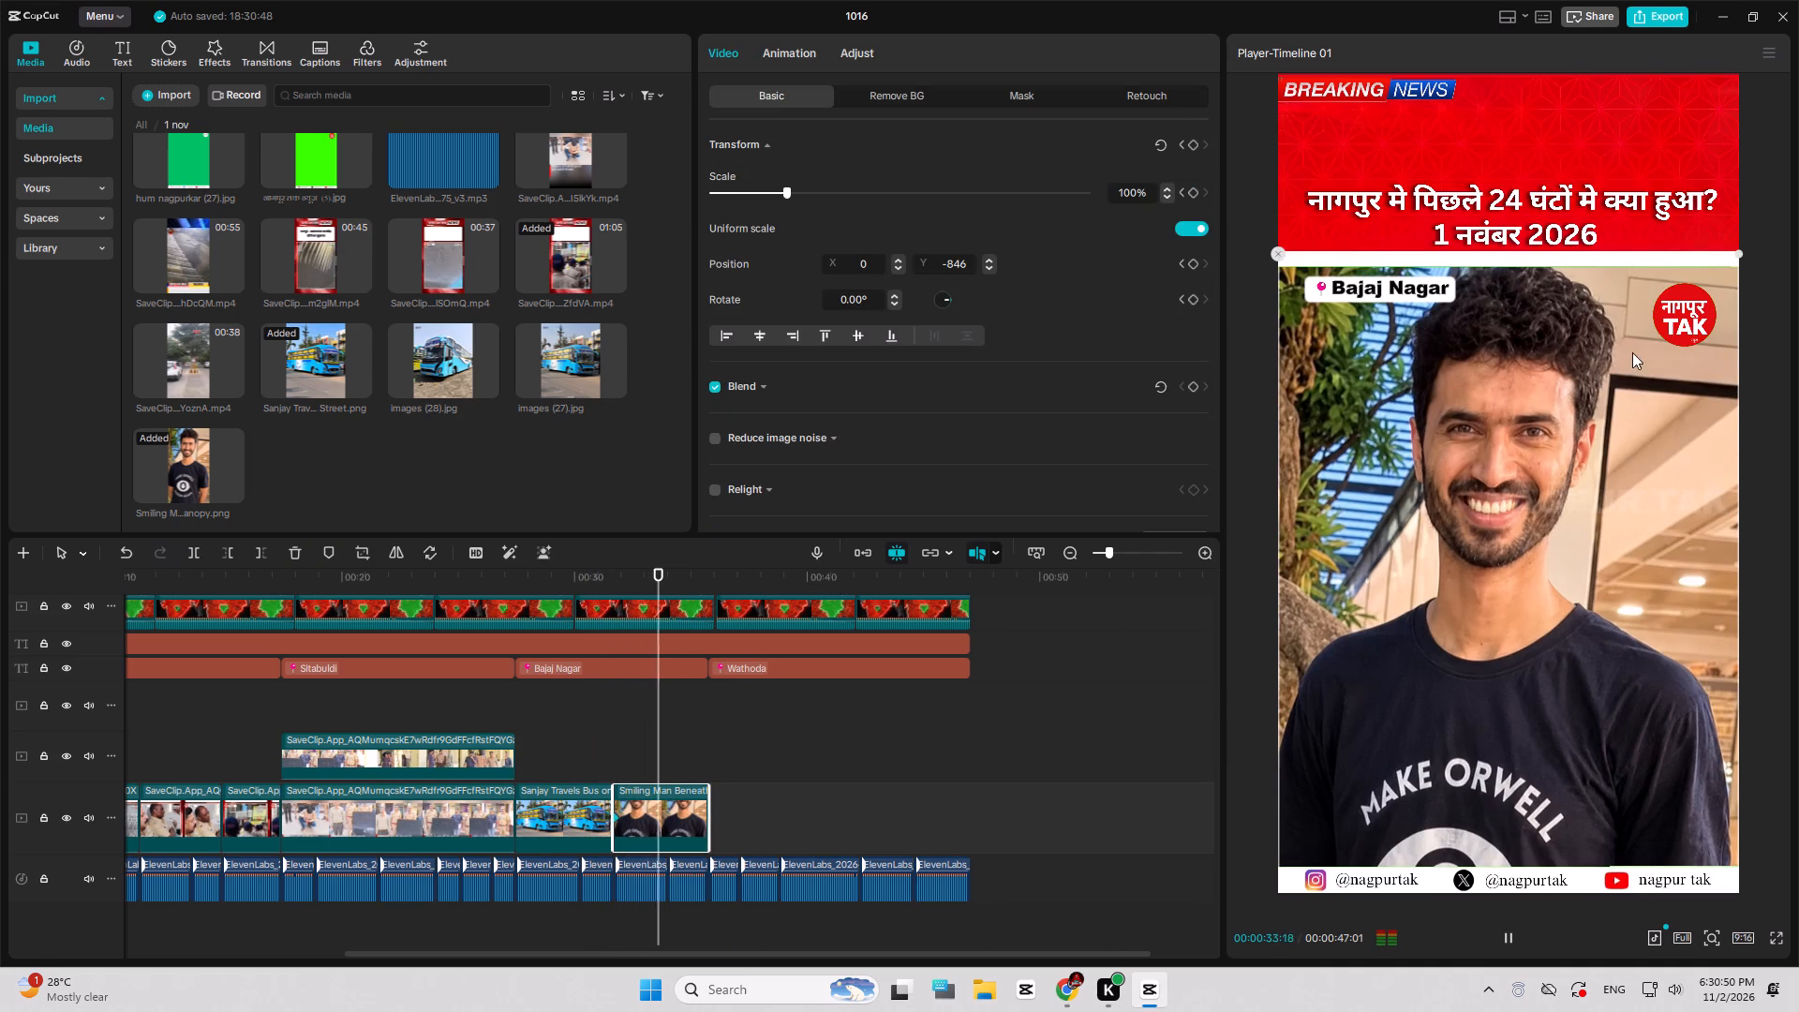
{"action": "key", "text": "space"}
{"action": "left_click_drag", "start_coordinate": [1743, 254], "coordinate": [1762, 206]}
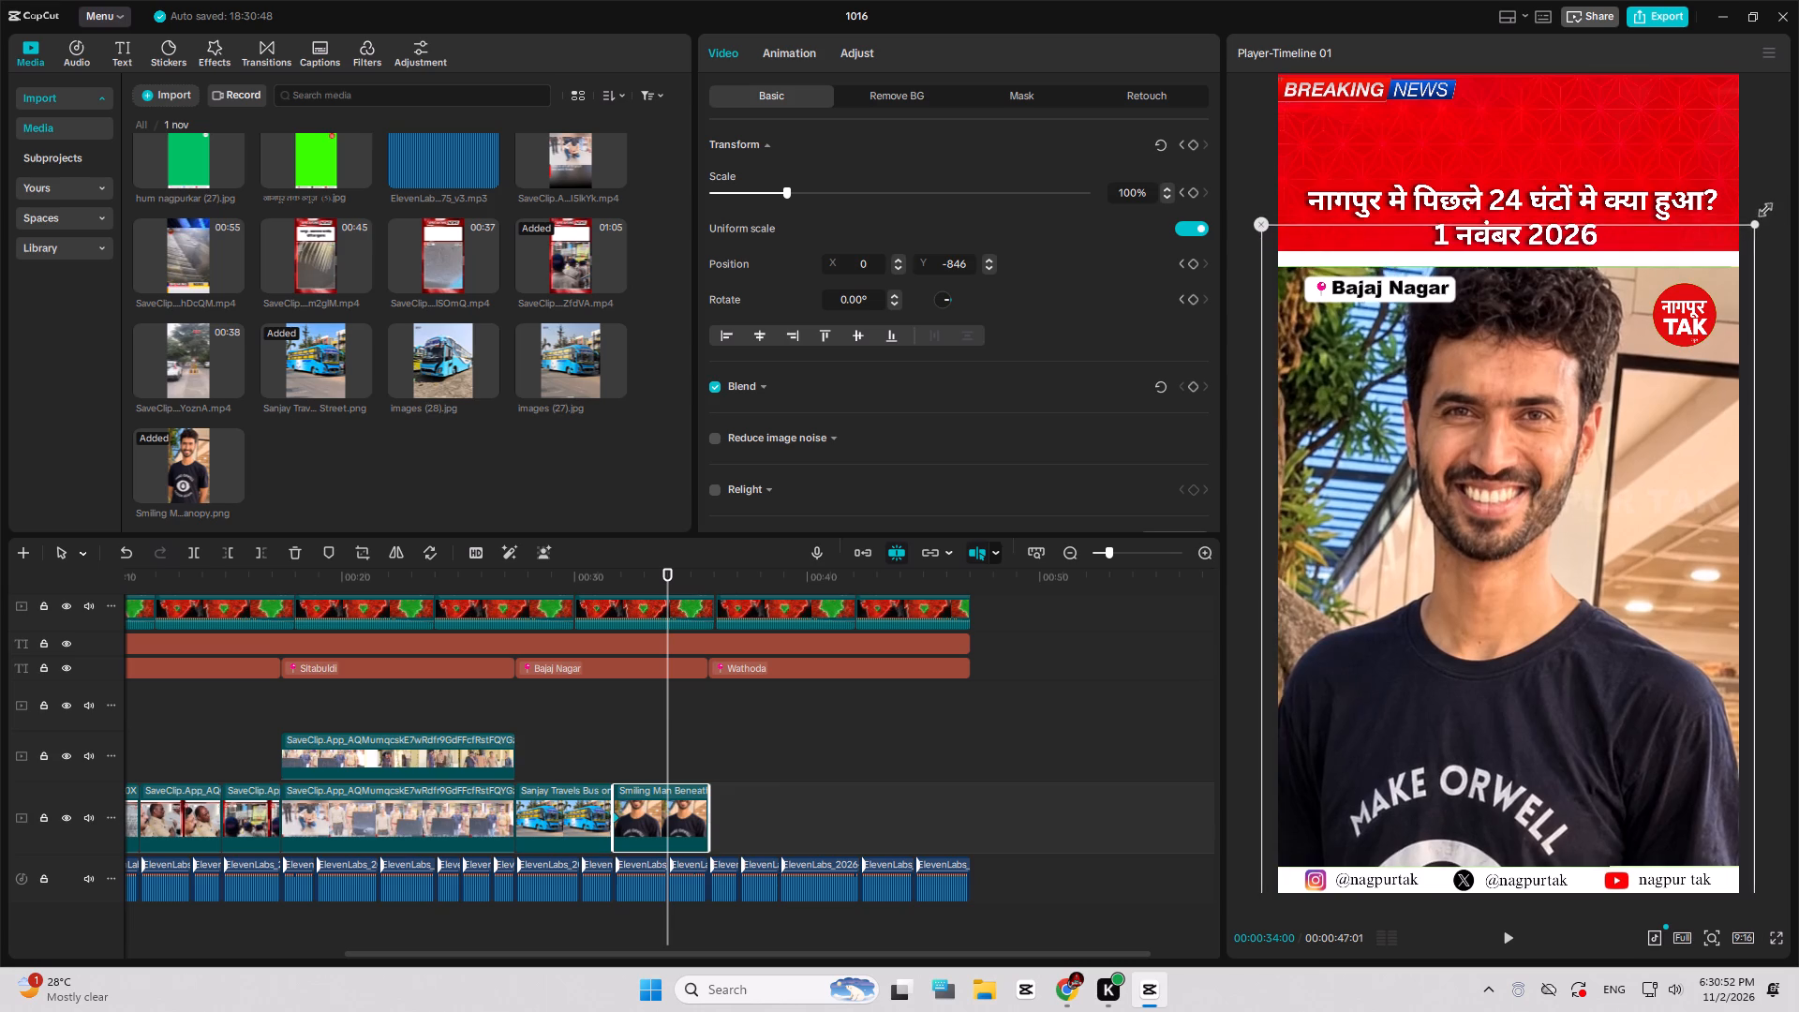
{"action": "left_click_drag", "start_coordinate": [1762, 206], "coordinate": [1773, 188]}
{"action": "left_click_drag", "start_coordinate": [669, 816], "coordinate": [753, 816]}
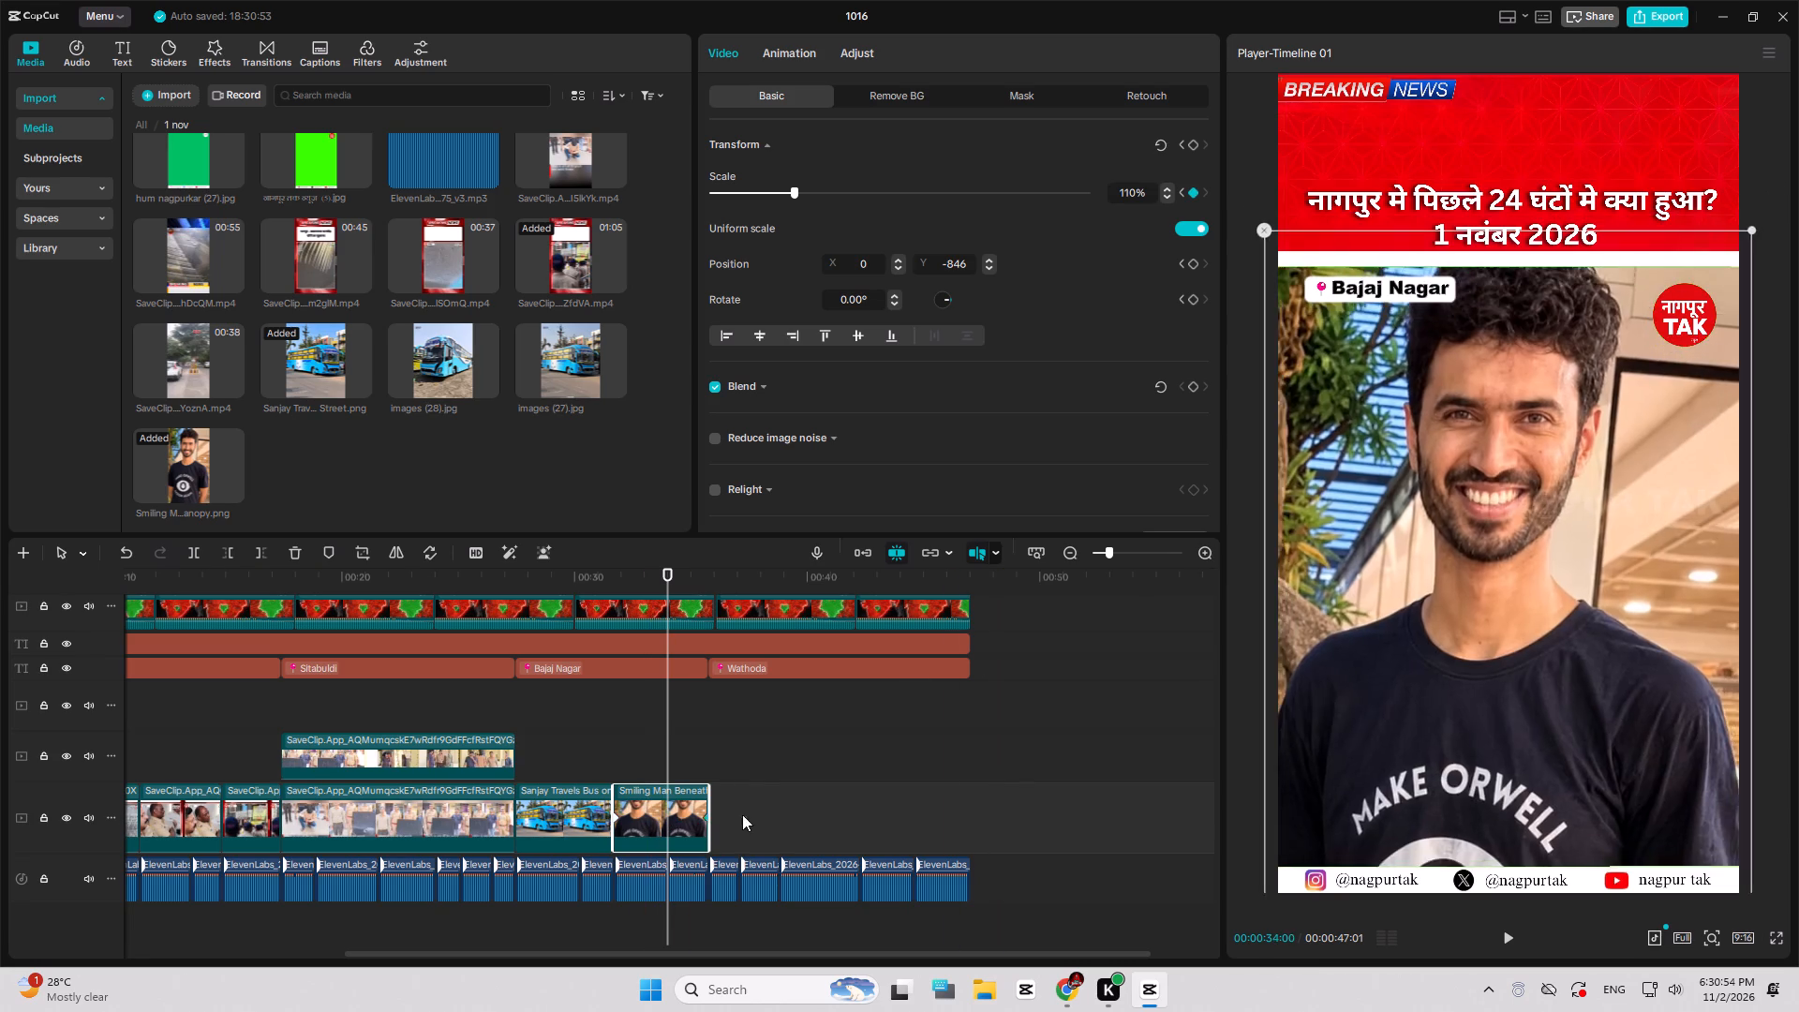
{"action": "key", "text": "space"}
{"action": "key", "text": "space"}
Play through the Wathoda narration, then place the 45-second jewellery-theft news video on the lowest video track at 00:00:35:23, directly after the portrait.
{"action": "key", "text": "space"}
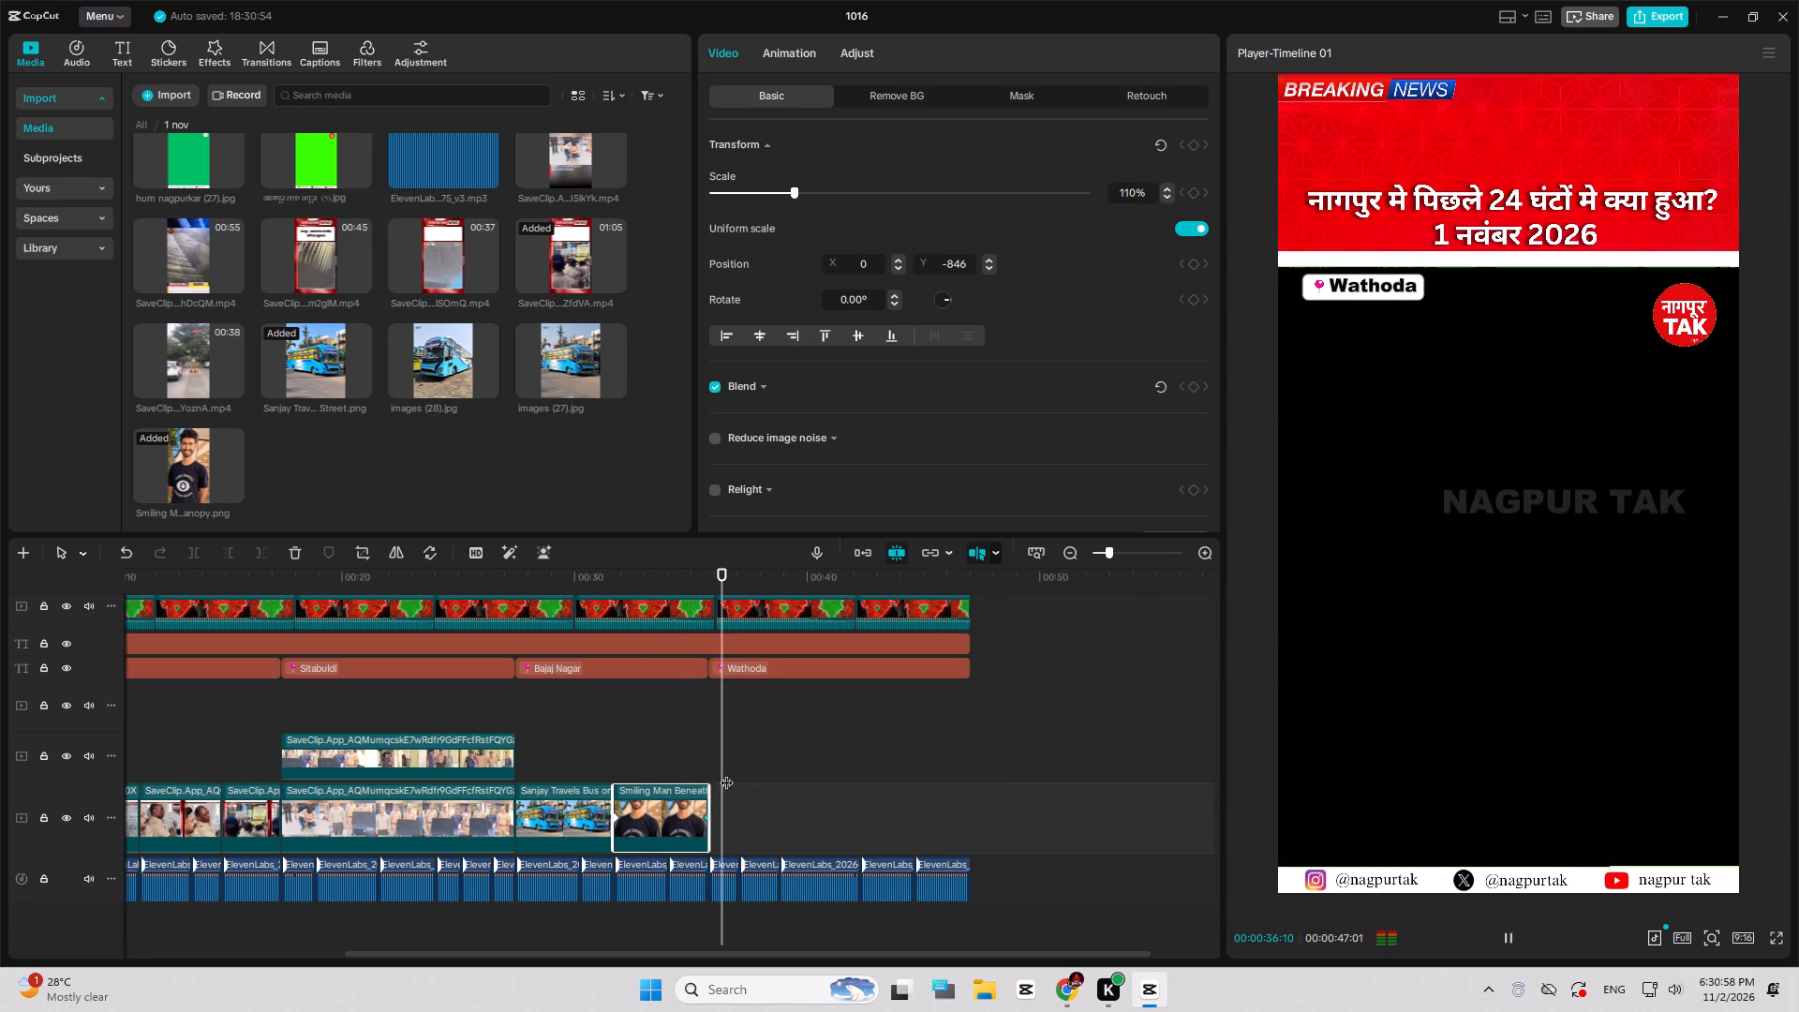
{"action": "key", "text": "space"}
{"action": "key", "text": "space"}
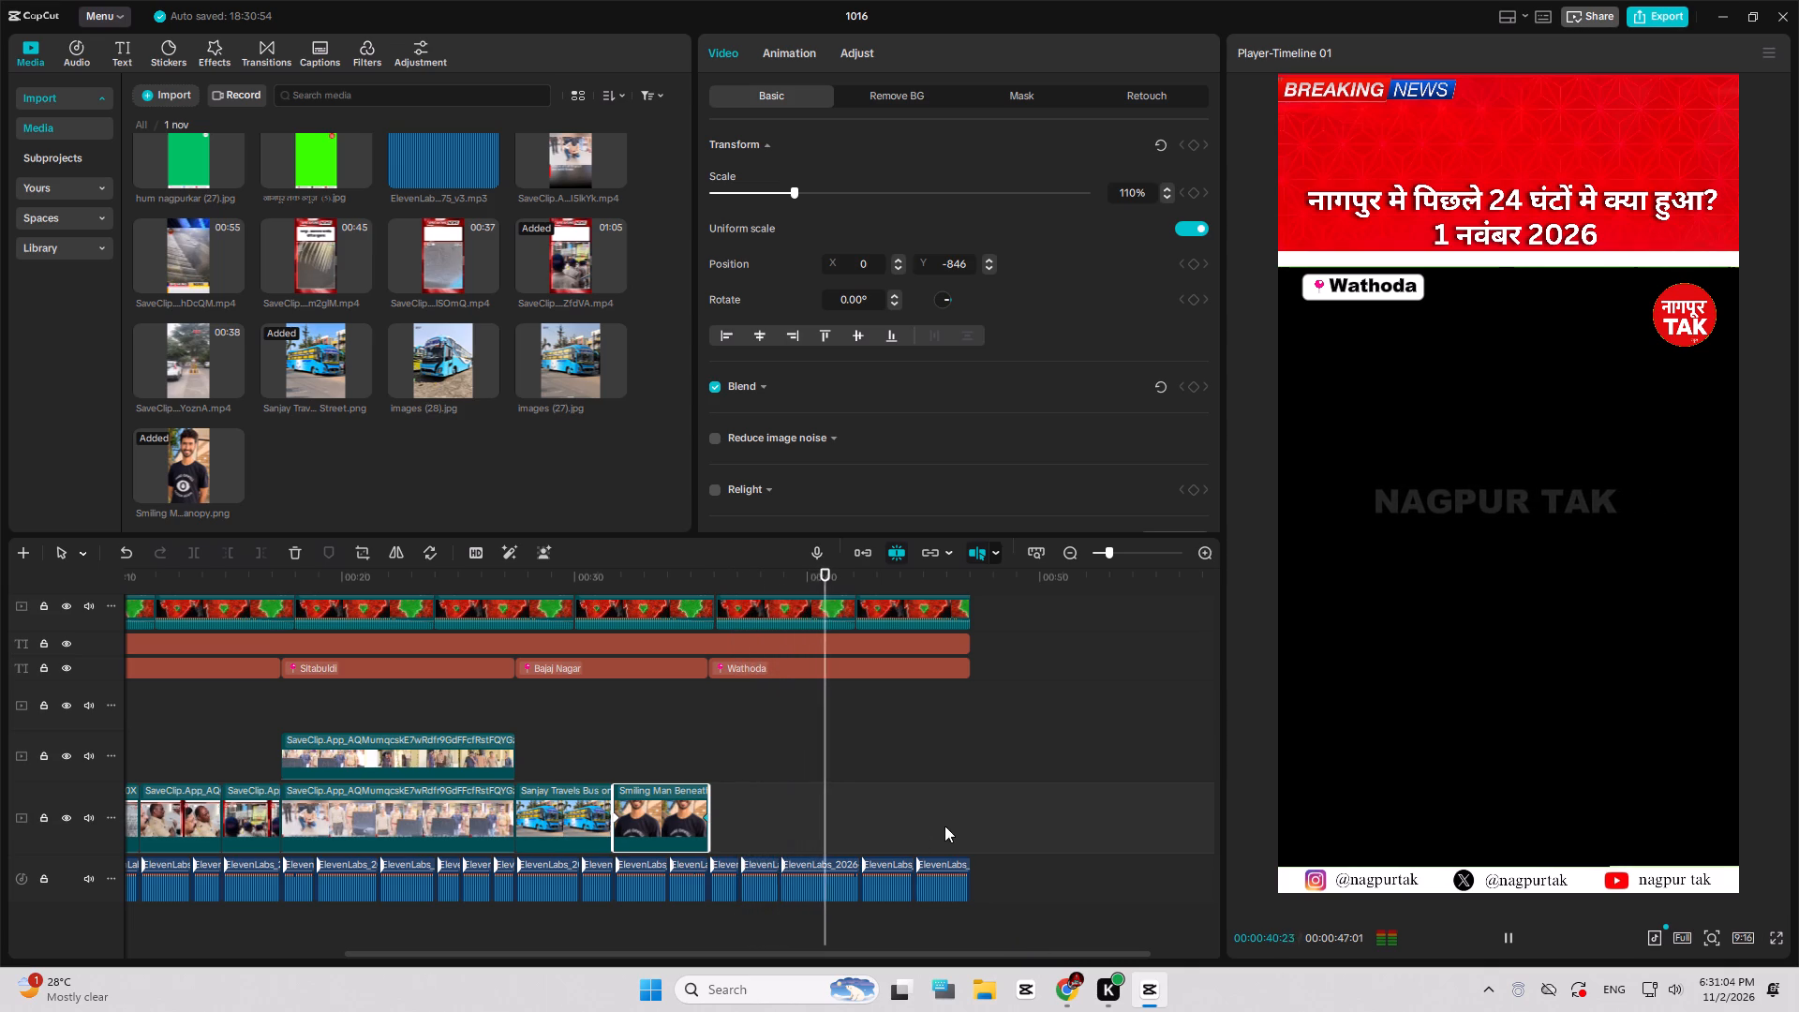
{"action": "key", "text": "space"}
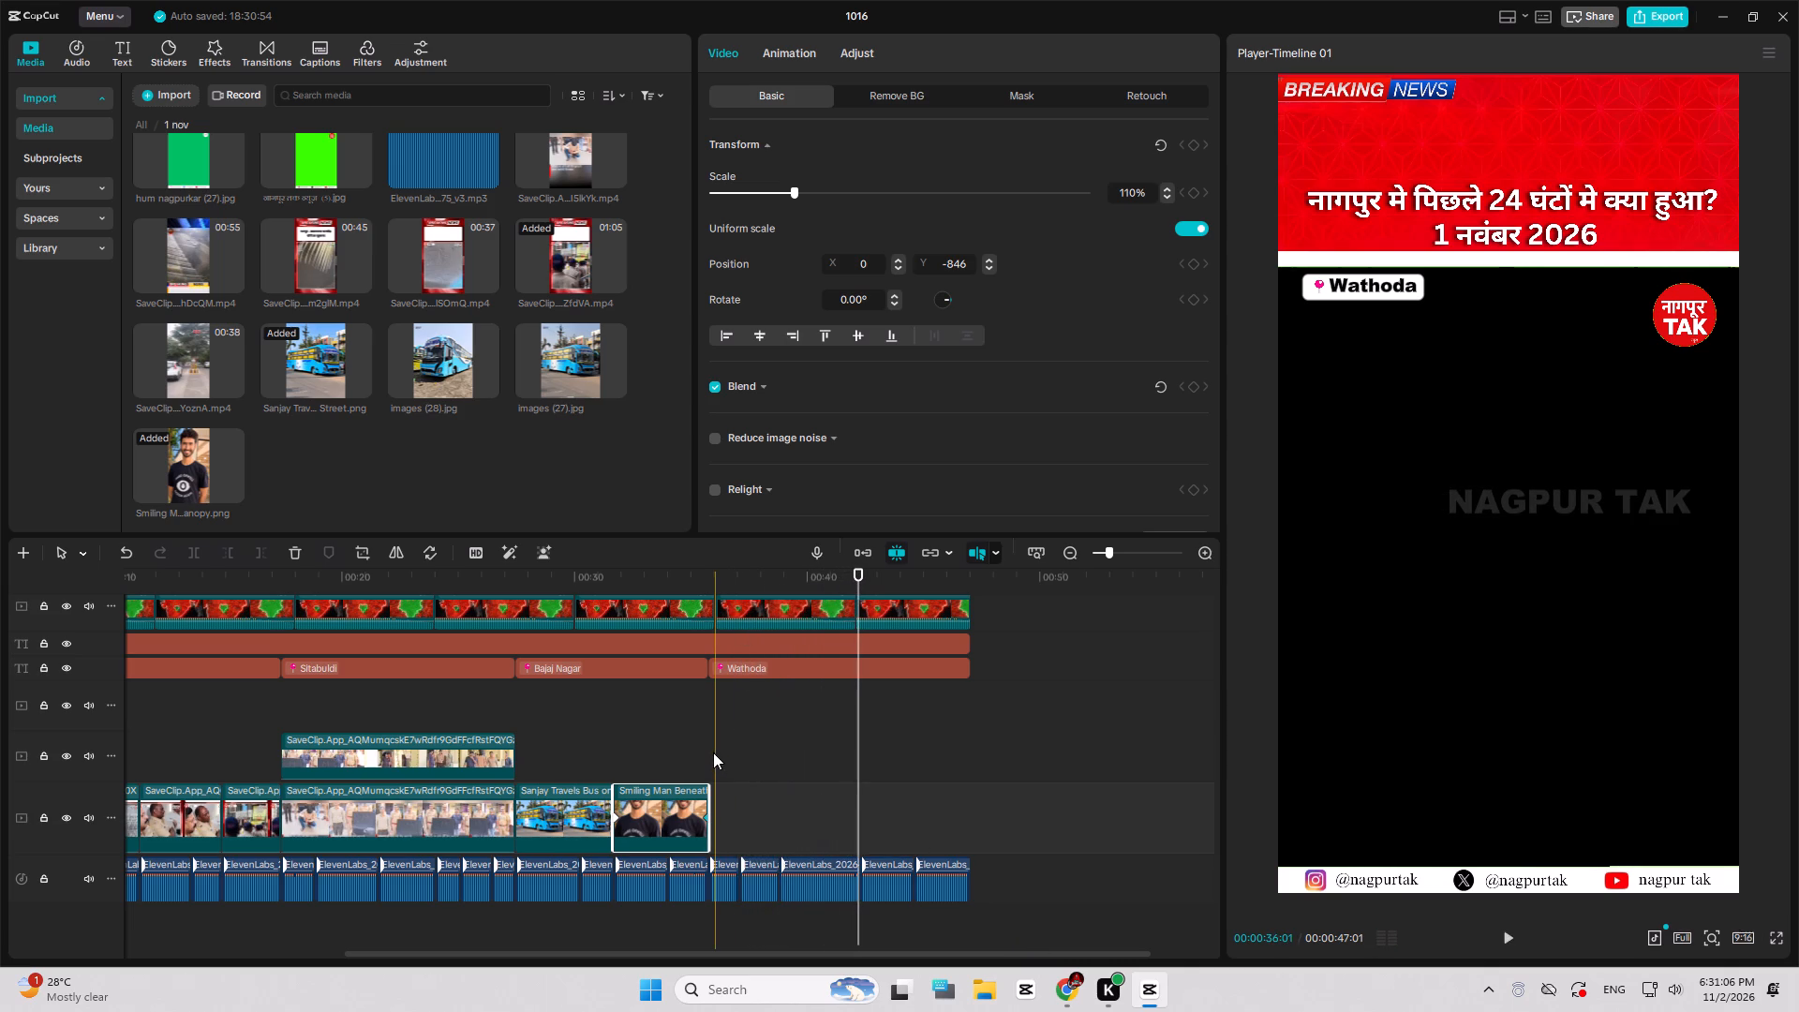
{"action": "left_click", "coordinate": [707, 745]}
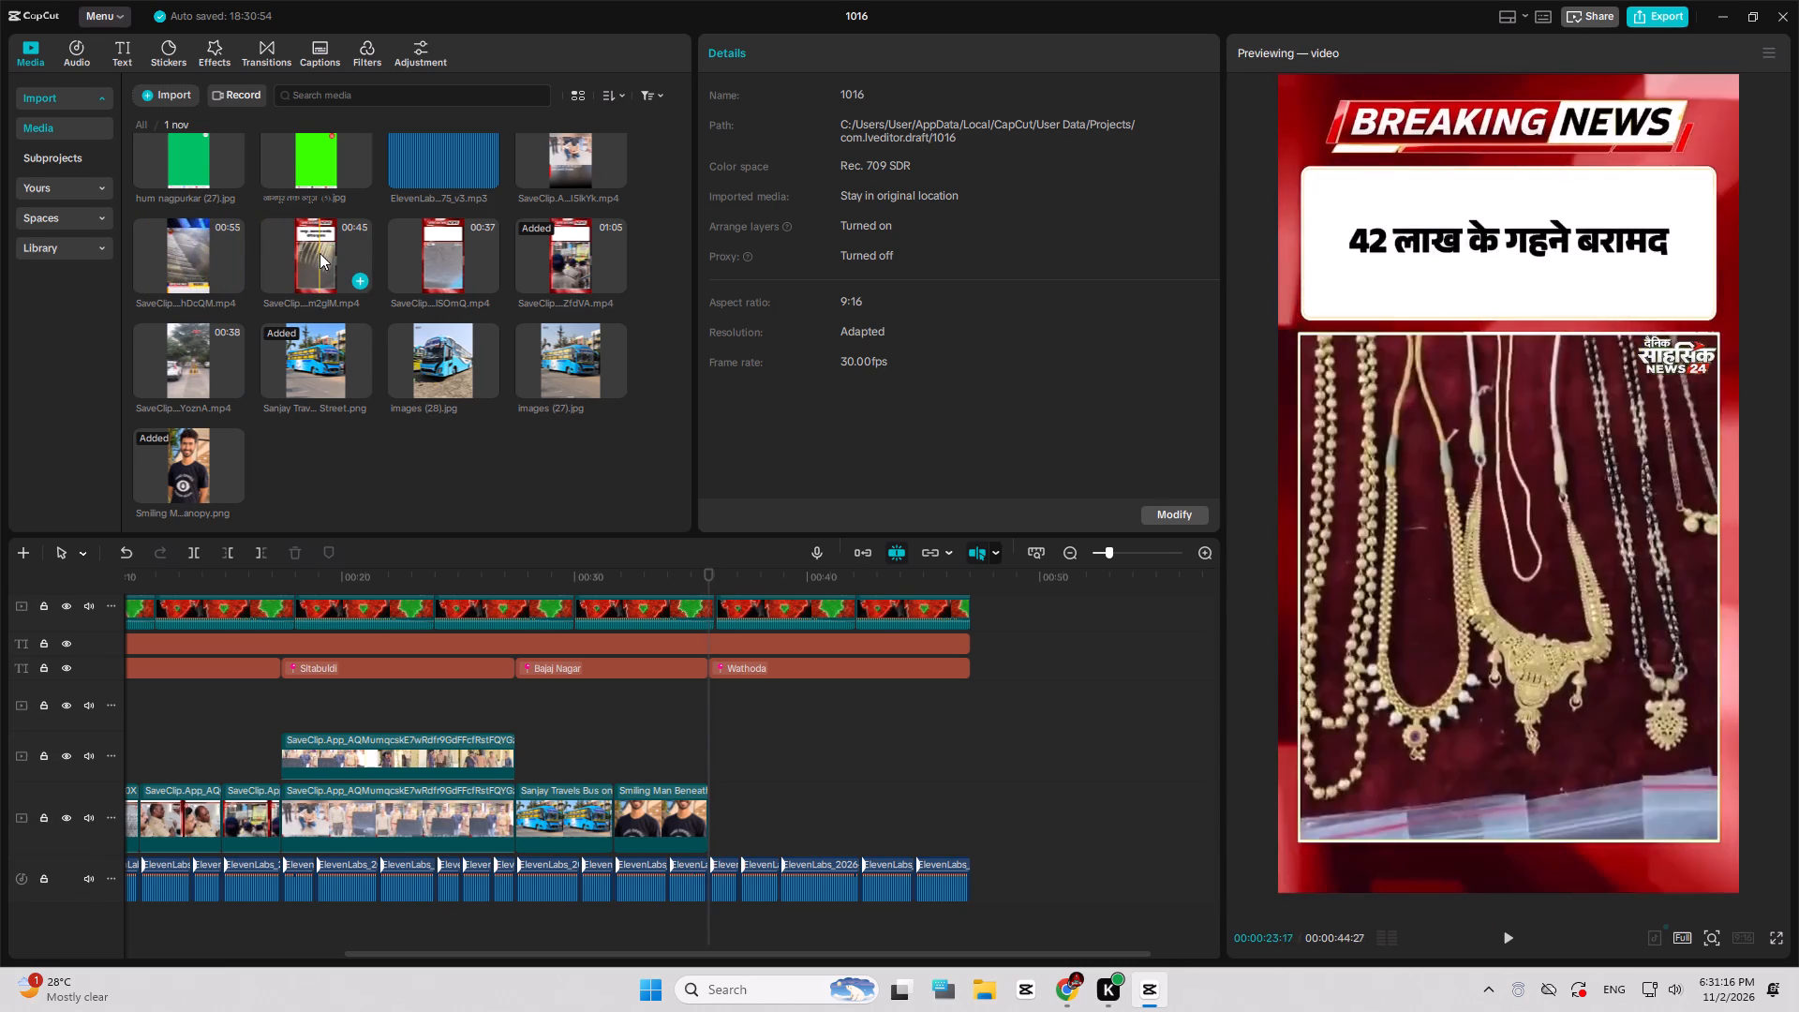
{"action": "left_click_drag", "start_coordinate": [325, 255], "coordinate": [716, 817]}
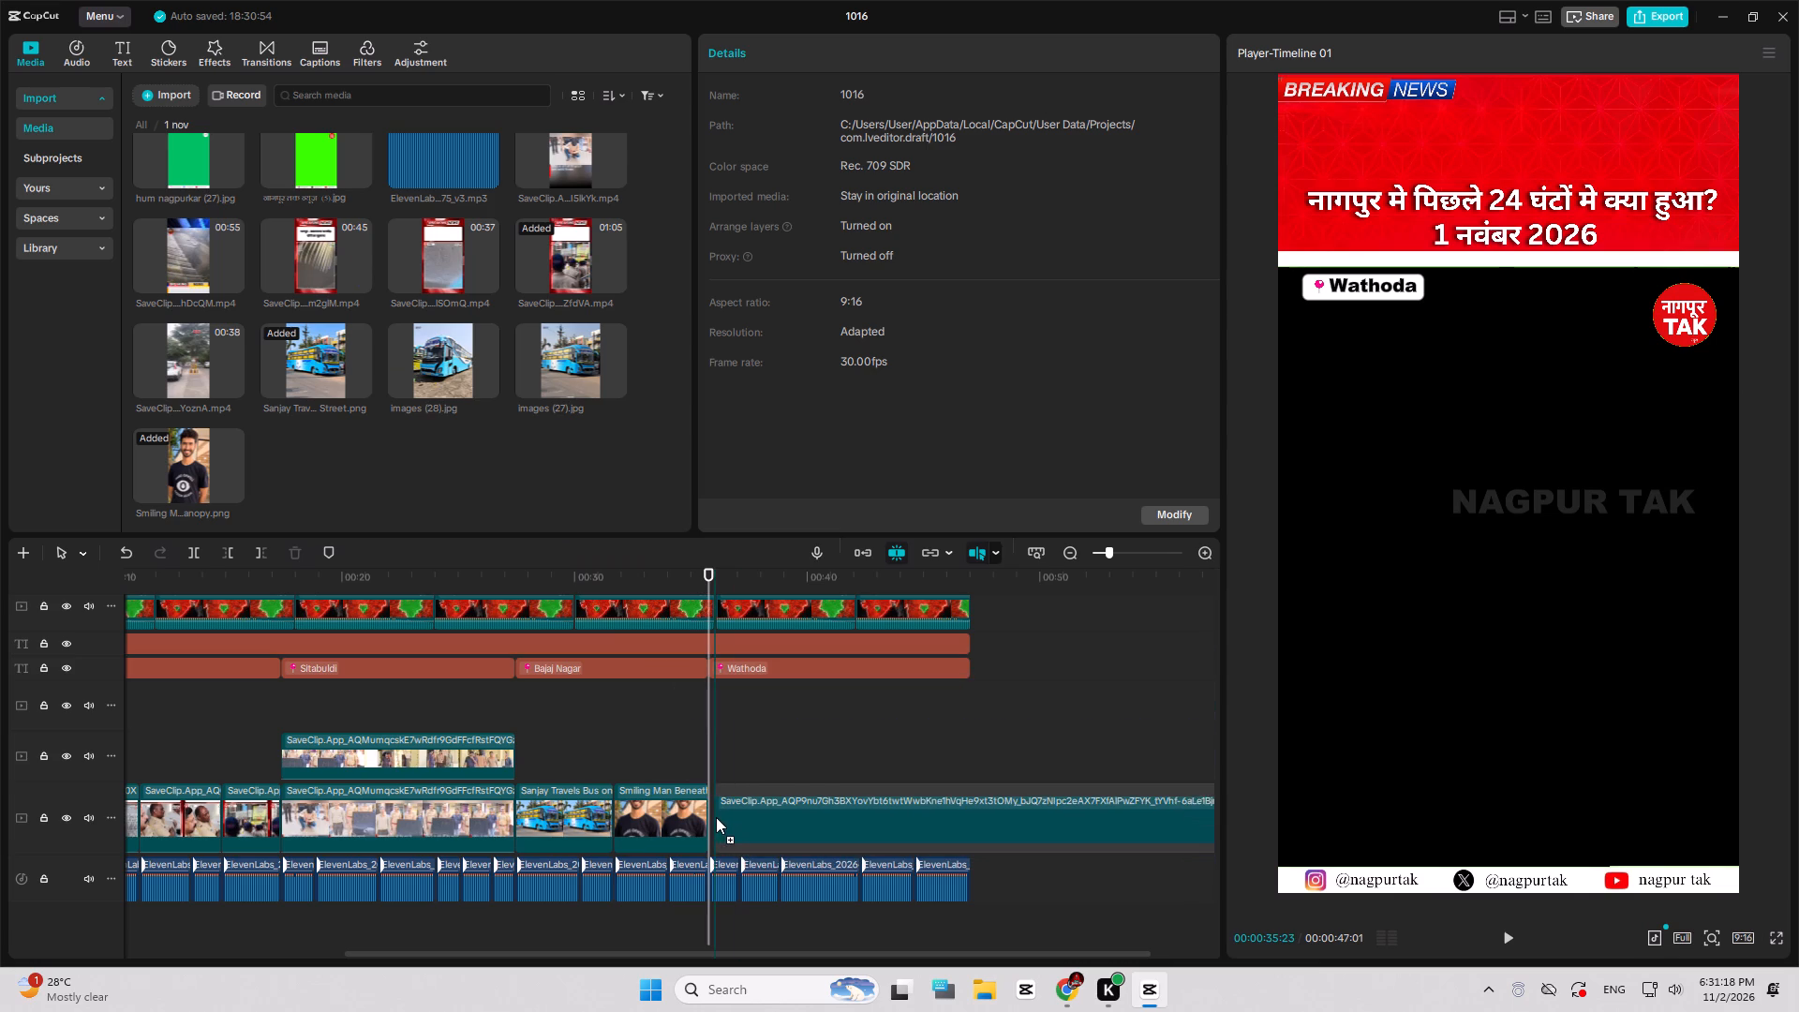
{"action": "left_click_drag", "start_coordinate": [716, 817], "coordinate": [714, 816]}
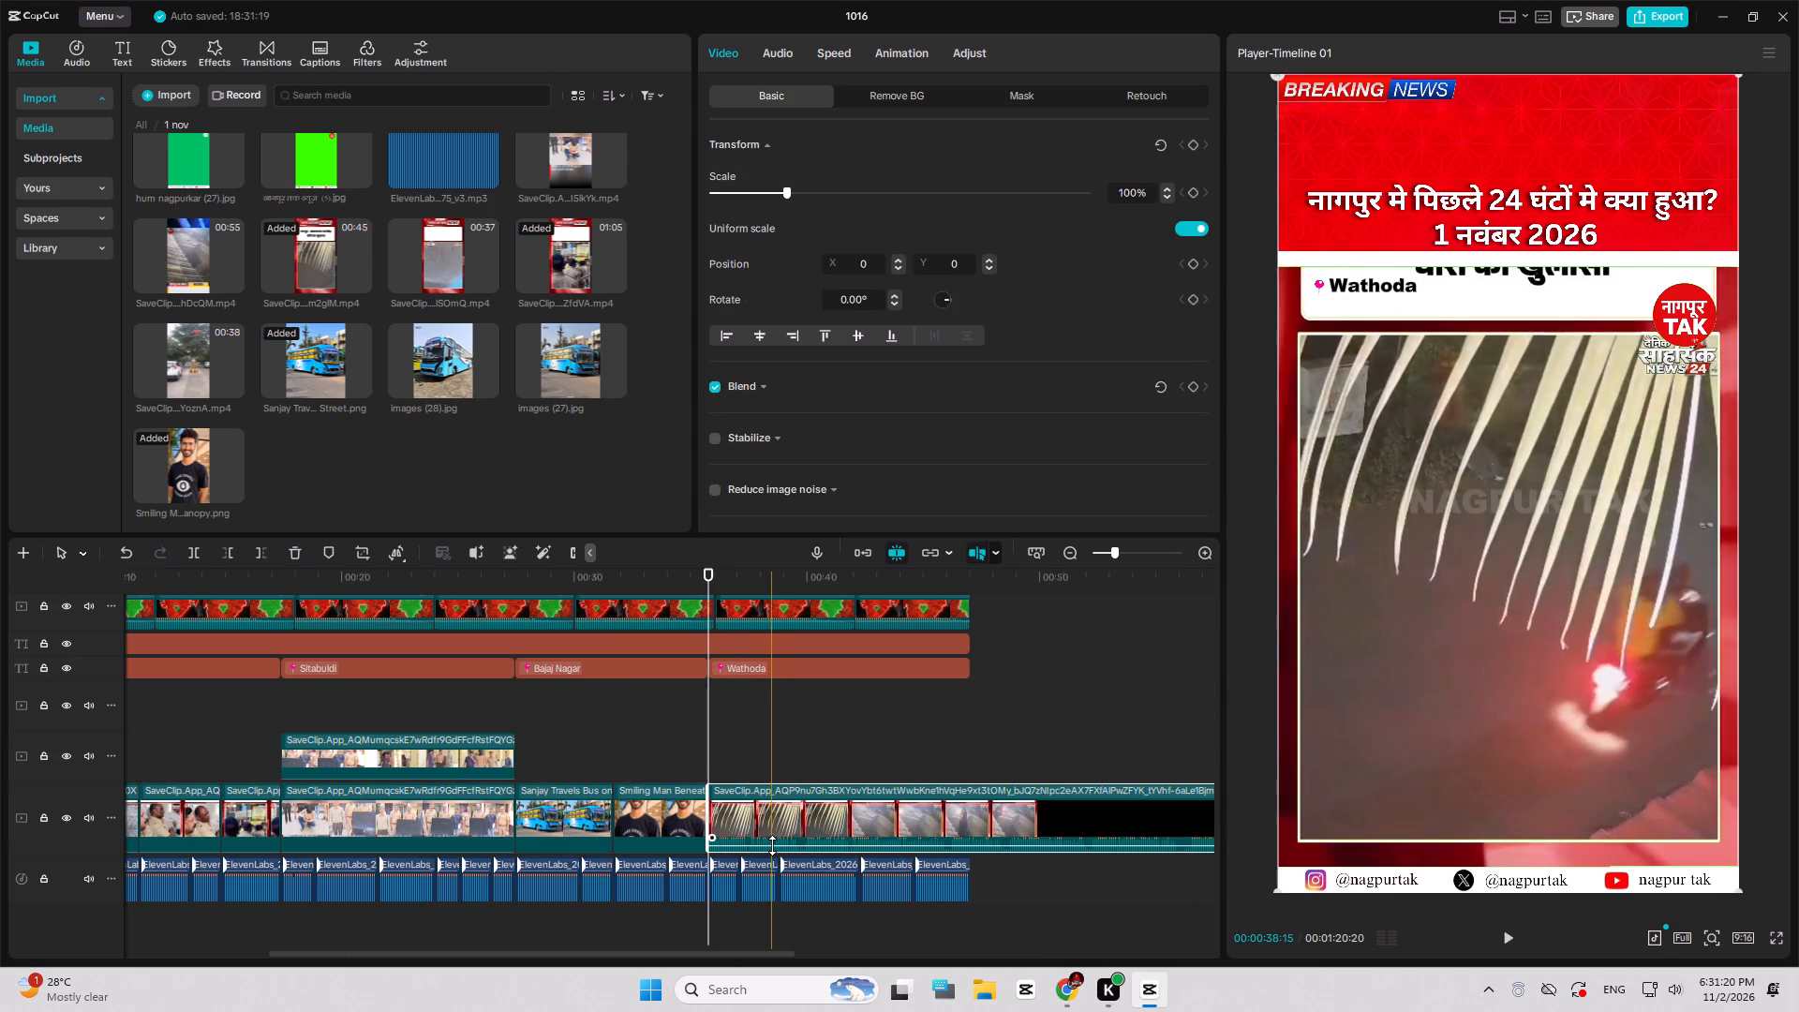
Crop the jewellery-theft news video to its inner footage window, cutting off the red borders and the Breaking News headline.
{"action": "left_click_drag", "start_coordinate": [772, 845], "coordinate": [780, 889]}
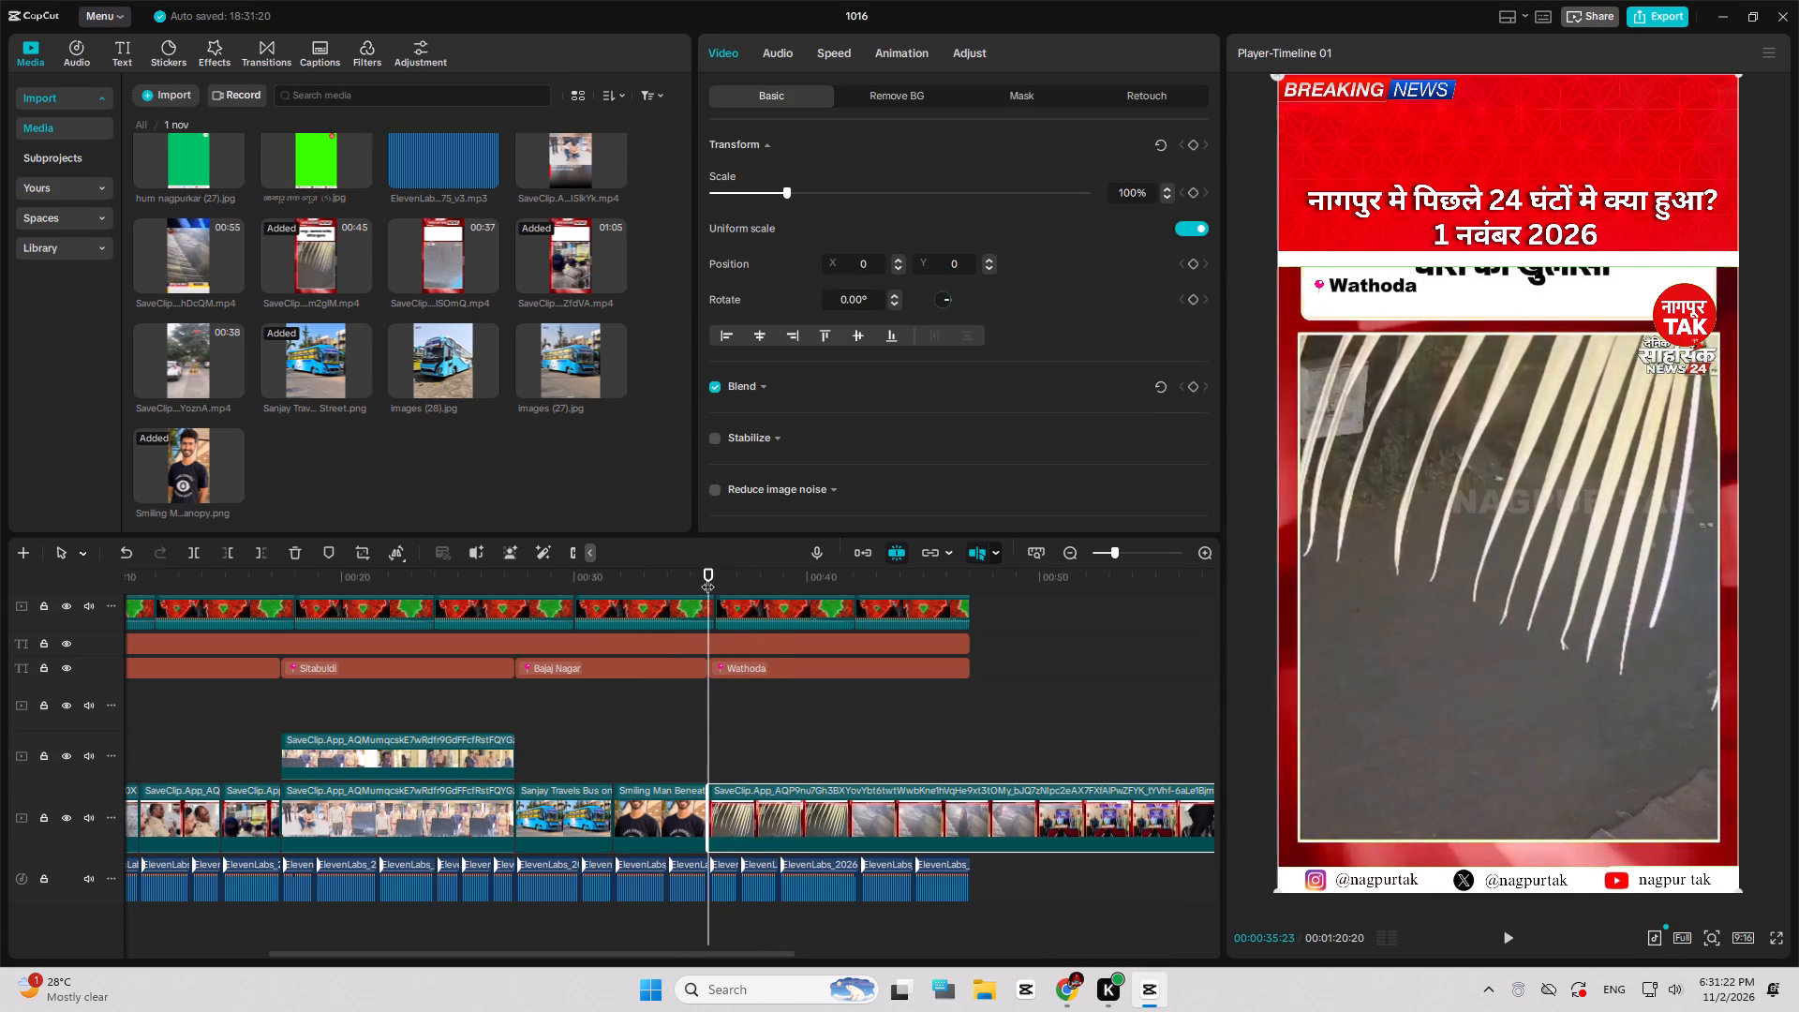
{"action": "key", "text": "space"}
{"action": "key", "text": "space"}
{"action": "left_click", "coordinate": [363, 549]}
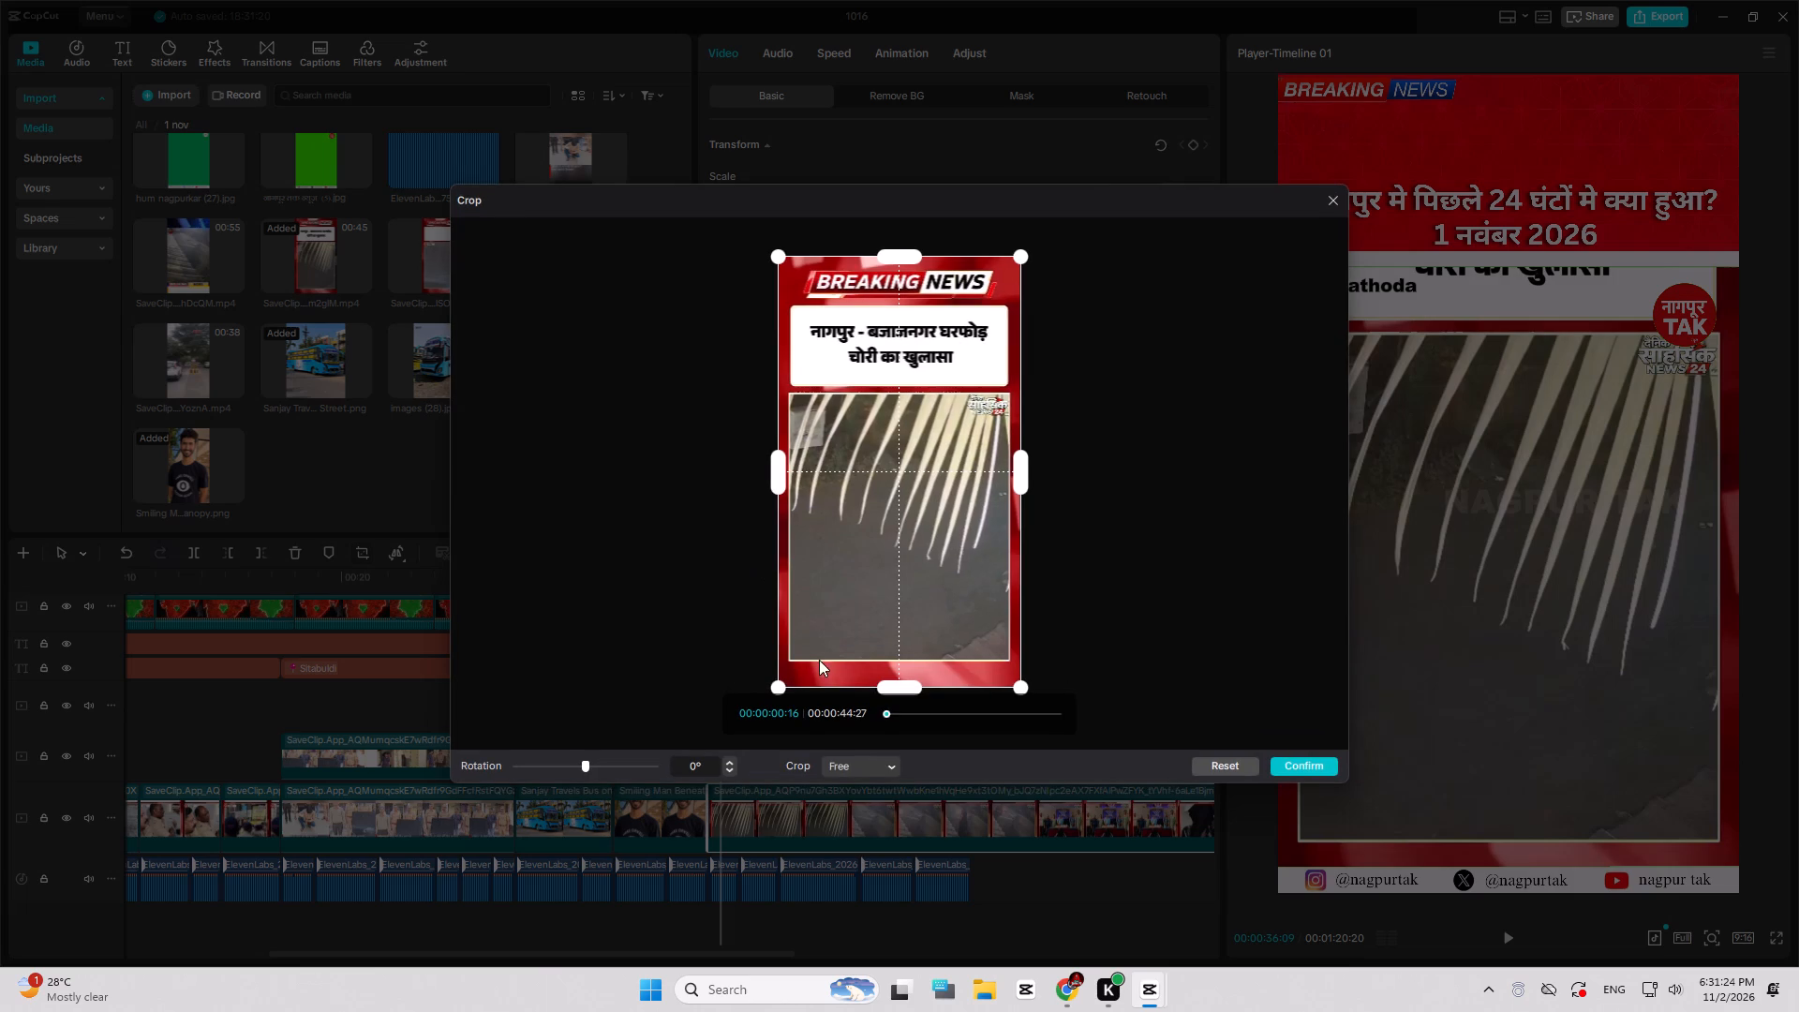
{"action": "left_click_drag", "start_coordinate": [886, 686], "coordinate": [886, 656]}
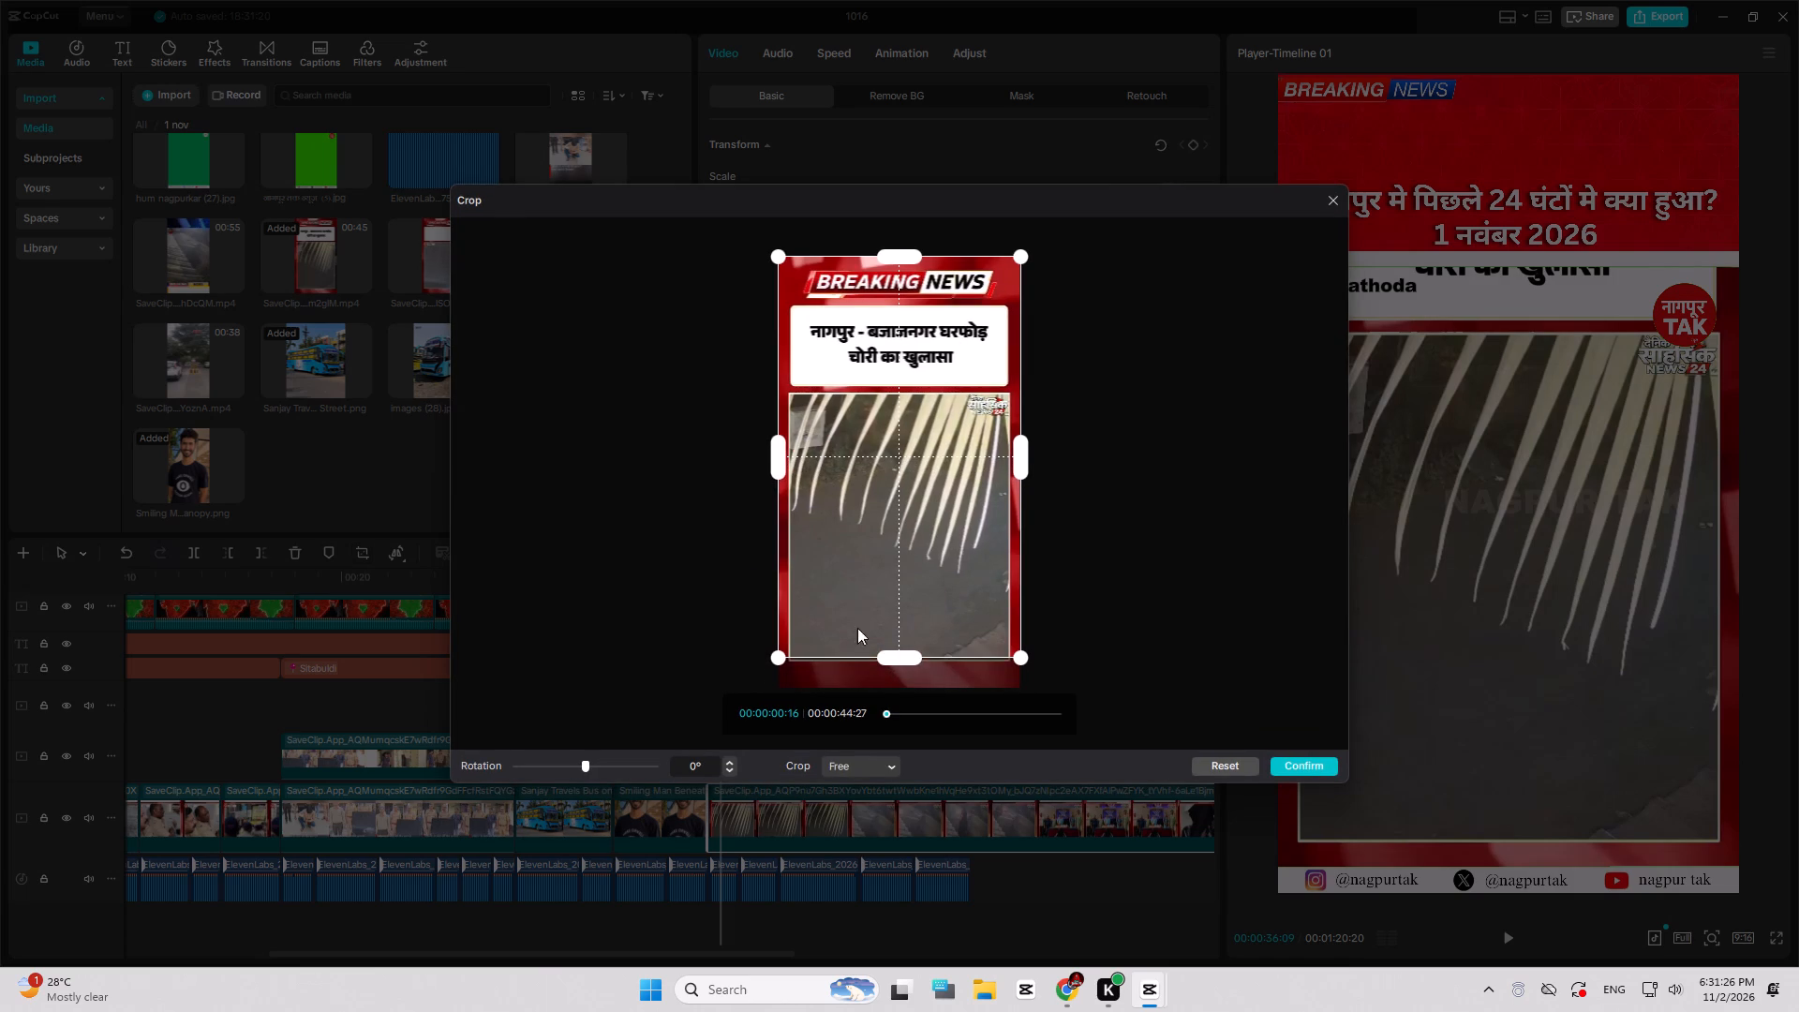
{"action": "left_click_drag", "start_coordinate": [769, 466], "coordinate": [795, 511]}
{"action": "left_click_drag", "start_coordinate": [780, 455], "coordinate": [797, 529]}
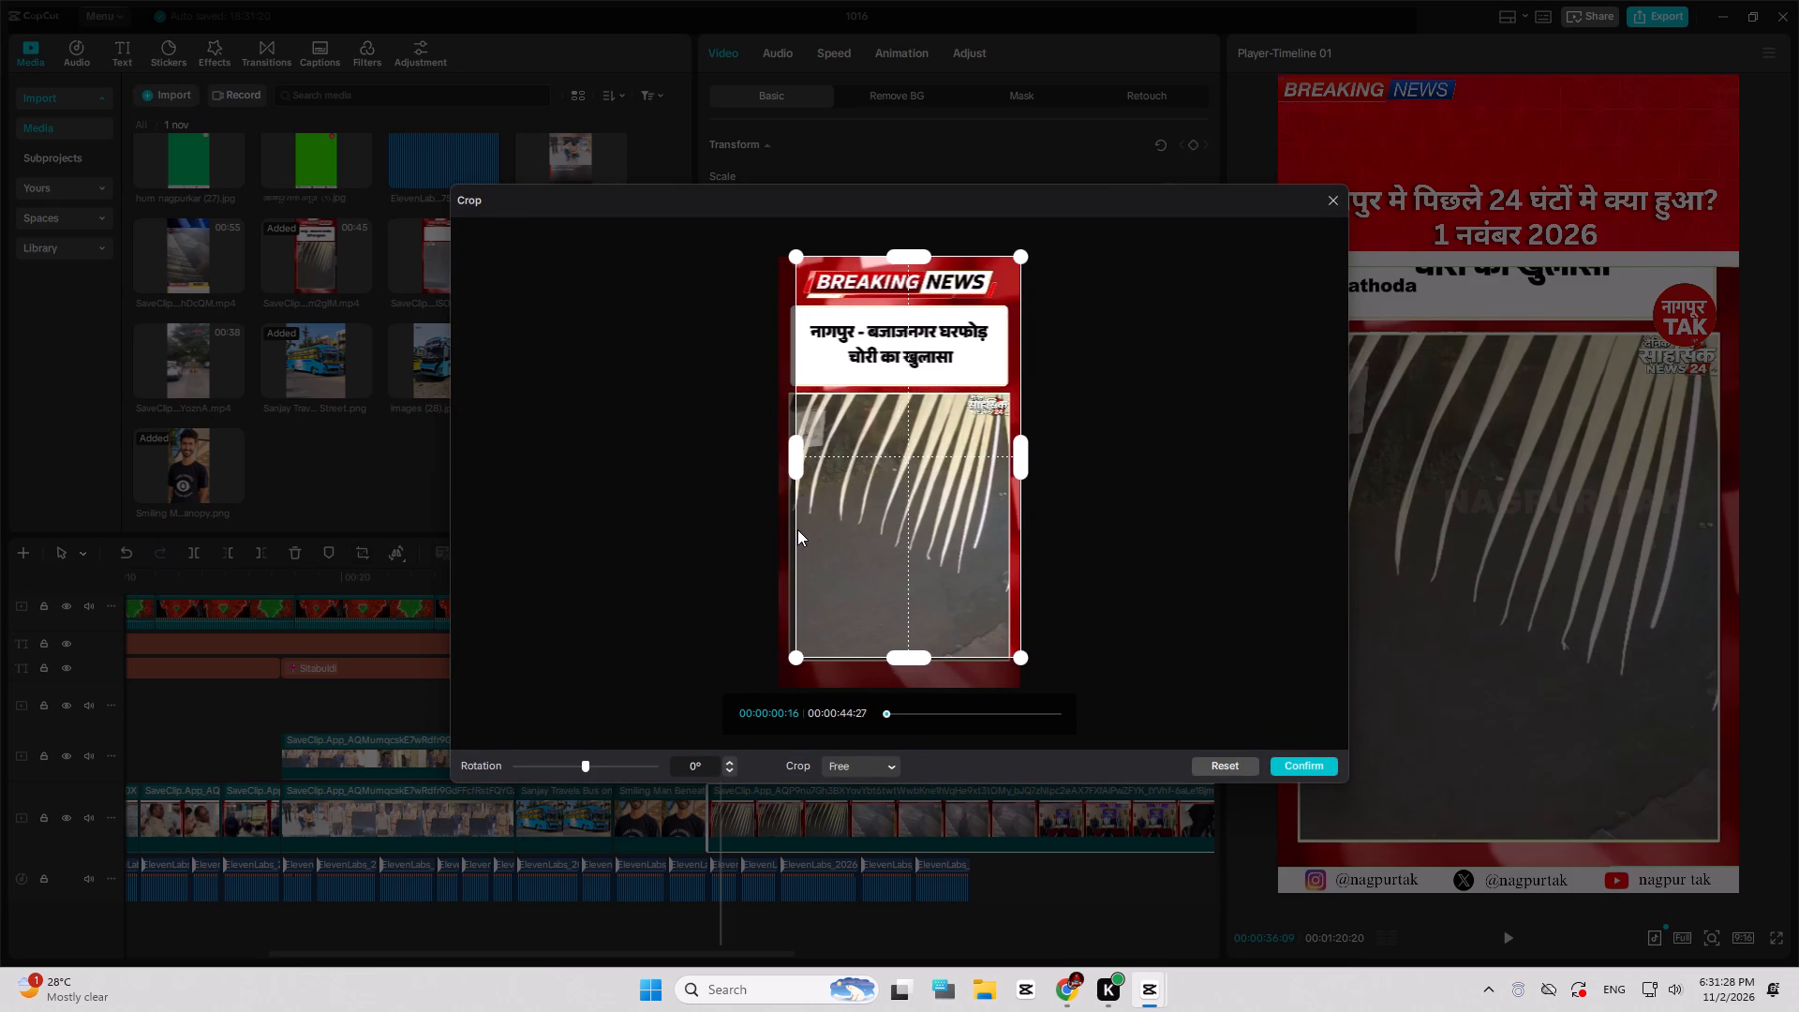
{"action": "left_click_drag", "start_coordinate": [797, 529], "coordinate": [795, 525]}
{"action": "left_click_drag", "start_coordinate": [1017, 456], "coordinate": [1002, 482]}
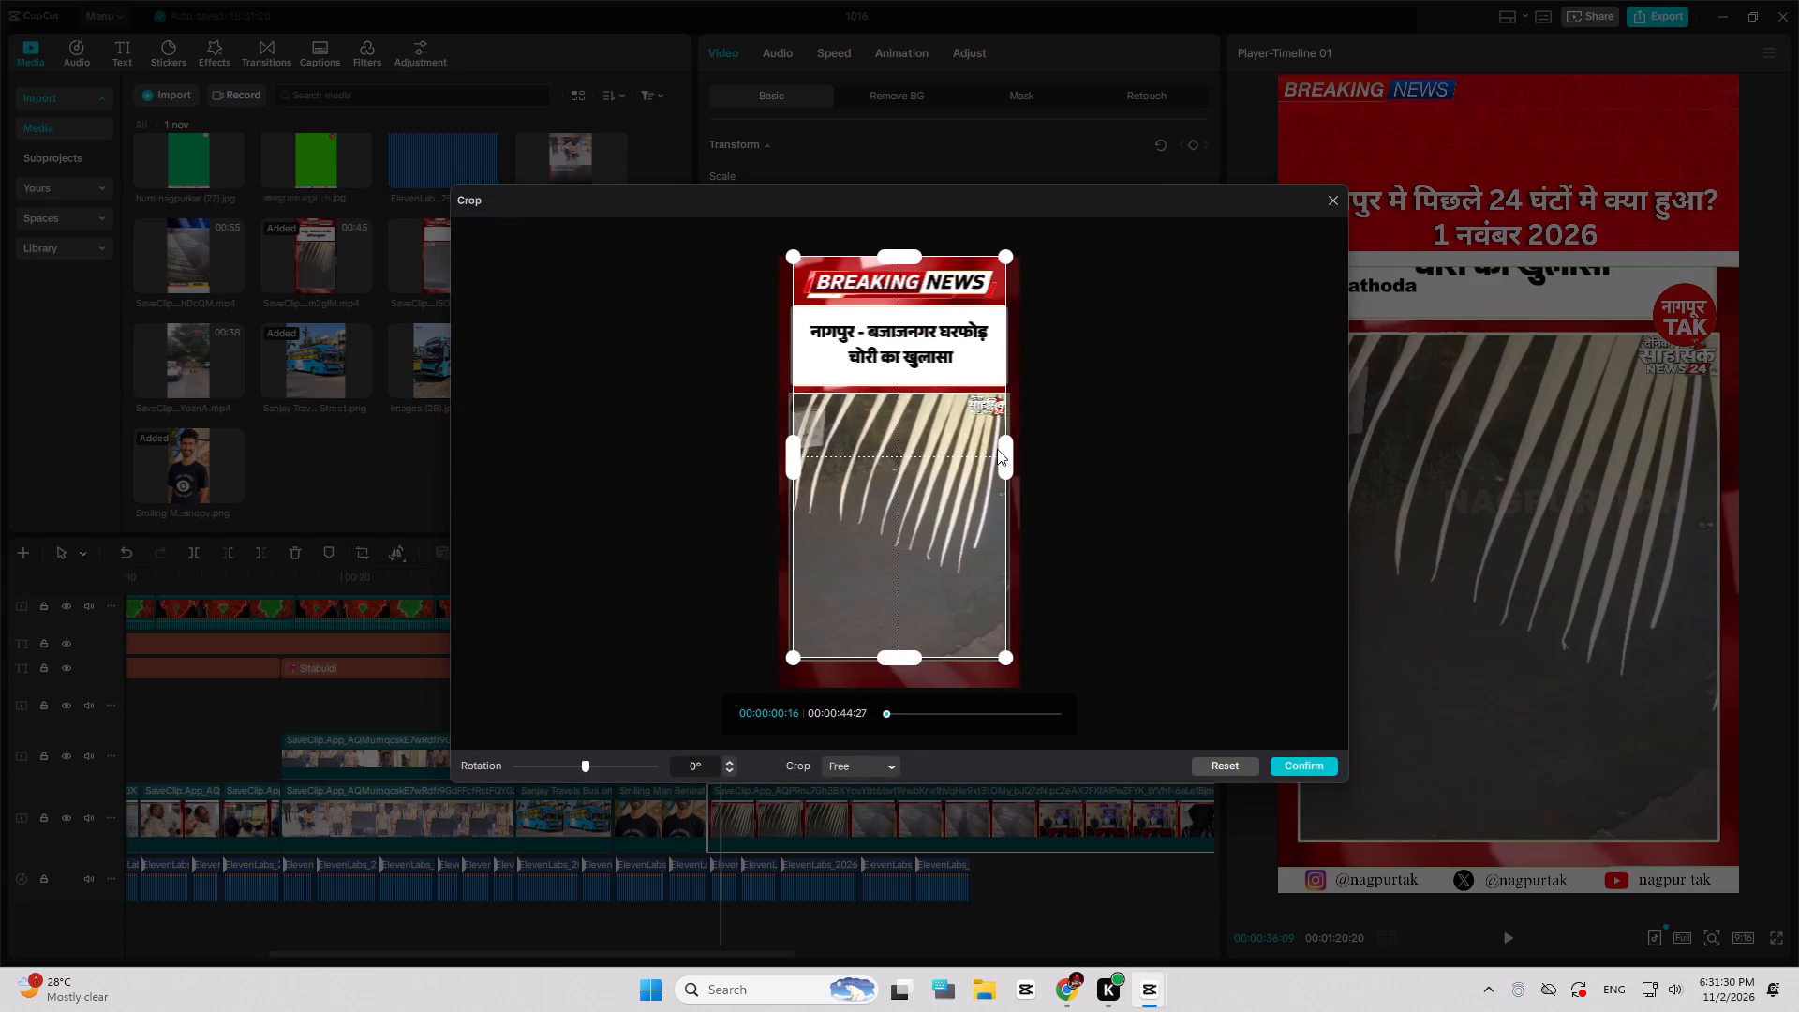
{"action": "left_click_drag", "start_coordinate": [899, 260], "coordinate": [929, 427]}
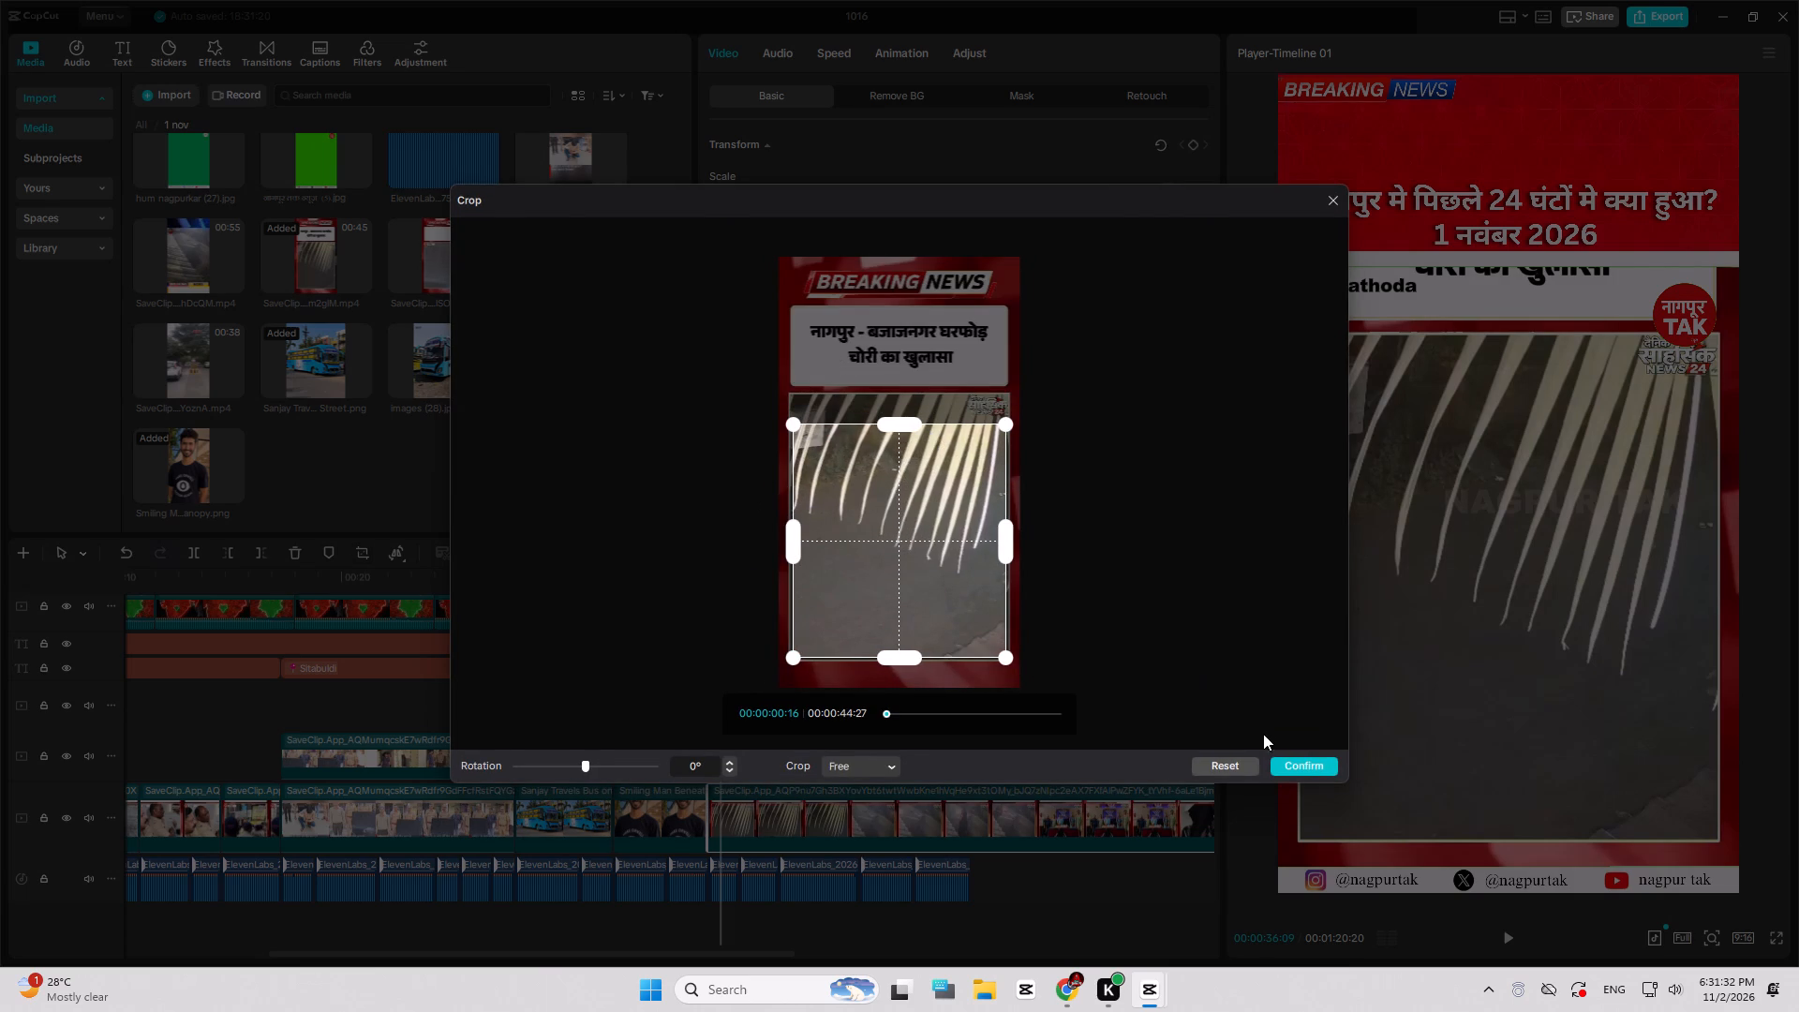
{"action": "left_click", "coordinate": [1283, 766]}
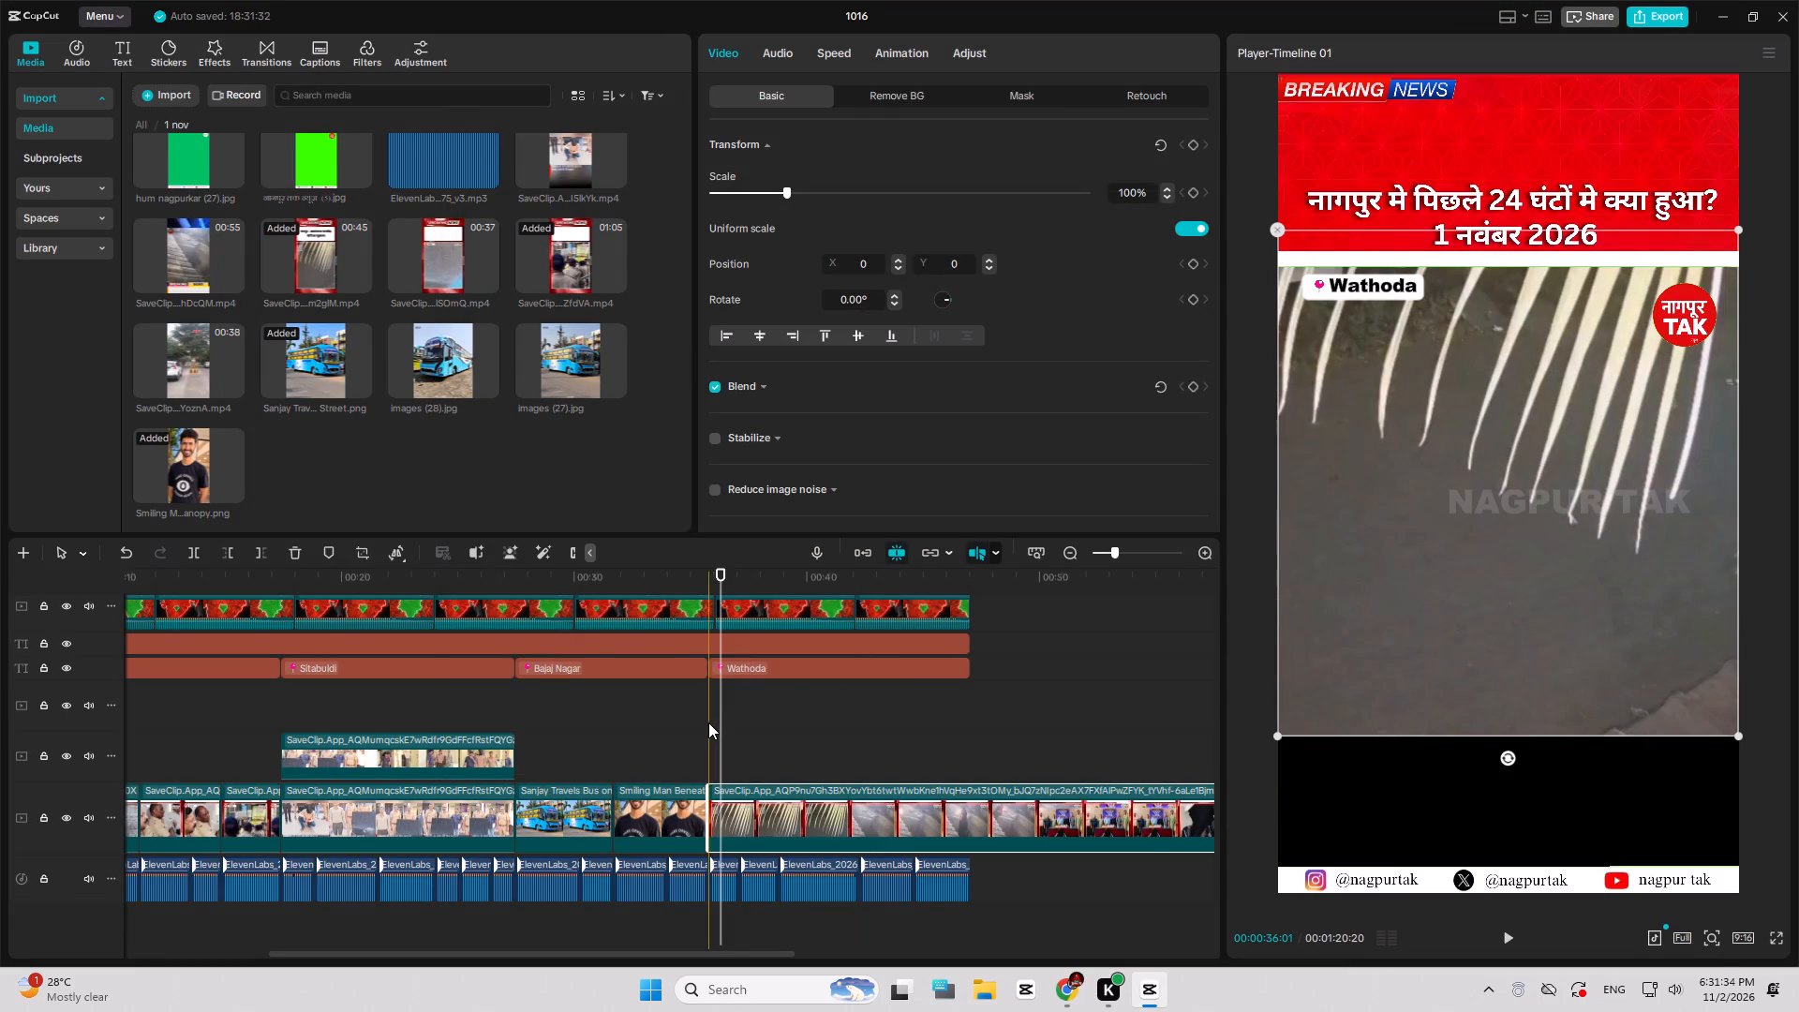
Move the cropped footage down to X 0, Y -393, below the Wathoda label.
{"action": "key", "text": "space"}
{"action": "key", "text": "space"}
{"action": "left_click_drag", "start_coordinate": [1366, 666], "coordinate": [1374, 747]}
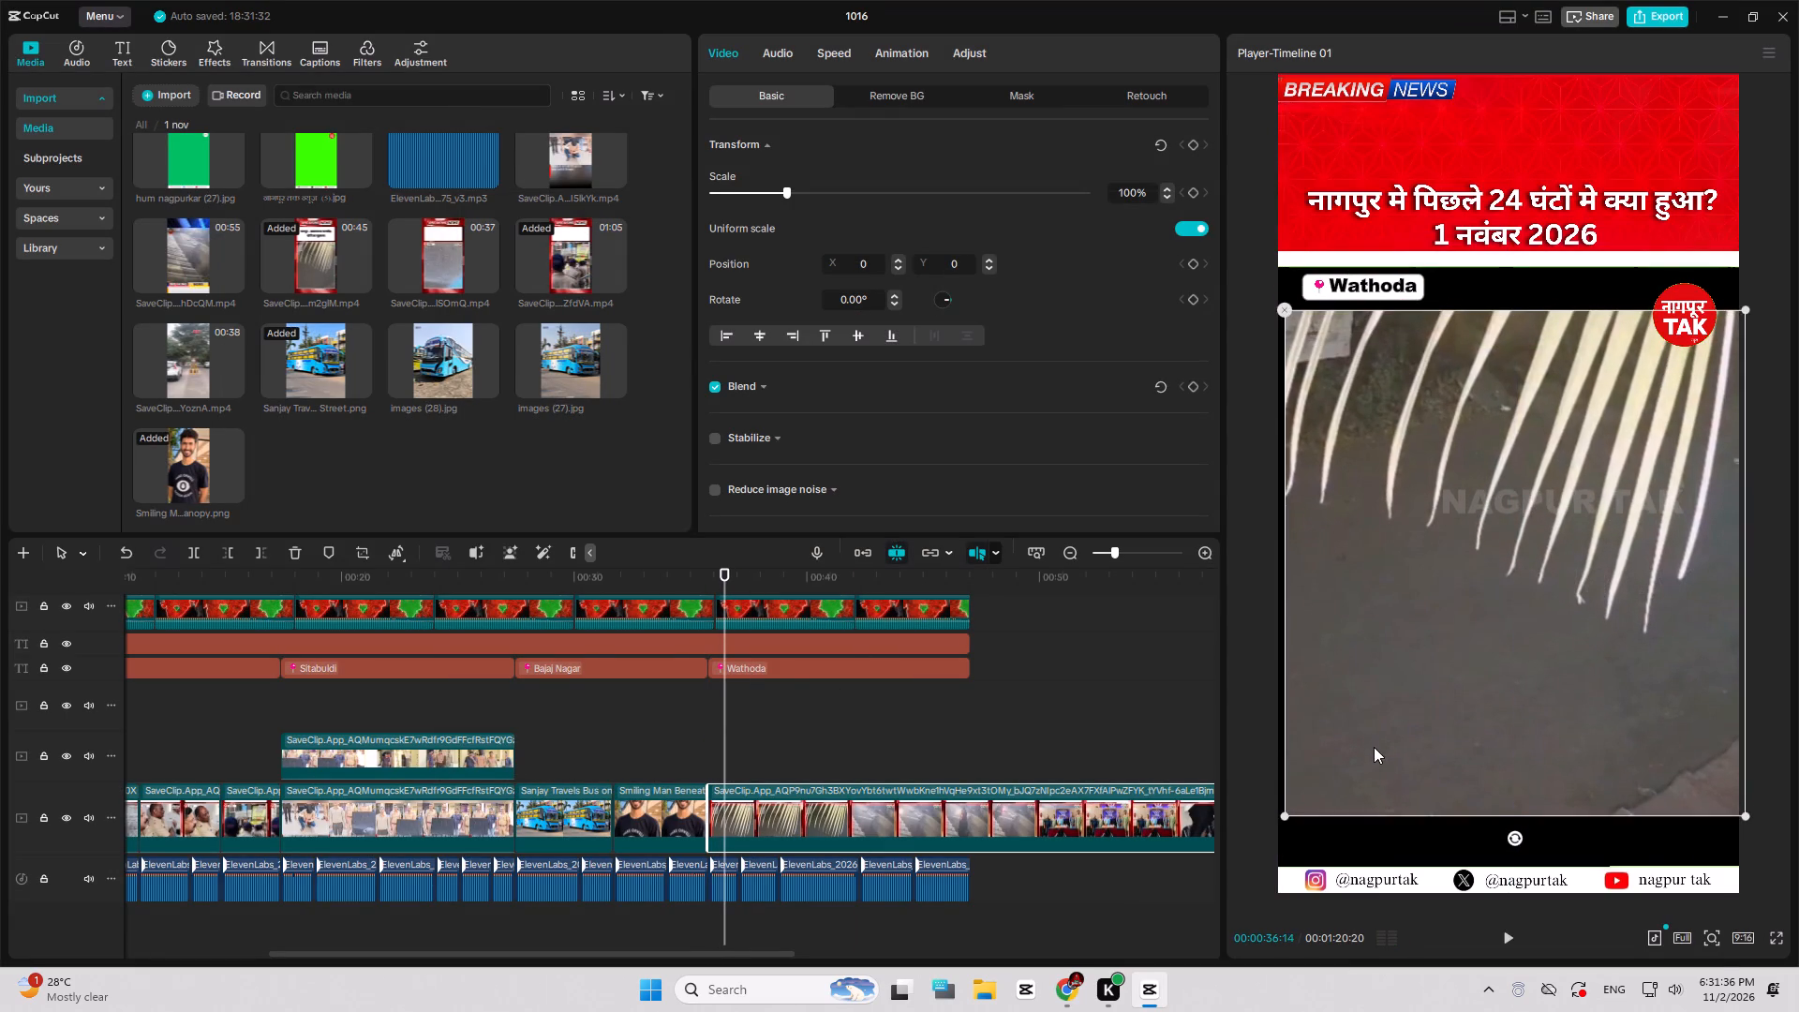
{"action": "left_click_drag", "start_coordinate": [1374, 747], "coordinate": [1370, 751]}
Trim about 9 seconds off the start of the jewellery-theft video and move the remainder back to follow the portrait.
{"action": "key", "text": "space"}
{"action": "left_click", "coordinate": [781, 778]}
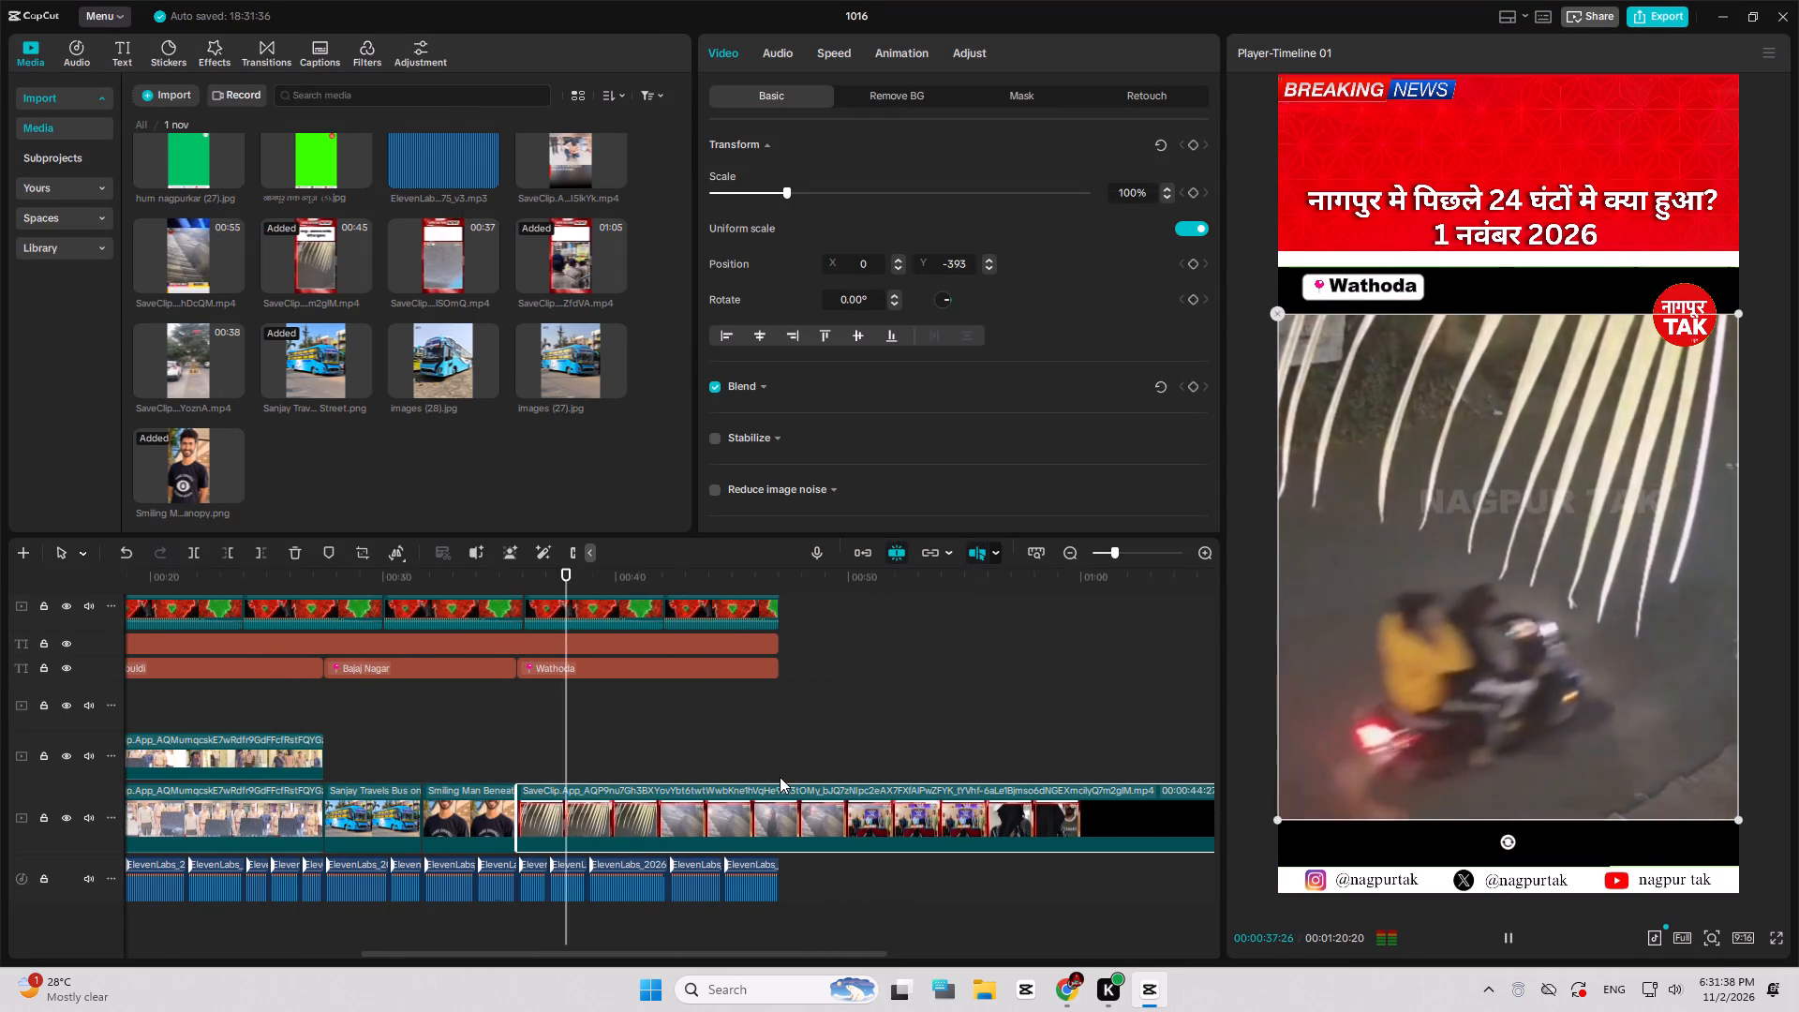
{"action": "scroll", "coordinate": [627, 782], "scroll_direction": "down", "scroll_amount": 11, "text": "ctrl"}
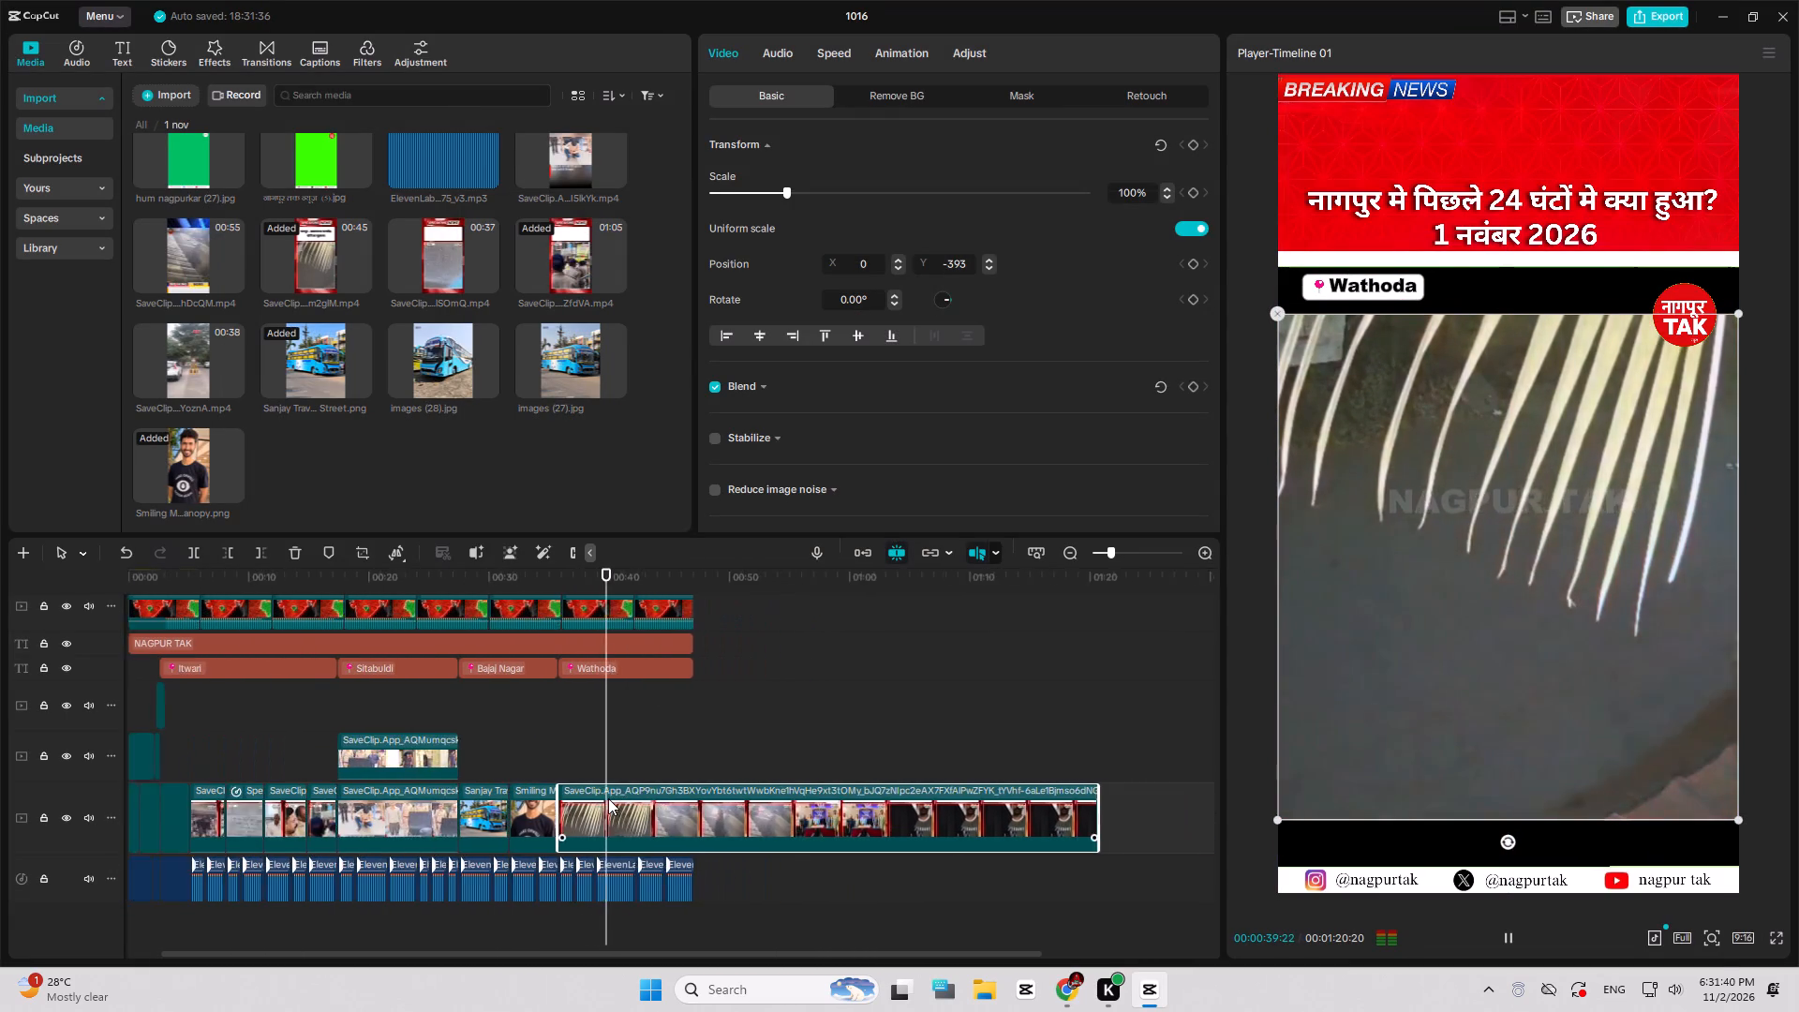
{"action": "scroll", "coordinate": [605, 737], "scroll_direction": "down", "scroll_amount": 2, "text": "ctrl"}
{"action": "key", "text": "space"}
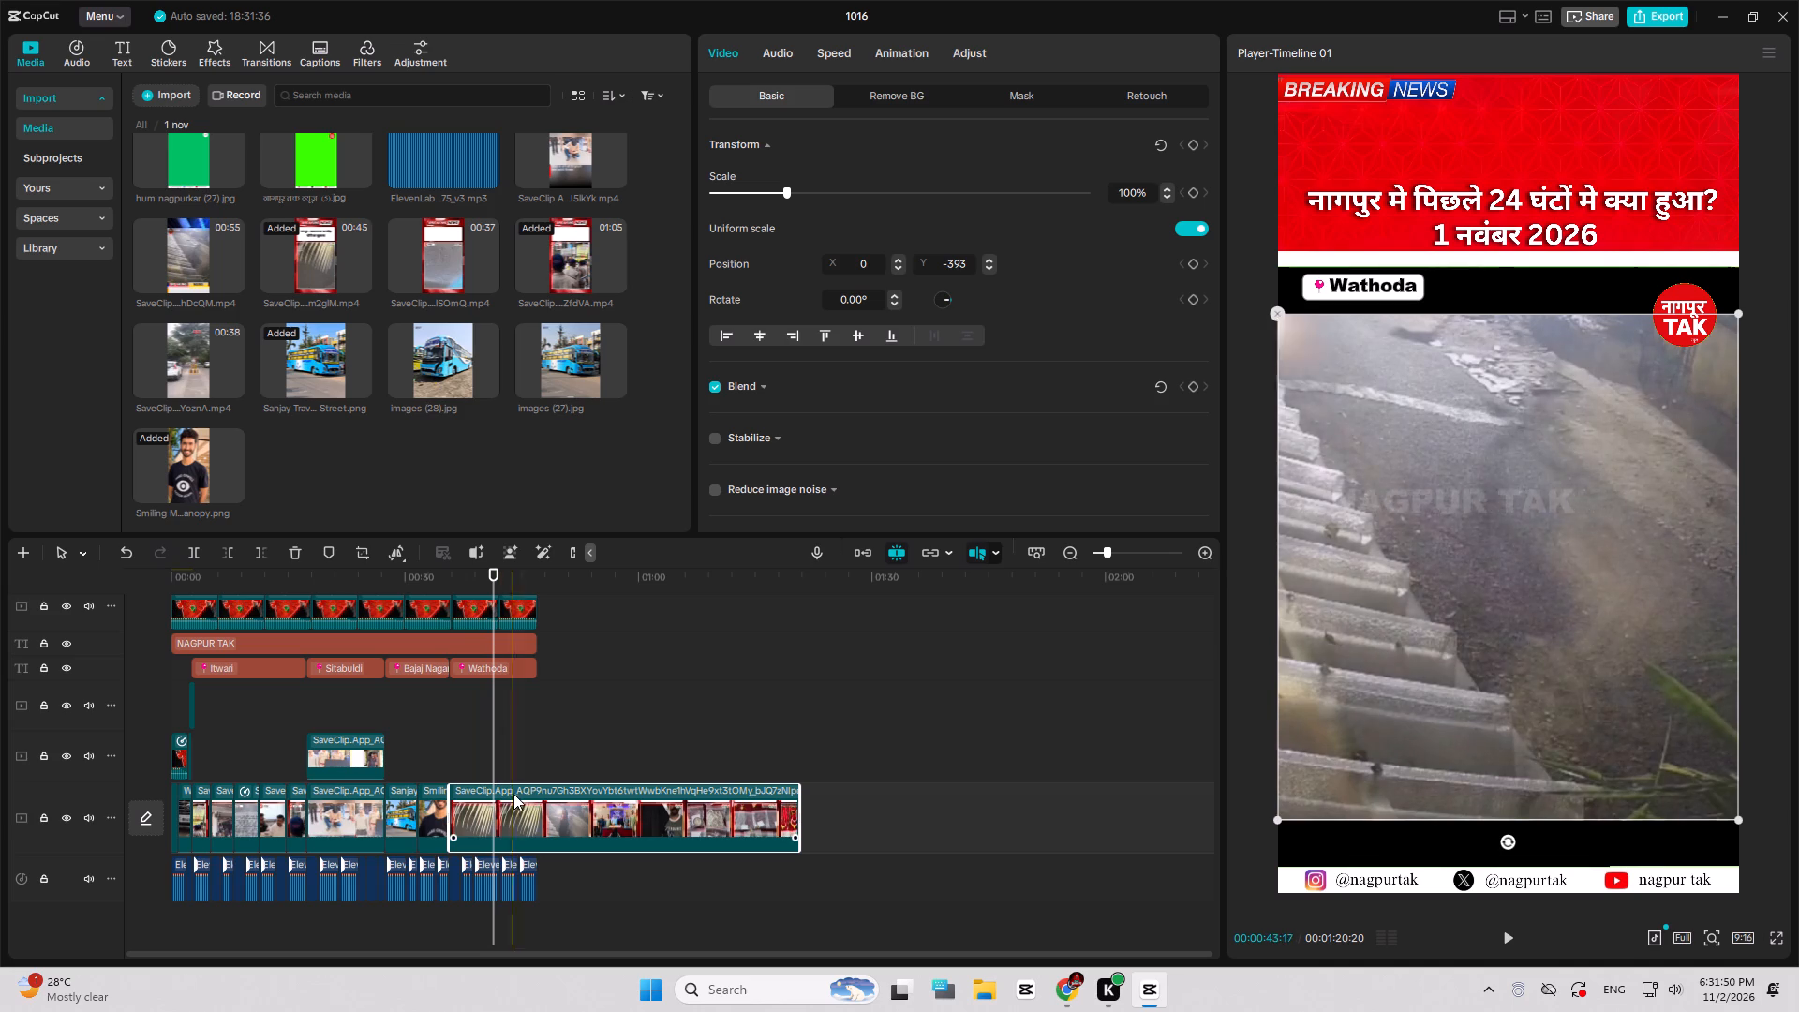
{"action": "key", "text": "q"}
{"action": "left_click_drag", "start_coordinate": [553, 803], "coordinate": [524, 803]}
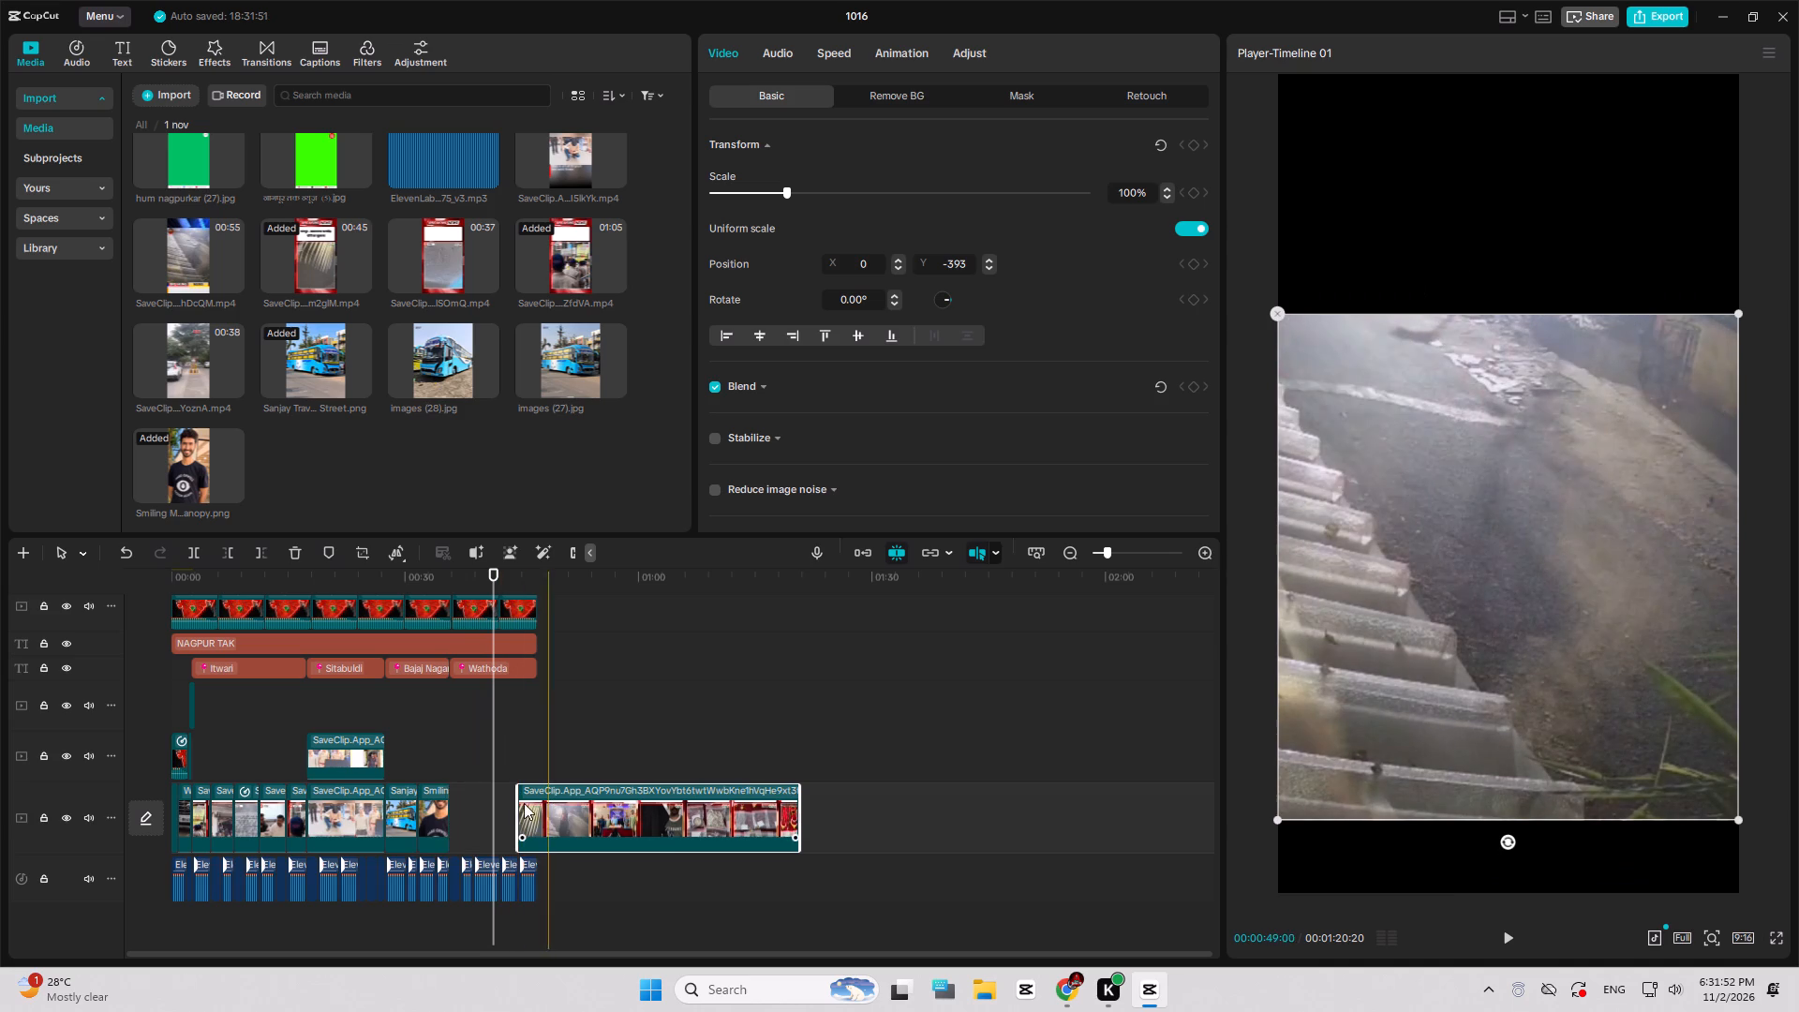
{"action": "left_click_drag", "start_coordinate": [524, 803], "coordinate": [490, 802]}
{"action": "key", "text": "space"}
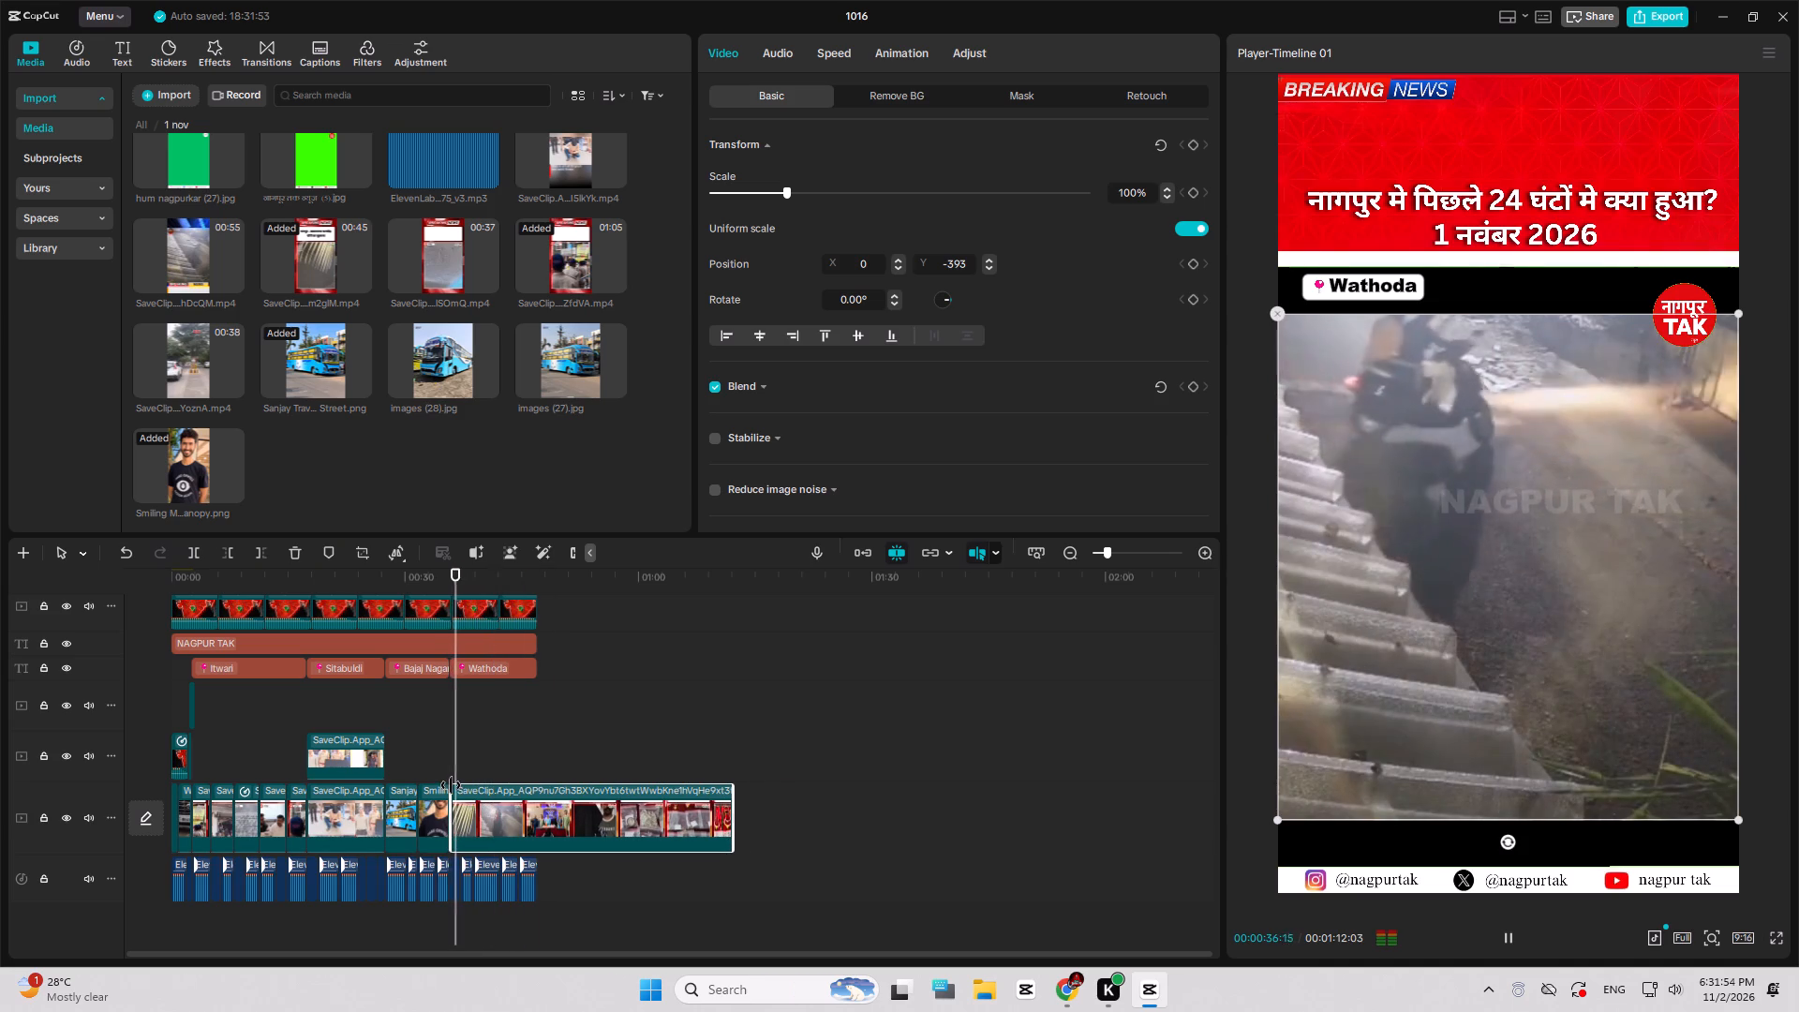
Split the video at about 00:00:38:24 and trim the second part's start up to the police group photo at about 00:00:42:03.
{"action": "scroll", "coordinate": [498, 799], "scroll_direction": "up", "scroll_amount": 14, "text": "ctrl"}
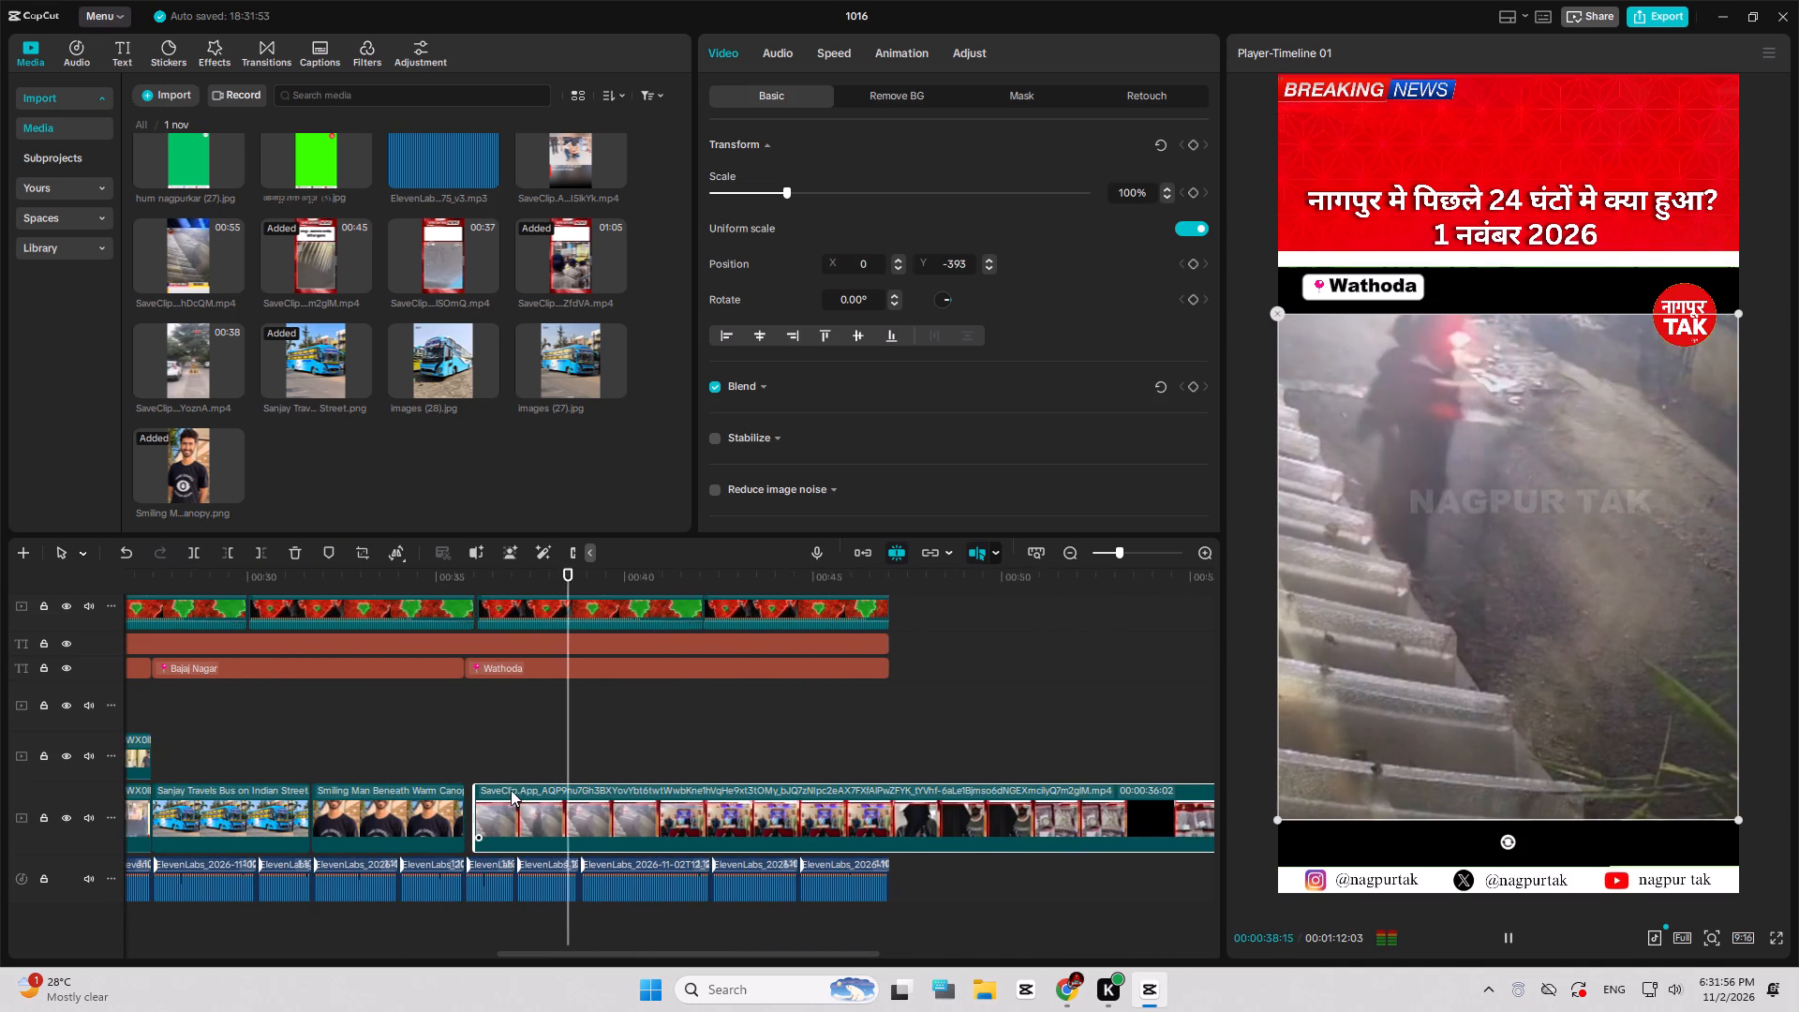
{"action": "key", "text": "space"}
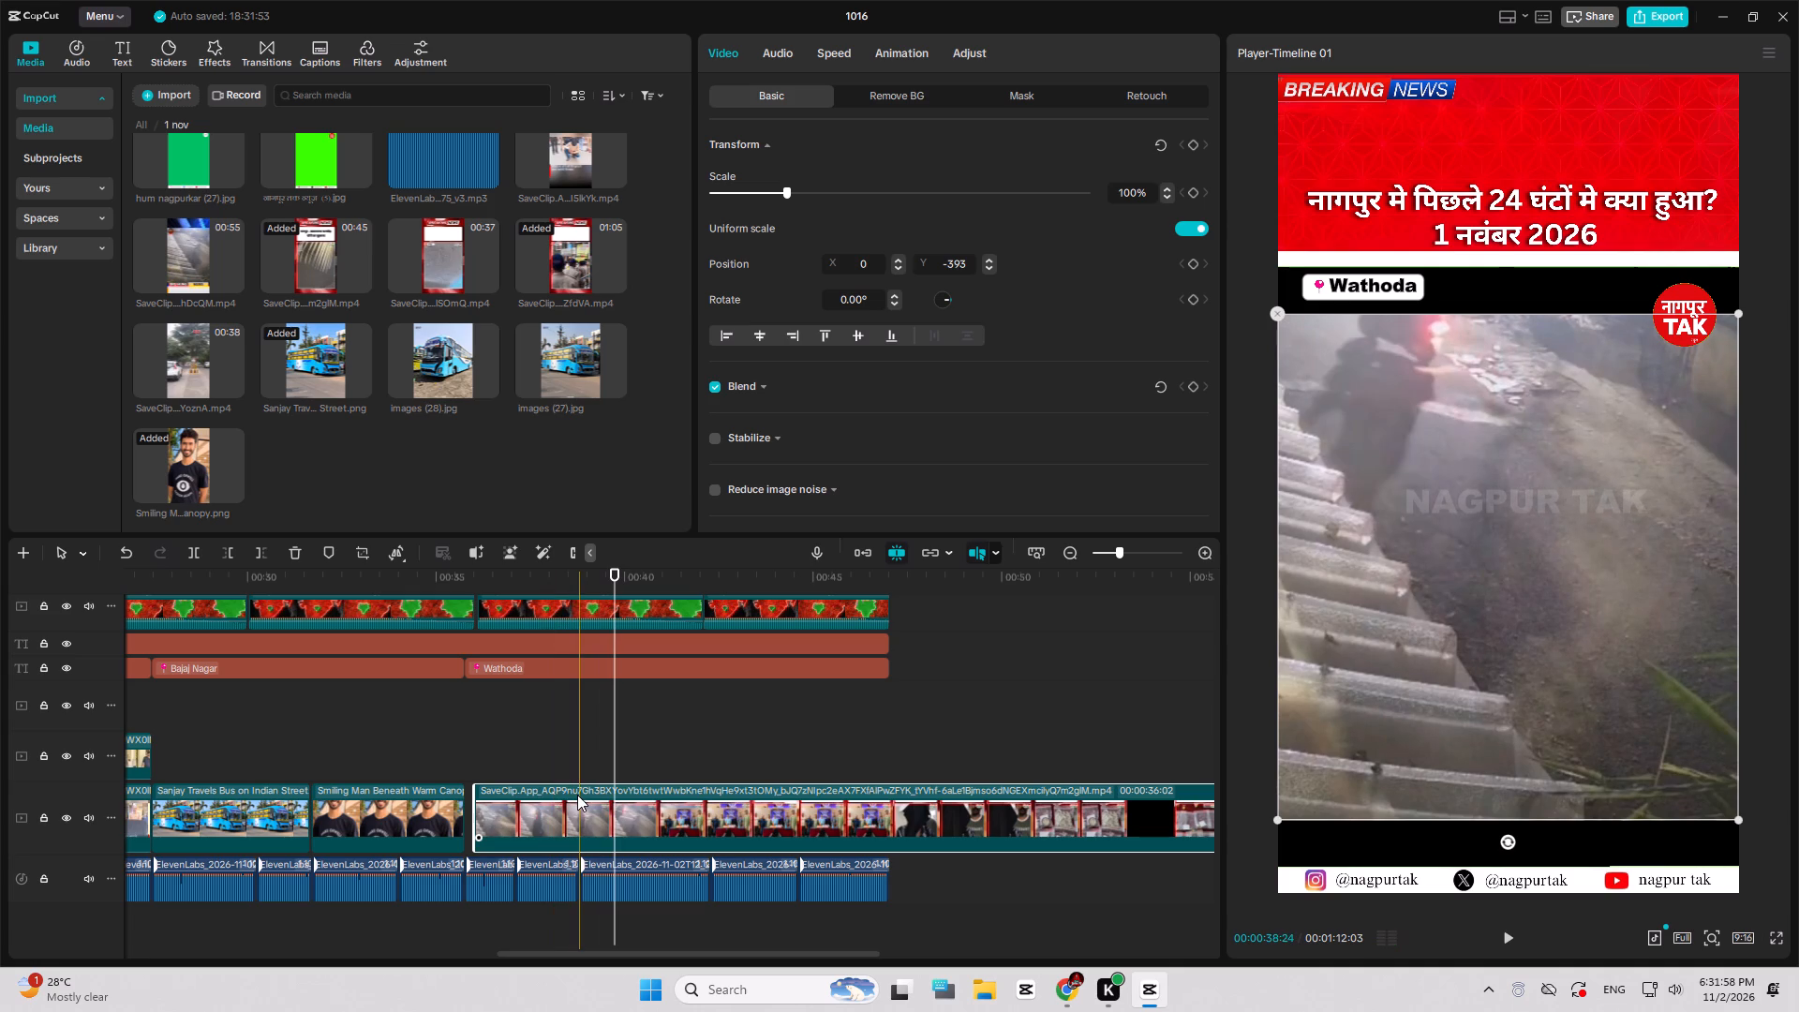
{"action": "key", "text": "ctrl+b"}
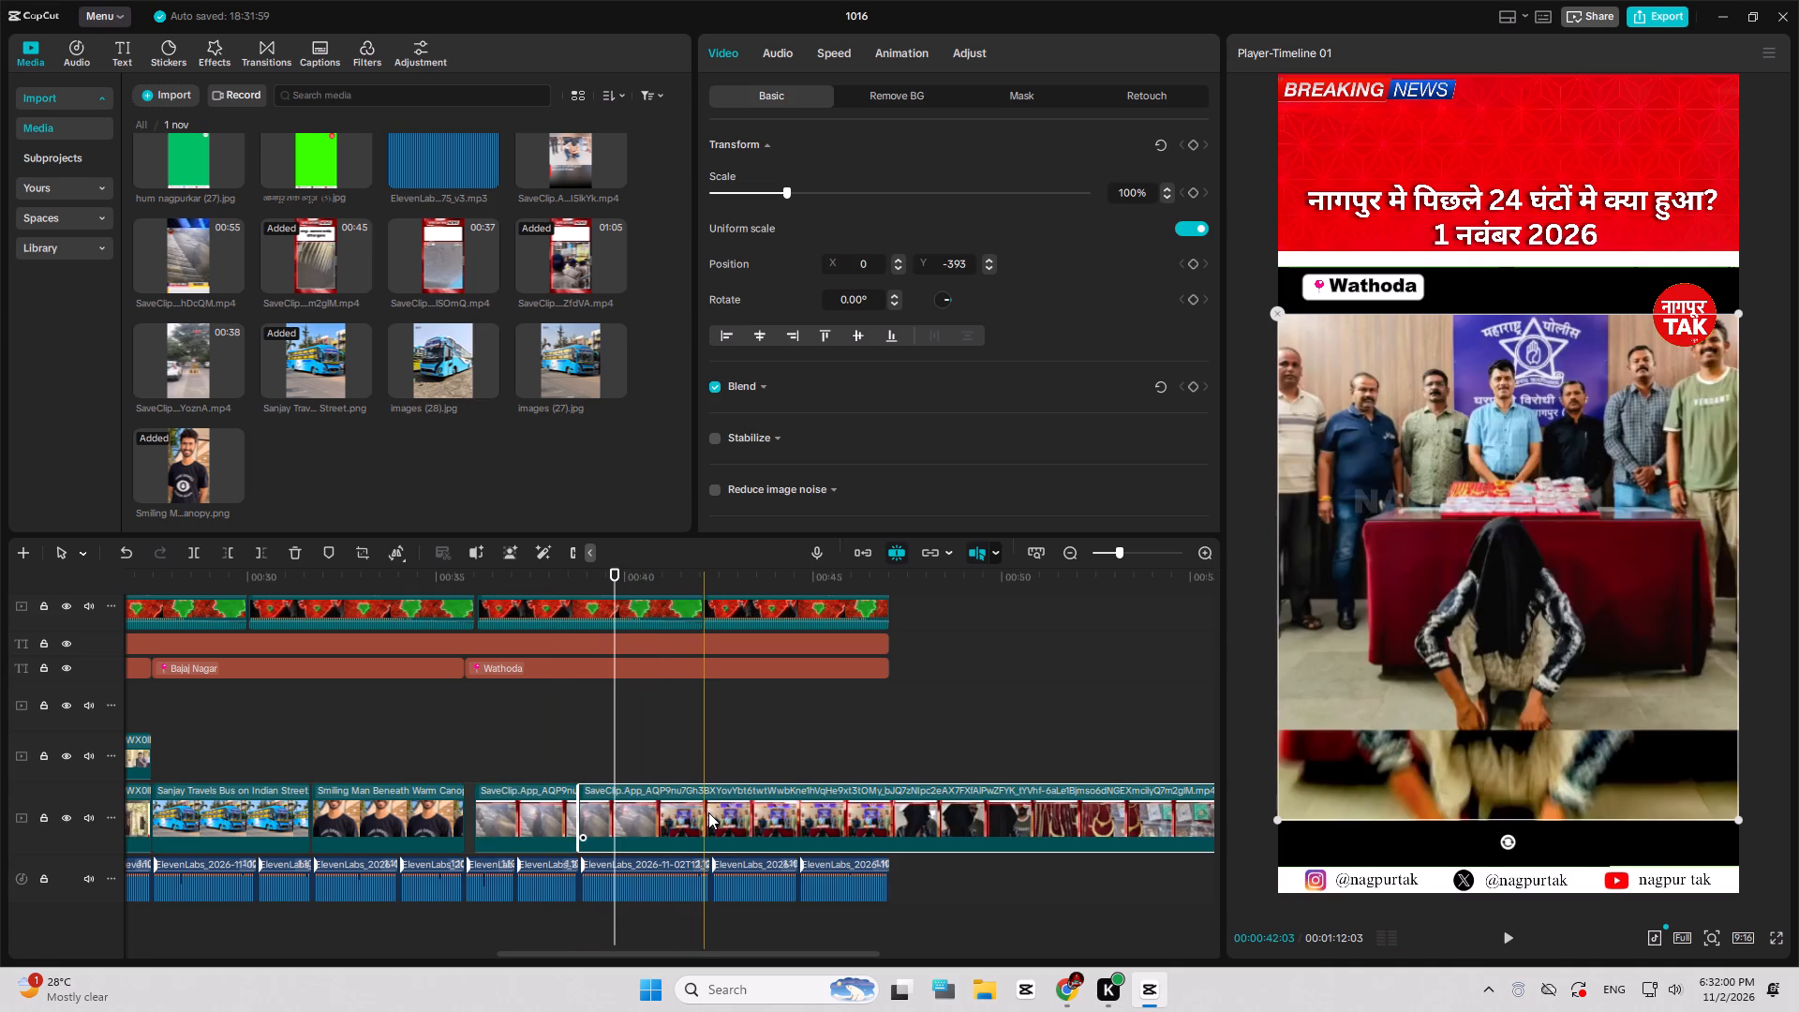
{"action": "key", "text": "q"}
Close the gaps so the street footage follows the portrait directly and the police group photo part follows the street footage.
{"action": "left_click_drag", "start_coordinate": [747, 821], "coordinate": [643, 818]}
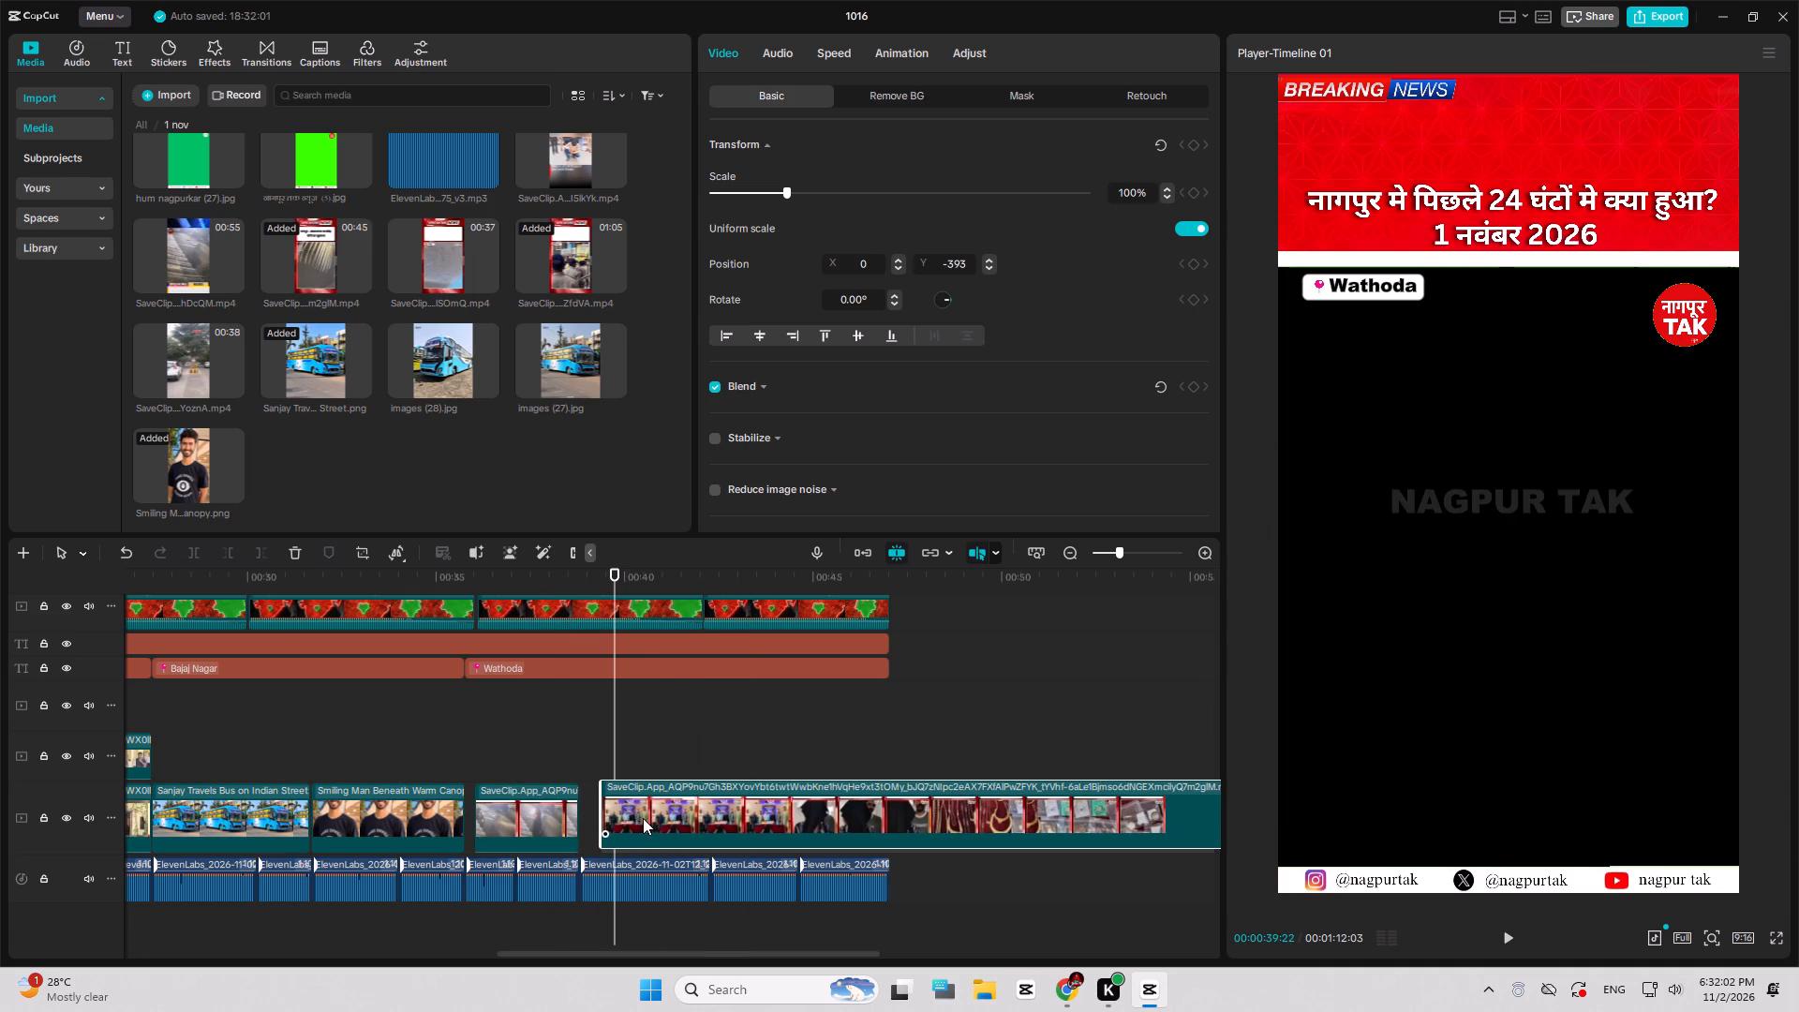
{"action": "left_click_drag", "start_coordinate": [643, 818], "coordinate": [621, 818]}
{"action": "left_click_drag", "start_coordinate": [536, 814], "coordinate": [525, 814]}
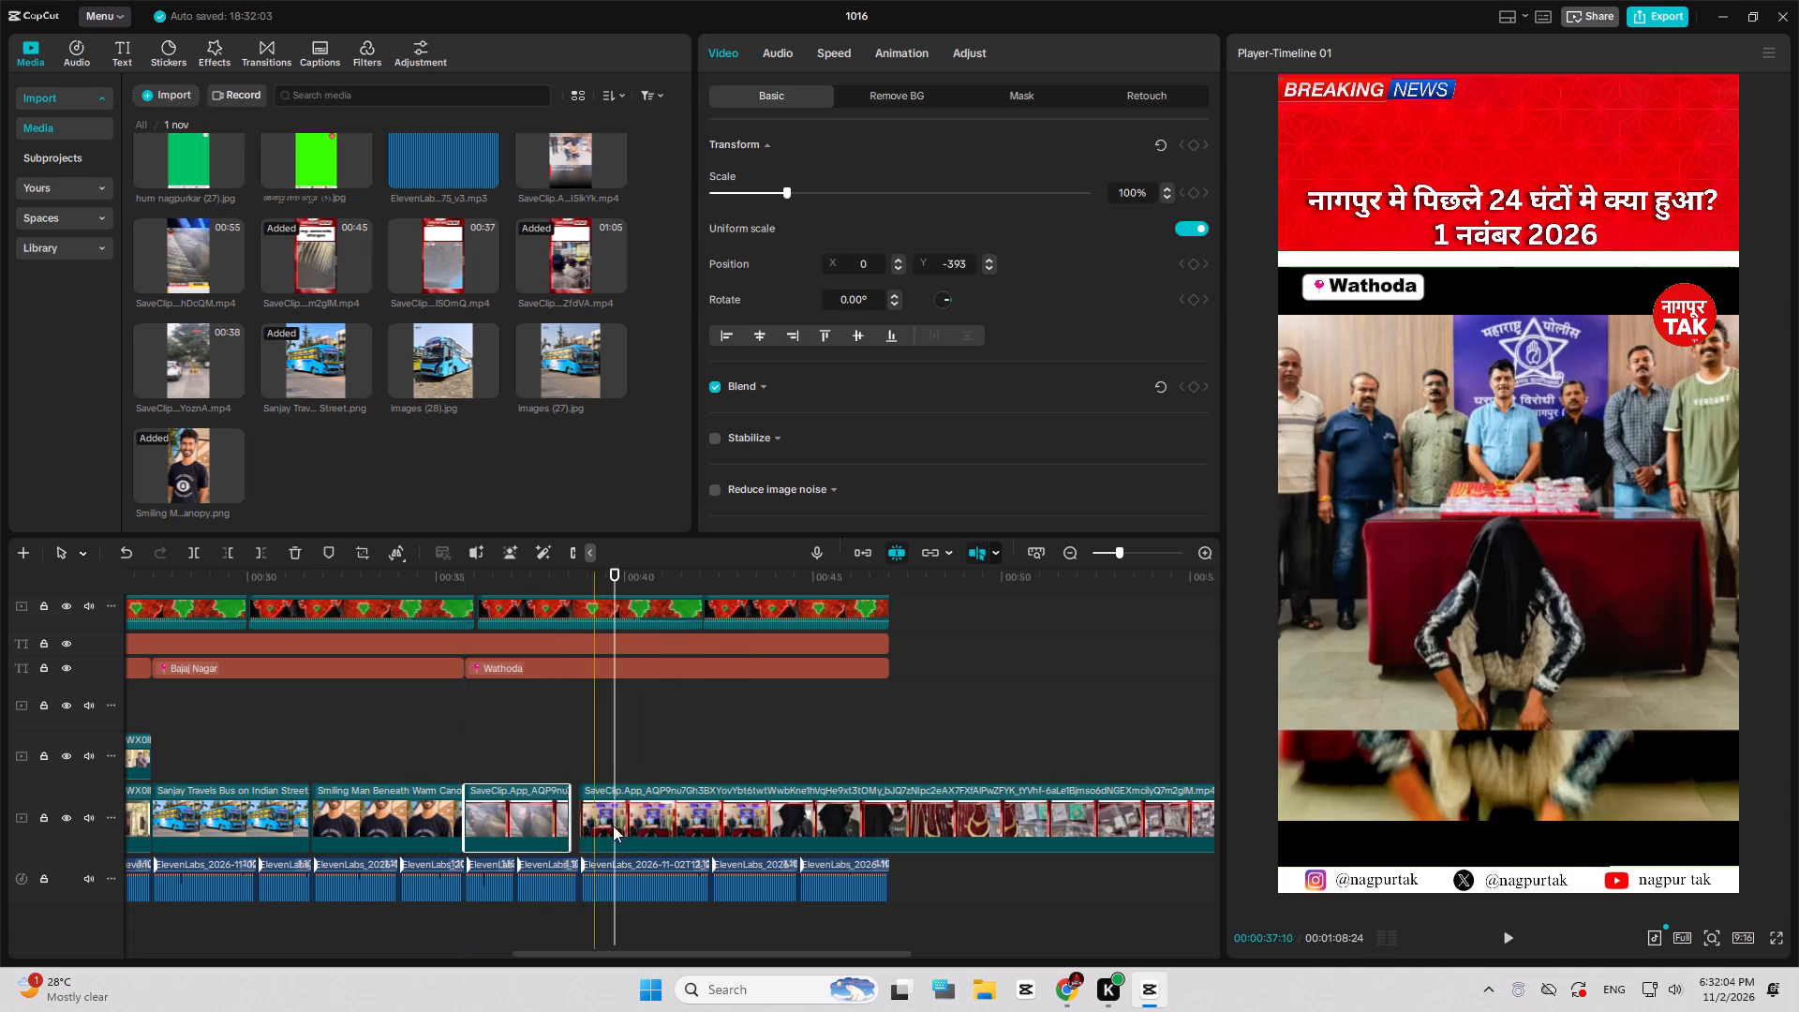
{"action": "left_click_drag", "start_coordinate": [619, 826], "coordinate": [606, 826]}
Give the short street-footage clip a Blur canvas background using the first blur strength.
{"action": "key", "text": "space"}
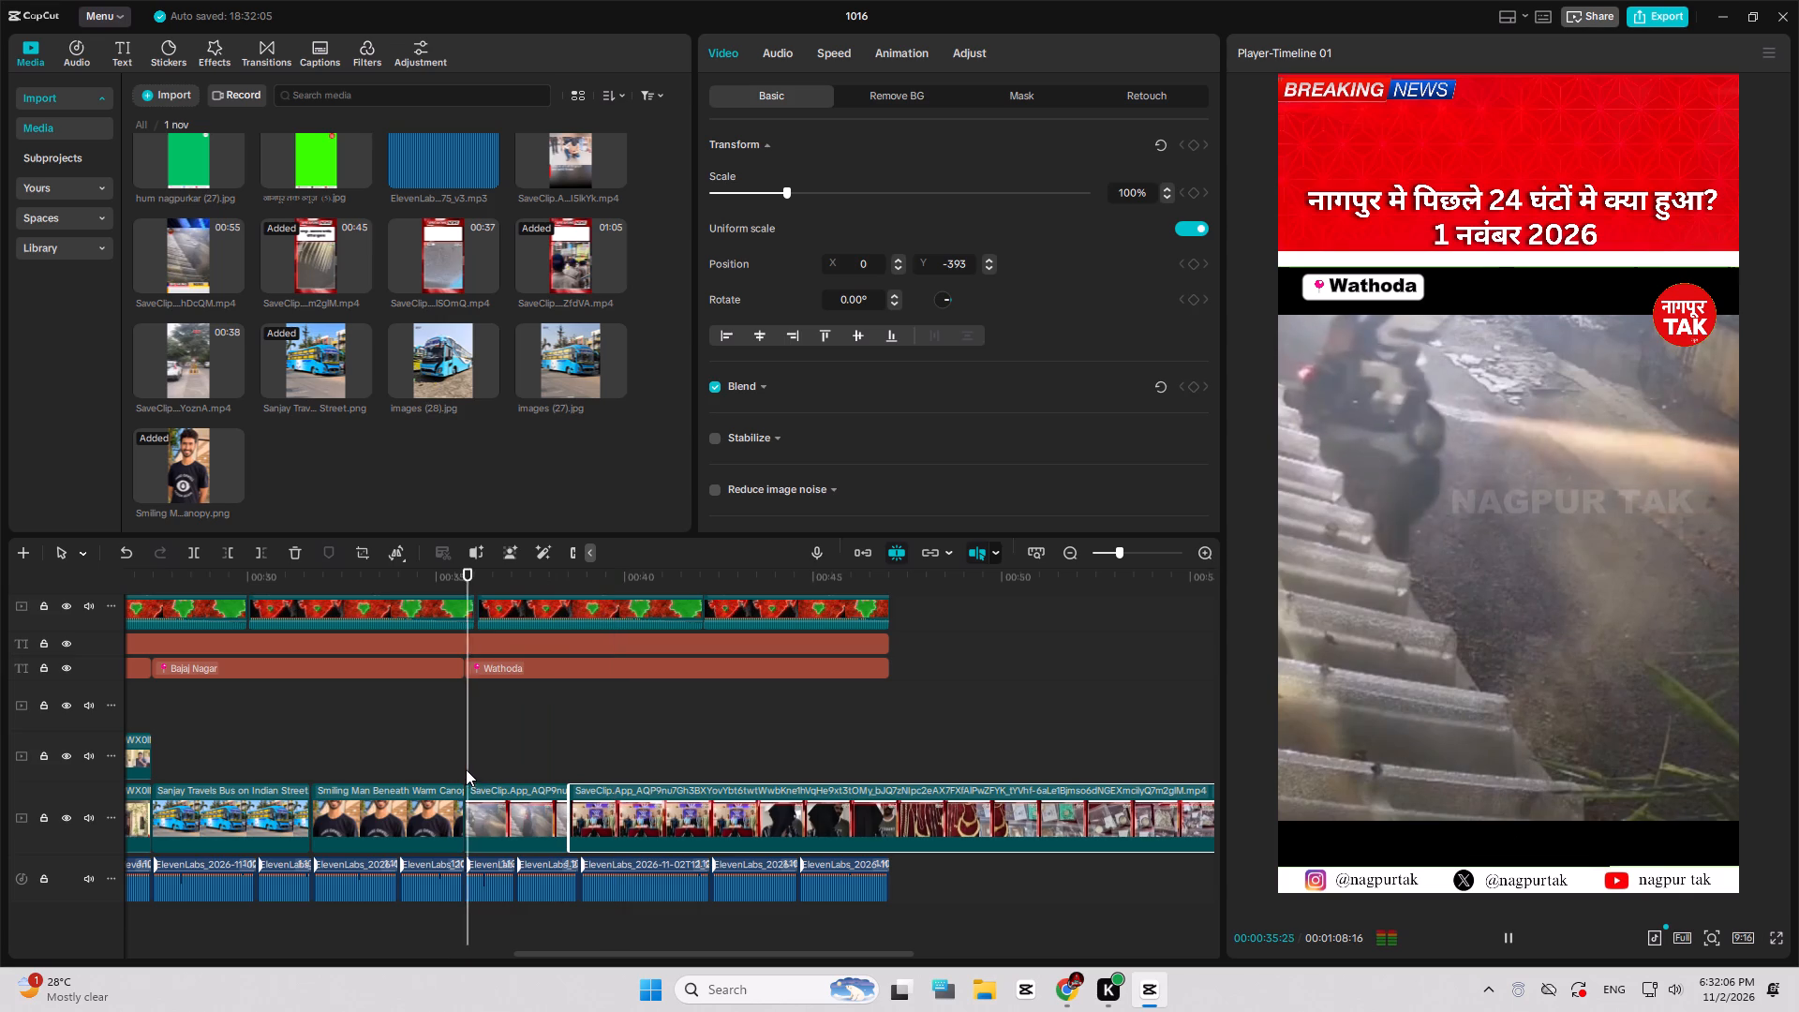
{"action": "left_click", "coordinate": [518, 814]}
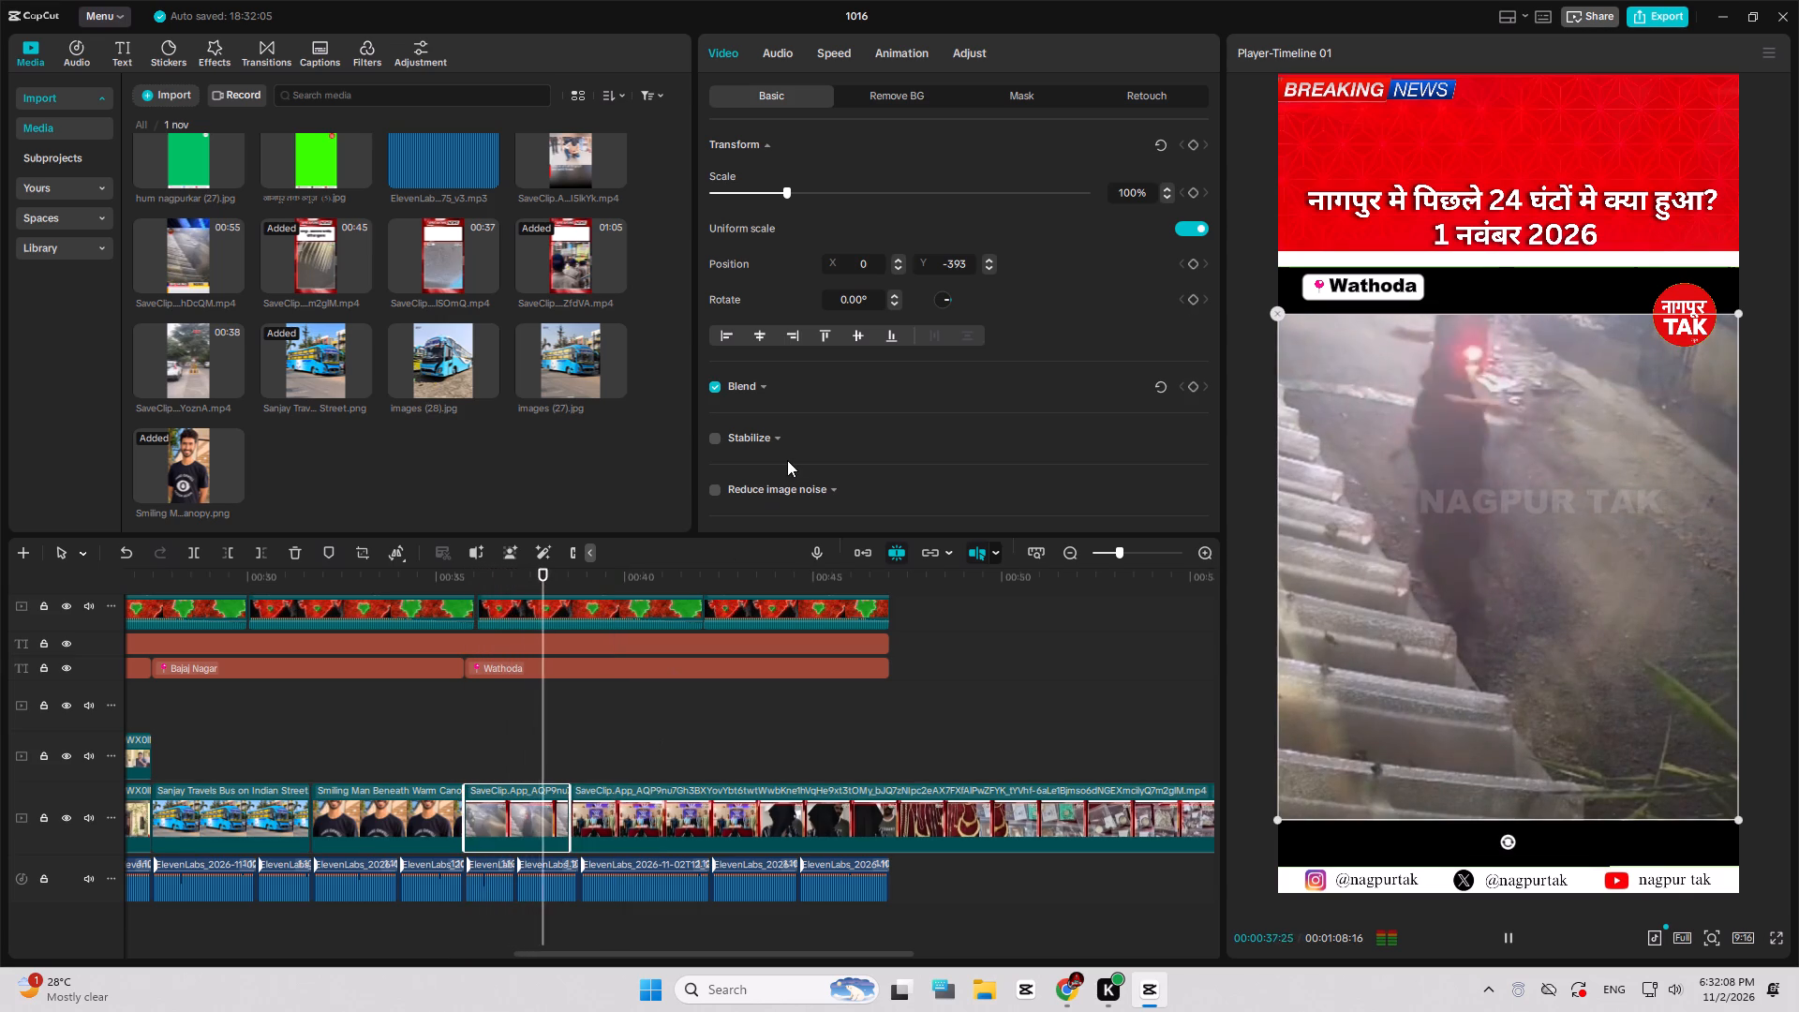
{"action": "scroll", "coordinate": [787, 460], "scroll_direction": "down", "scroll_amount": 10}
{"action": "left_click", "coordinate": [783, 489]}
{"action": "left_click", "coordinate": [766, 588]}
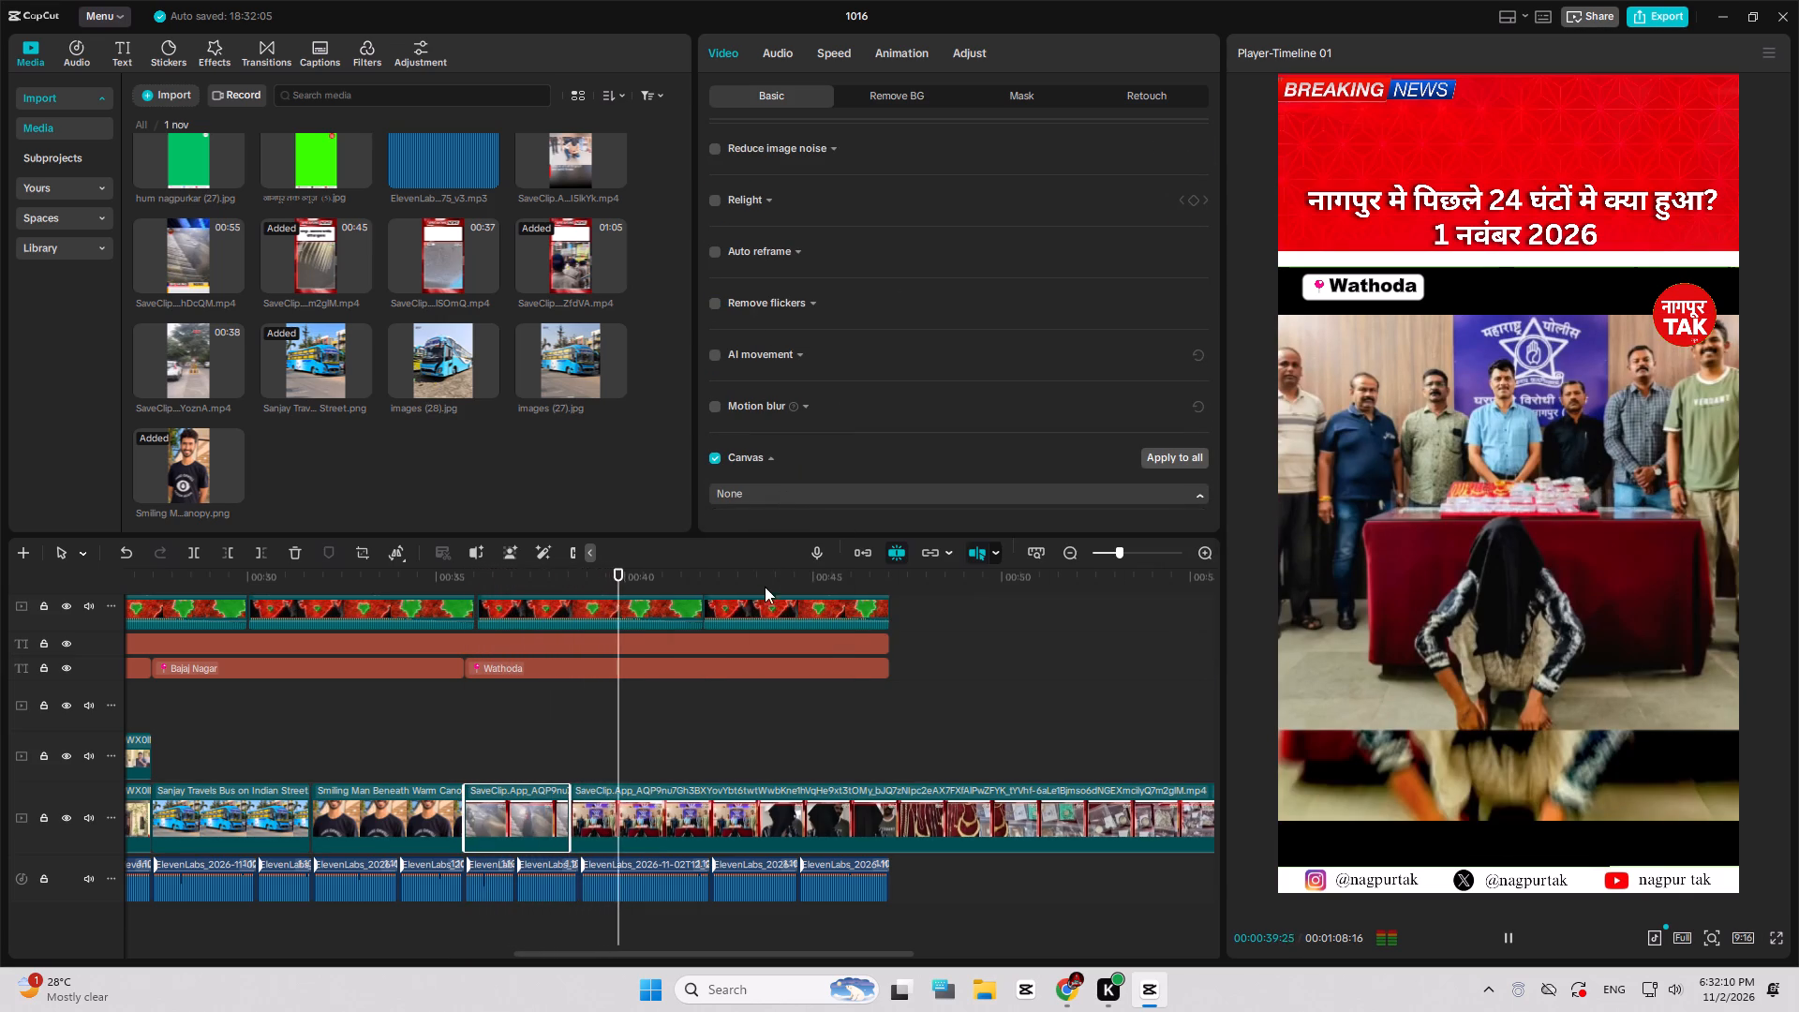
{"action": "left_click", "coordinate": [774, 494]}
{"action": "left_click", "coordinate": [770, 541]}
{"action": "left_click", "coordinate": [764, 556]}
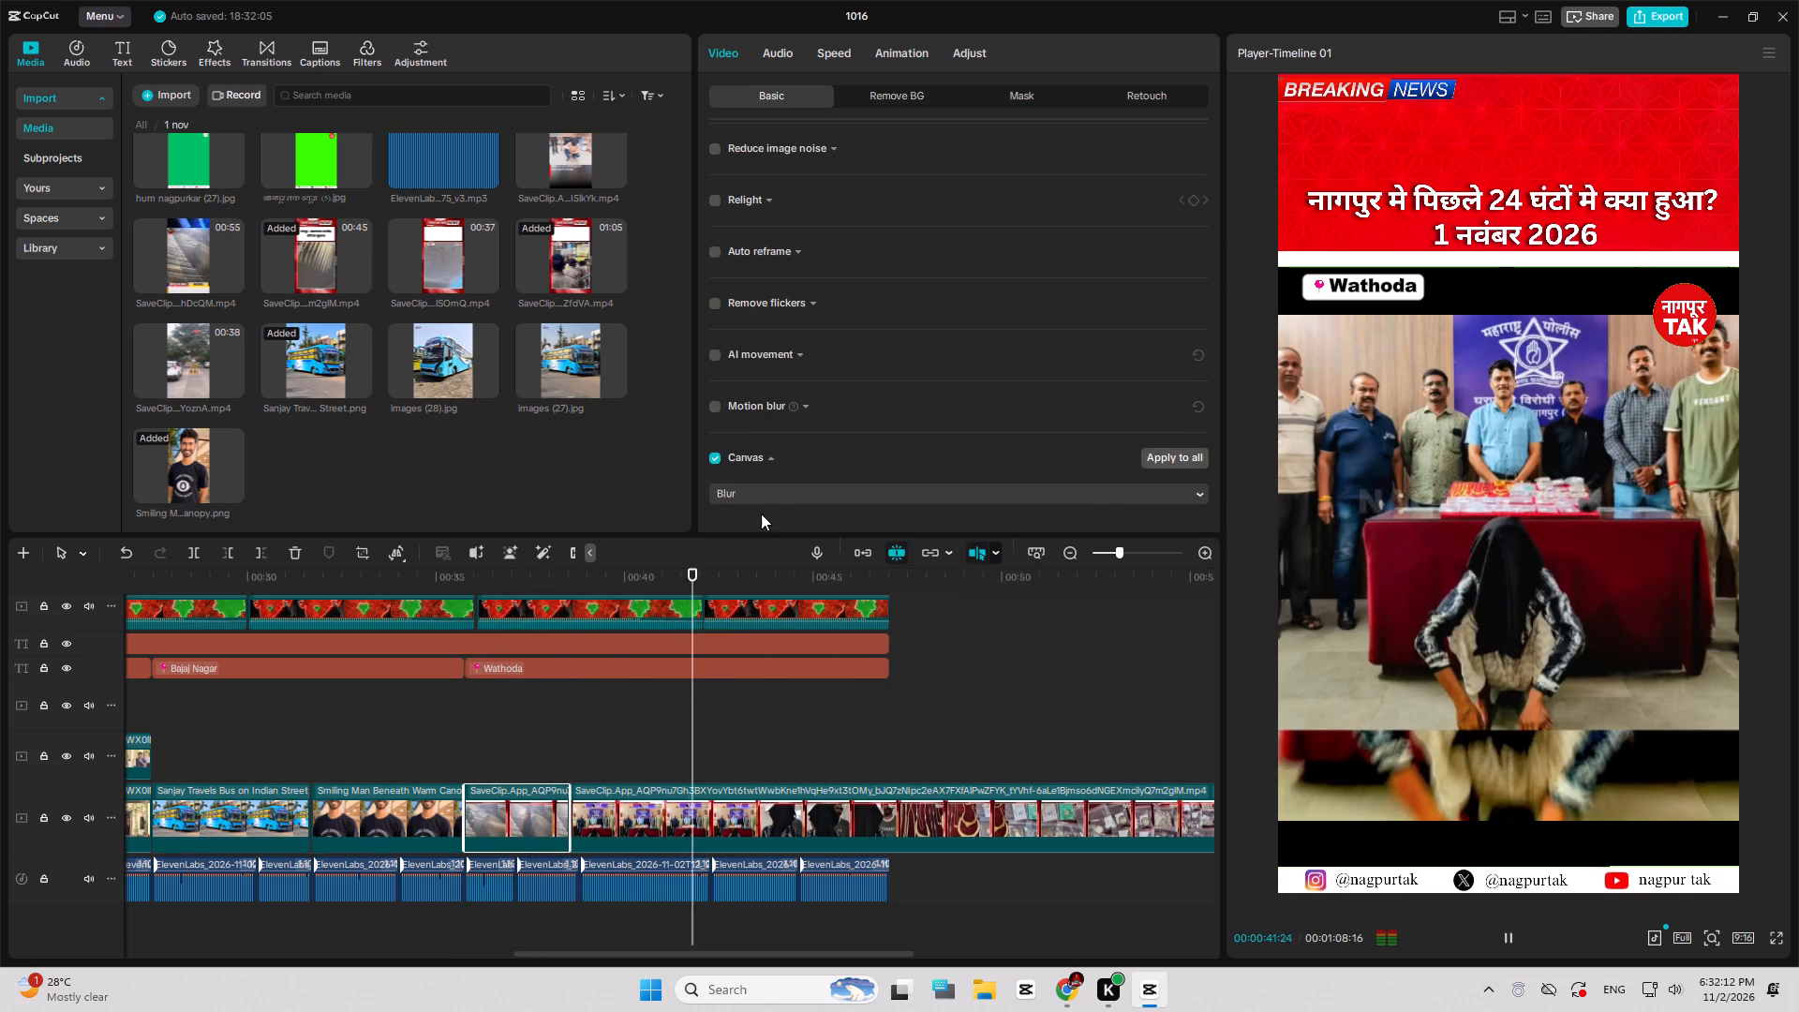
{"action": "left_click", "coordinate": [753, 524]}
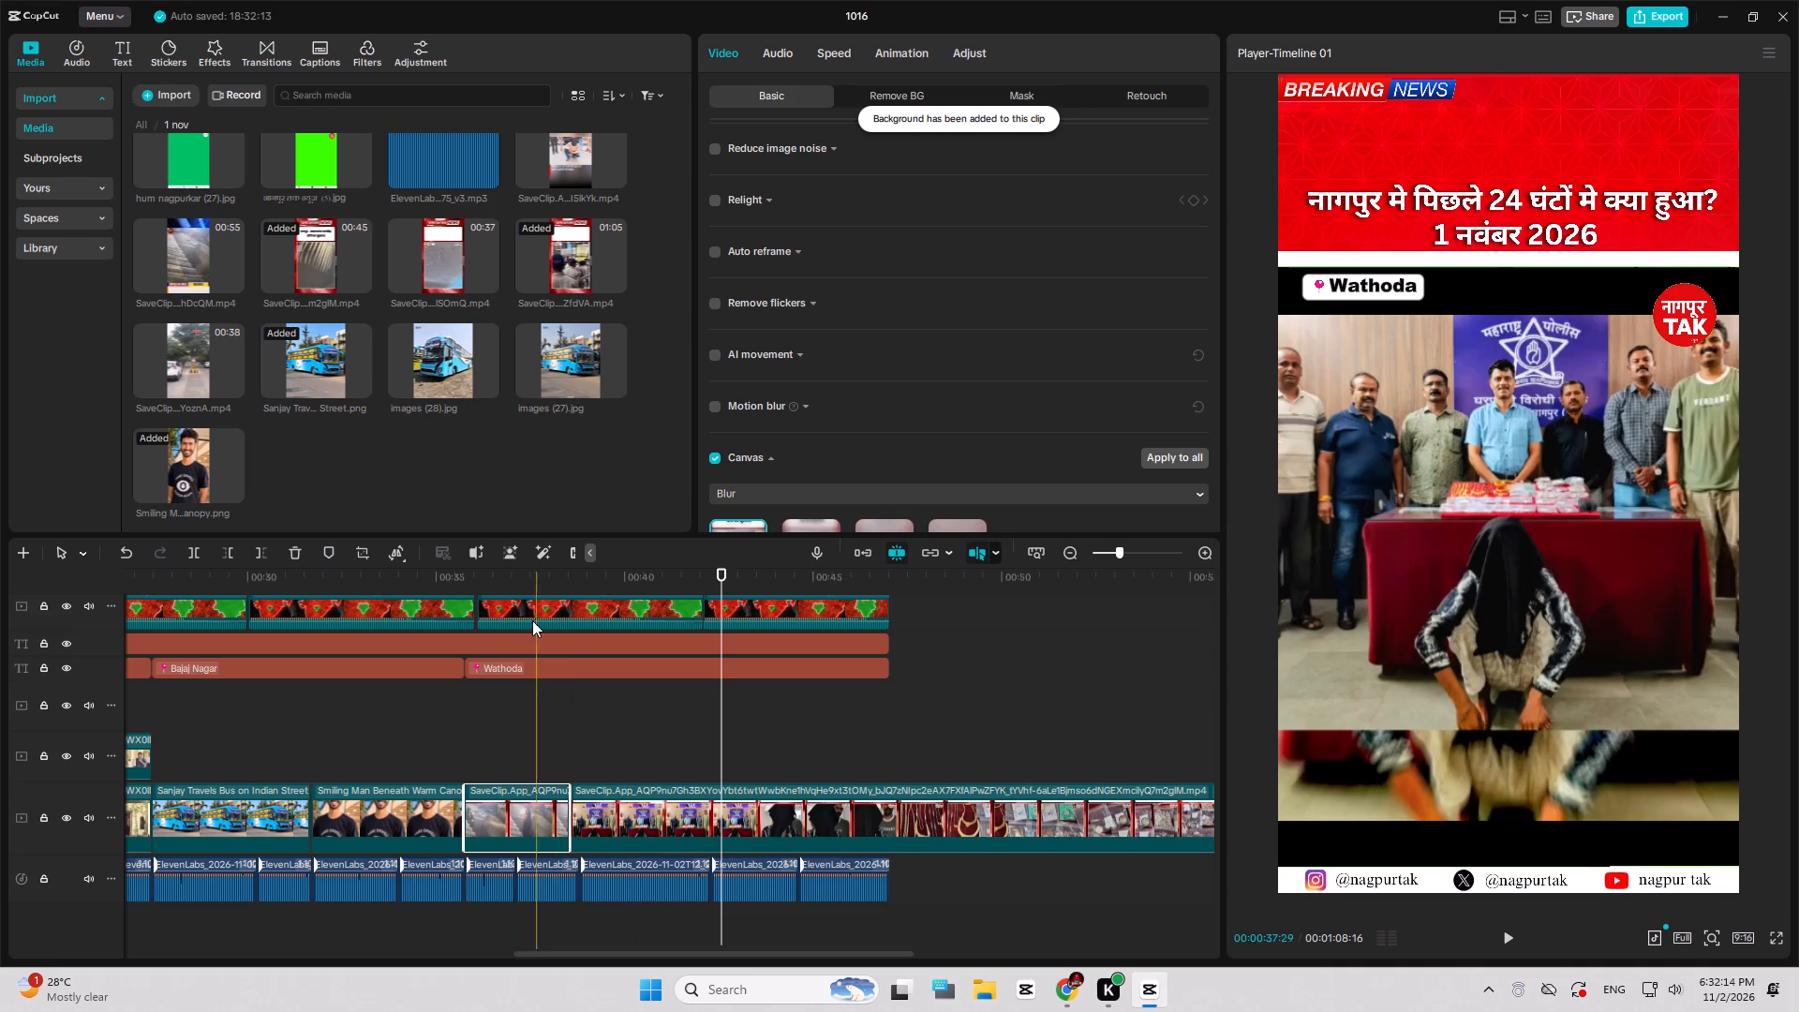
{"action": "left_click", "coordinate": [517, 584]}
{"action": "key", "text": "space"}
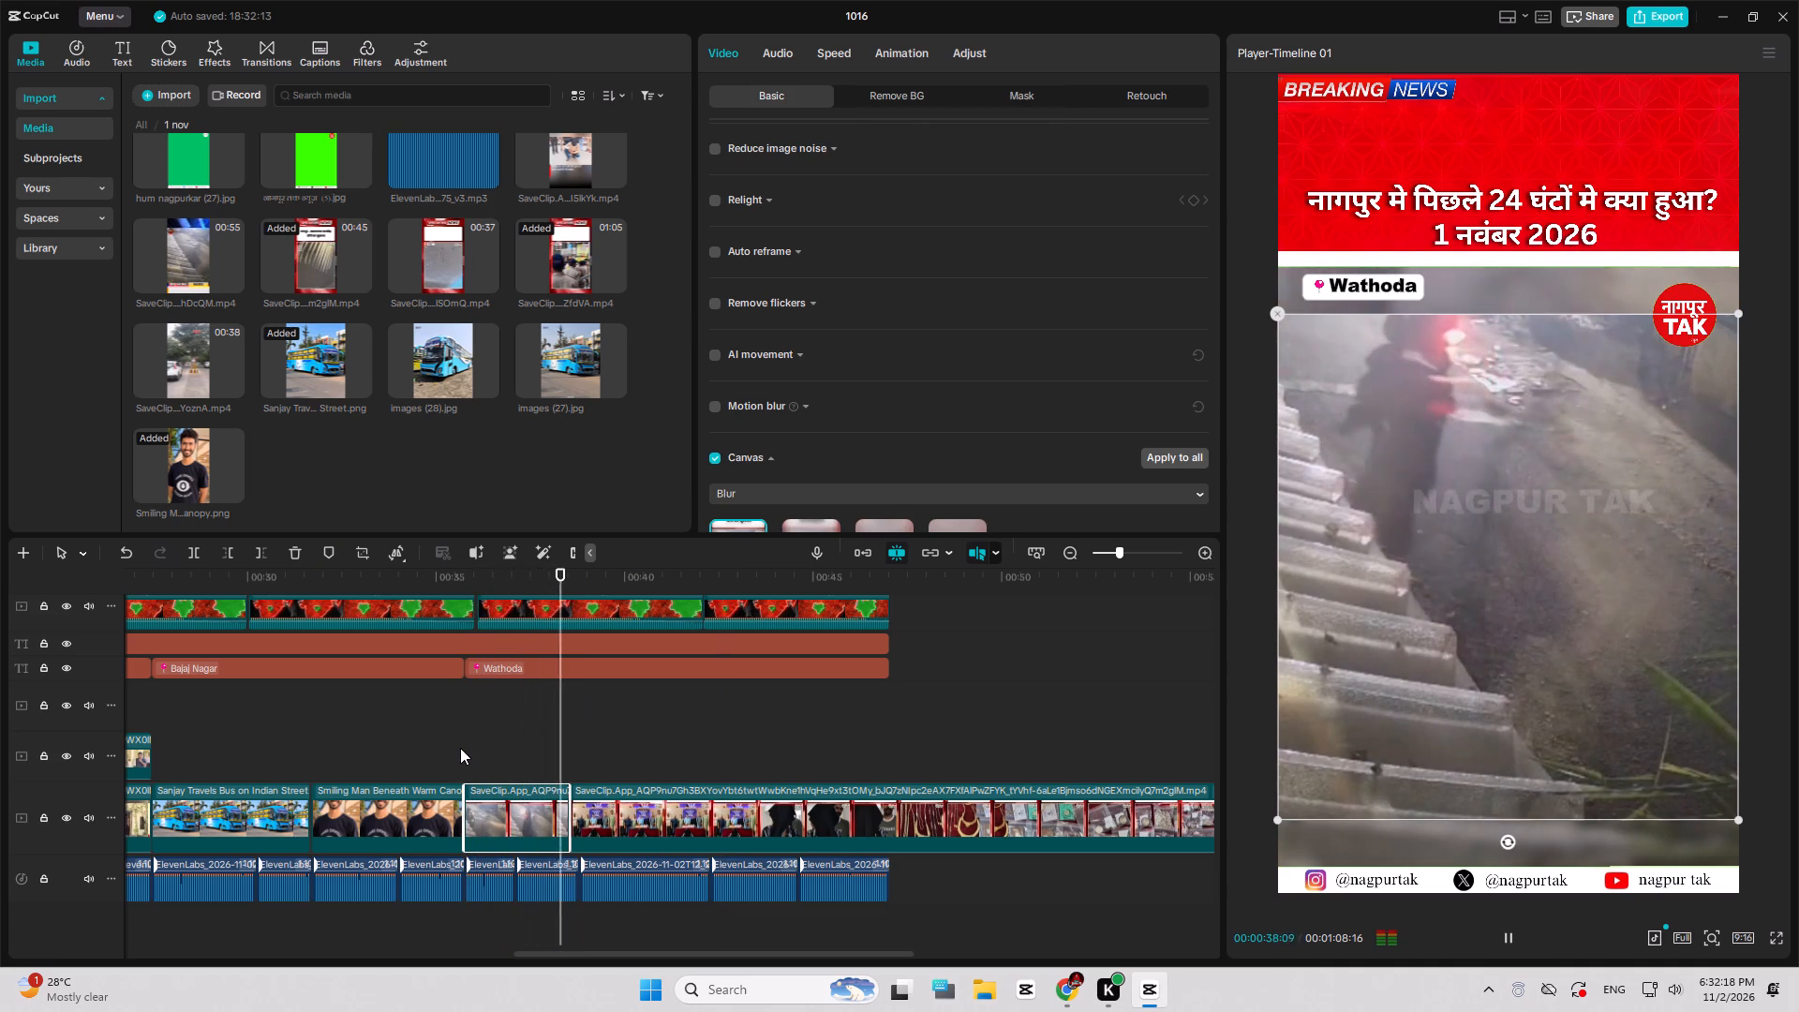
Crop the bottom of the police group photo clip to remove the blurred strip beneath the picture.
{"action": "left_click", "coordinate": [633, 836]}
{"action": "key", "text": "space"}
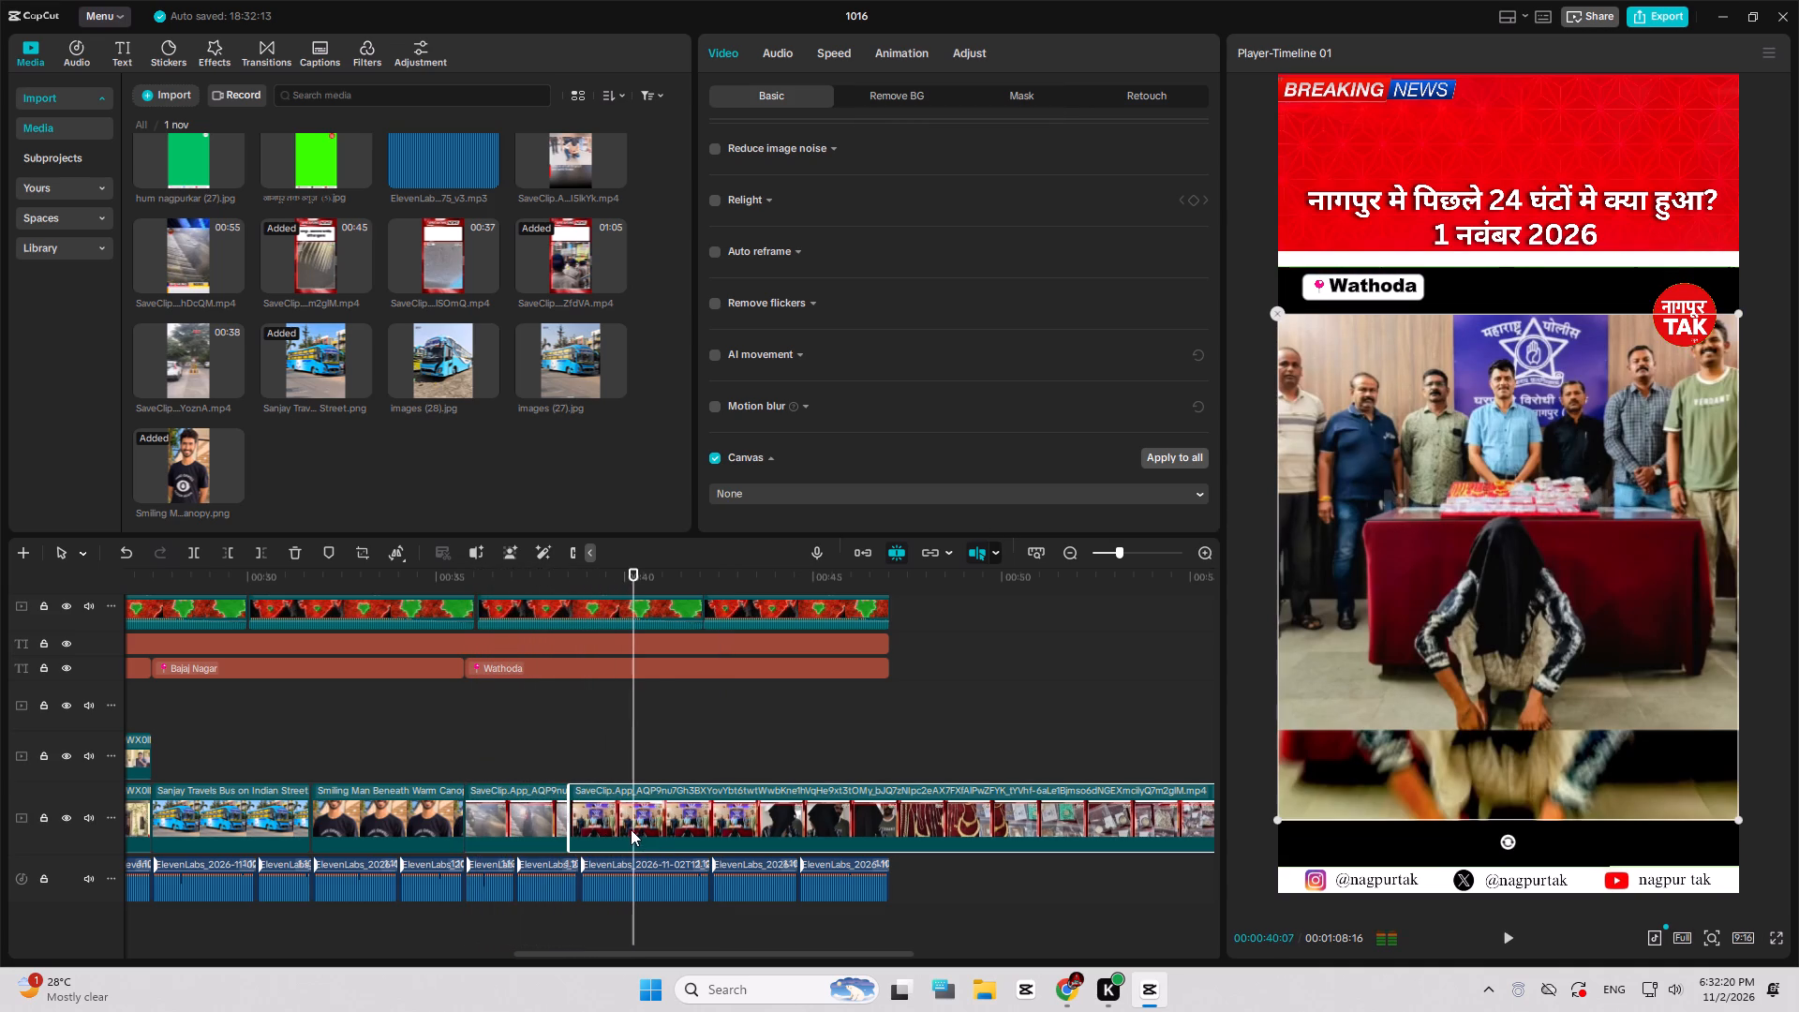
{"action": "left_click", "coordinate": [366, 551]}
{"action": "left_click_drag", "start_coordinate": [900, 660], "coordinate": [901, 614]}
{"action": "left_click", "coordinate": [1296, 769]}
{"action": "key", "text": "space"}
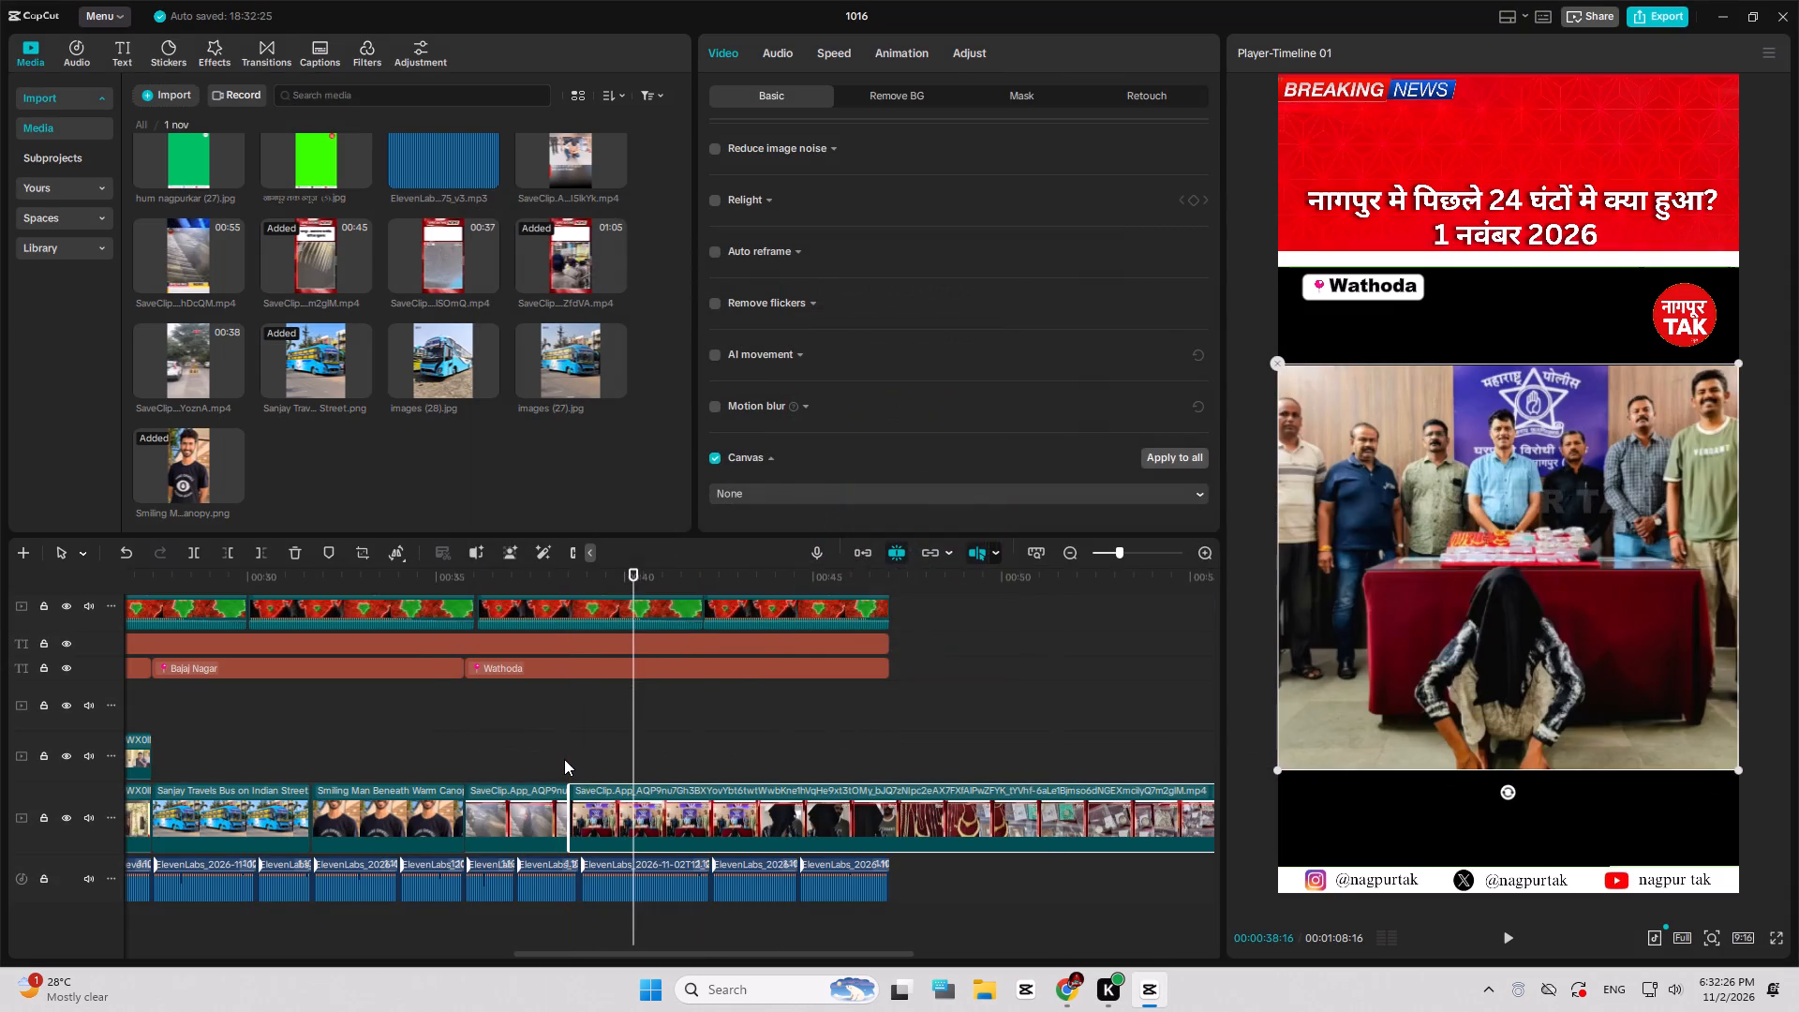
{"action": "key", "text": "space"}
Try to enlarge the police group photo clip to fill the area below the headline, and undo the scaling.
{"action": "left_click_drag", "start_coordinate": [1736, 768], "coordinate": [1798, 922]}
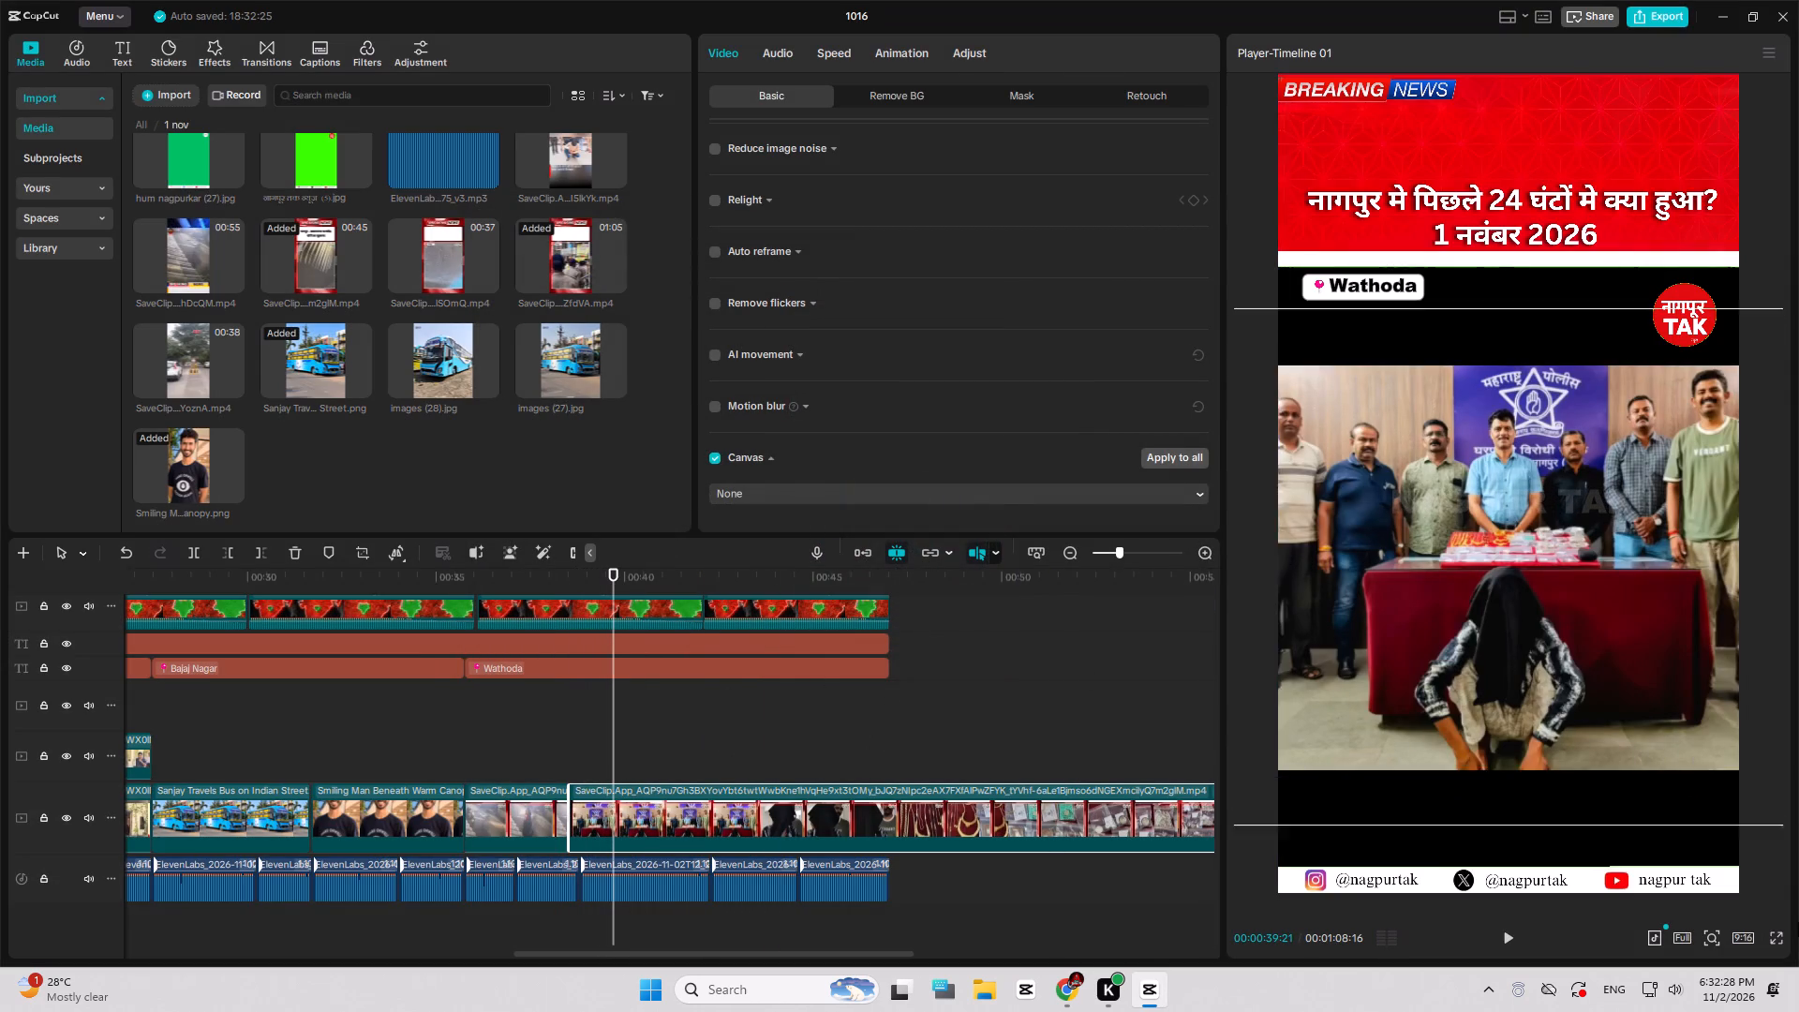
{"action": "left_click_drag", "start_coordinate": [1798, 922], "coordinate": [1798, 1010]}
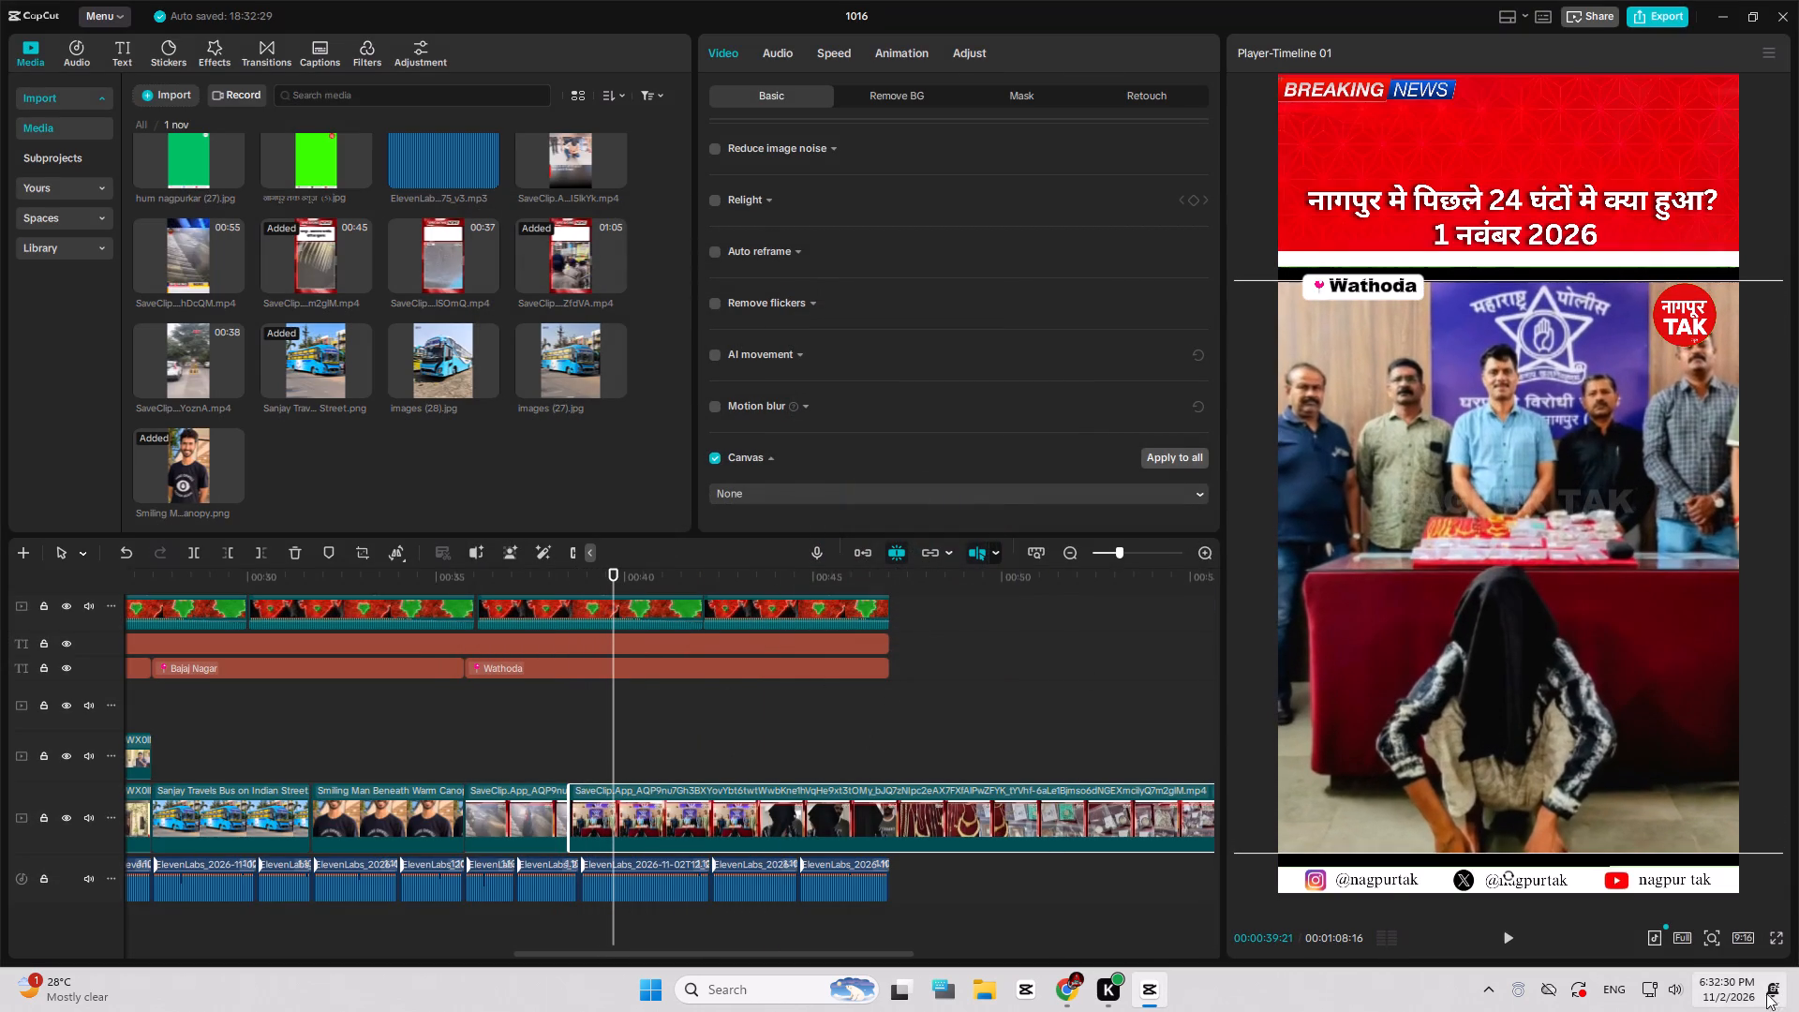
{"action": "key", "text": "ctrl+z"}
Give the police group photo clip a Blur canvas background using the first blur strength.
{"action": "scroll", "coordinate": [885, 426], "scroll_direction": "down", "scroll_amount": 5}
{"action": "left_click", "coordinate": [757, 499]}
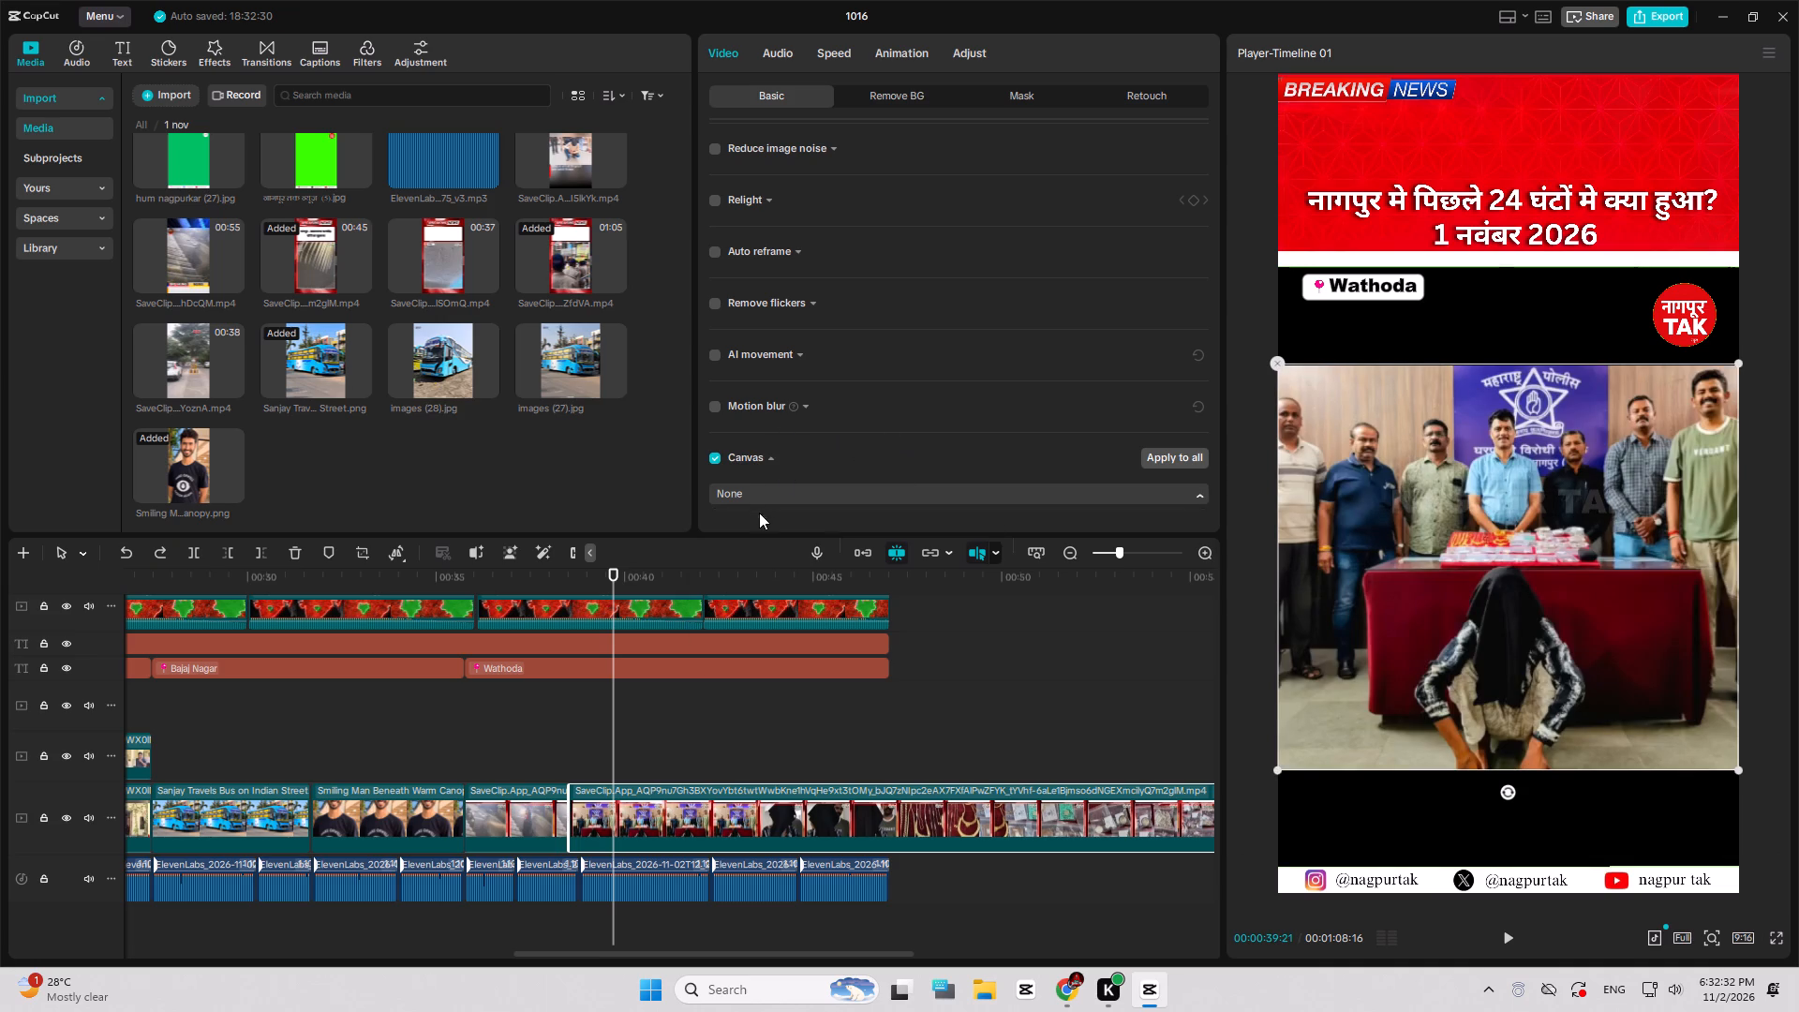
{"action": "left_click", "coordinate": [755, 550]}
{"action": "left_click", "coordinate": [737, 517]}
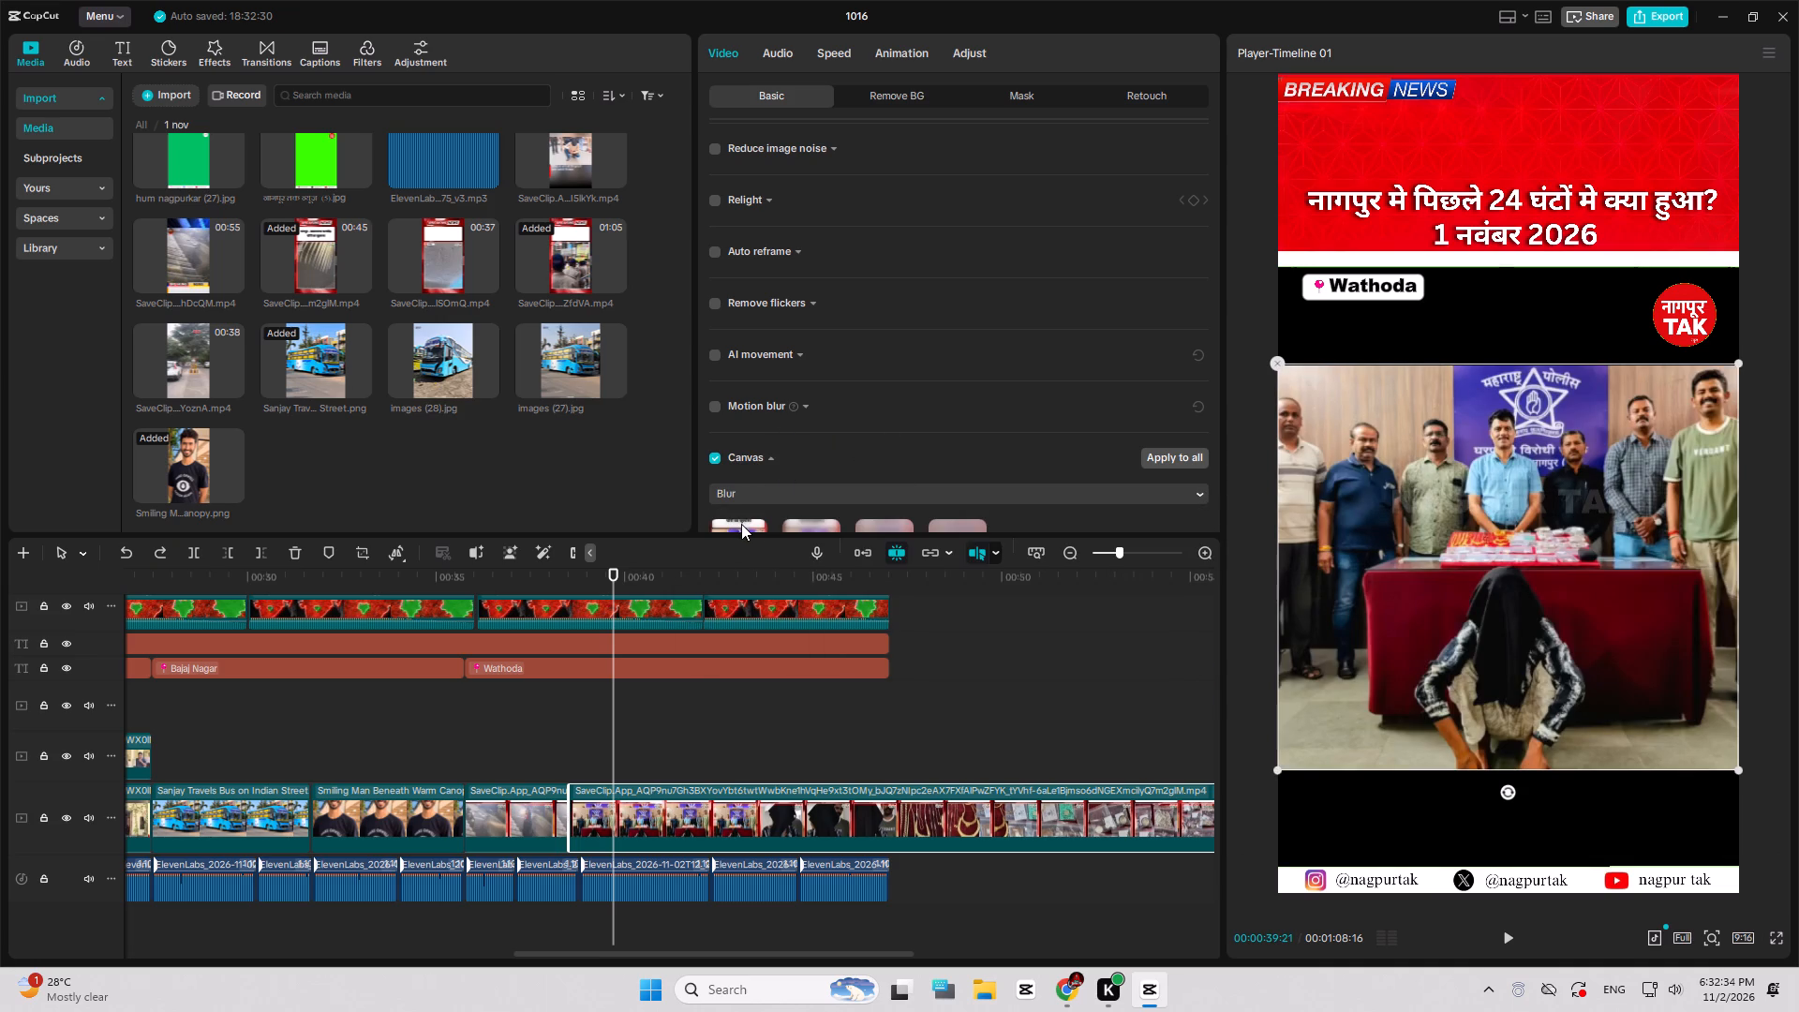
{"action": "left_click", "coordinate": [741, 524]}
Split the long jewellery-theft clip where the narration and headline tracks end, at about 47 seconds.
{"action": "key", "text": "space"}
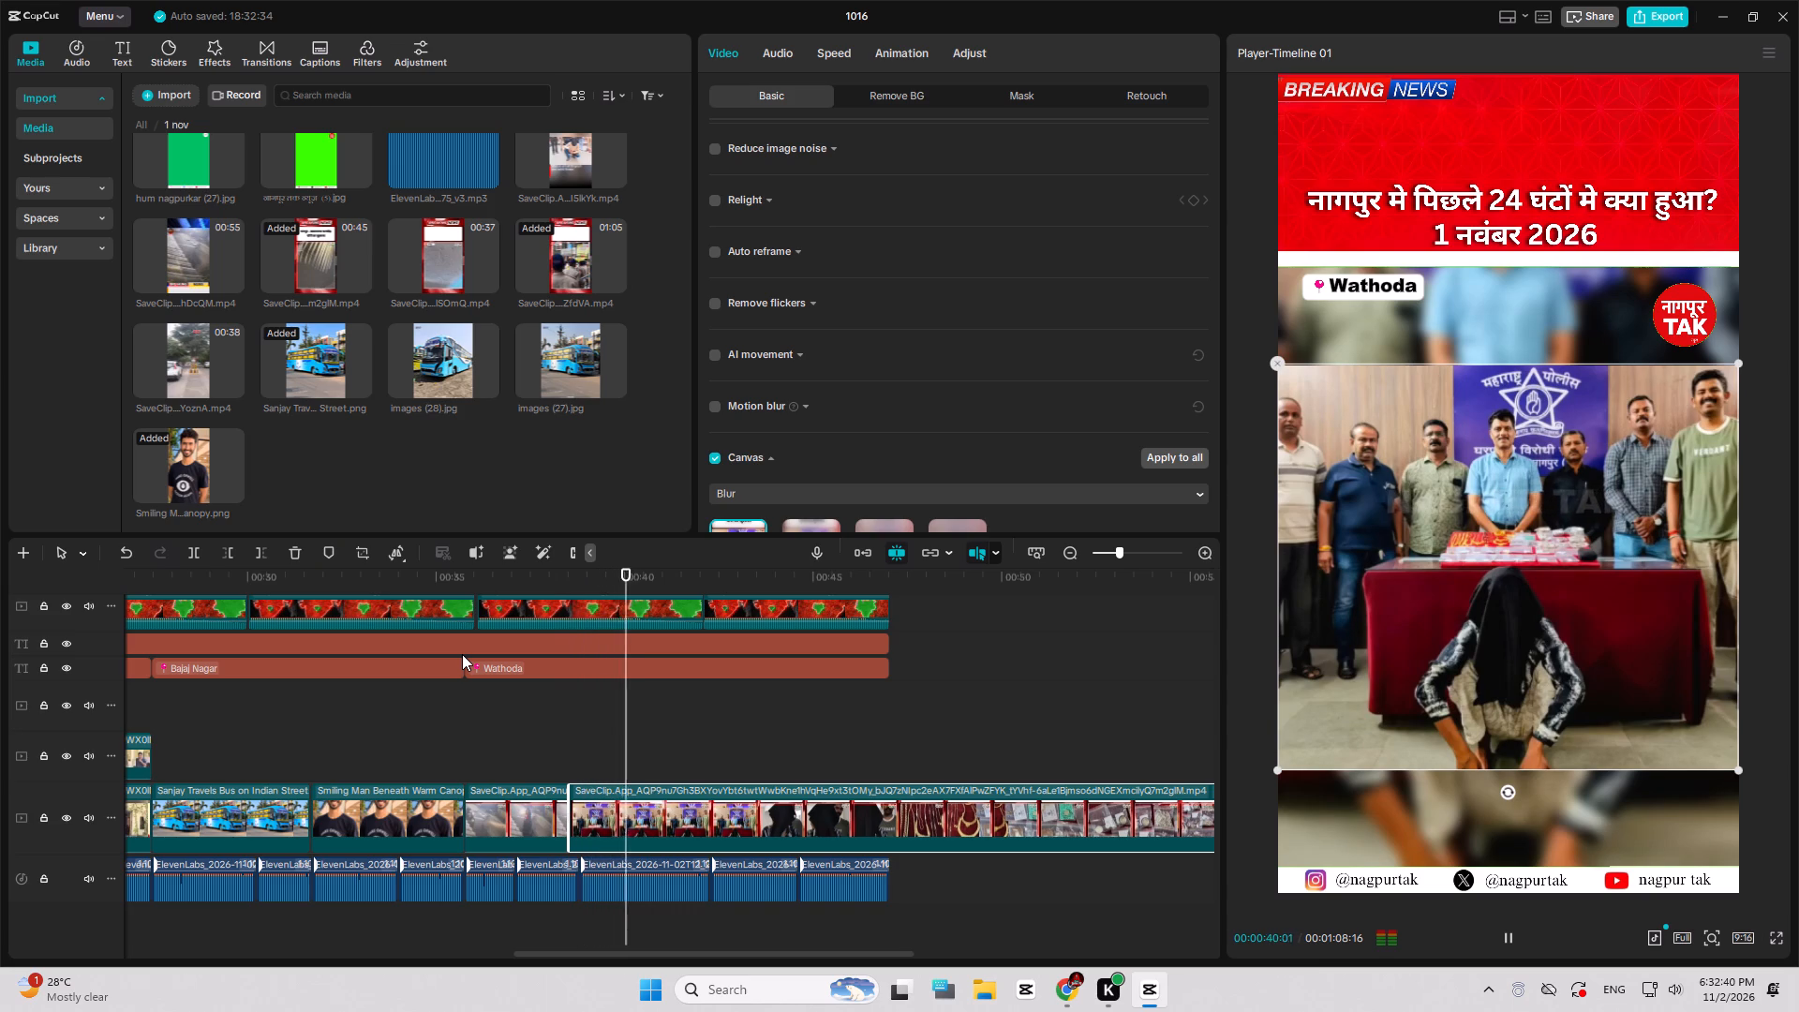
{"action": "left_click", "coordinate": [713, 811]}
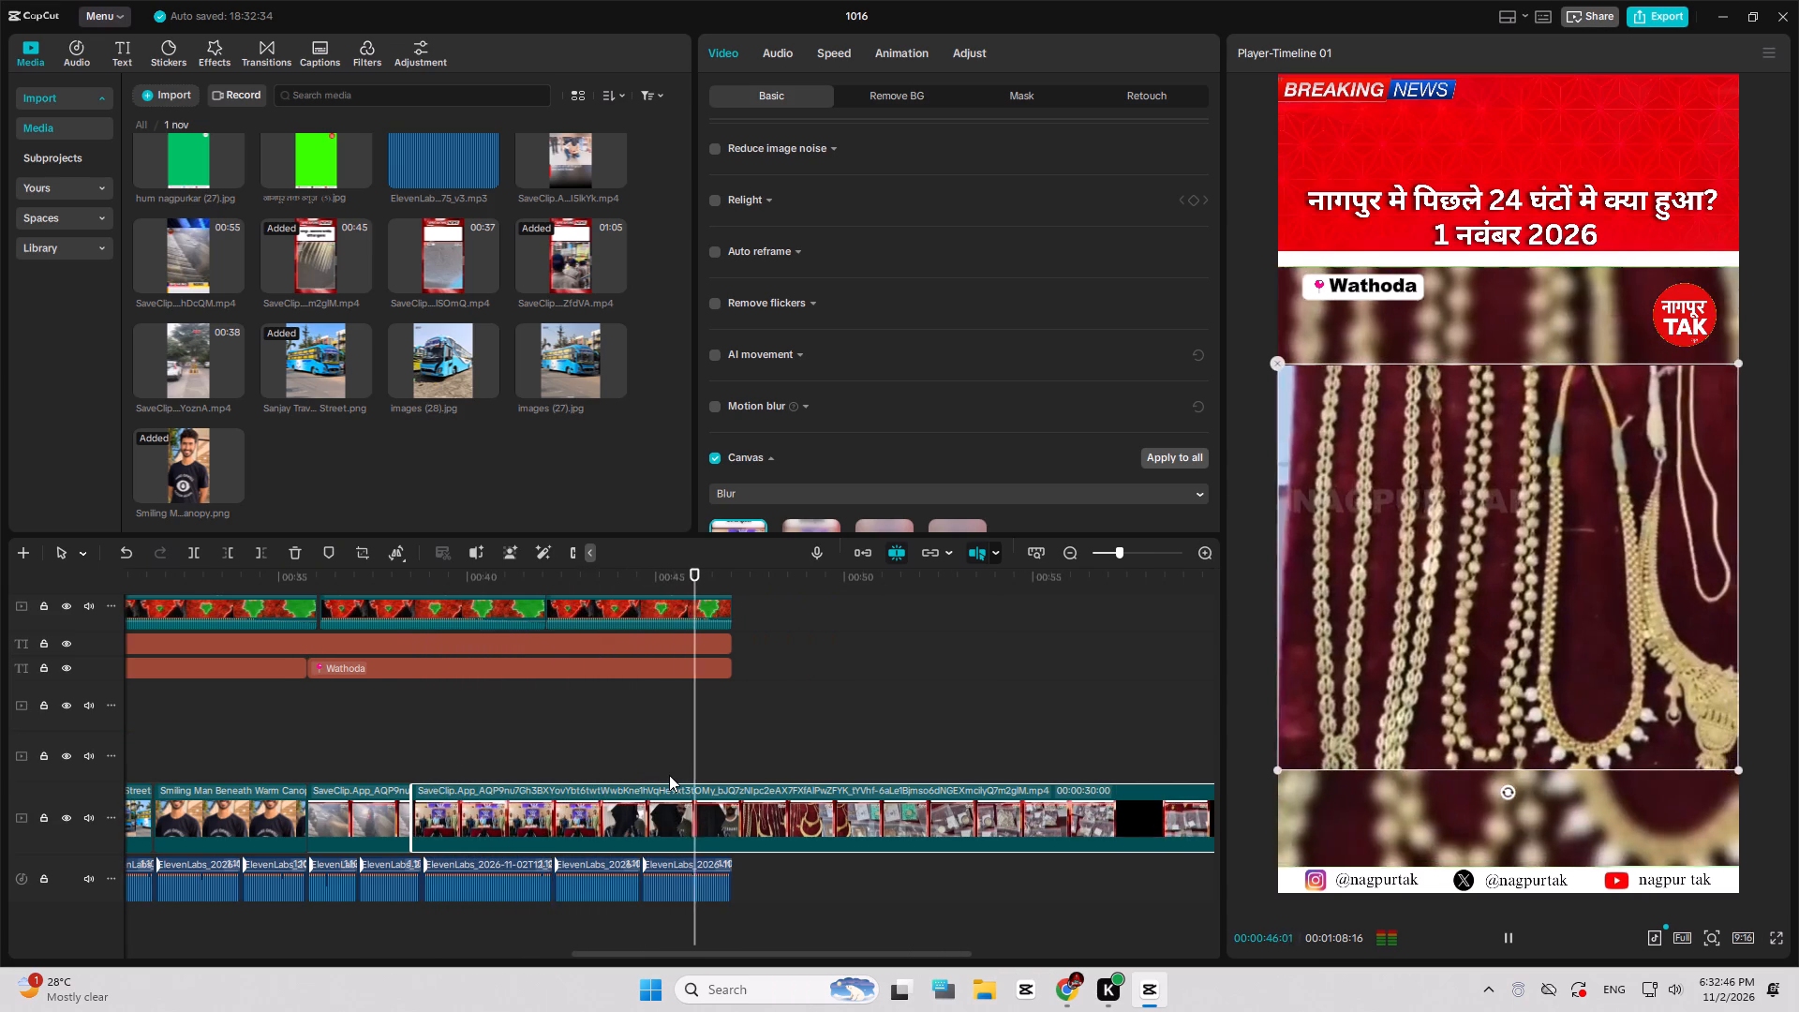
{"action": "key", "text": "space"}
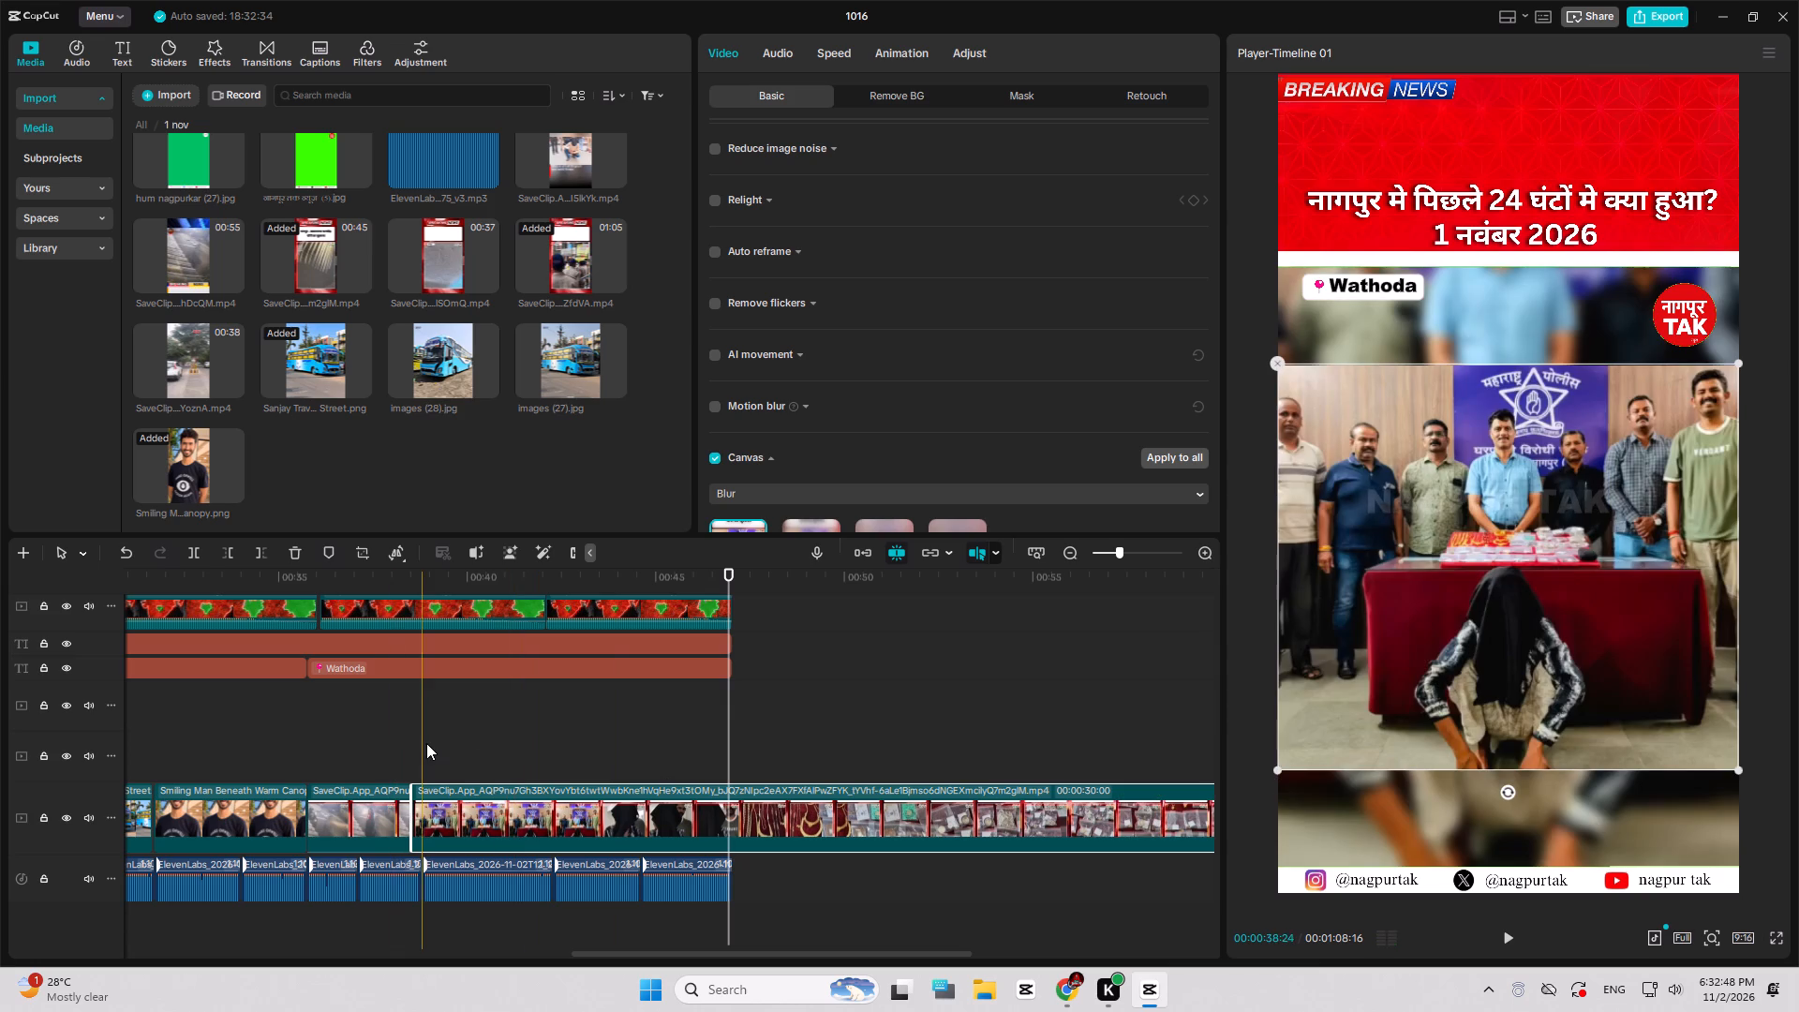
{"action": "key", "text": "space"}
{"action": "key", "text": "space"}
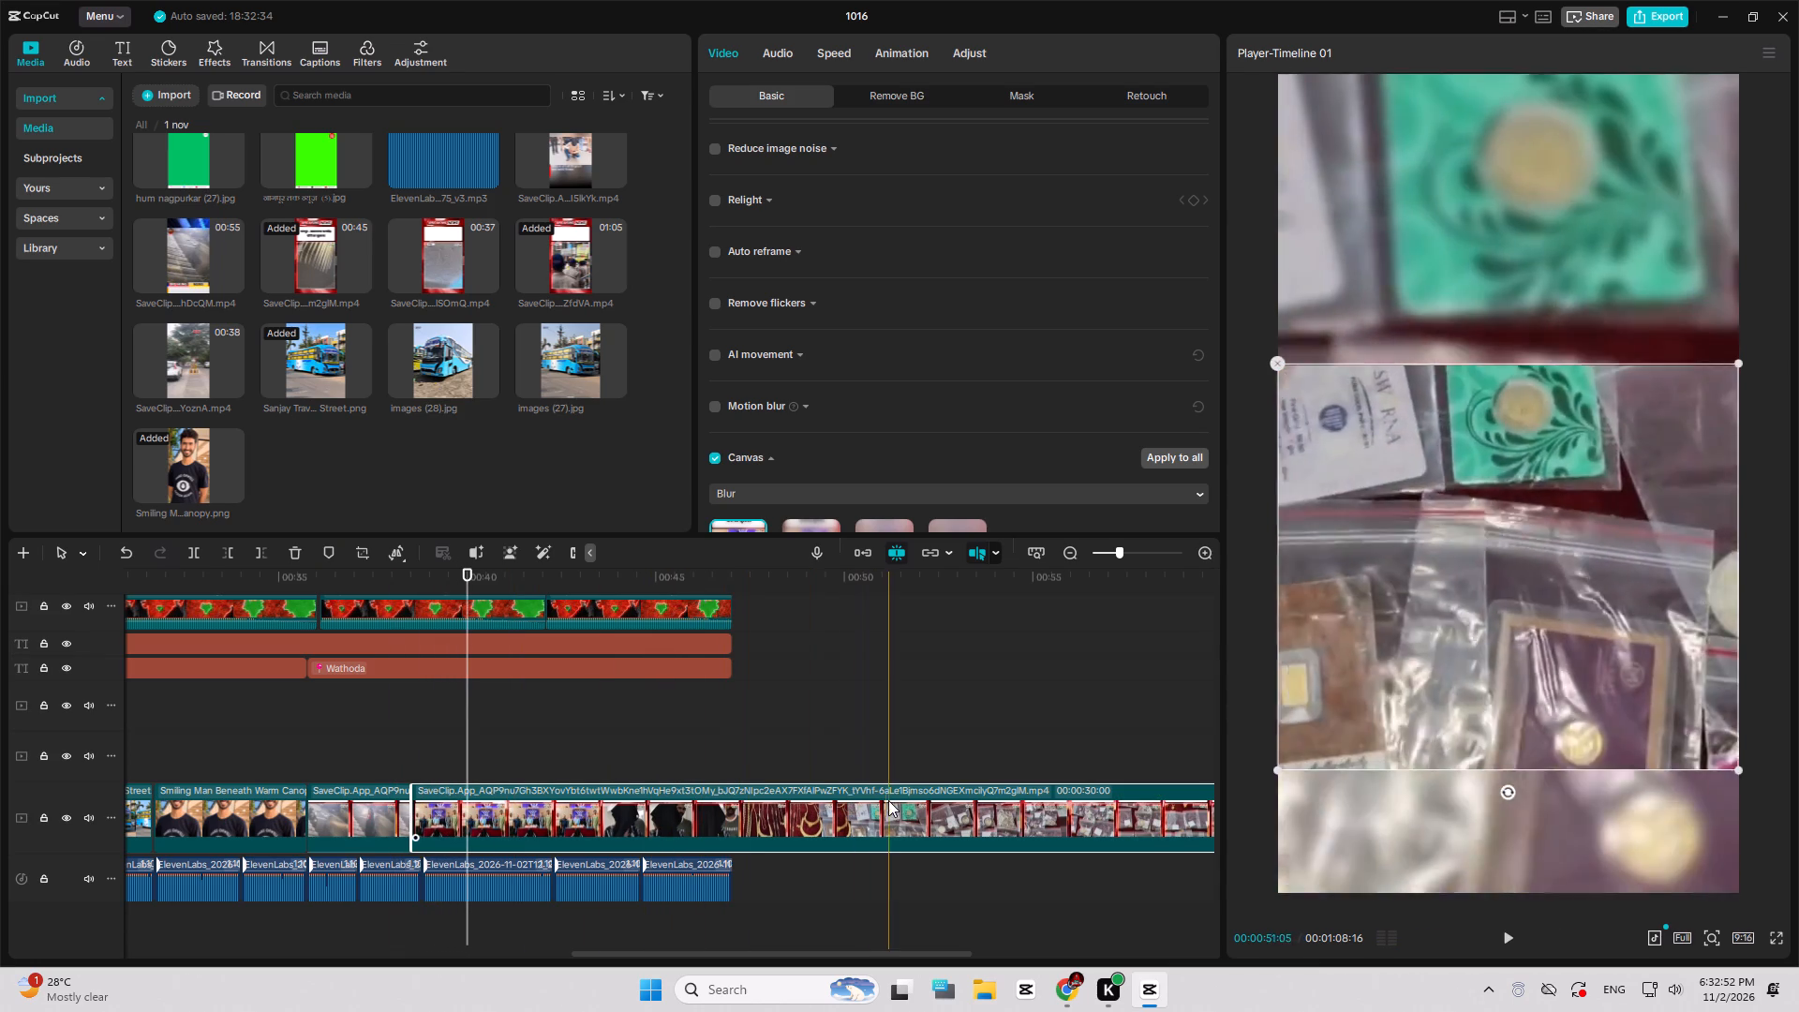
{"action": "scroll", "coordinate": [808, 797], "scroll_direction": "down", "scroll_amount": 7, "text": "ctrl"}
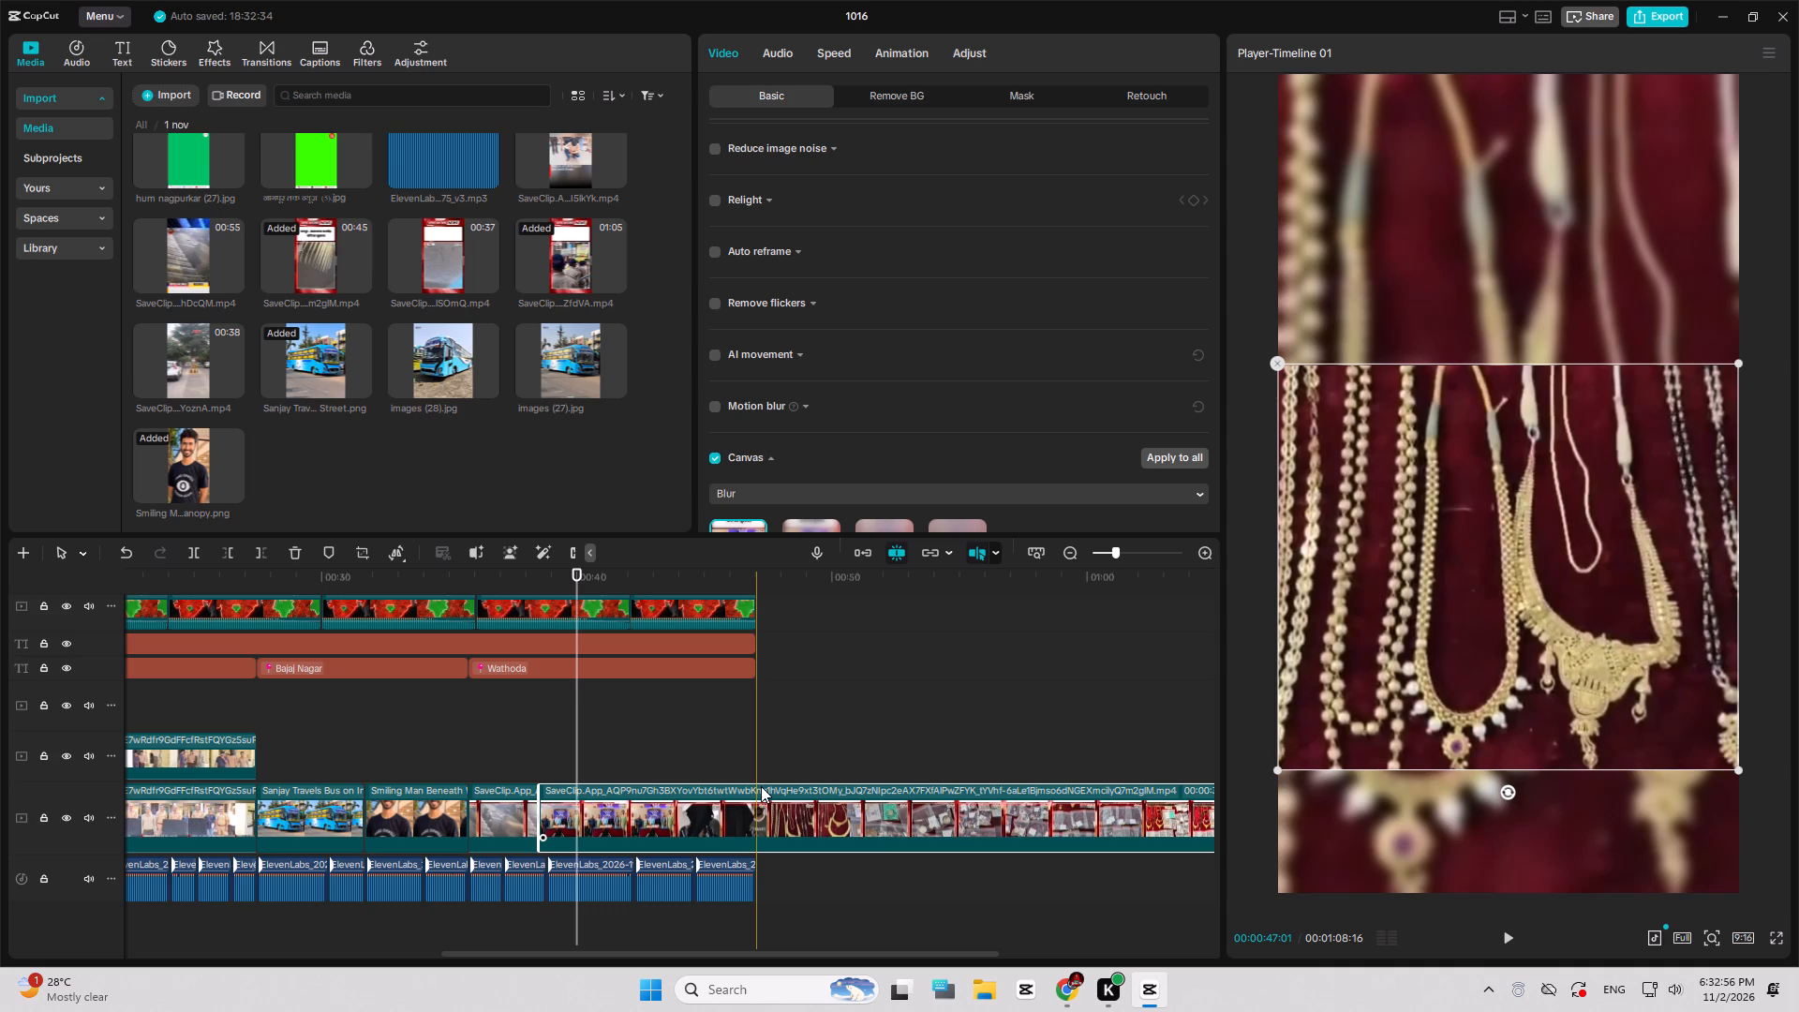
{"action": "key", "text": "ctrl+b"}
Extend the bottom of the leftover jewellery piece's crop down to the lower edge of the jewellery picture.
{"action": "left_click", "coordinate": [772, 790]}
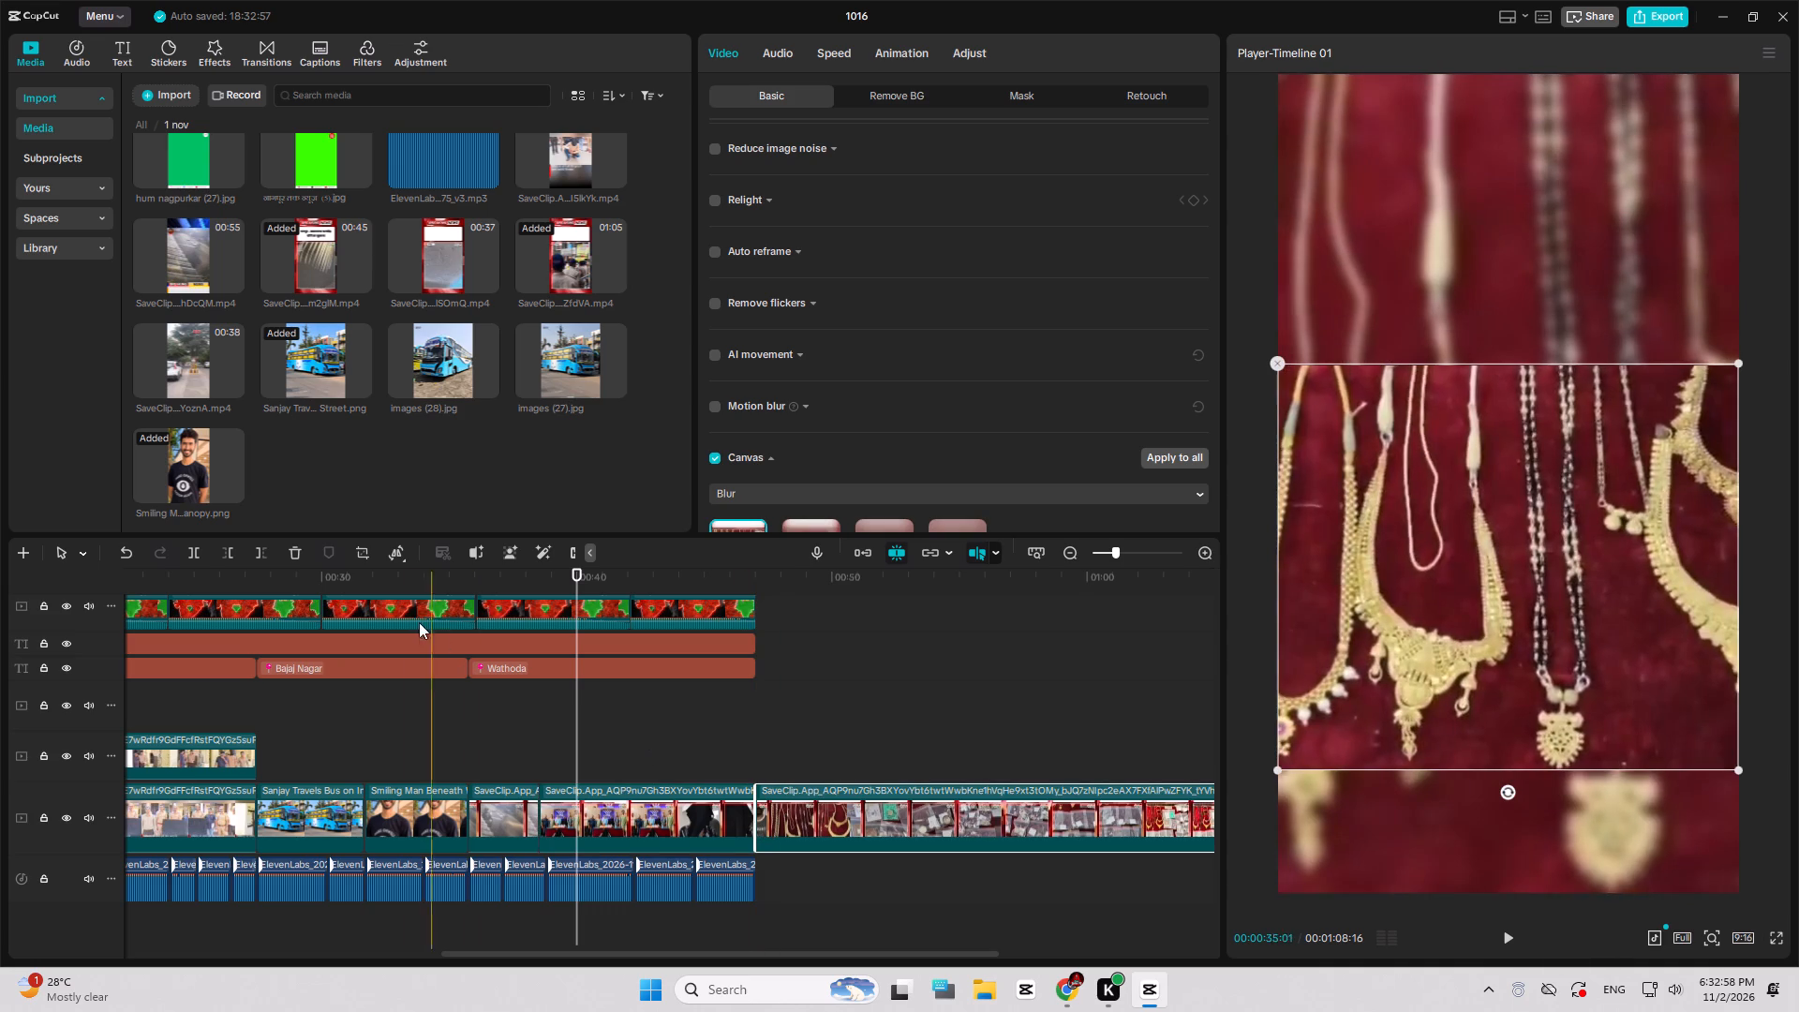
{"action": "left_click", "coordinate": [354, 547]}
{"action": "left_click_drag", "start_coordinate": [884, 611], "coordinate": [896, 659]}
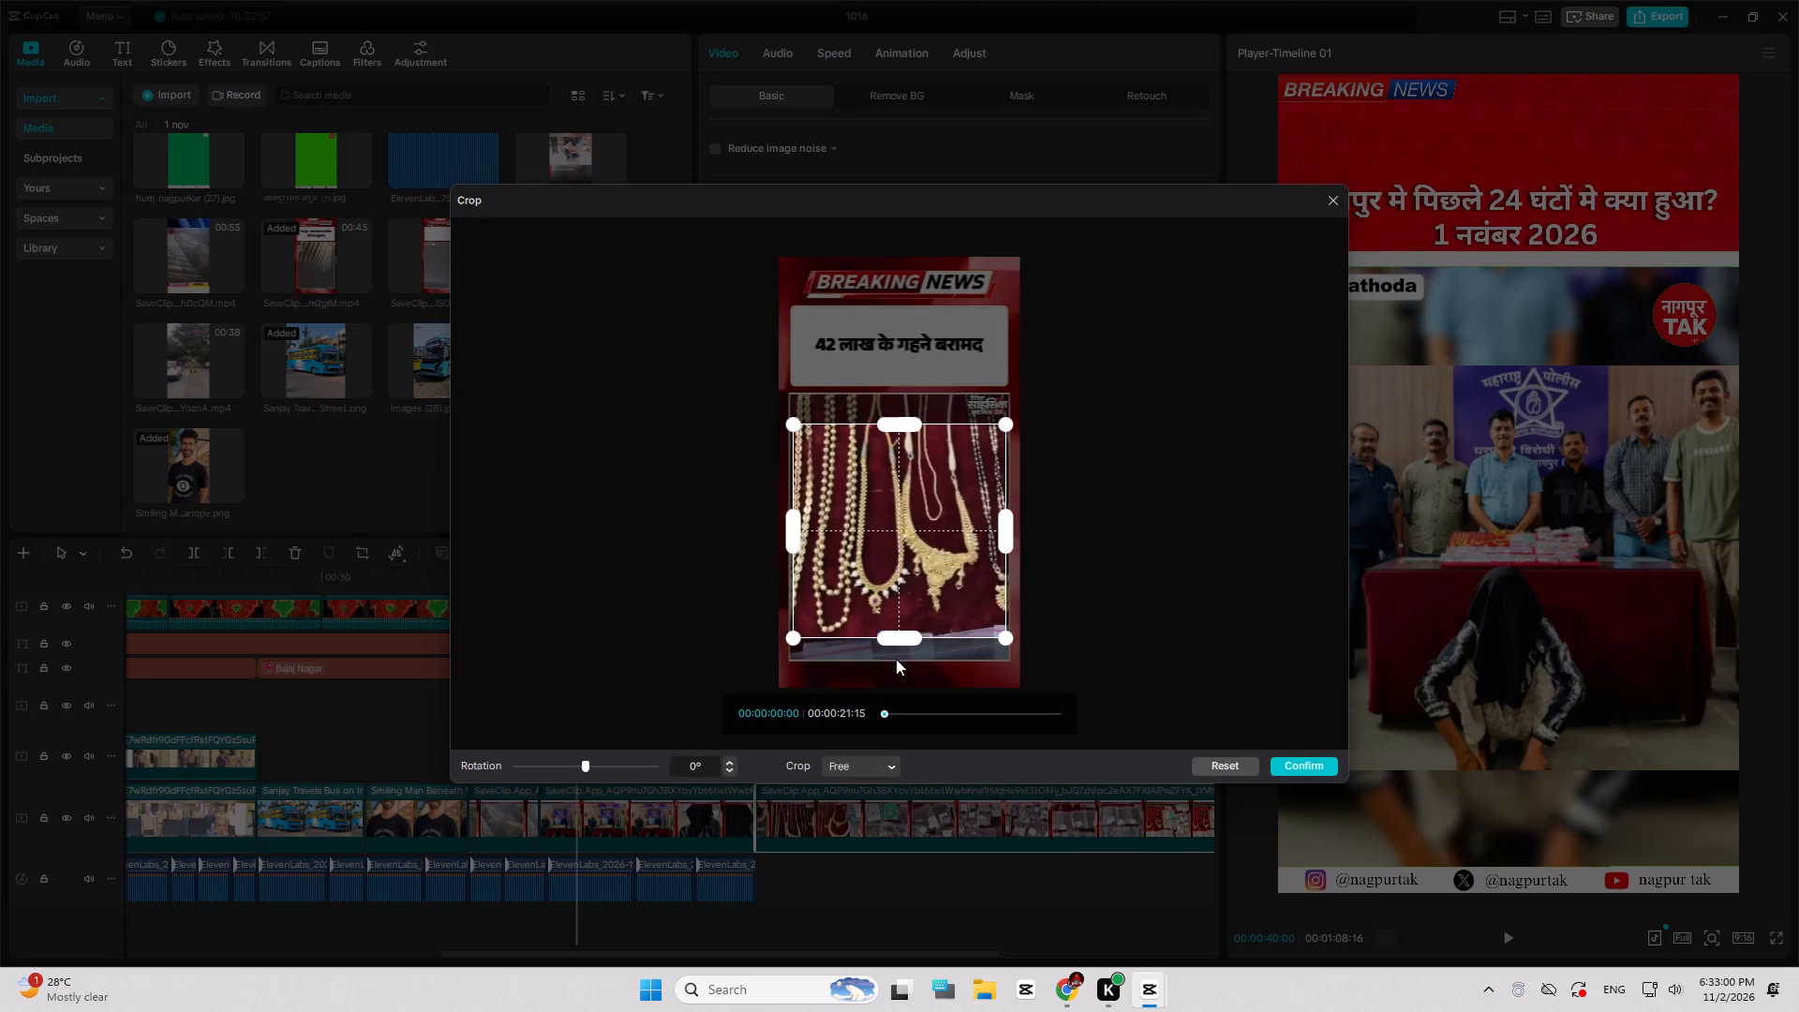
{"action": "left_click_drag", "start_coordinate": [896, 659], "coordinate": [896, 658]}
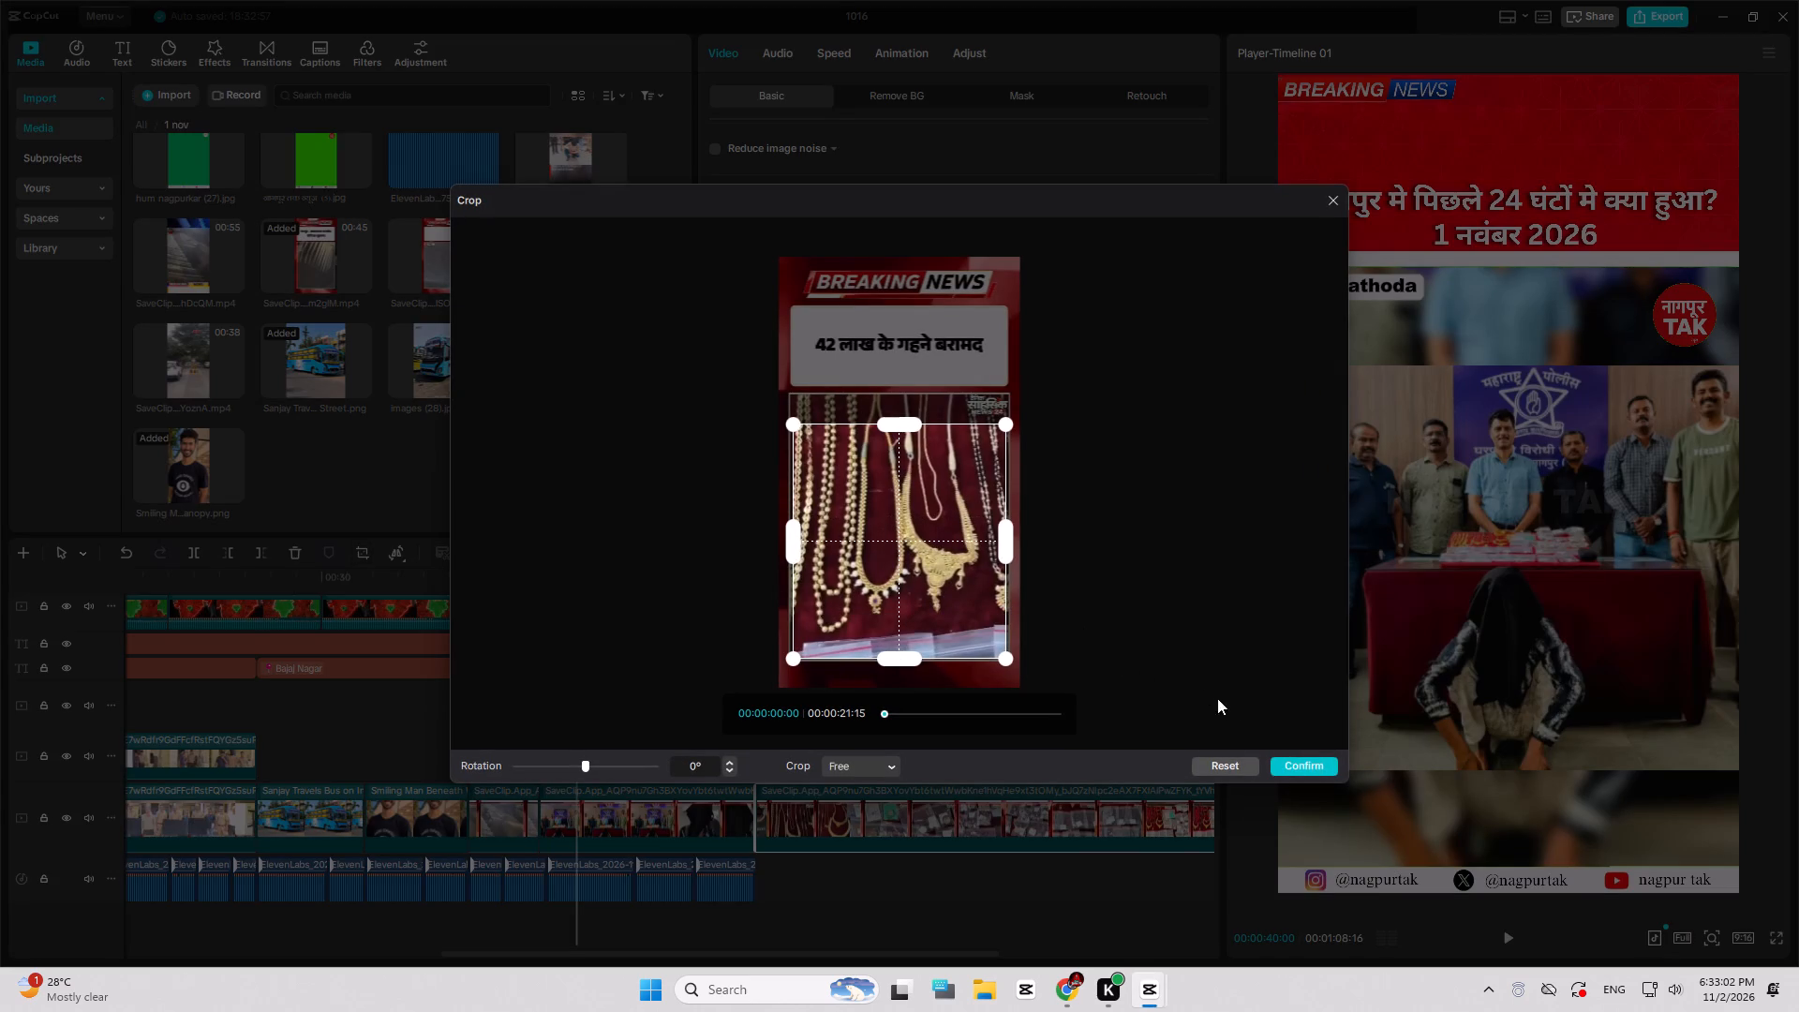
{"action": "left_click", "coordinate": [1300, 767]}
Trim the start of the leftover piece up to the bagged-jewellery shot at about 1:02.
{"action": "scroll", "coordinate": [840, 677], "scroll_direction": "down", "scroll_amount": 6, "text": "ctrl"}
{"action": "scroll", "coordinate": [751, 670], "scroll_direction": "down", "scroll_amount": 5, "text": "ctrl"}
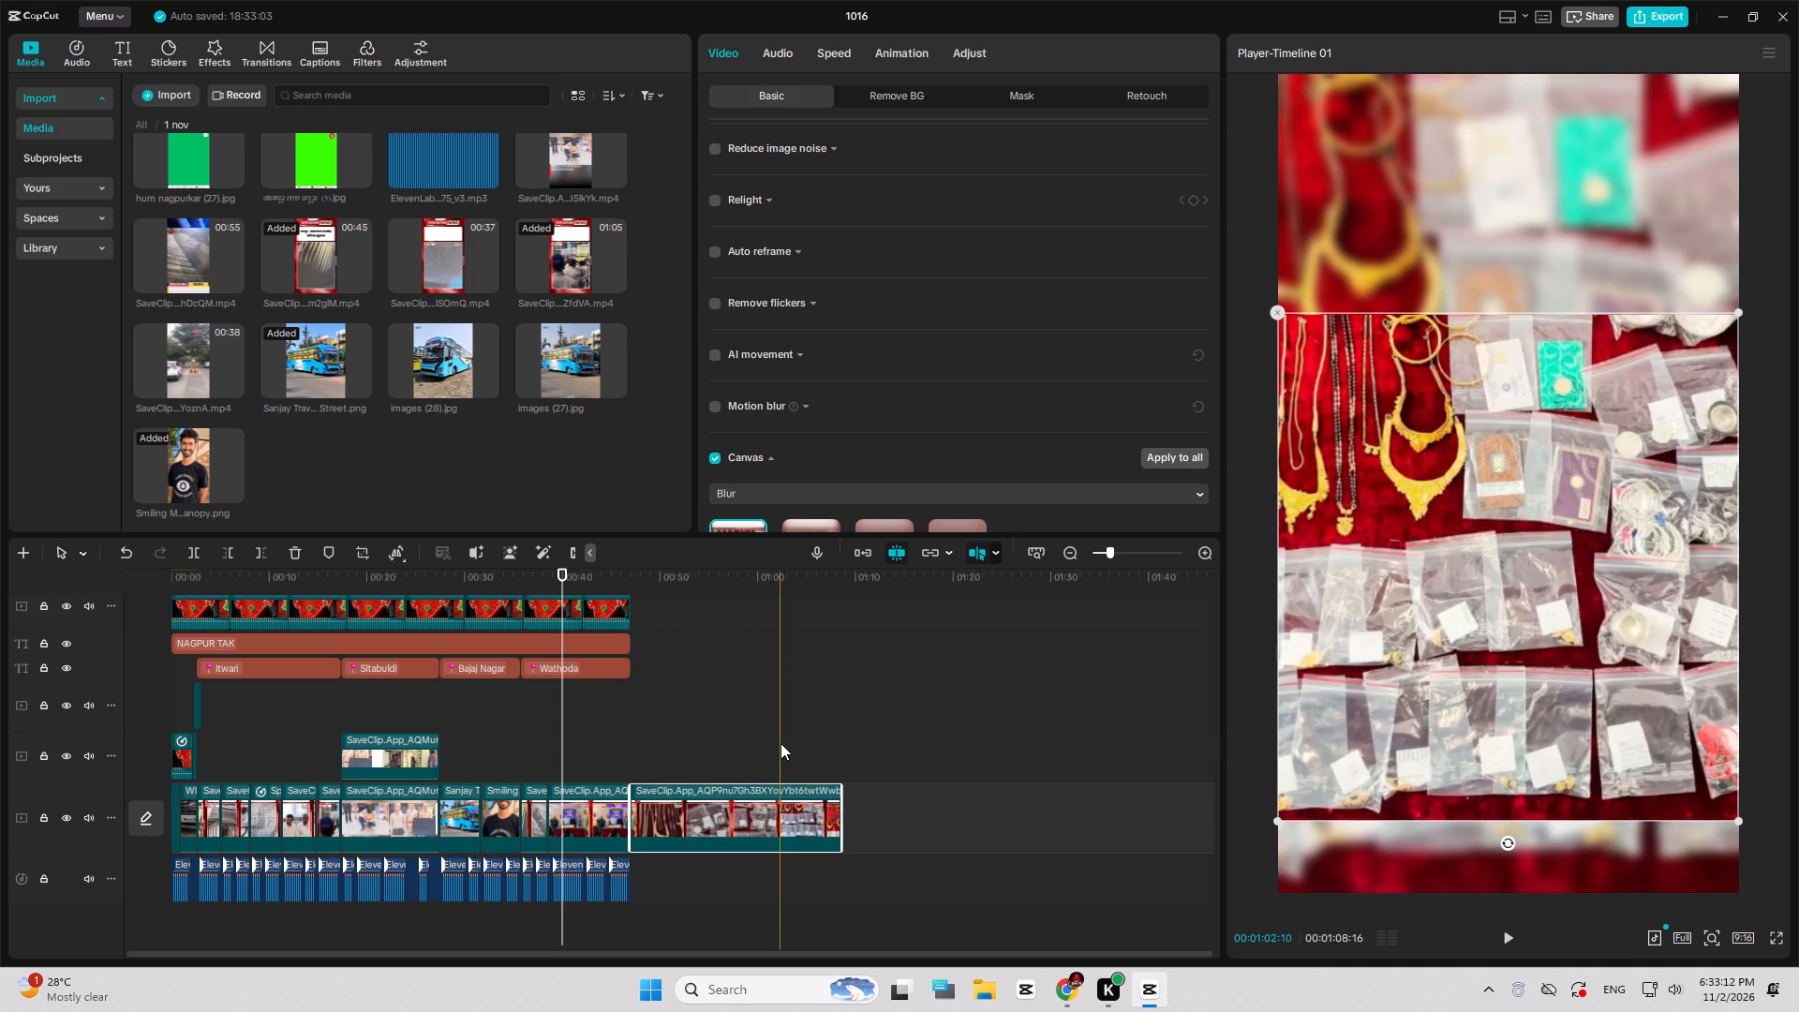
{"action": "key", "text": "q"}
Place the bagged-jewellery clip on the main track directly after the street footage, shifting the police group photo clip further along.
{"action": "left_click_drag", "start_coordinate": [795, 816], "coordinate": [556, 752]}
{"action": "scroll", "coordinate": [561, 761], "scroll_direction": "up", "scroll_amount": 15, "text": "ctrl"}
{"action": "left_click_drag", "start_coordinate": [885, 802], "coordinate": [889, 806]}
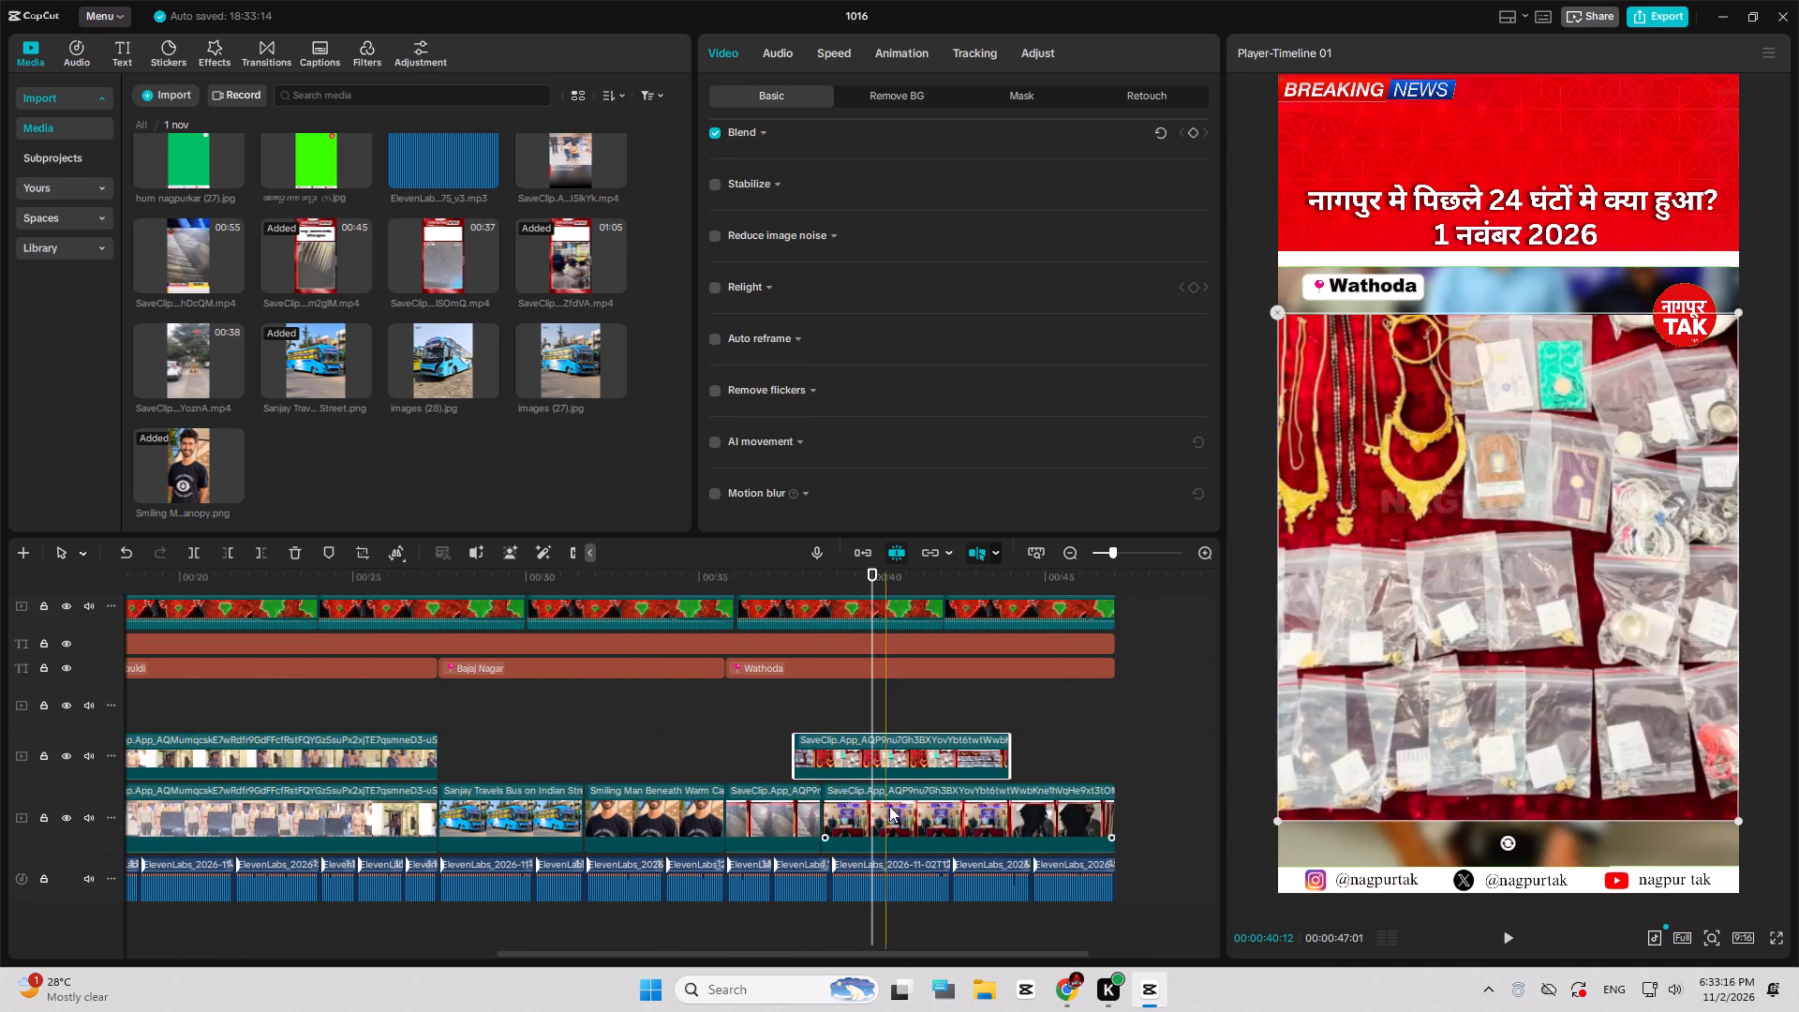
{"action": "left_click_drag", "start_coordinate": [889, 806], "coordinate": [1074, 806]}
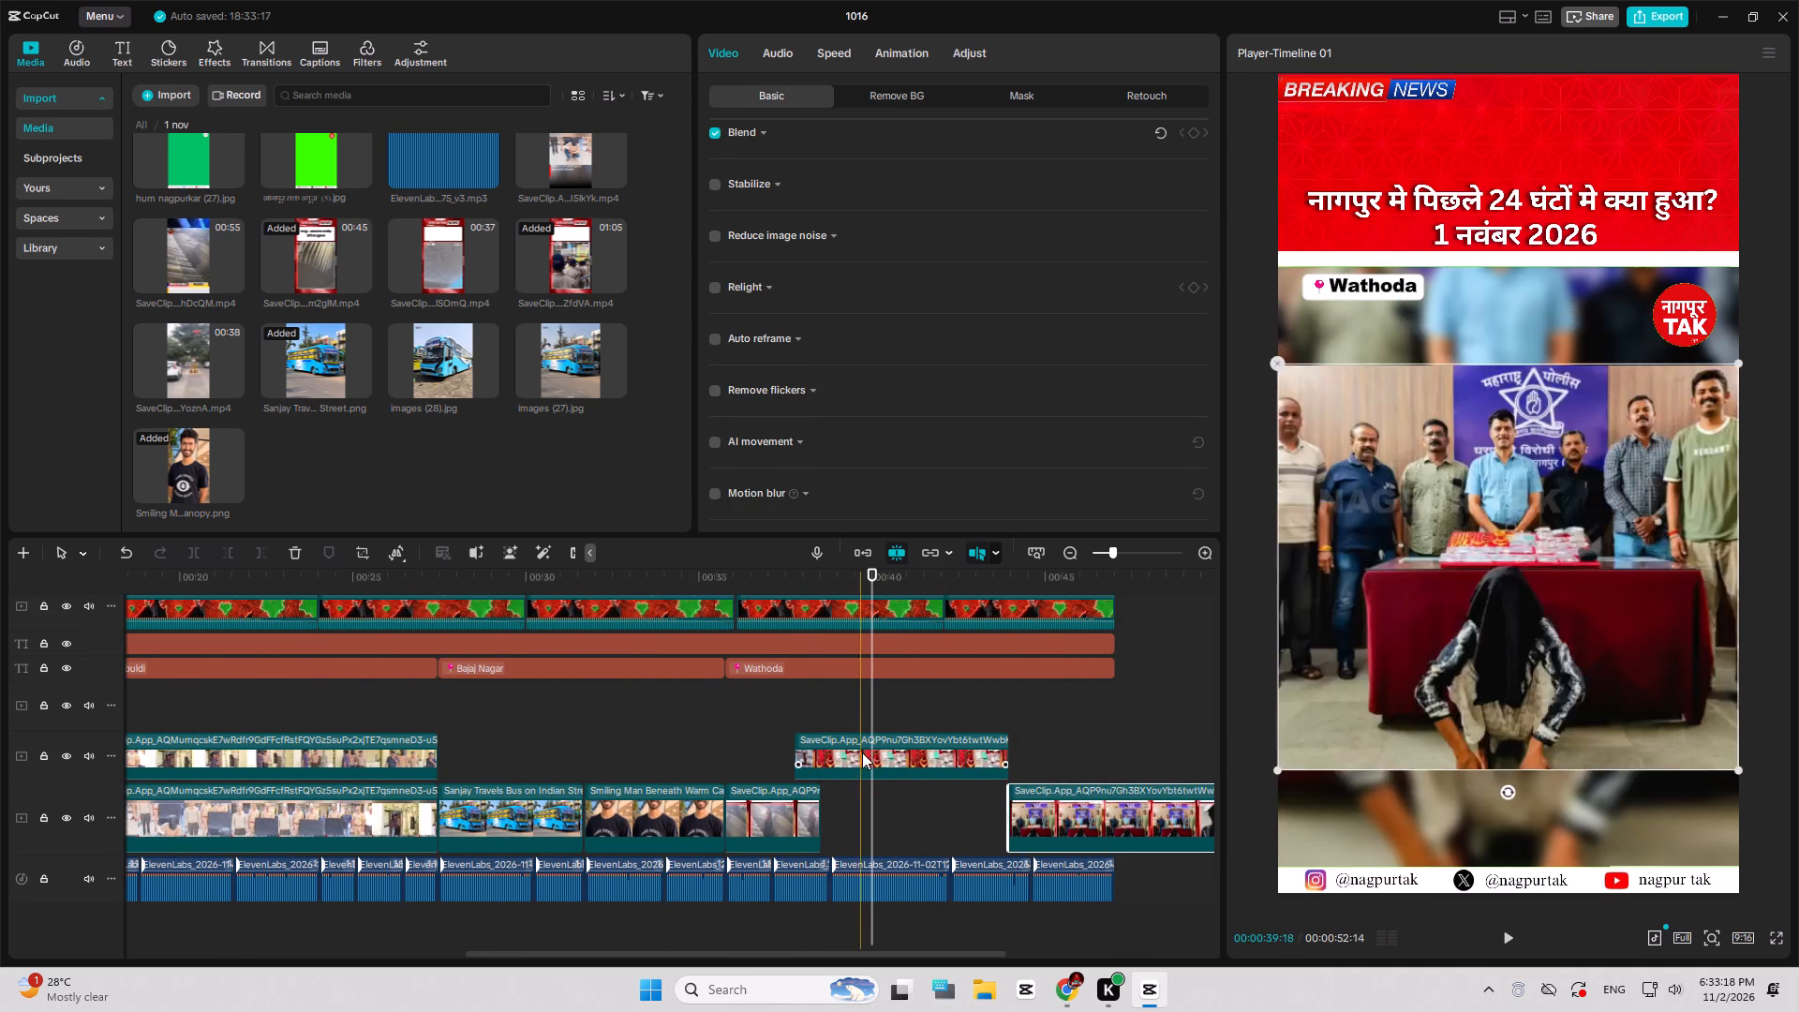
{"action": "left_click_drag", "start_coordinate": [1044, 811], "coordinate": [1122, 817]}
{"action": "left_click_drag", "start_coordinate": [918, 738], "coordinate": [970, 788]}
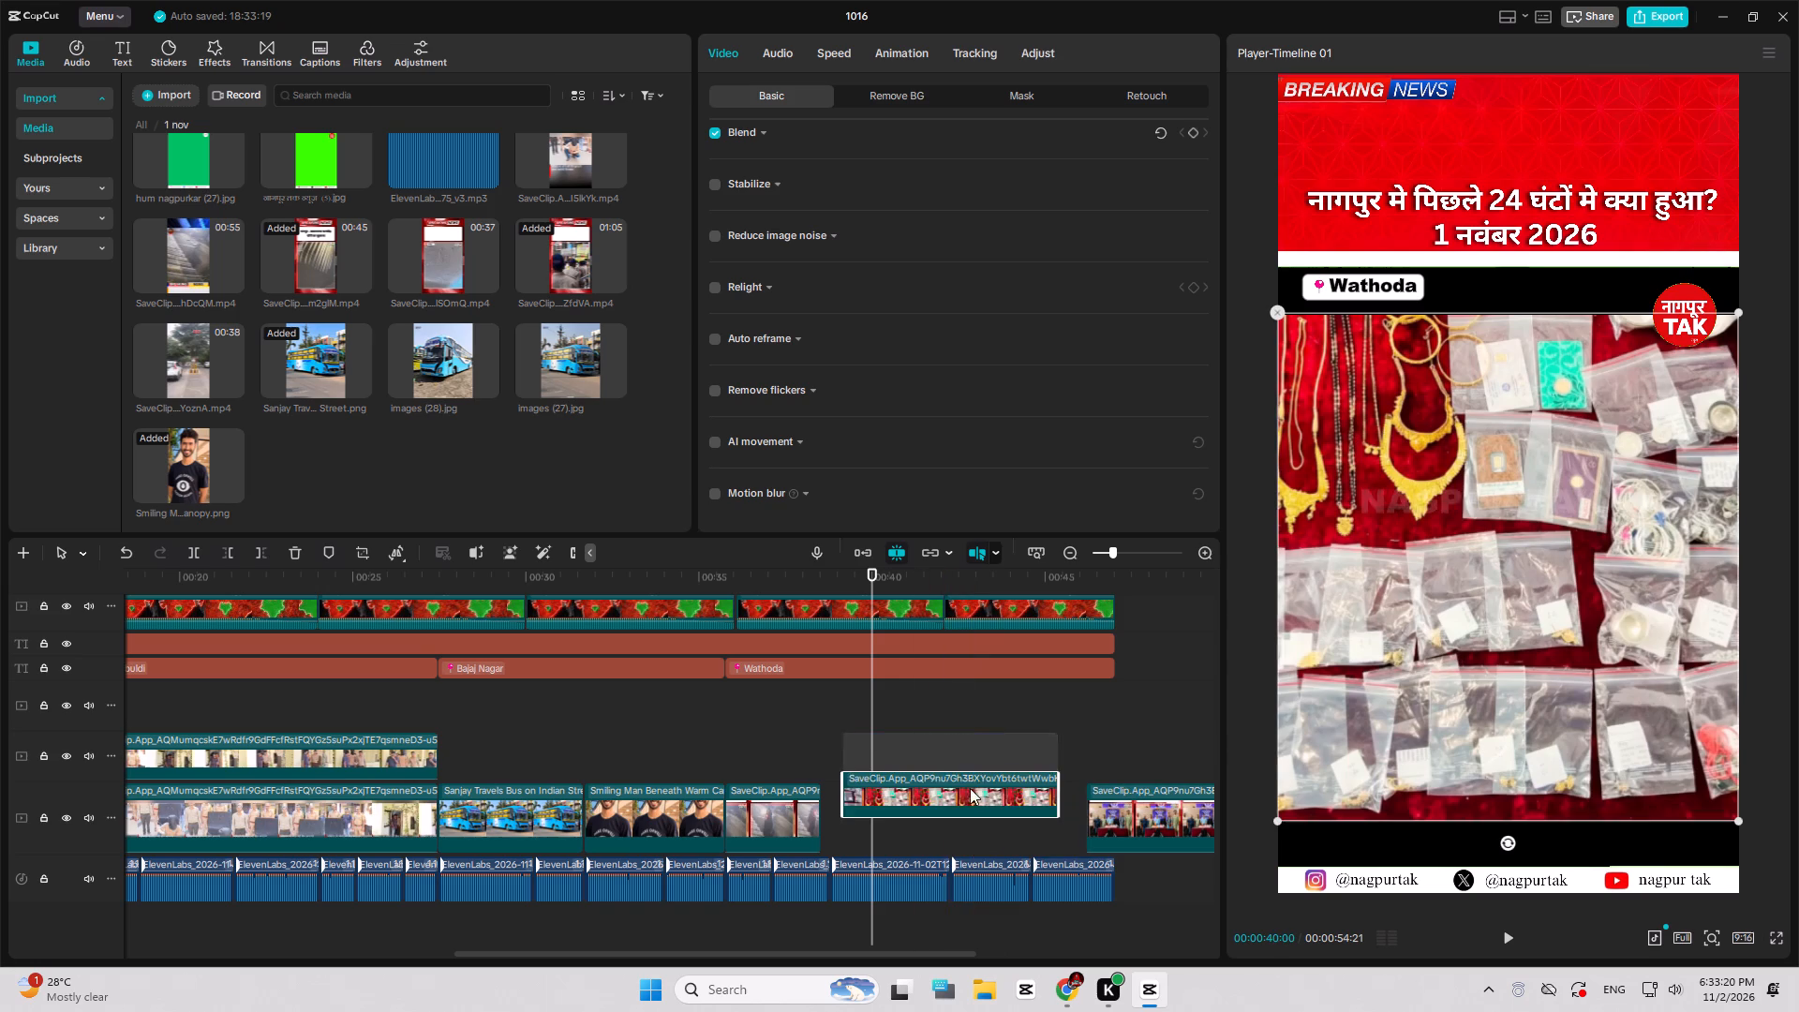
{"action": "left_click_drag", "start_coordinate": [970, 788], "coordinate": [947, 808]}
Trim the end of the bagged-jewellery clip to the end of its narration sentence, just before 42 seconds.
{"action": "key", "text": "space"}
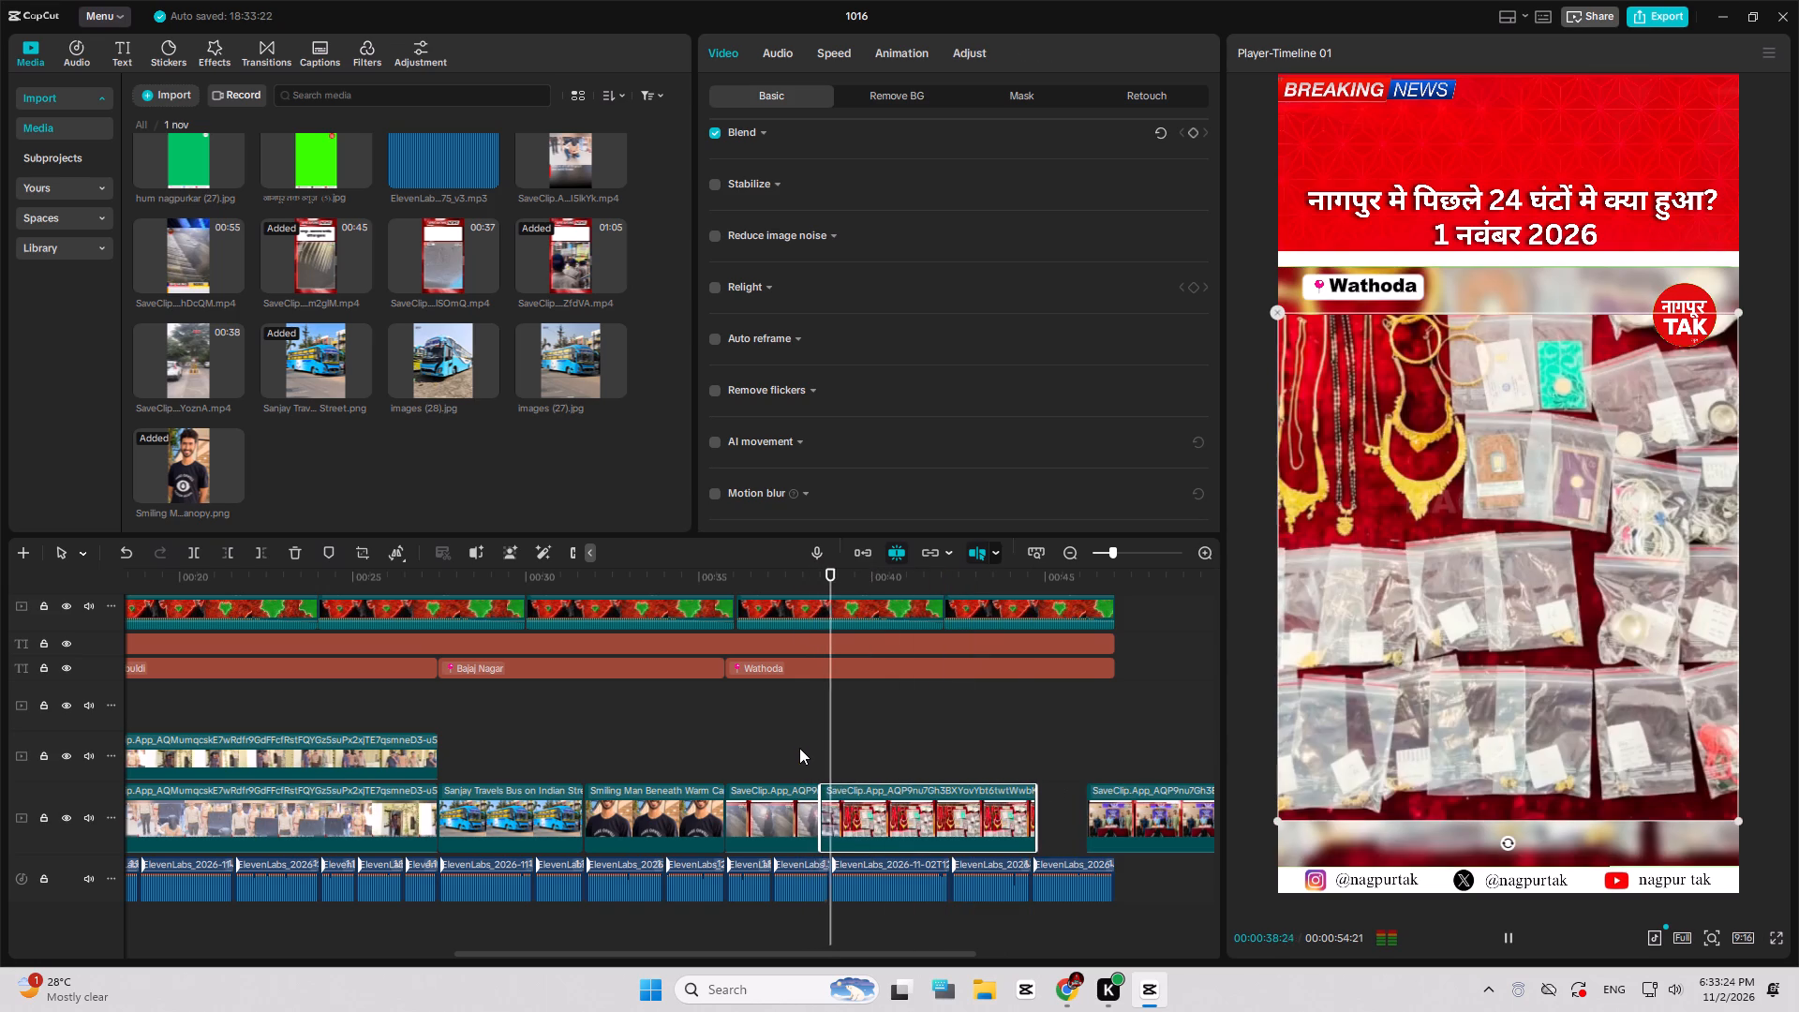
{"action": "left_click", "coordinate": [799, 748]}
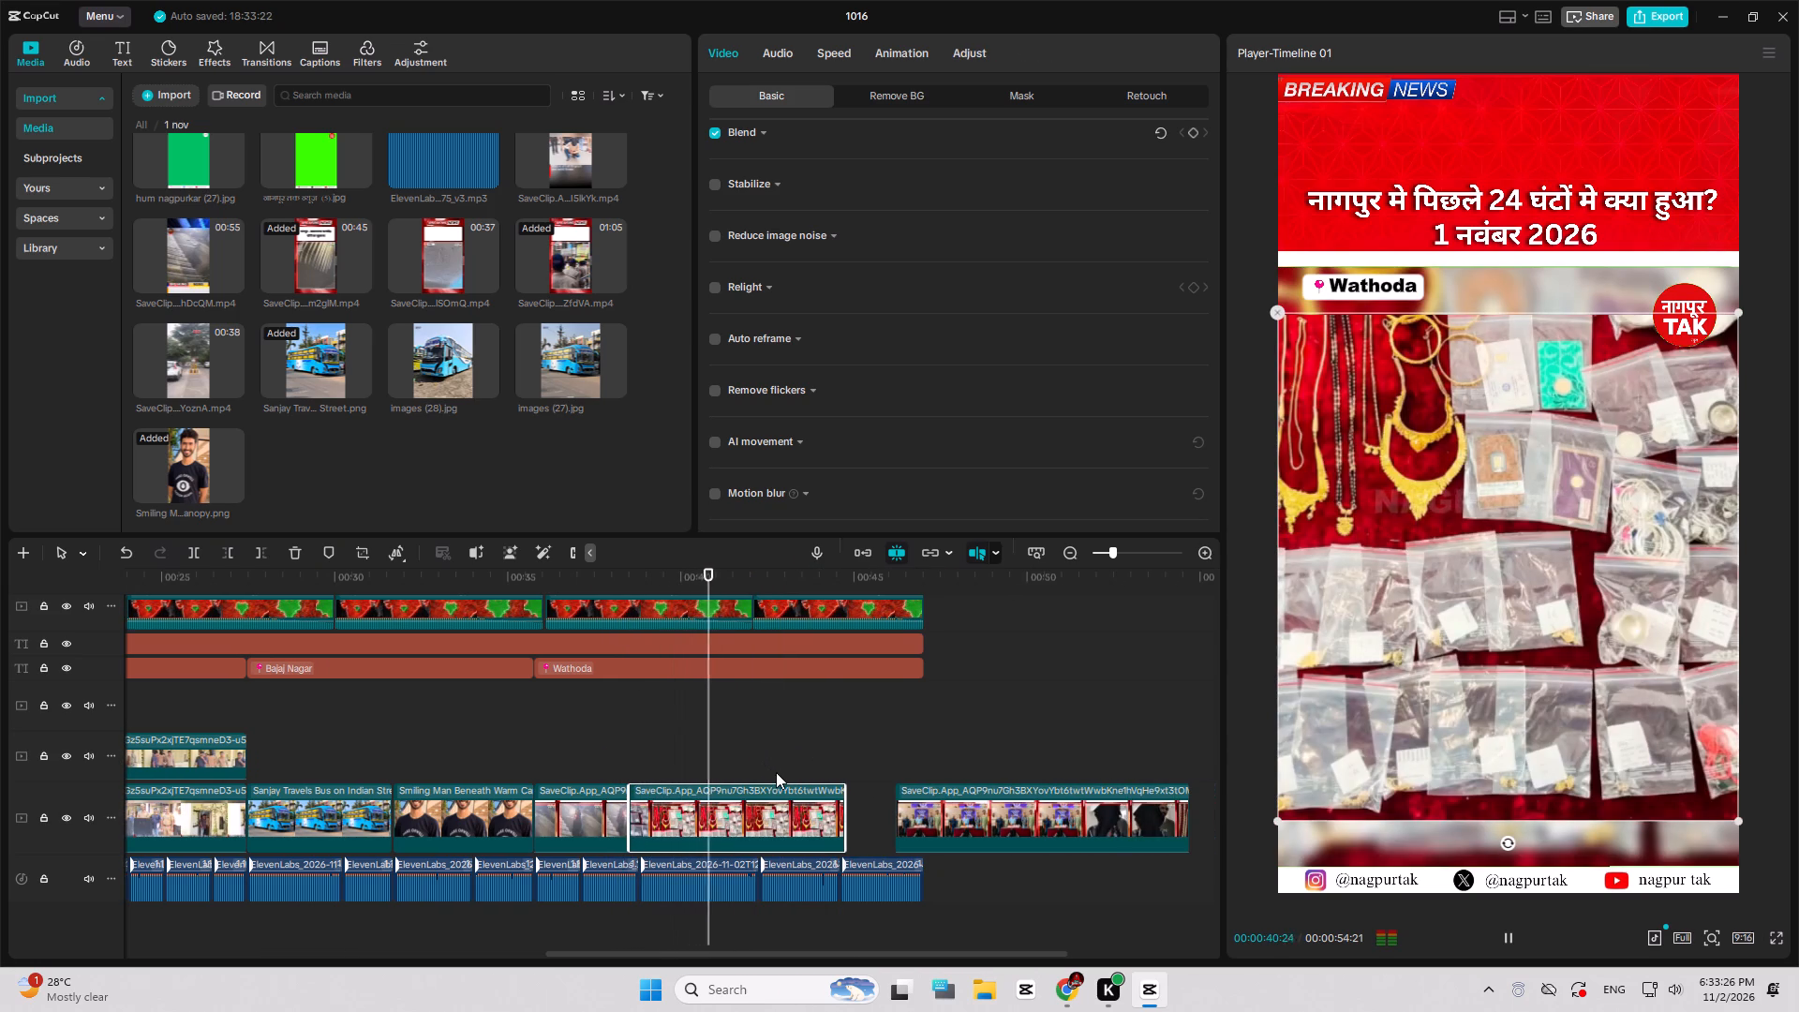
{"action": "key", "text": "space"}
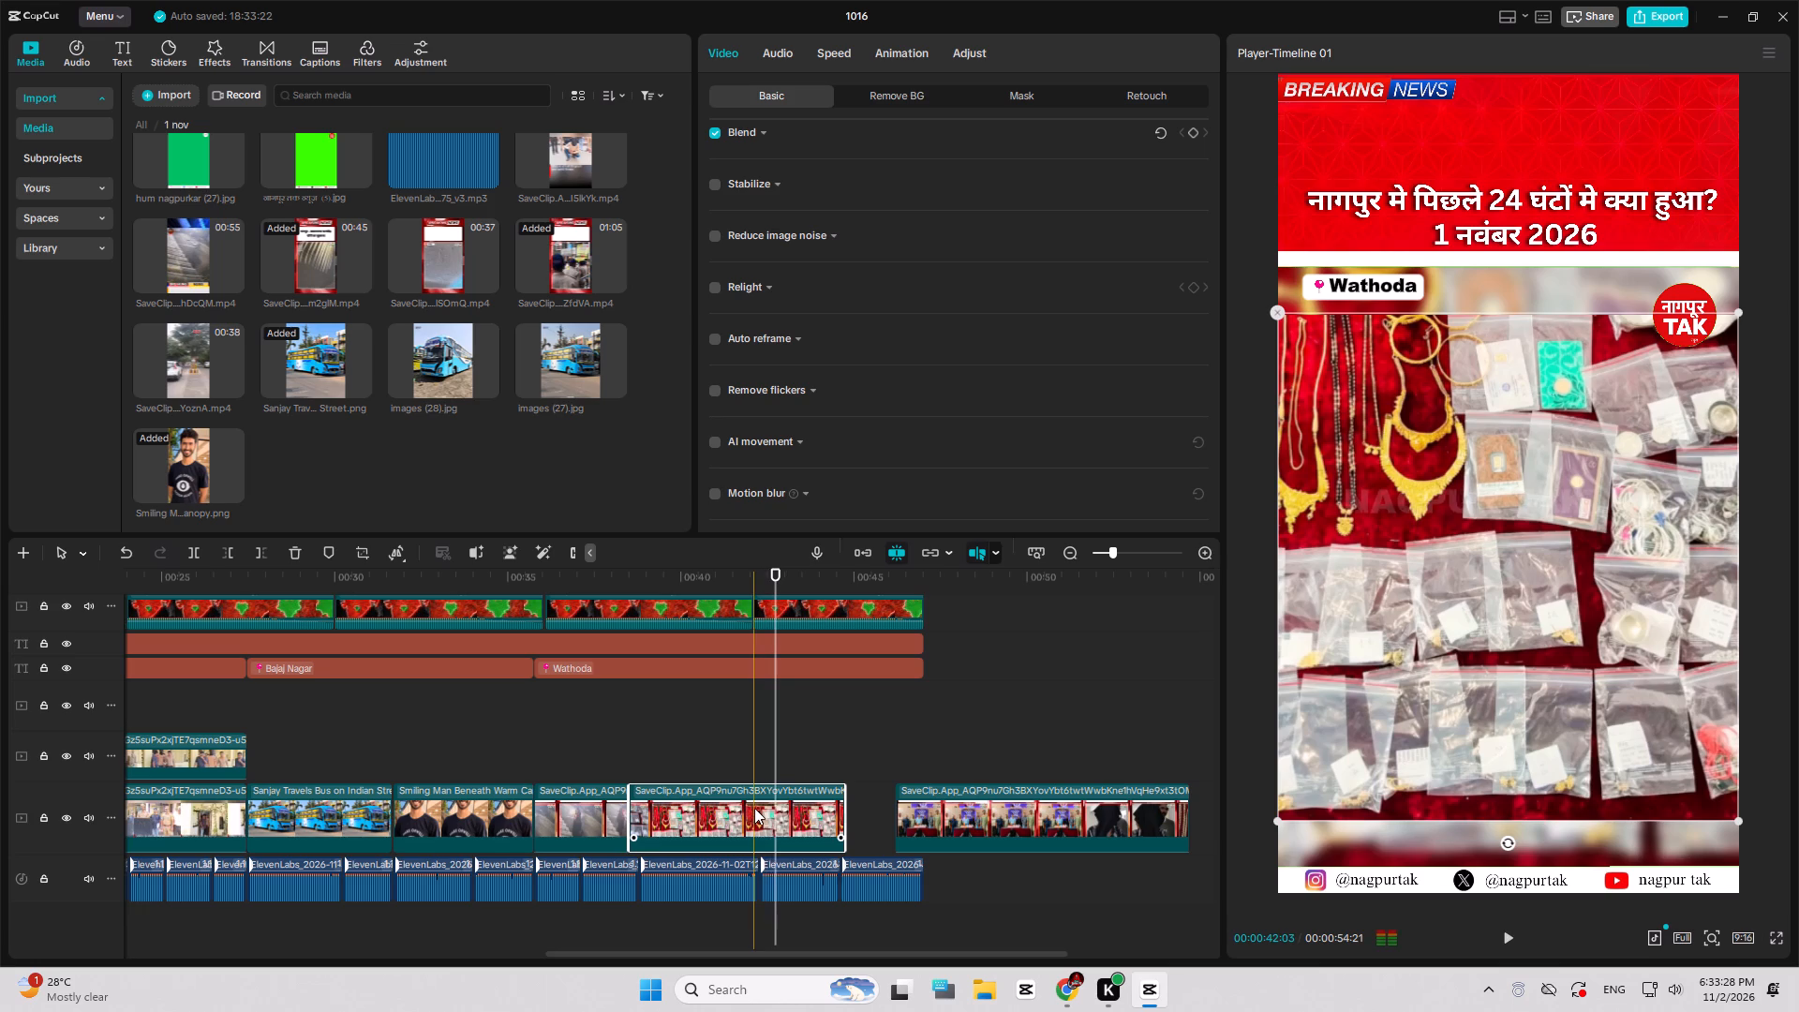
{"action": "key", "text": "w"}
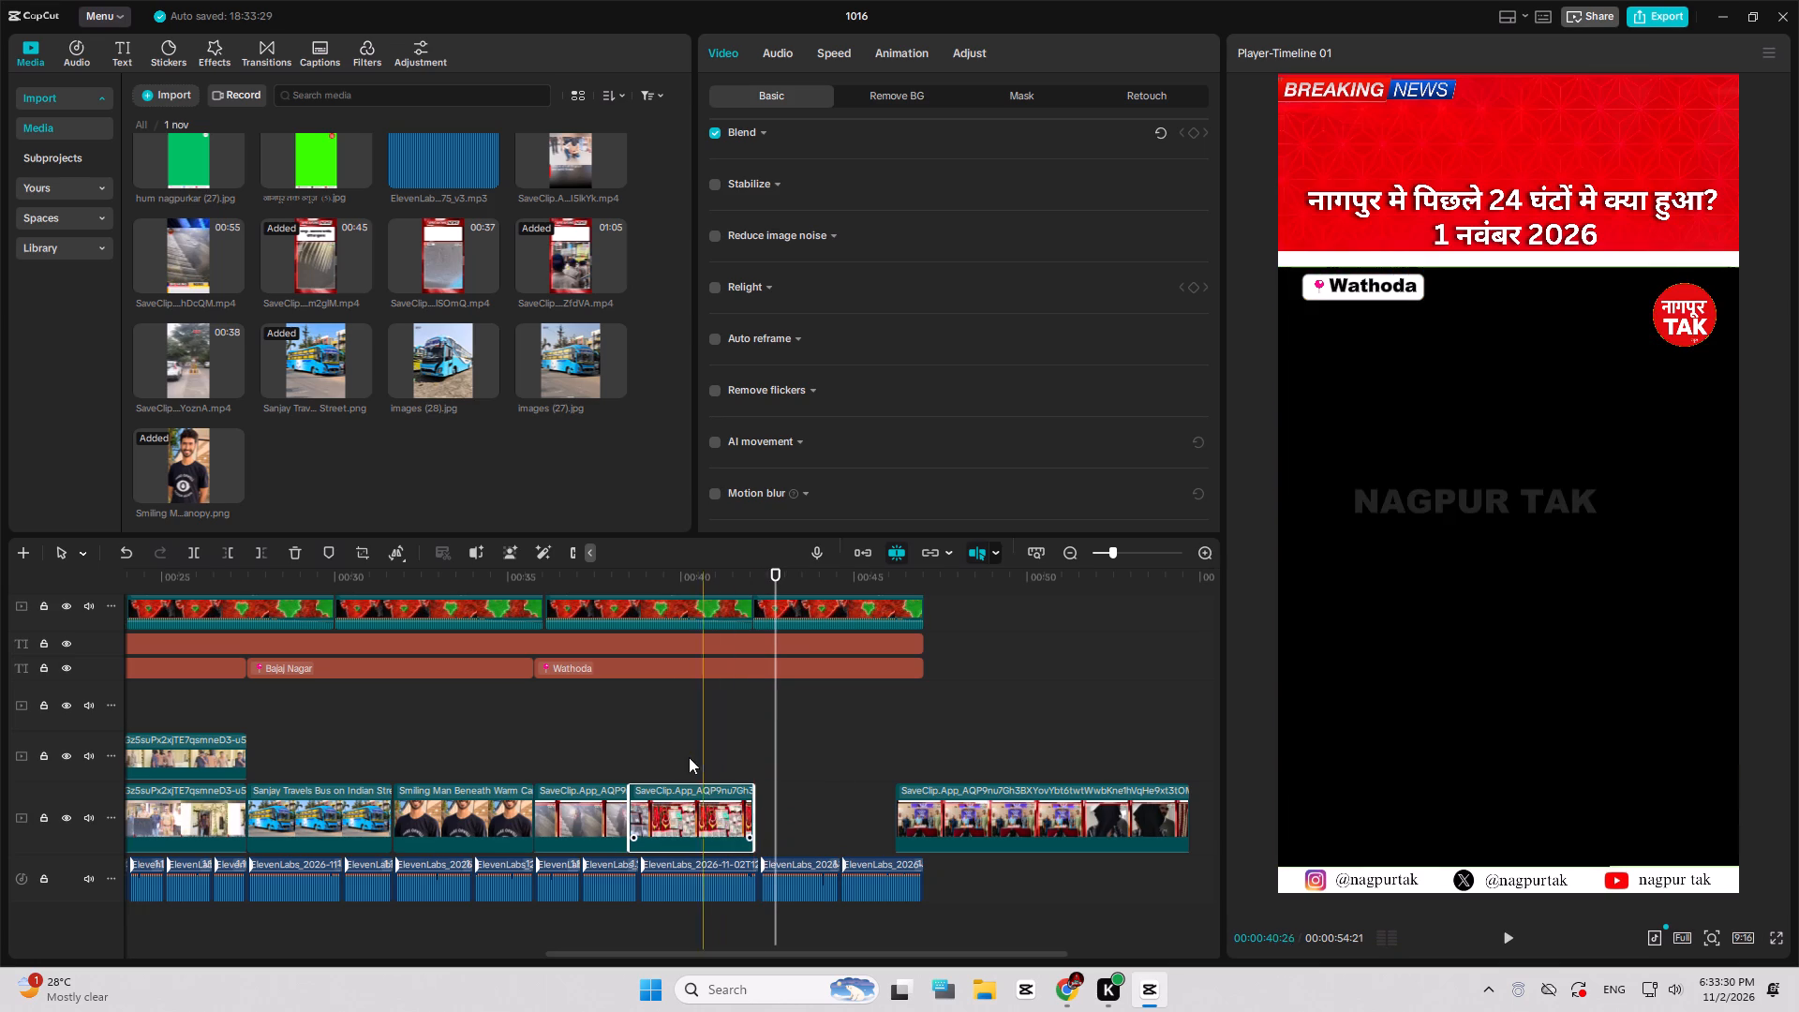
Animate the bagged-jewellery clip's scale with keyframes from 128% at its start to about 103% at its end, and preview it.
{"action": "left_click", "coordinate": [668, 587]}
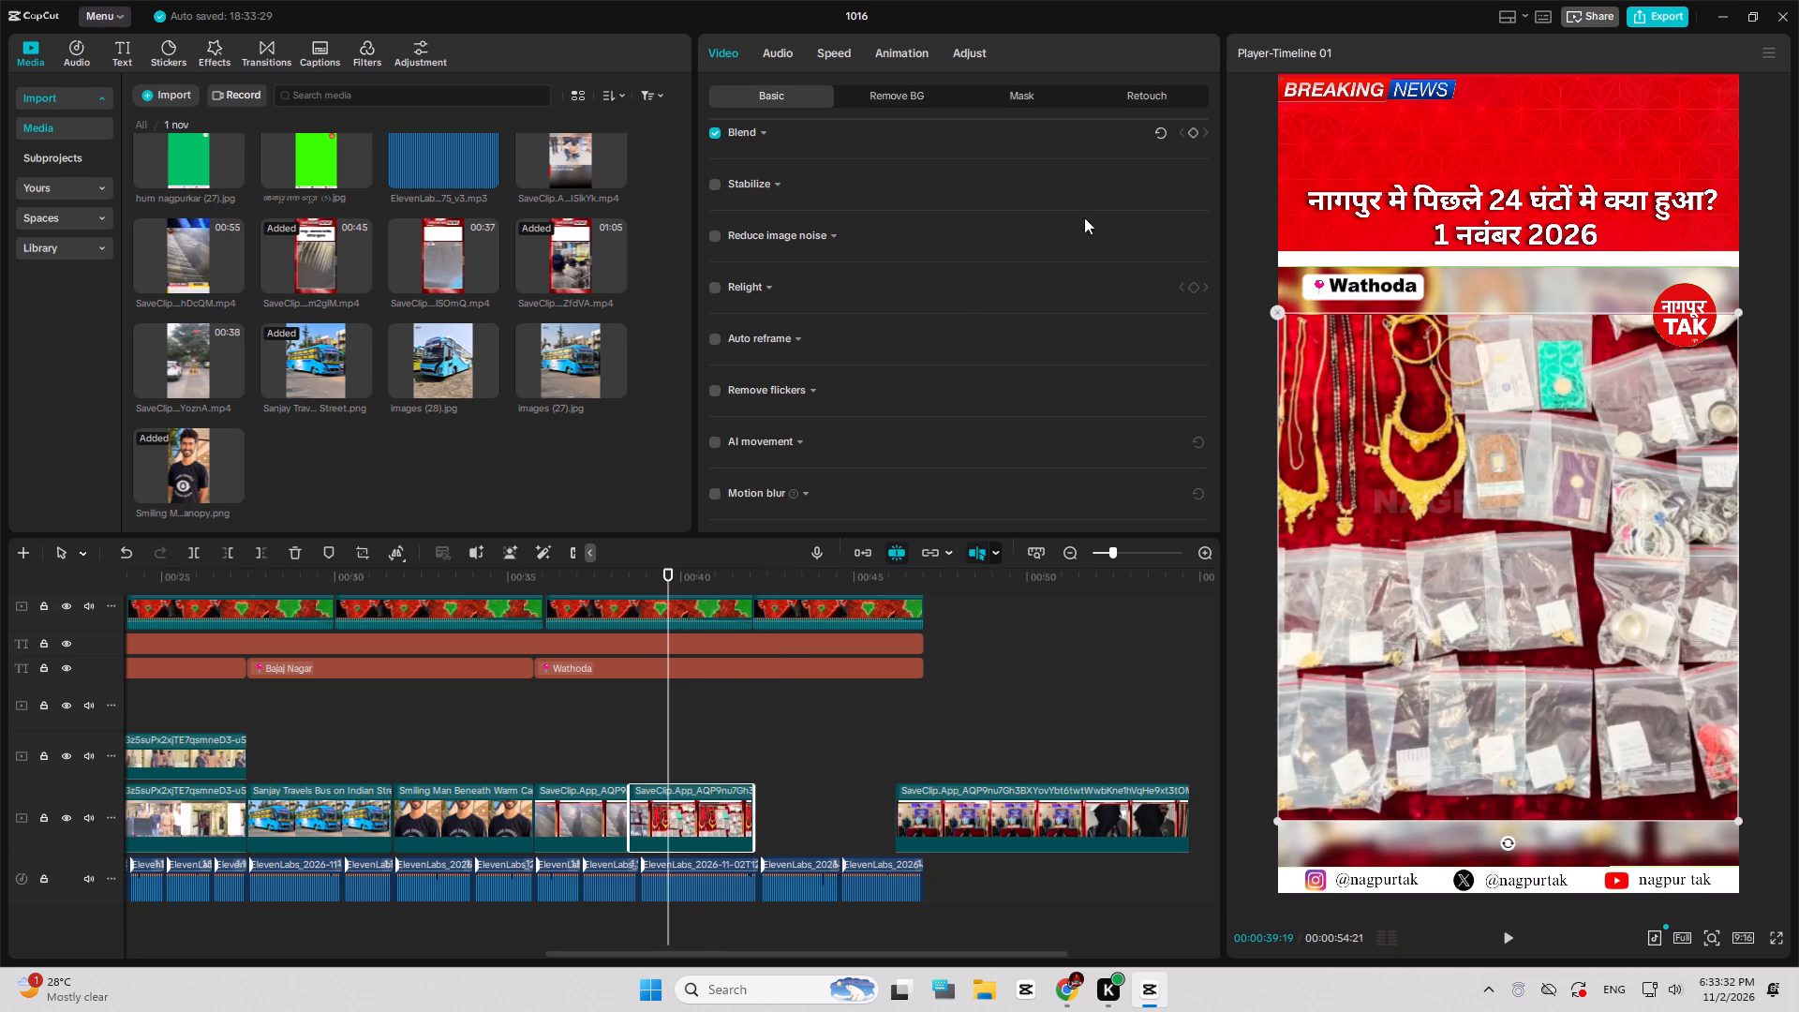
{"action": "scroll", "coordinate": [718, 464], "scroll_direction": "up", "scroll_amount": 4}
{"action": "left_click", "coordinate": [1189, 144]}
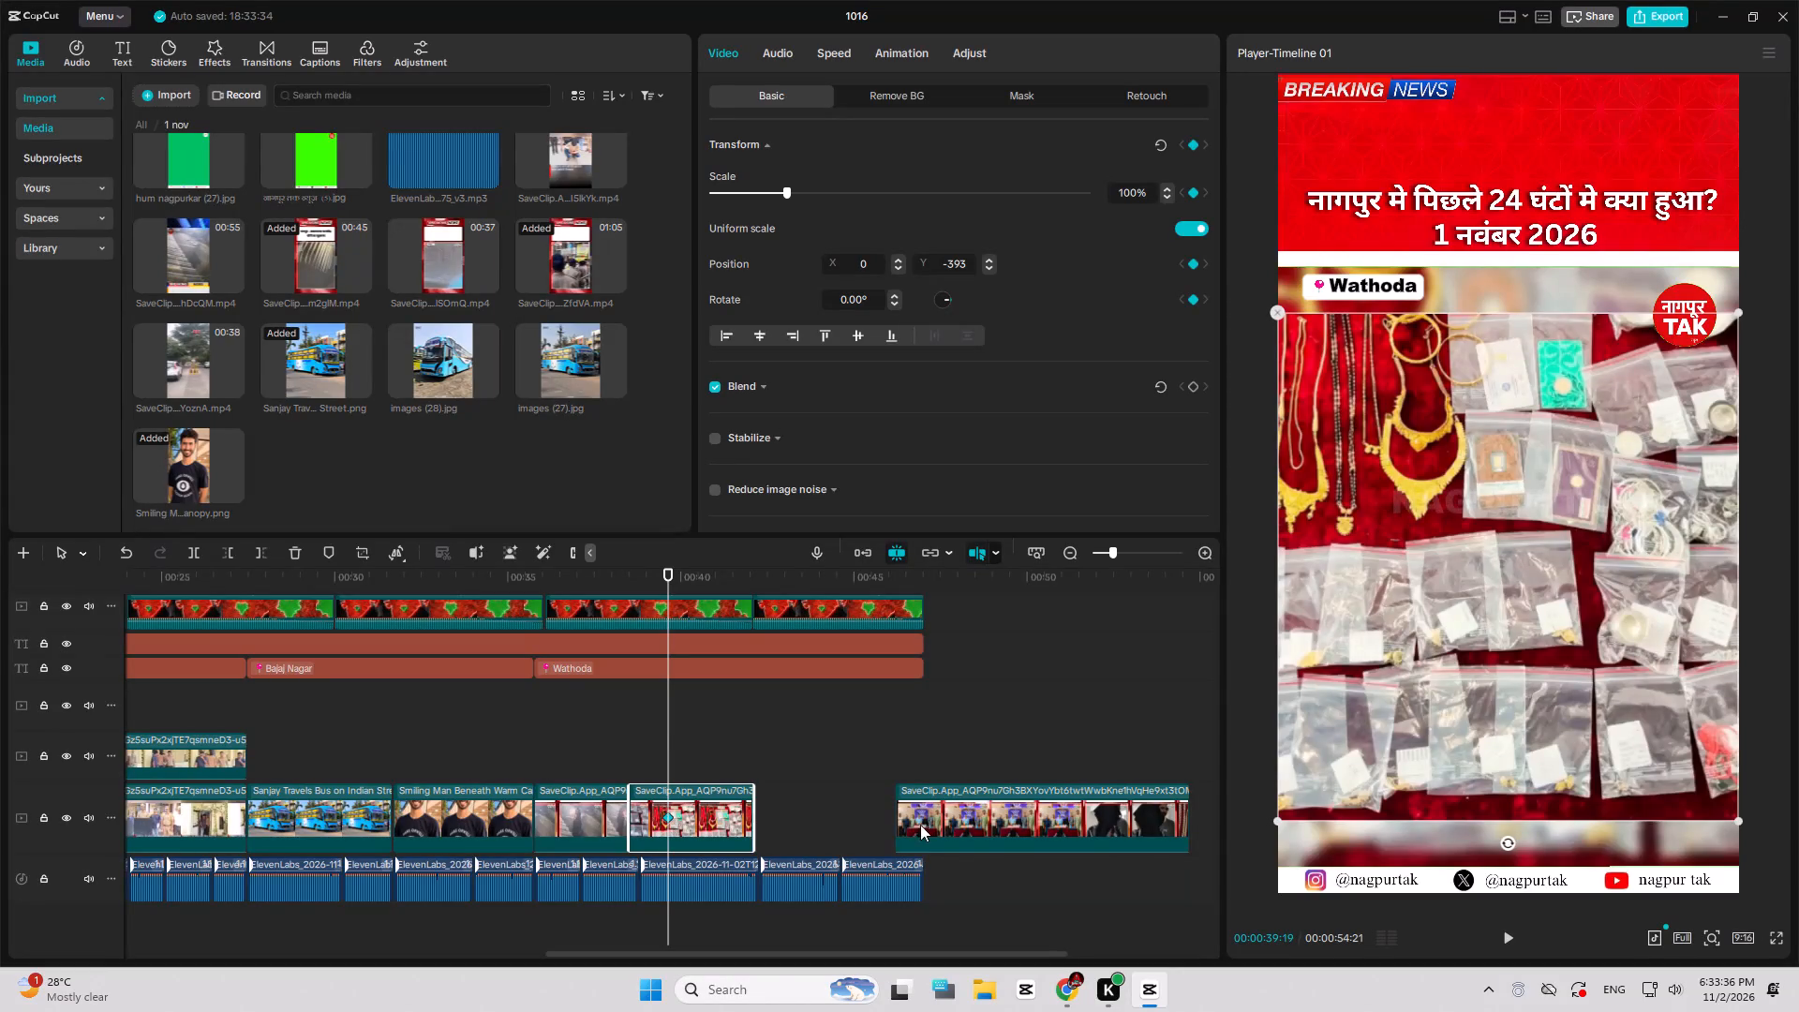
{"action": "left_click_drag", "start_coordinate": [1732, 819], "coordinate": [1798, 929]}
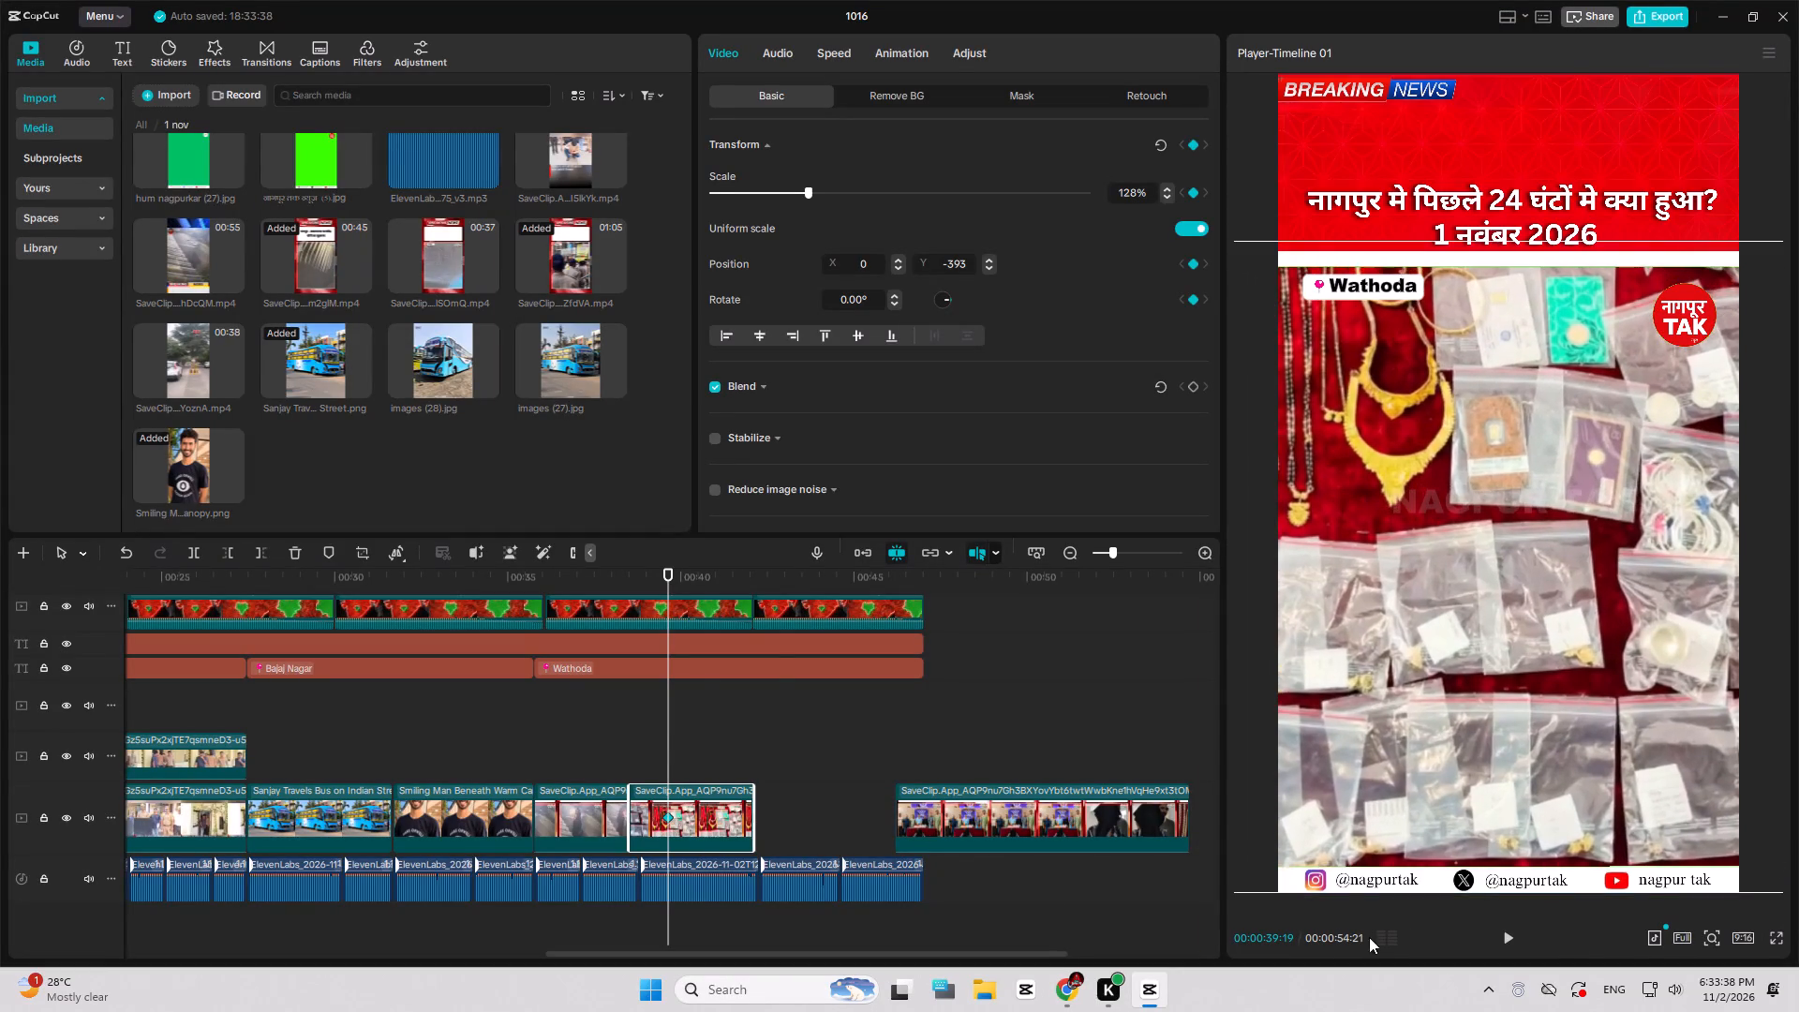
{"action": "left_click_drag", "start_coordinate": [663, 814], "coordinate": [525, 782]}
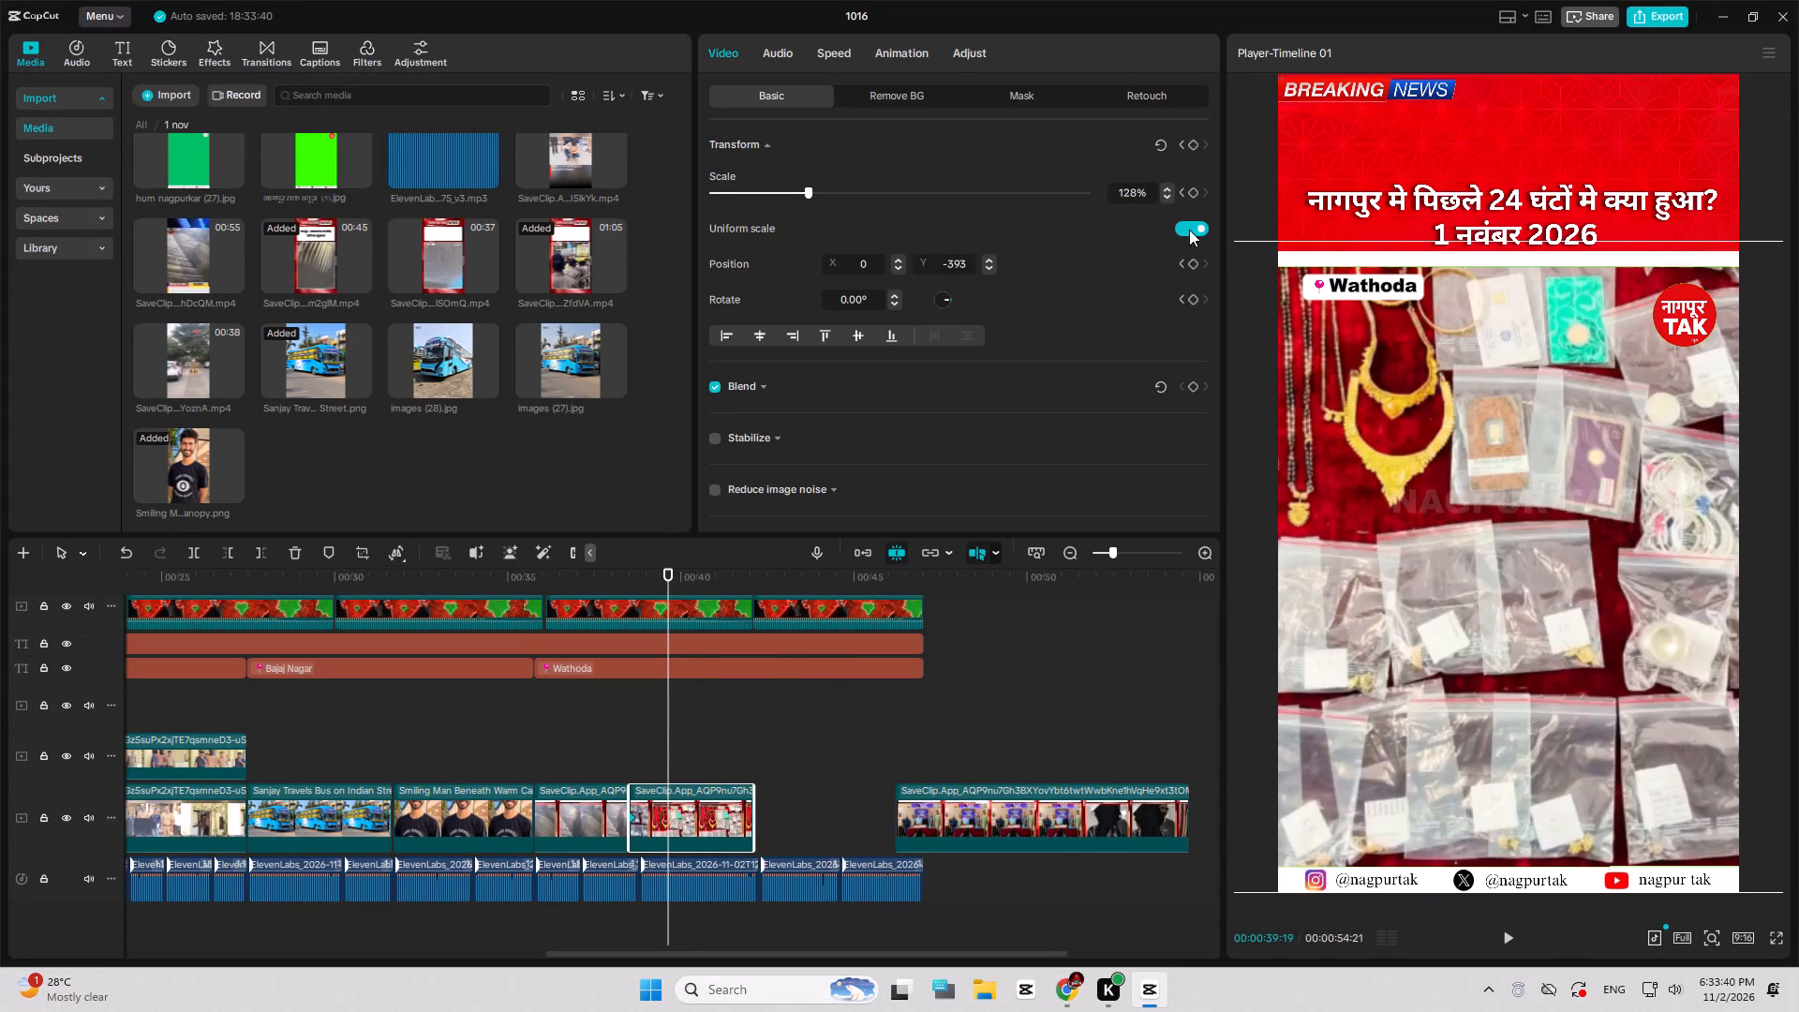
{"action": "left_click_drag", "start_coordinate": [805, 191], "coordinate": [788, 199]}
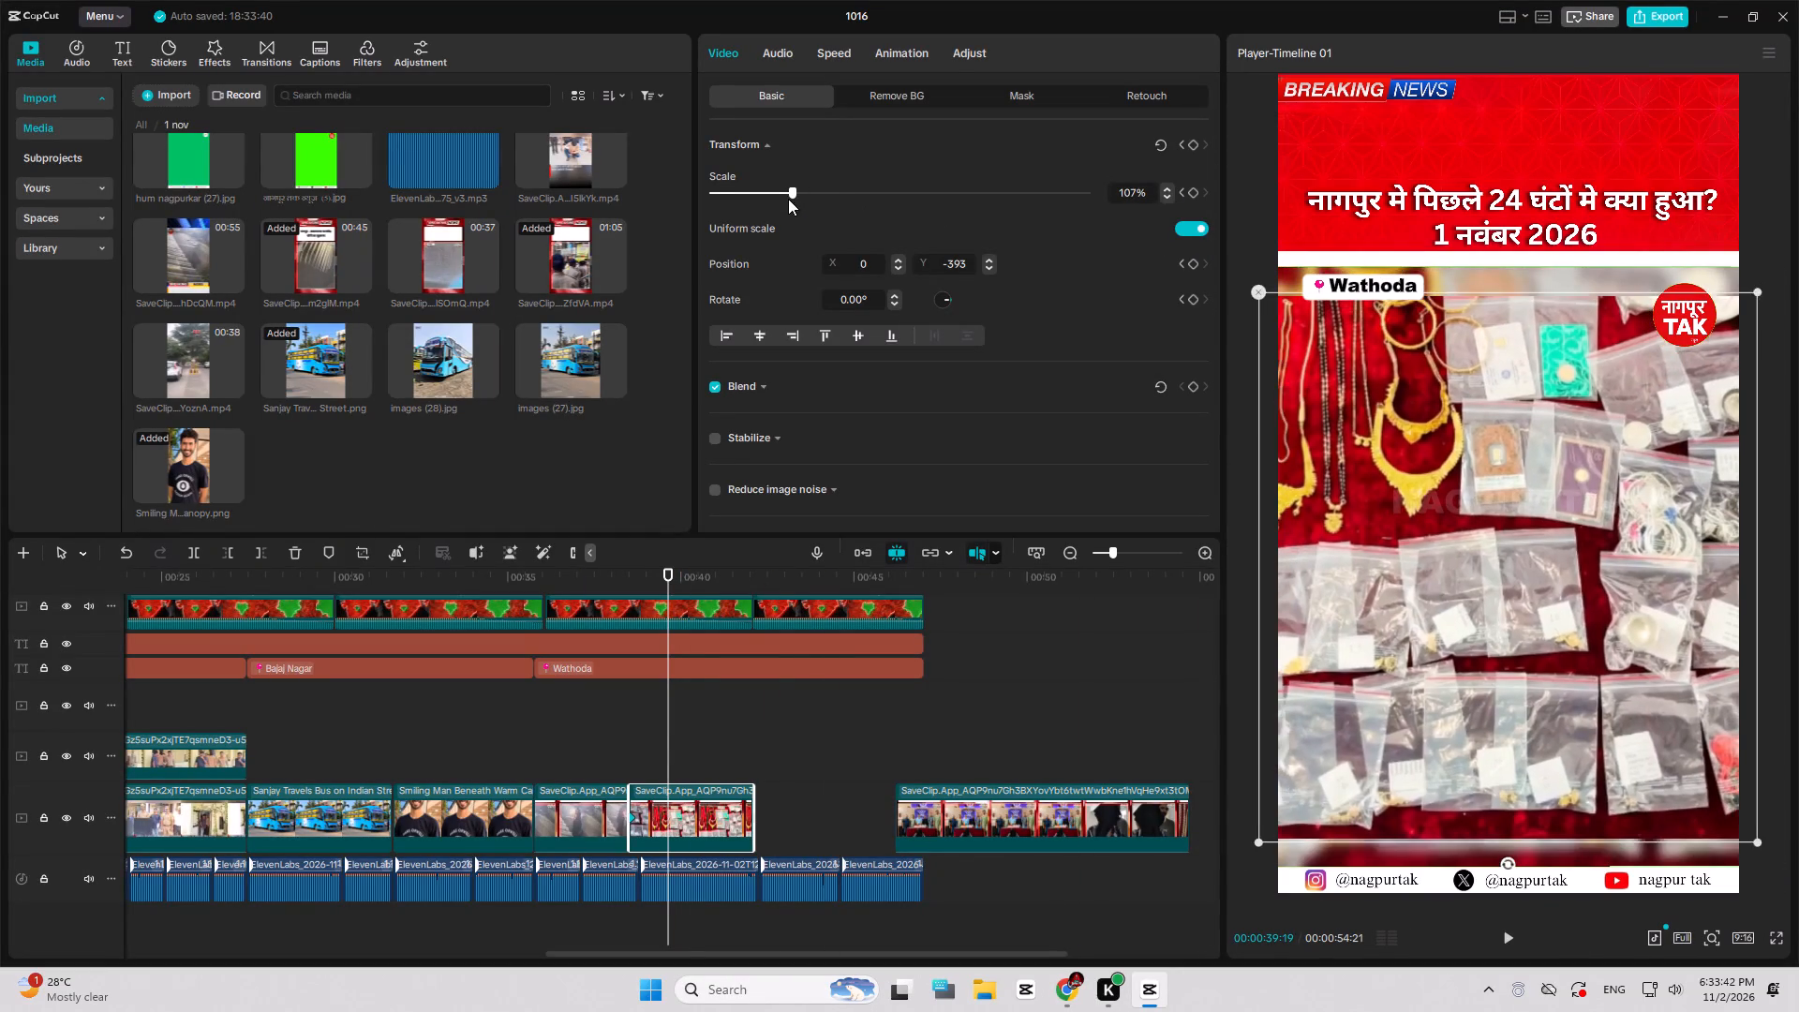
{"action": "left_click_drag", "start_coordinate": [788, 199], "coordinate": [786, 200]}
{"action": "left_click_drag", "start_coordinate": [666, 815], "coordinate": [757, 822]}
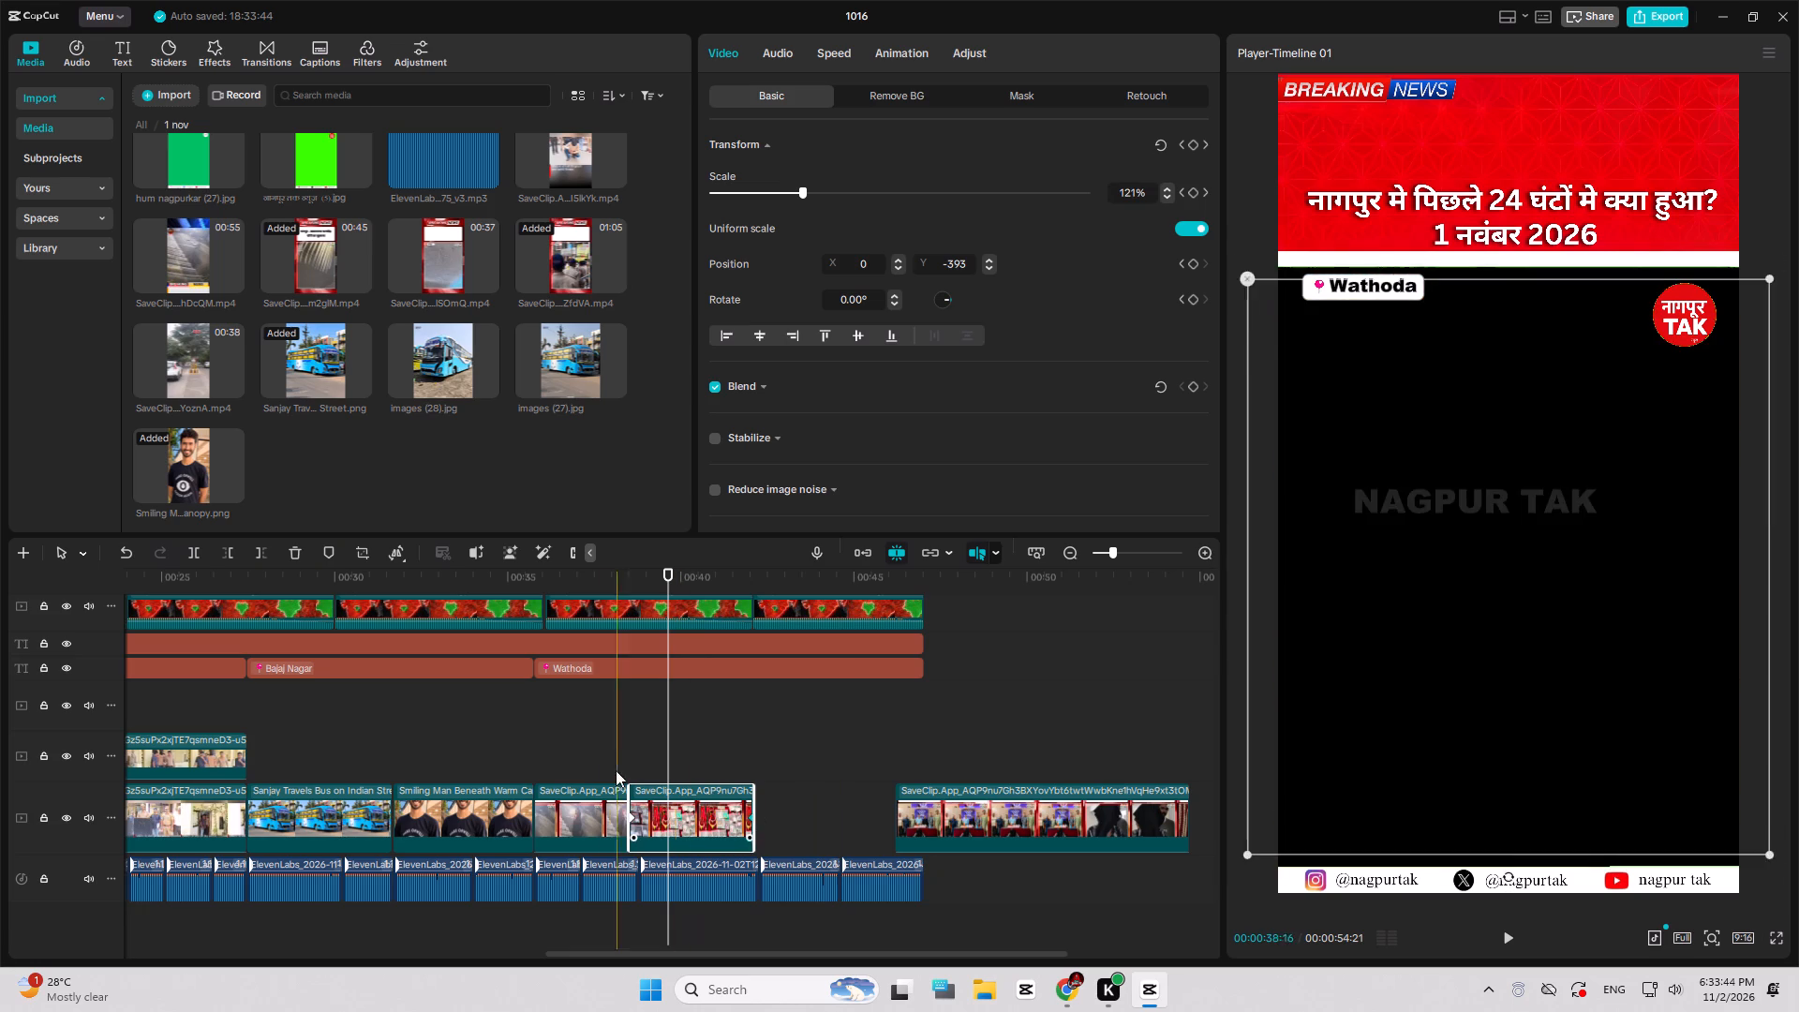
{"action": "key", "text": "space"}
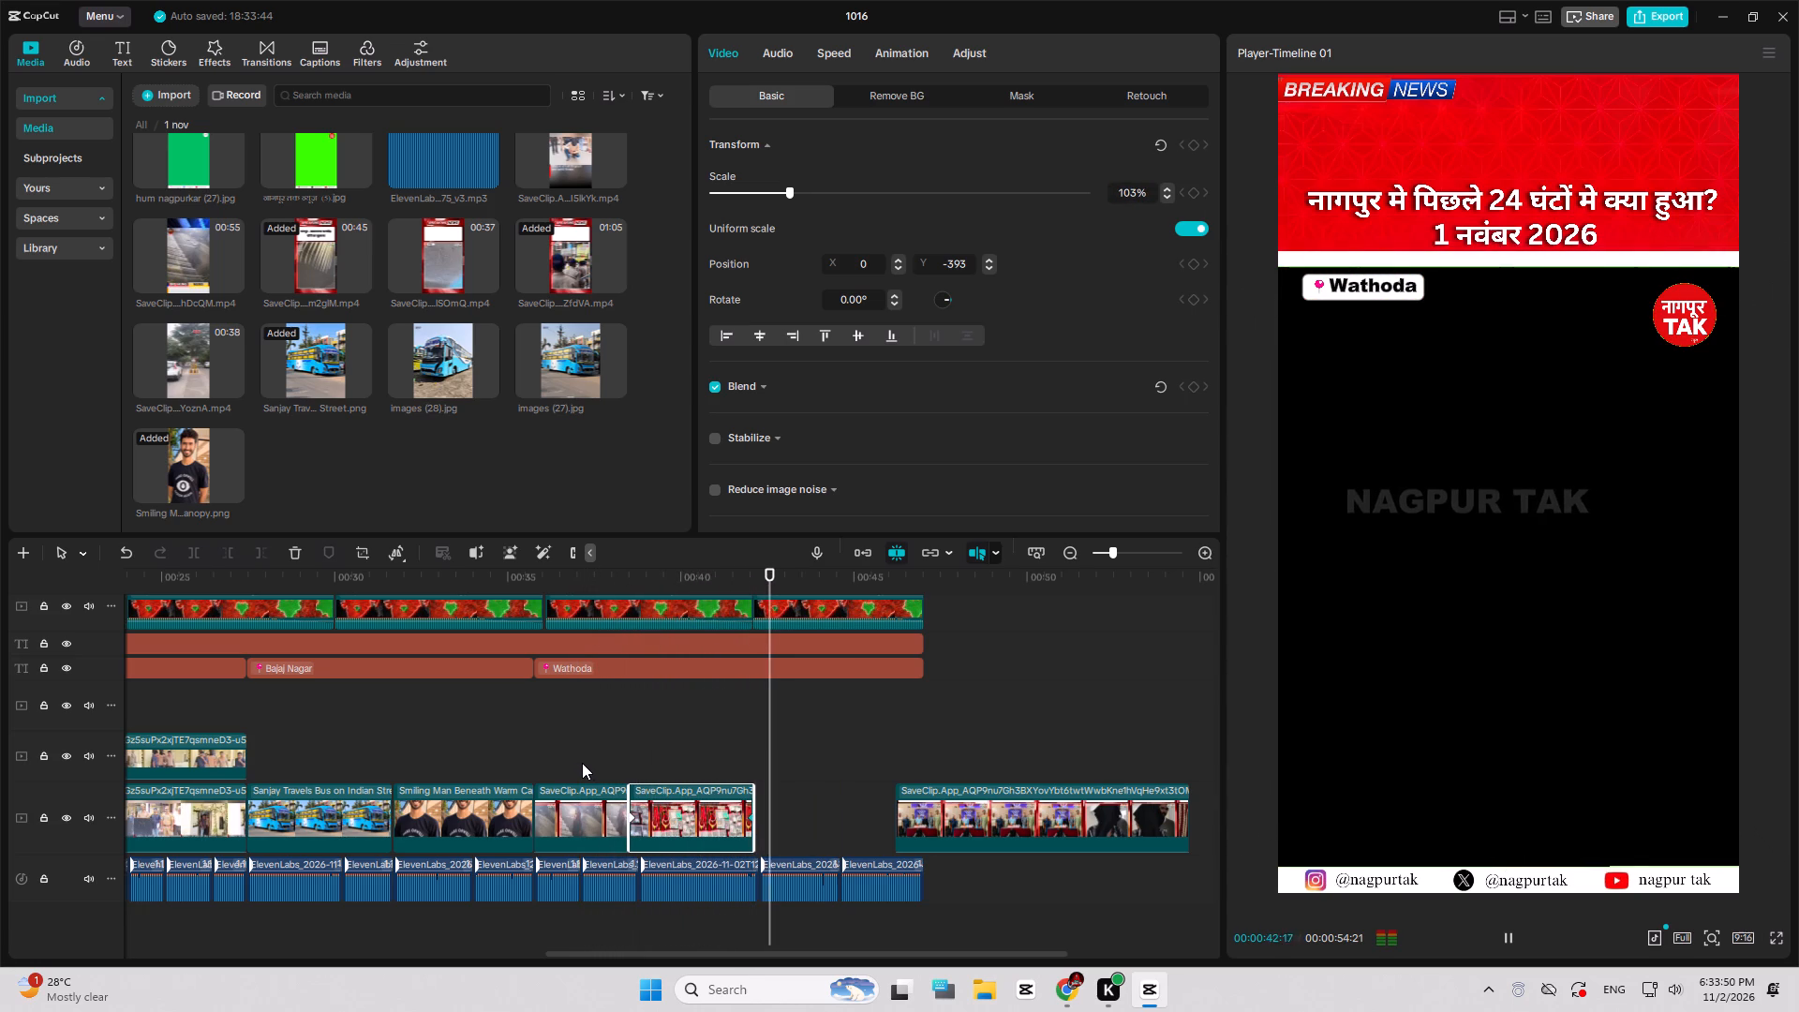
{"action": "key", "text": "space"}
Move the police group photo clip to start directly after the bagged-jewellery clip.
{"action": "left_click_drag", "start_coordinate": [904, 820], "coordinate": [766, 818]}
Cut the police clip from about 45:13 up to the hooded-suspect shot and close the resulting gap.
{"action": "key", "text": "space"}
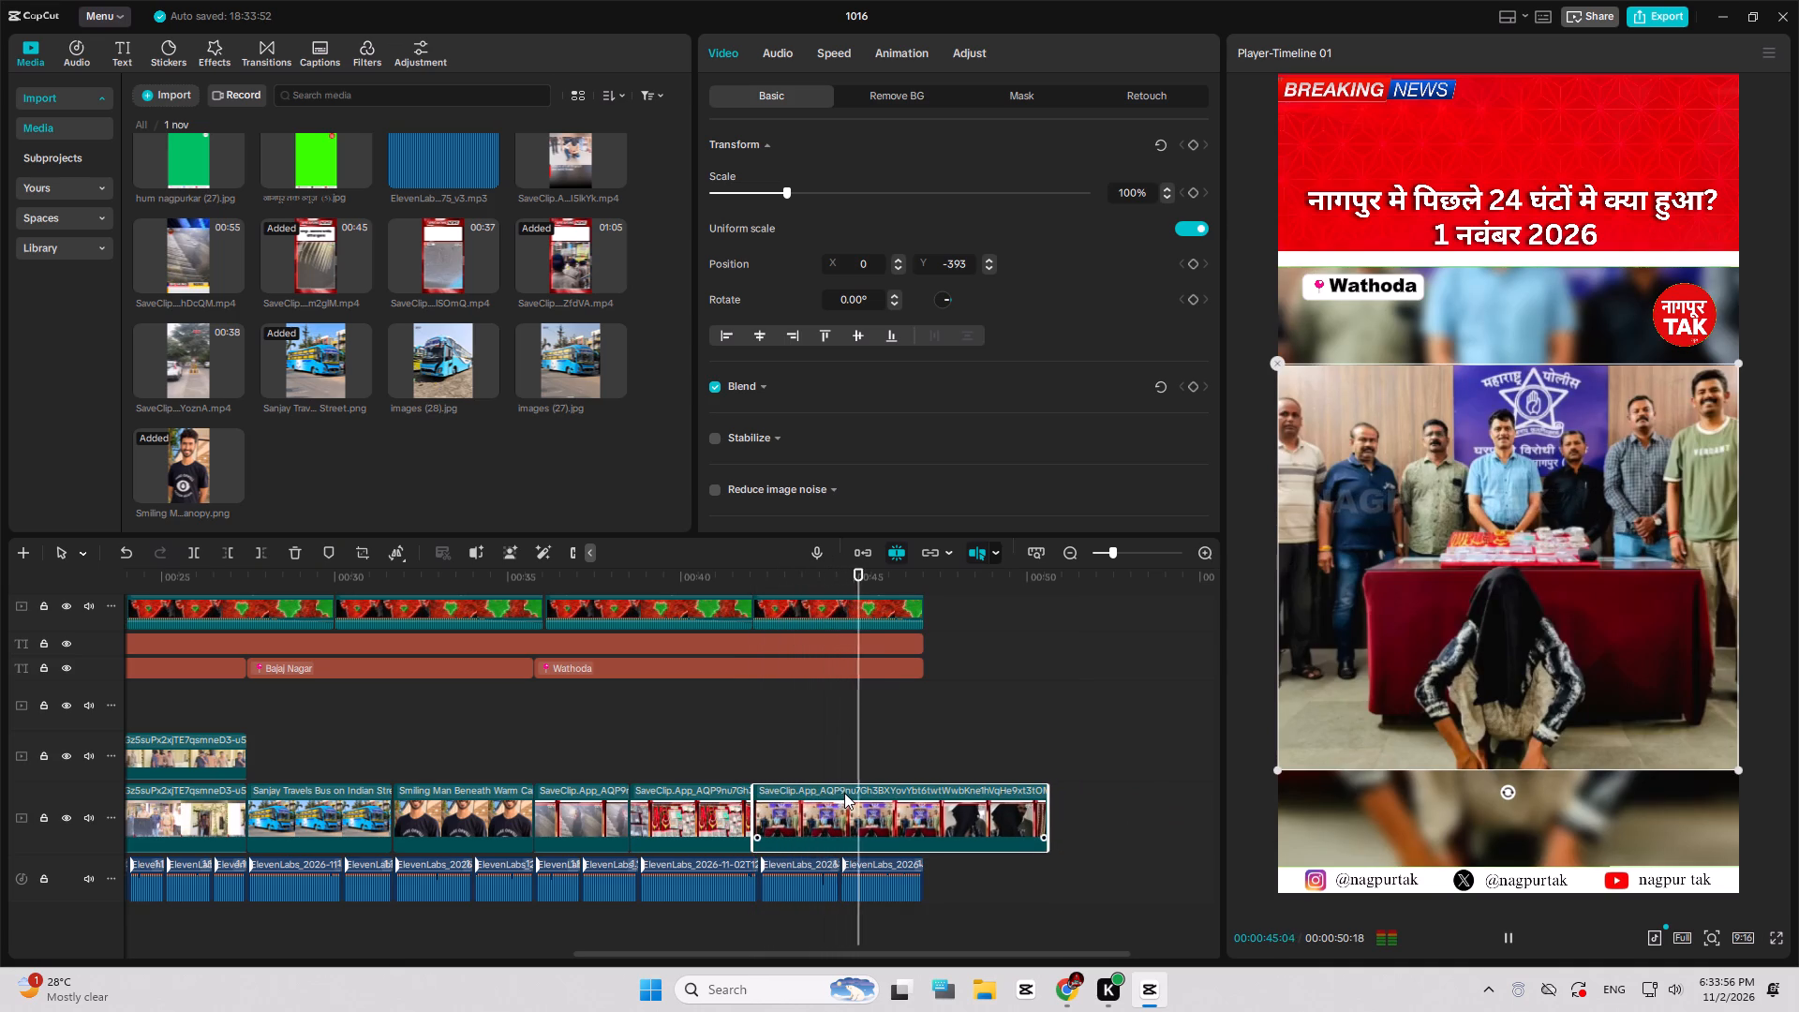
{"action": "key", "text": "space"}
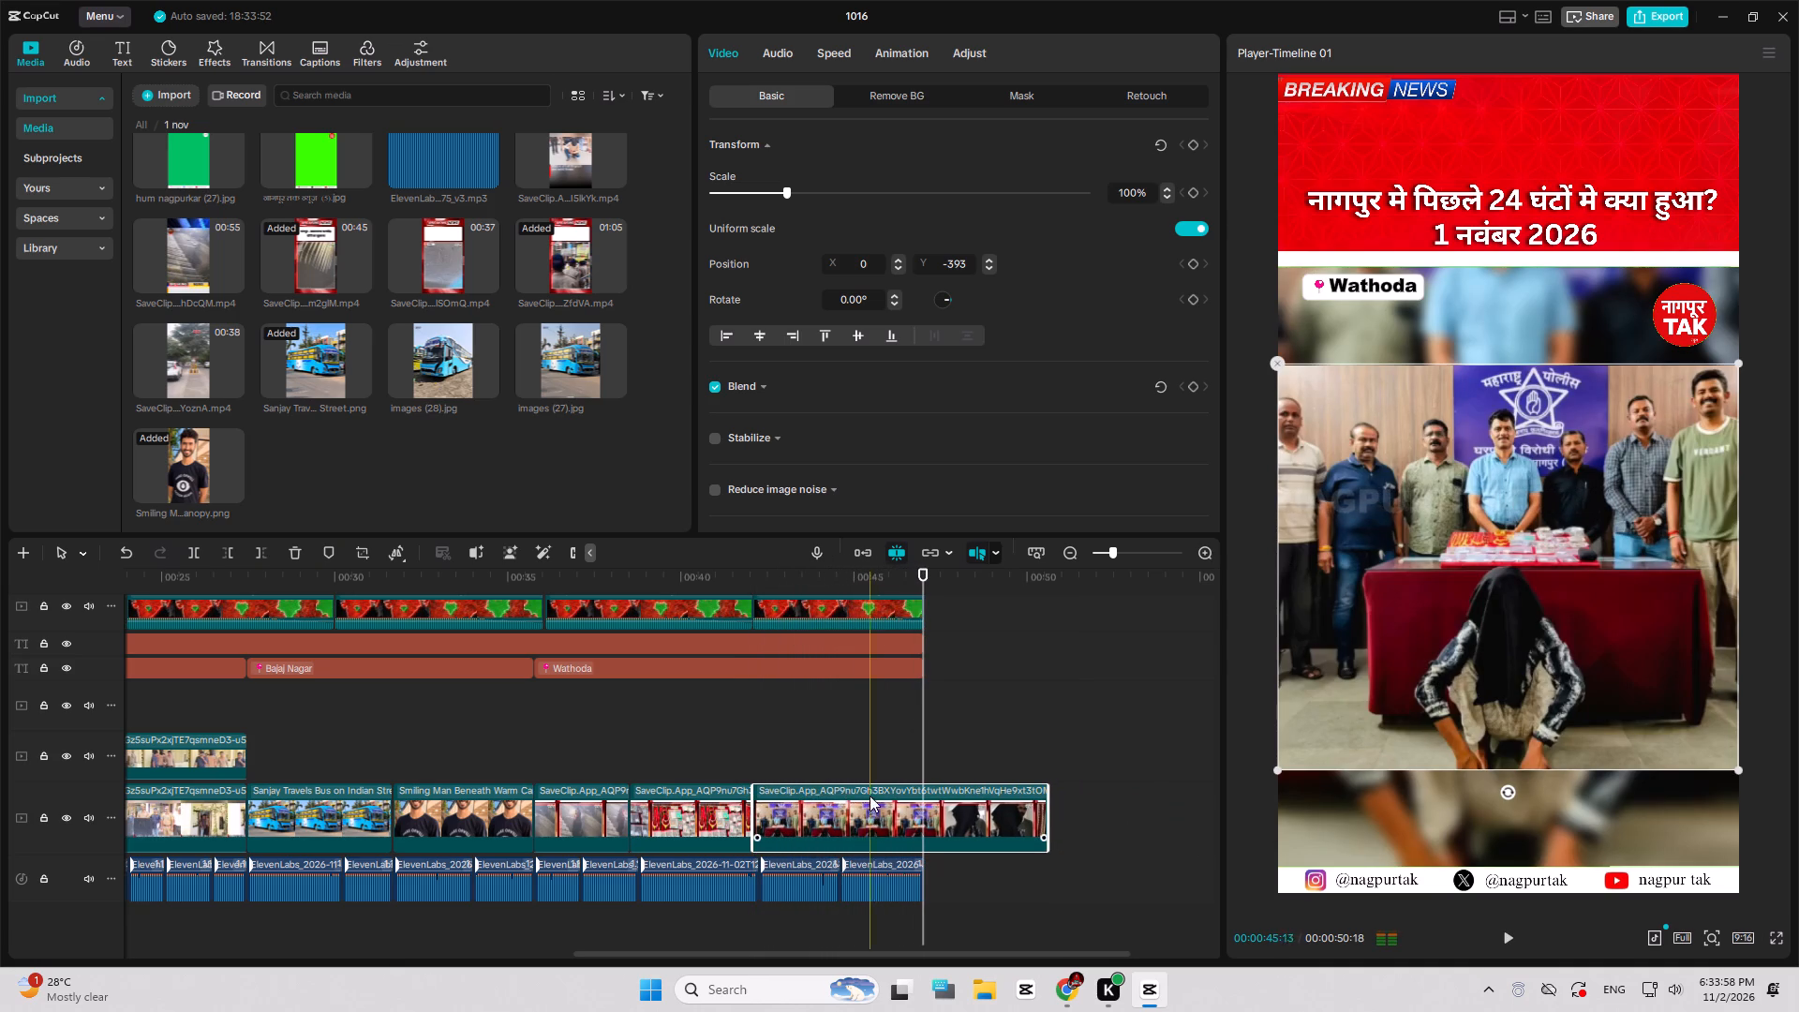
{"action": "key", "text": "ctrl+b"}
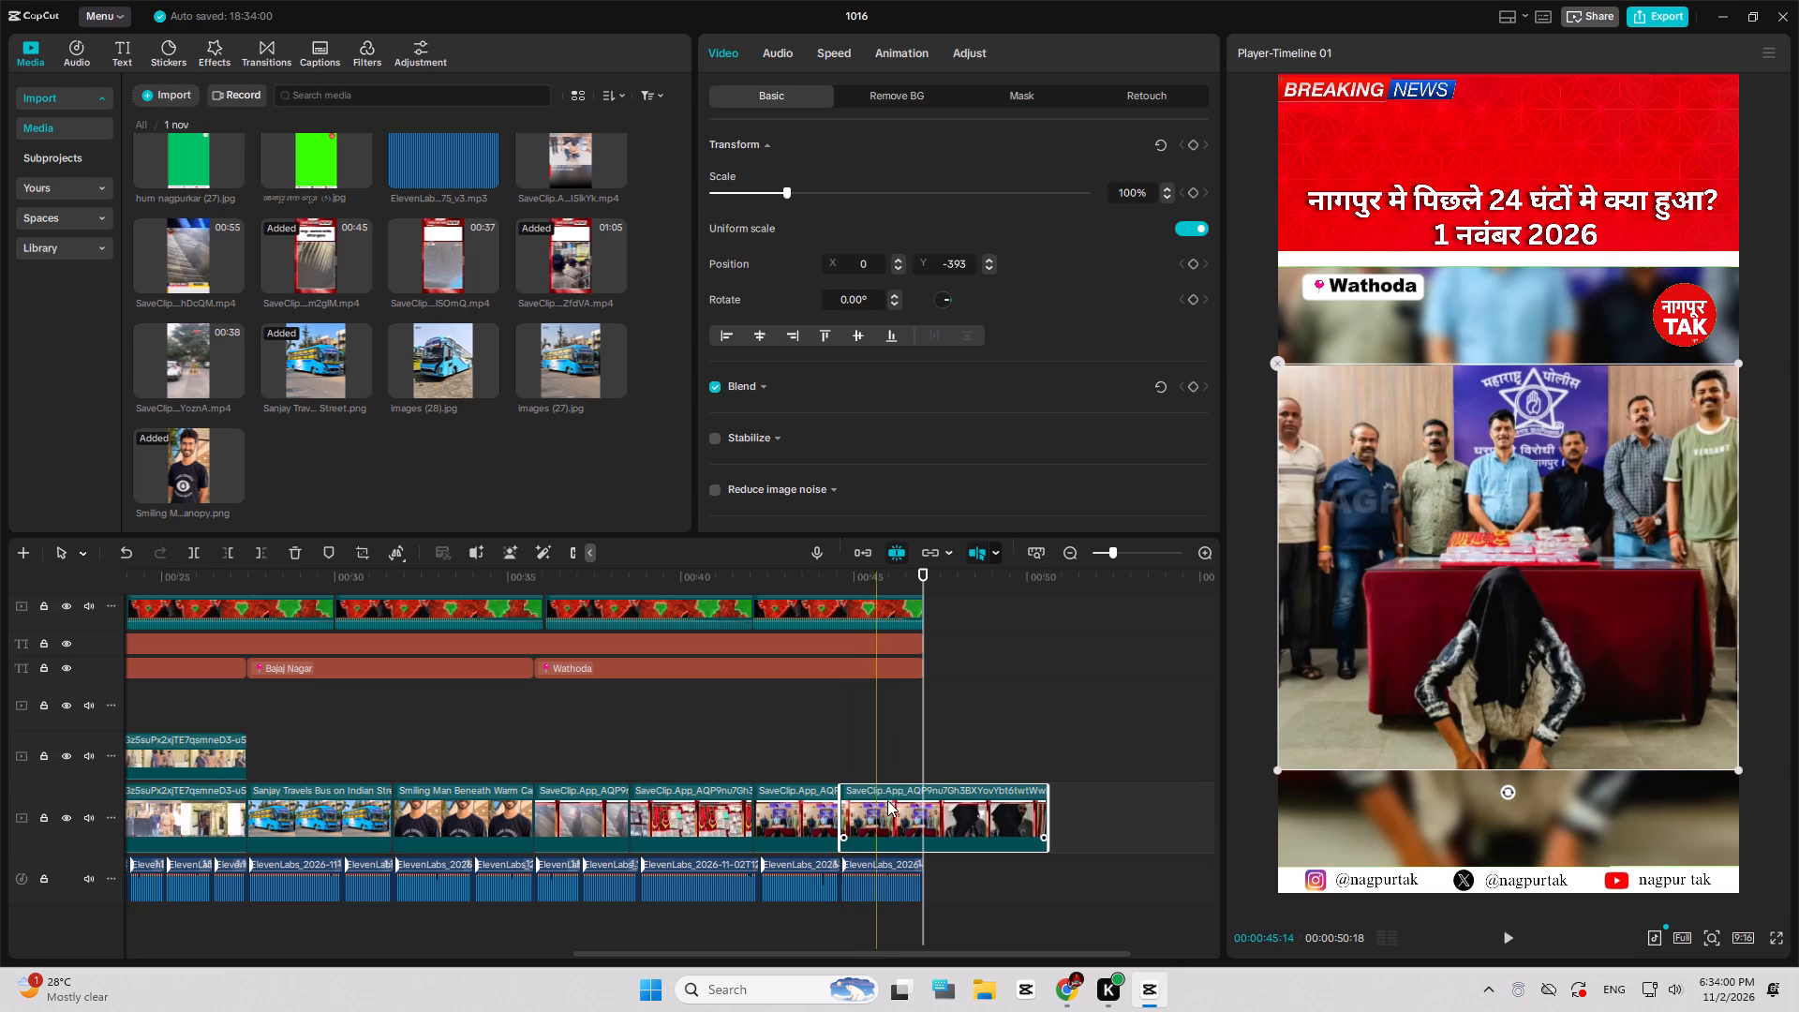
{"action": "key", "text": "q"}
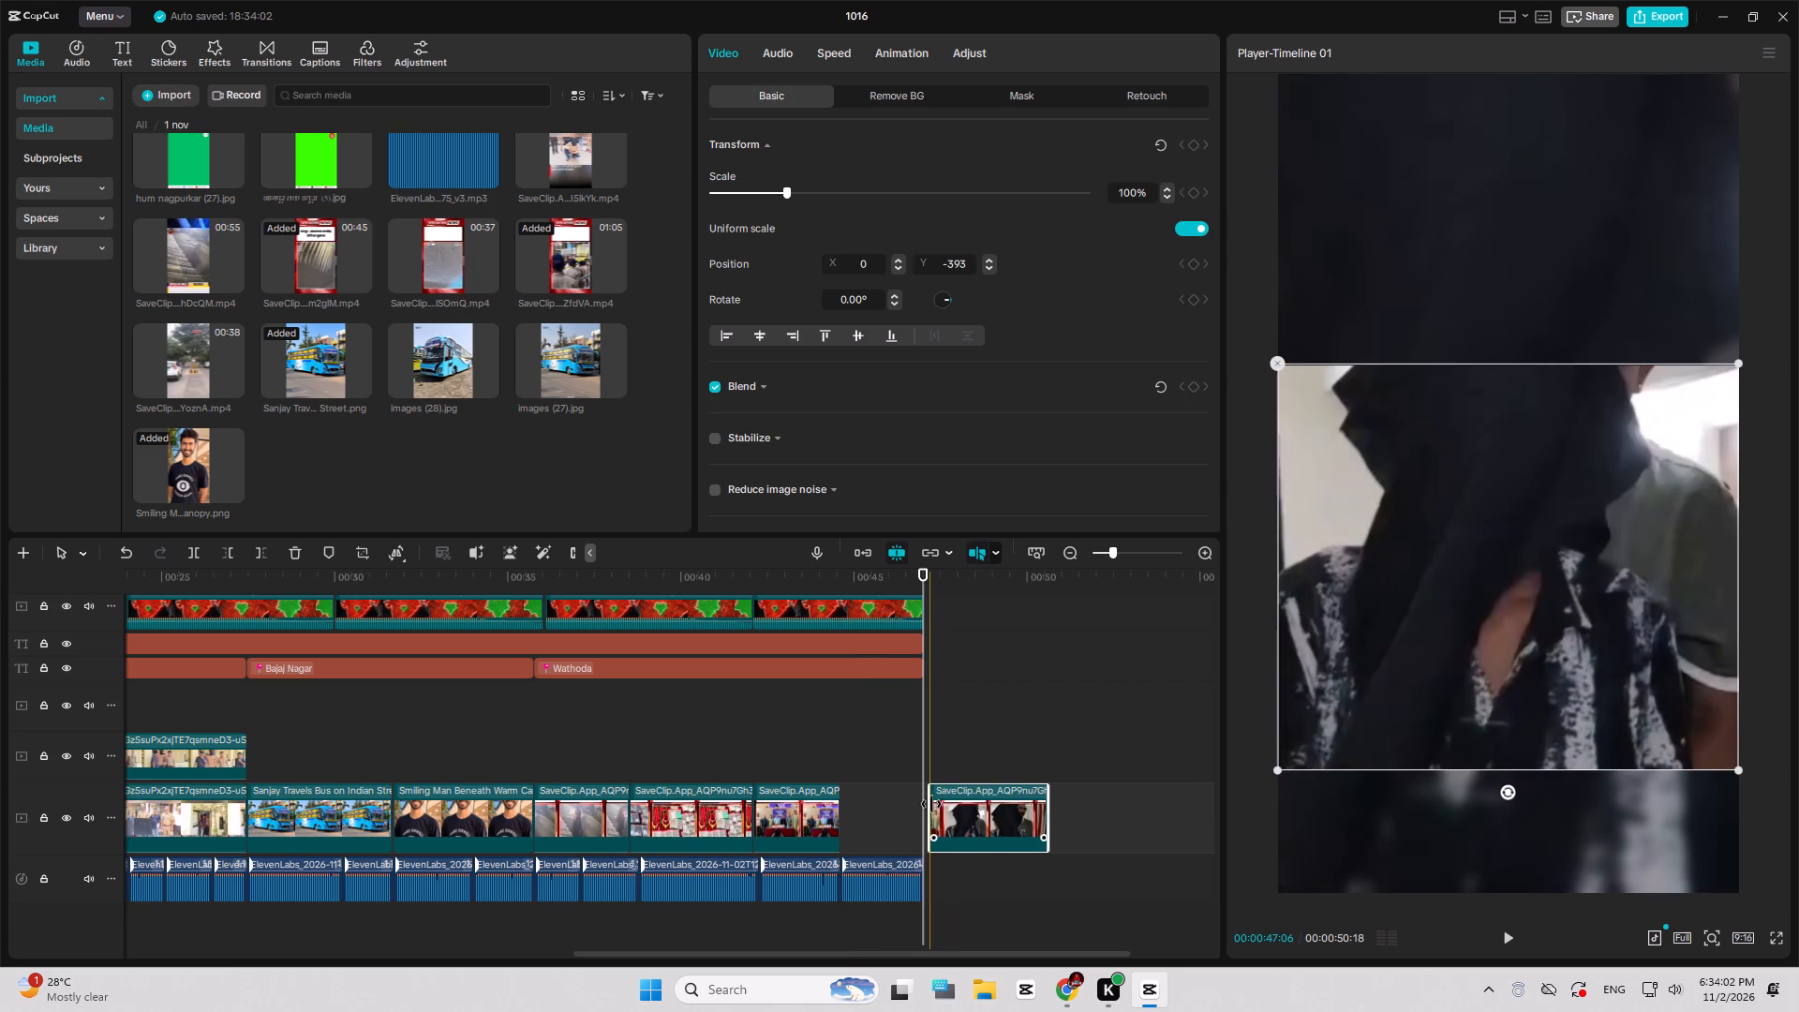
{"action": "left_click_drag", "start_coordinate": [939, 813], "coordinate": [848, 813]}
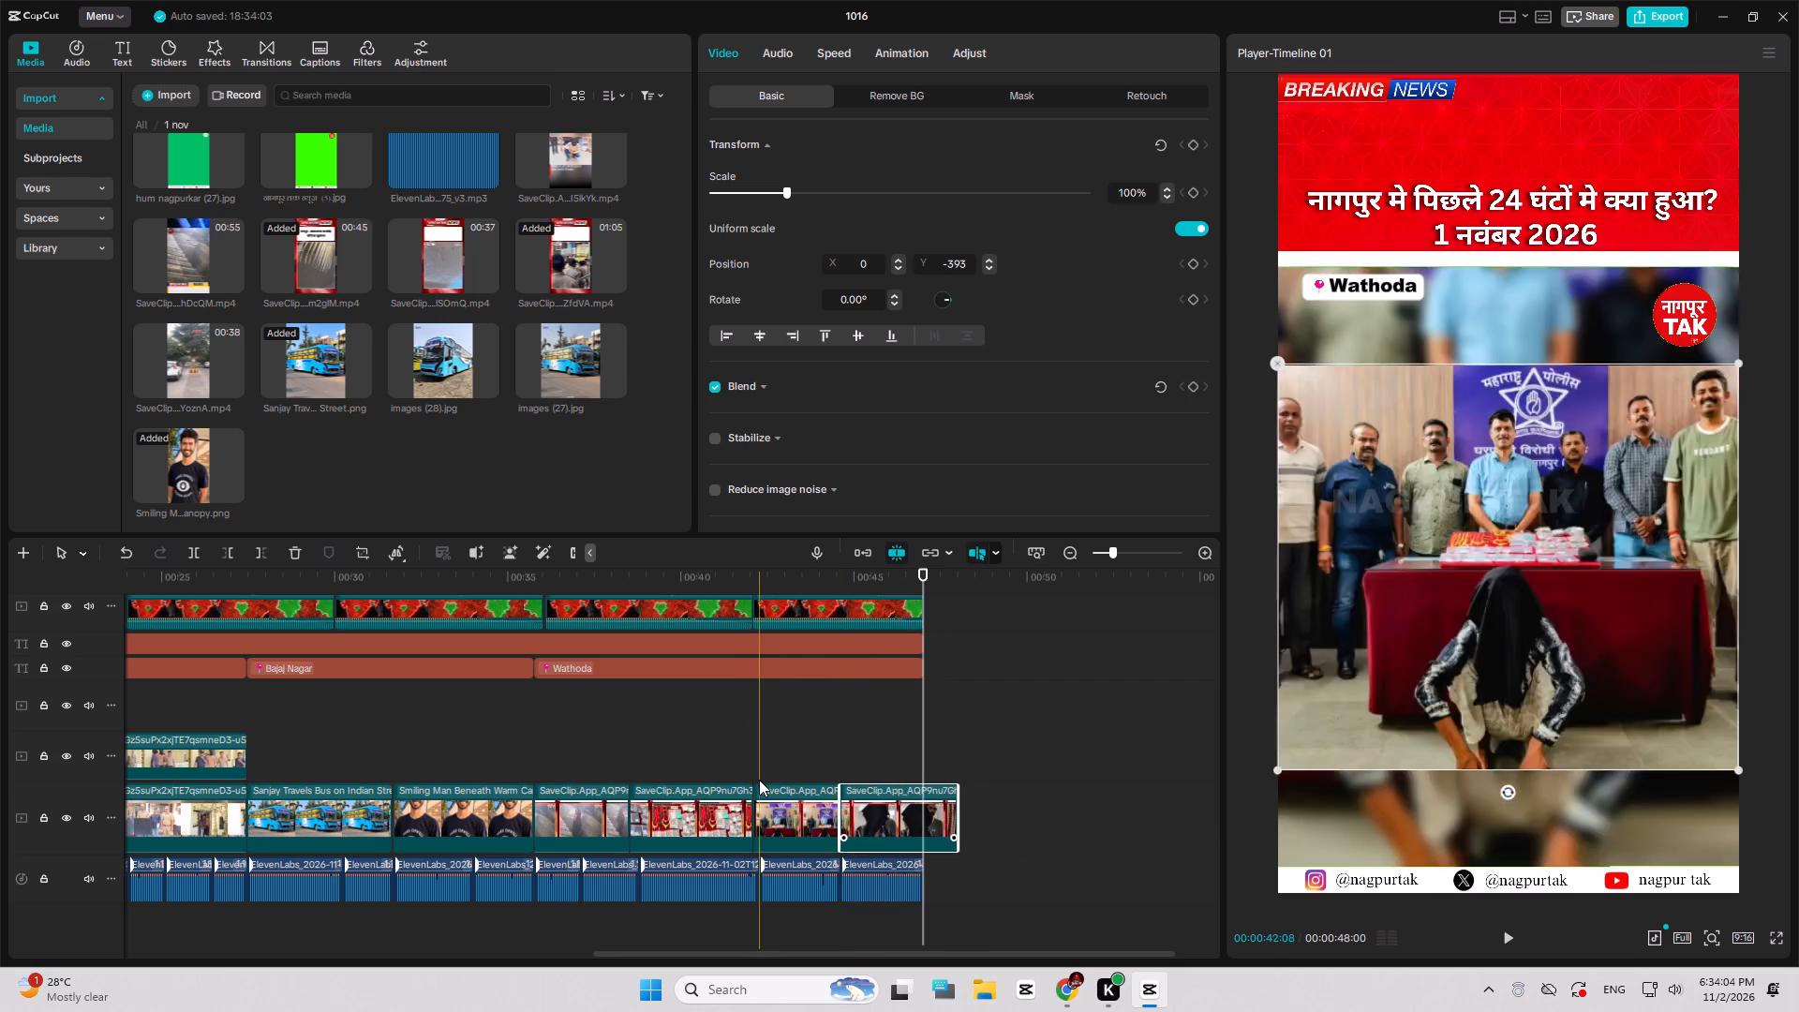
Keyframe the police group photo clip to grow from 100% scale at its start to an enlarged picture at about 42:20.
{"action": "key", "text": "space"}
{"action": "key", "text": "space"}
{"action": "left_click", "coordinate": [784, 813]}
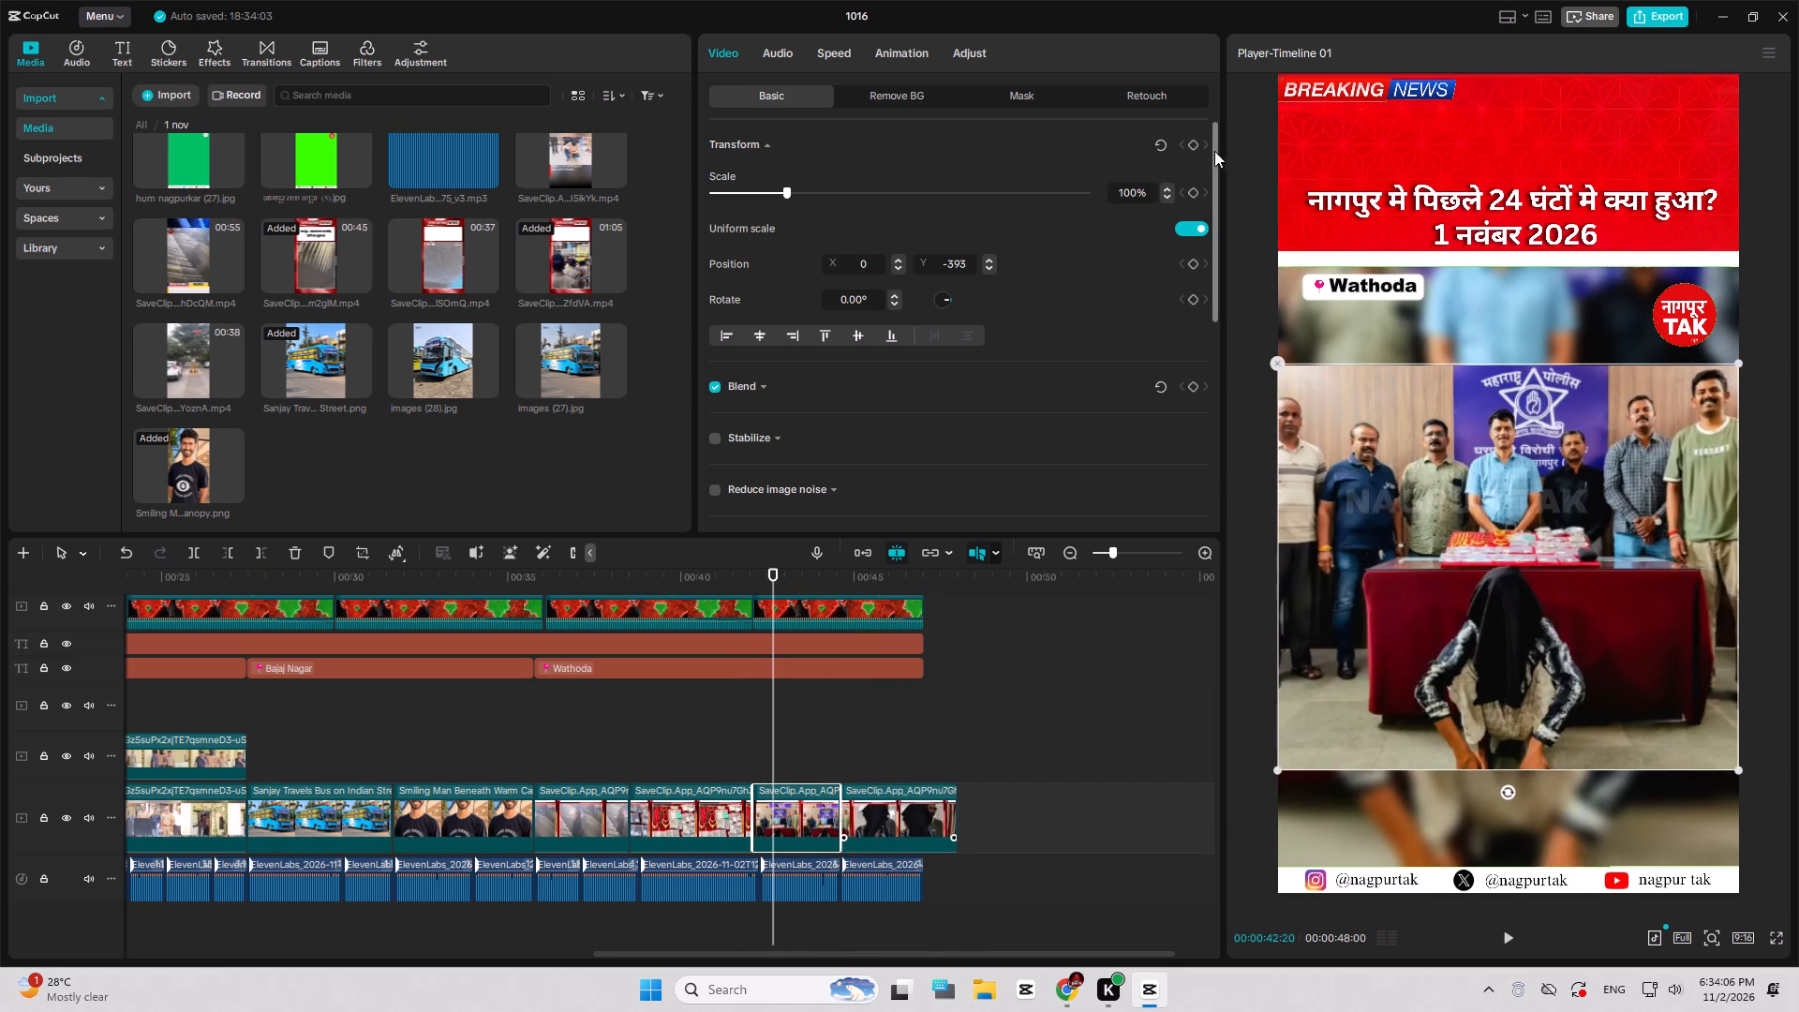
{"action": "left_click", "coordinate": [1180, 146]}
{"action": "left_click", "coordinate": [1185, 146]}
{"action": "left_click", "coordinate": [1195, 146]}
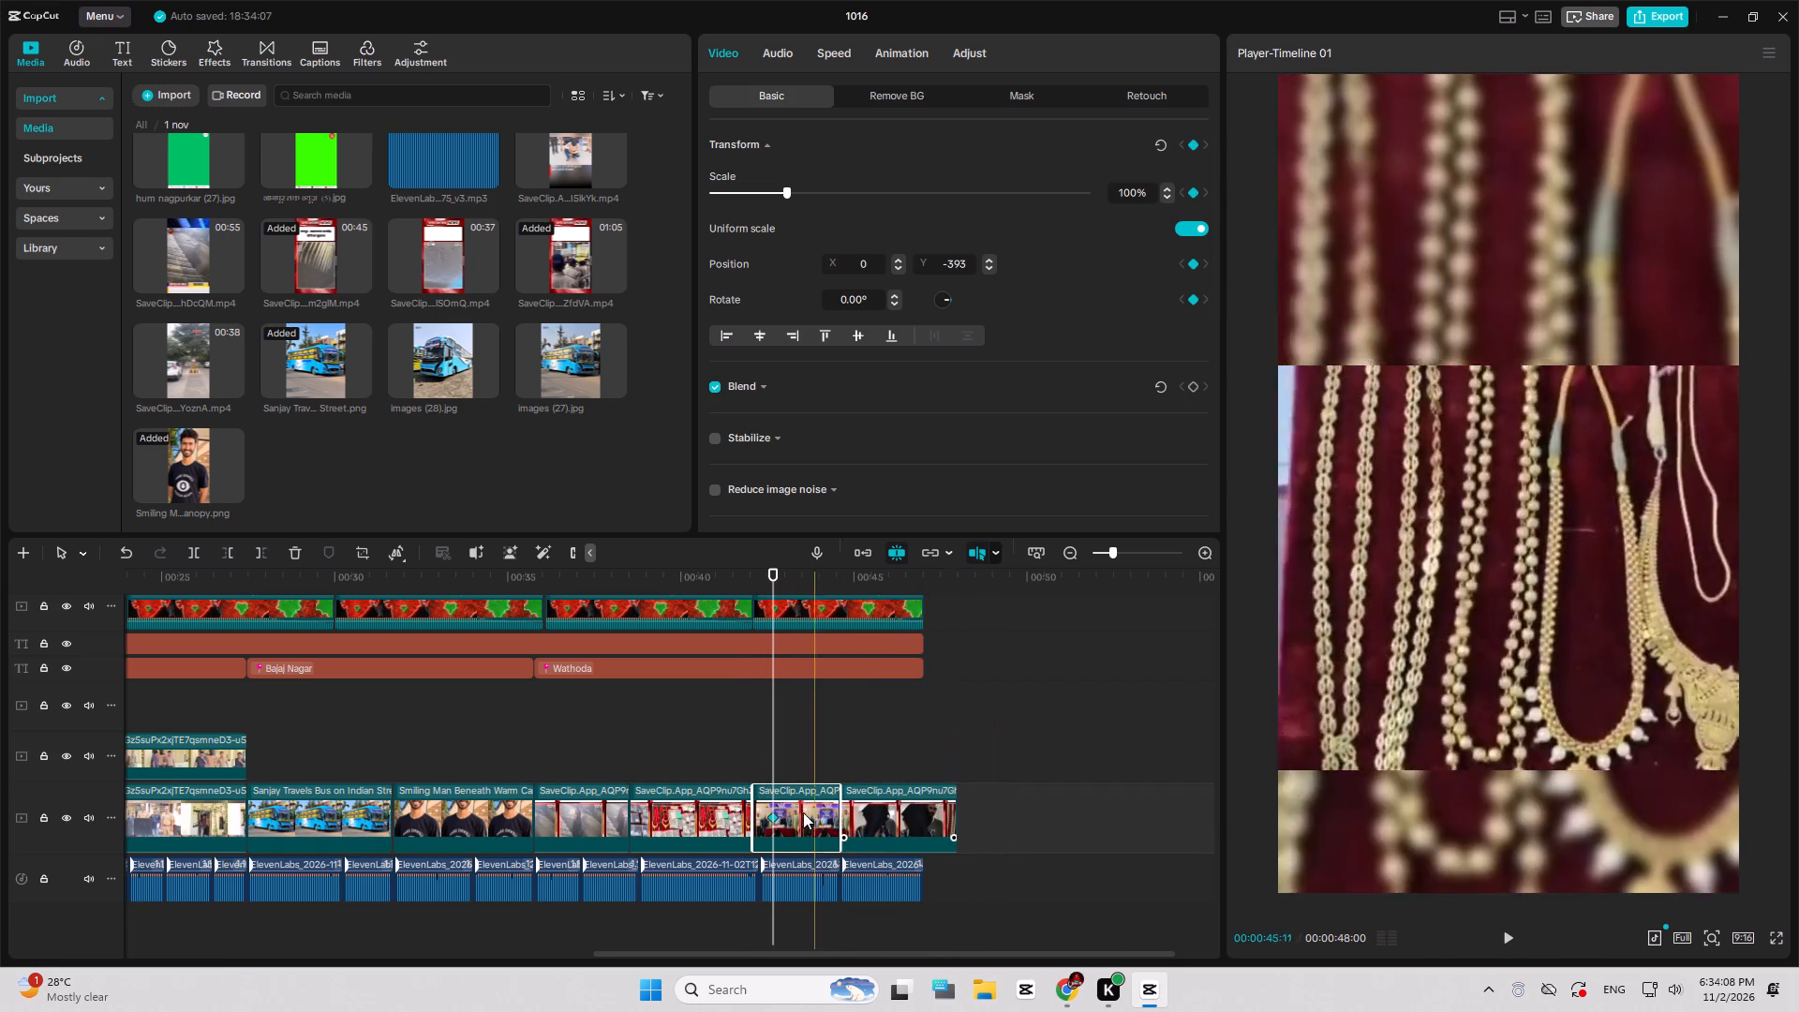
{"action": "left_click_drag", "start_coordinate": [776, 812], "coordinate": [674, 796]}
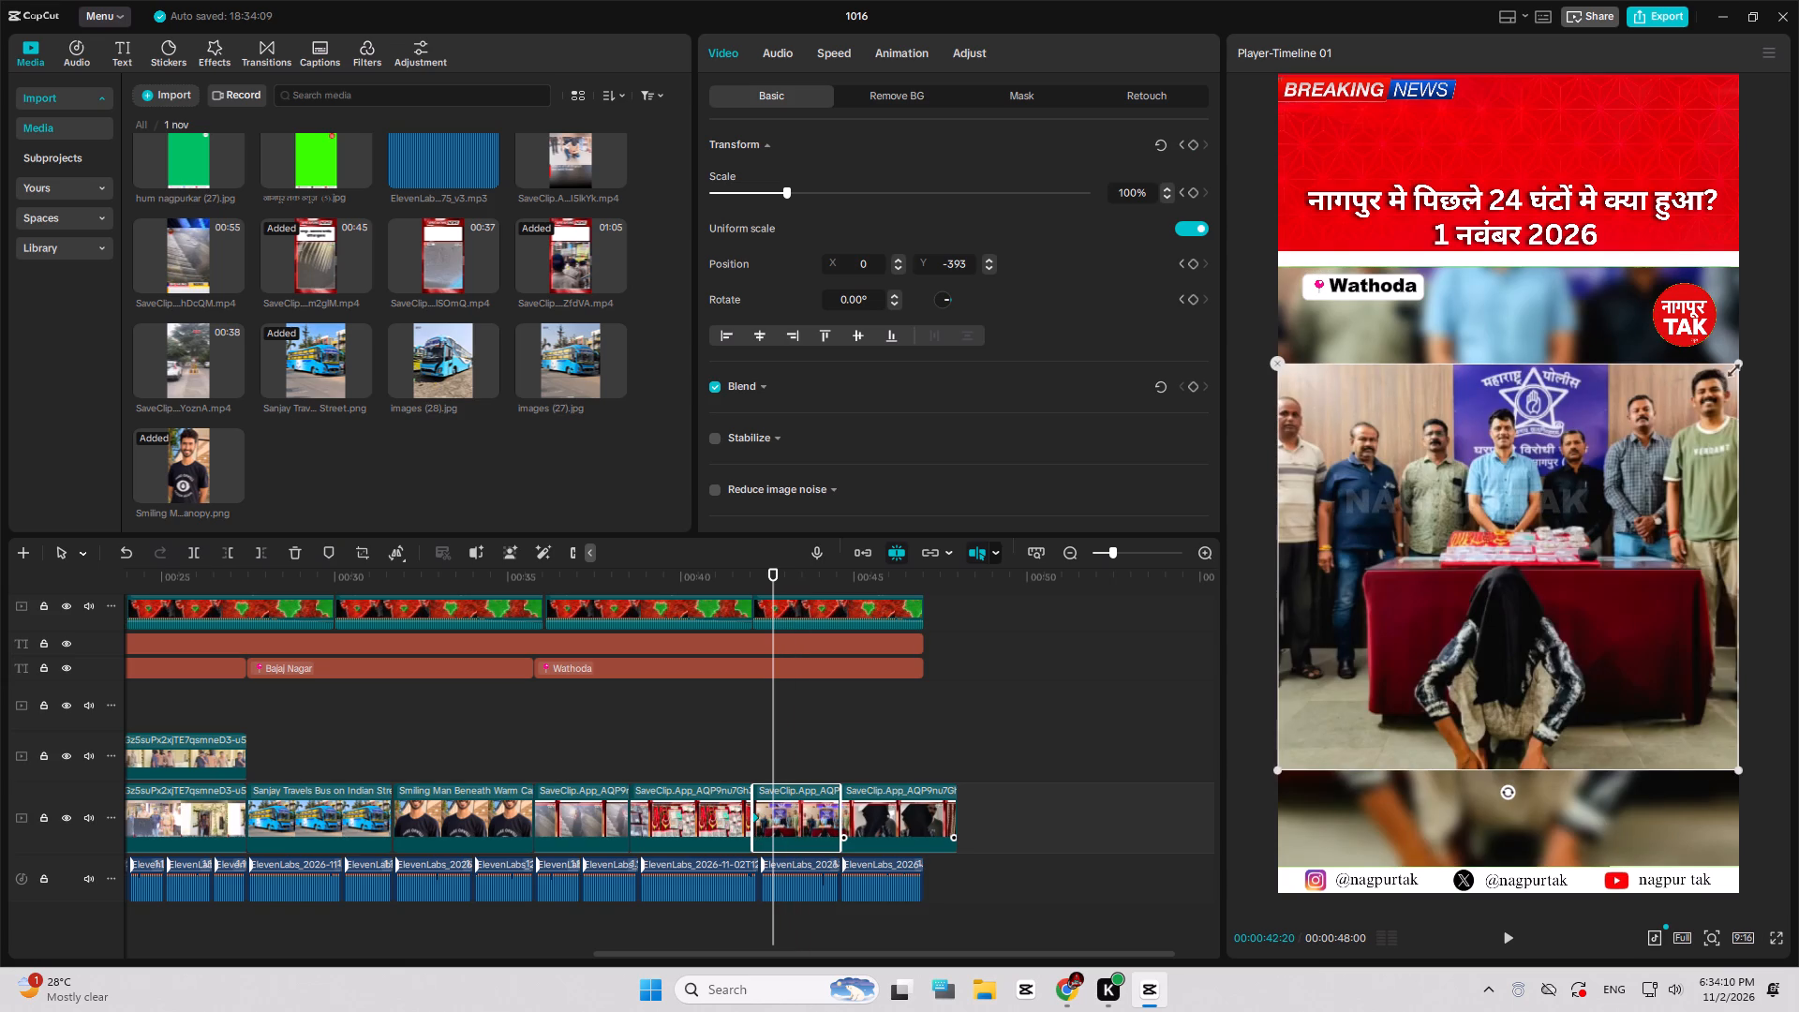
{"action": "left_click_drag", "start_coordinate": [1735, 365], "coordinate": [1792, 305]}
Switch the Canvas blur to the third strength on the police group photo clip and the bagged-jewellery clip.
{"action": "scroll", "coordinate": [937, 466], "scroll_direction": "down", "scroll_amount": 6}
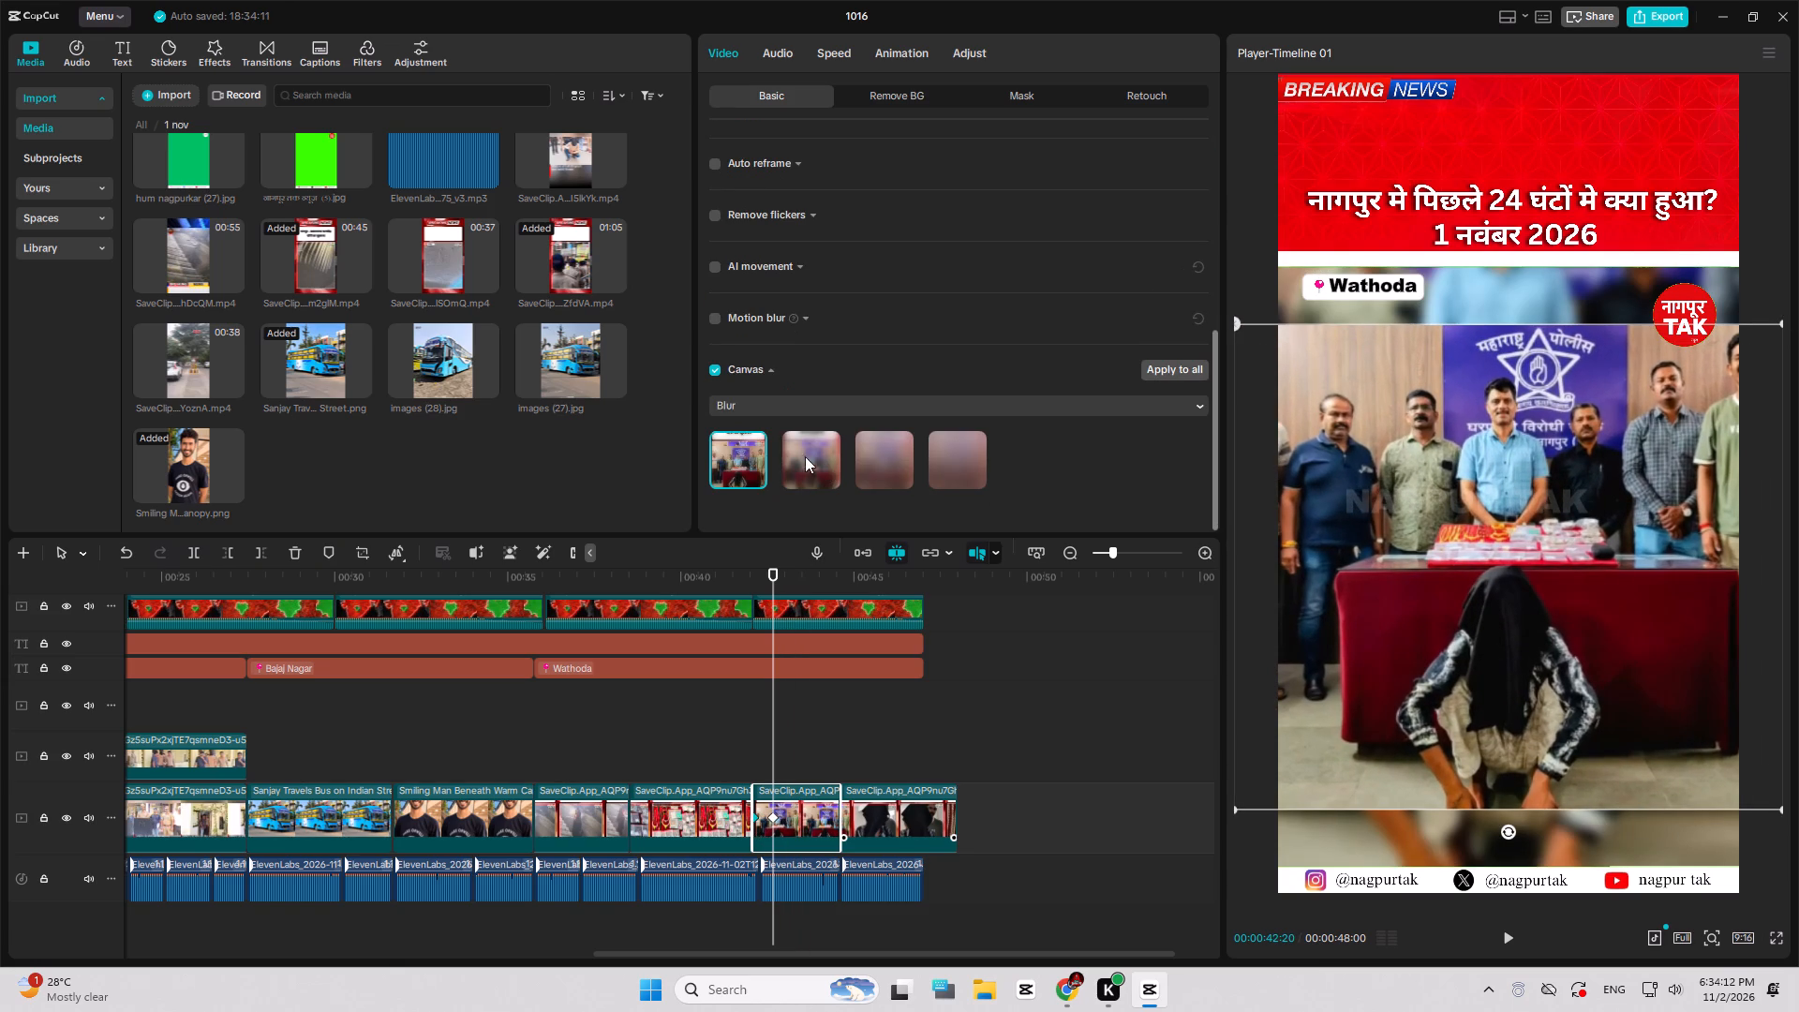
{"action": "left_click", "coordinate": [888, 447]}
{"action": "left_click", "coordinate": [723, 807]}
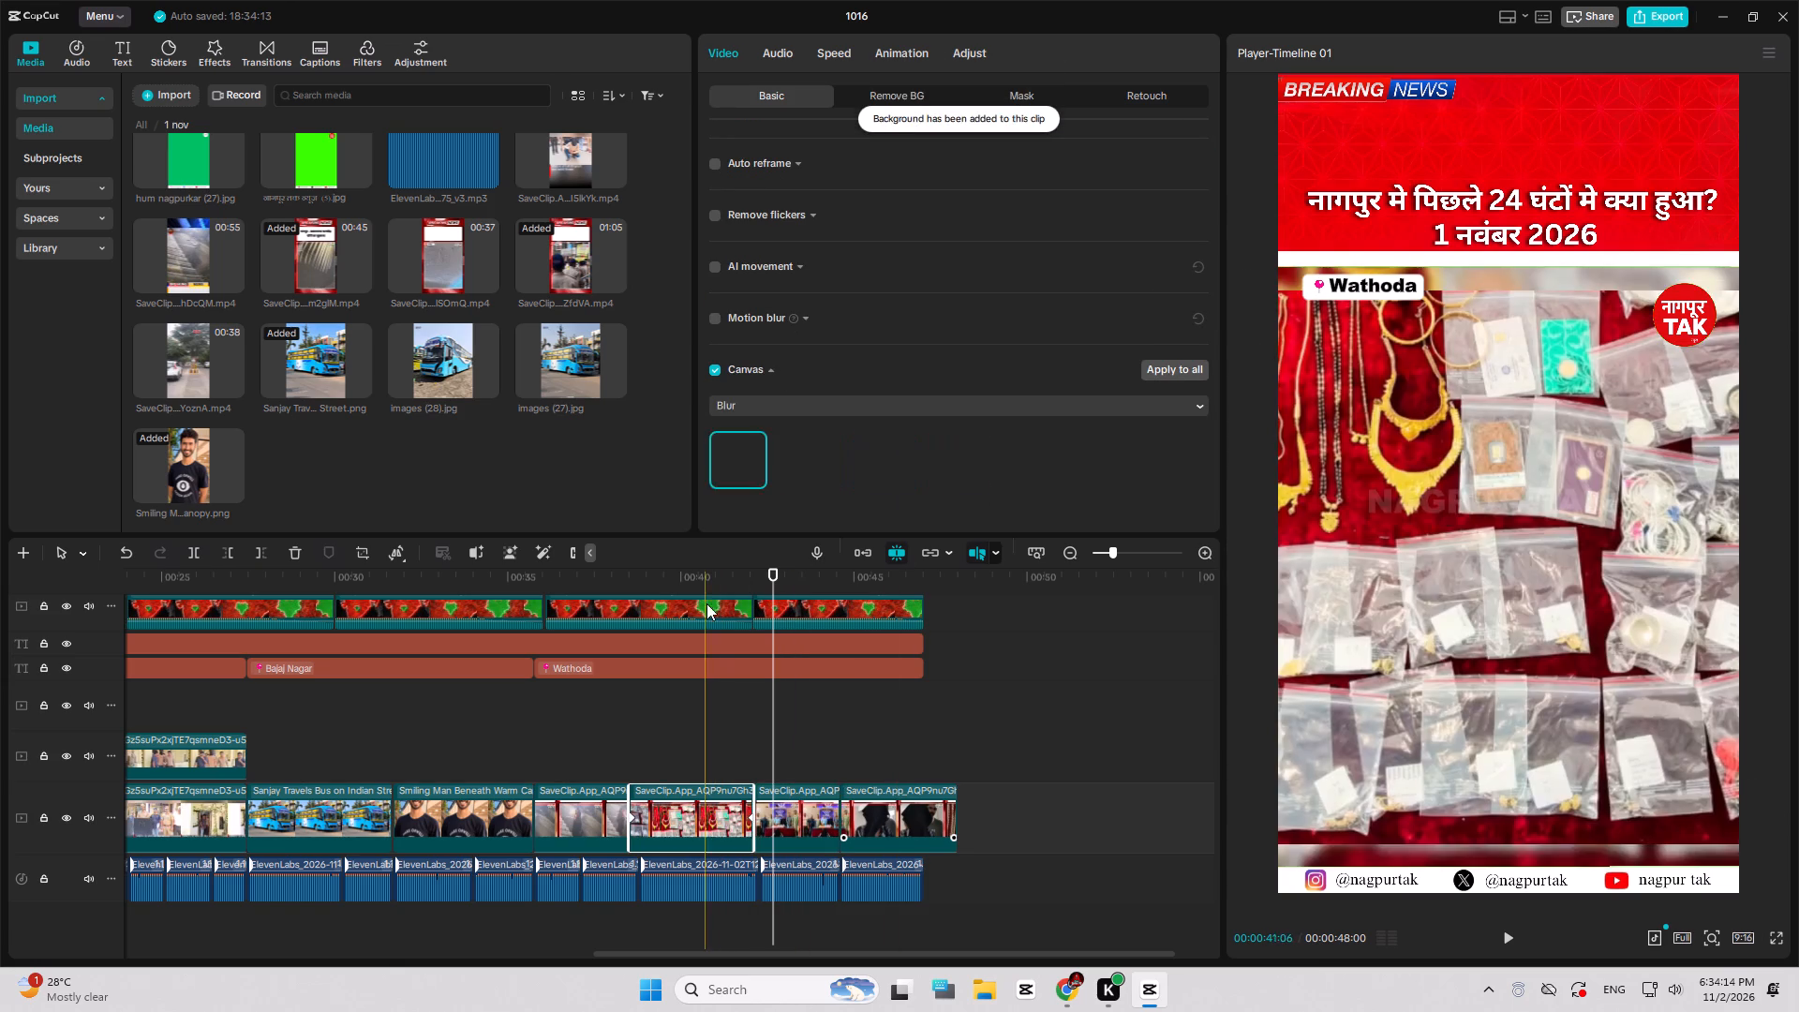
{"action": "left_click", "coordinate": [710, 575]}
{"action": "left_click", "coordinate": [888, 450]}
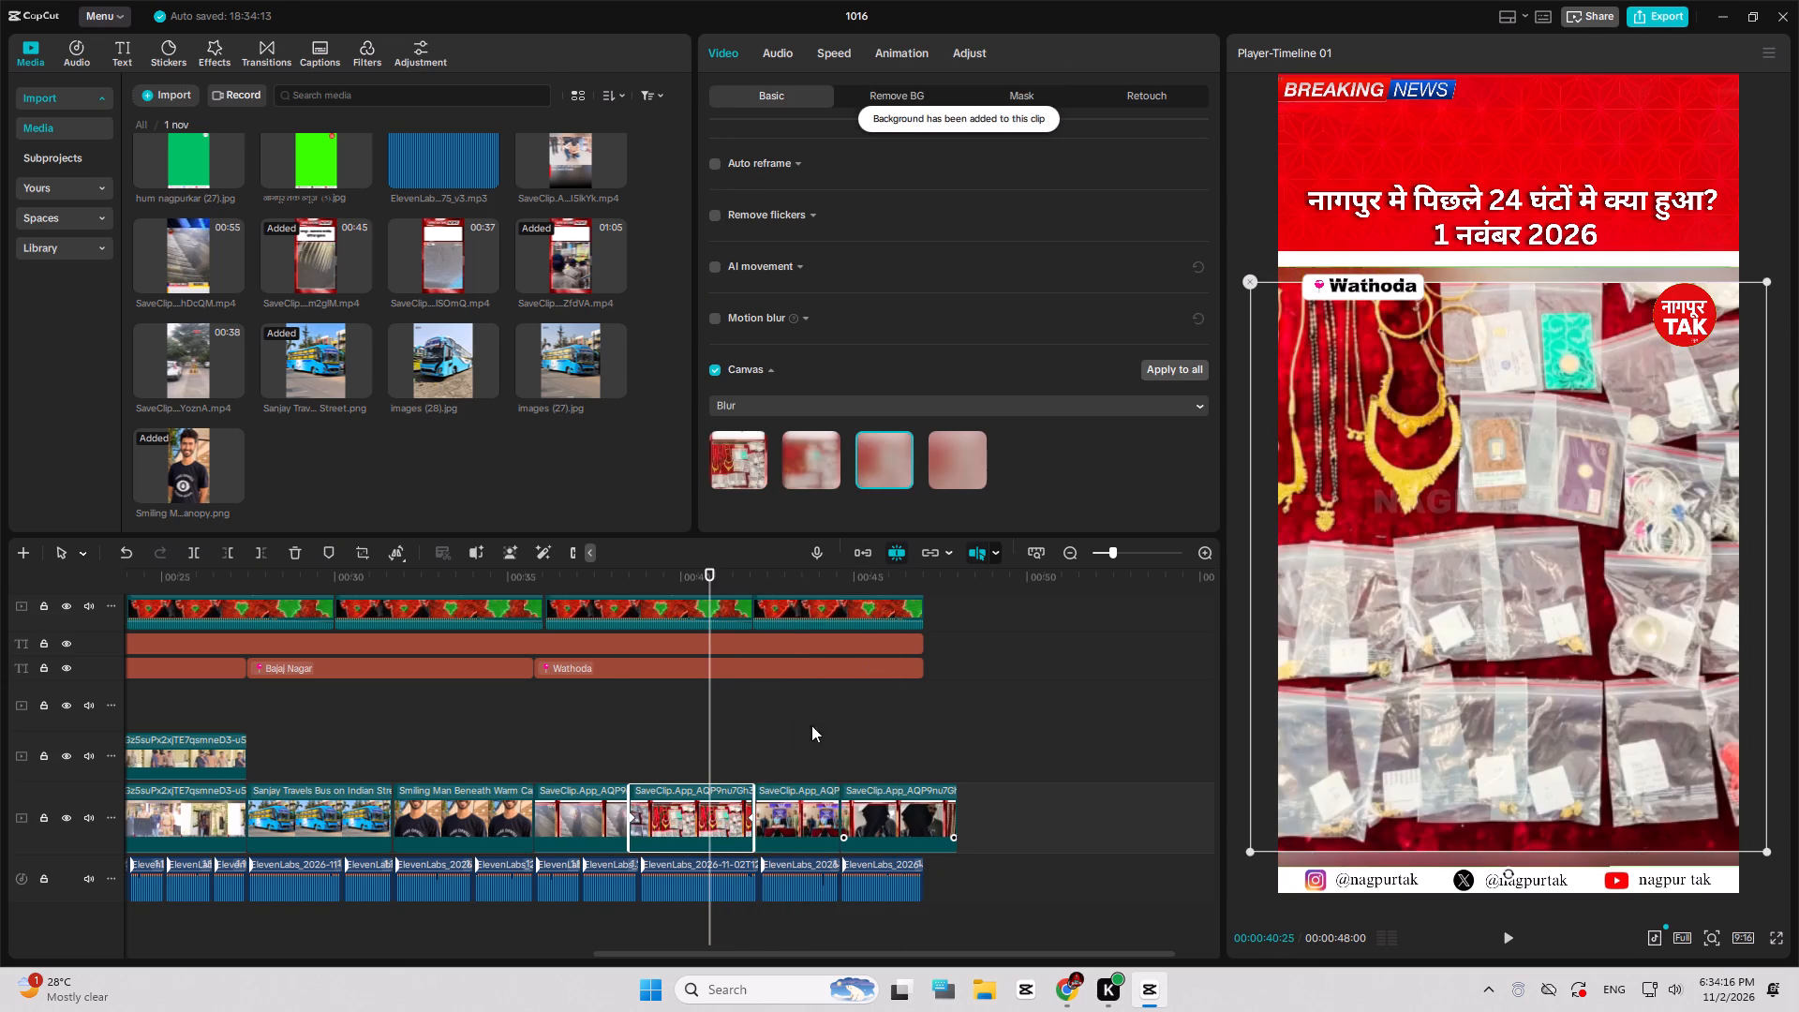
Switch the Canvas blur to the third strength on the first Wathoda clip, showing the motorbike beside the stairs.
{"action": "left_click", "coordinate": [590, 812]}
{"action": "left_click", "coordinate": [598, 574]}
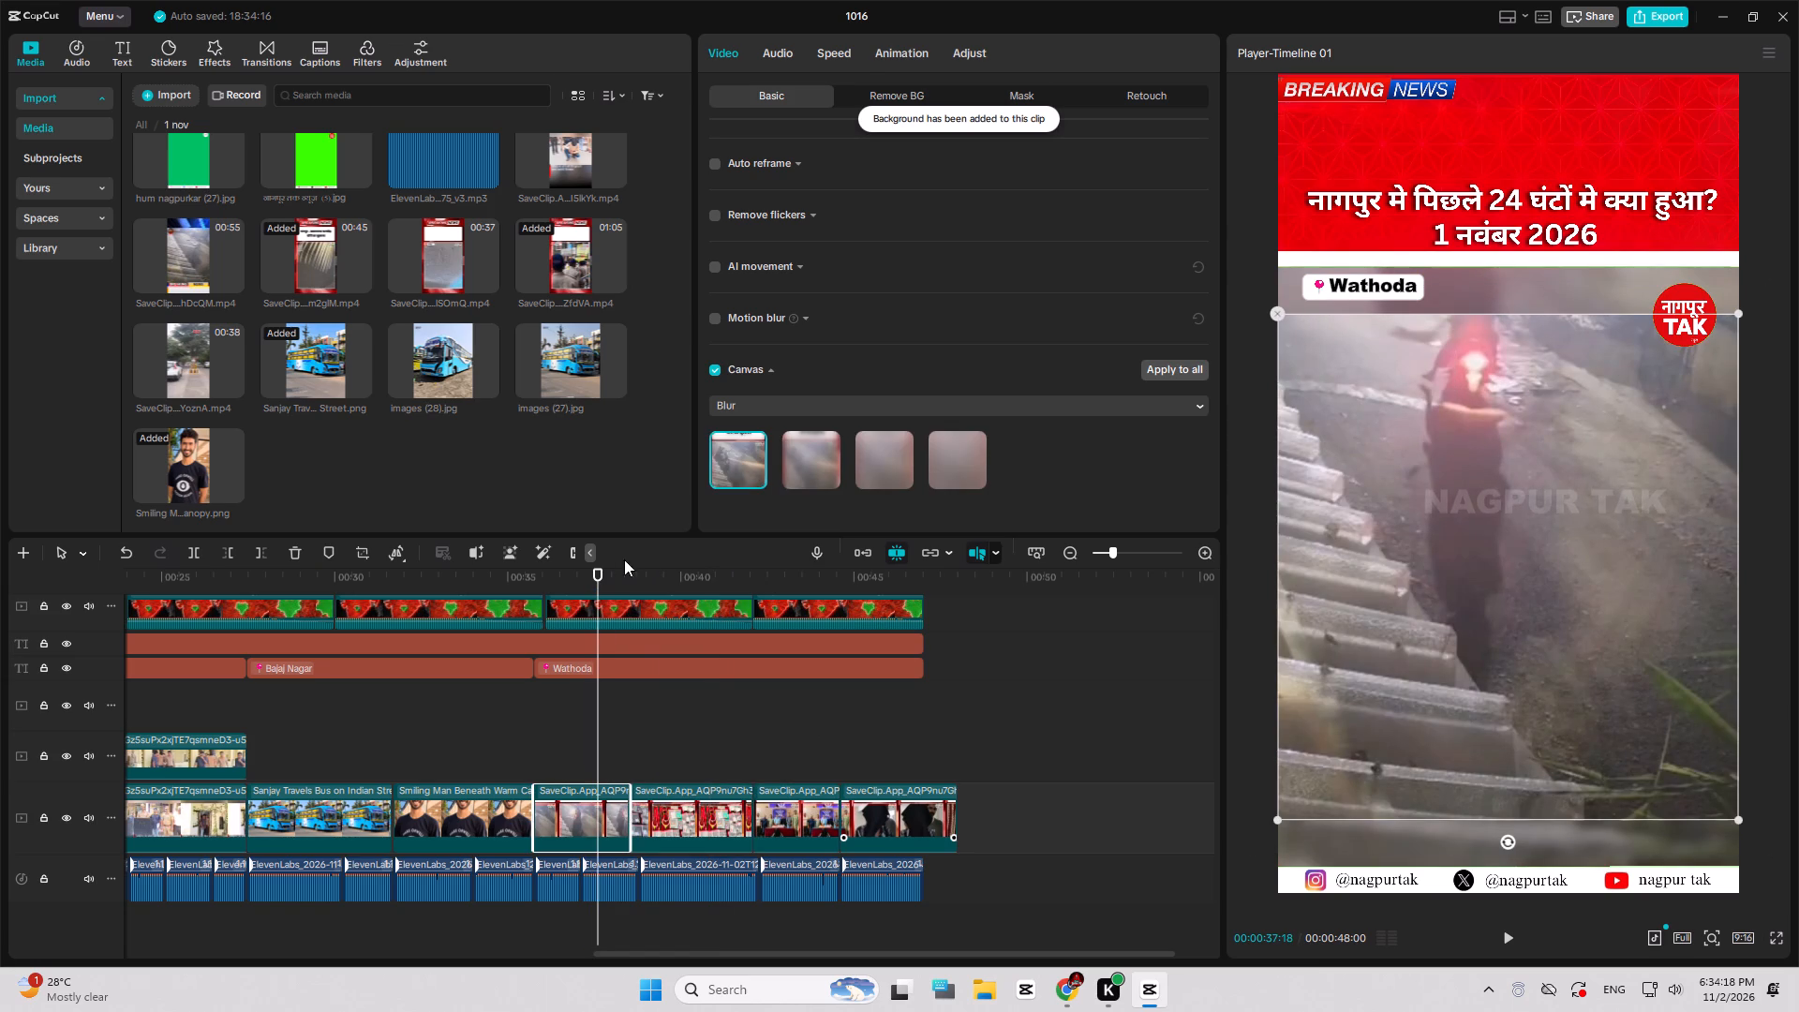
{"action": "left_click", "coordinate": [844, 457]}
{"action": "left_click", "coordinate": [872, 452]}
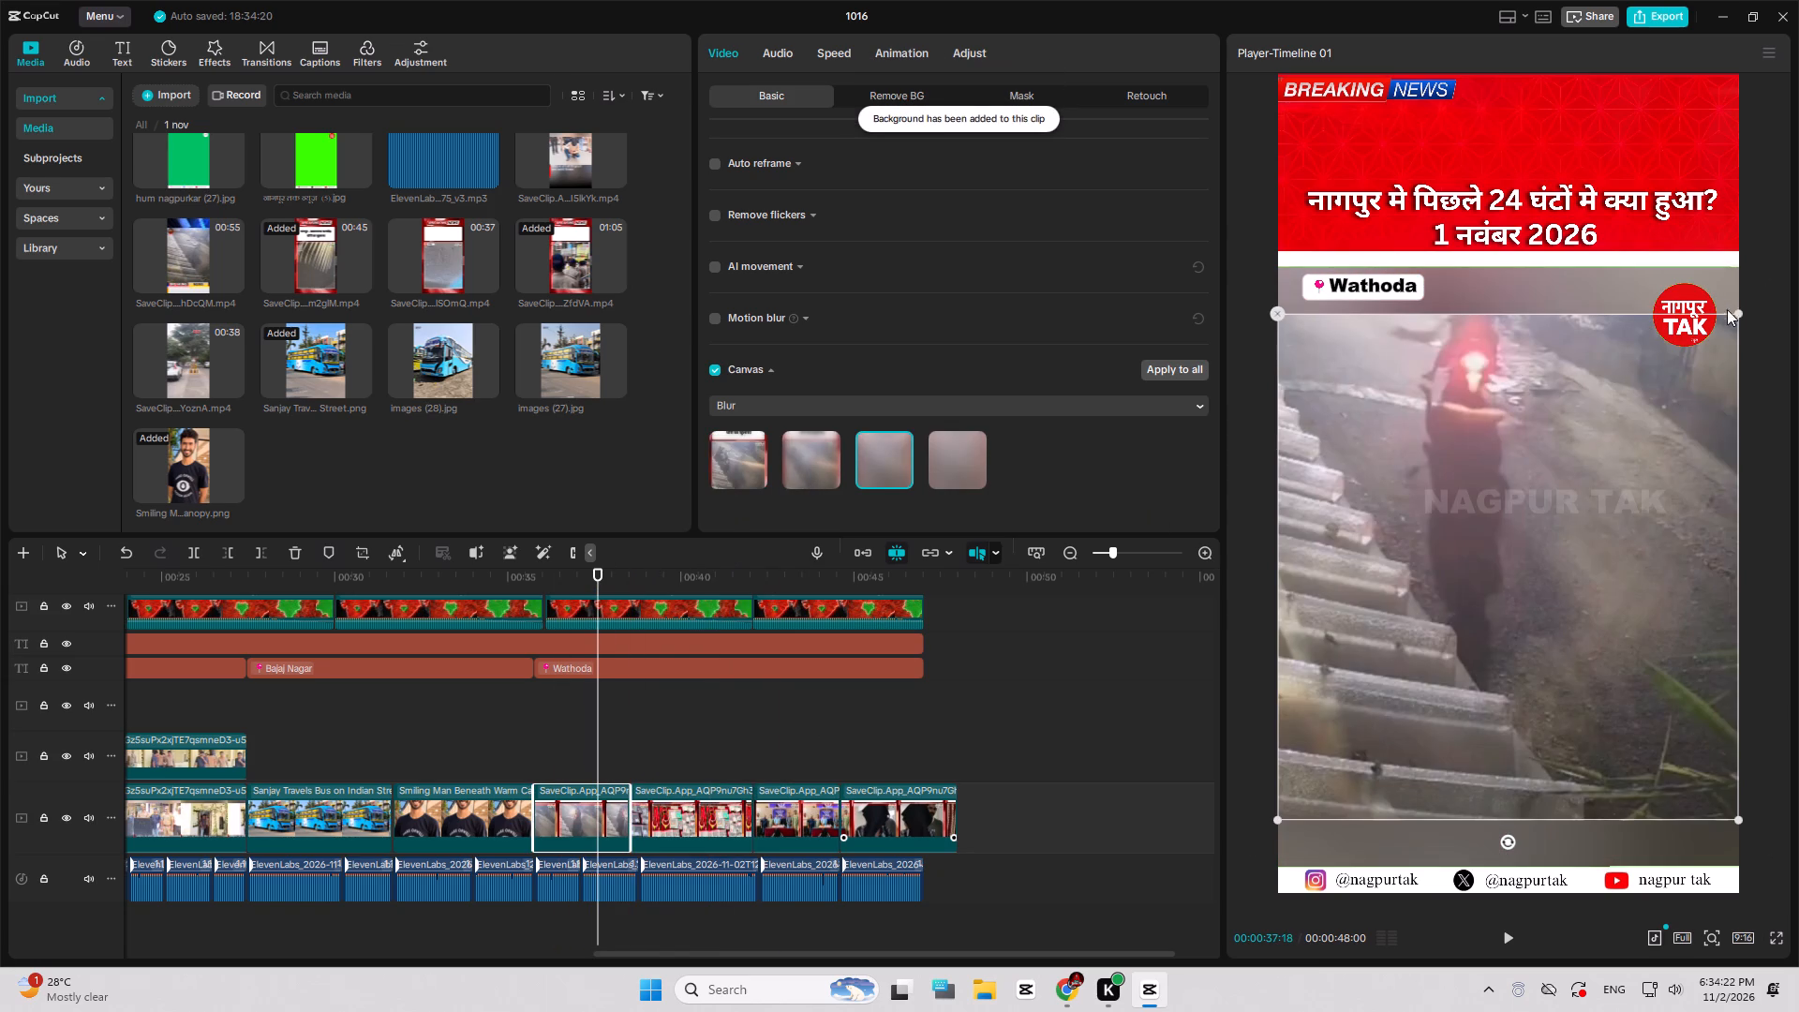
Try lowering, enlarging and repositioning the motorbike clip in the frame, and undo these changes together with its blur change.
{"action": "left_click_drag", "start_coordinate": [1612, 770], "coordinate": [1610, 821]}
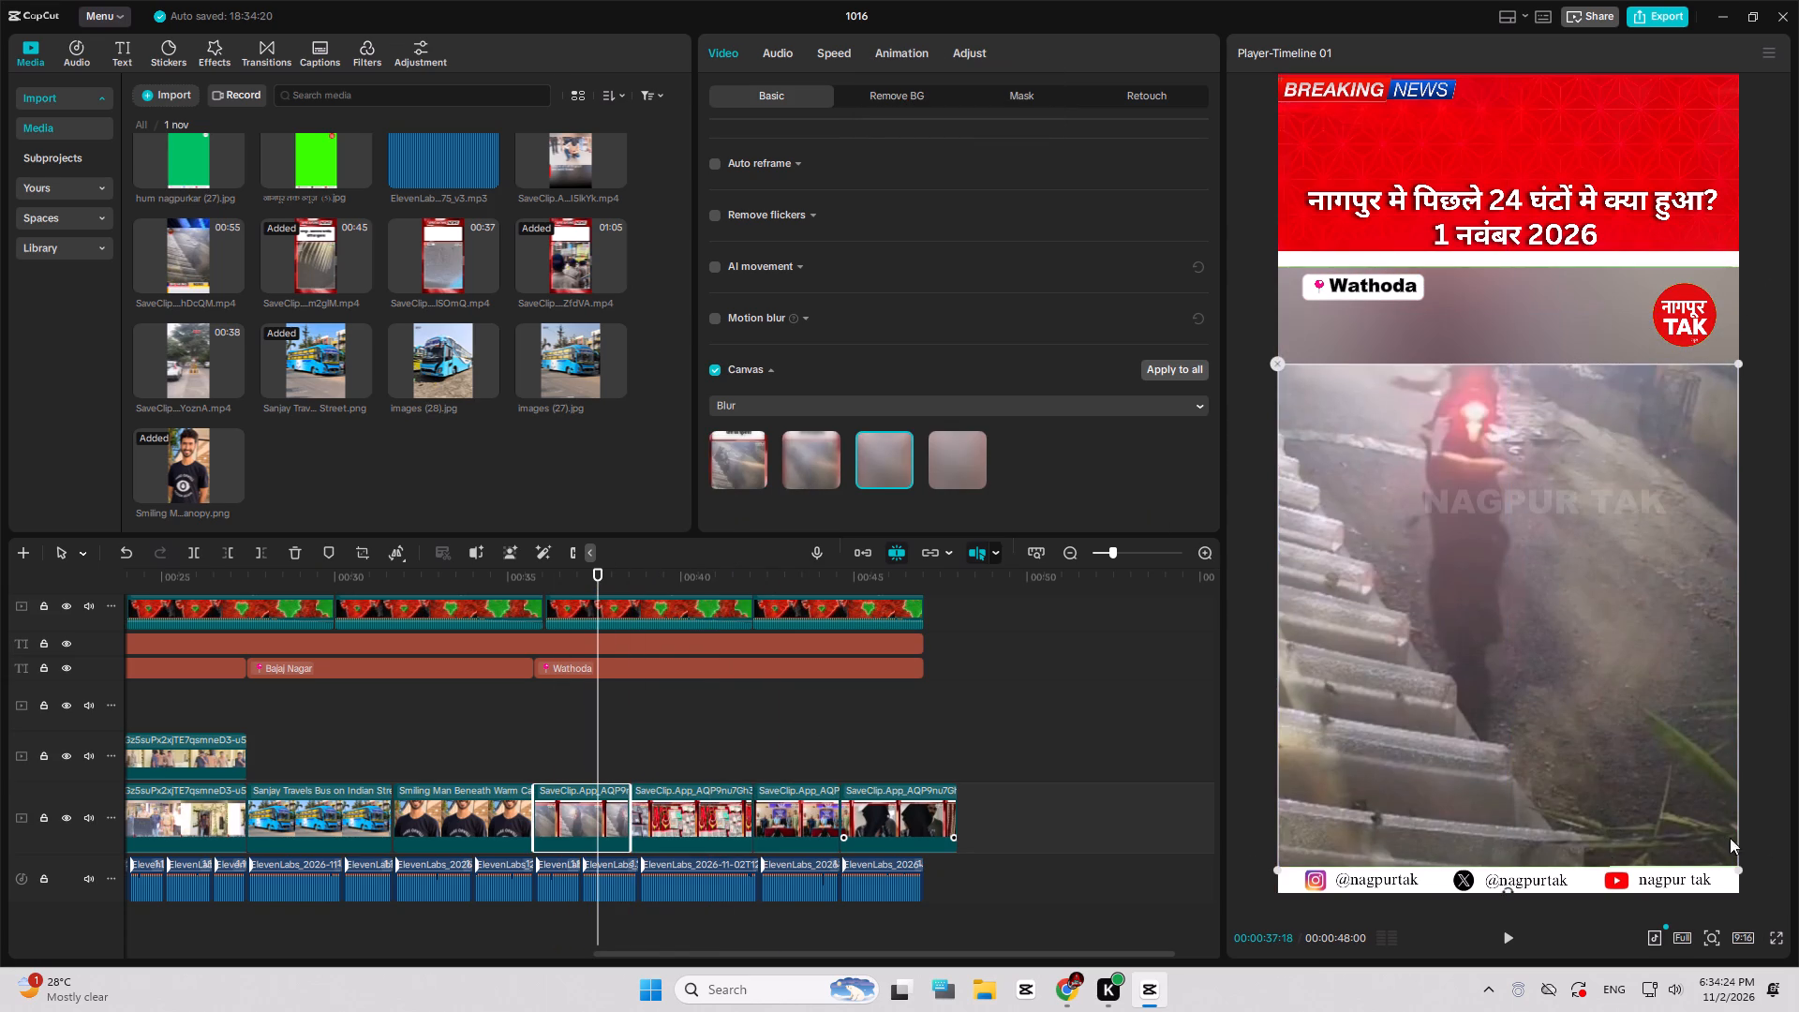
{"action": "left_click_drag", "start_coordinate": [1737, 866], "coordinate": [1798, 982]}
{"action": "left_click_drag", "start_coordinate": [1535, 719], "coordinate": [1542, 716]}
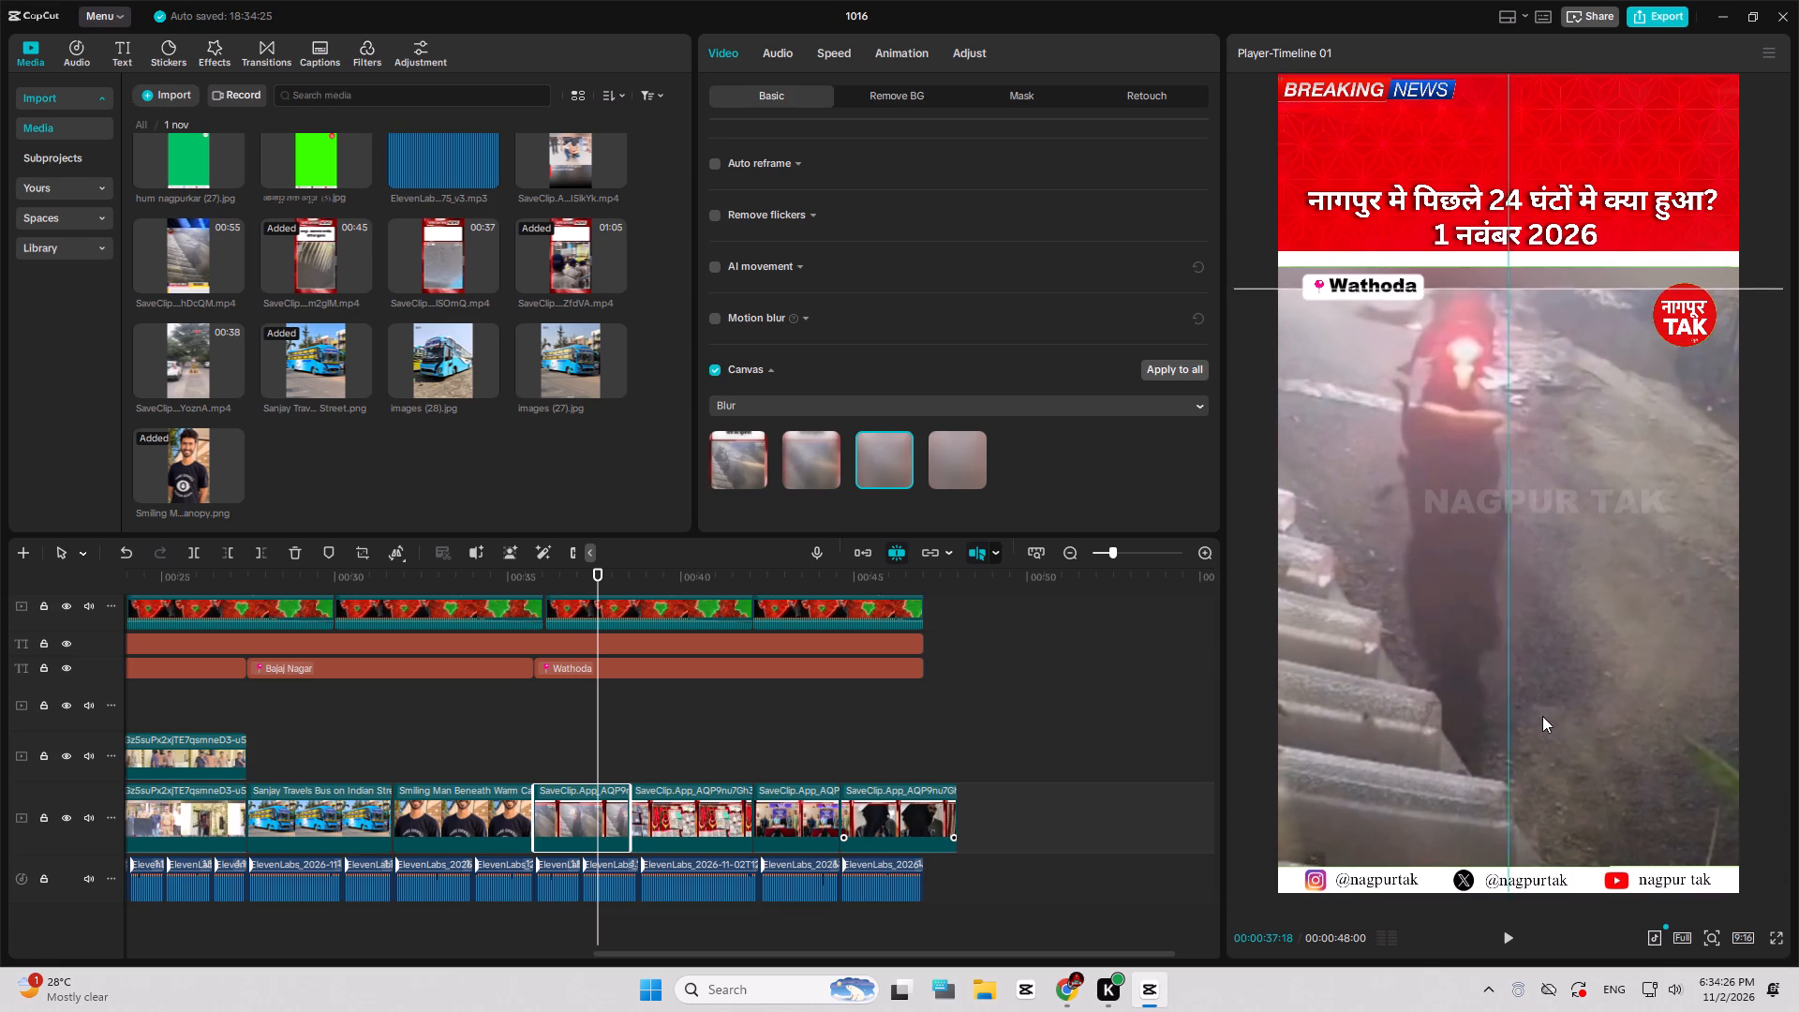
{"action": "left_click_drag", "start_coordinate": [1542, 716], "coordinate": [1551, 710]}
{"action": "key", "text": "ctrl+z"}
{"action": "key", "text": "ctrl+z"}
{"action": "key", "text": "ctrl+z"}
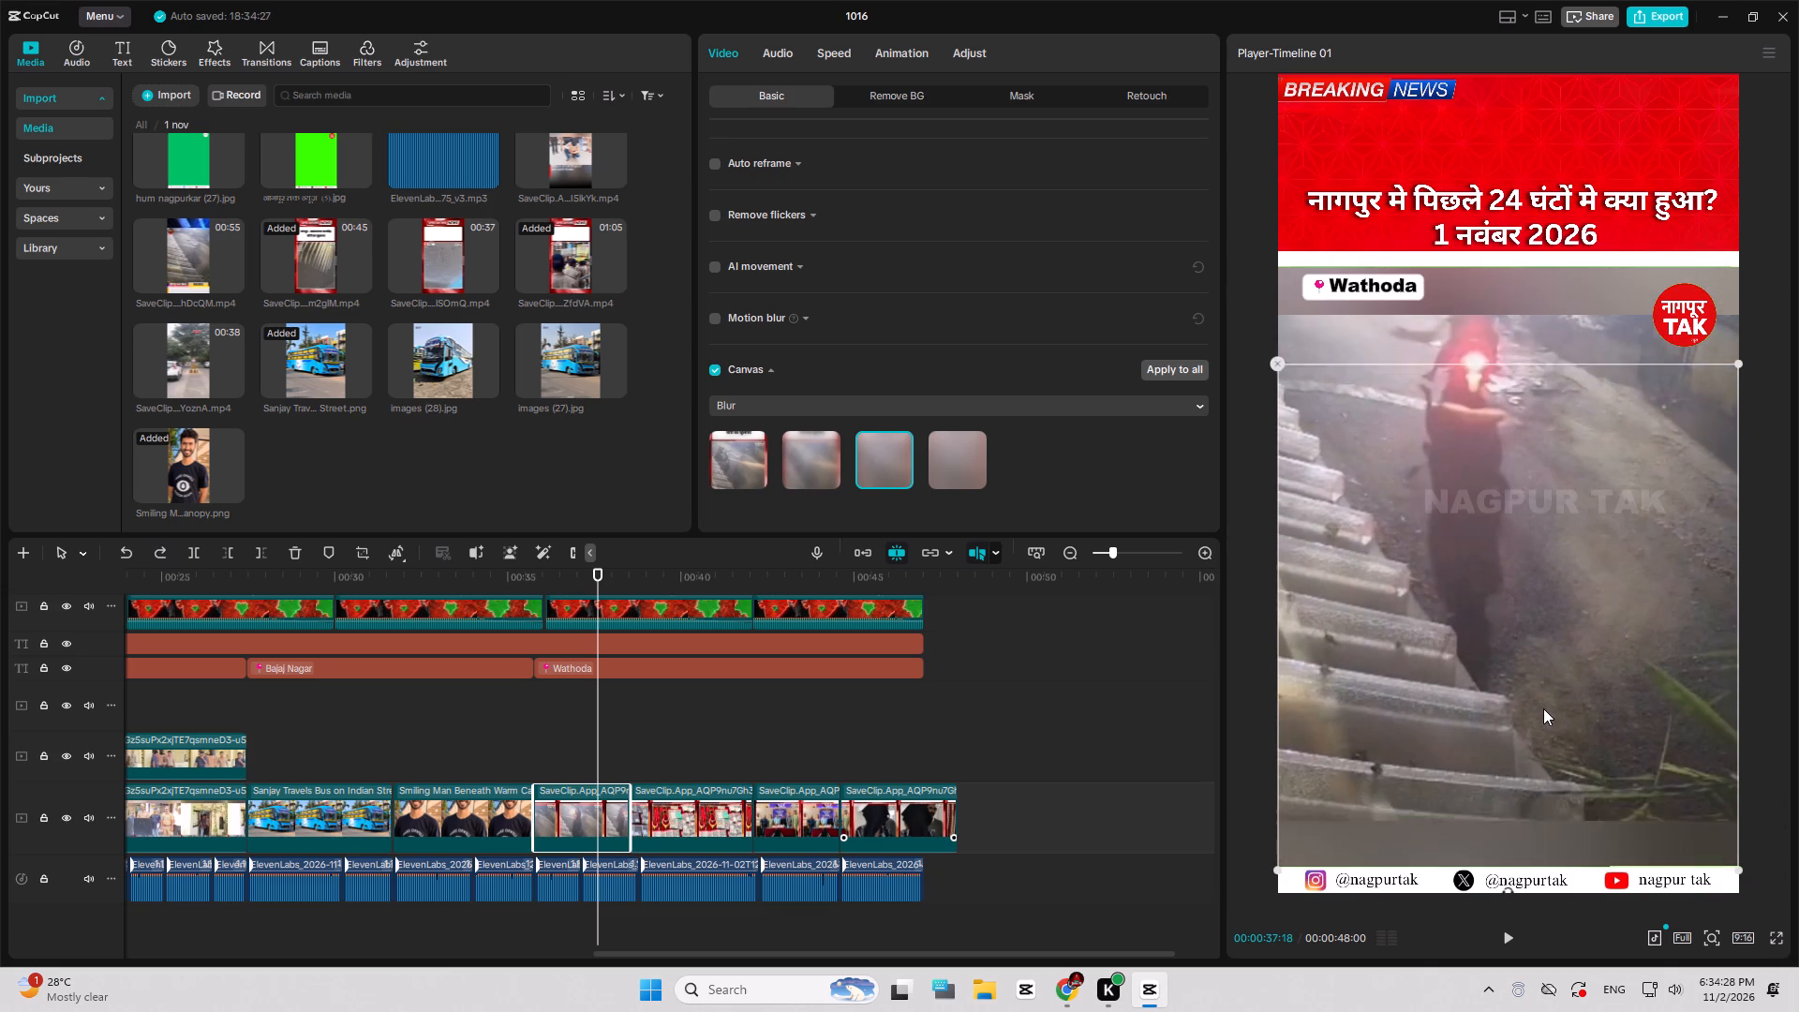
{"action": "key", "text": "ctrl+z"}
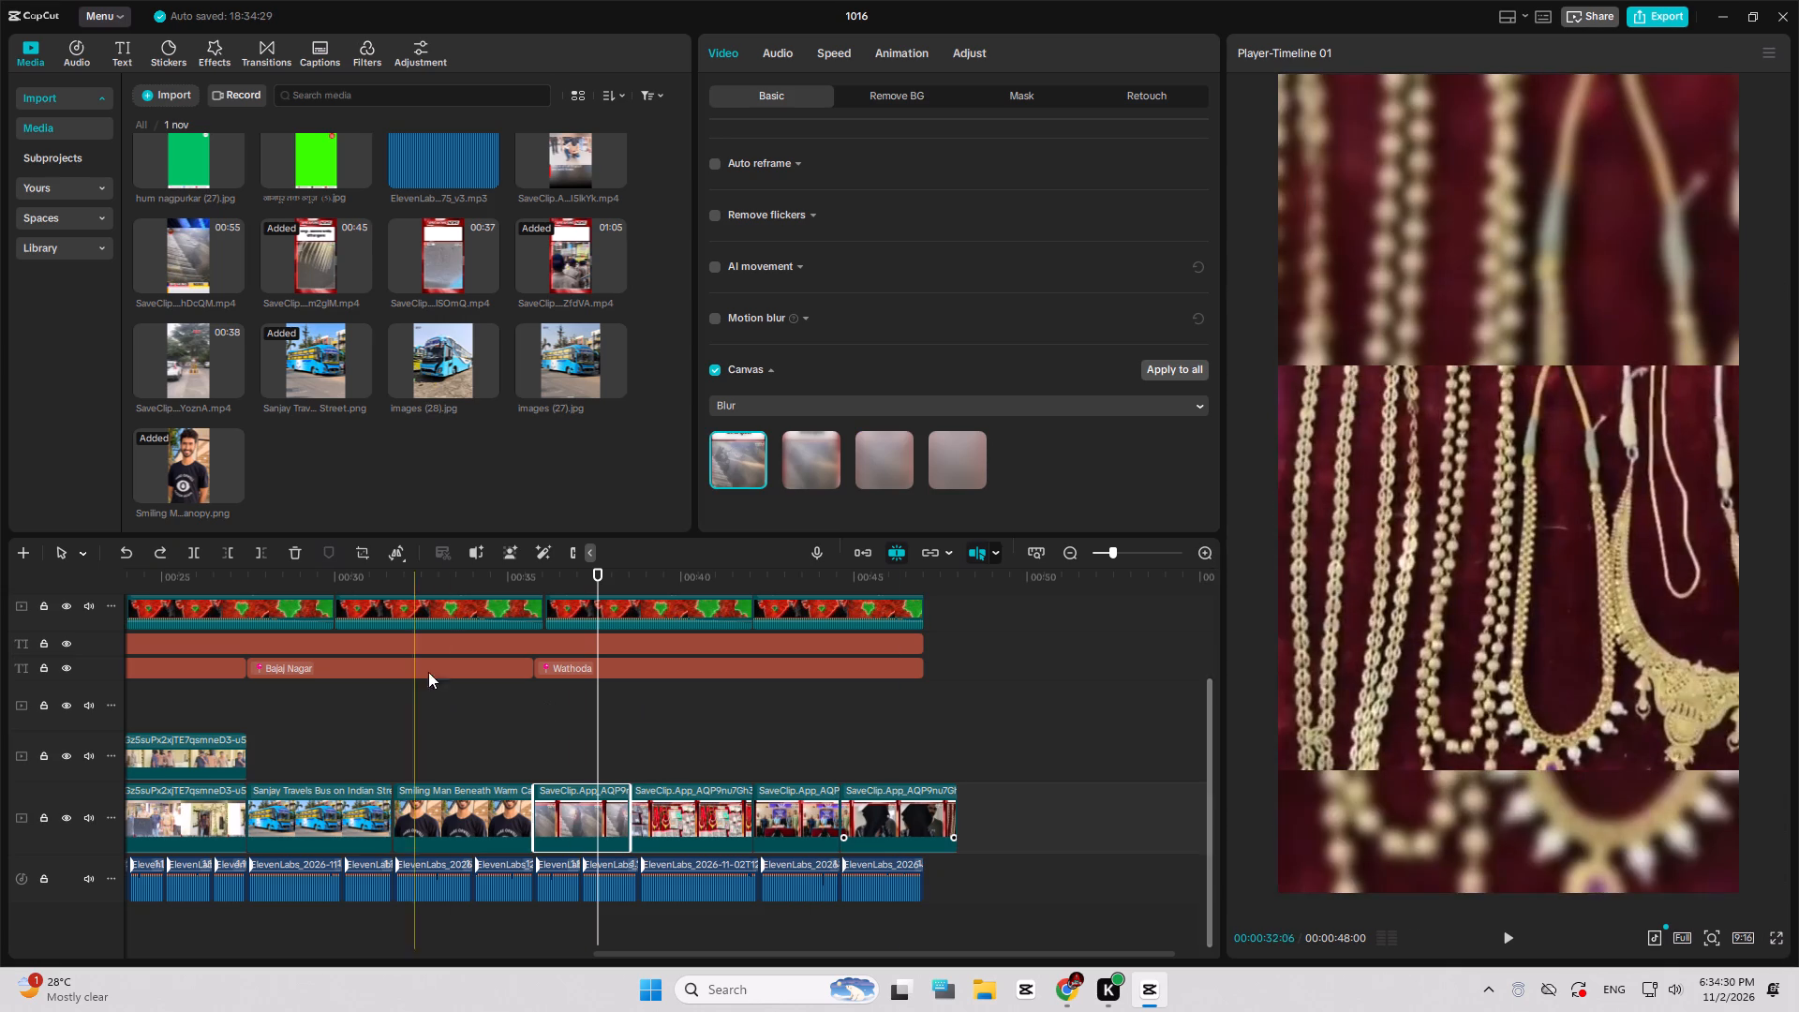
Trim the end of the final hooded-suspect clip at 47:01 so it finishes with the narration.
{"action": "left_click", "coordinate": [487, 578]}
{"action": "key", "text": "space"}
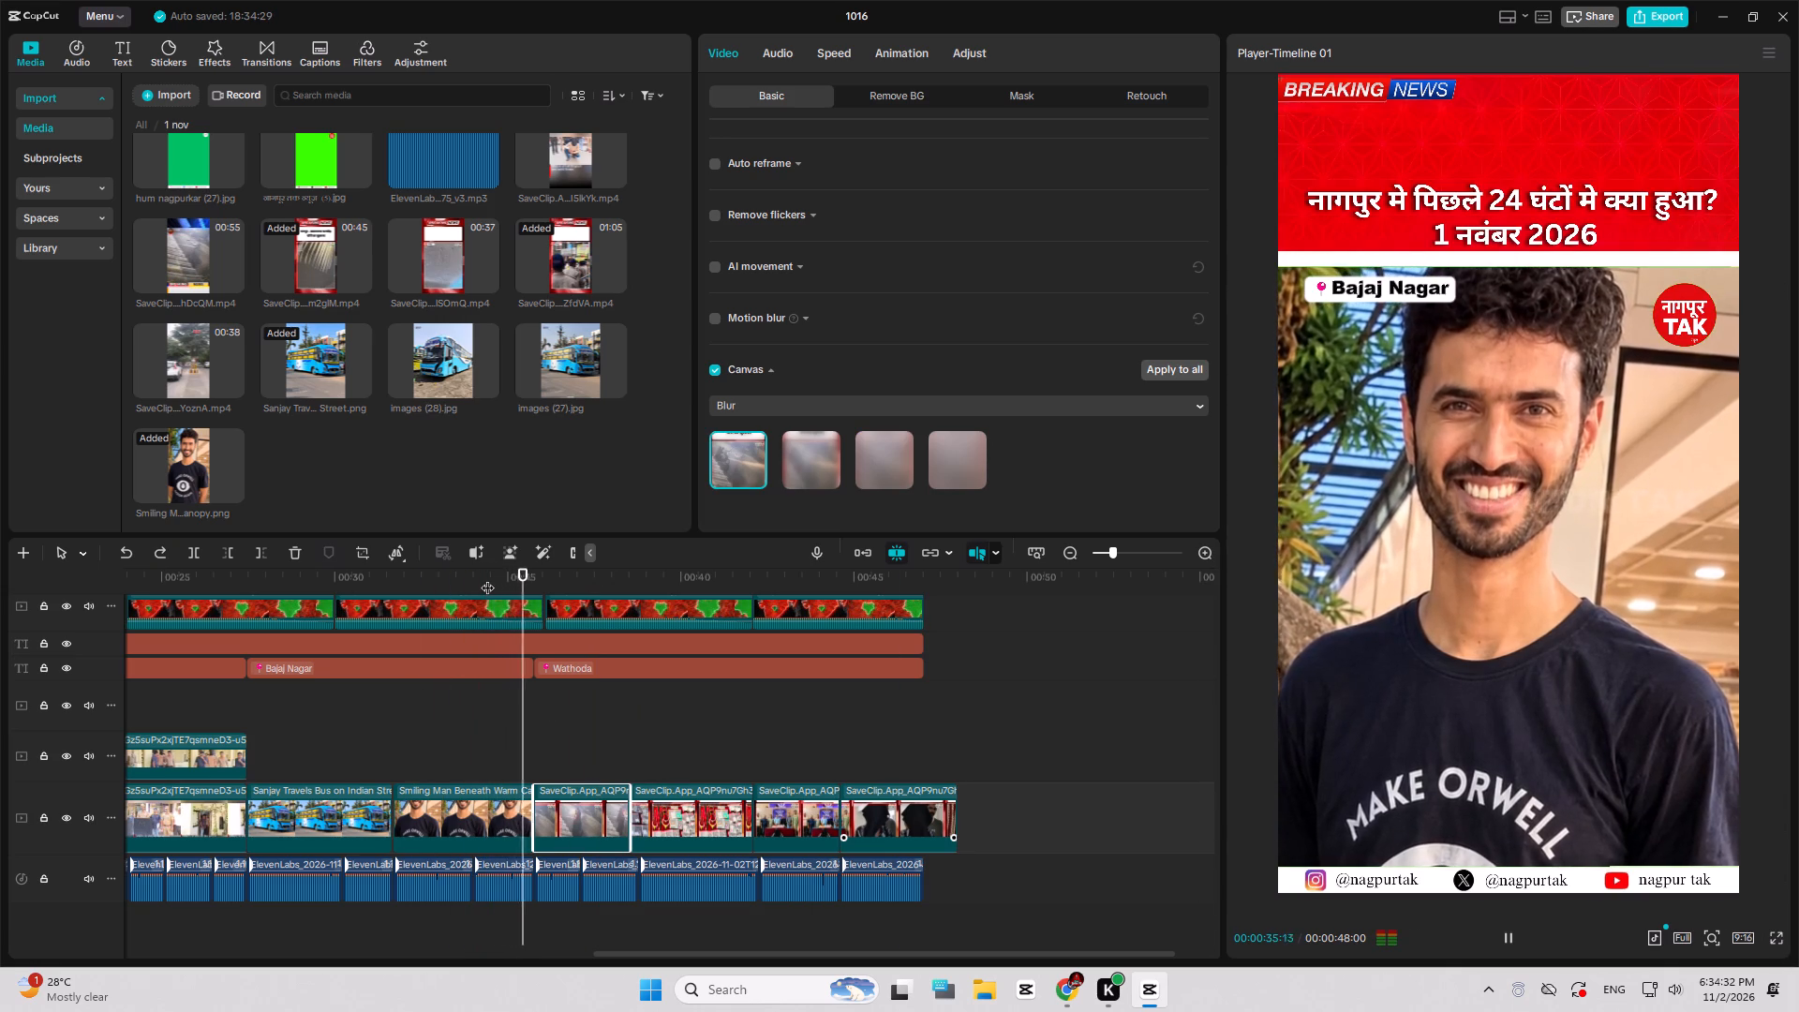
{"action": "scroll", "coordinate": [660, 730], "scroll_direction": "down", "scroll_amount": 12, "text": "ctrl"}
{"action": "key", "text": "space"}
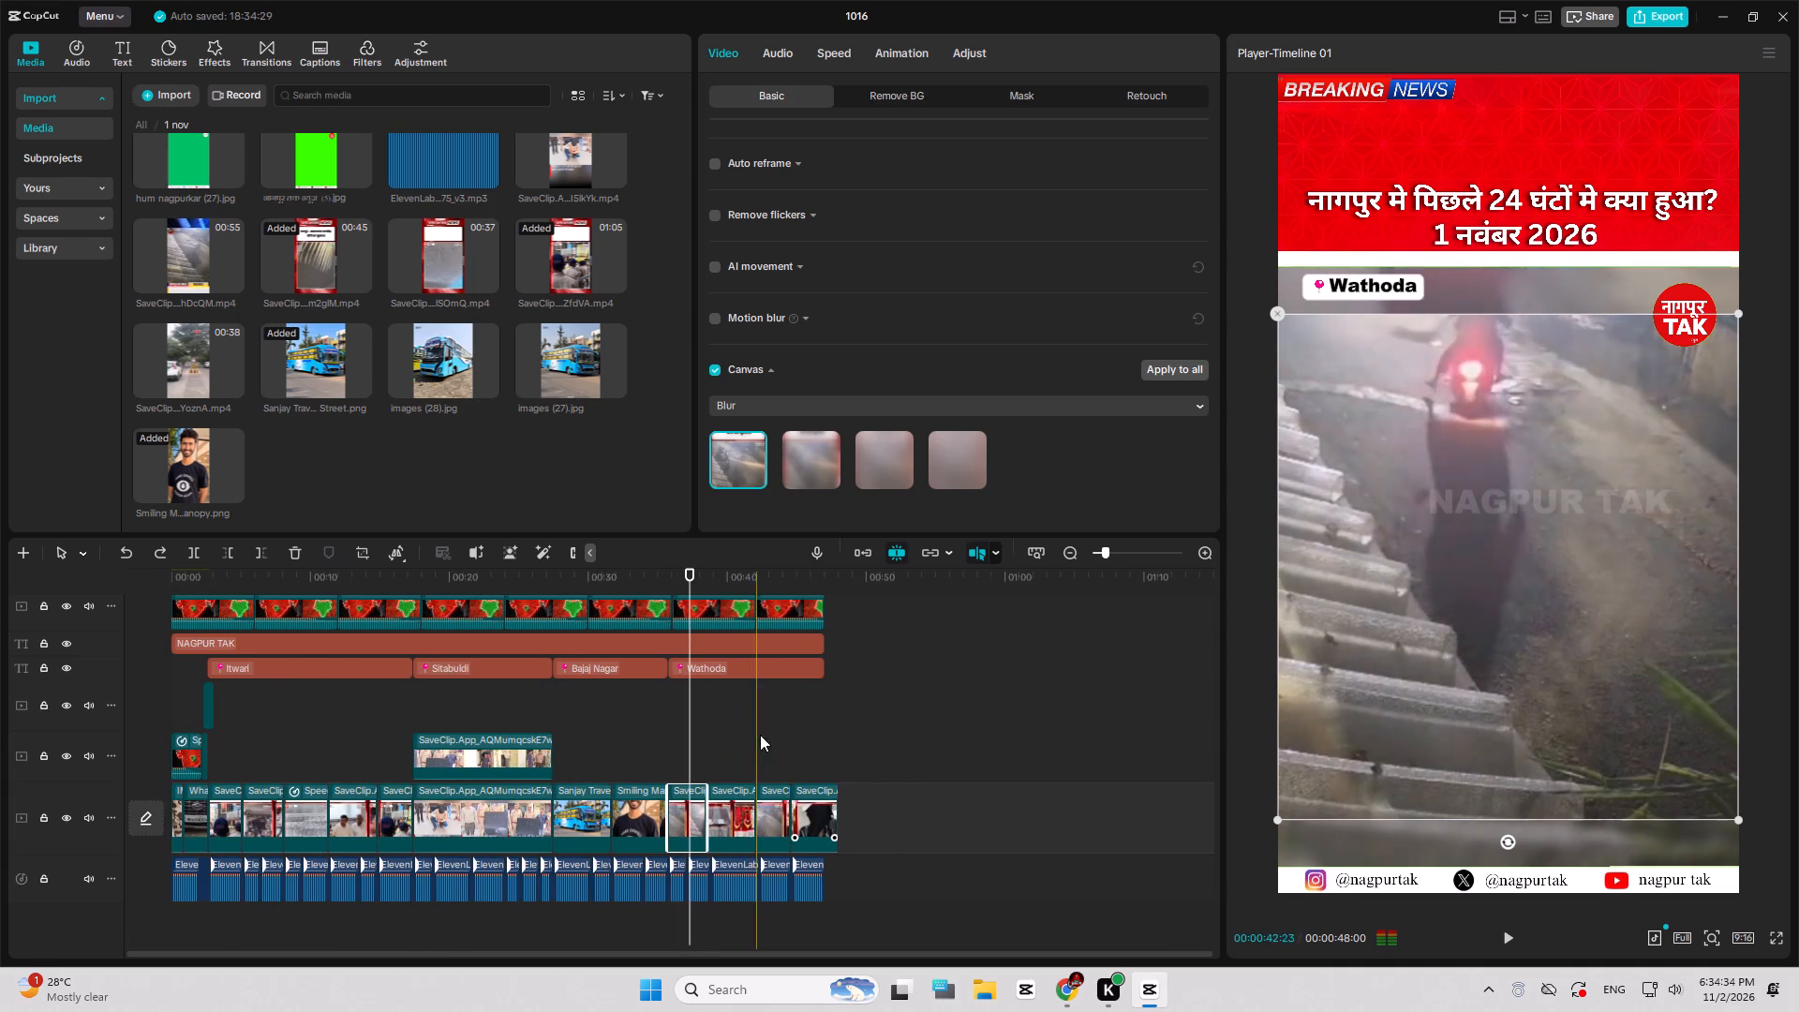
{"action": "left_click", "coordinate": [823, 788]}
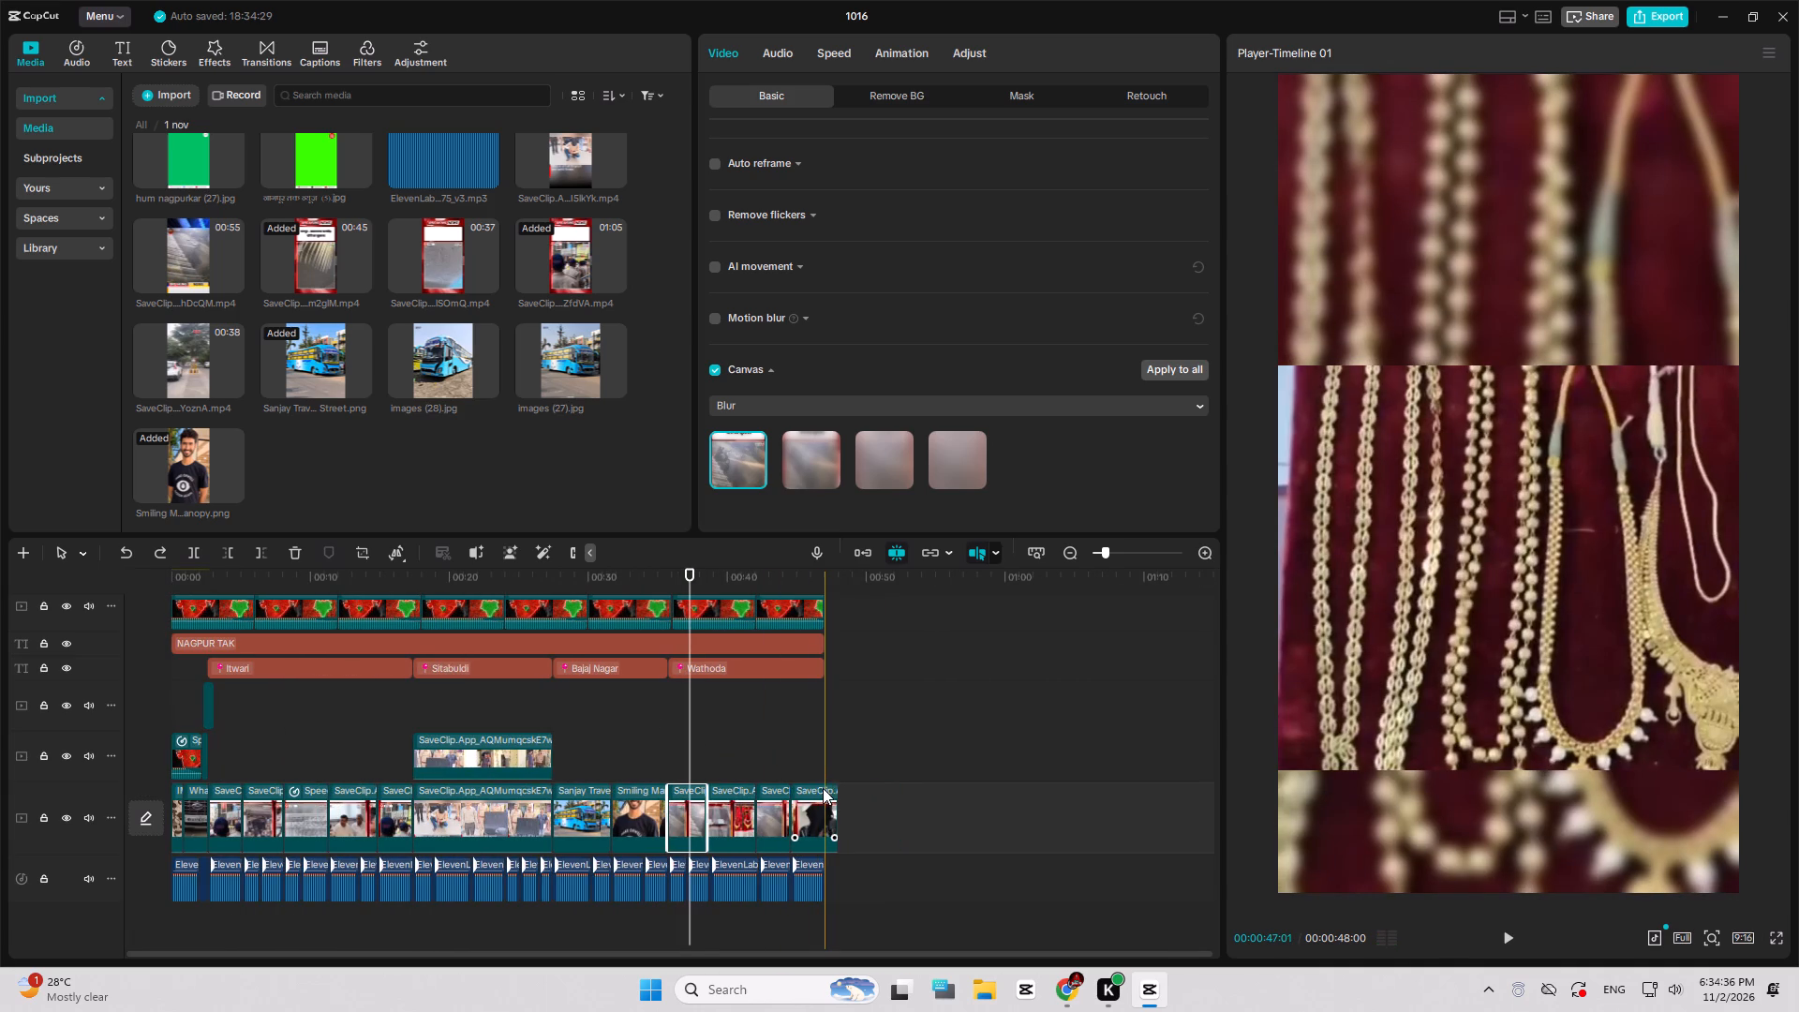
{"action": "key", "text": "w"}
Copy the short blended transition overlay from the start of Itwari and paste it over the Itwari-to-Sitabuldi change at about 17:00.
{"action": "left_click_drag", "start_coordinate": [645, 585], "coordinate": [107, 659]}
{"action": "left_click", "coordinate": [205, 703]}
{"action": "key", "text": "ctrl+c"}
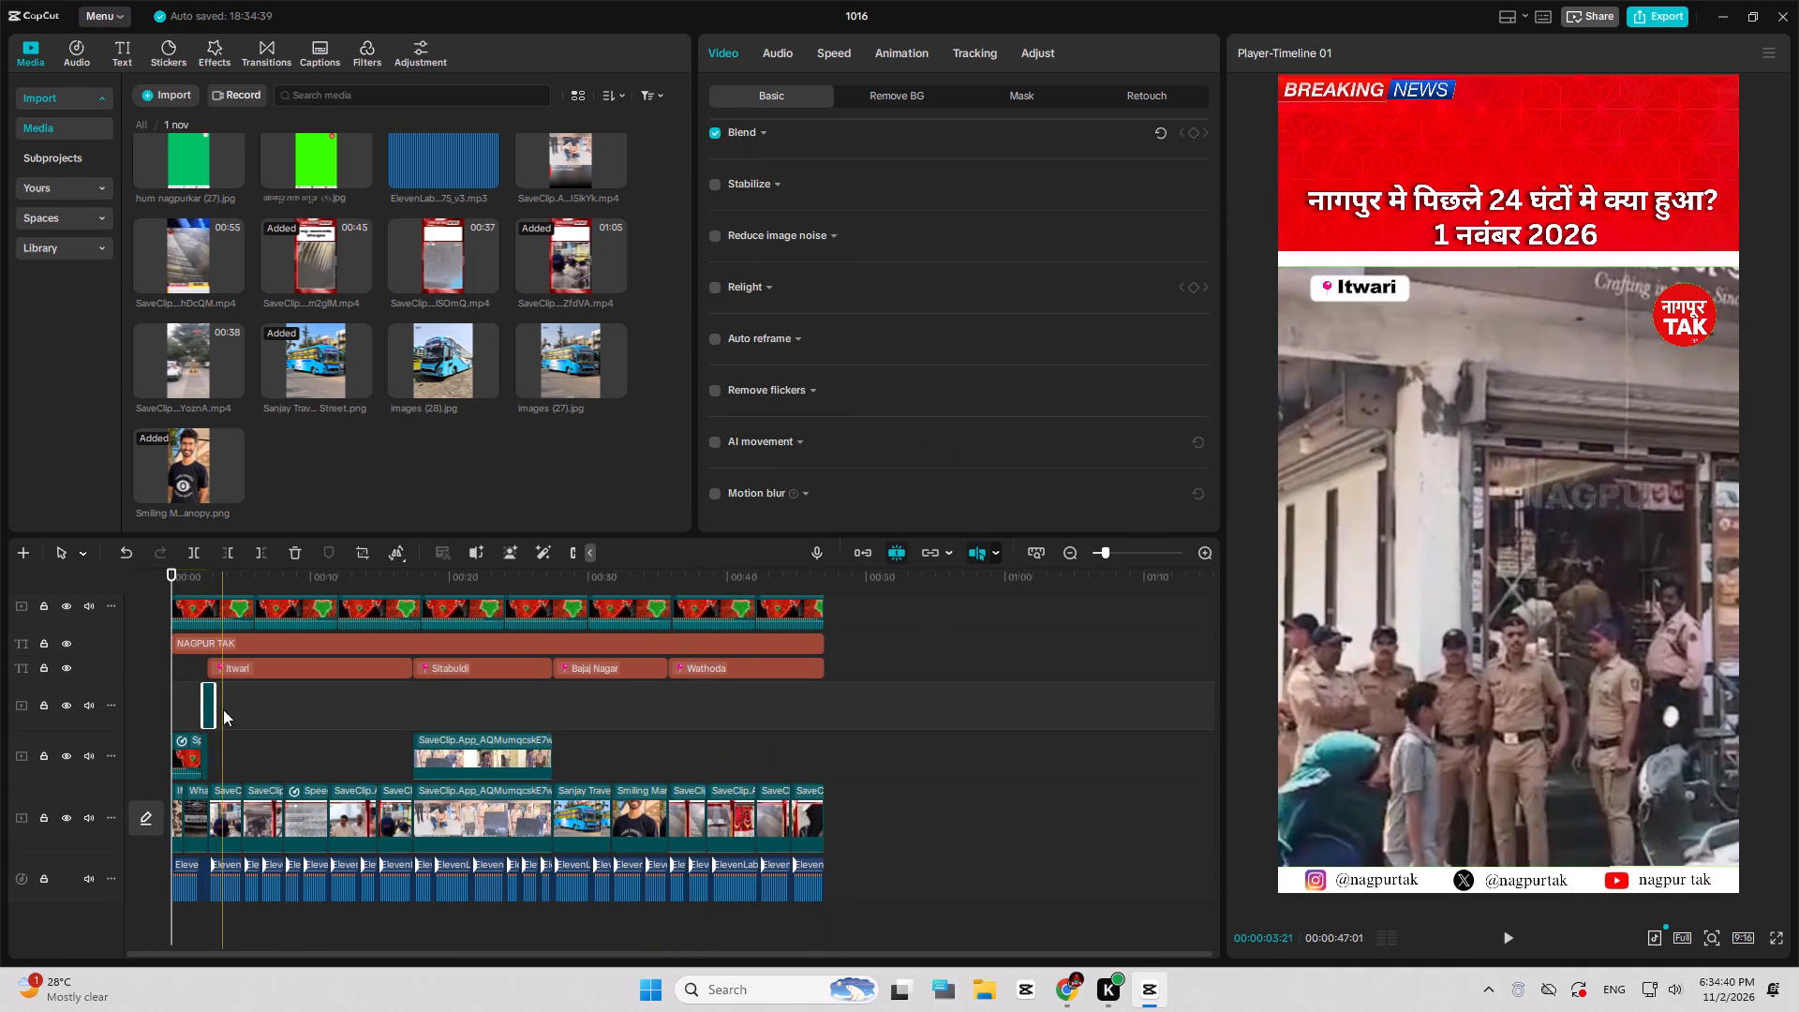
{"action": "scroll", "coordinate": [216, 708], "scroll_direction": "up", "scroll_amount": 10, "text": "ctrl"}
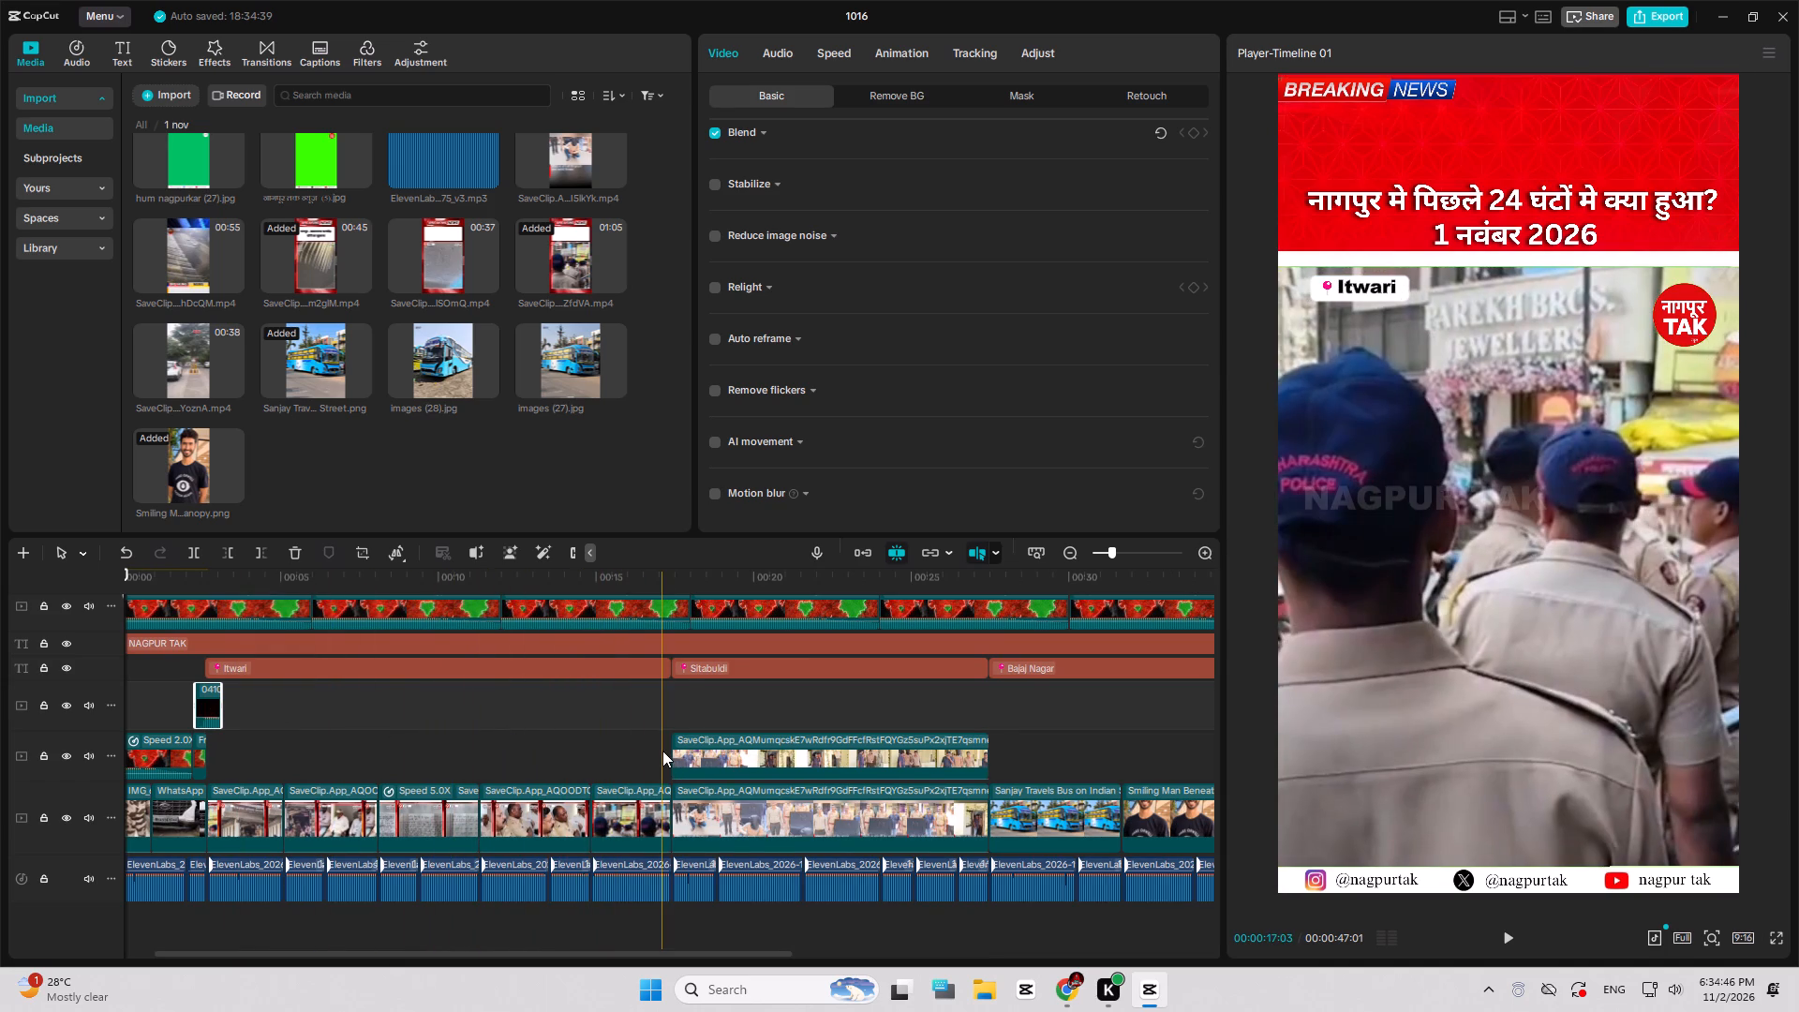
{"action": "key", "text": "ctrl+v"}
{"action": "key", "text": "space"}
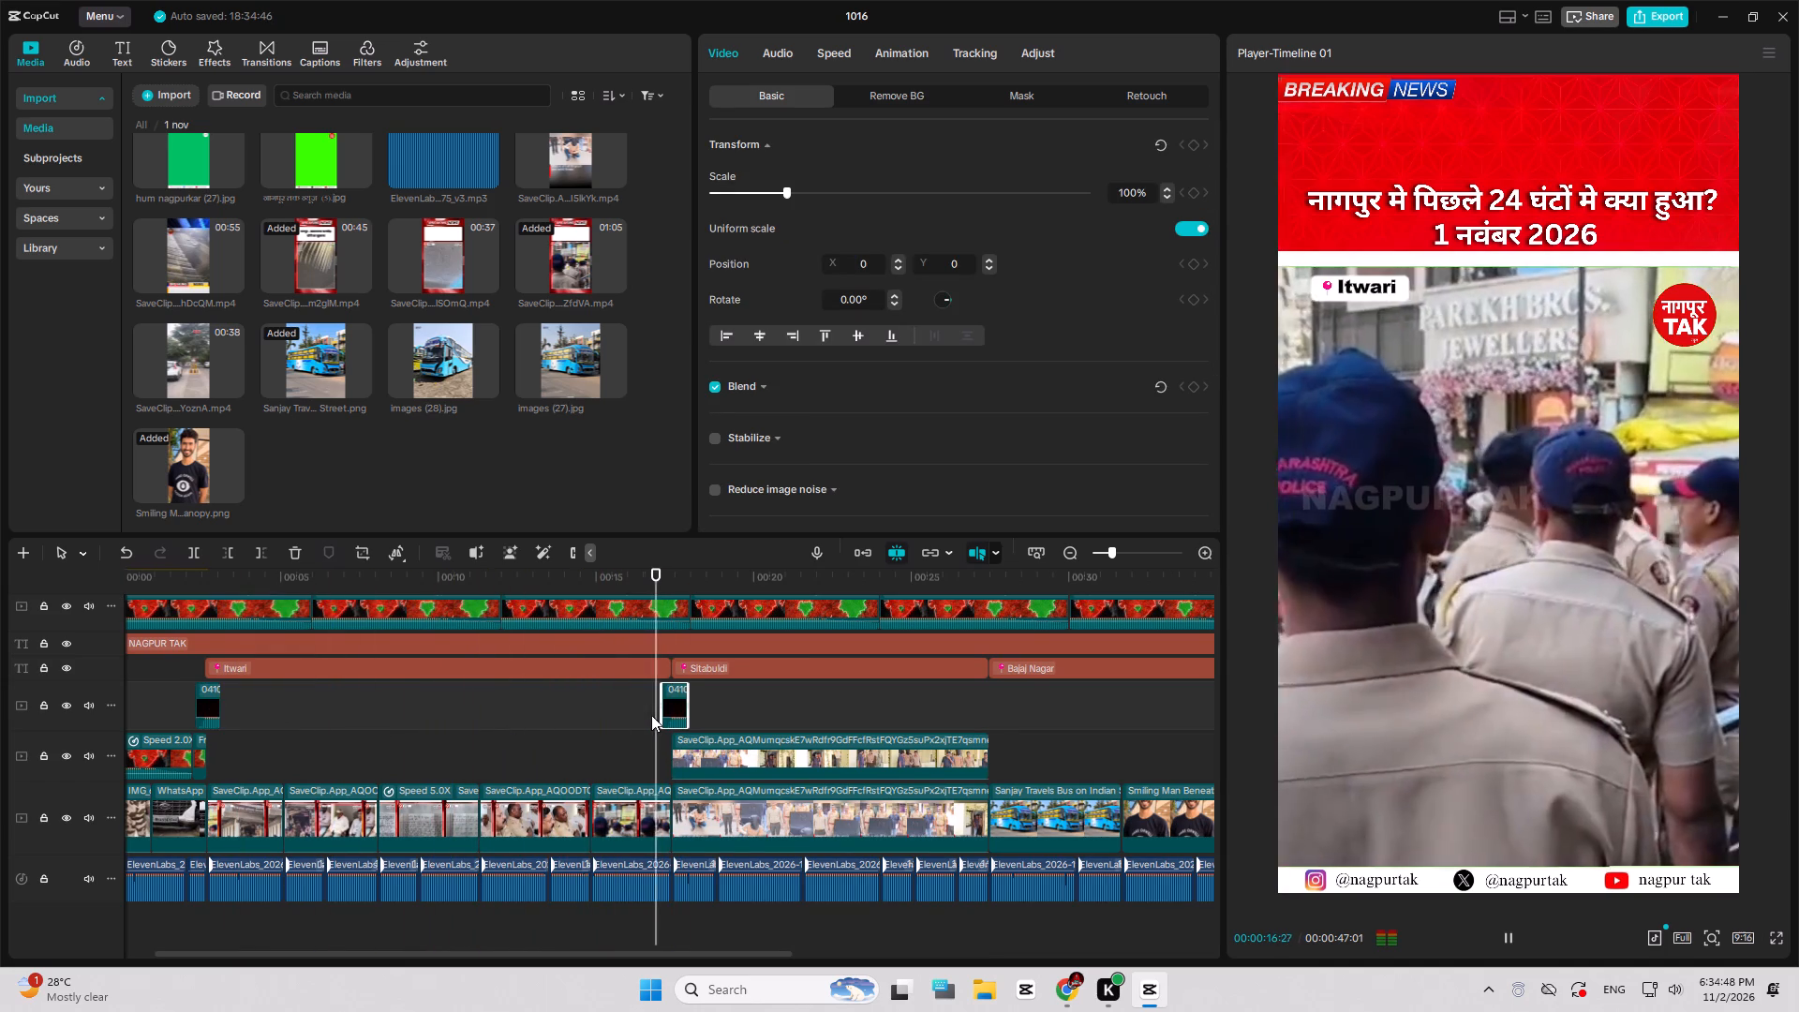
{"action": "left_click", "coordinate": [651, 715]}
{"action": "key", "text": "space"}
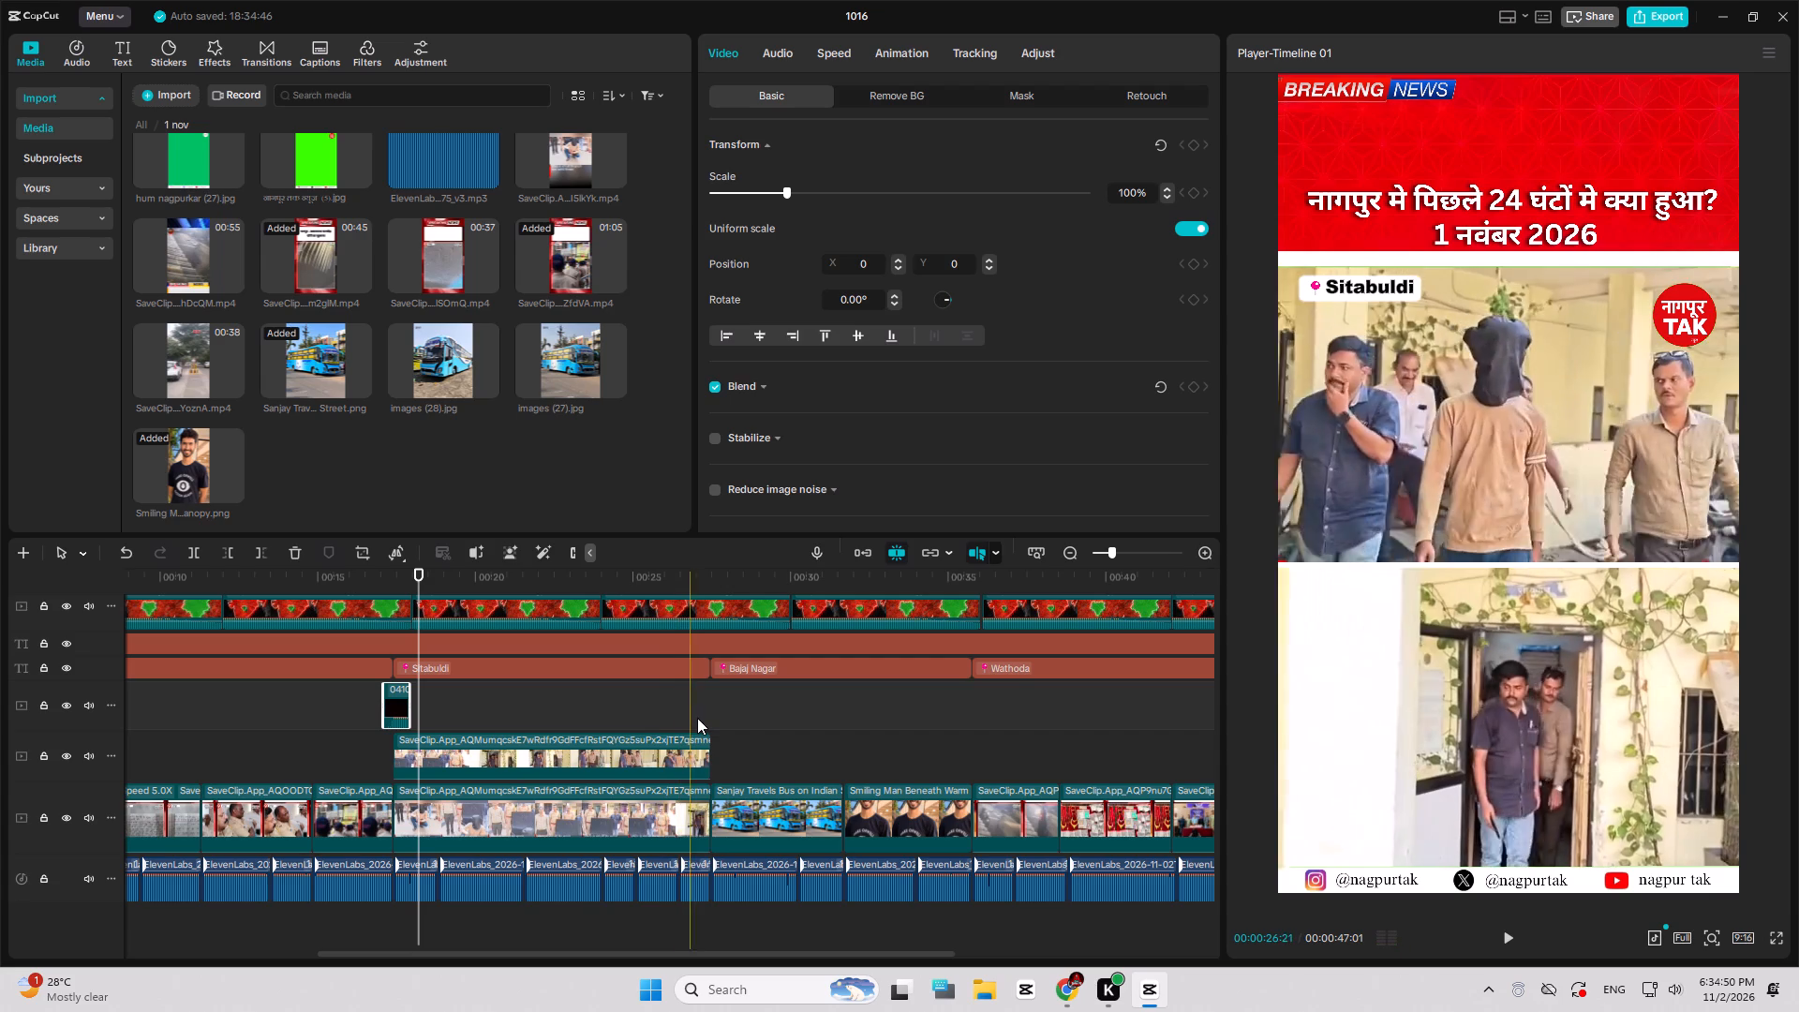
Paste the transition overlay across the Sitabuldi-to-Bajaj Nagar change at about 27:06.
{"action": "key", "text": "ctrl+b"}
{"action": "key", "text": "ctrl+v"}
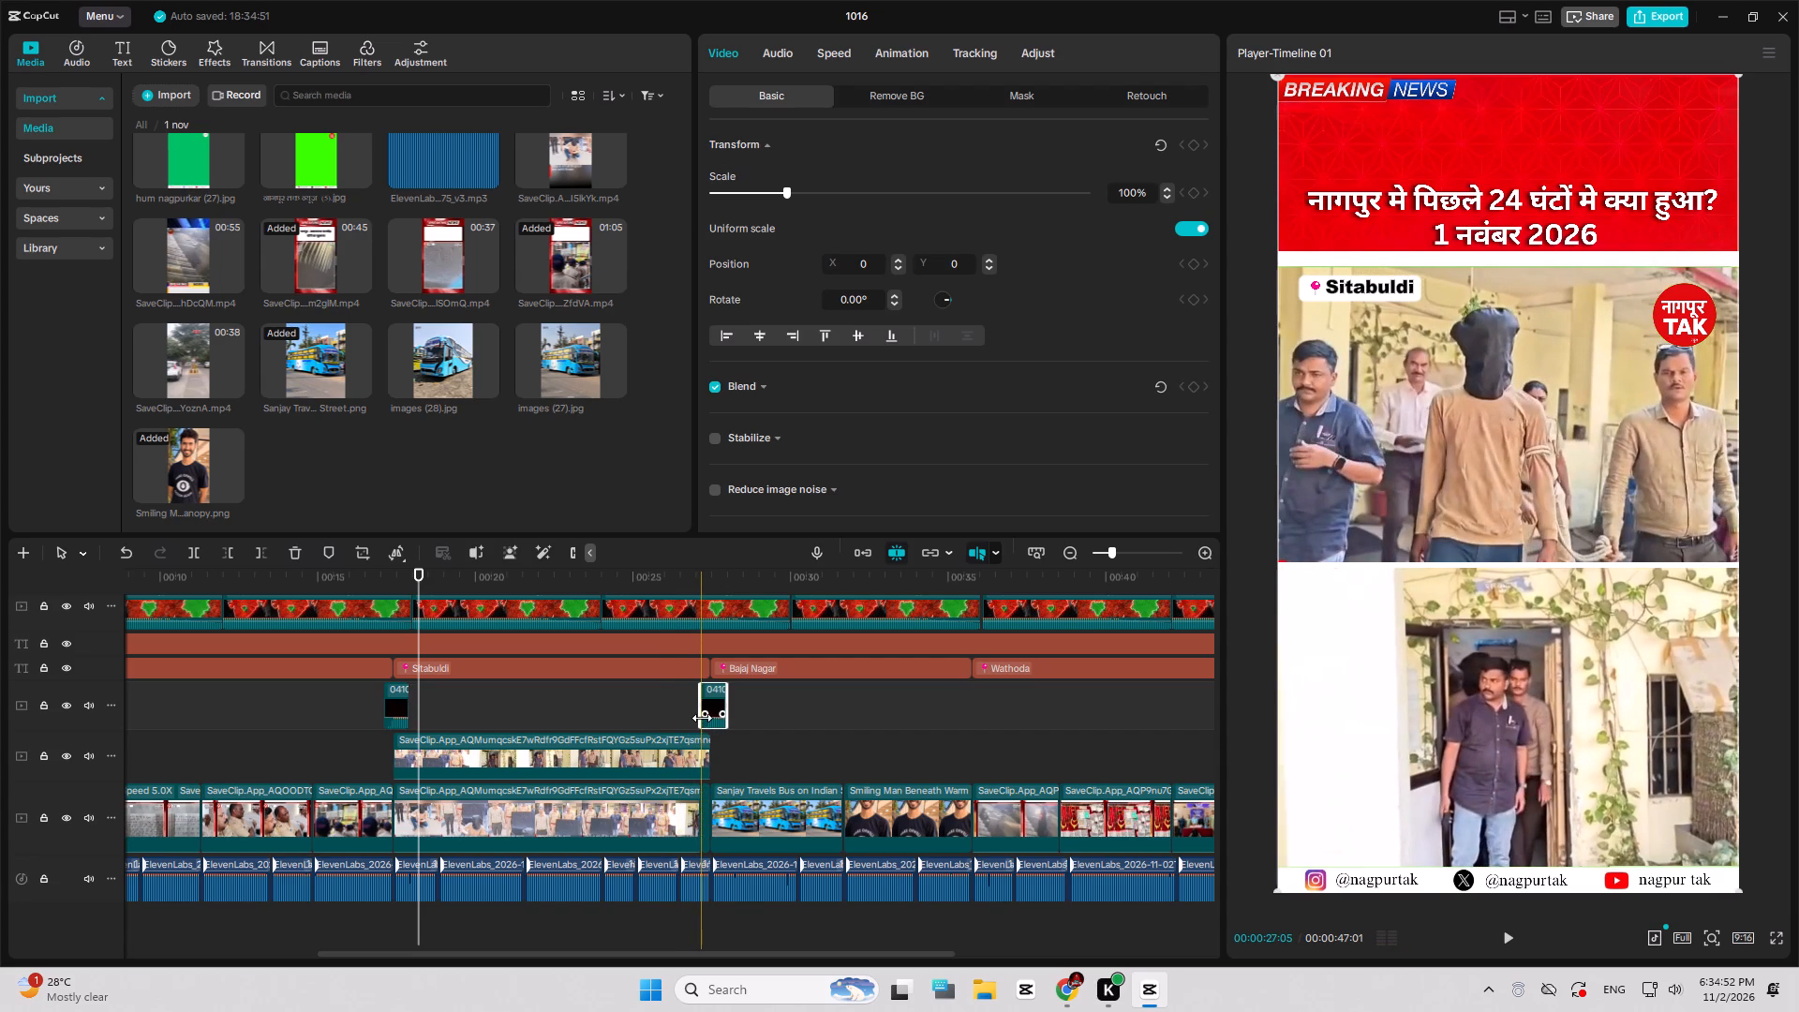
{"action": "key", "text": "ctrl+z"}
{"action": "key", "text": "ctrl+z"}
{"action": "key", "text": "ctrl+v"}
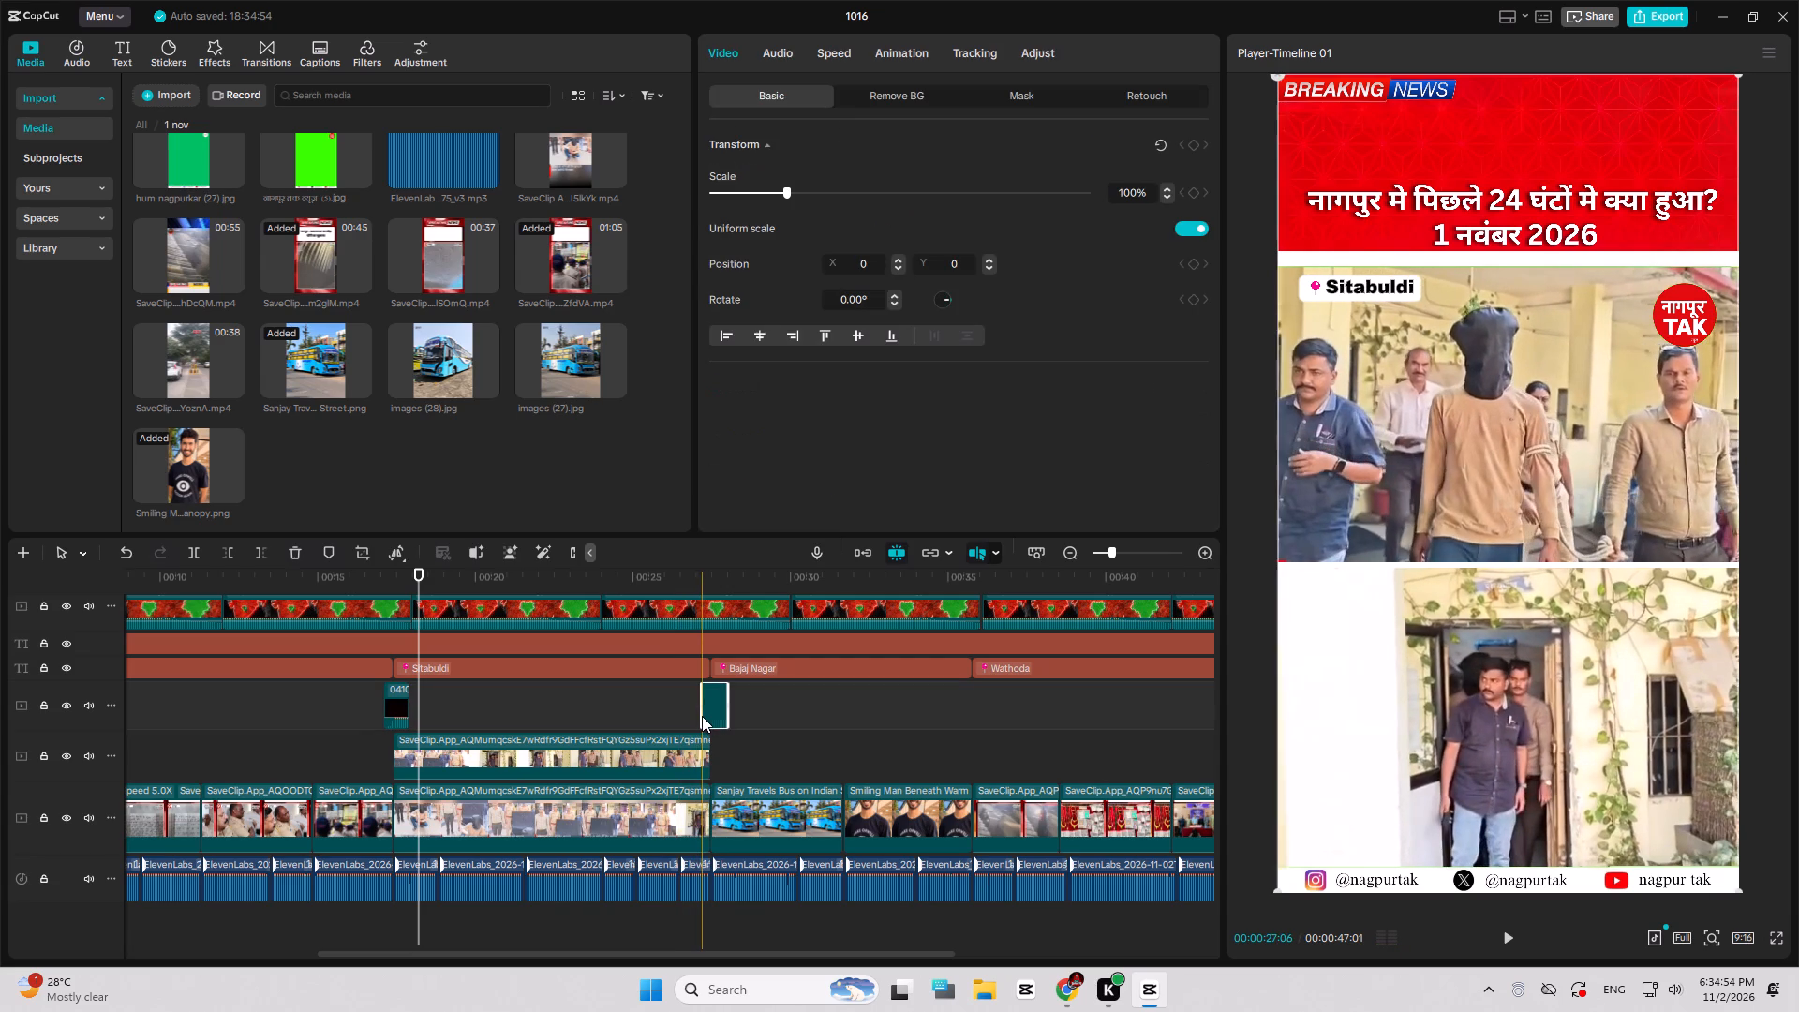
{"action": "key", "text": "space"}
{"action": "left_click", "coordinate": [702, 717]}
{"action": "key", "text": "space"}
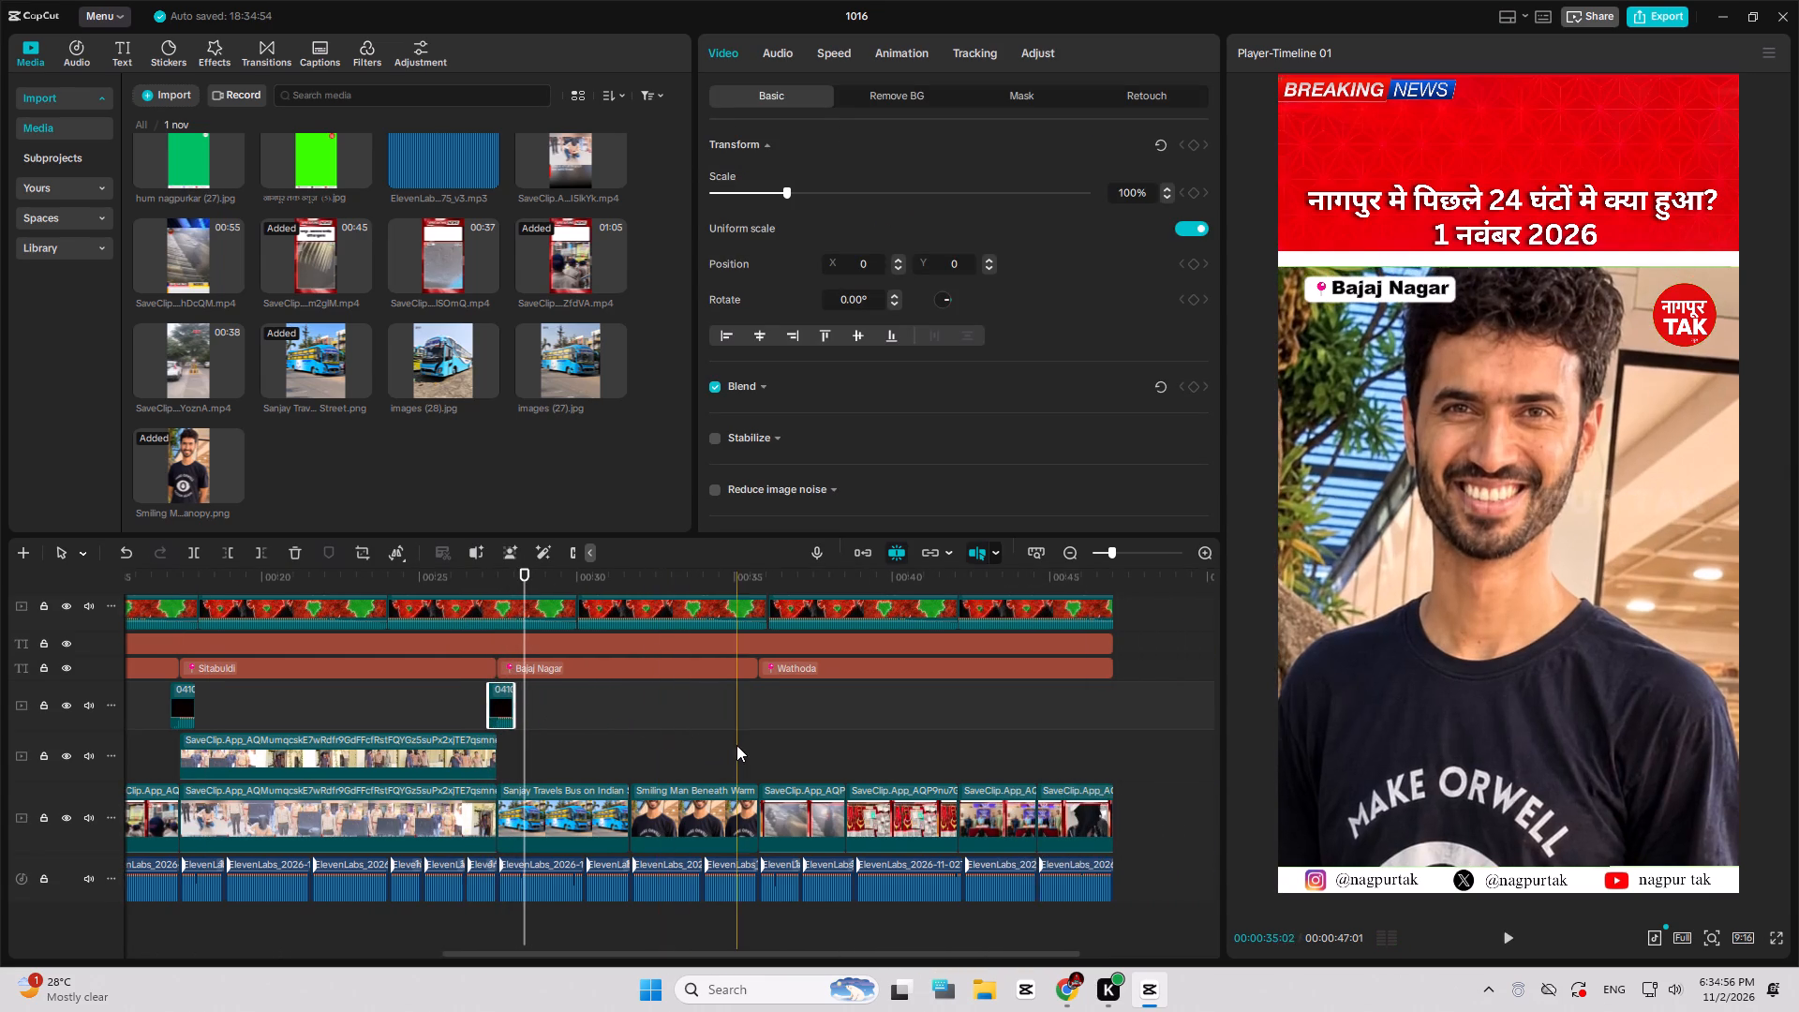
Paste the transition overlay across the change from Bajaj Nagar to Wathoda.
{"action": "key", "text": "ctrl+v"}
{"action": "key", "text": "space"}
{"action": "left_click", "coordinate": [748, 745]}
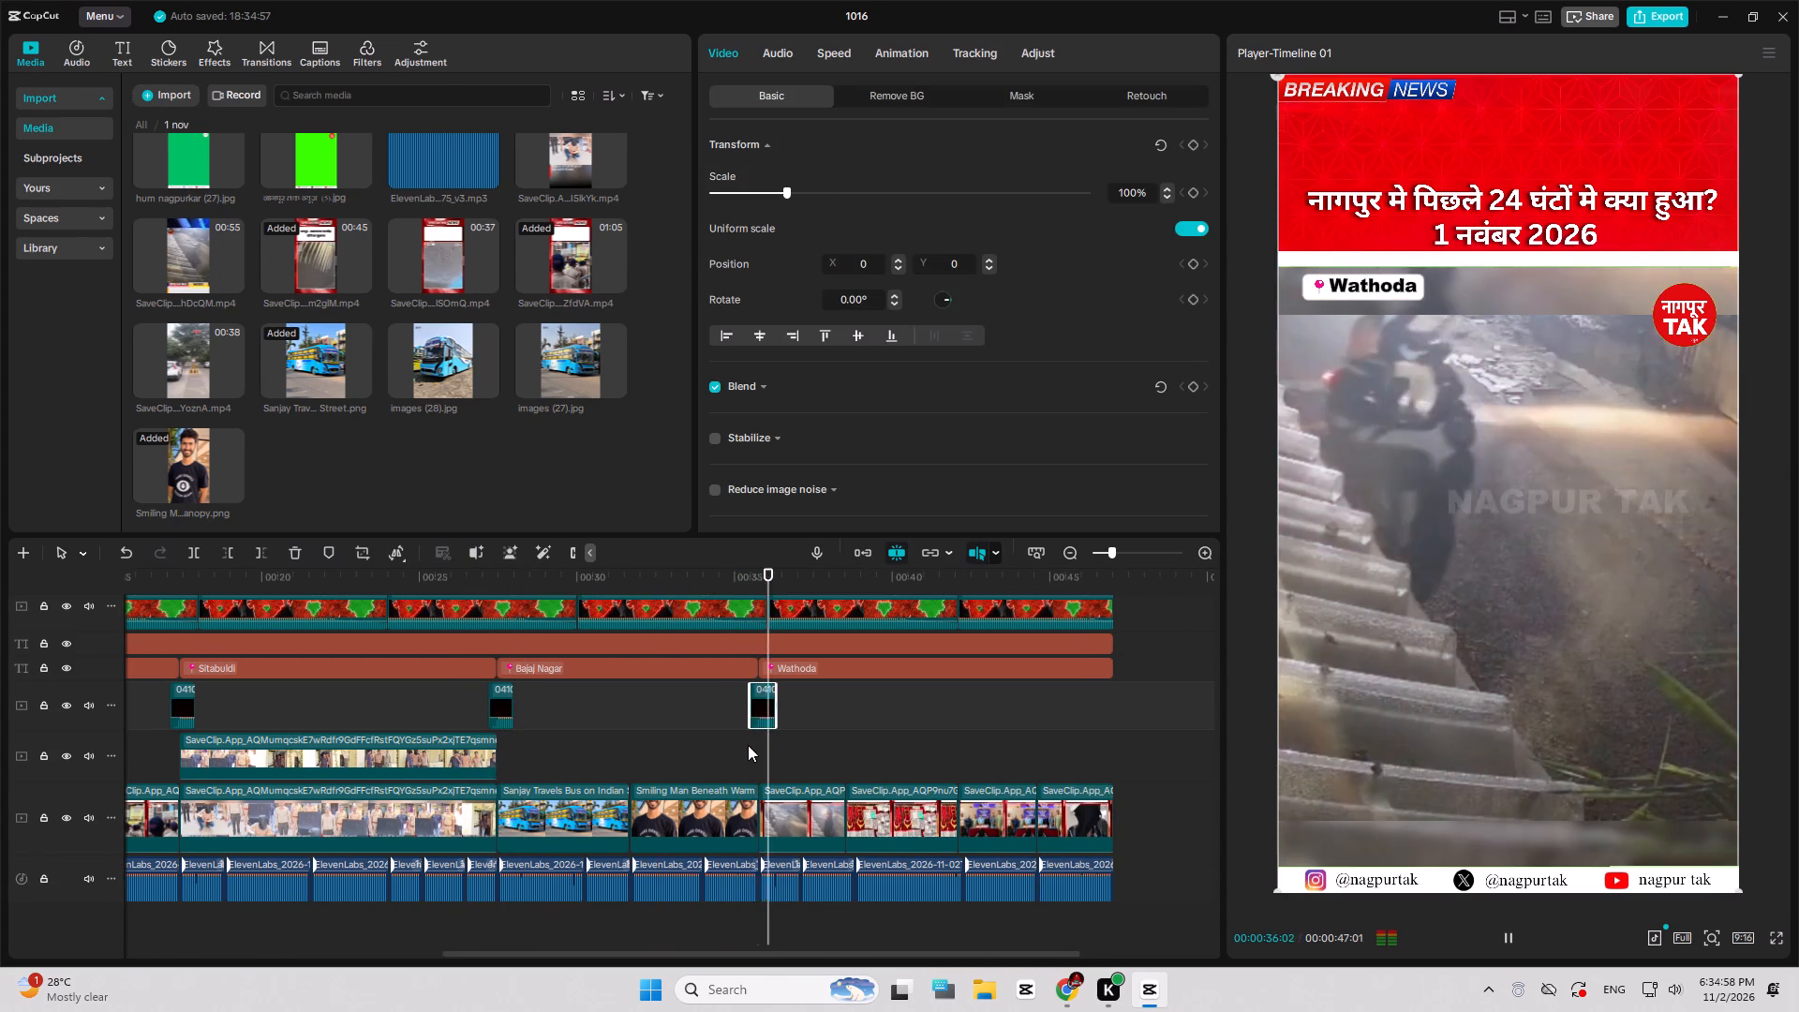
{"action": "key", "text": "space"}
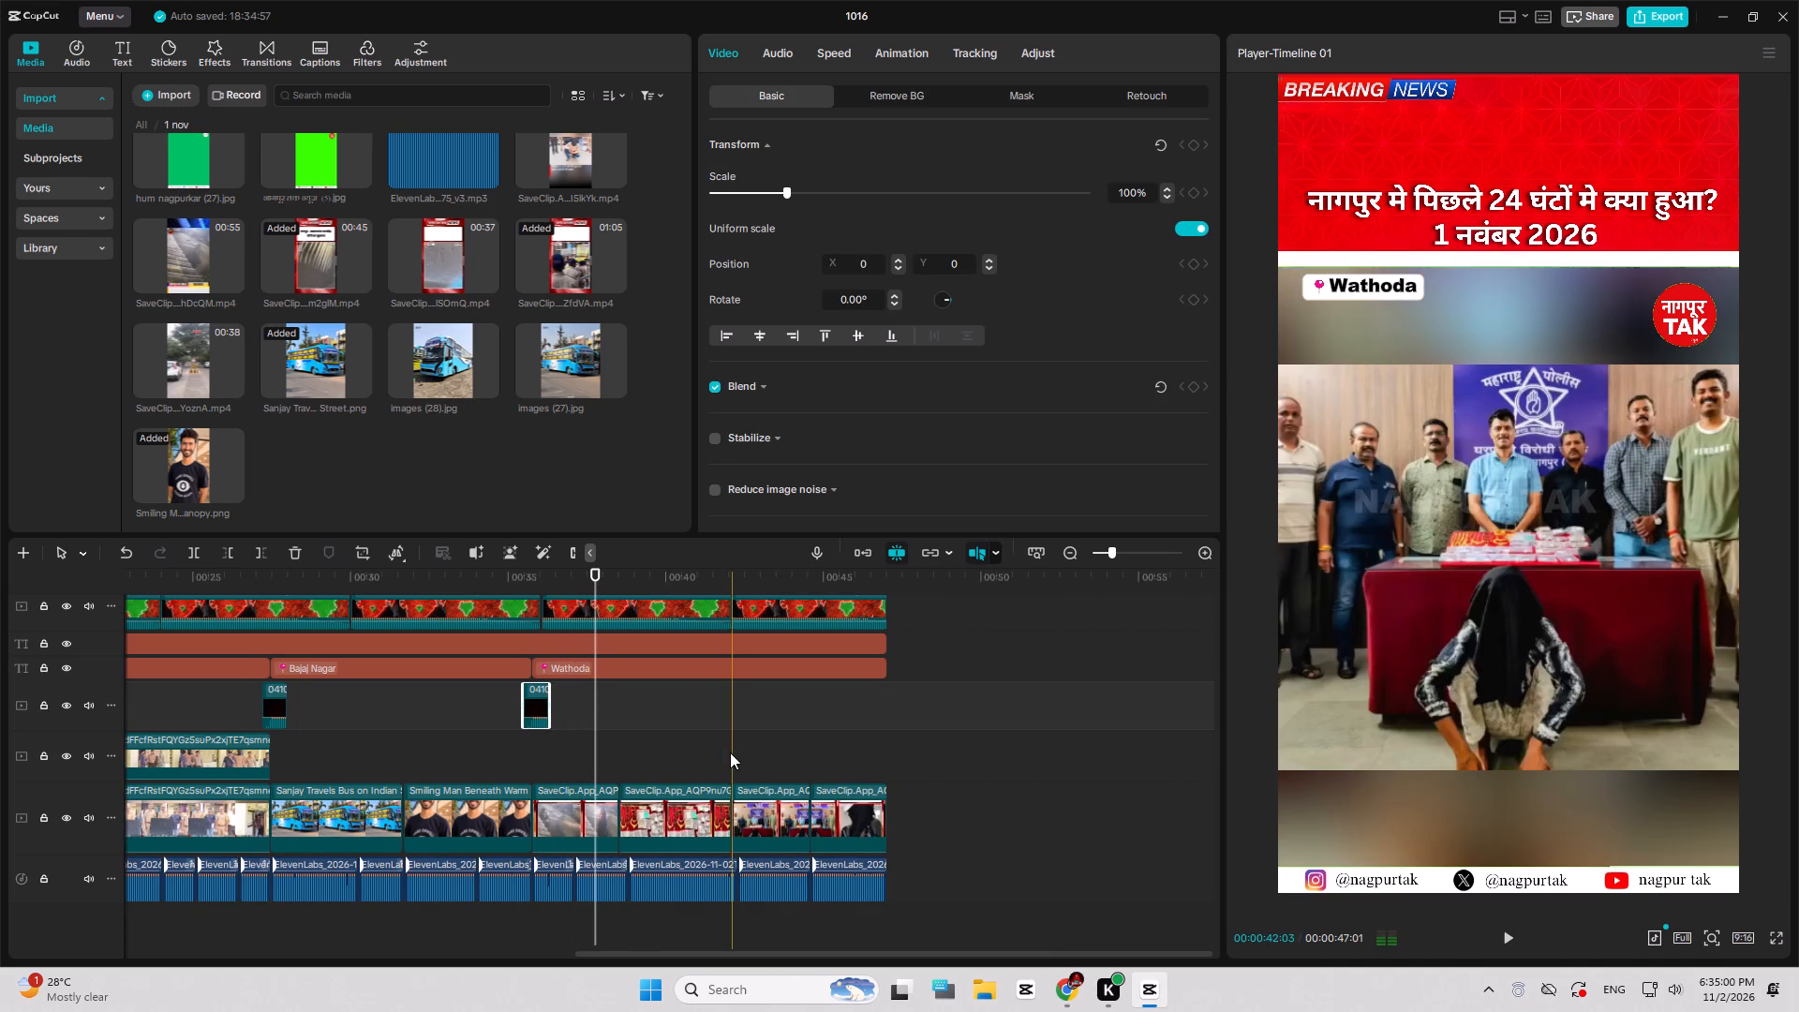
Play the bulletin's opening from the beginning to check the map intro and the clips showing through its cutout.
{"action": "left_click_drag", "start_coordinate": [577, 575], "coordinate": [0, 559]}
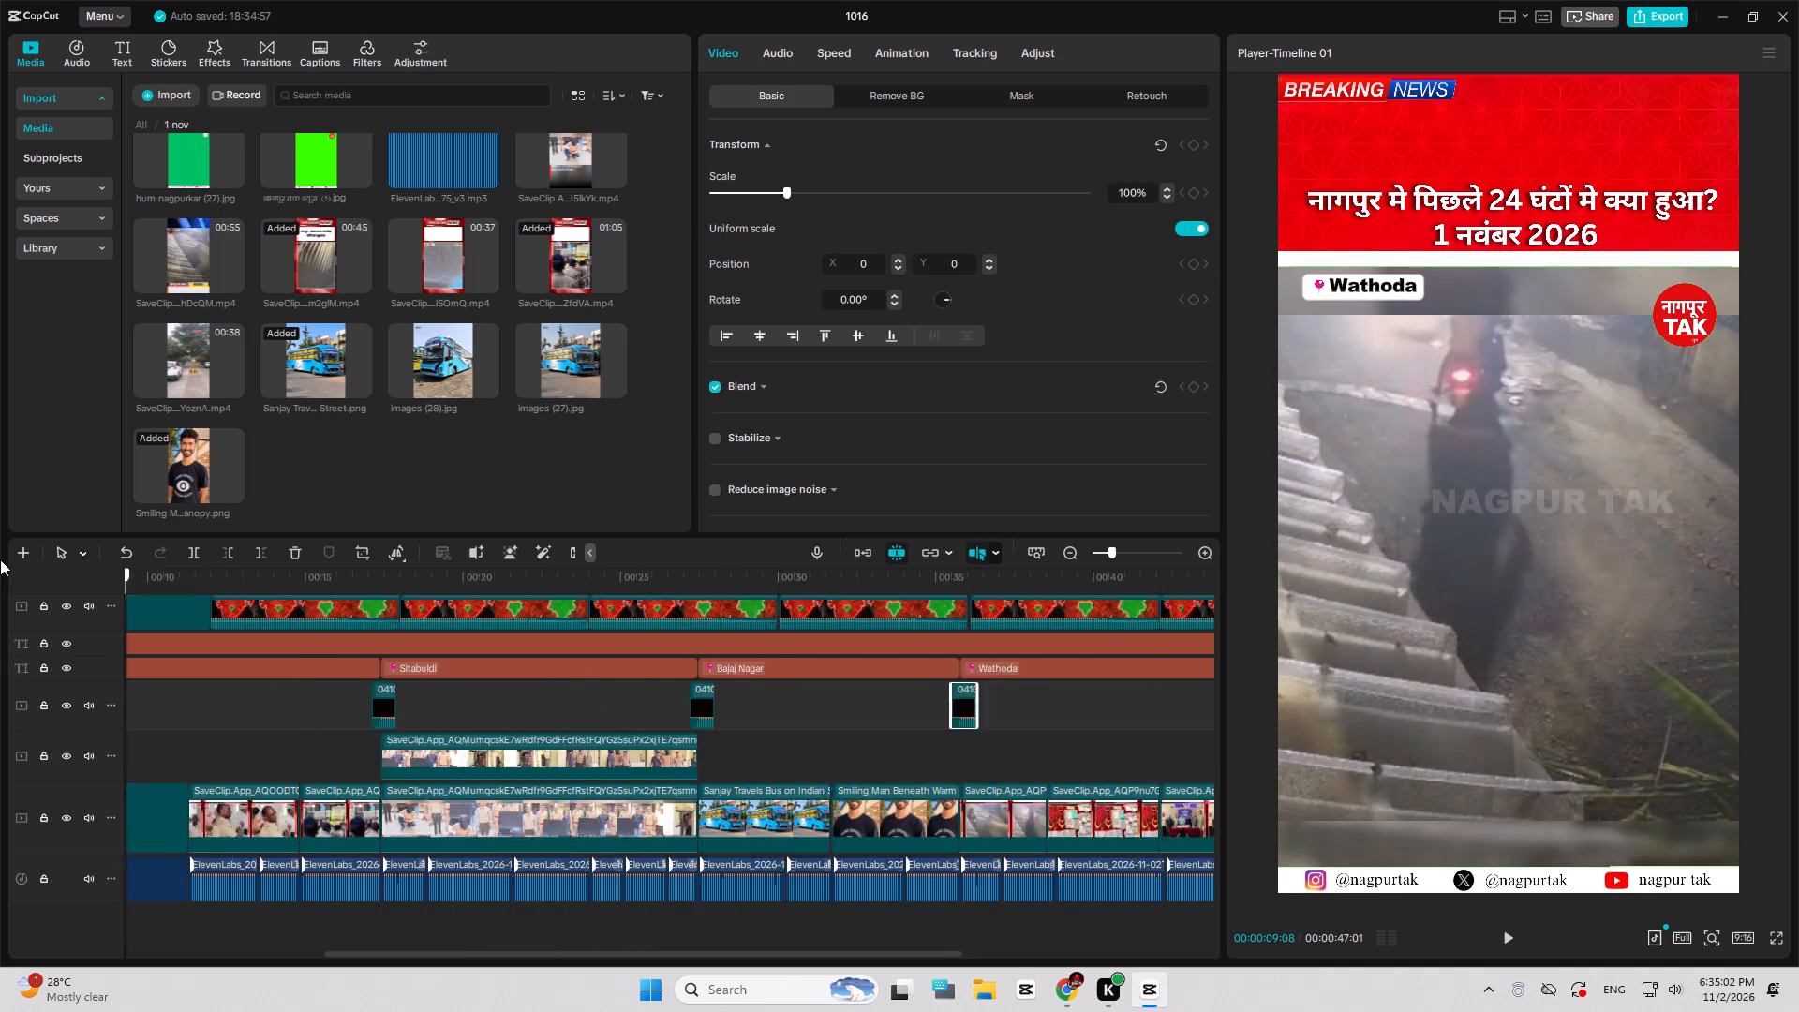
{"action": "left_click_drag", "start_coordinate": [0, 559], "coordinate": [0, 557]}
{"action": "key", "text": "space"}
{"action": "left_click_drag", "start_coordinate": [695, 734], "coordinate": [702, 734]}
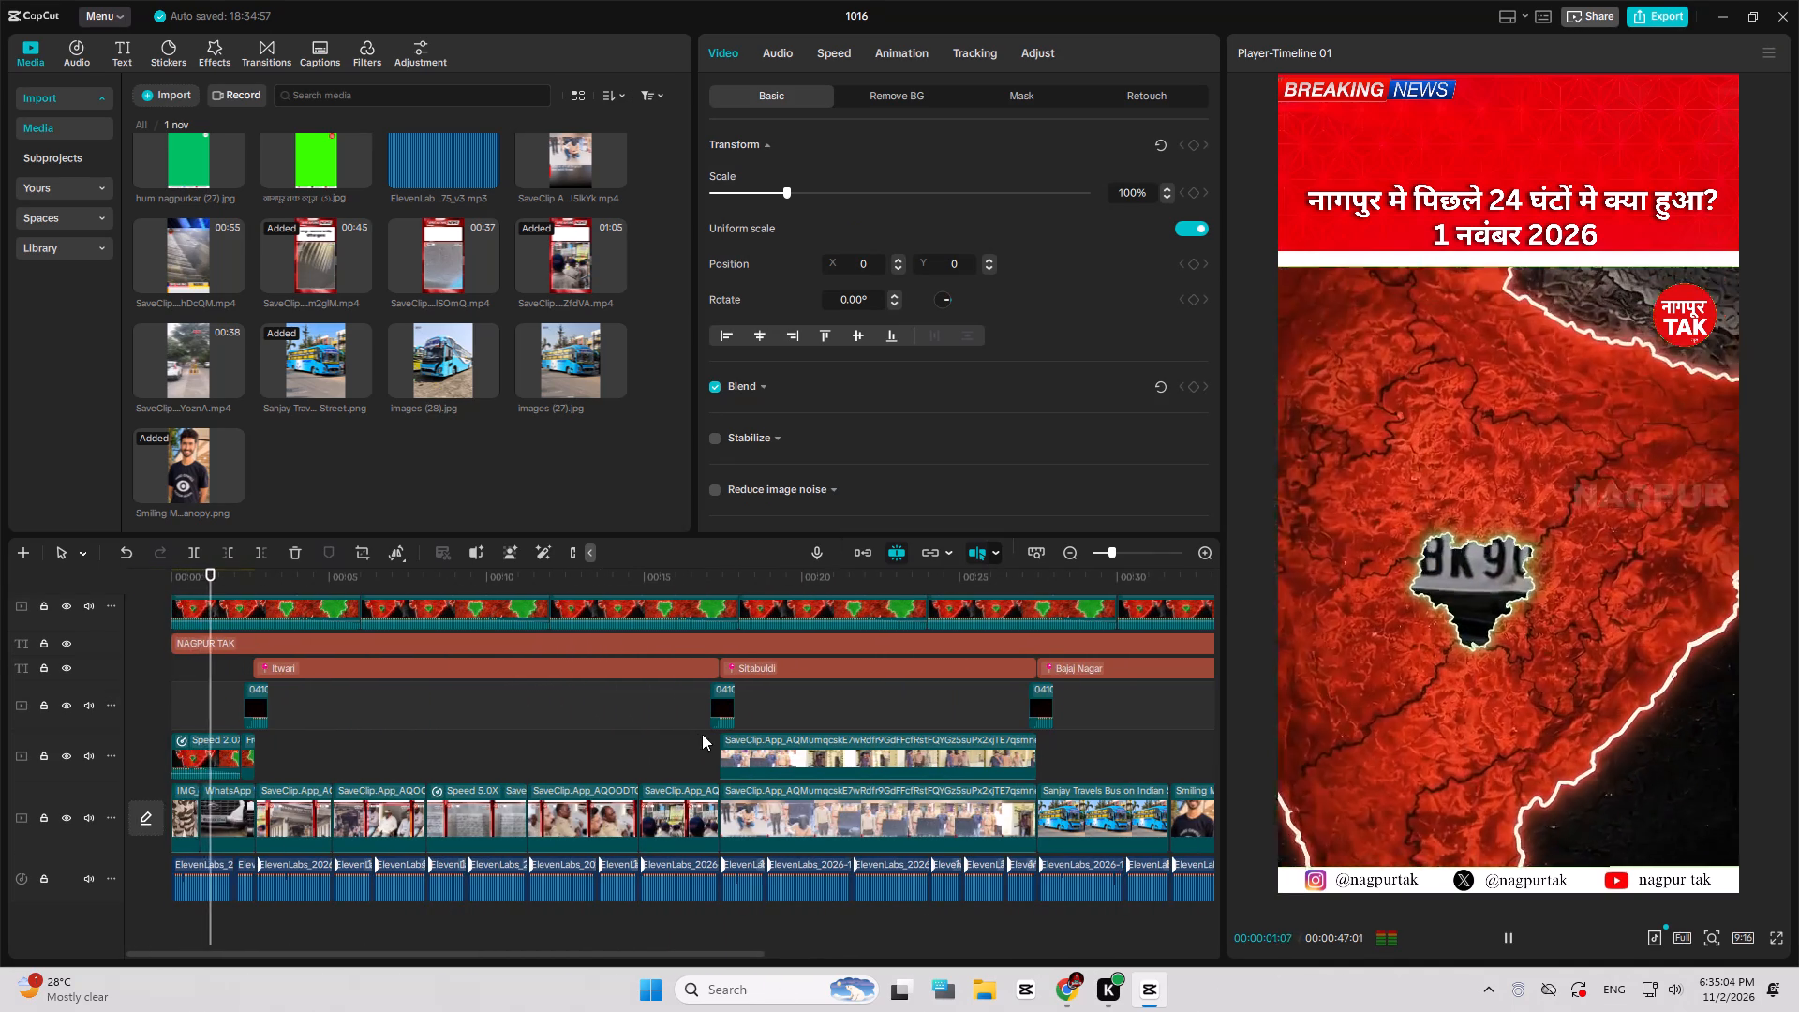
{"action": "left_click_drag", "start_coordinate": [702, 734], "coordinate": [706, 731]}
{"action": "left_click", "coordinate": [706, 730]}
{"action": "left_click_drag", "start_coordinate": [698, 726], "coordinate": [703, 707]}
{"action": "key", "text": "space"}
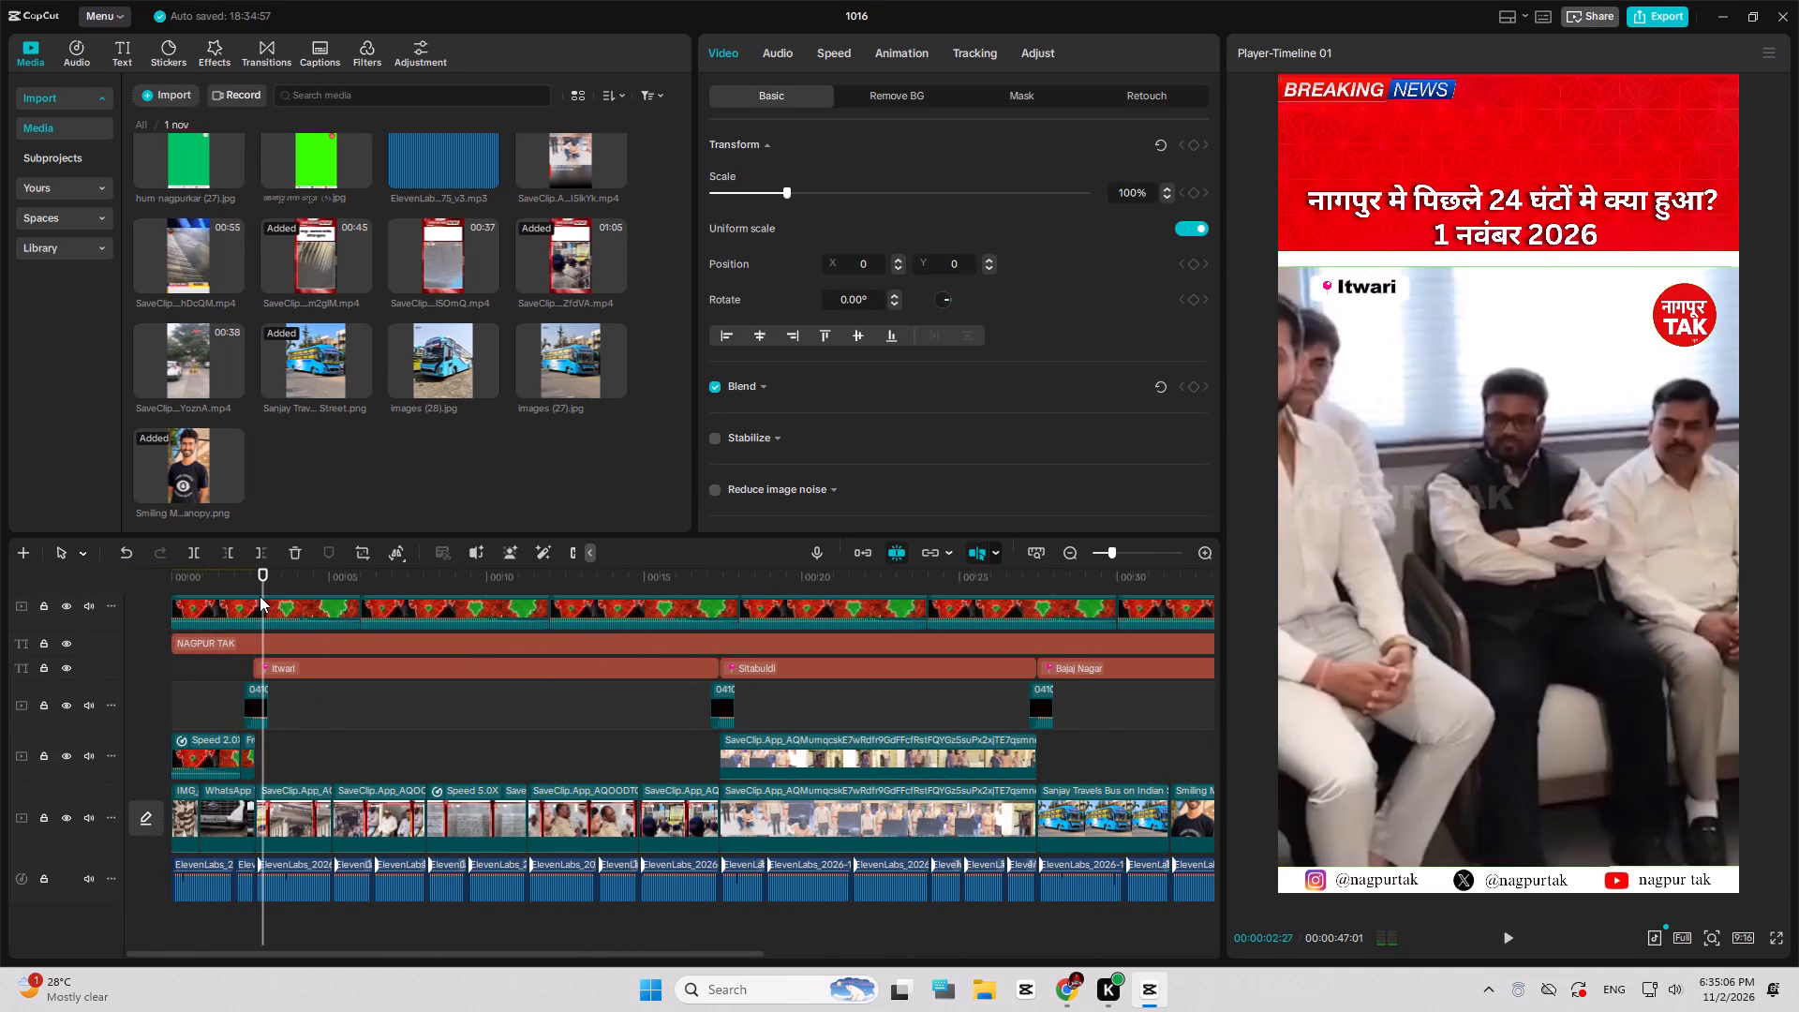
{"action": "left_click_drag", "start_coordinate": [260, 575], "coordinate": [76, 556]}
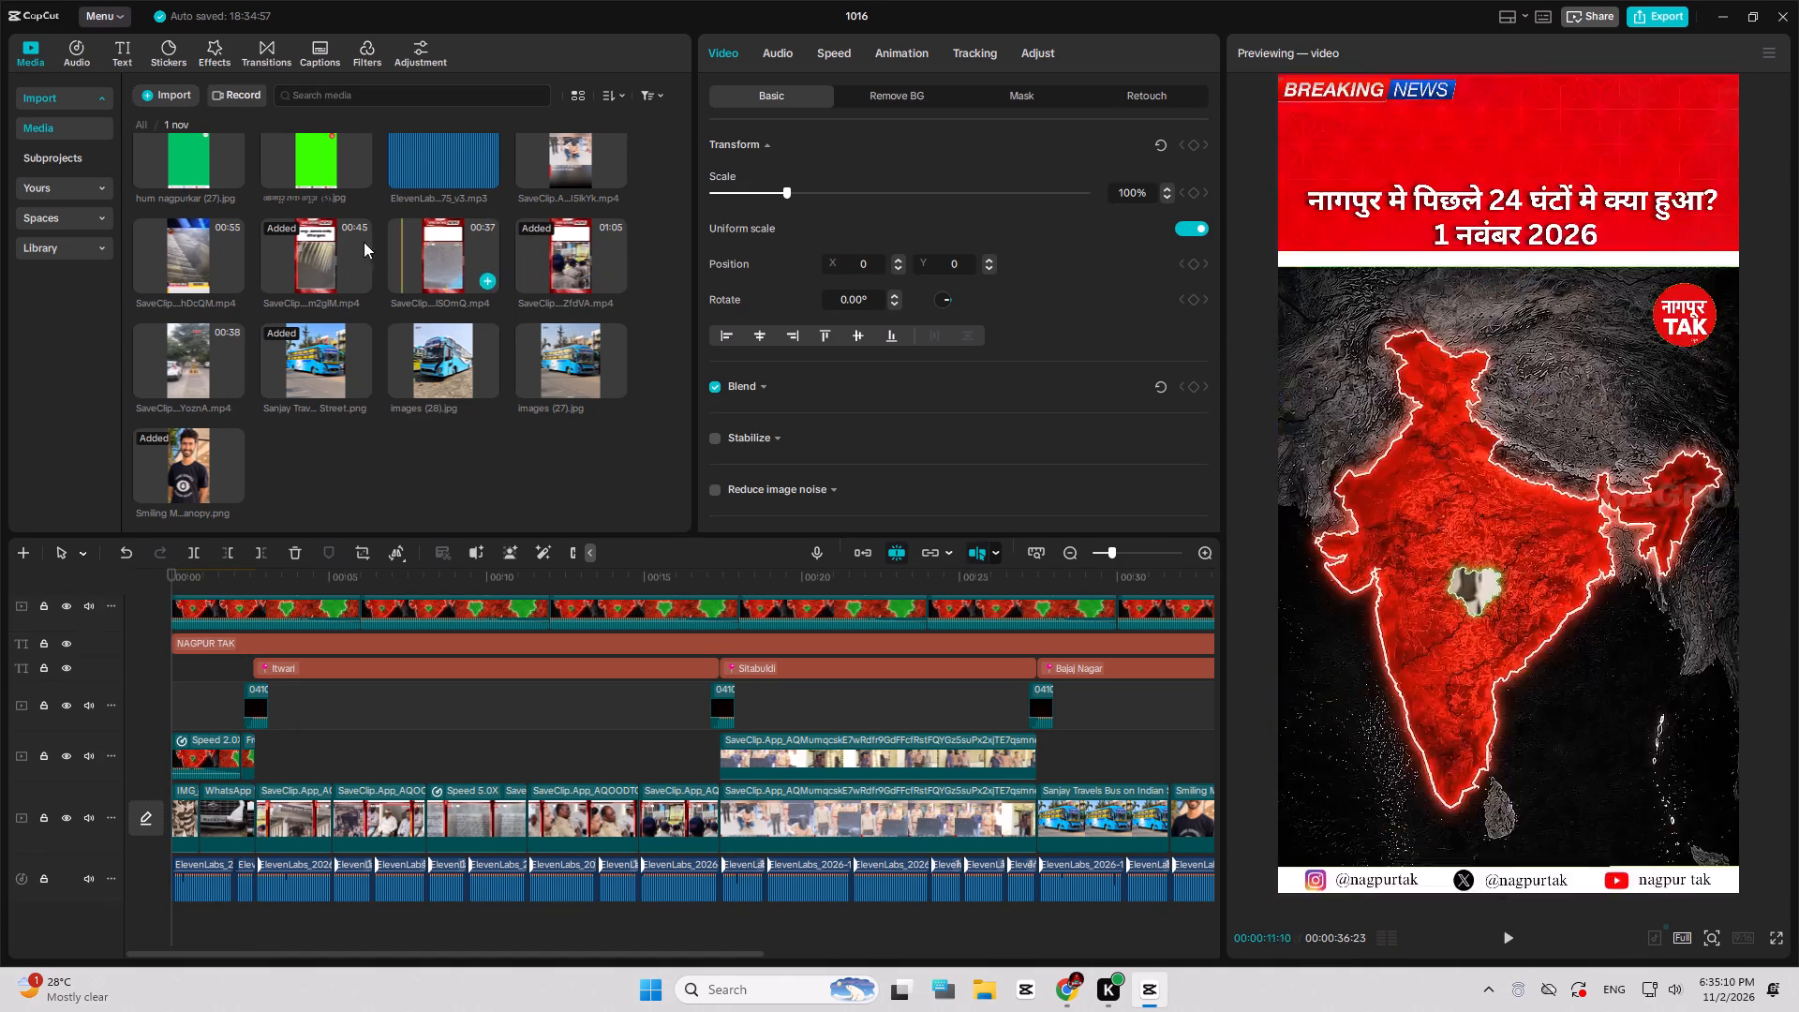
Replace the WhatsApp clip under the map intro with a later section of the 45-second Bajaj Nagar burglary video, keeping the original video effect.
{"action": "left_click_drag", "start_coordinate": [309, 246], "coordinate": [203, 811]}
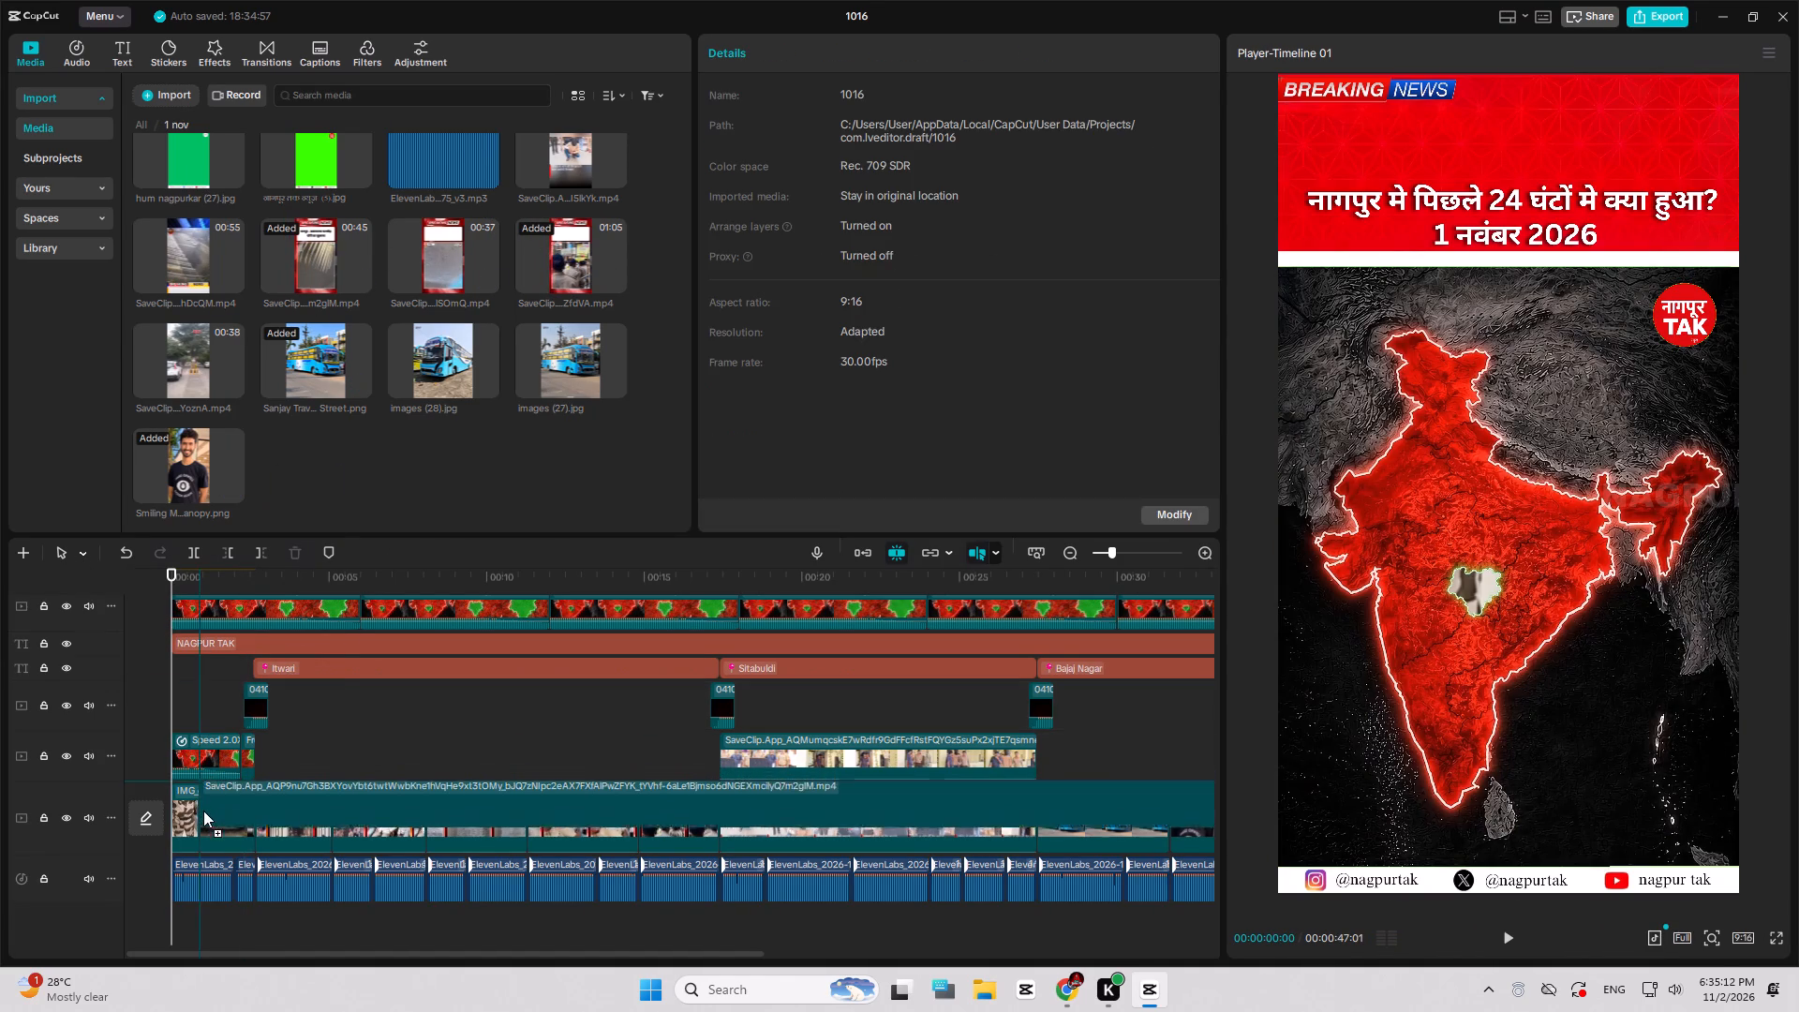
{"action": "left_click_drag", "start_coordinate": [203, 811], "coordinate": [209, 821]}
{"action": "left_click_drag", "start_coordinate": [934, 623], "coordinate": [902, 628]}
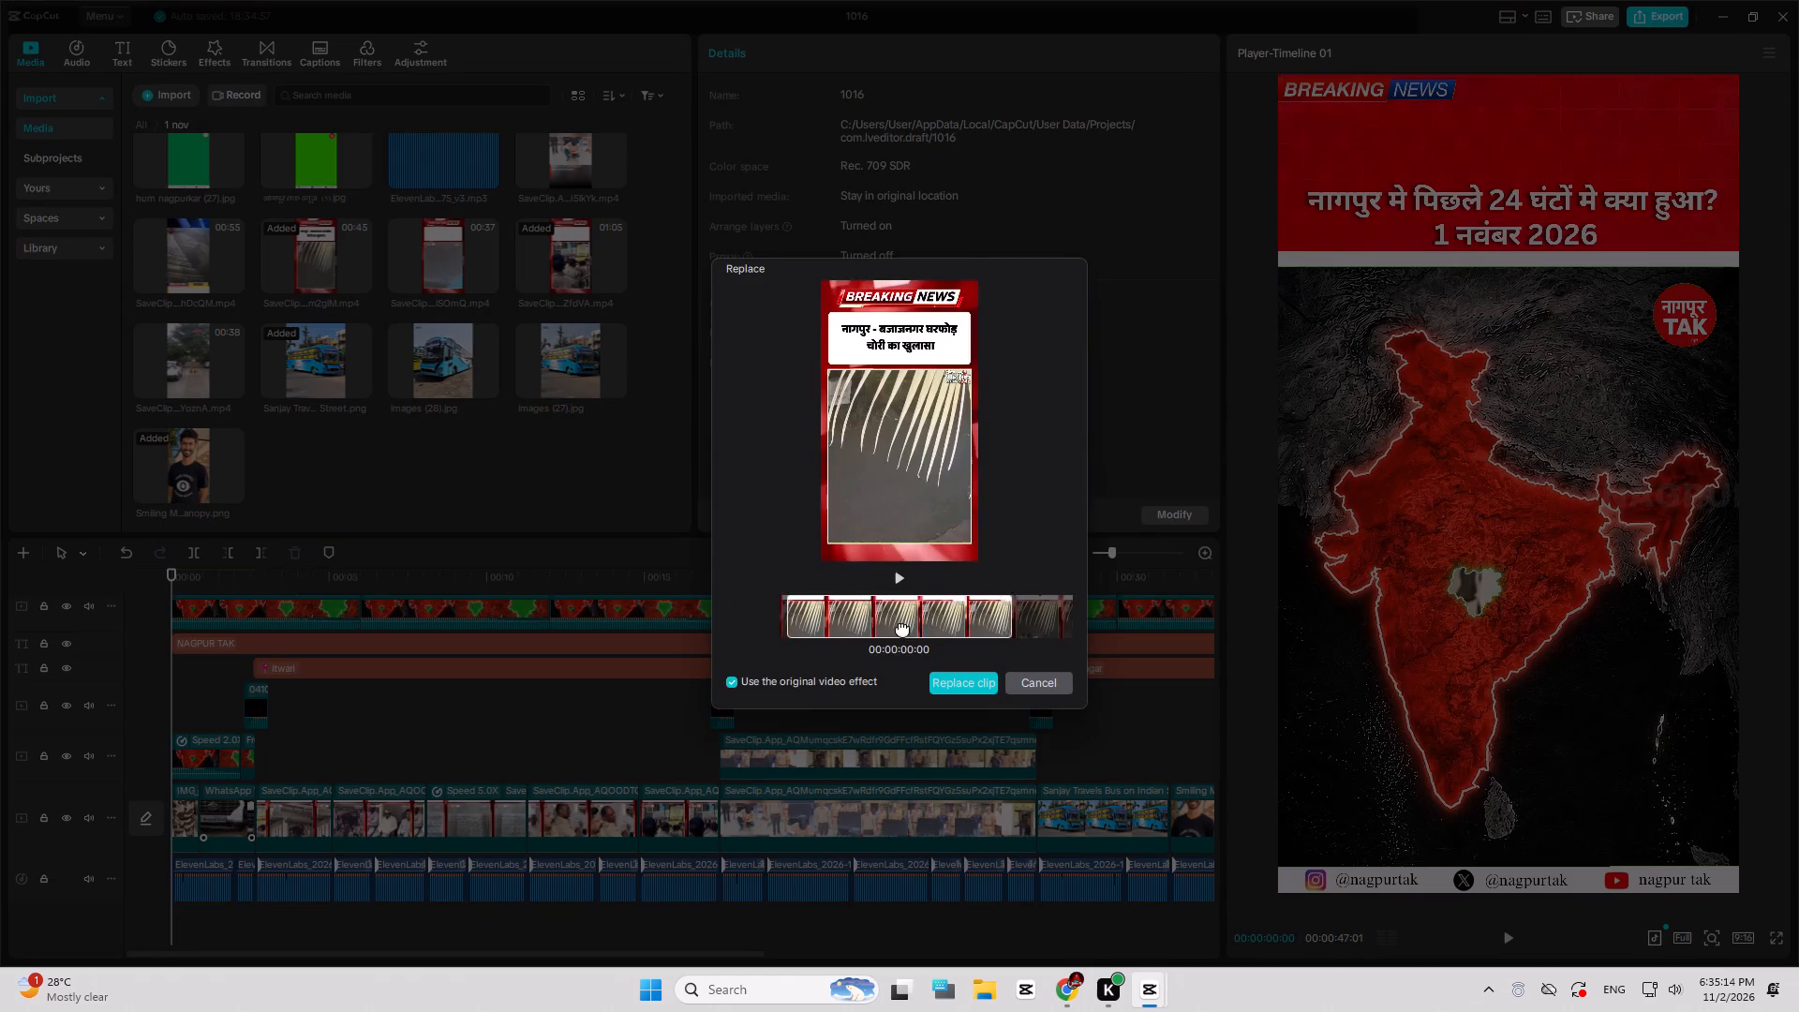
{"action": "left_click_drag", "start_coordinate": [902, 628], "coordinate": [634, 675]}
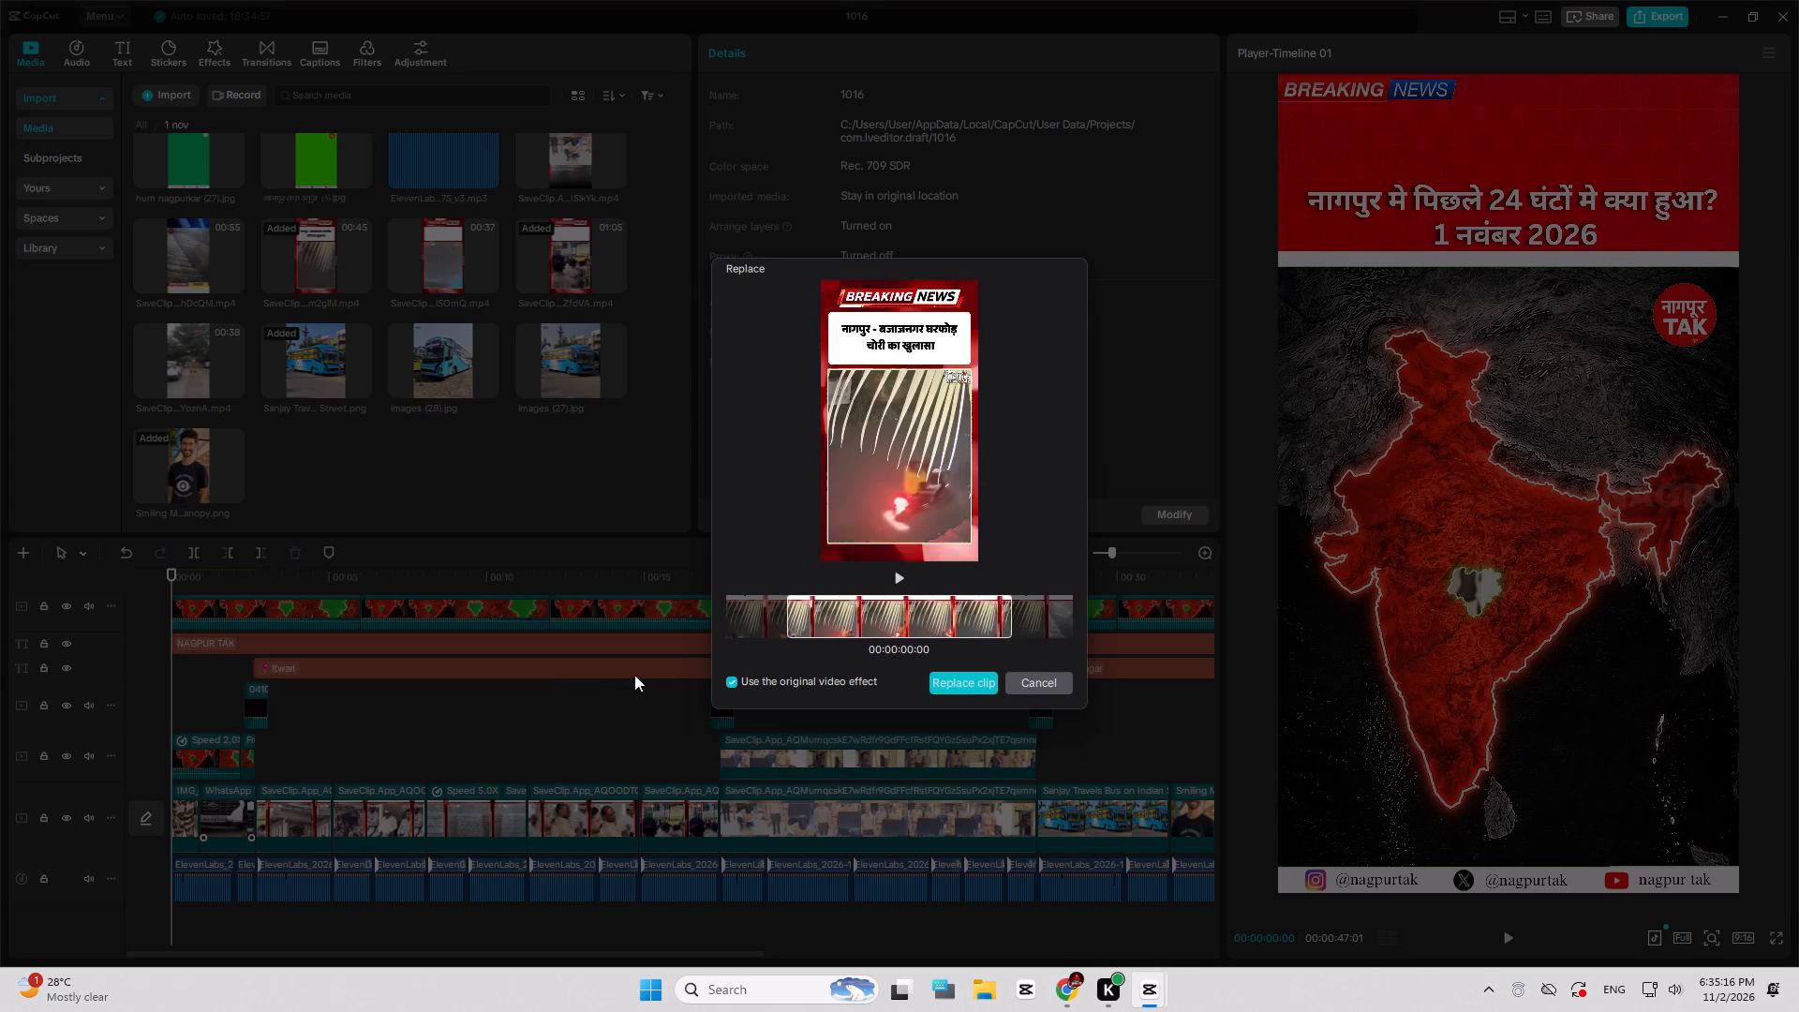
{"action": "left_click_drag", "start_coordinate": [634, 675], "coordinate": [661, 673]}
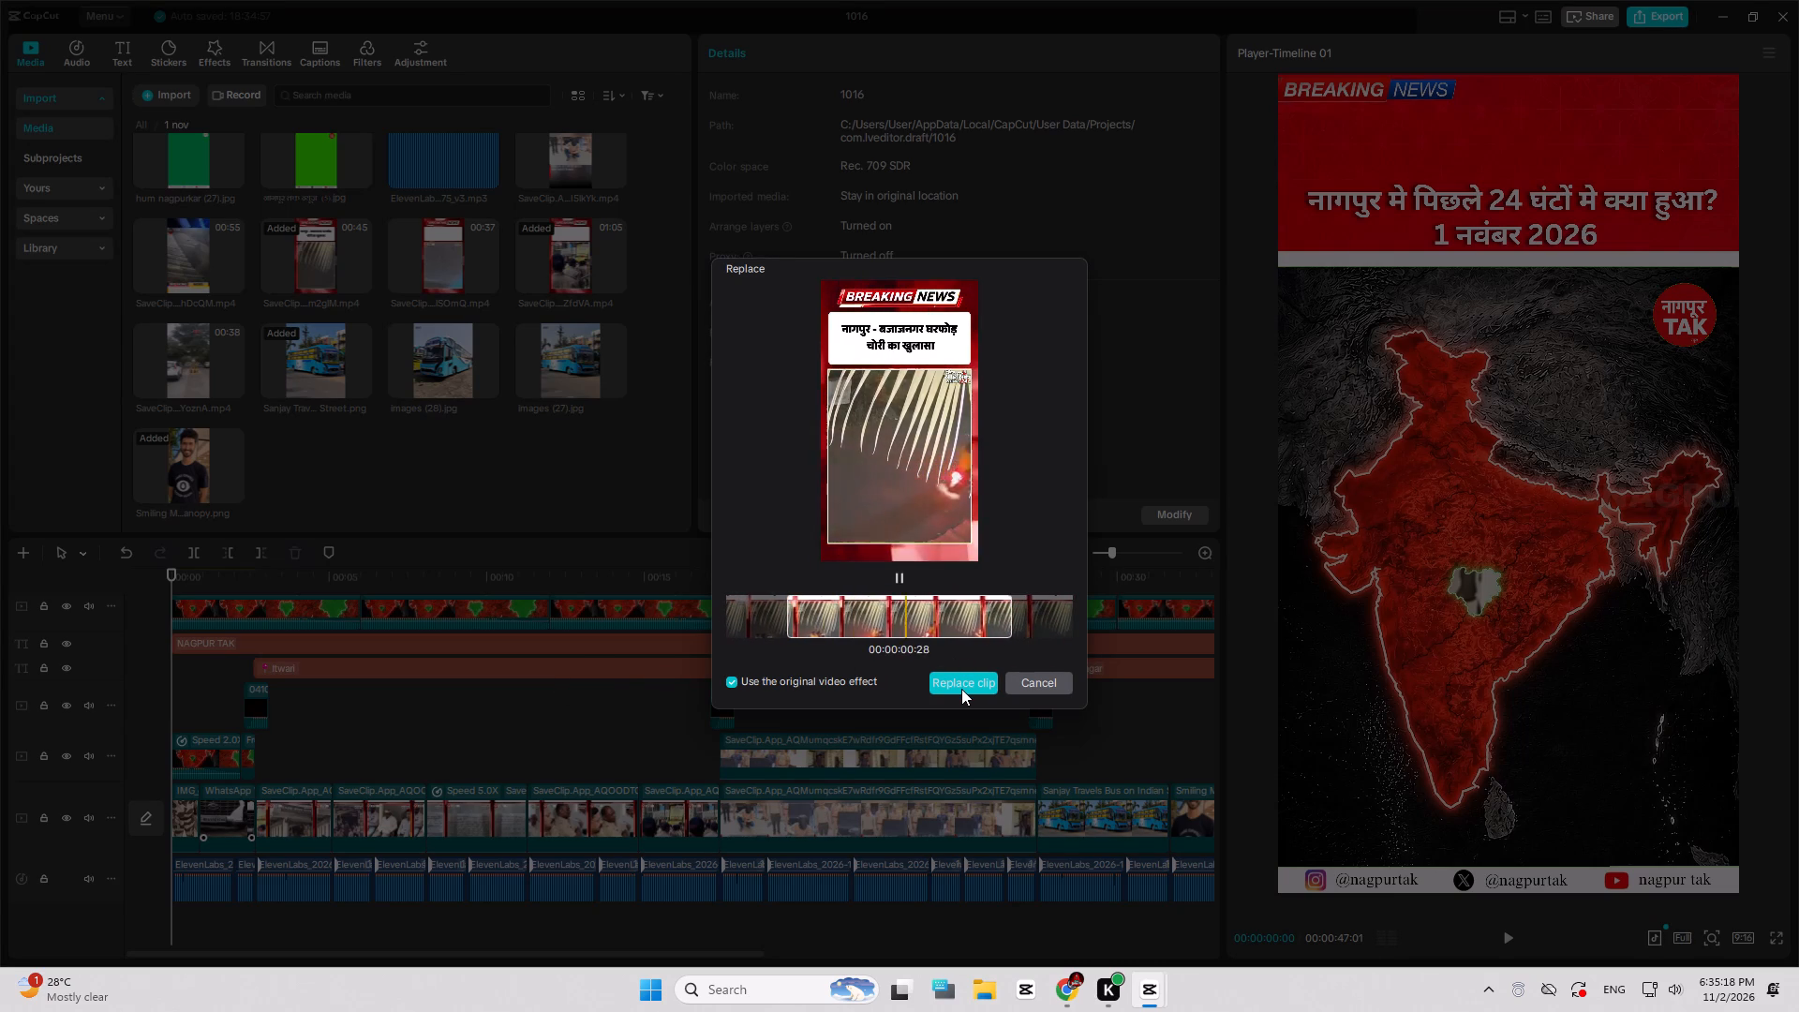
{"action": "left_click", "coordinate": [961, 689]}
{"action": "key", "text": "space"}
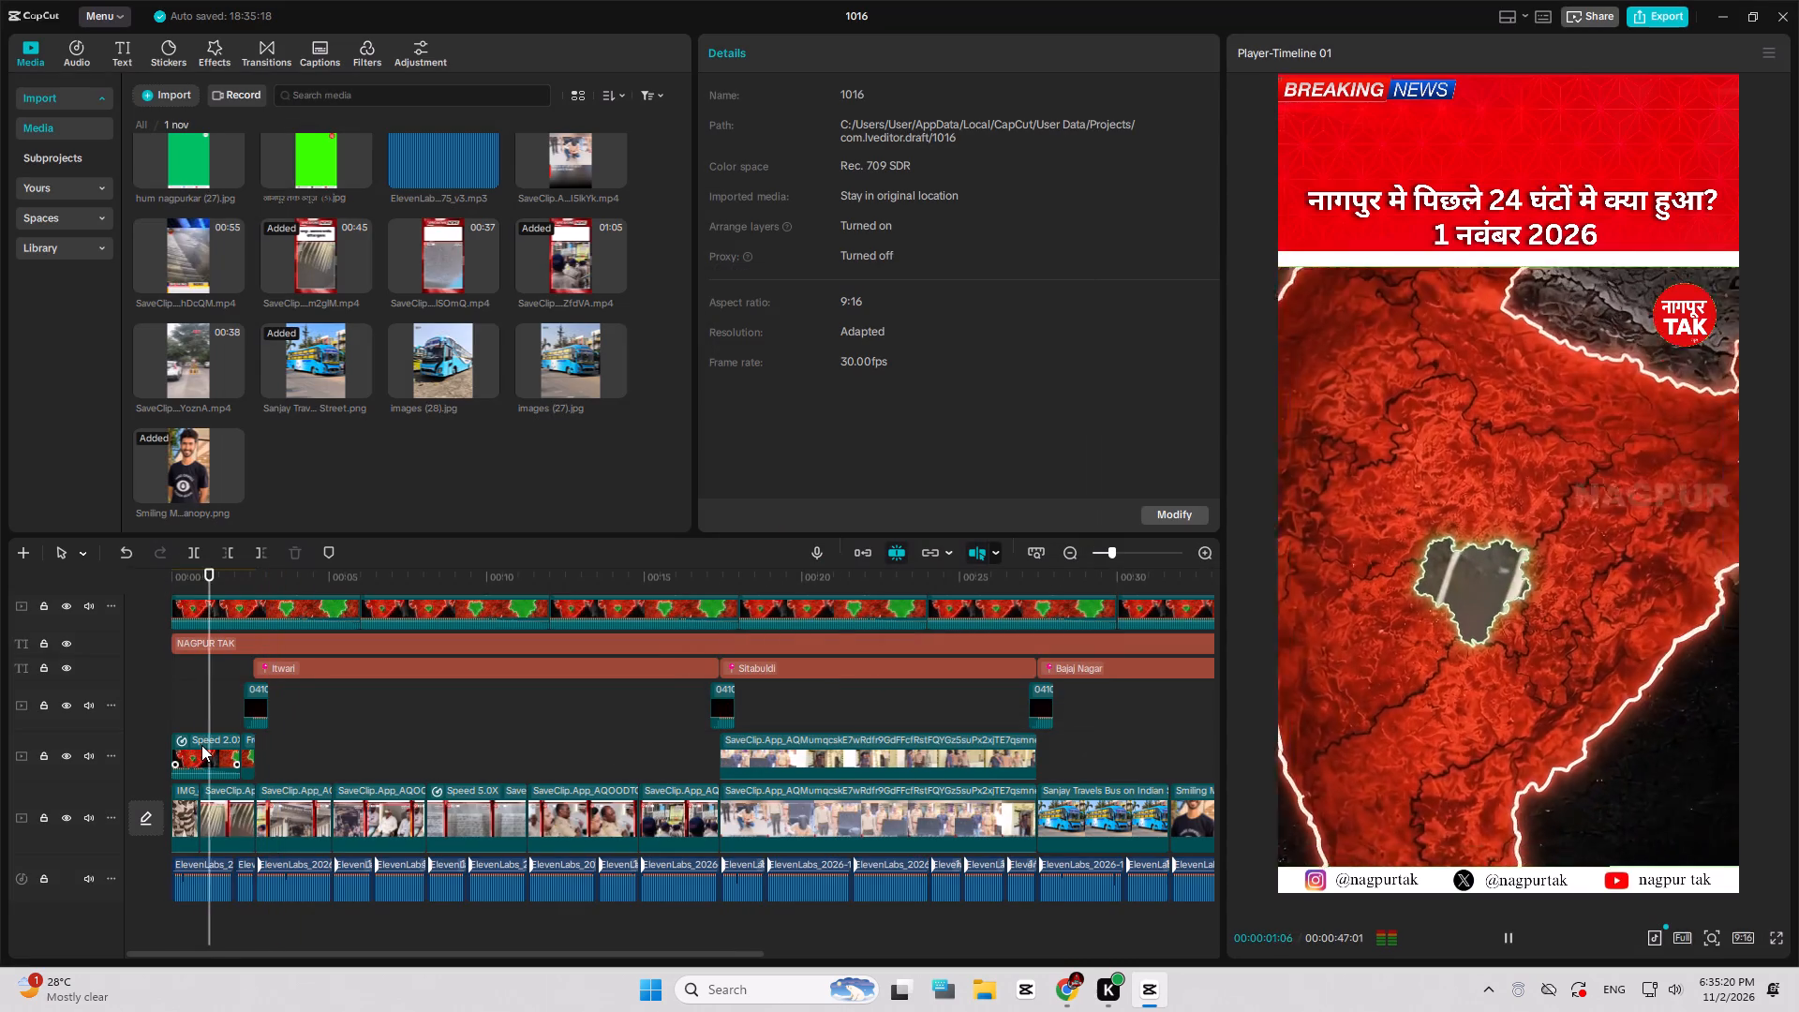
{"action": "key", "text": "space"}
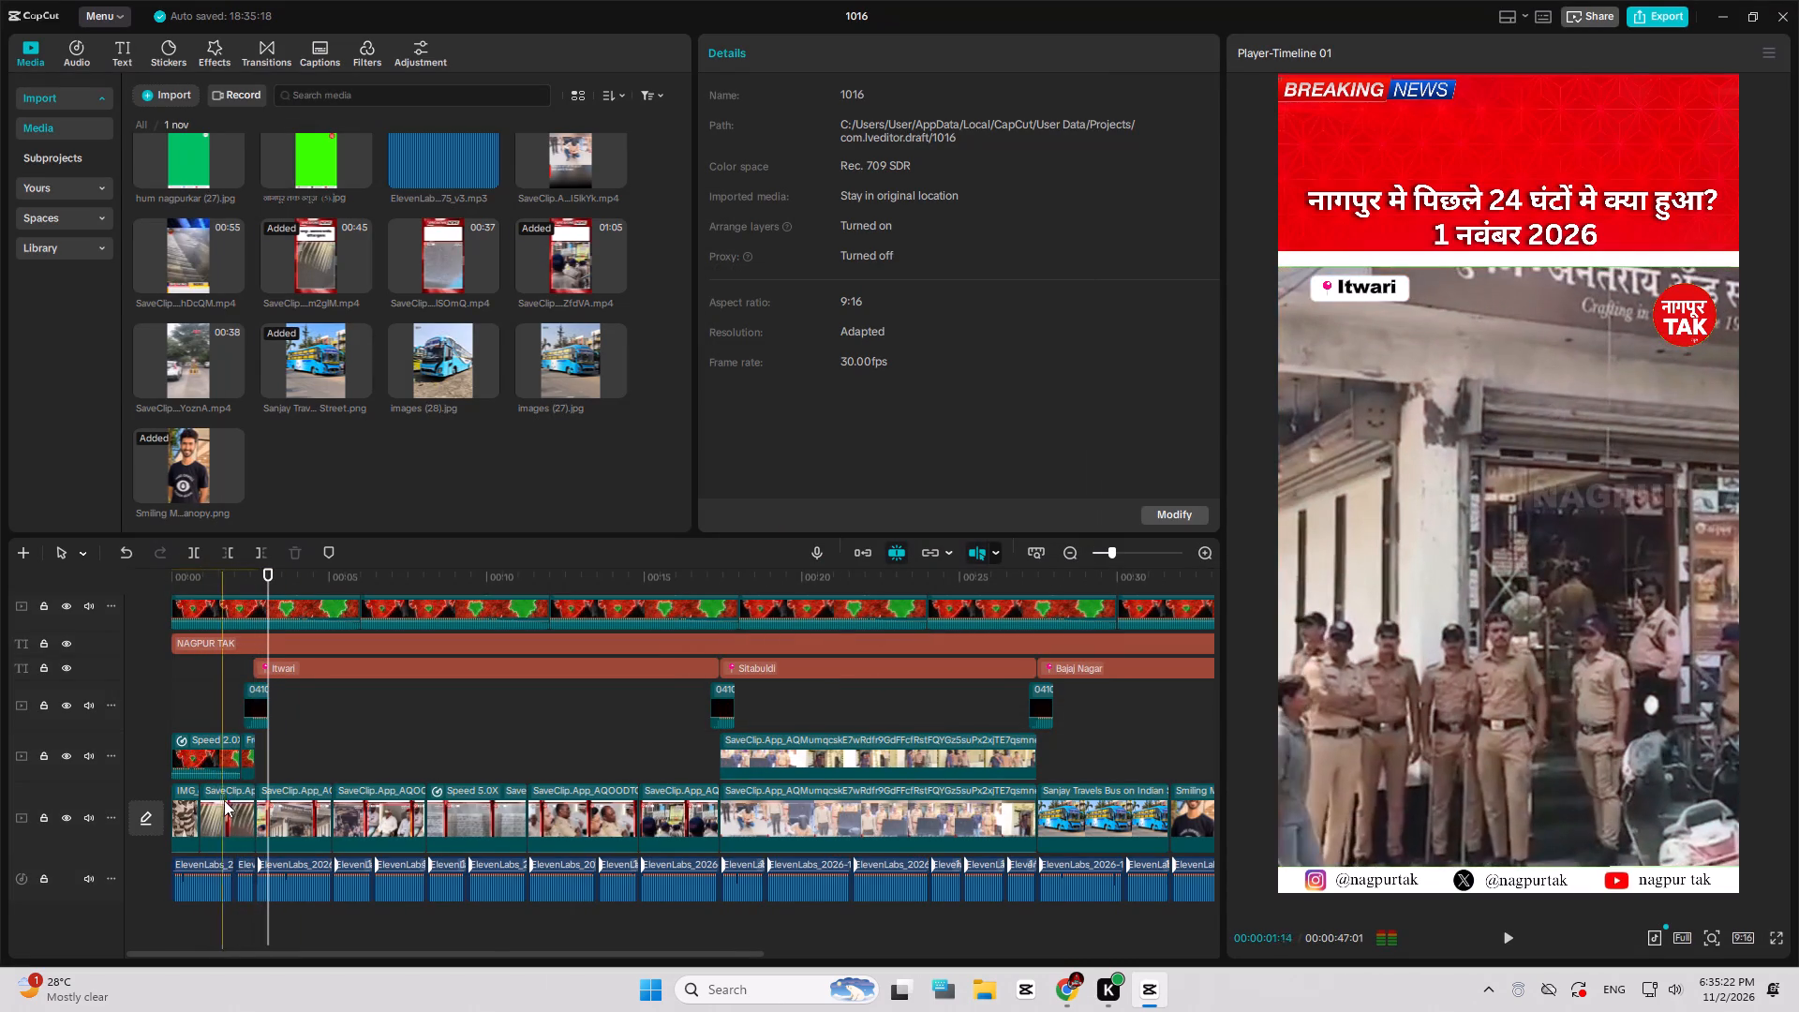
Reposition the second clip under the map intro to X -213, Y -299 within the map cutout at 01:23.
{"action": "left_click", "coordinate": [225, 812]}
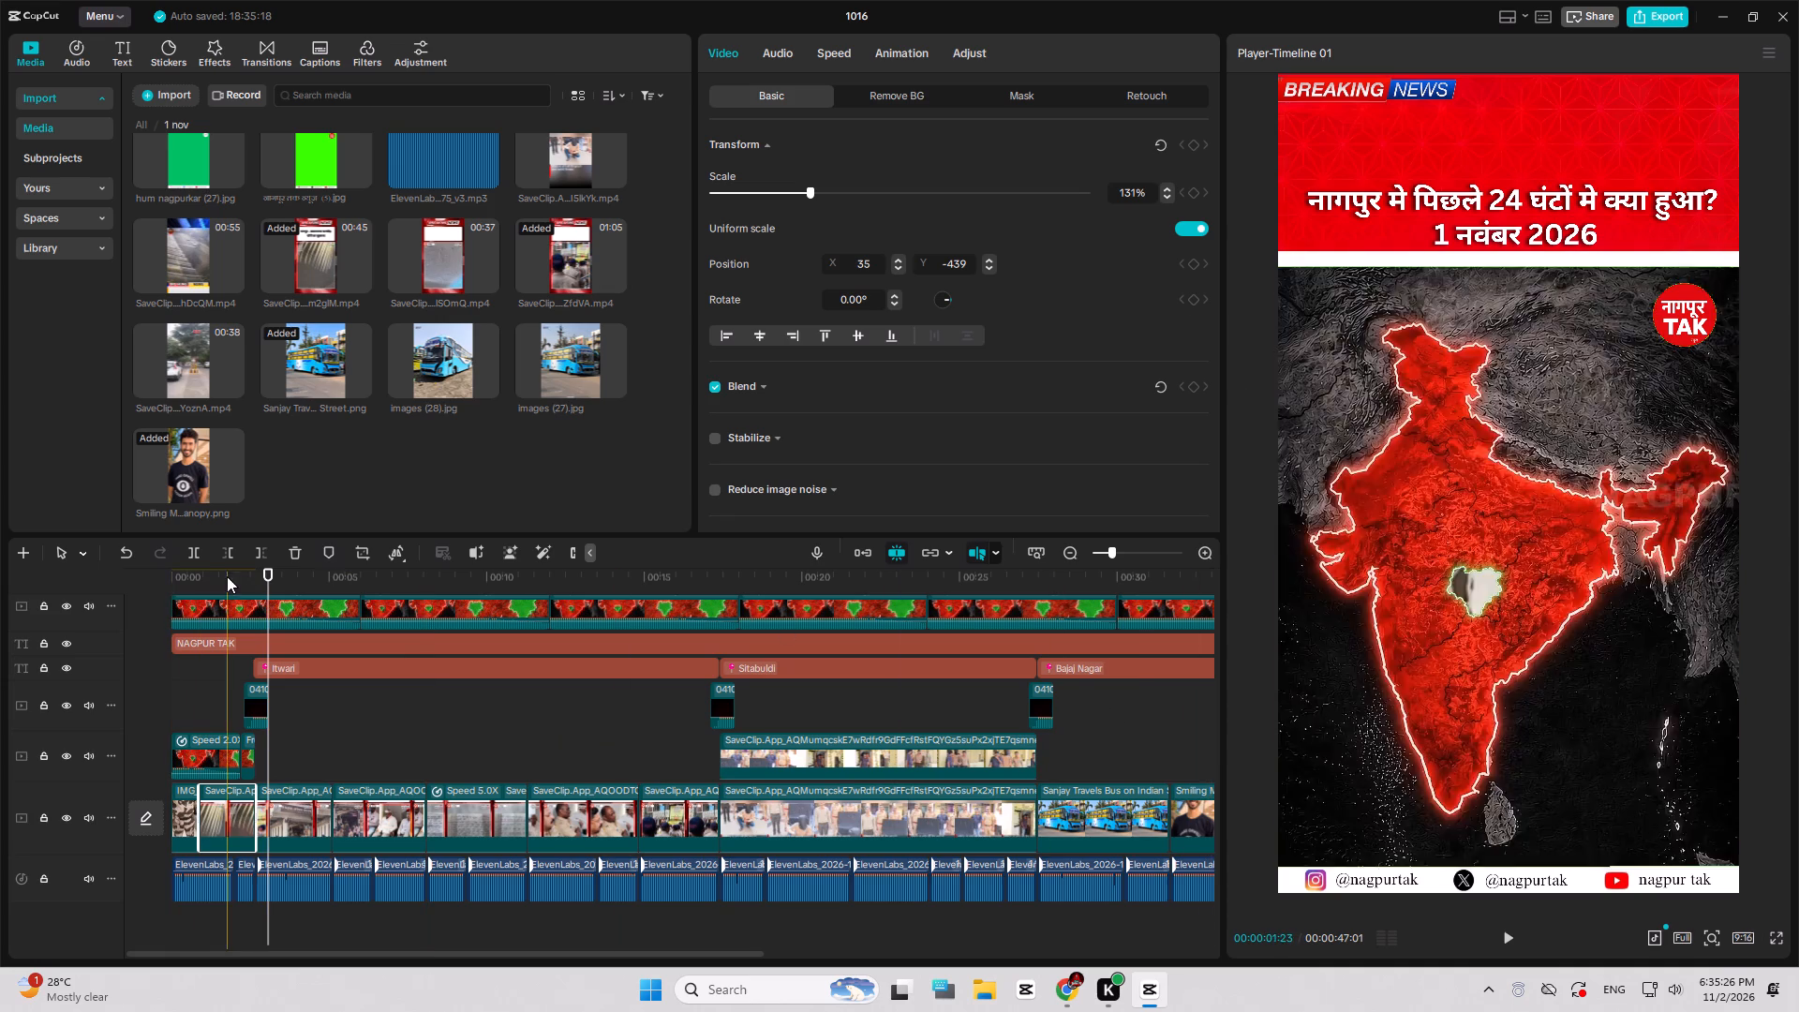
{"action": "left_click", "coordinate": [227, 576]}
{"action": "left_click_drag", "start_coordinate": [1520, 600], "coordinate": [1482, 600]}
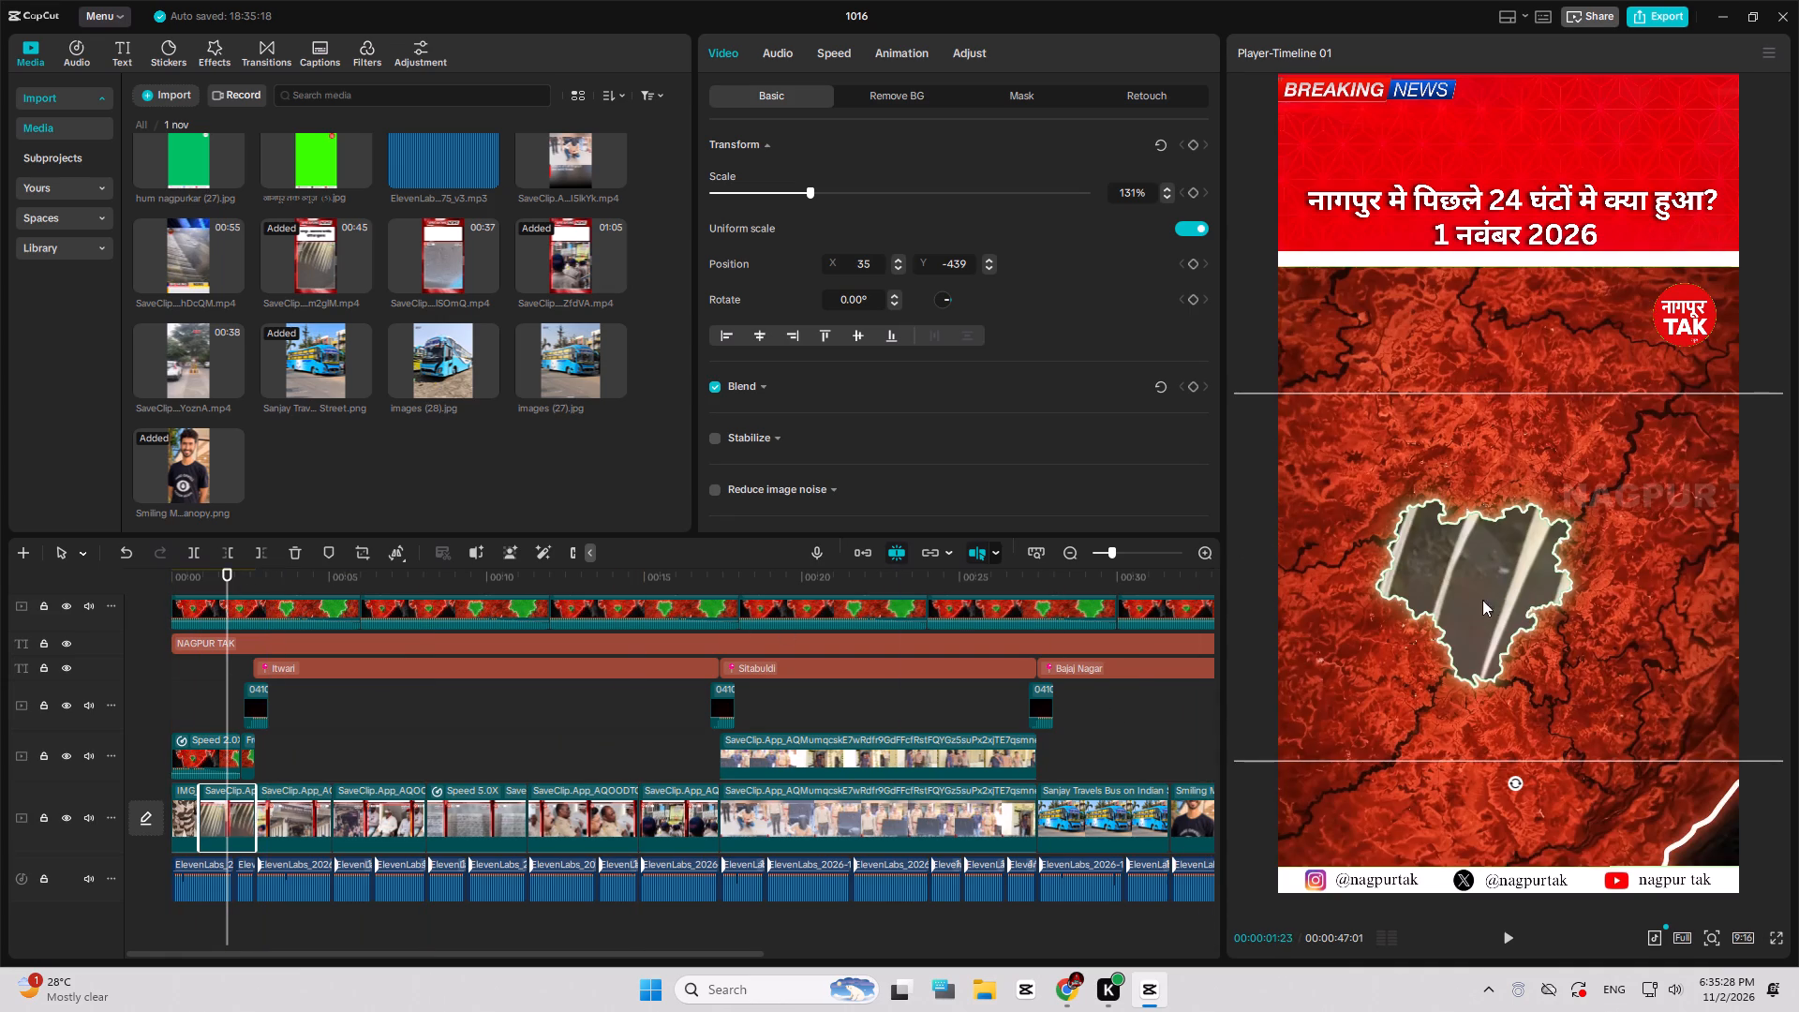
{"action": "left_click_drag", "start_coordinate": [1482, 600], "coordinate": [1261, 506]}
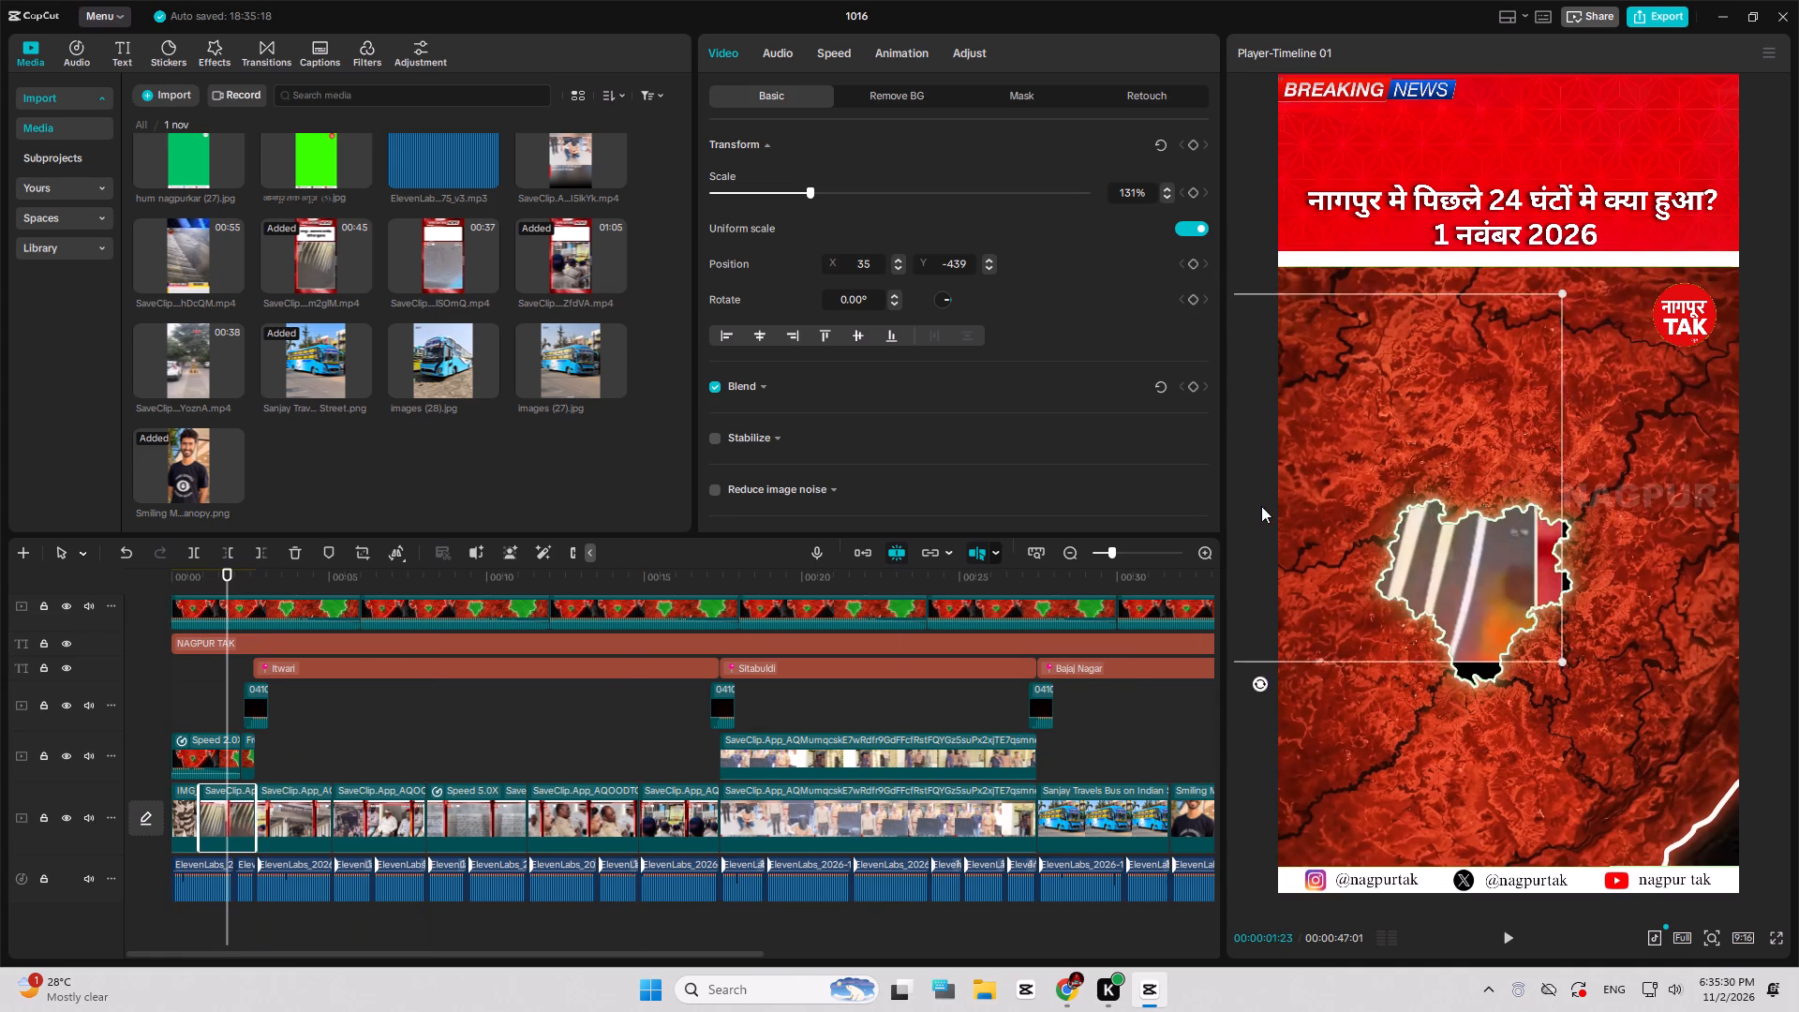
{"action": "left_click_drag", "start_coordinate": [1261, 506], "coordinate": [1467, 570]}
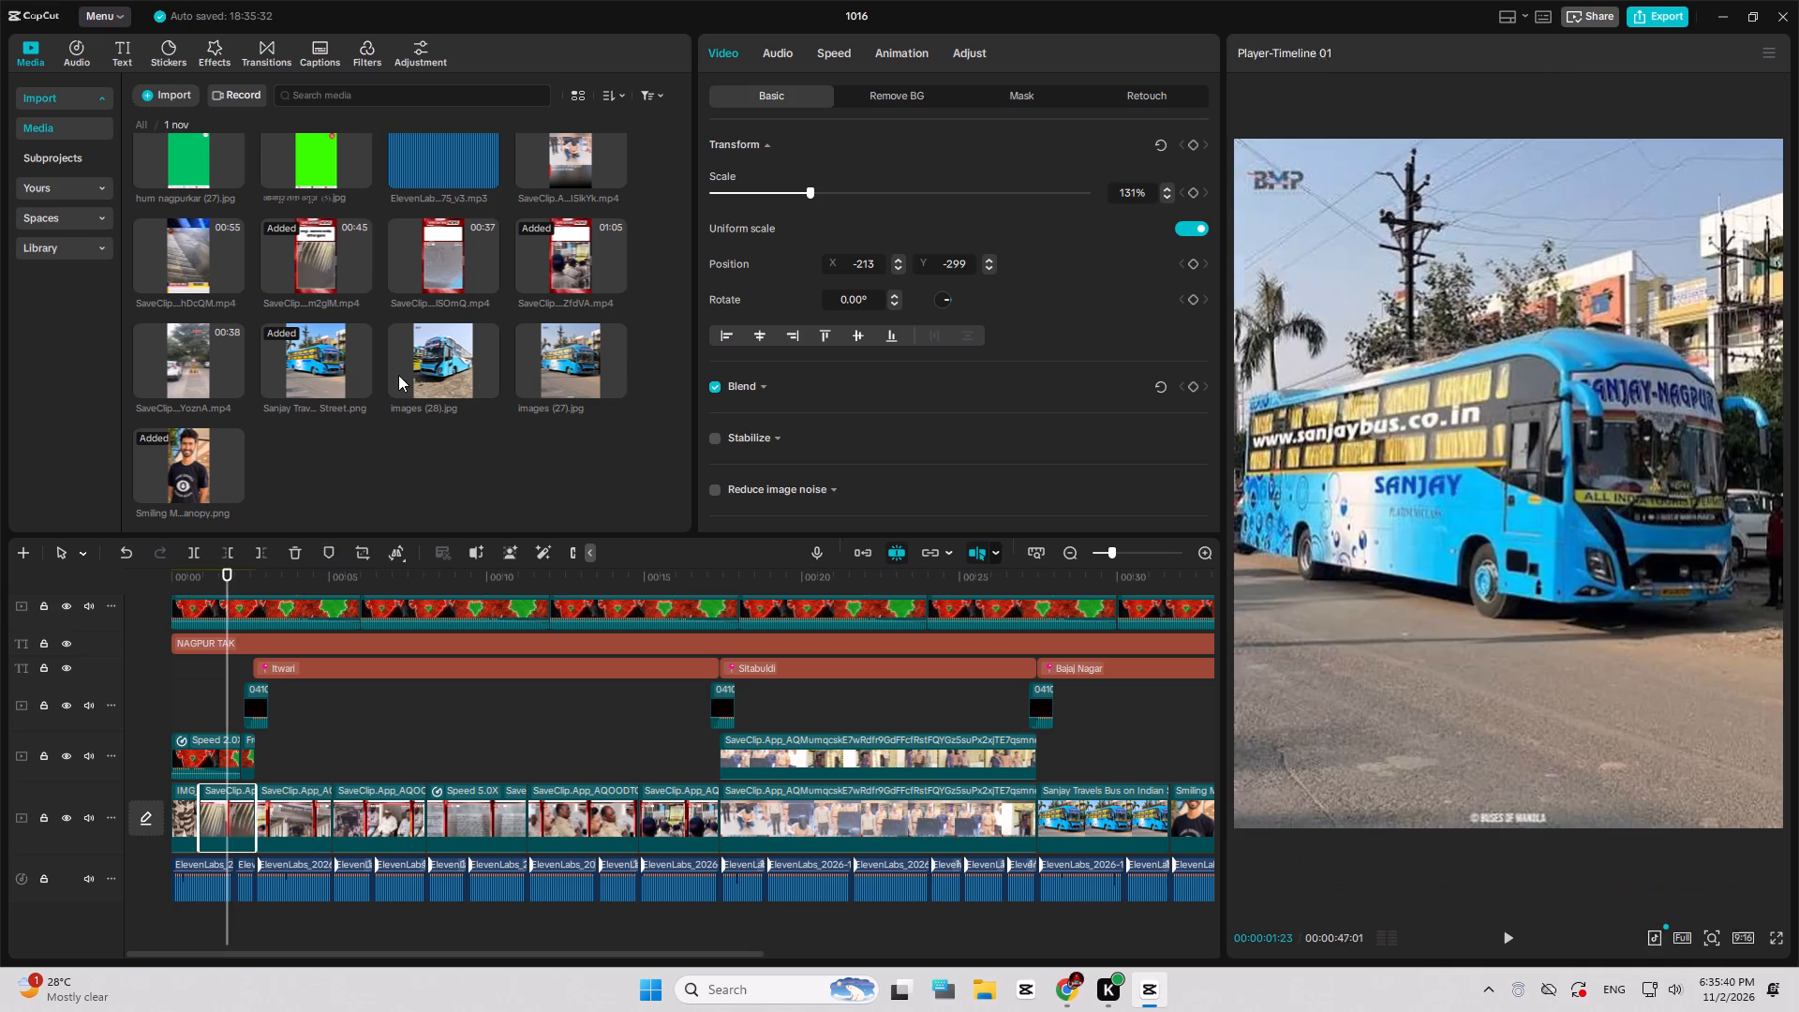
Replace the second clip under the map intro with the Smiling Man image and play the opening to check it.
{"action": "left_click_drag", "start_coordinate": [207, 442], "coordinate": [226, 820]}
{"action": "left_click", "coordinate": [948, 680]}
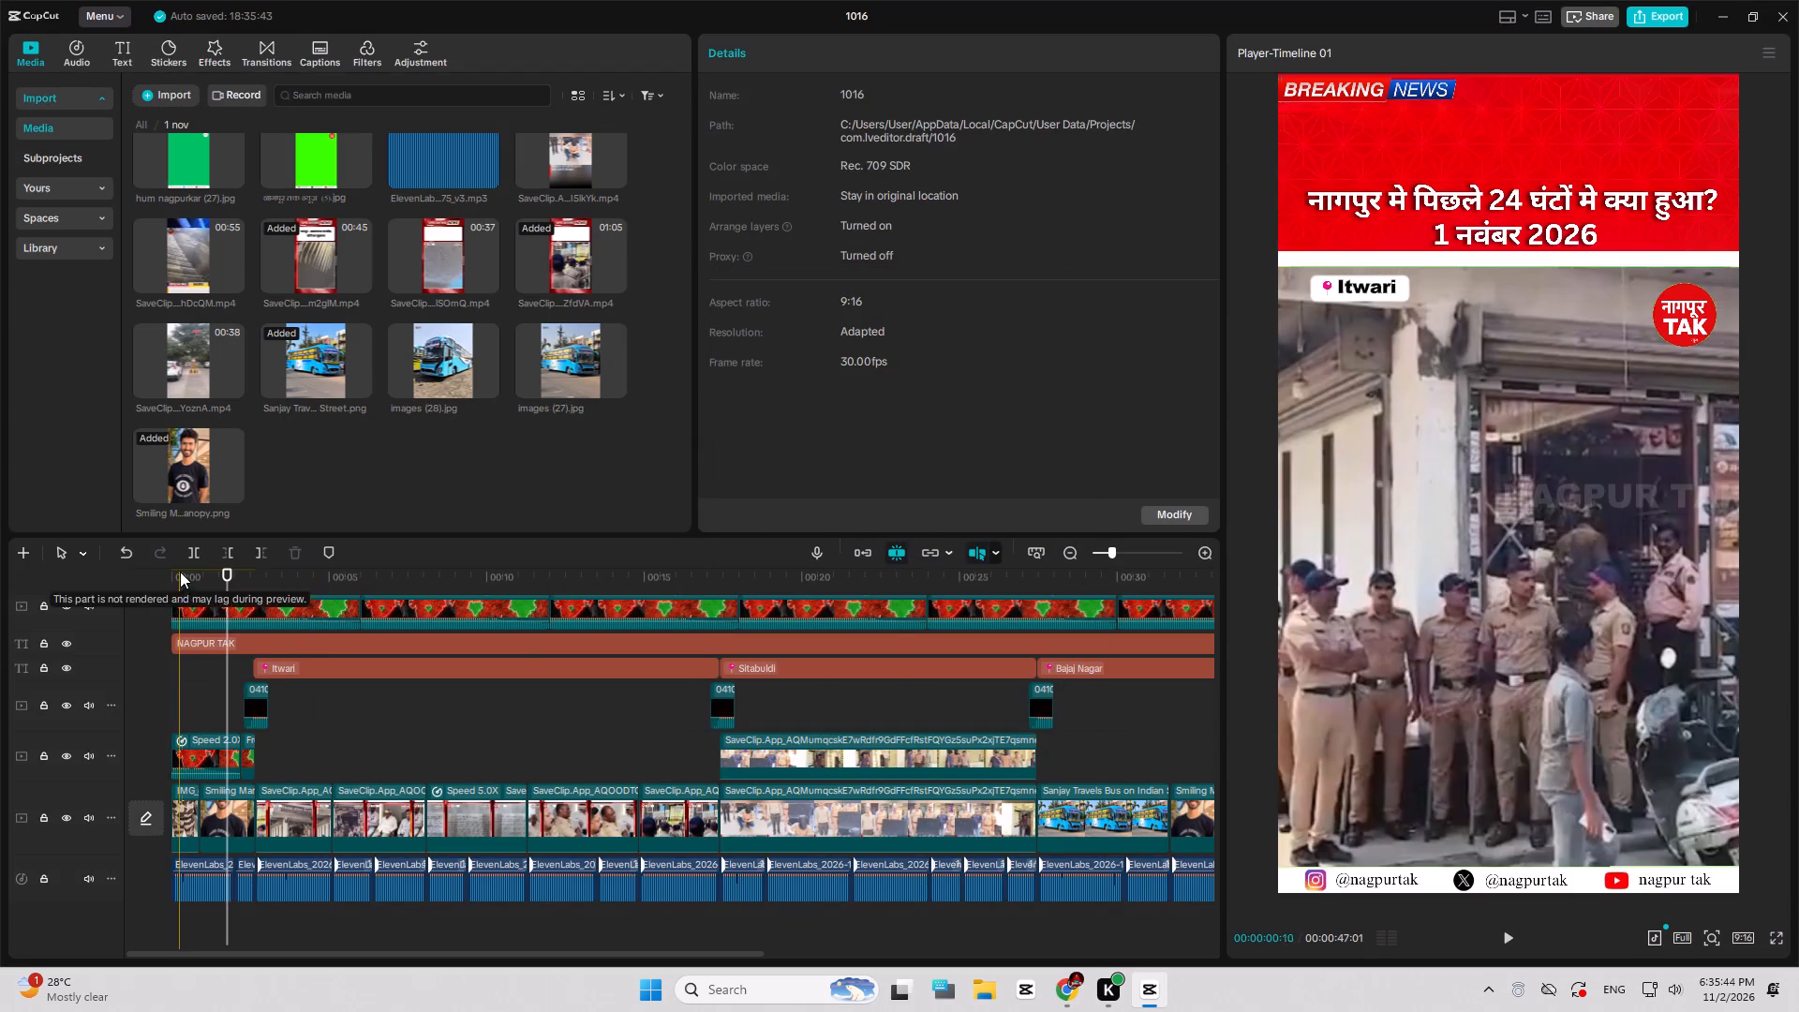
{"action": "left_click_drag", "start_coordinate": [180, 586], "coordinate": [162, 589]}
{"action": "key", "text": "space"}
{"action": "key", "text": "space"}
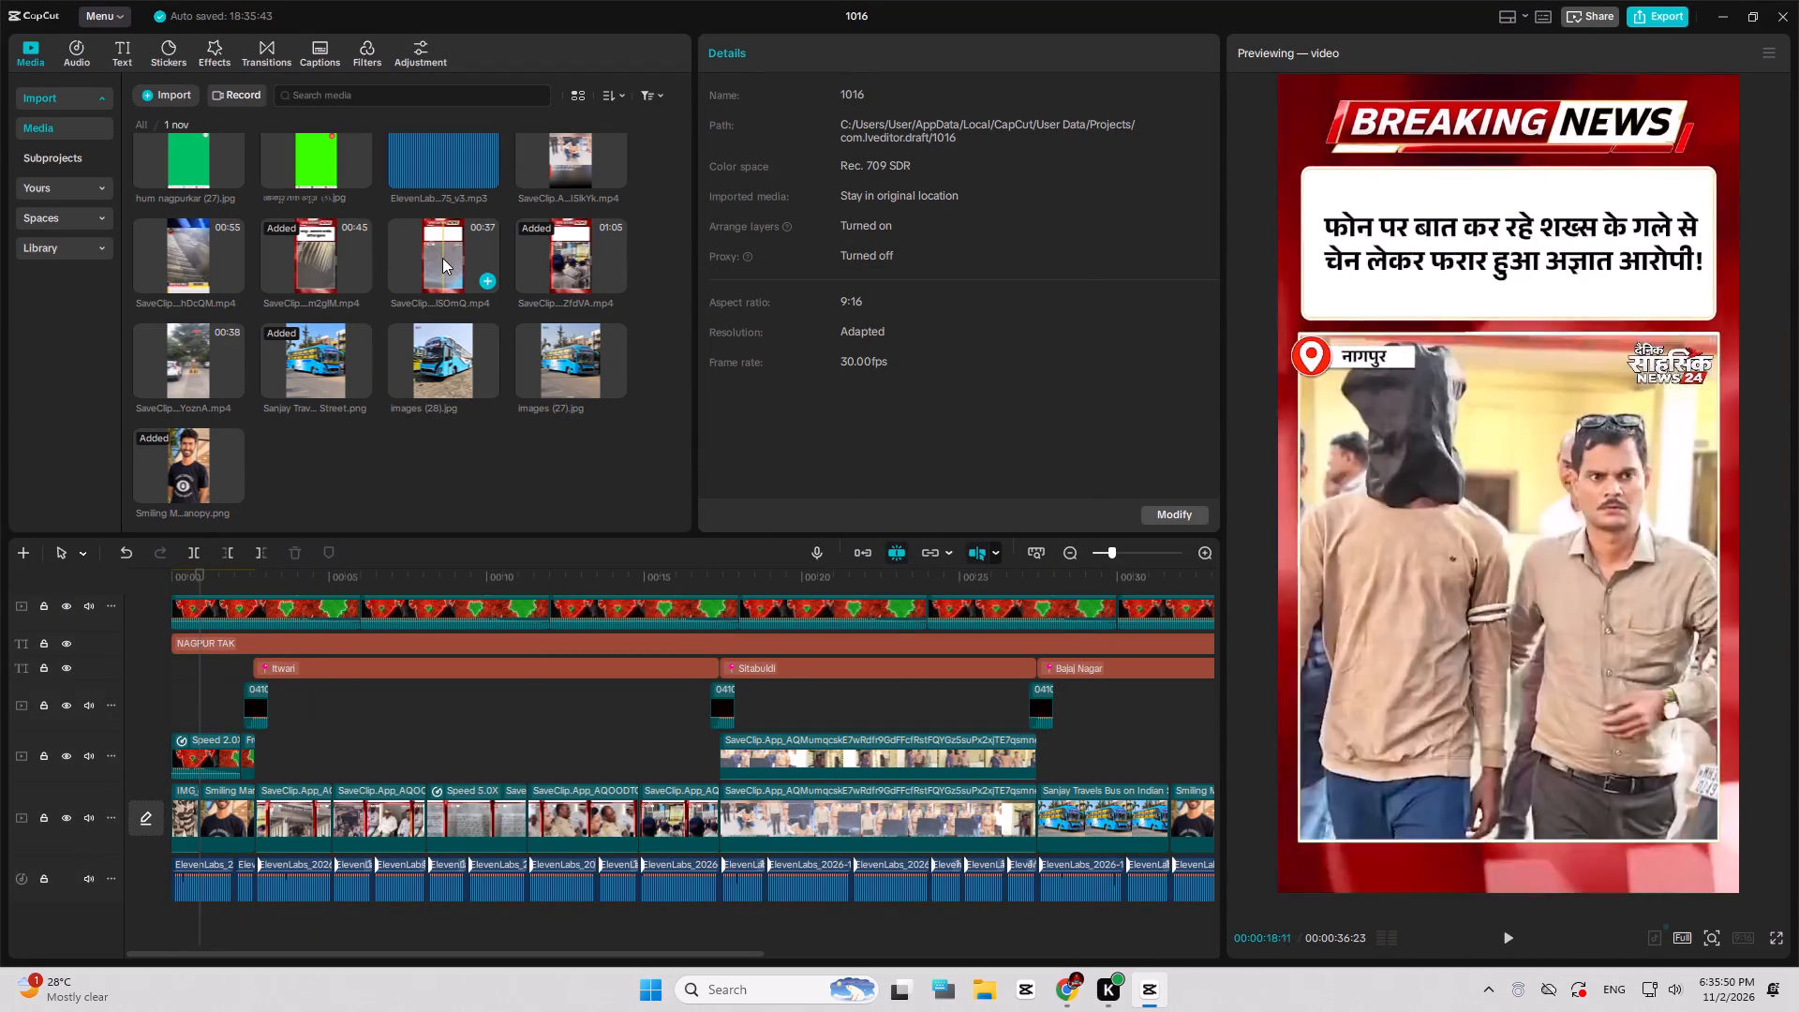
Replace the first clip under the map intro with a later section of the 37-second chain-snatching video, keeping the original effect, and play the opening.
{"action": "left_click_drag", "start_coordinate": [437, 258], "coordinate": [178, 821]}
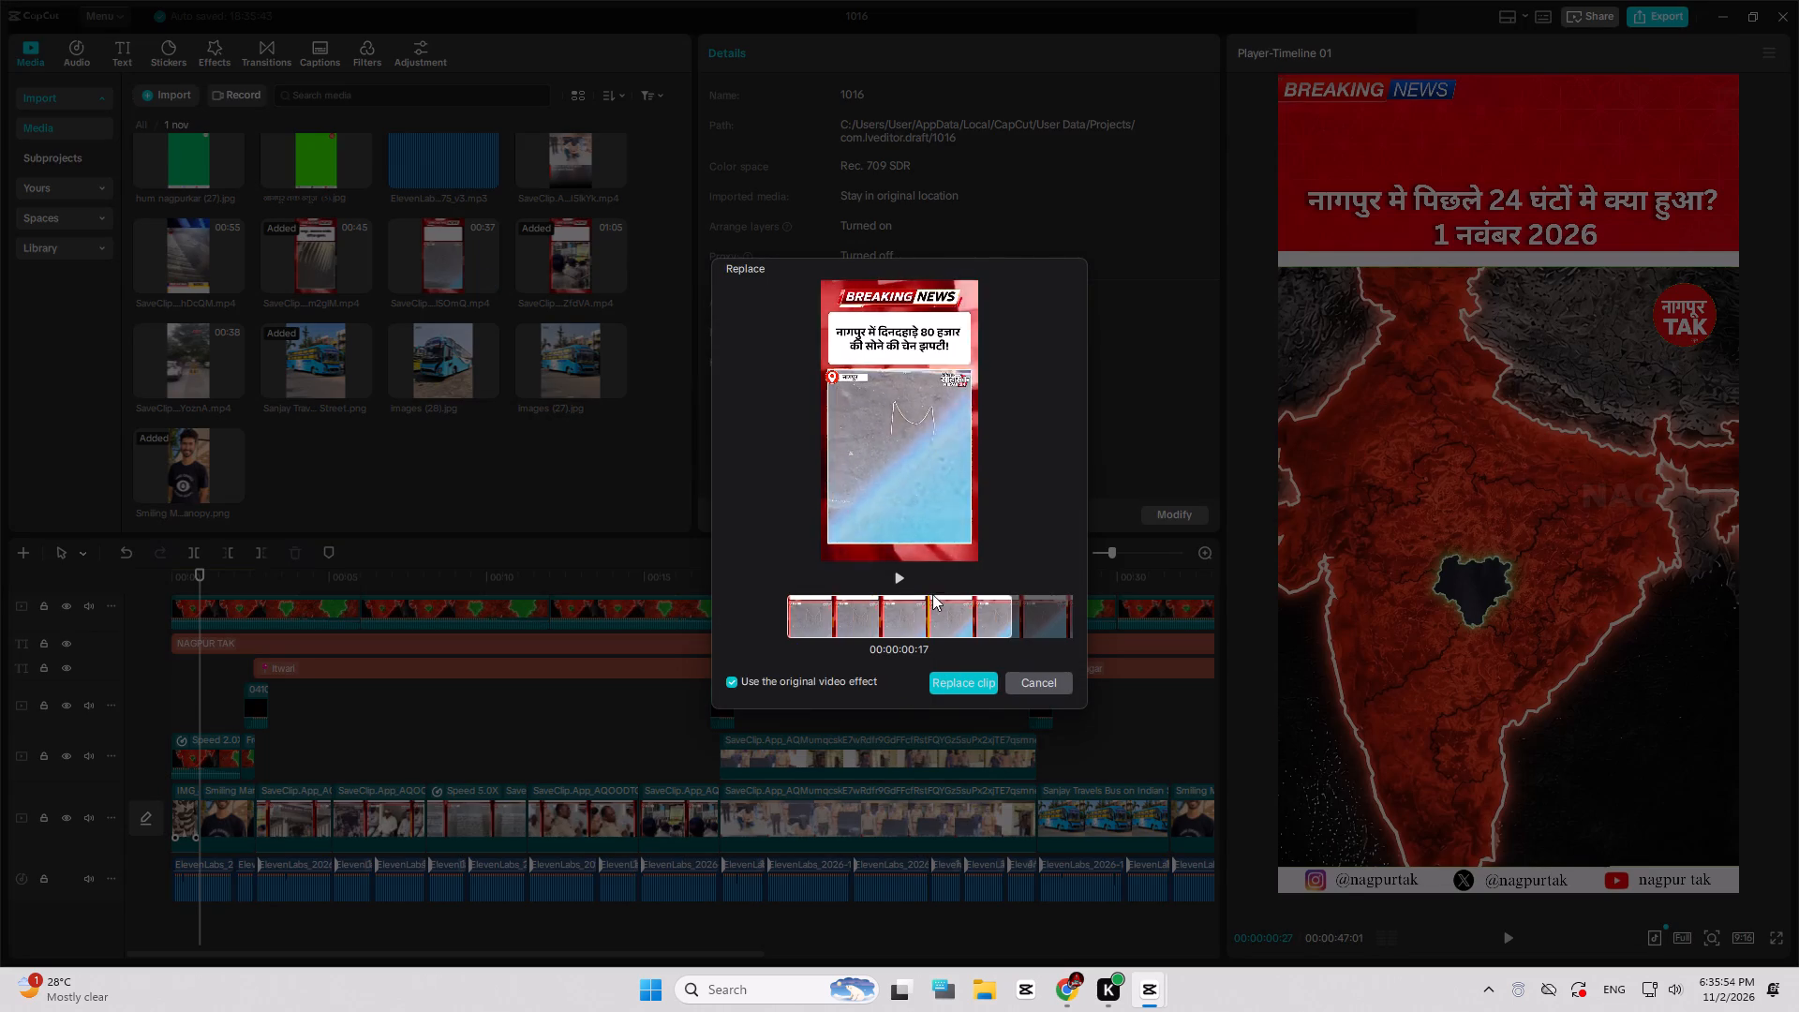
{"action": "left_click_drag", "start_coordinate": [936, 618], "coordinate": [257, 658]}
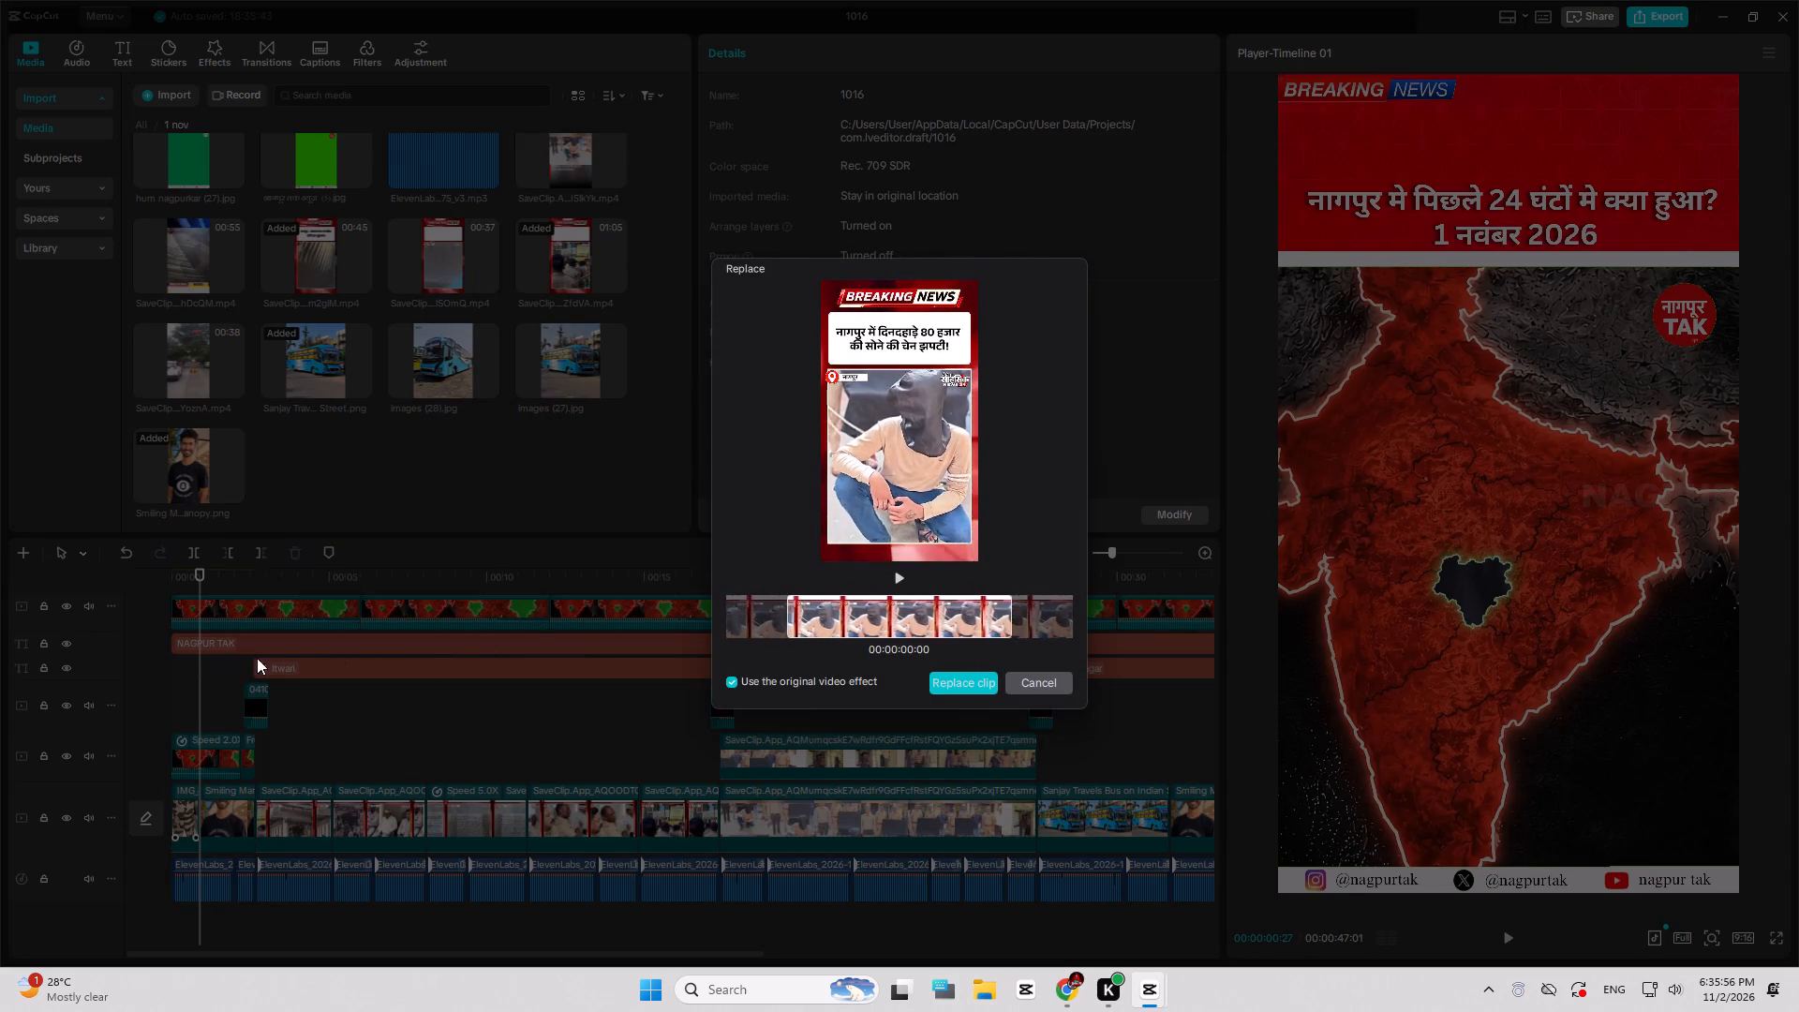
{"action": "left_click_drag", "start_coordinate": [257, 658], "coordinate": [435, 682]}
{"action": "left_click", "coordinate": [940, 679]}
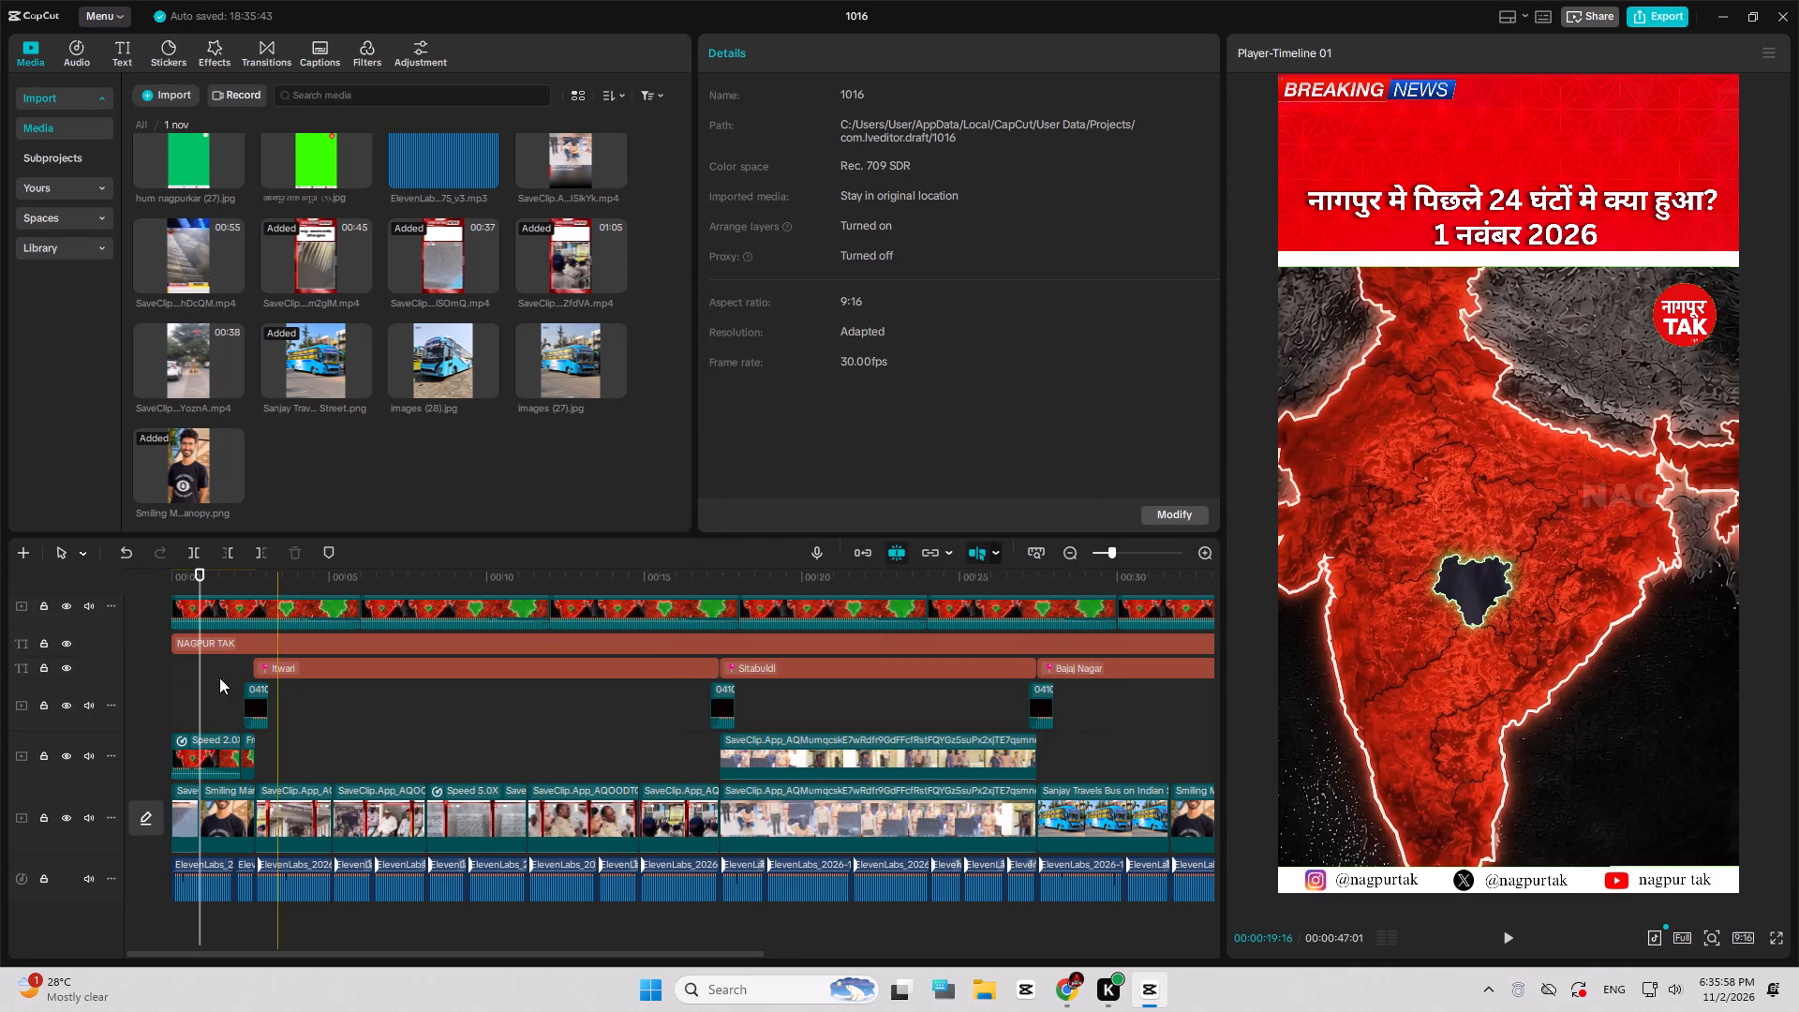
{"action": "left_click_drag", "start_coordinate": [189, 580], "coordinate": [116, 572]}
{"action": "key", "text": "space"}
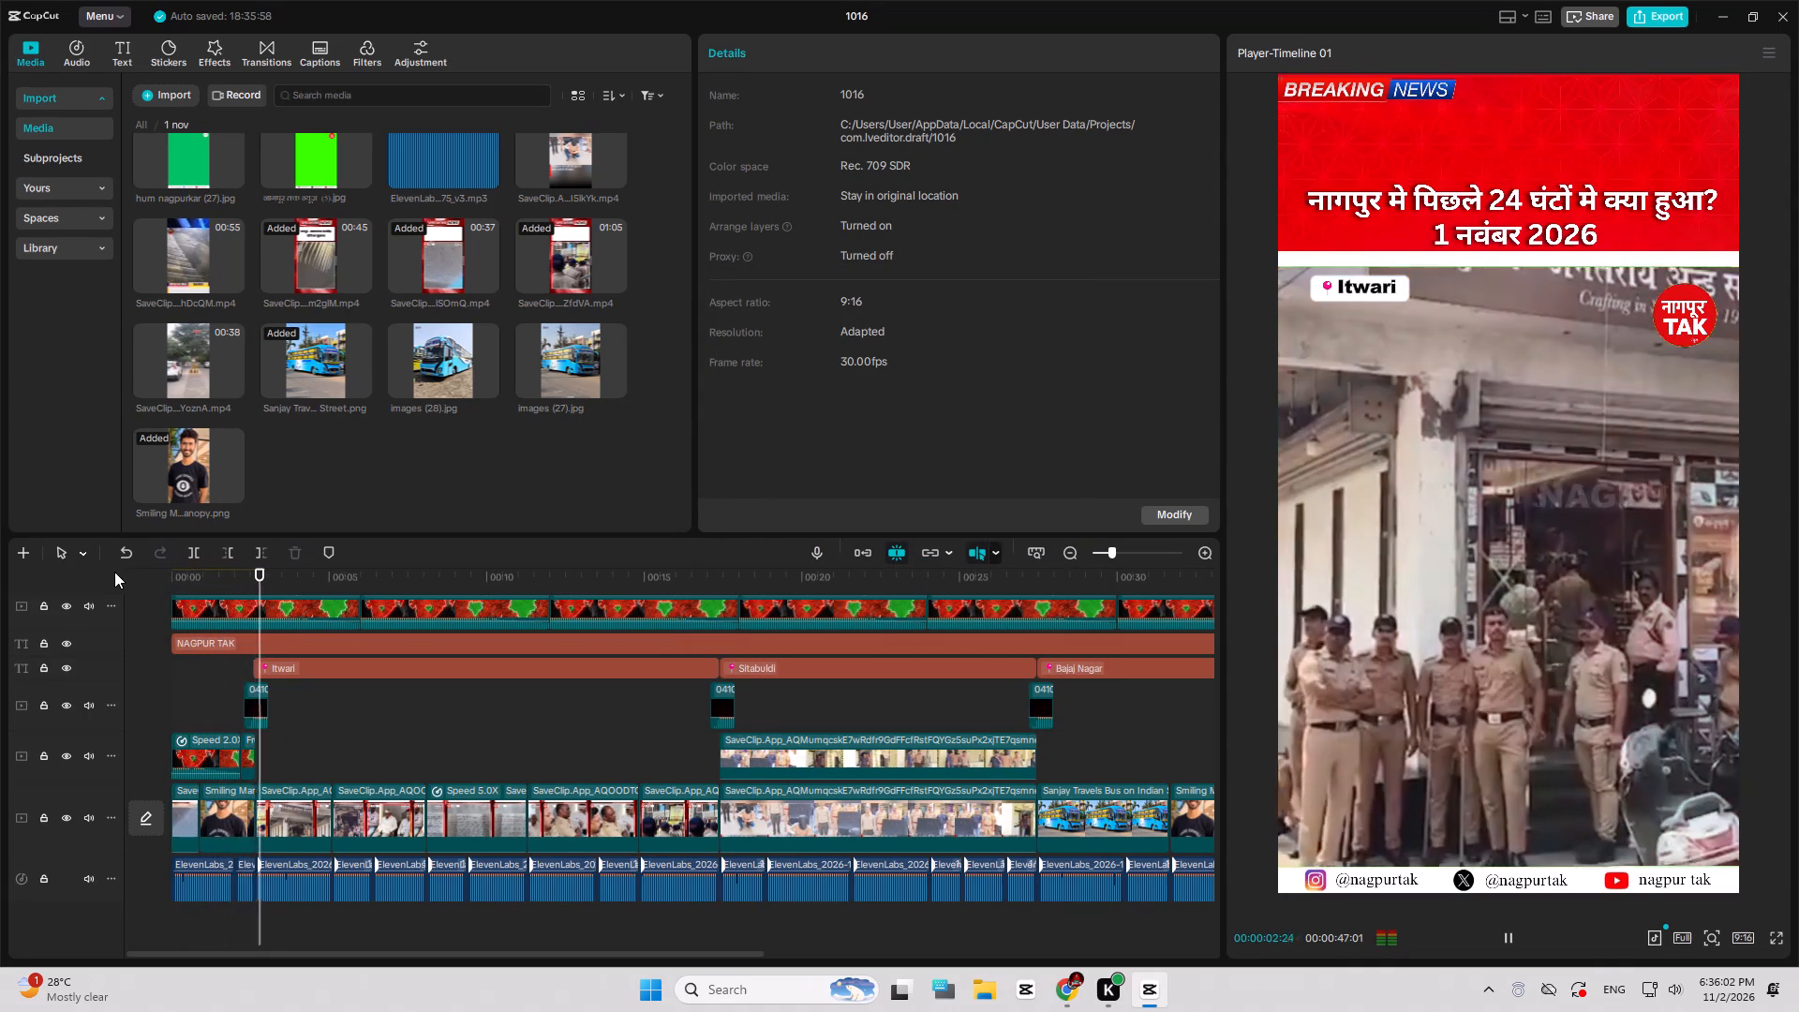
{"action": "key", "text": "space"}
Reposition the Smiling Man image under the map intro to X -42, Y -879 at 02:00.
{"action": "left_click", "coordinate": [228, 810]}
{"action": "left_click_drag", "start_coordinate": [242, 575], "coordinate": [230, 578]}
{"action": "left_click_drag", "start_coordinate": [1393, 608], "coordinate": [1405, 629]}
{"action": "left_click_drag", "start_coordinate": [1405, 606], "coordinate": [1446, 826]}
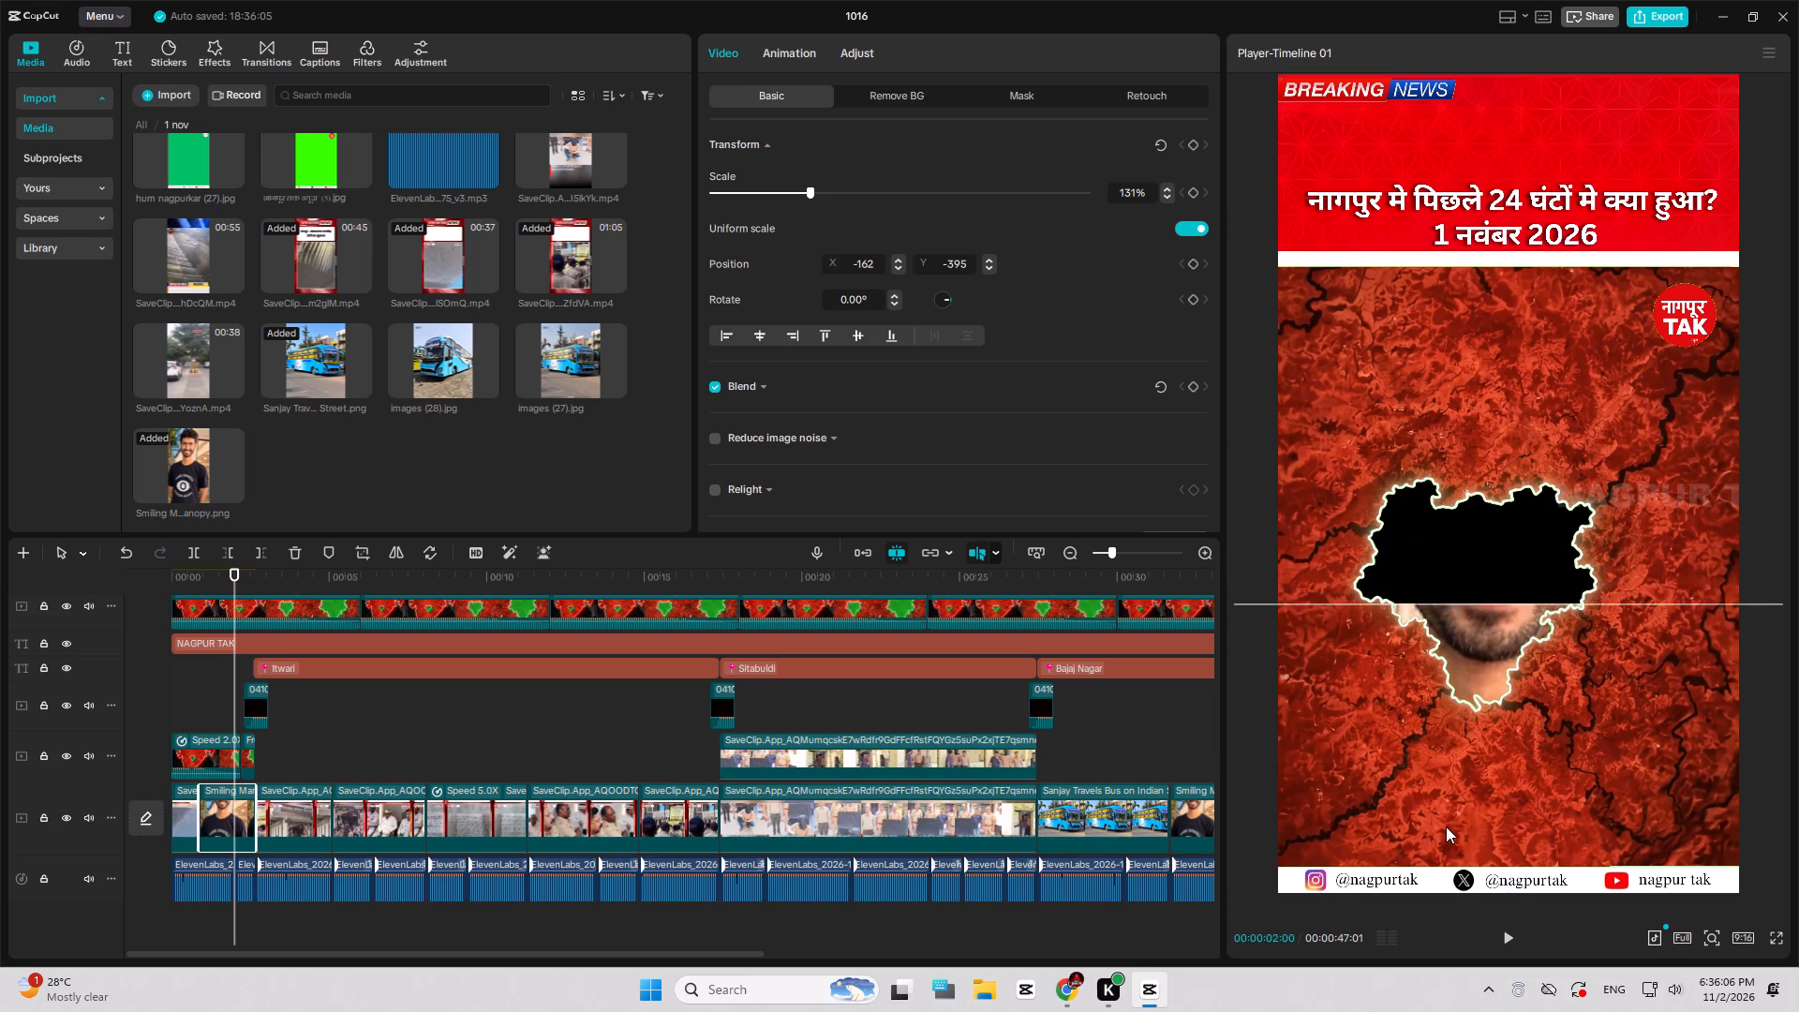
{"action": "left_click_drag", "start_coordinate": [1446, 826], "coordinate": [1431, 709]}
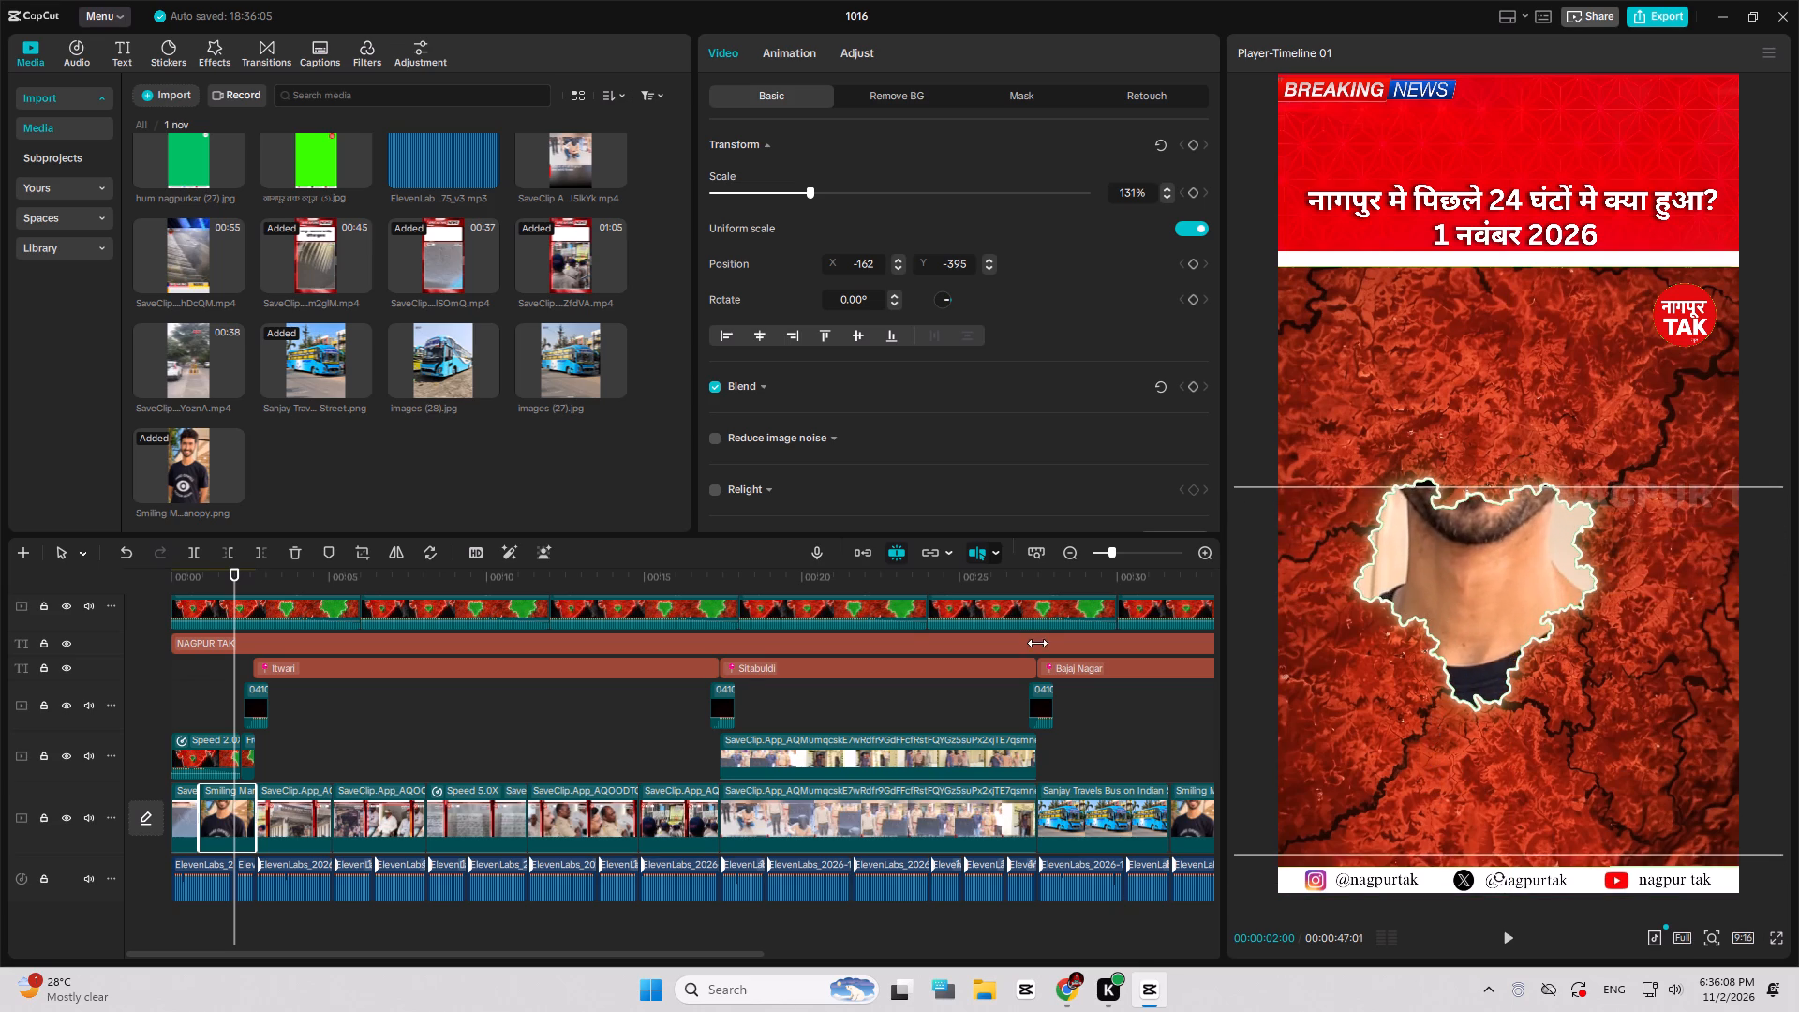
Move the Smiling Man image's crop area up so that it frames the man's head.
{"action": "left_click", "coordinate": [367, 555]}
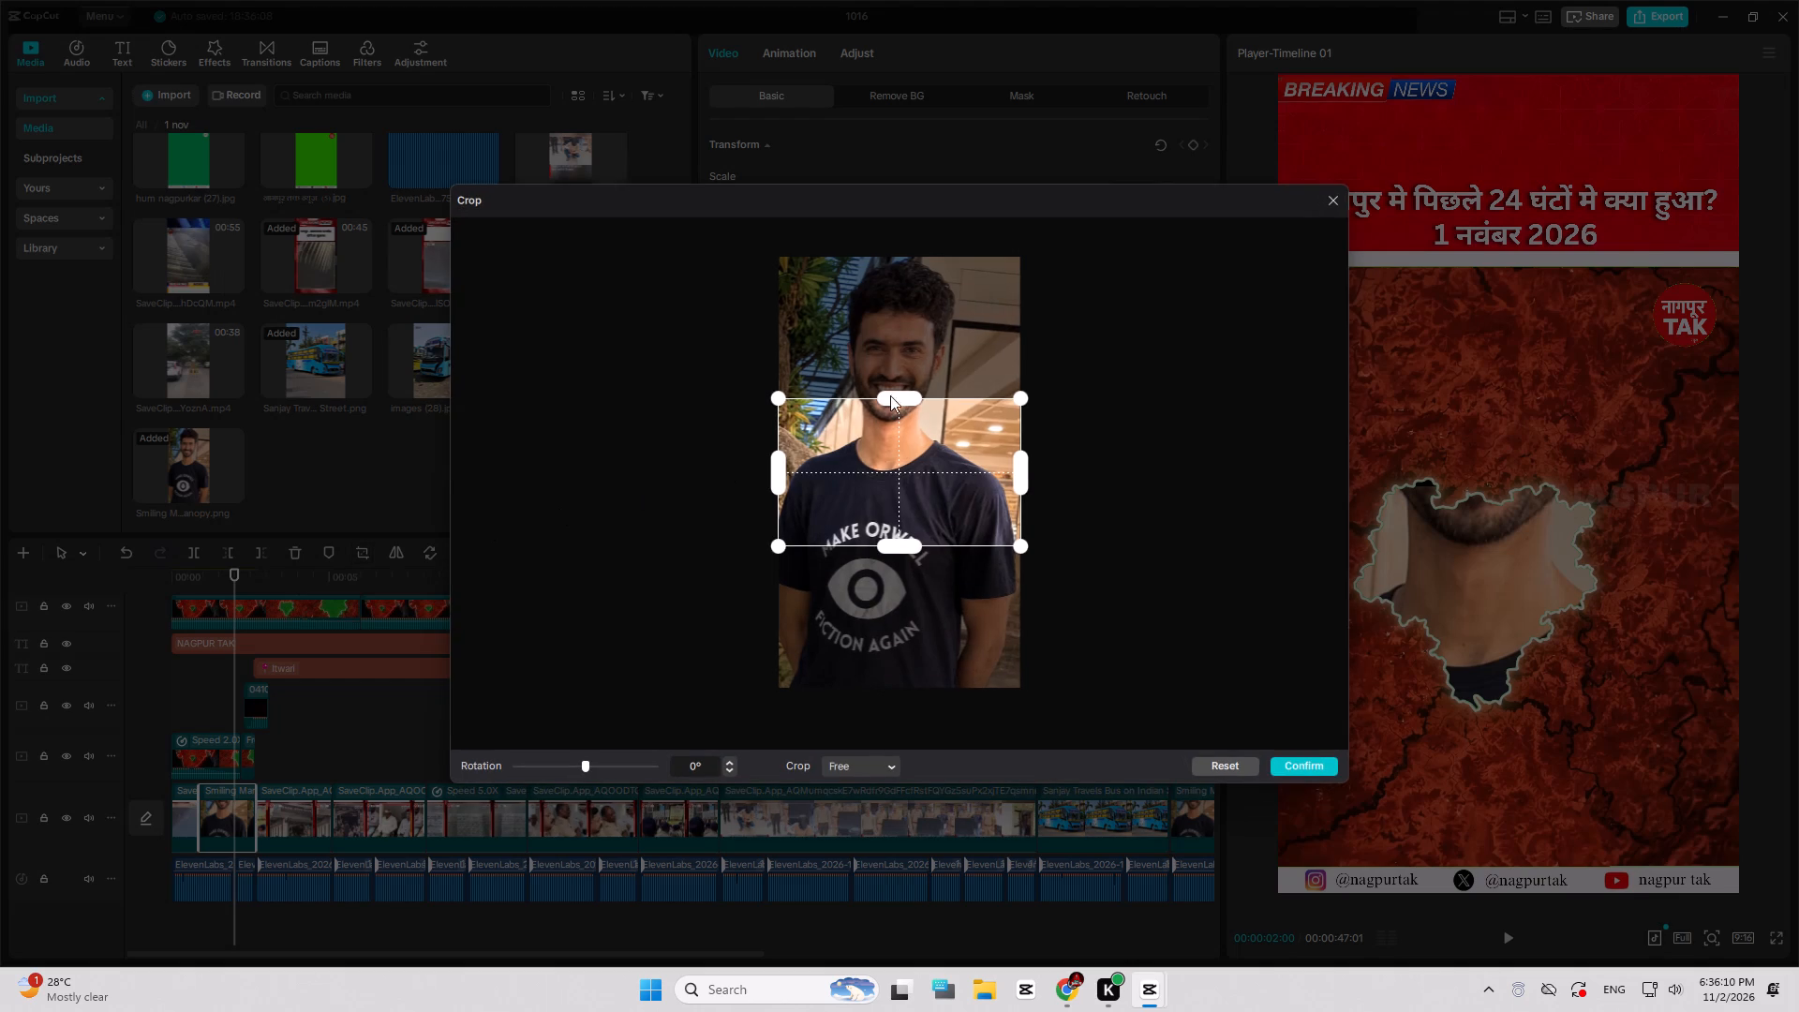
{"action": "left_click_drag", "start_coordinate": [914, 460], "coordinate": [875, 338]}
{"action": "left_click", "coordinate": [1284, 768]}
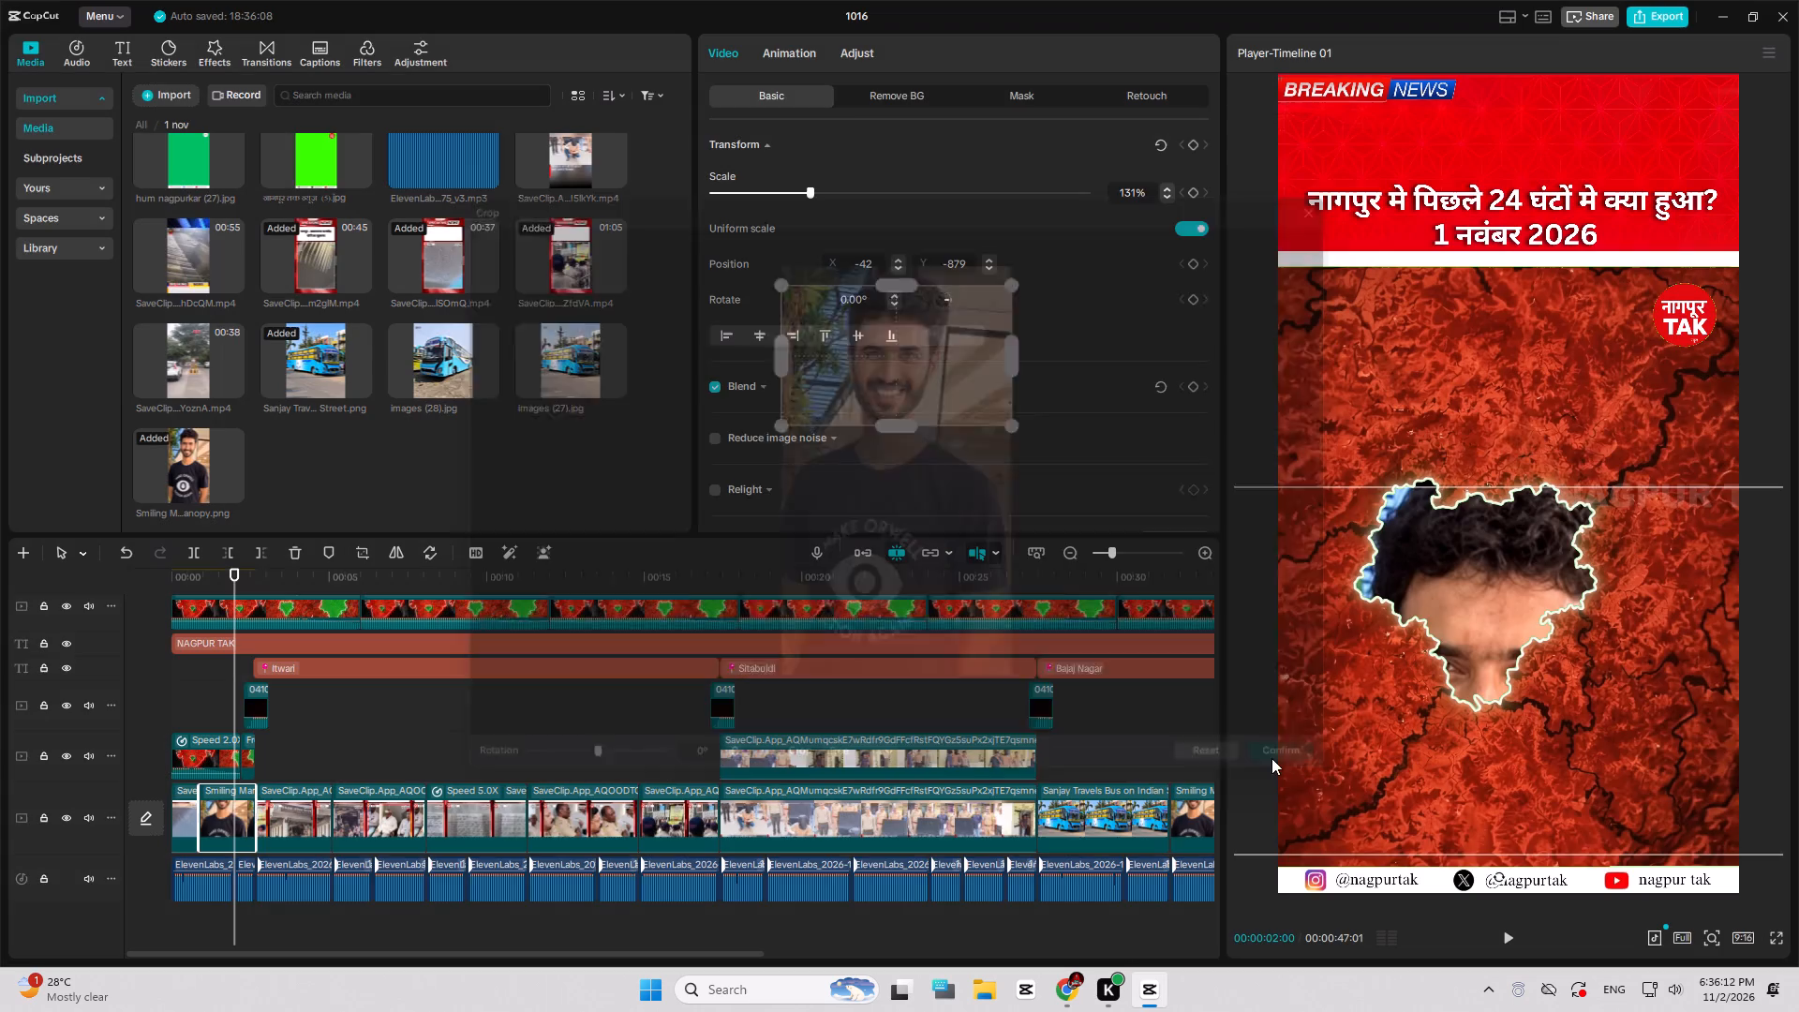
Reposition the cropped Smiling Man image to X -101, Y -365 within the map cutout and play the opening to check it.
{"action": "left_click_drag", "start_coordinate": [1403, 698], "coordinate": [1390, 588]}
{"action": "left_click_drag", "start_coordinate": [191, 572], "coordinate": [126, 569]}
{"action": "key", "text": "space"}
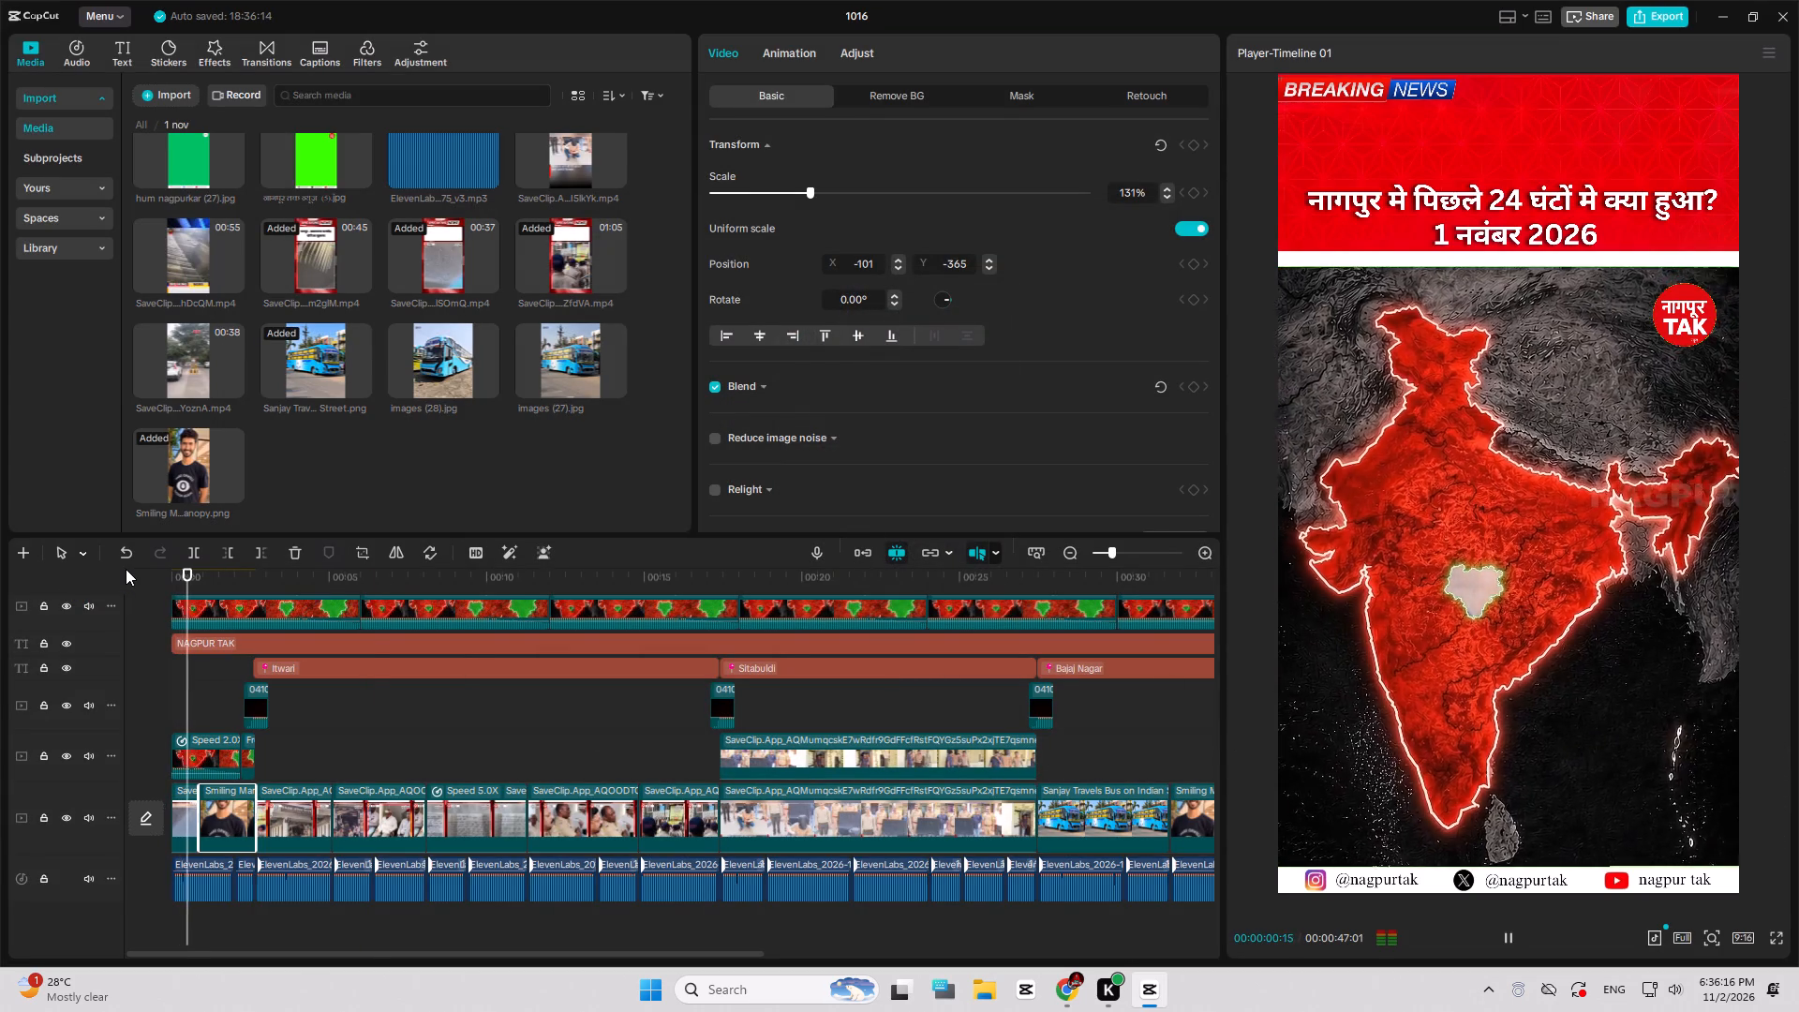
{"action": "key", "text": "space"}
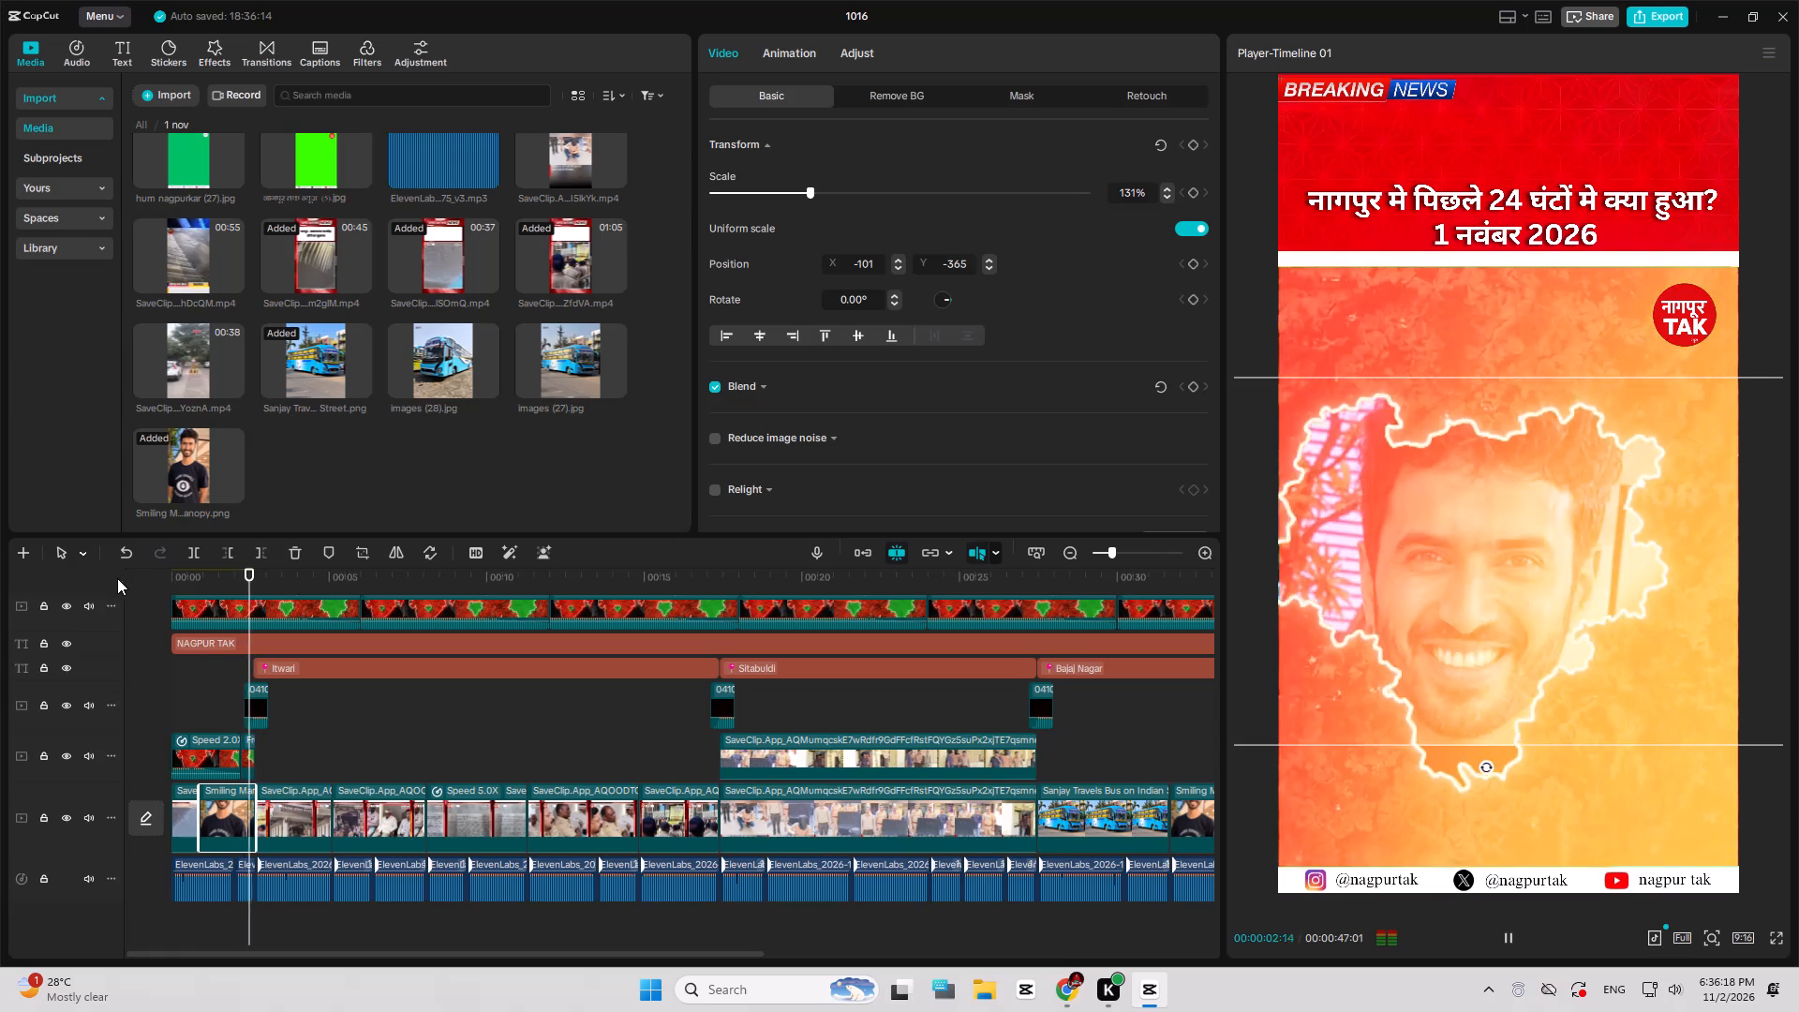
Keyframe the Smiling Man image's transform at 00:27 with 131% scale, and reduce its scale to 102% at 02:10.
{"action": "left_click", "coordinate": [198, 579]}
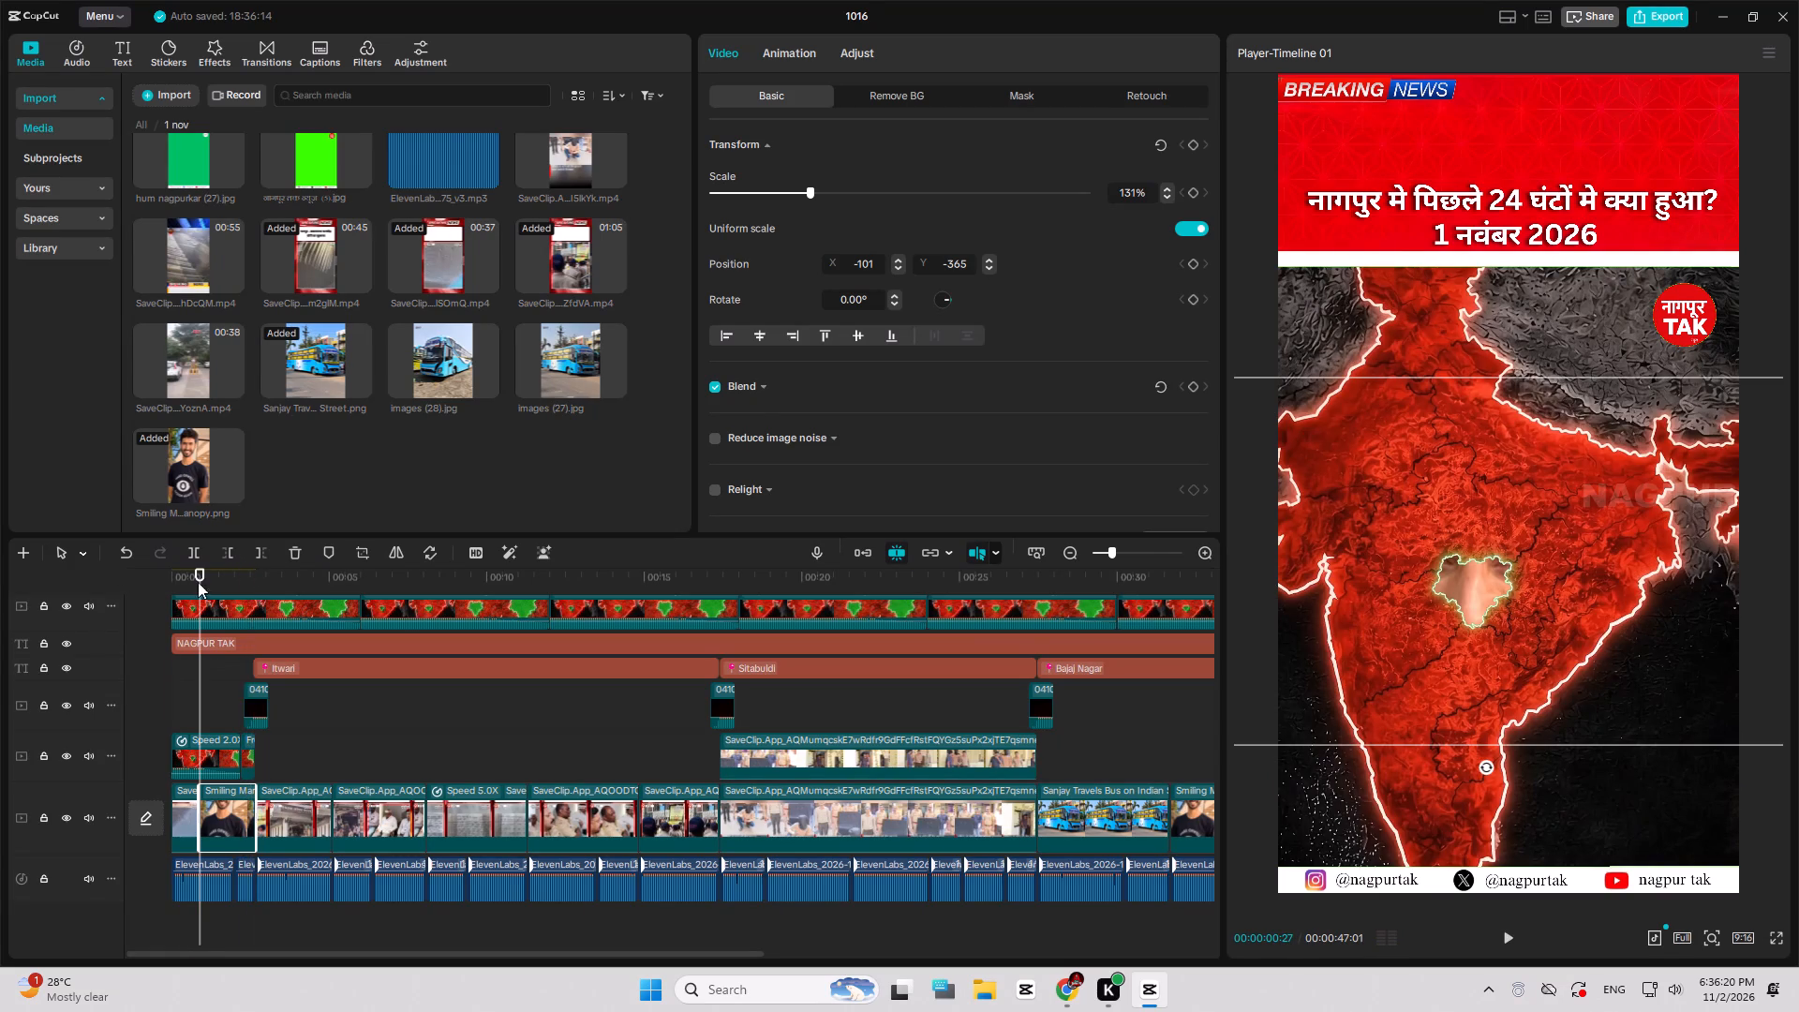
{"action": "left_click", "coordinate": [1195, 144]}
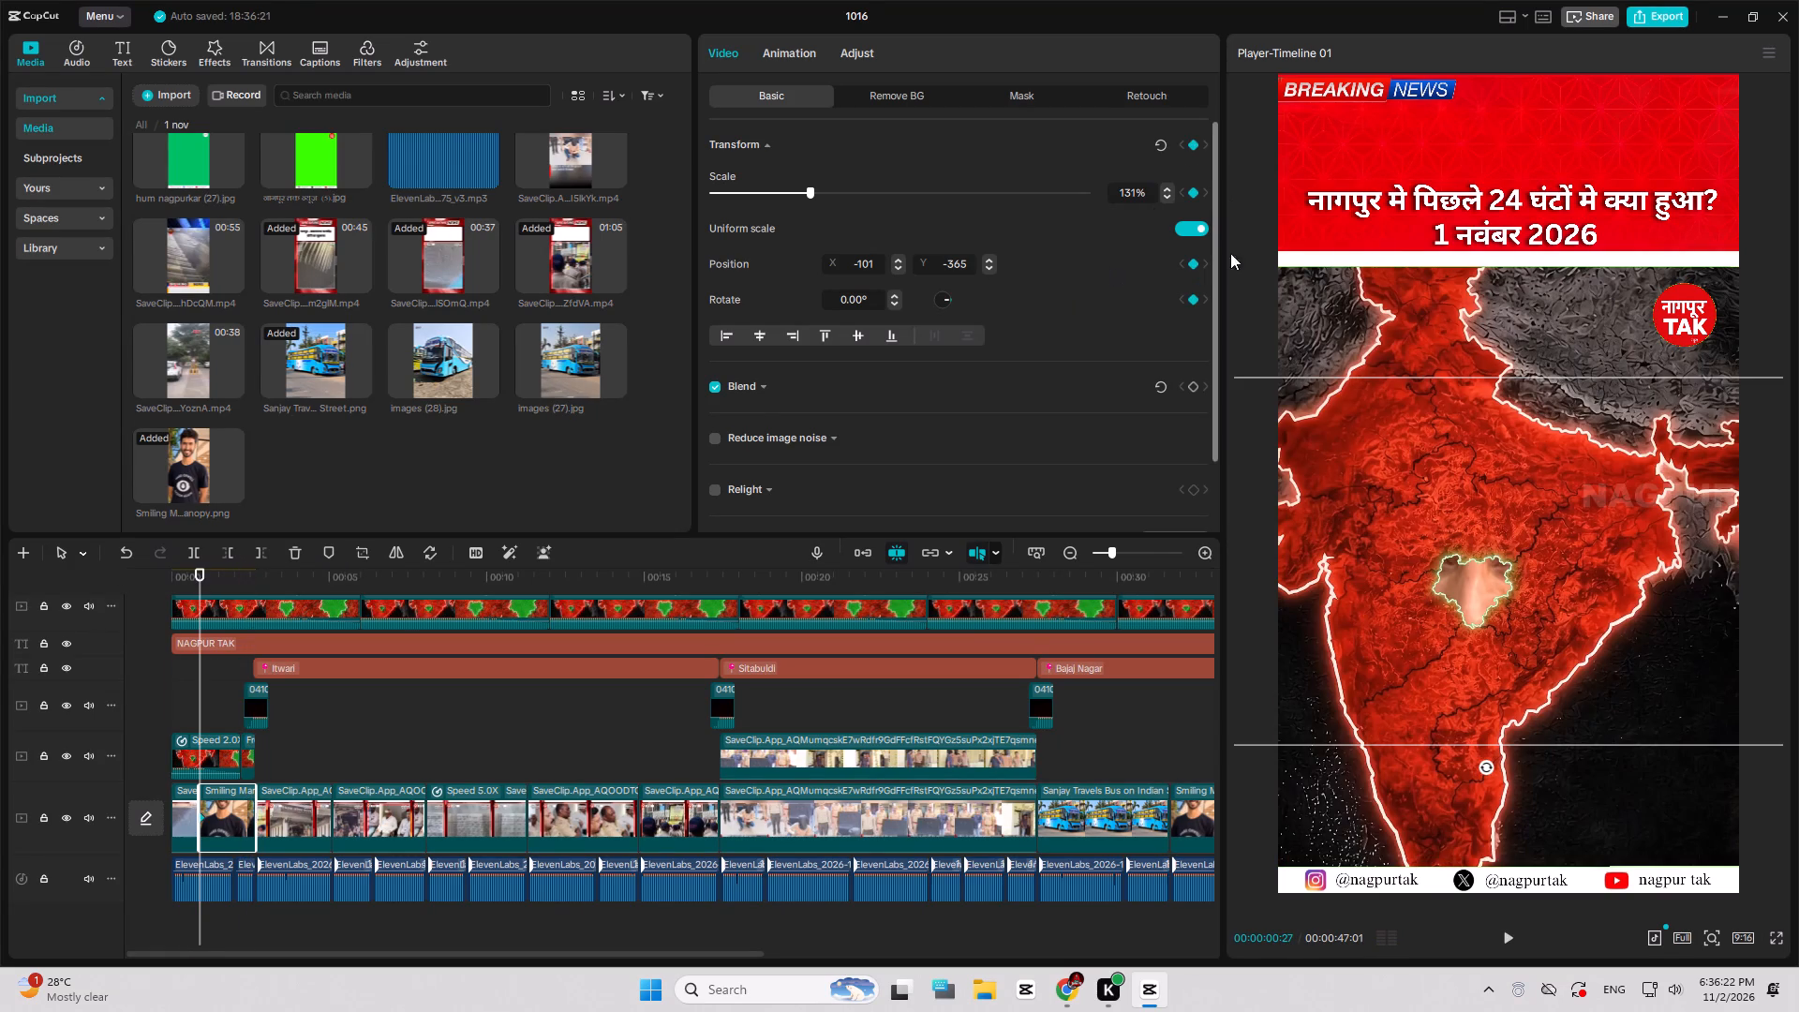
{"action": "key", "text": "space"}
{"action": "key", "text": "space"}
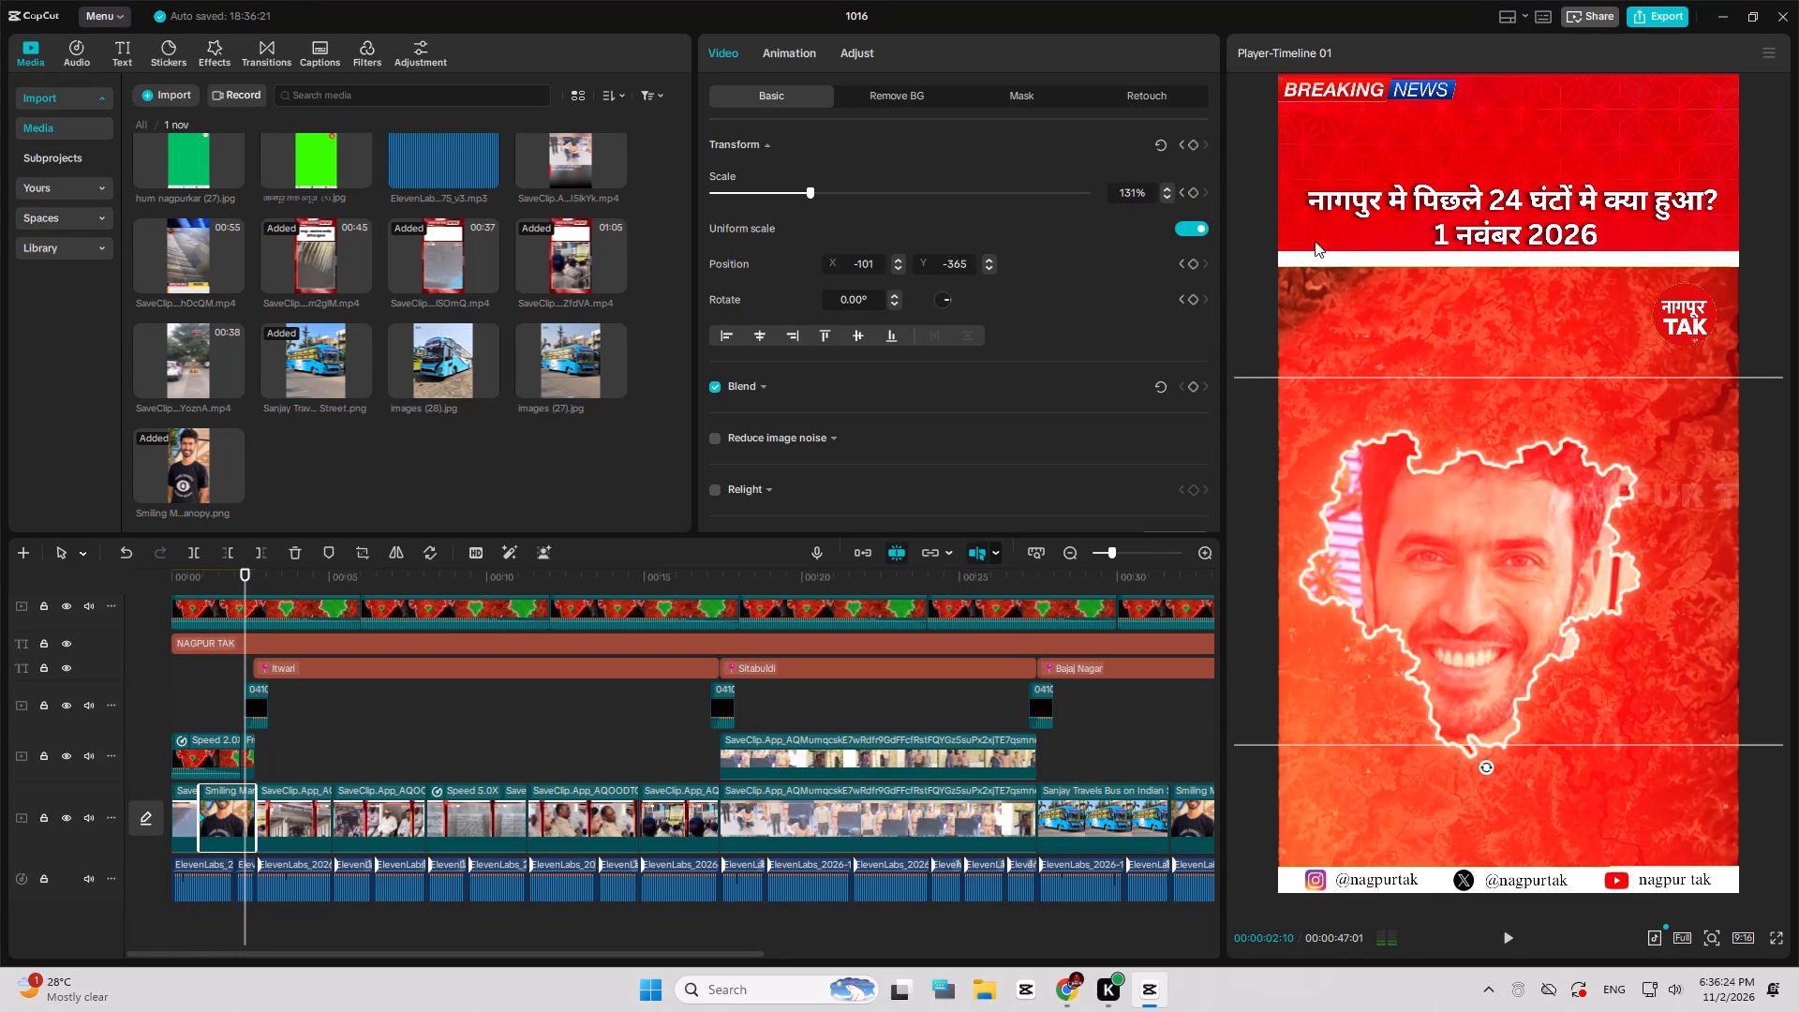
{"action": "left_click_drag", "start_coordinate": [806, 188], "coordinate": [790, 198]}
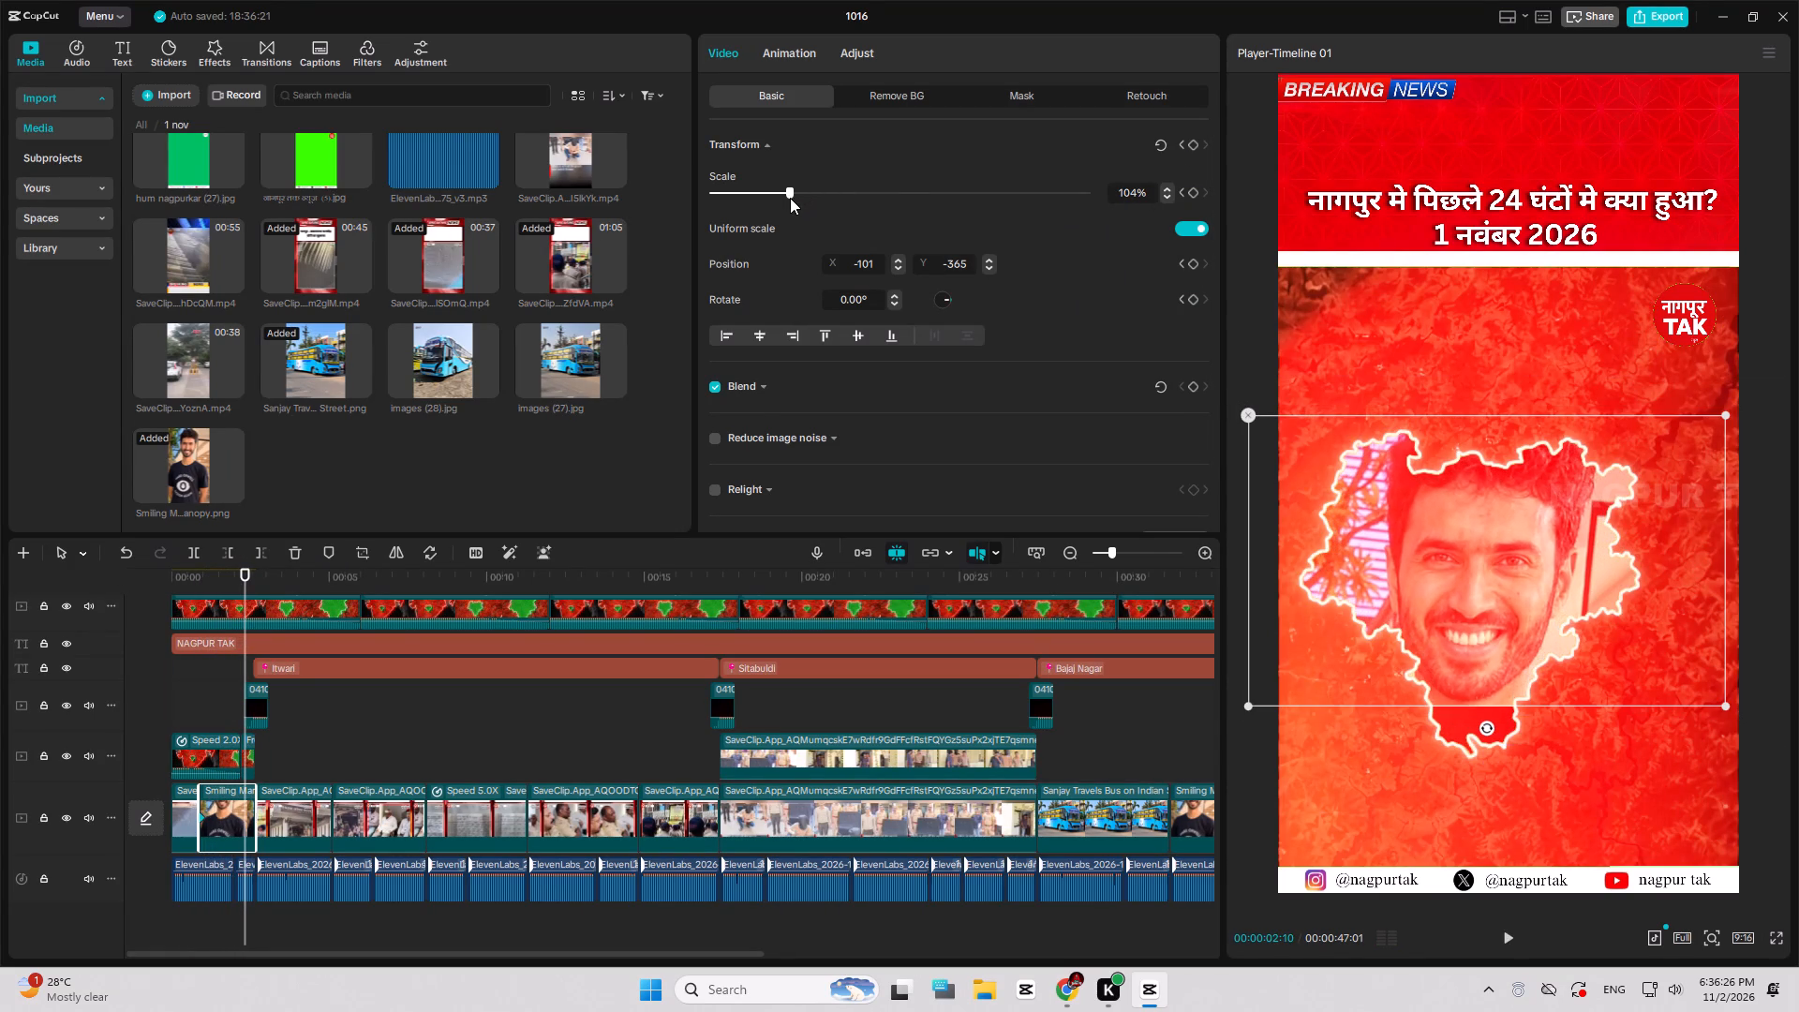
{"action": "left_click_drag", "start_coordinate": [790, 198], "coordinate": [789, 199]}
Give the Smiling Man image a blurred canvas background using the third blur option and play the opening from the beginning.
{"action": "left_click_drag", "start_coordinate": [243, 820], "coordinate": [342, 802]}
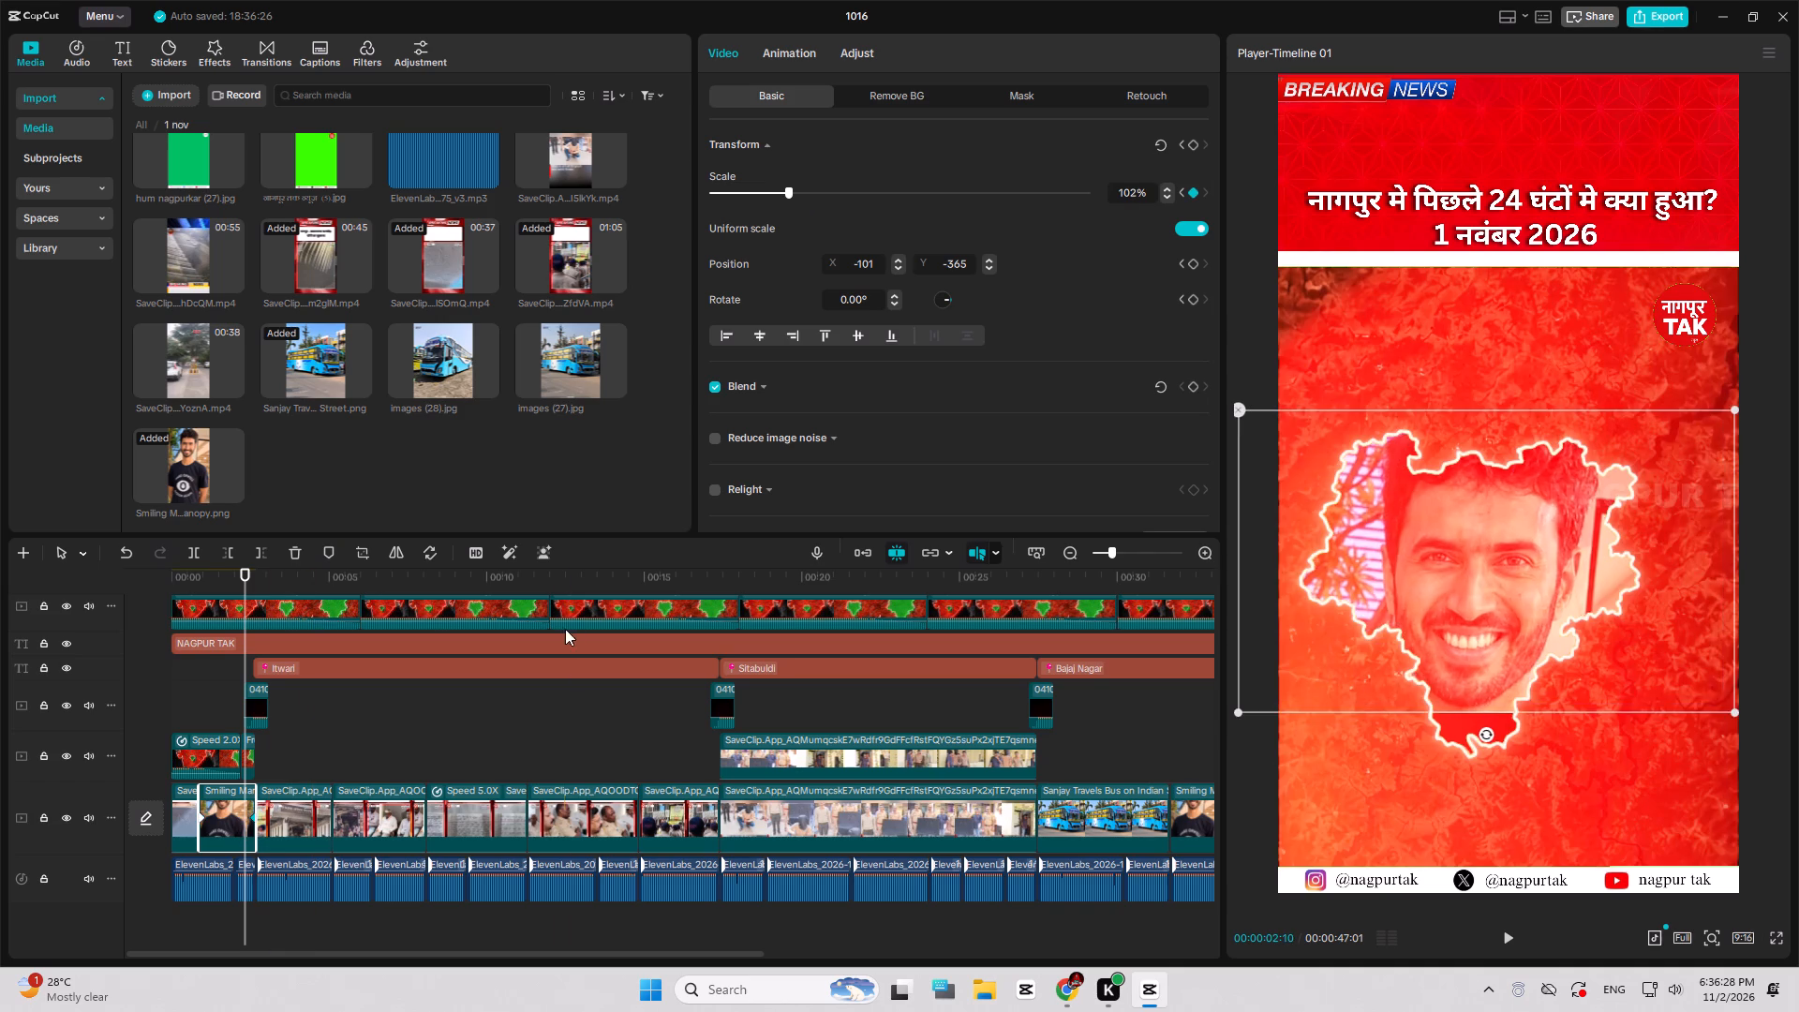
{"action": "scroll", "coordinate": [898, 443], "scroll_direction": "down", "scroll_amount": 5}
{"action": "left_click", "coordinate": [773, 489]}
{"action": "left_click", "coordinate": [759, 552]}
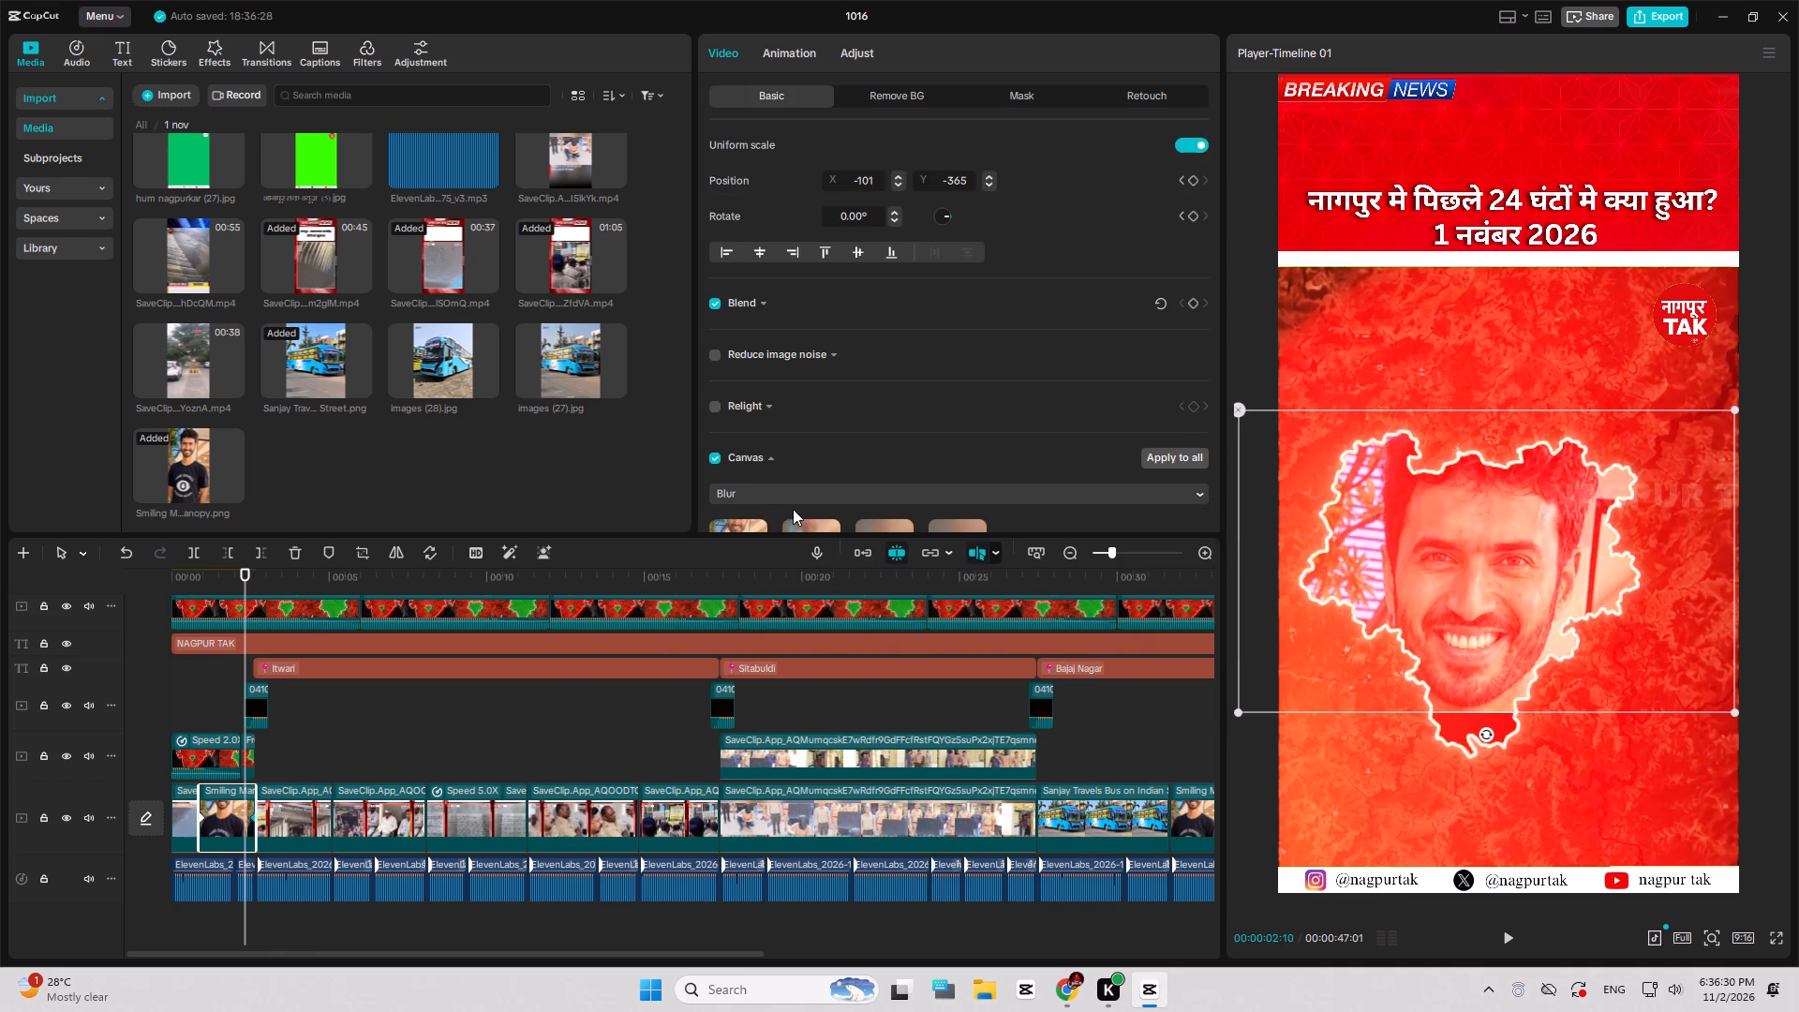
{"action": "left_click", "coordinate": [864, 521]}
{"action": "left_click_drag", "start_coordinate": [236, 579], "coordinate": [131, 579]}
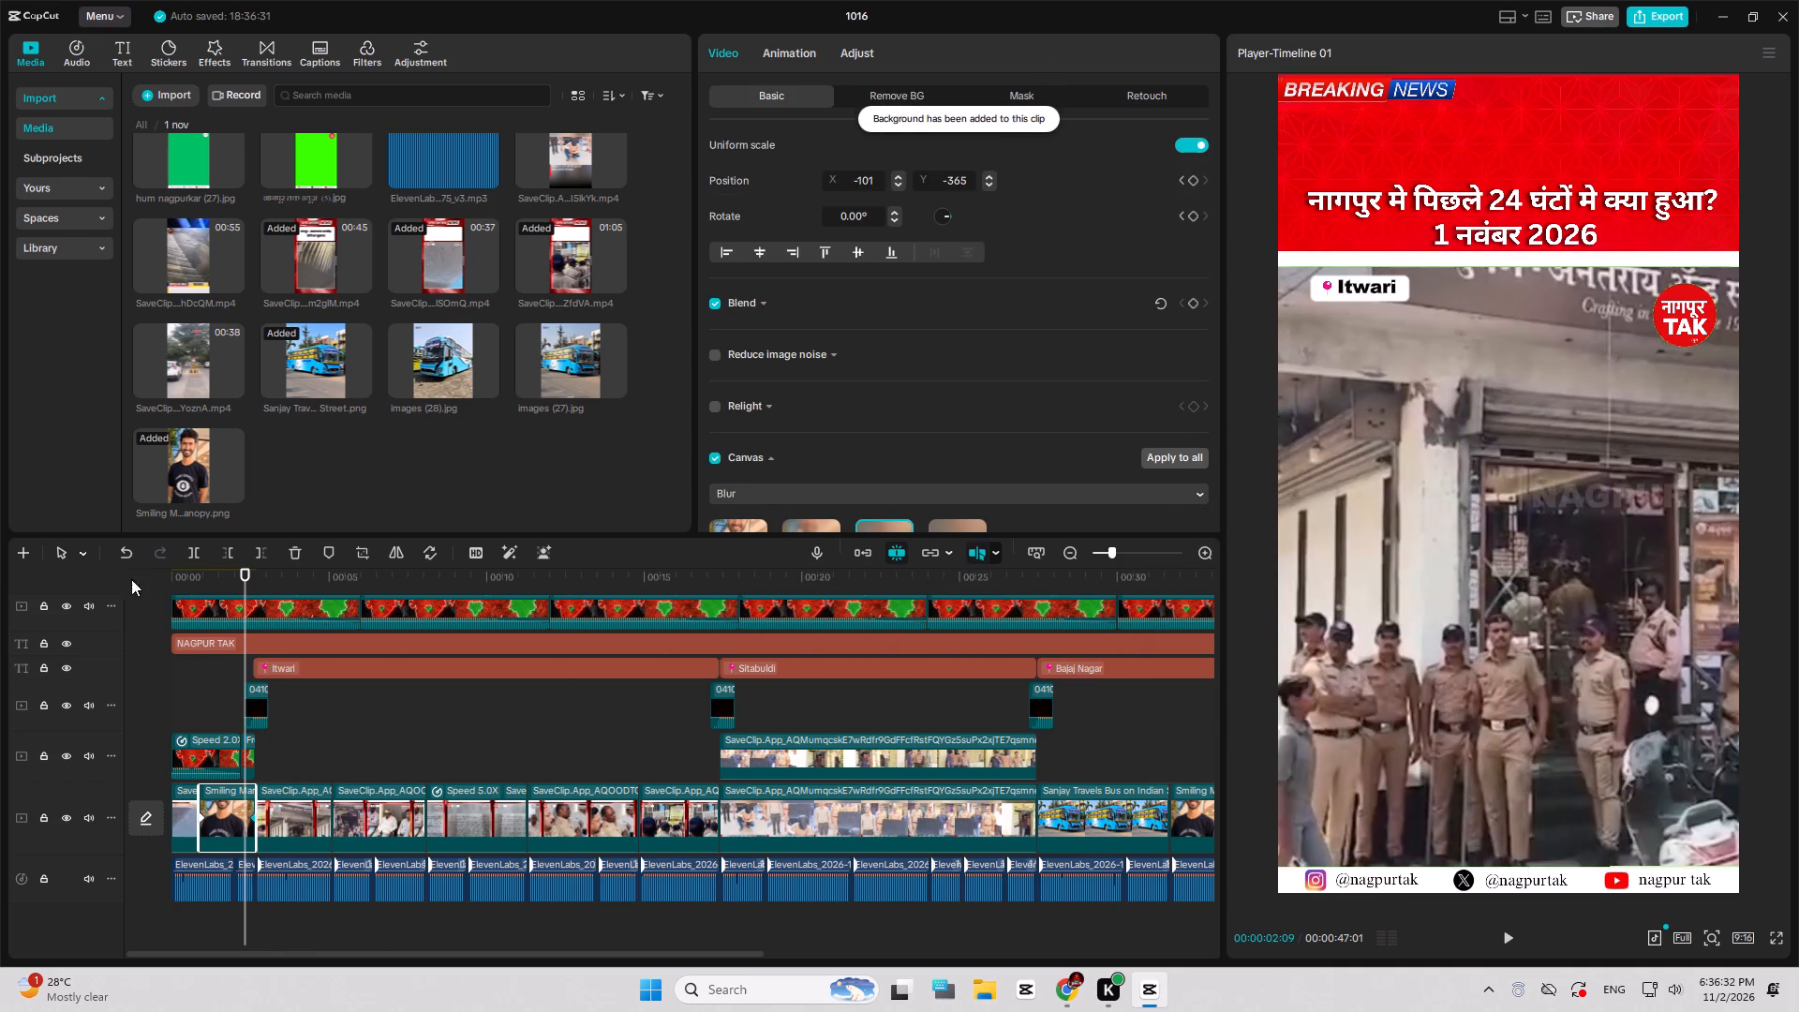
{"action": "left_click_drag", "start_coordinate": [131, 579], "coordinate": [101, 582]}
{"action": "key", "text": "space"}
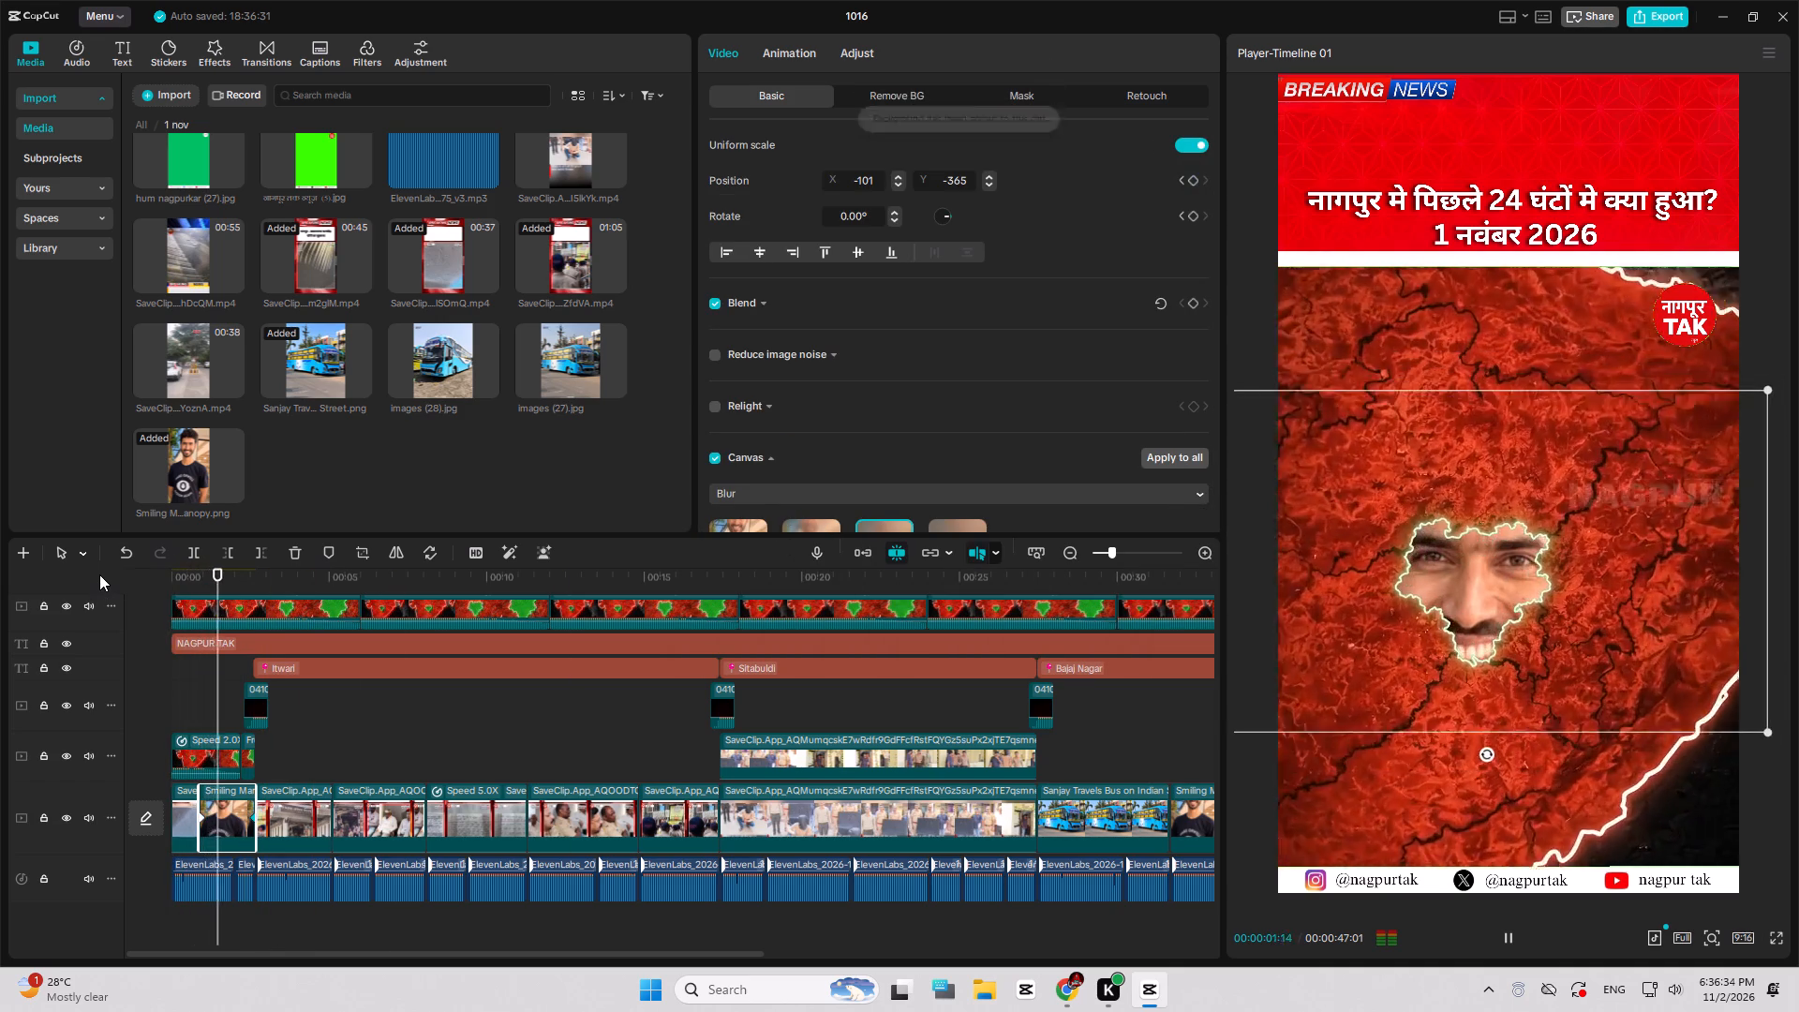
{"action": "key", "text": "space"}
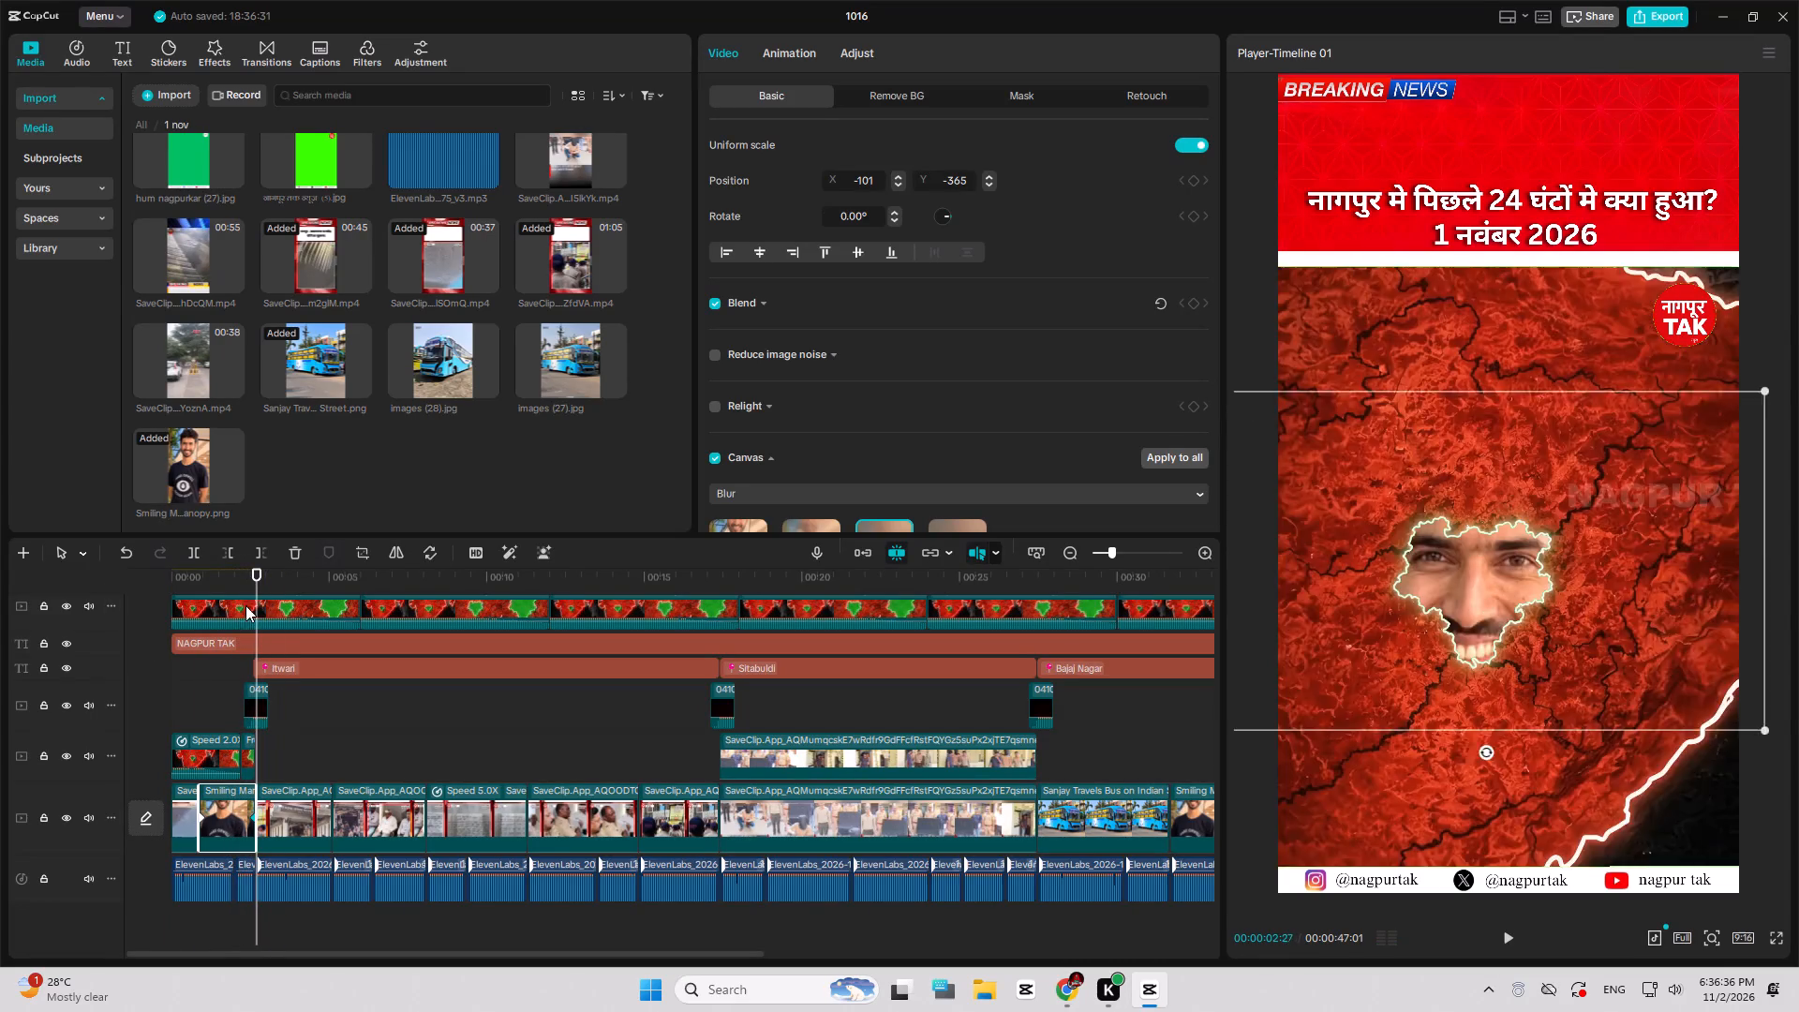
Extend the Smiling Man image's crop downward to include the torso and shirt print, and replay the opening.
{"action": "left_click", "coordinate": [245, 588]}
{"action": "left_click", "coordinate": [368, 549]}
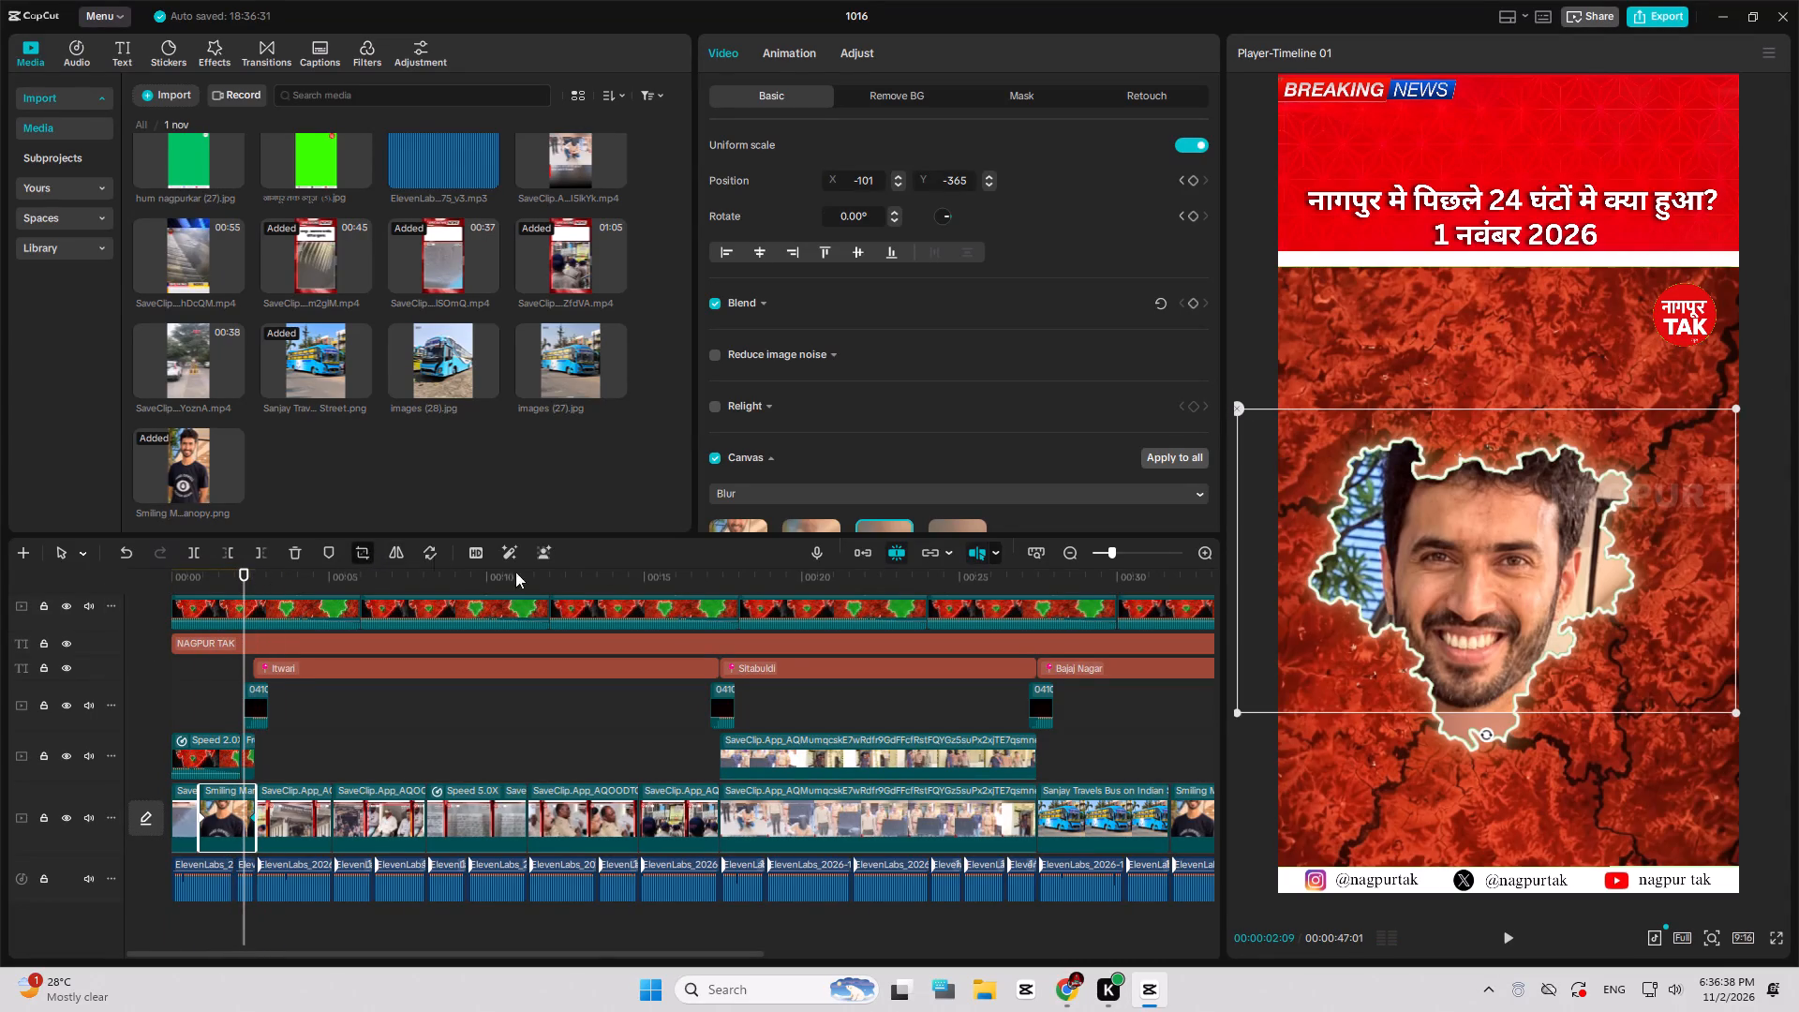
{"action": "left_click_drag", "start_coordinate": [904, 428], "coordinate": [917, 607]}
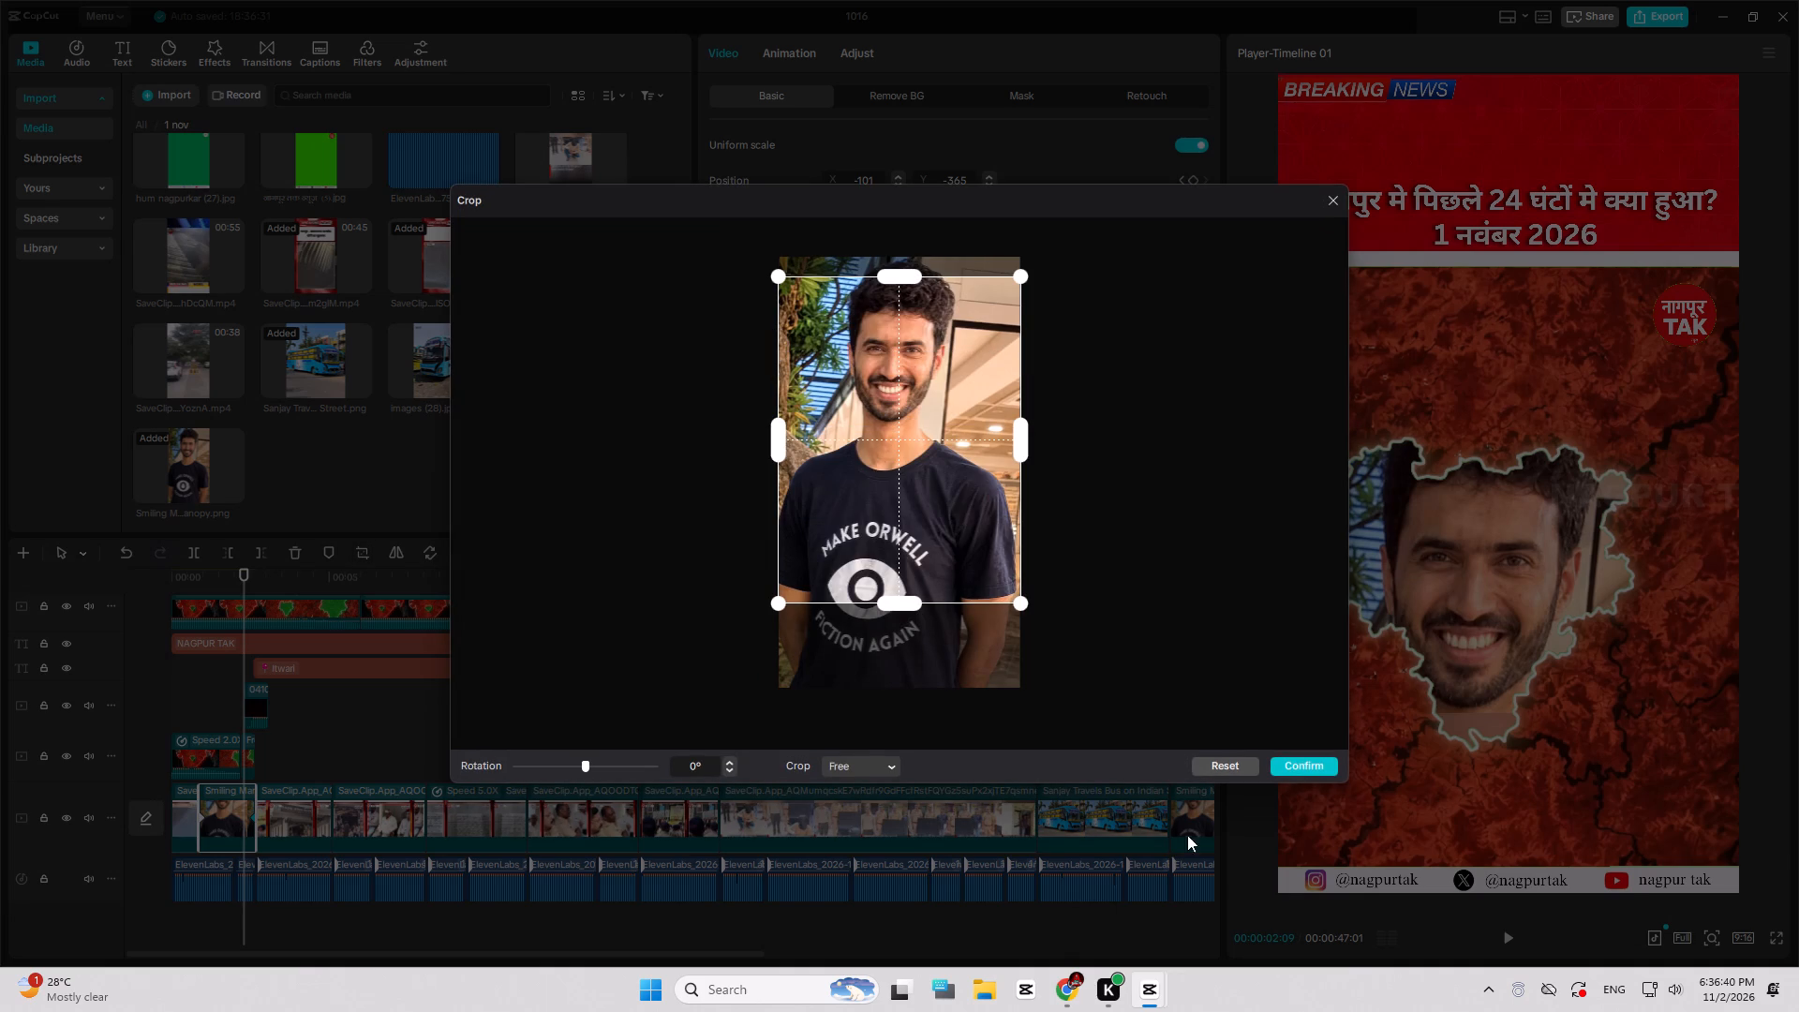
{"action": "left_click", "coordinate": [1317, 766]}
{"action": "key", "text": "space"}
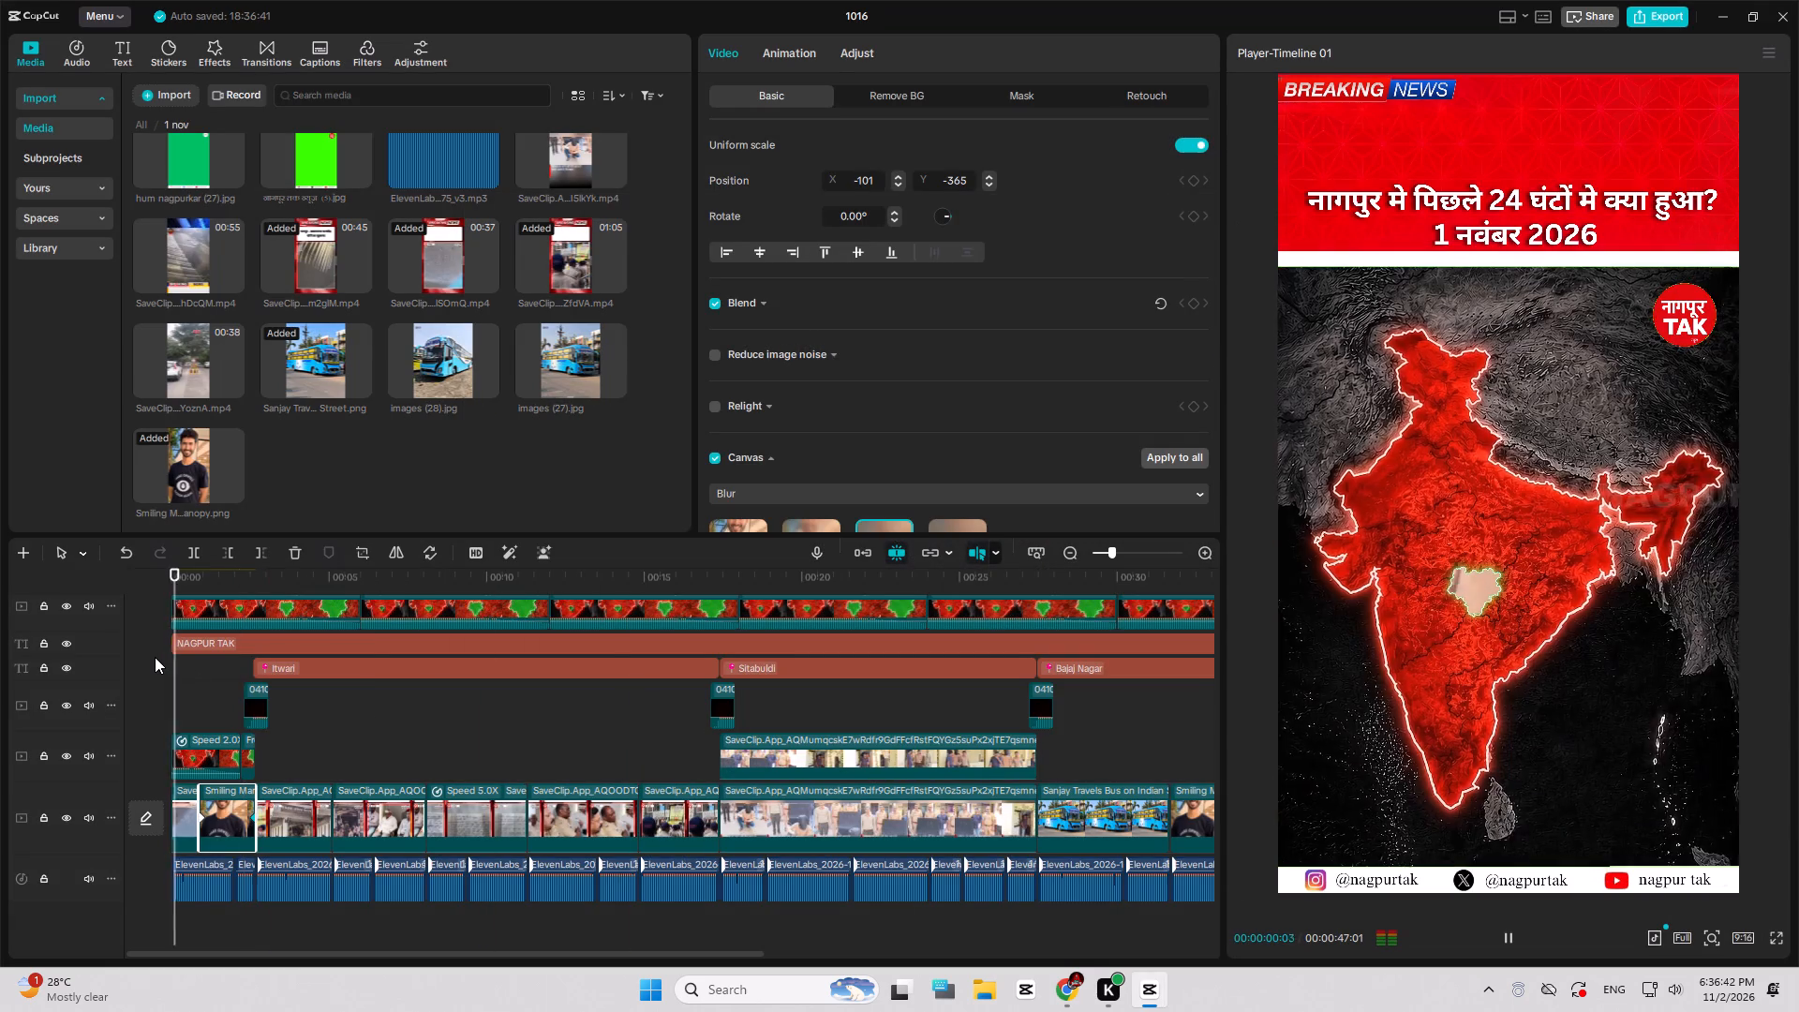
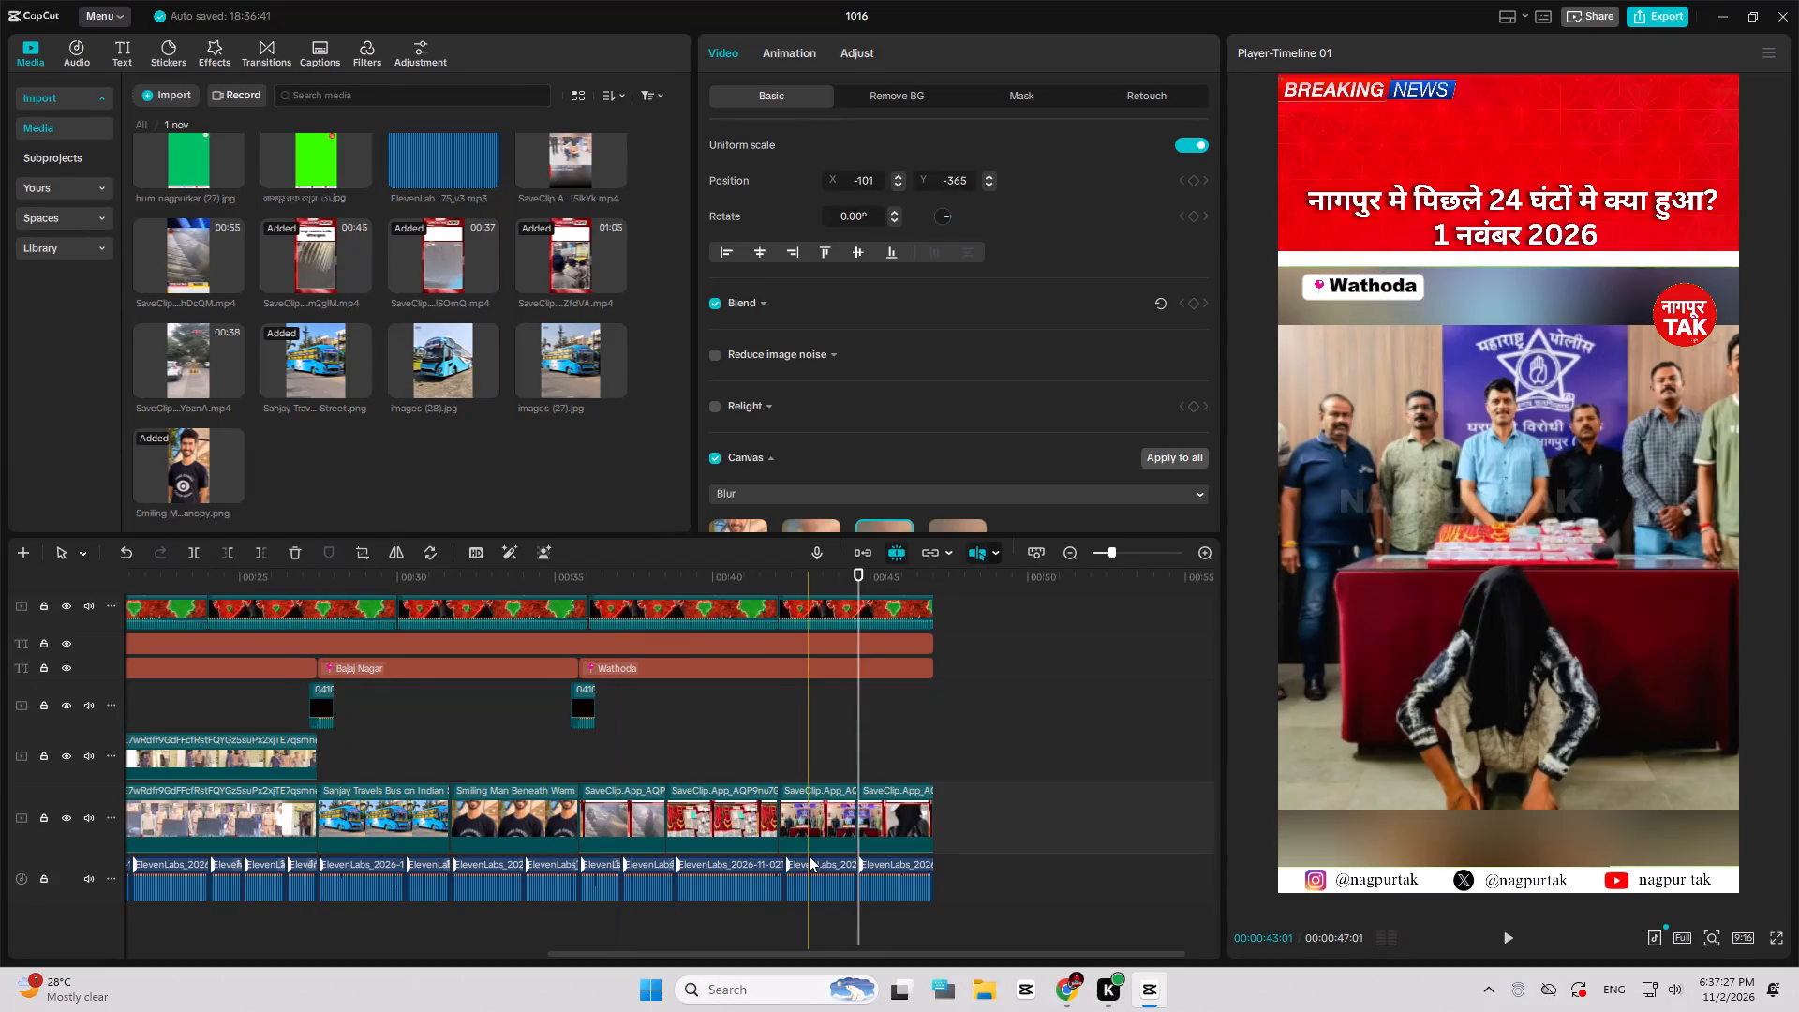
Append the 1003 (1)(2).mp4 follow outro from the top-level media folder to the end of the timeline.
{"action": "left_click", "coordinate": [818, 837]}
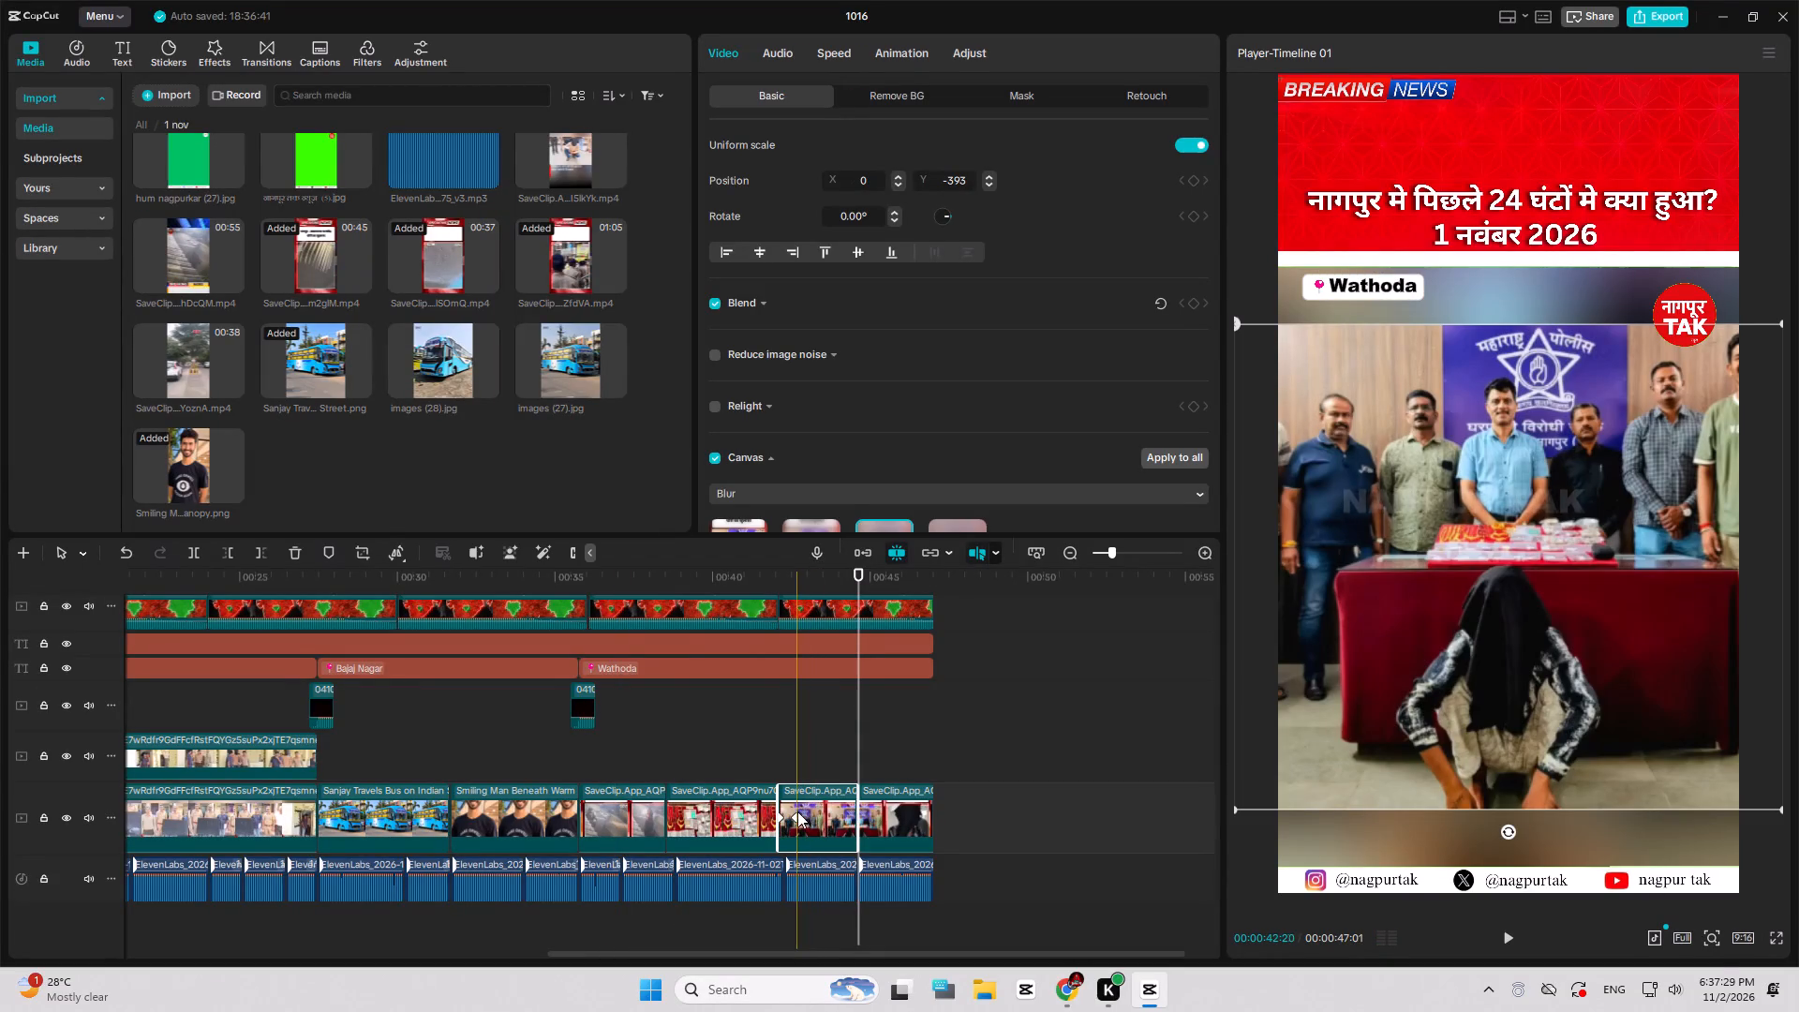
{"action": "left_click_drag", "start_coordinate": [797, 811], "coordinate": [900, 826]}
{"action": "key", "text": "space"}
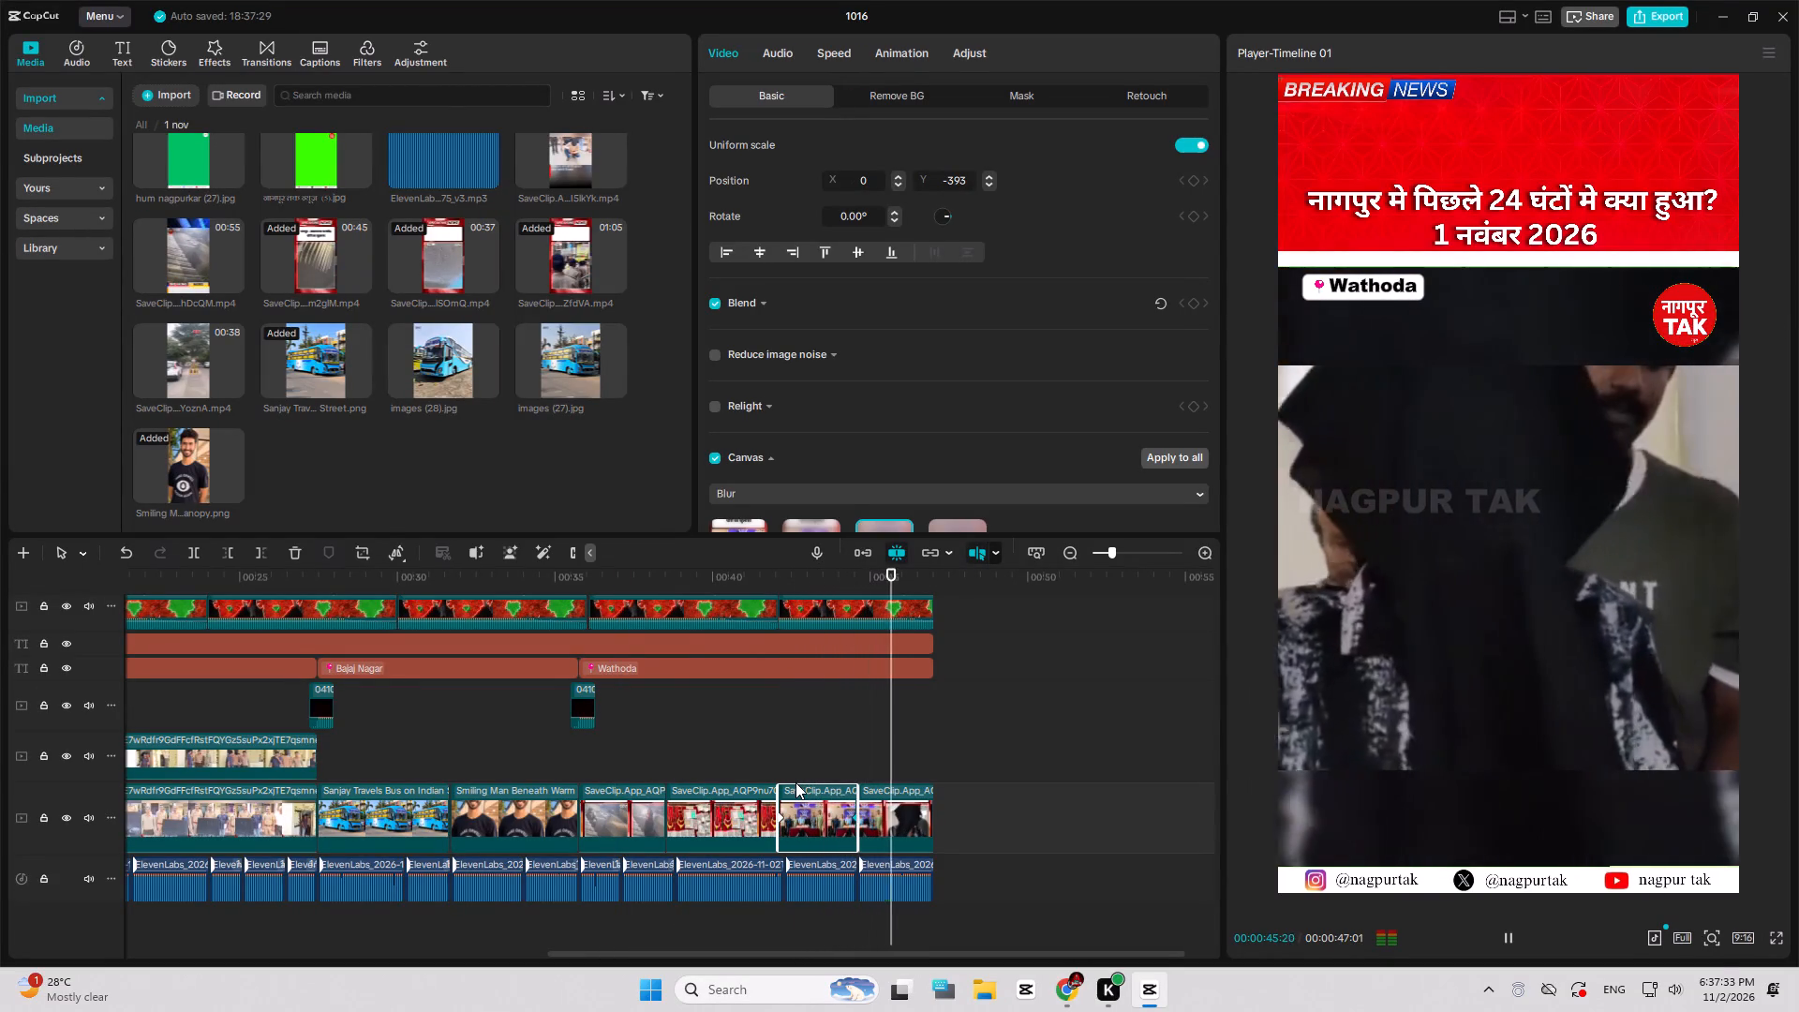
{"action": "scroll", "coordinate": [265, 259], "scroll_direction": "up", "scroll_amount": 4}
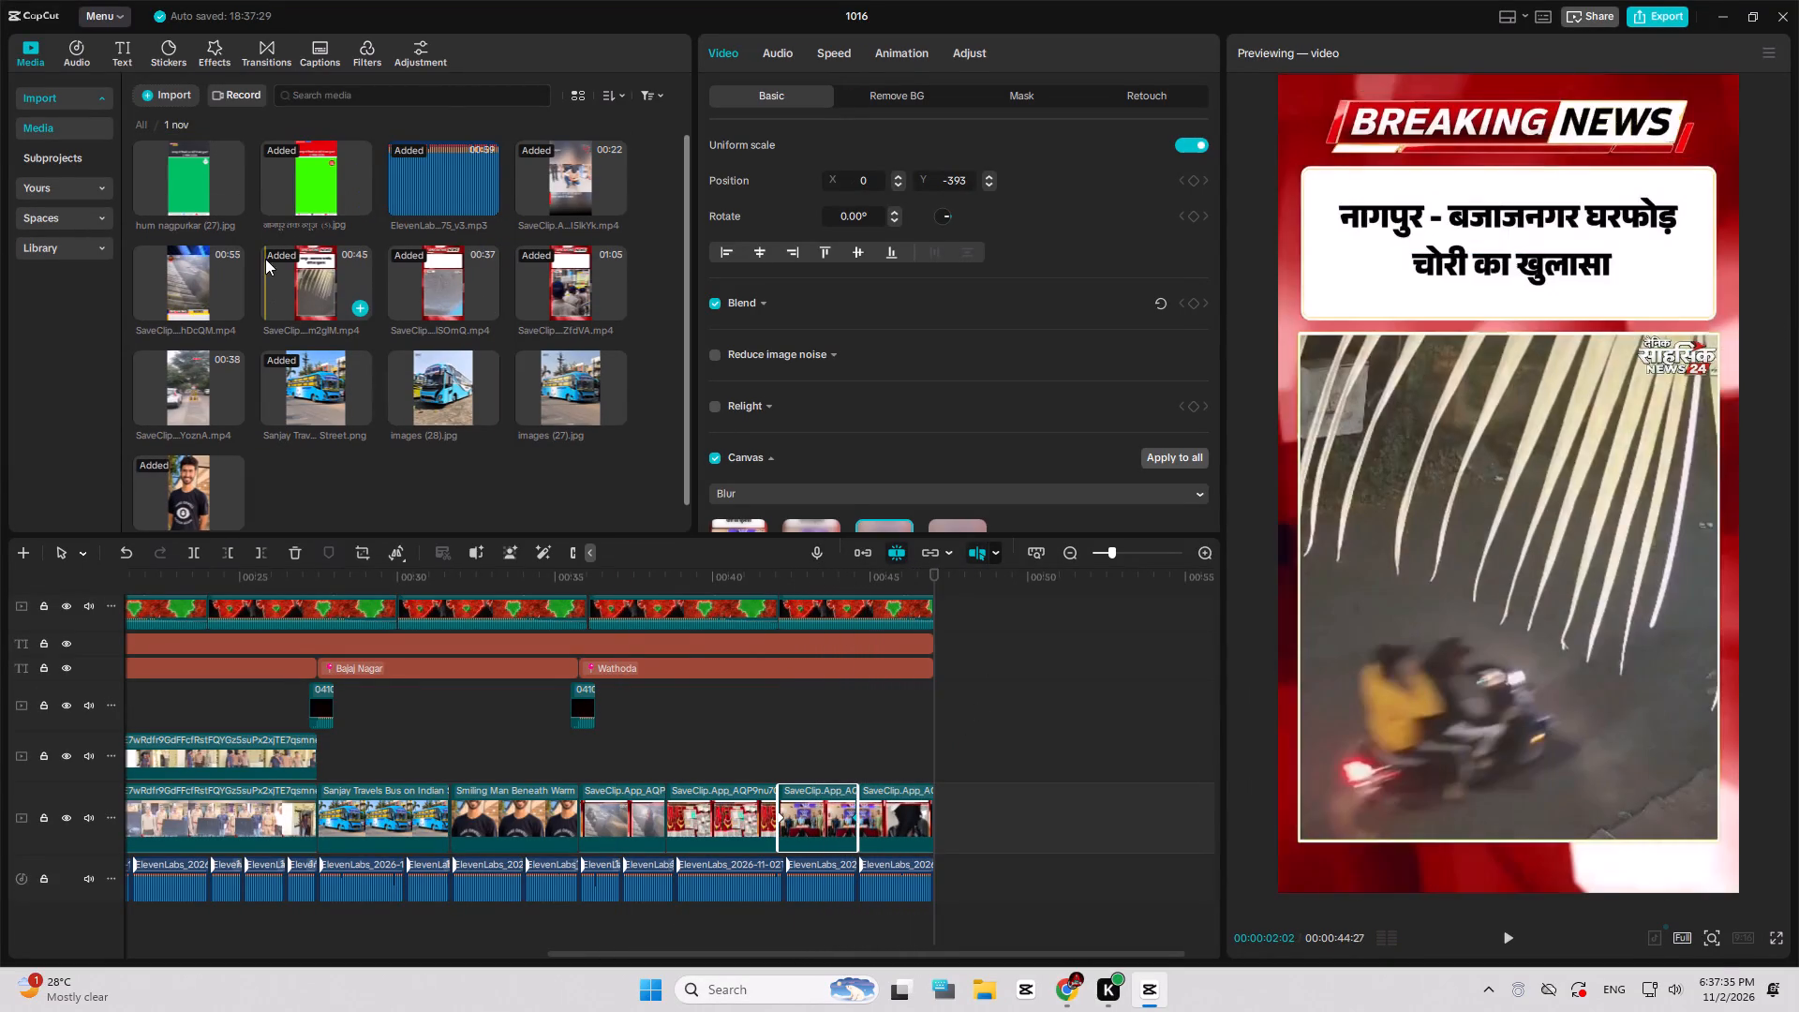
{"action": "scroll", "coordinate": [265, 259], "scroll_direction": "up", "scroll_amount": 4}
{"action": "left_click", "coordinate": [138, 121]}
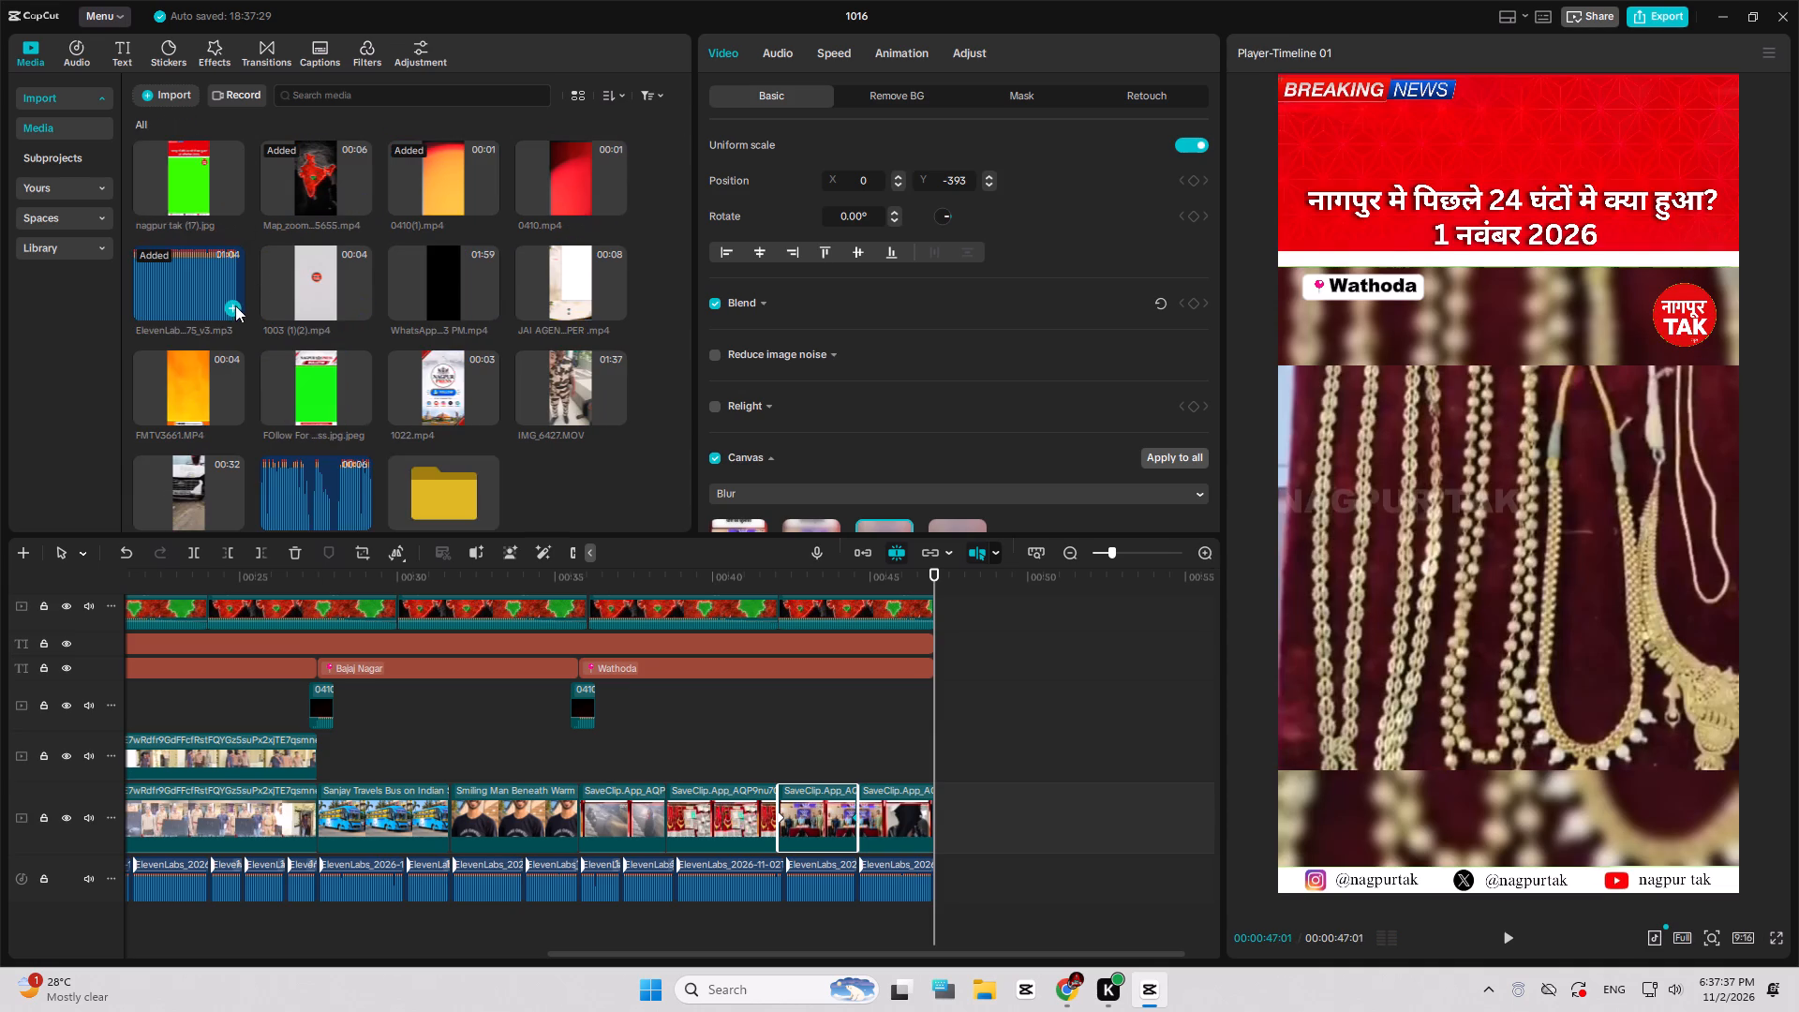
{"action": "left_click", "coordinate": [359, 306]}
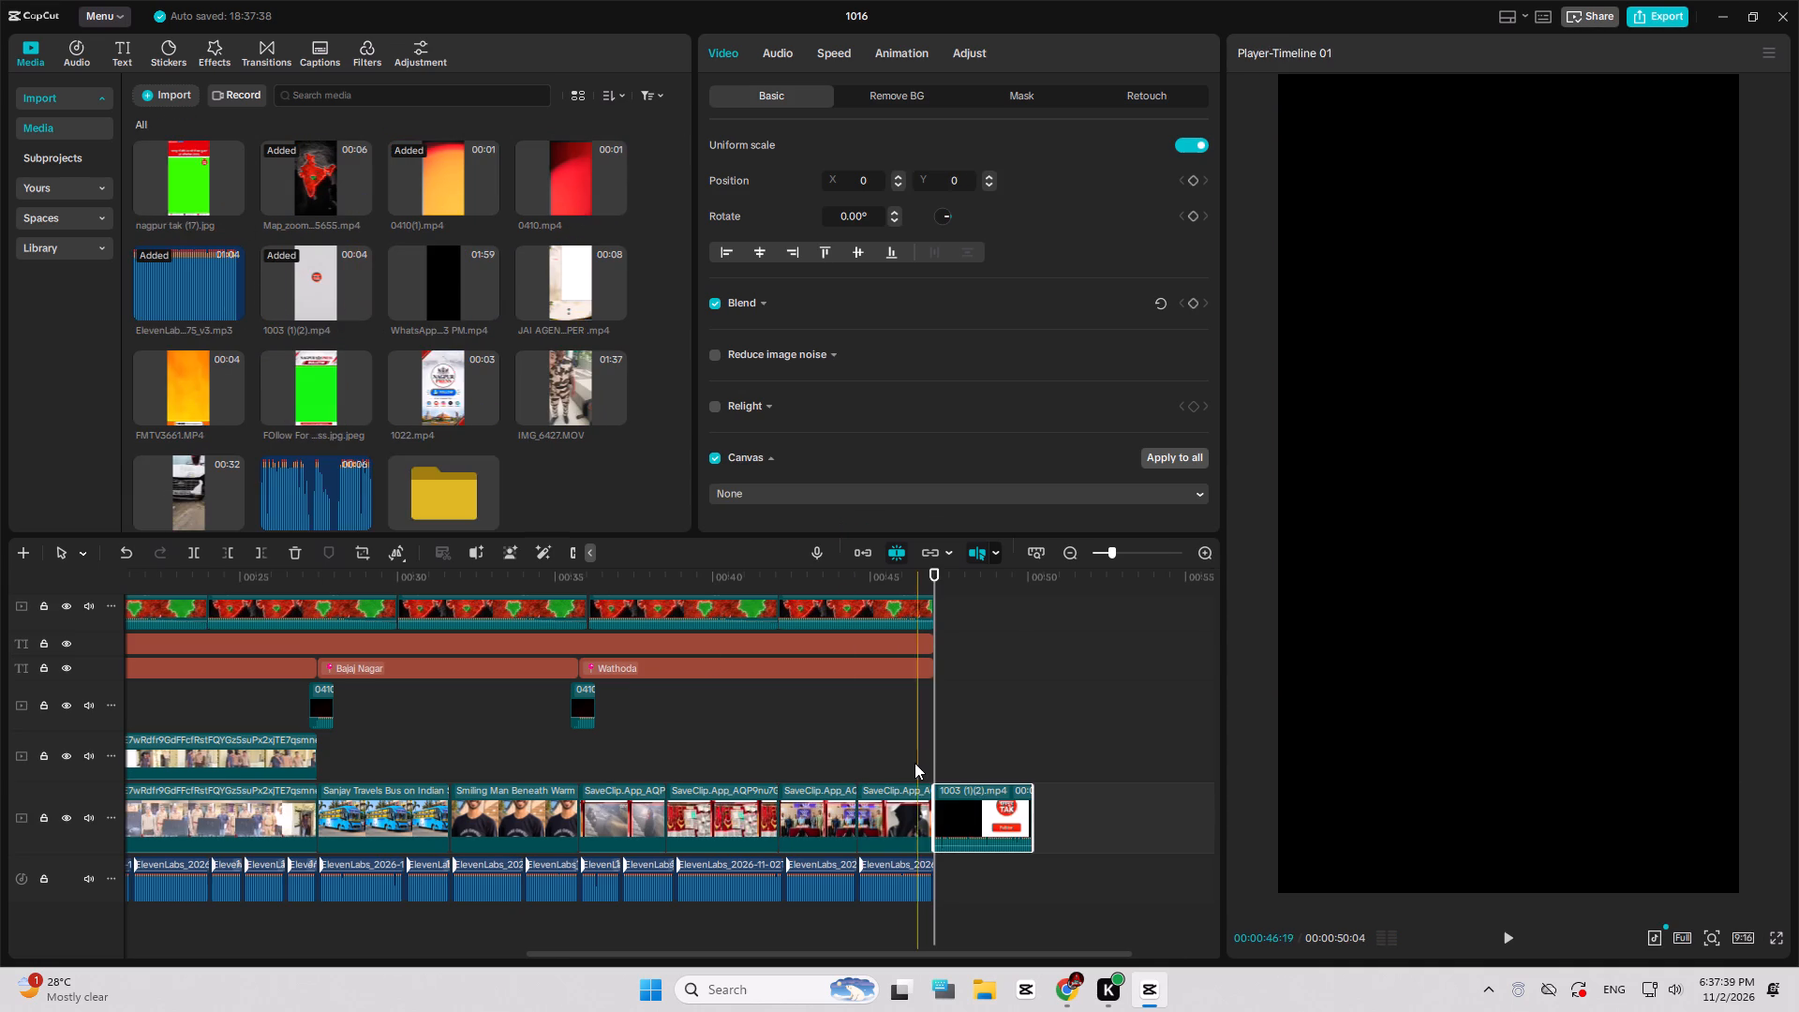
Play the outro and split it at 48:21, where the Follow button and hand pointer are shown.
{"action": "key", "text": "space"}
{"action": "scroll", "coordinate": [914, 774], "scroll_direction": "up", "scroll_amount": 11, "text": "ctrl"}
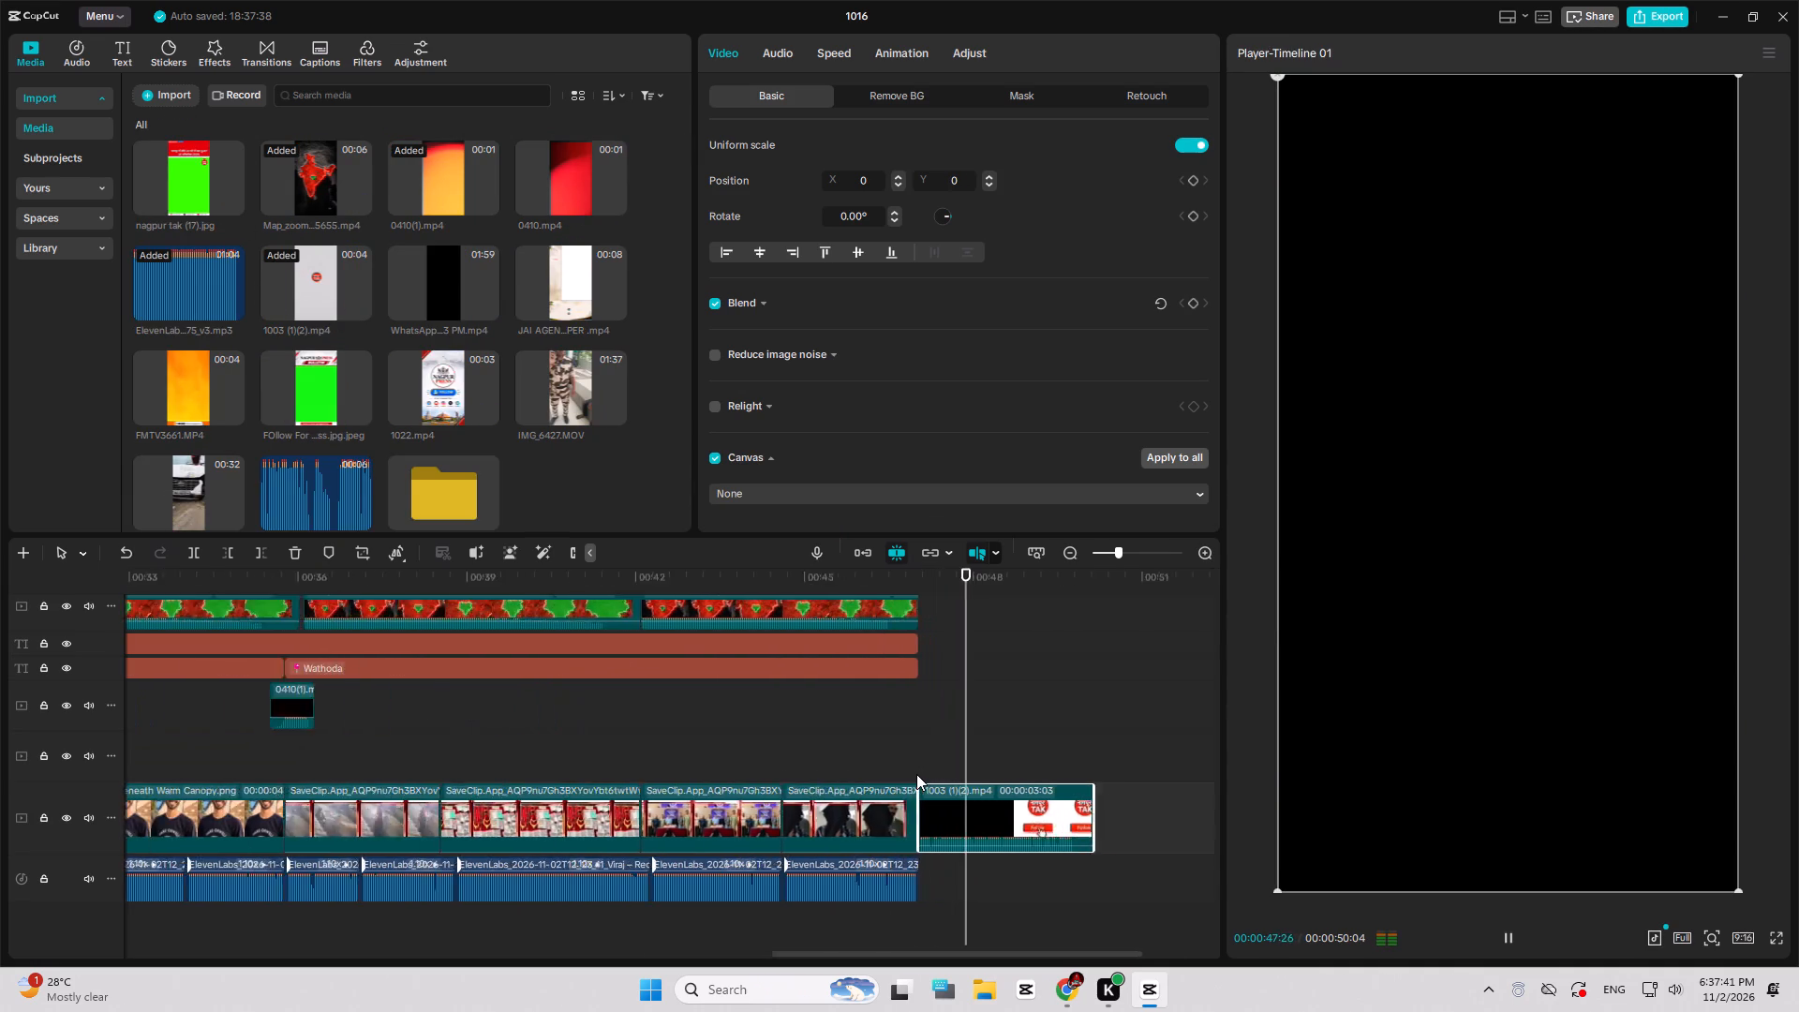
{"action": "scroll", "coordinate": [916, 774], "scroll_direction": "up", "scroll_amount": 9, "text": "ctrl"}
{"action": "key", "text": "space"}
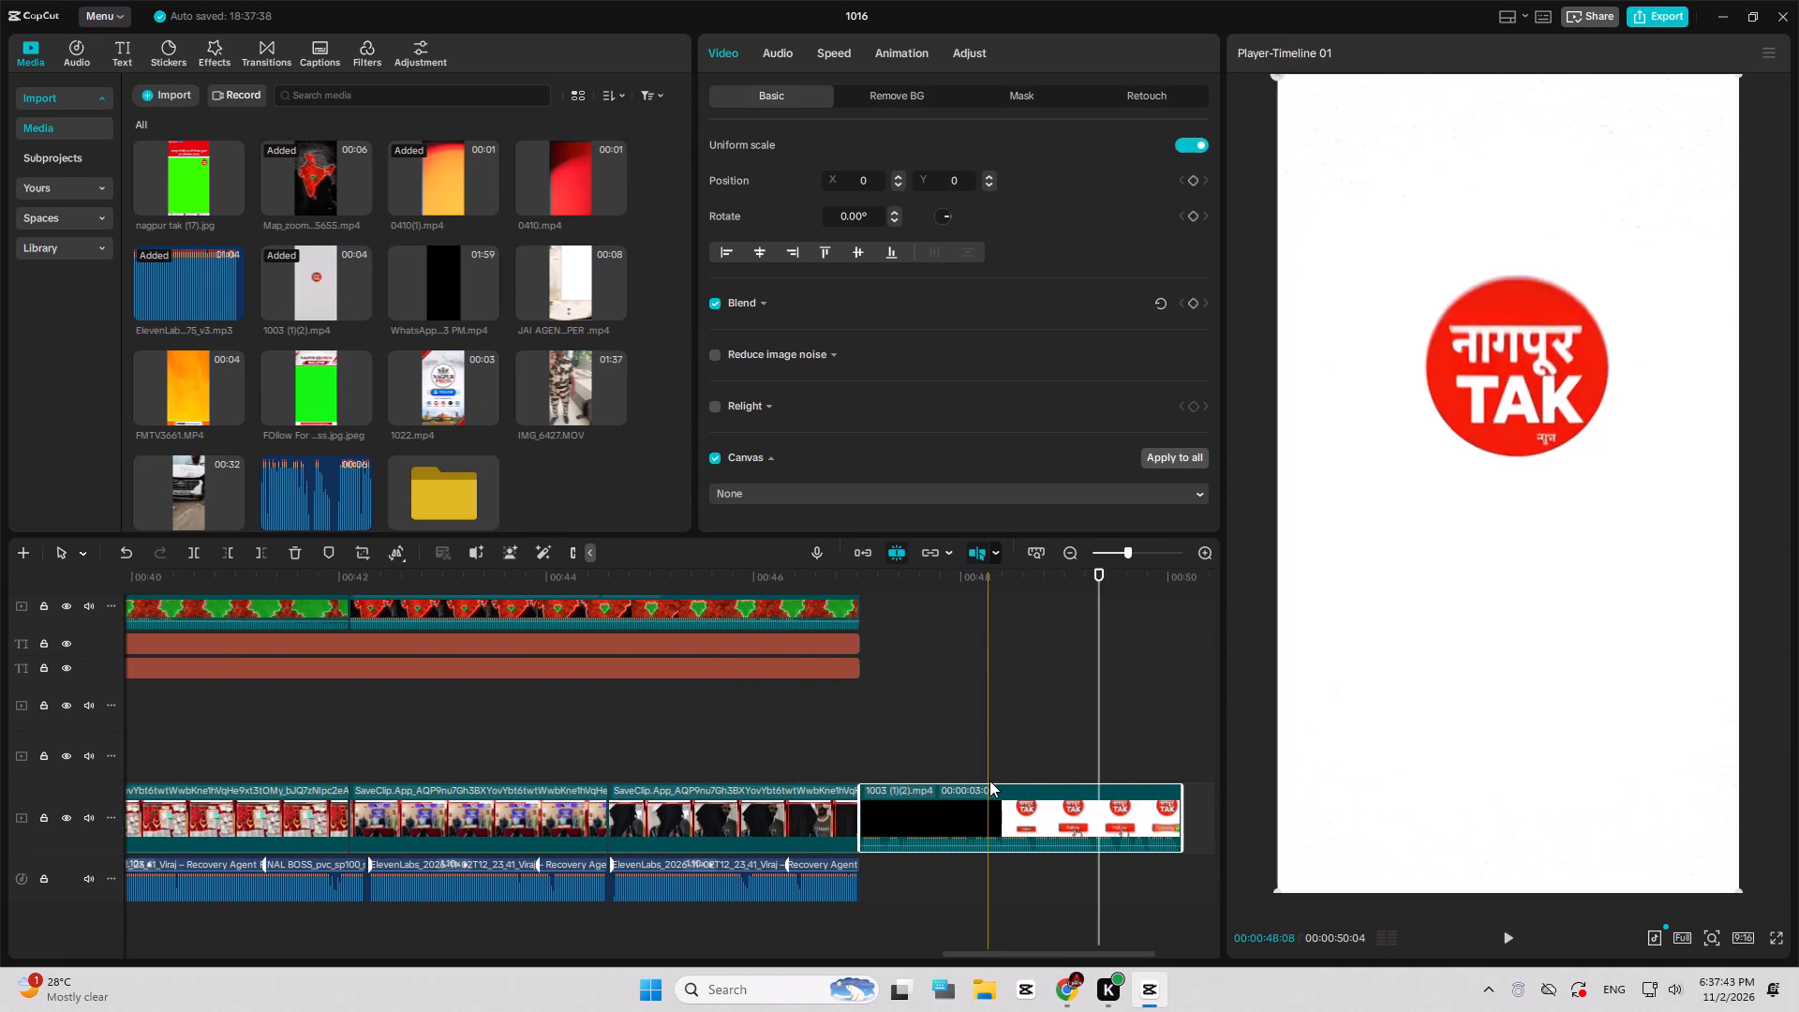
{"action": "key", "text": "space"}
{"action": "key", "text": "space"}
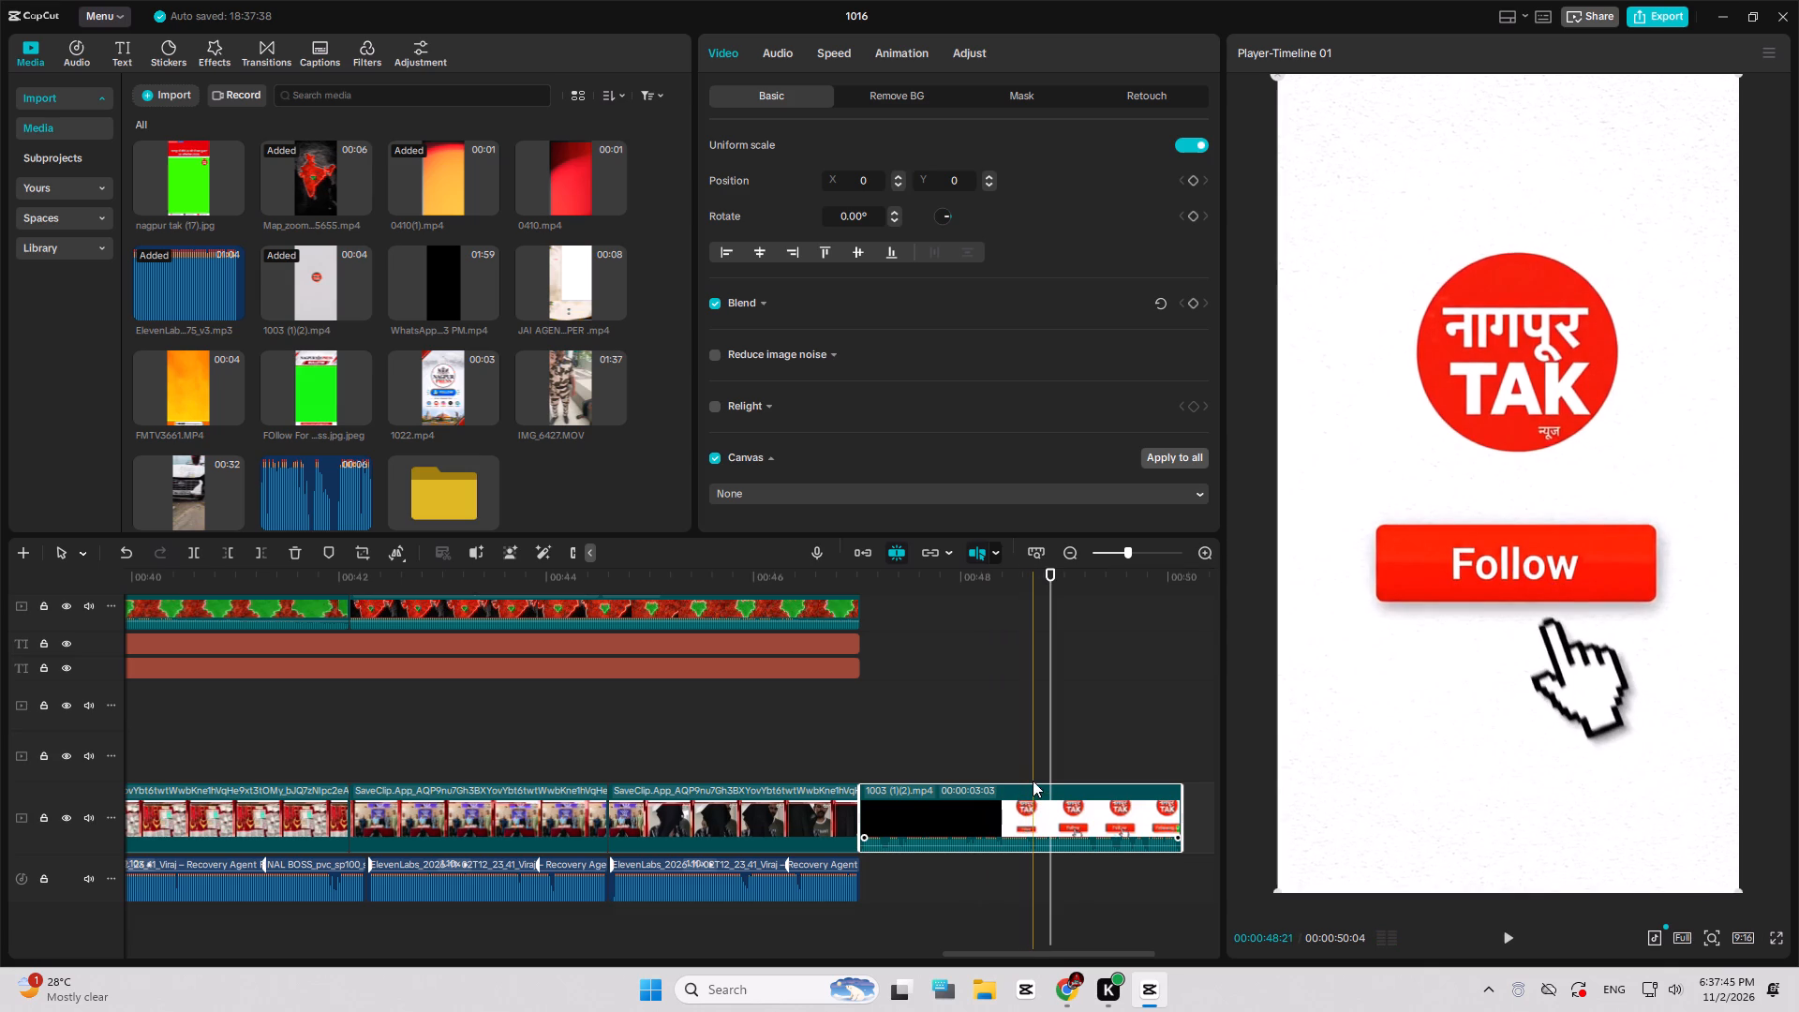
{"action": "left_click", "coordinate": [1033, 775]}
{"action": "left_click", "coordinate": [1034, 798]}
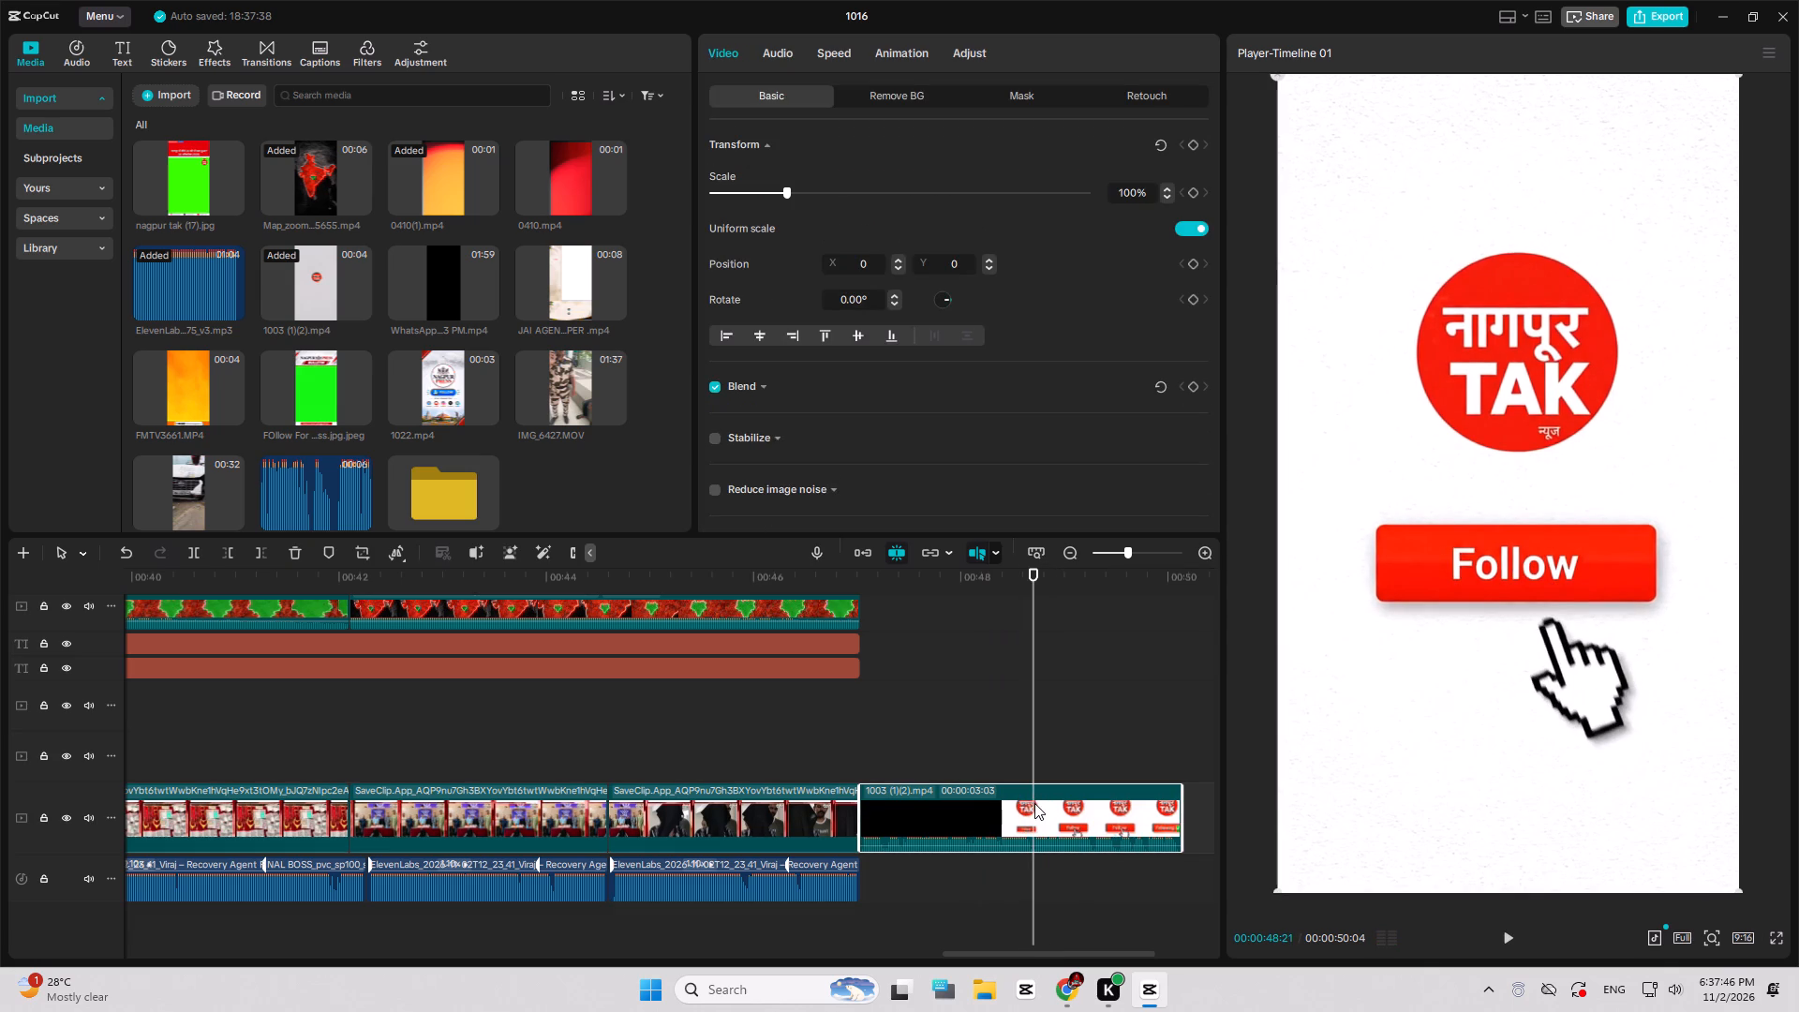
{"action": "key", "text": "ctrl+b"}
With the outro's first part lifted to an upper track, extend the last Wathoda clip to 48:21 and split it at 47:01.
{"action": "left_click_drag", "start_coordinate": [1005, 803], "coordinate": [995, 765]}
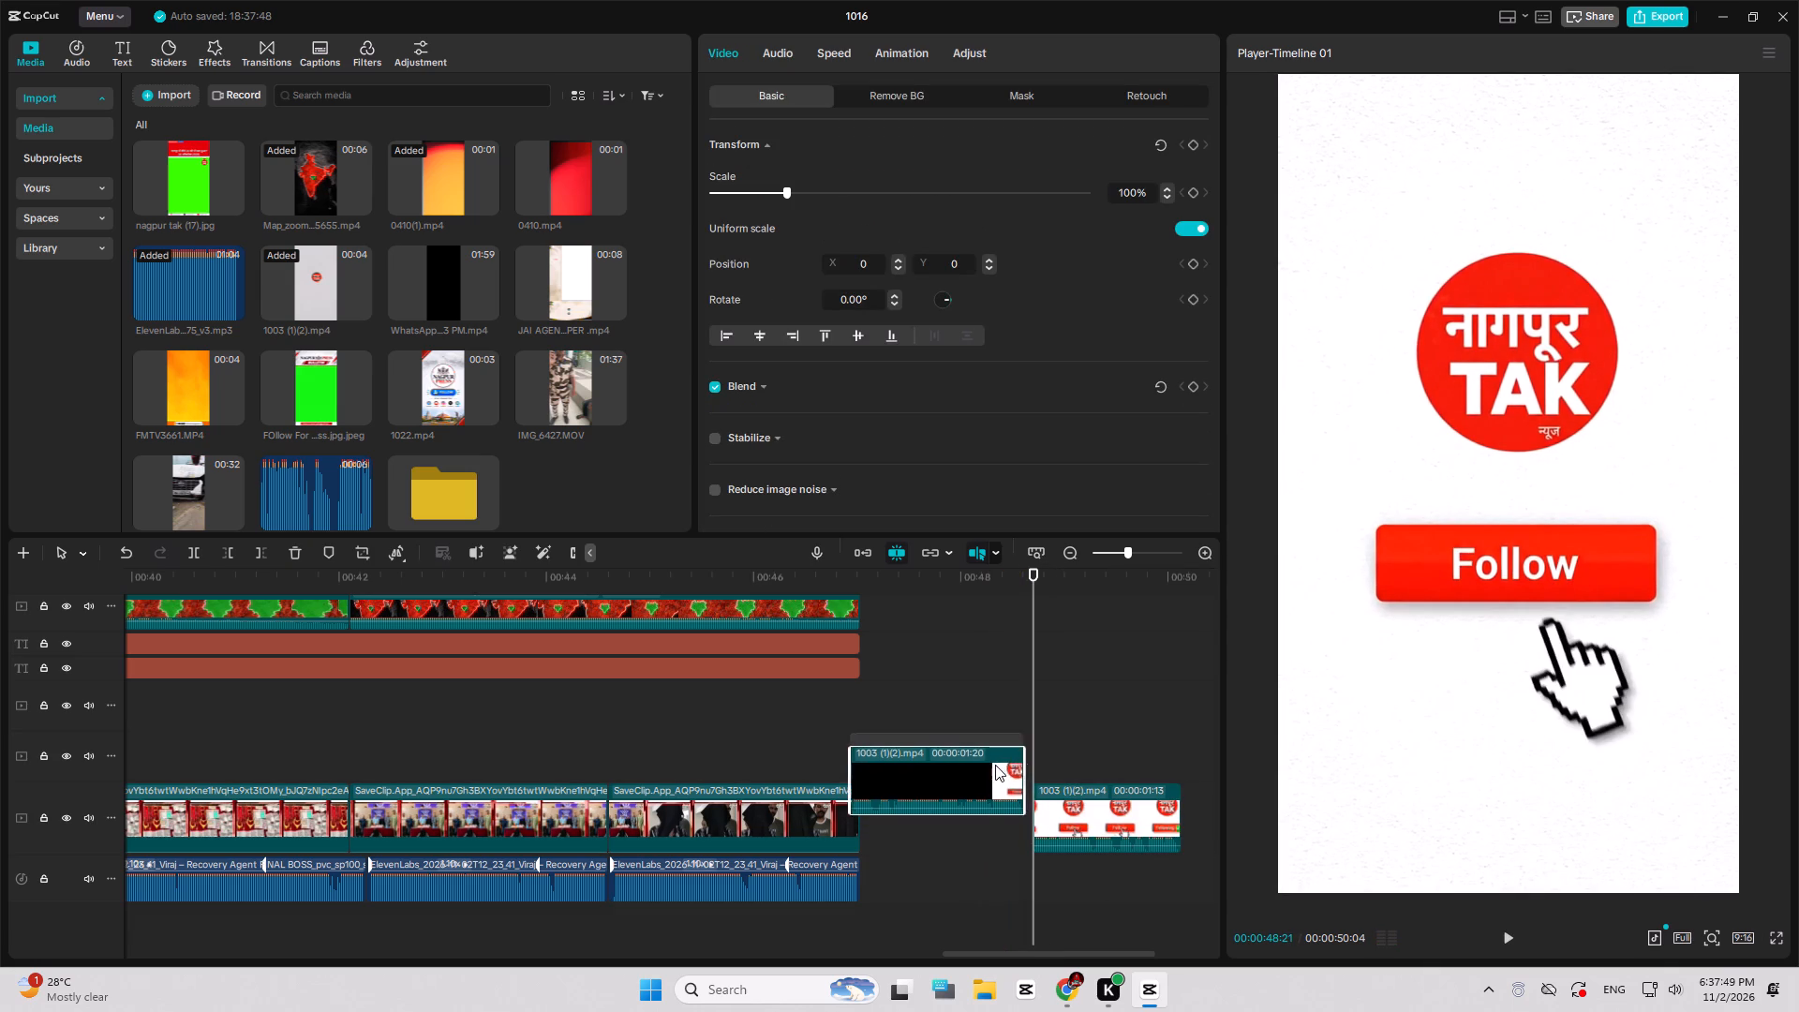
{"action": "left_click_drag", "start_coordinate": [995, 765], "coordinate": [1003, 737]}
{"action": "left_click_drag", "start_coordinate": [859, 803], "coordinate": [1035, 811]}
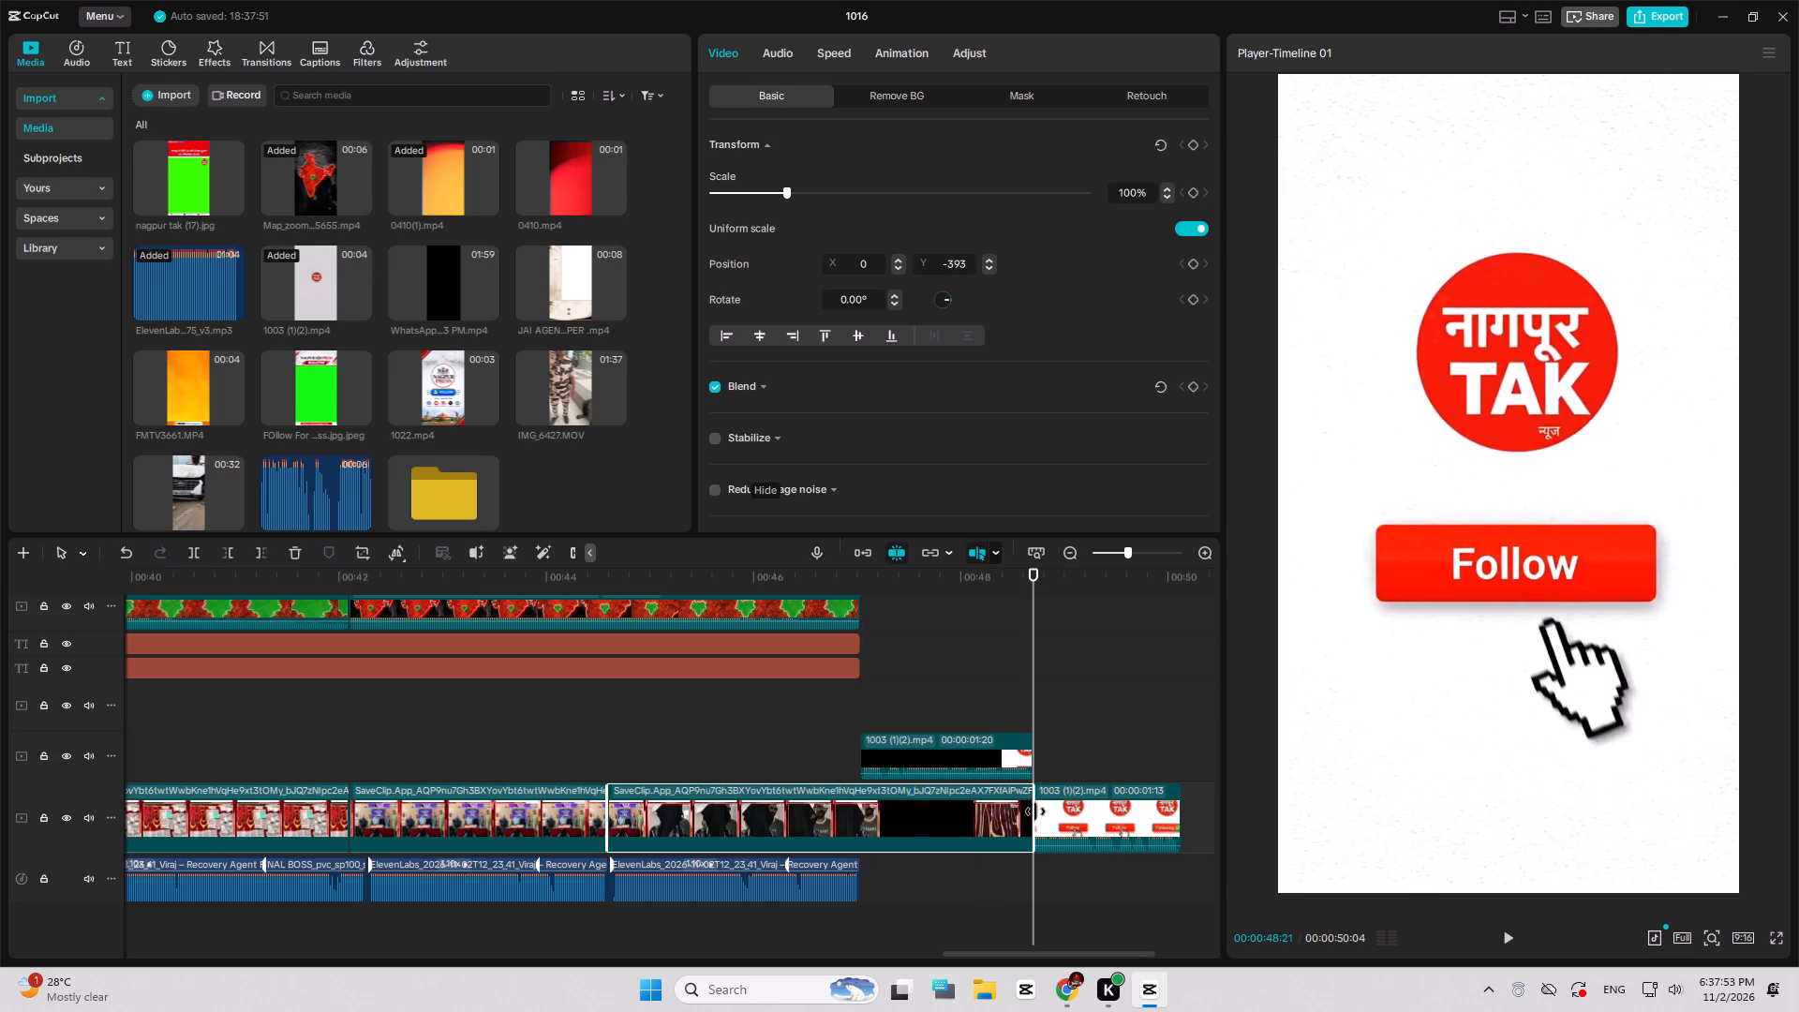
{"action": "left_click_drag", "start_coordinate": [1035, 811], "coordinate": [1038, 811]}
{"action": "key", "text": "ctrl+b"}
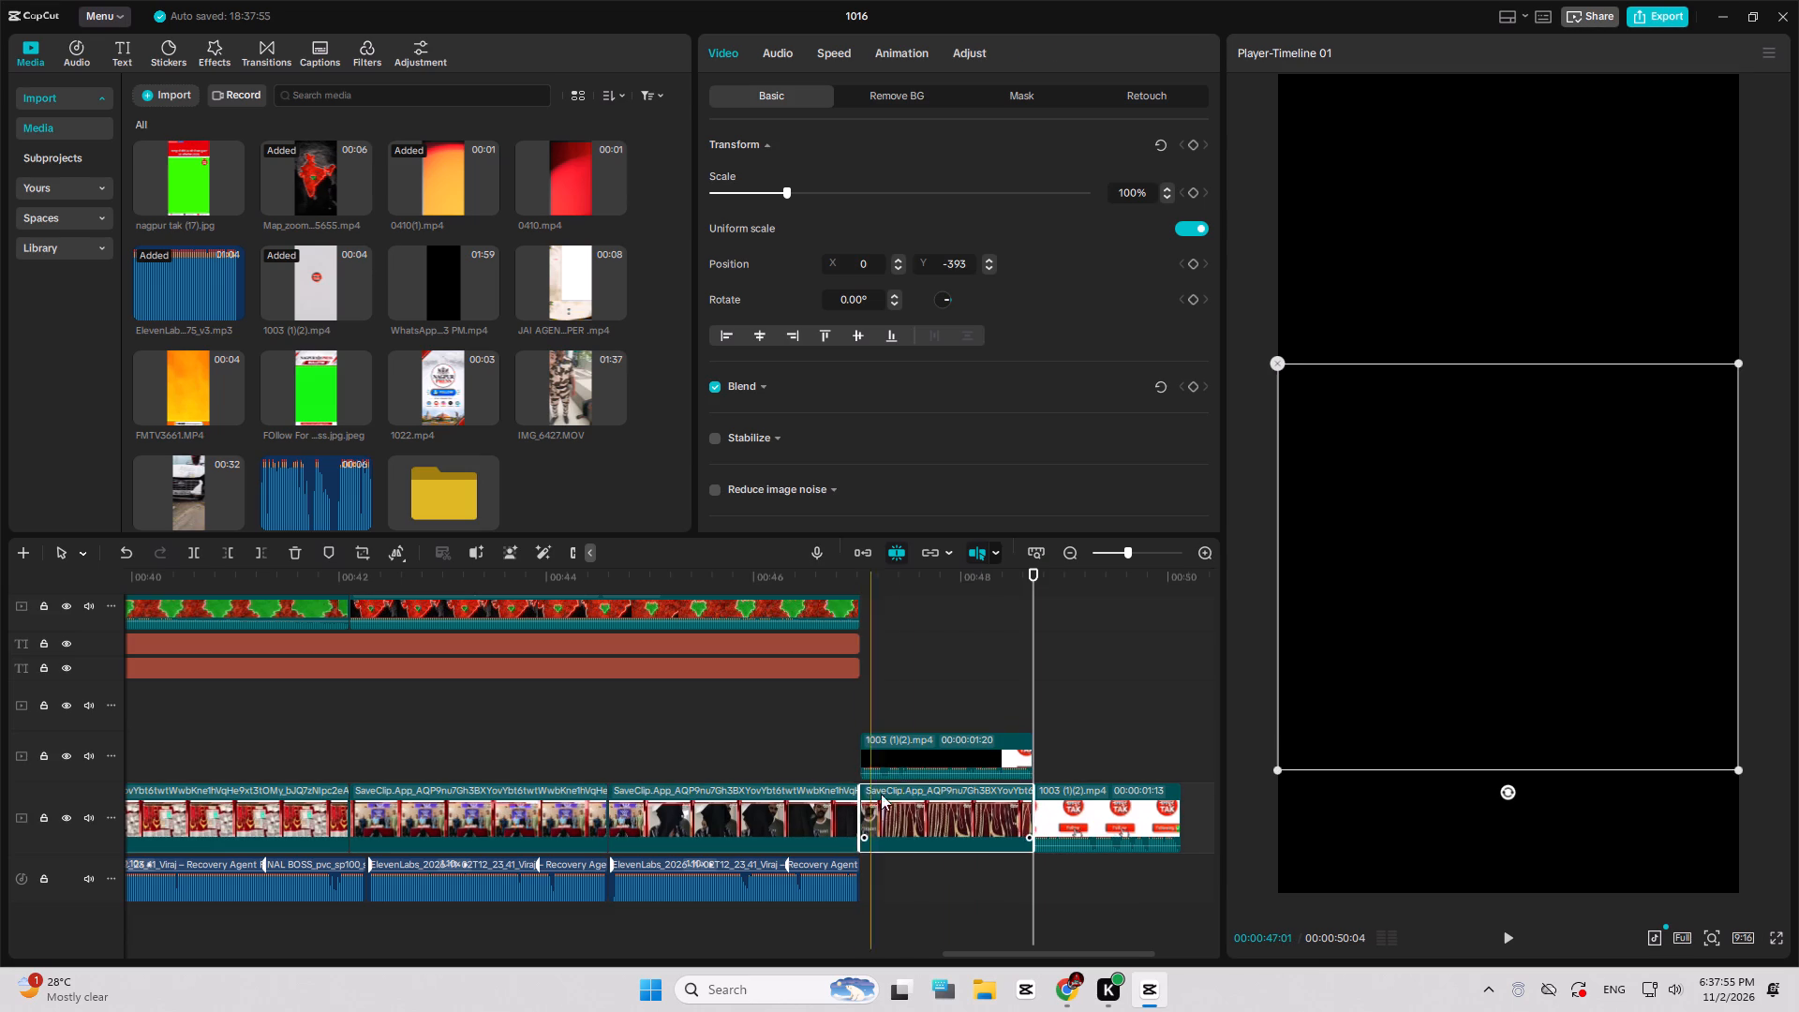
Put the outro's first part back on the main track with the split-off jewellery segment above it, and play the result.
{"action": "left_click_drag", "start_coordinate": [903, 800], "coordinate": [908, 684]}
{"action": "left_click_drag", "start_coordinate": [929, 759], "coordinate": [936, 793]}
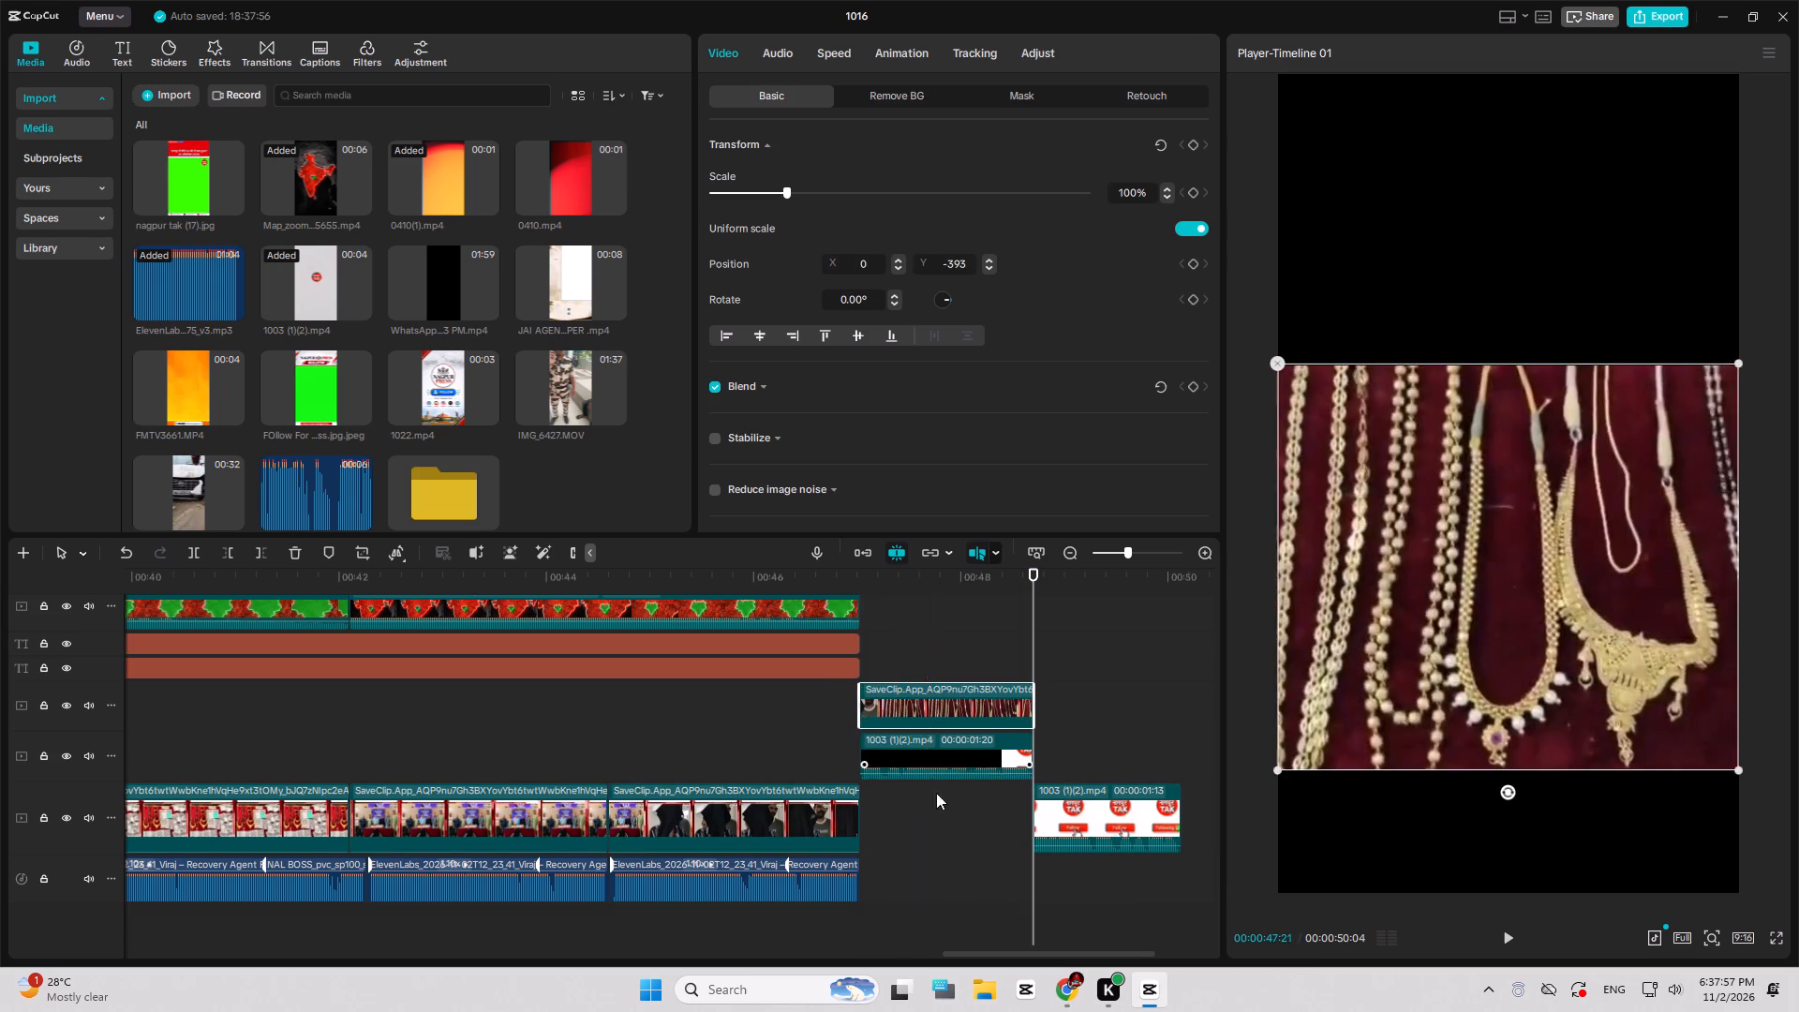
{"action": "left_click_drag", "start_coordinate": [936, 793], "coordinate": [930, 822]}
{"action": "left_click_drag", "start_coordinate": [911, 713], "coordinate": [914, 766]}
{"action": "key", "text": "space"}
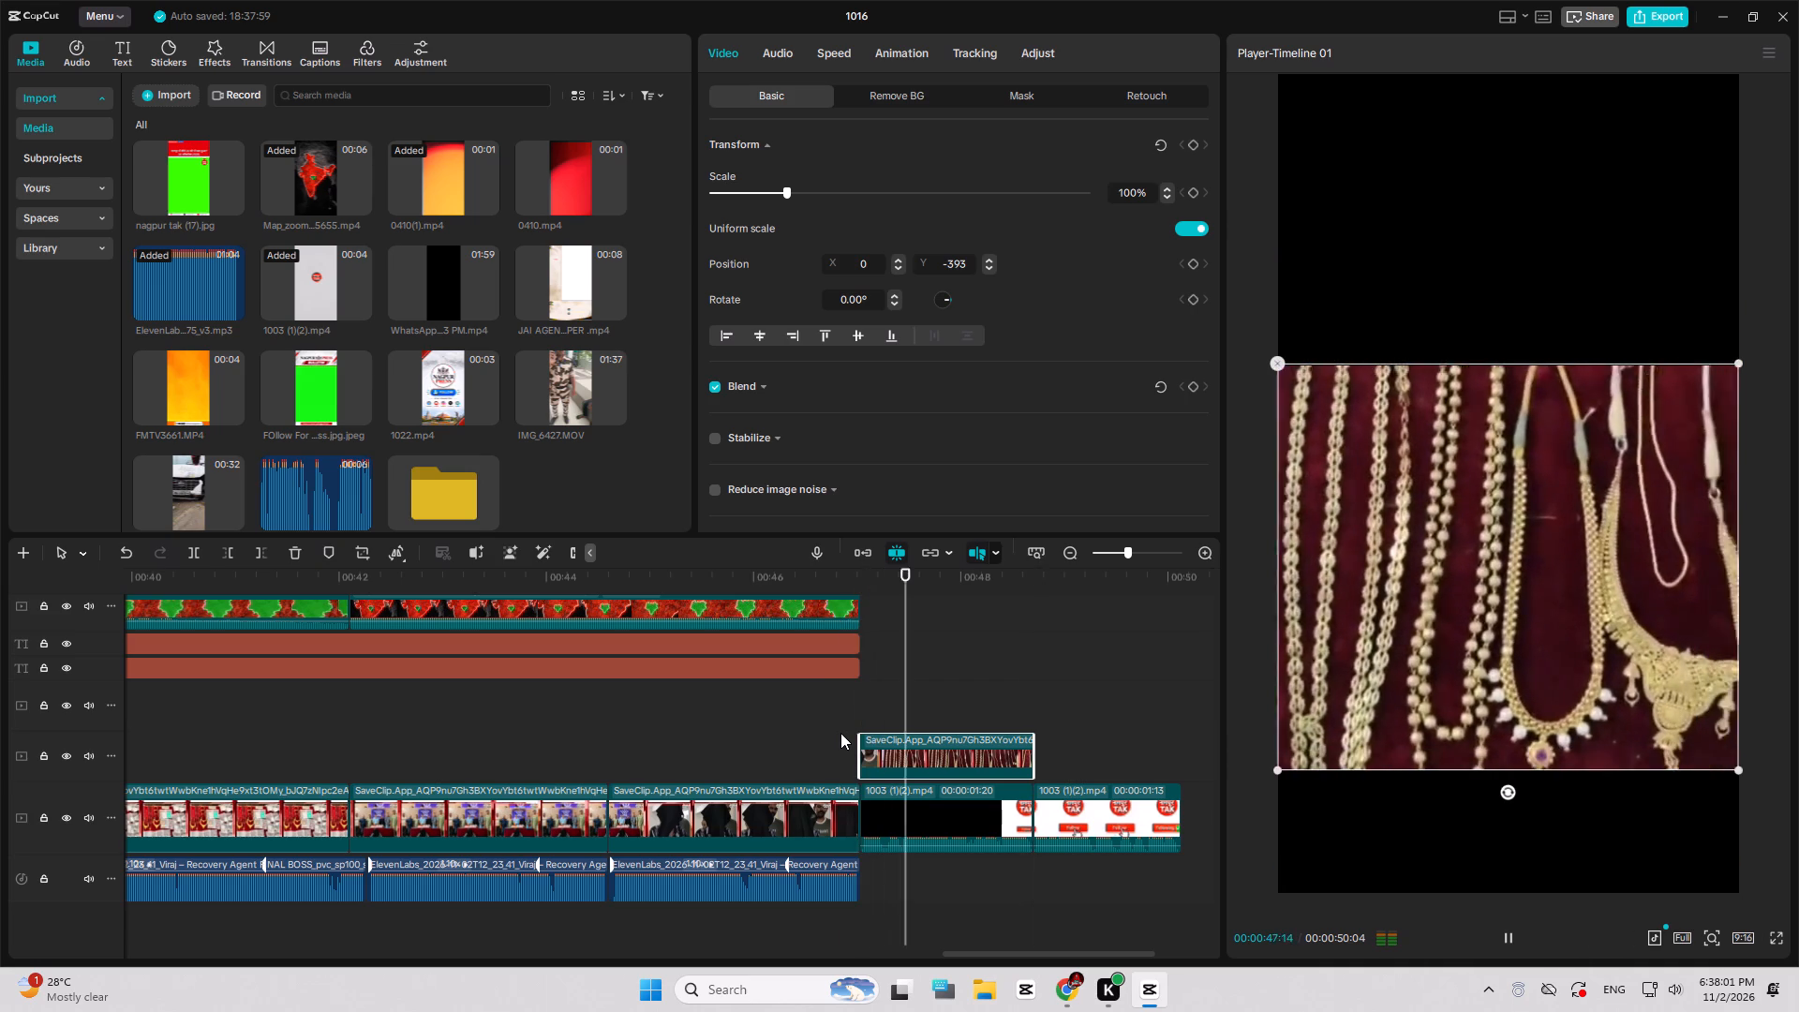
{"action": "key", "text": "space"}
Unlock the green-screen news template track, extend the template to 48:21, and play the ending.
{"action": "scroll", "coordinate": [870, 699], "scroll_direction": "up", "scroll_amount": 5}
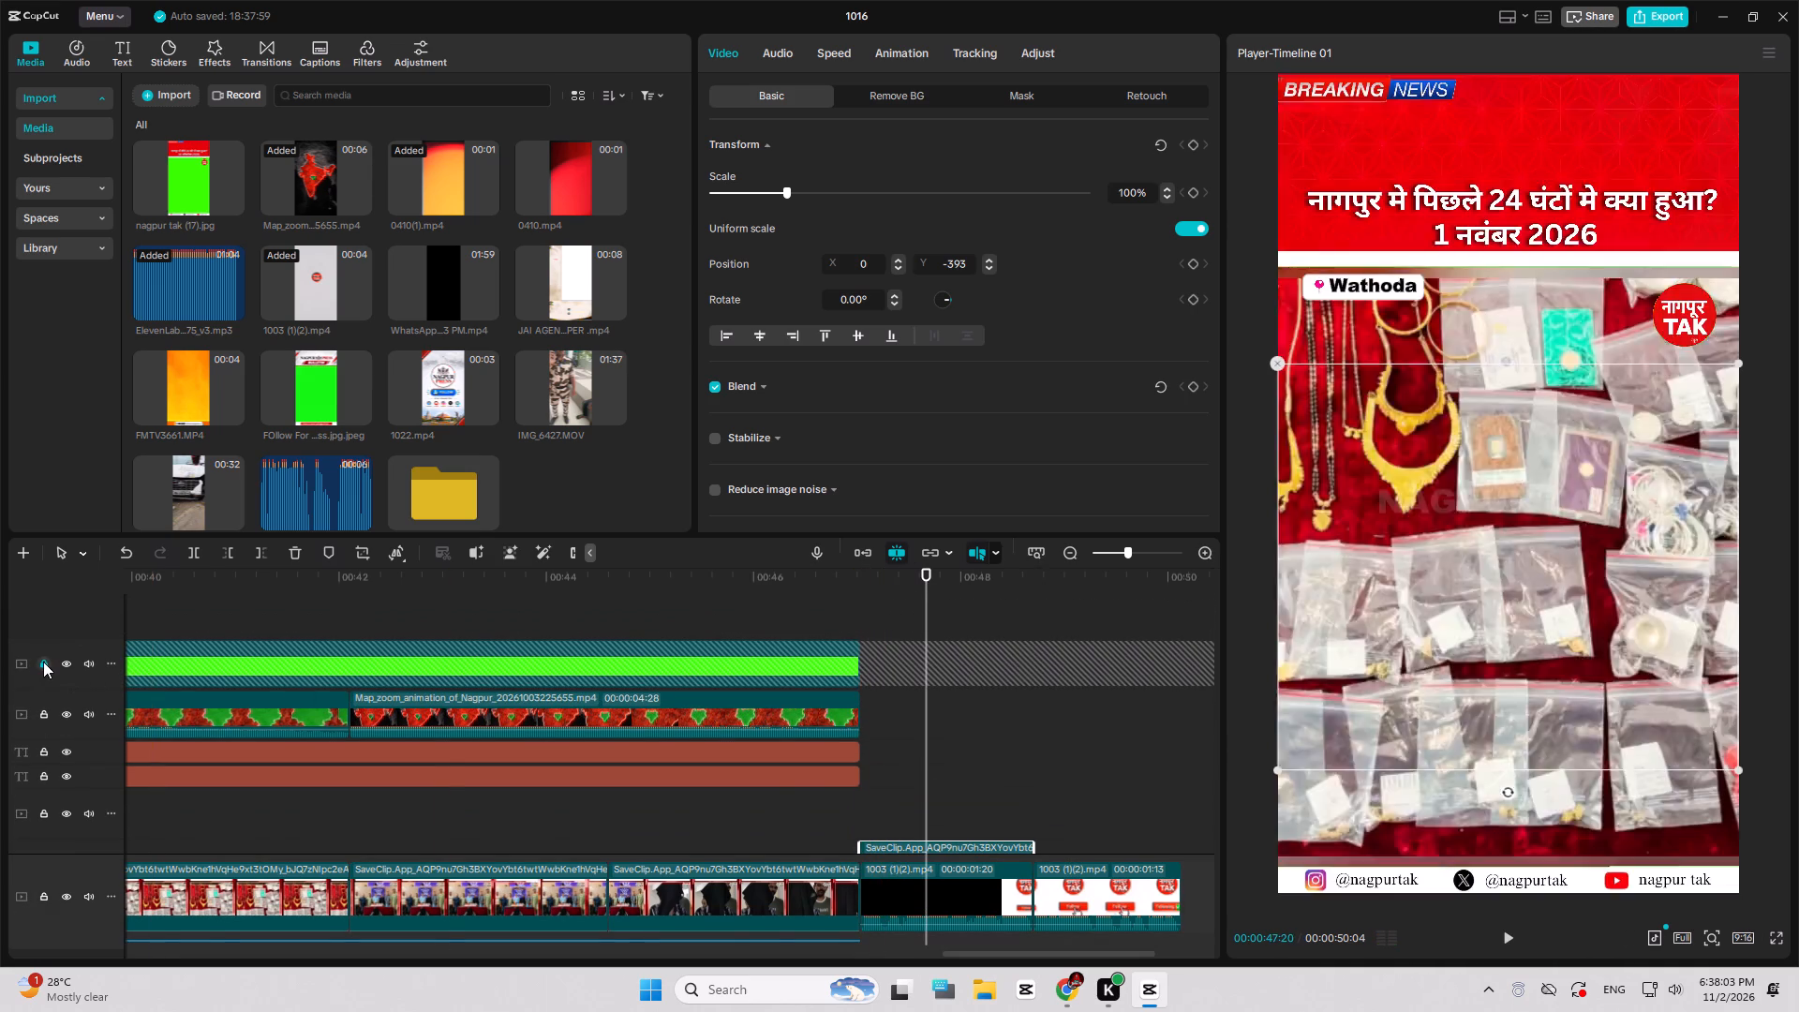
{"action": "left_click", "coordinate": [43, 662]}
{"action": "left_click_drag", "start_coordinate": [857, 667], "coordinate": [980, 686]}
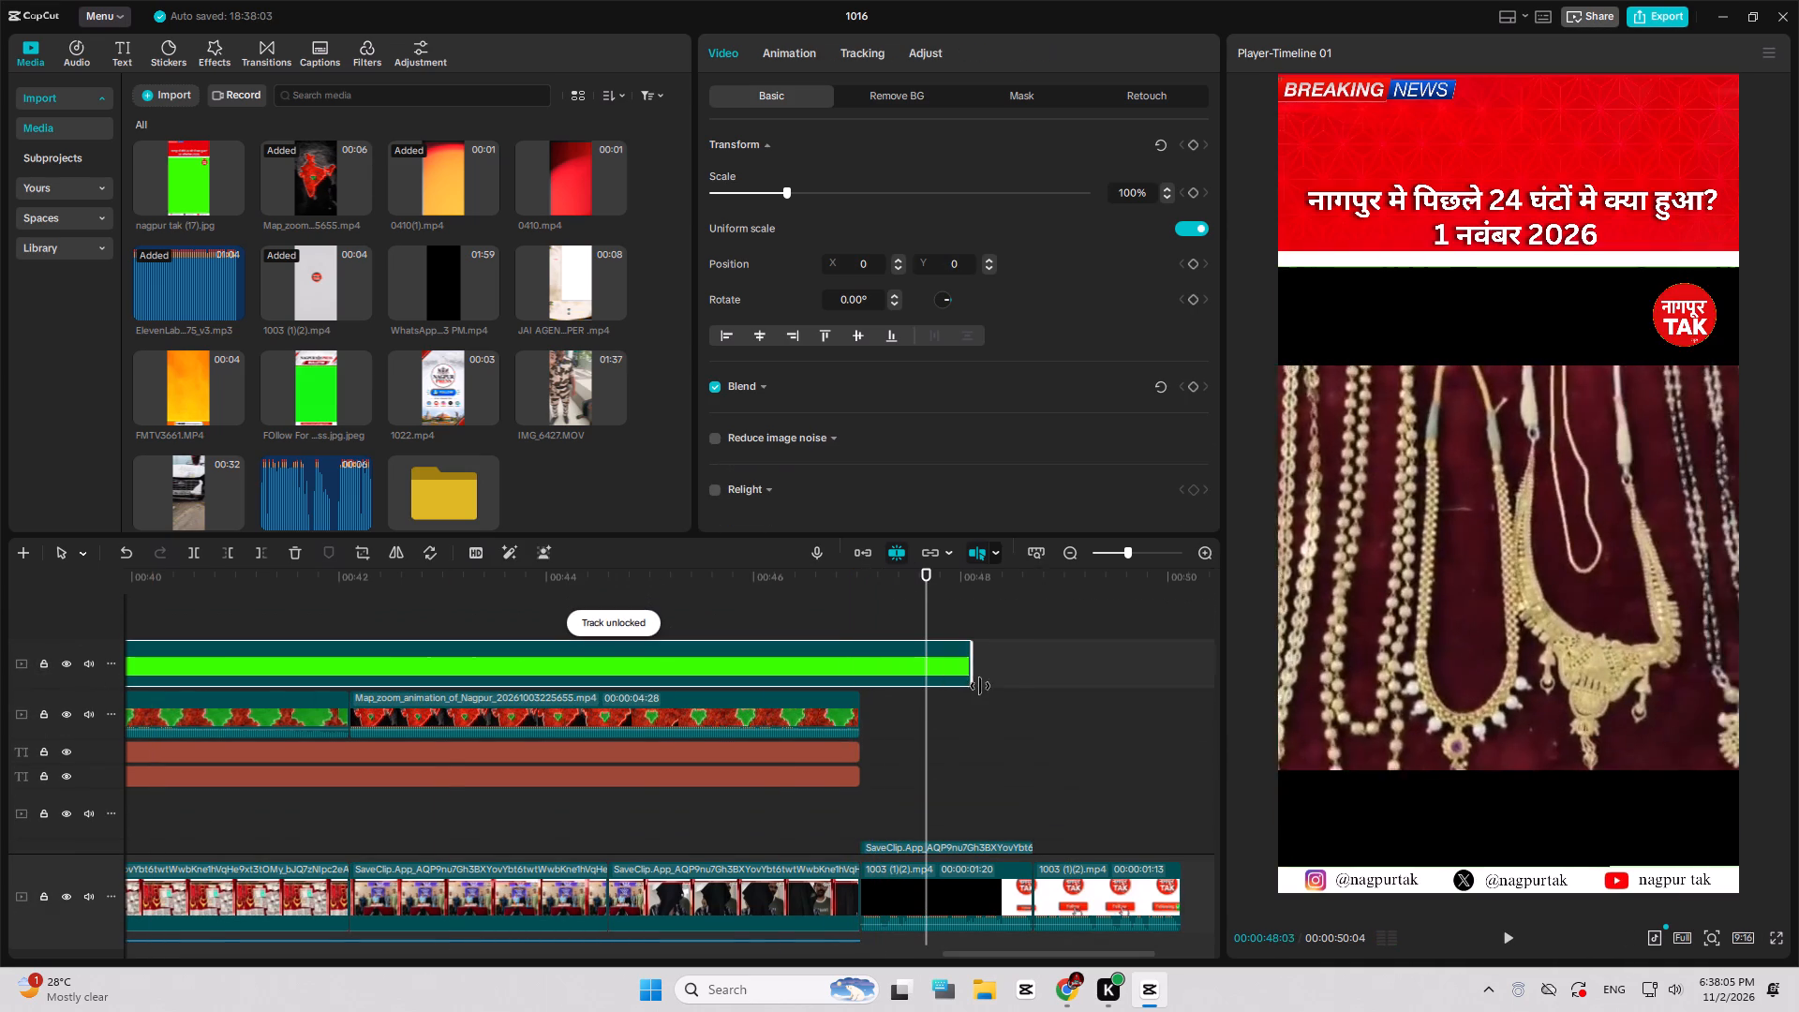
{"action": "left_click_drag", "start_coordinate": [980, 686], "coordinate": [1029, 697]}
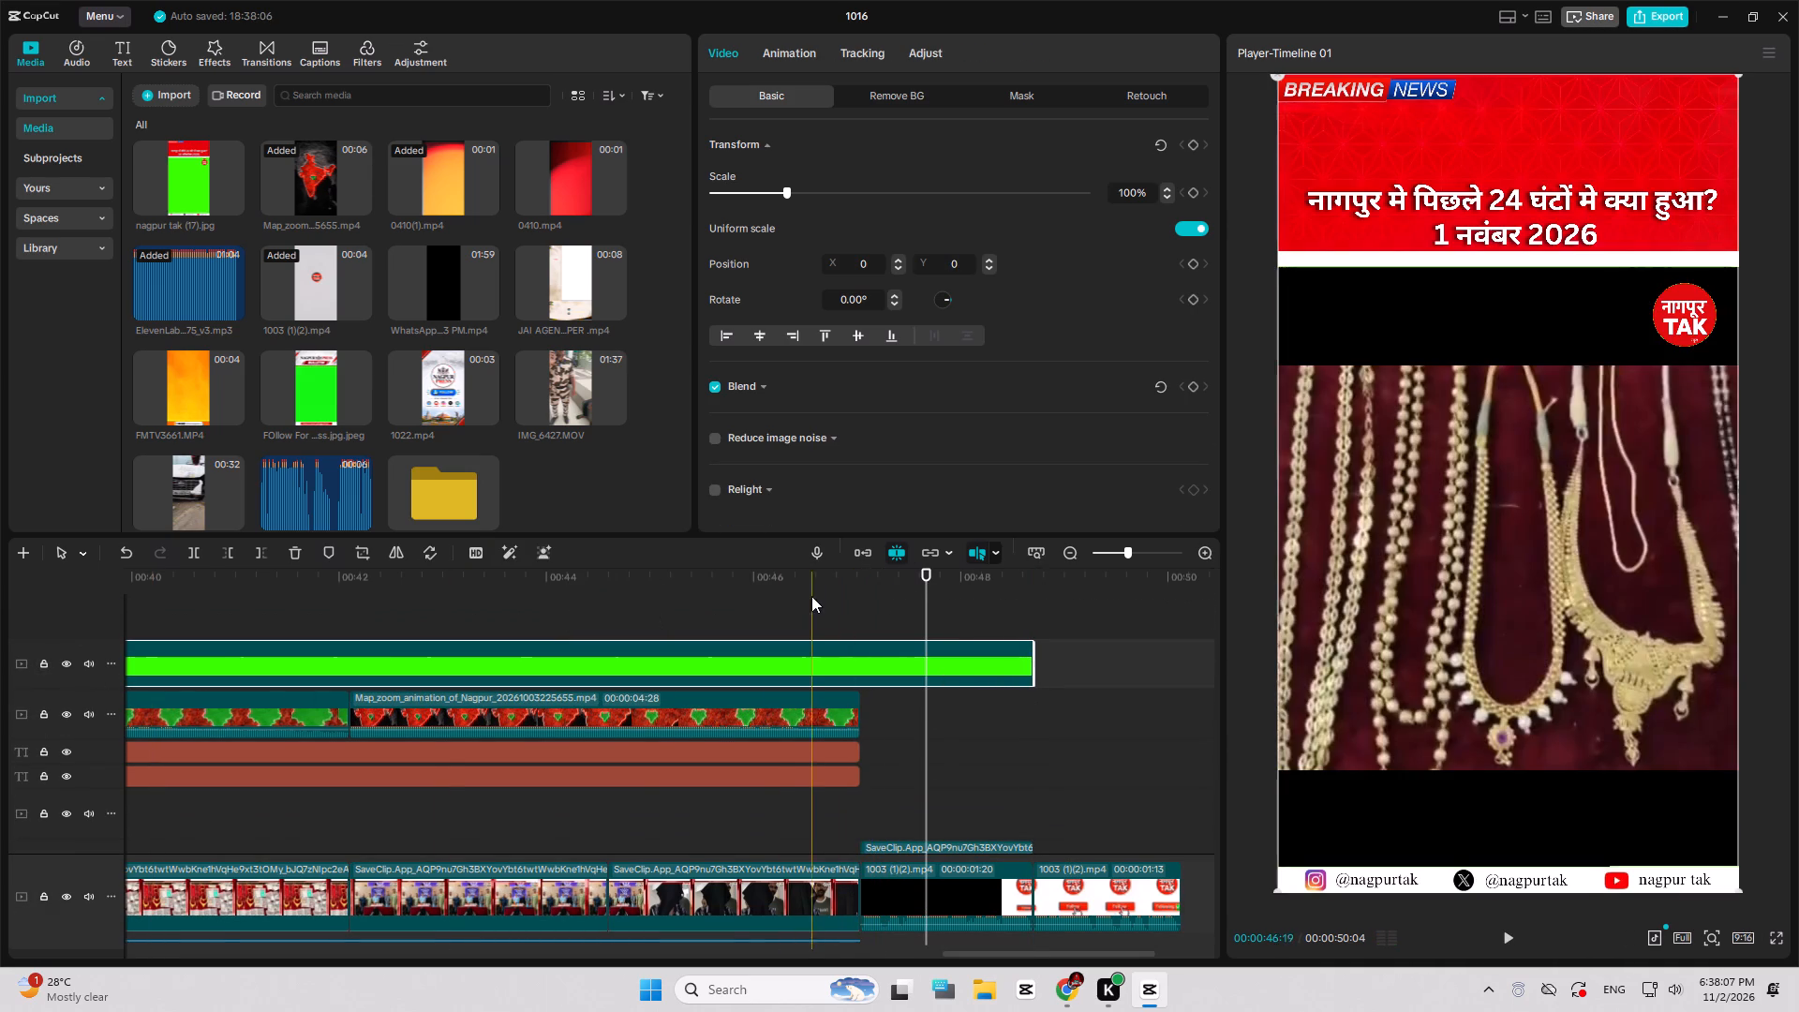
{"action": "left_click", "coordinate": [810, 565]}
{"action": "key", "text": "space"}
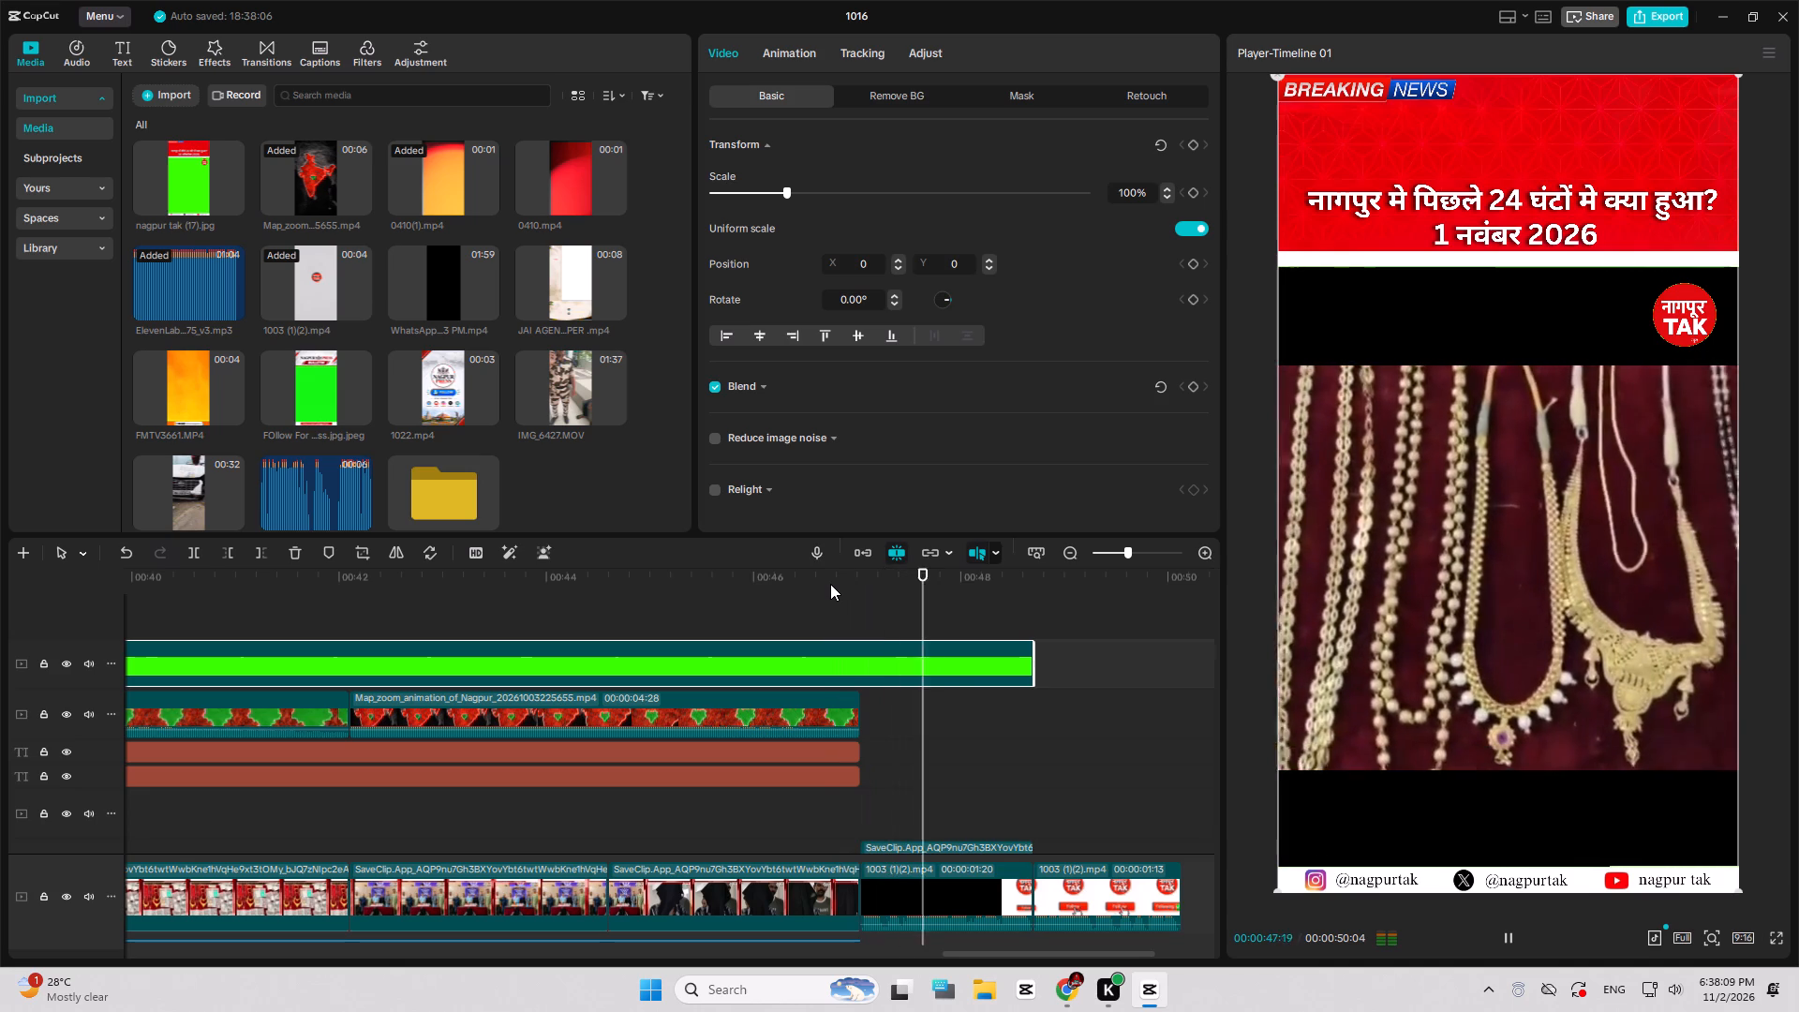
{"action": "key", "text": "space"}
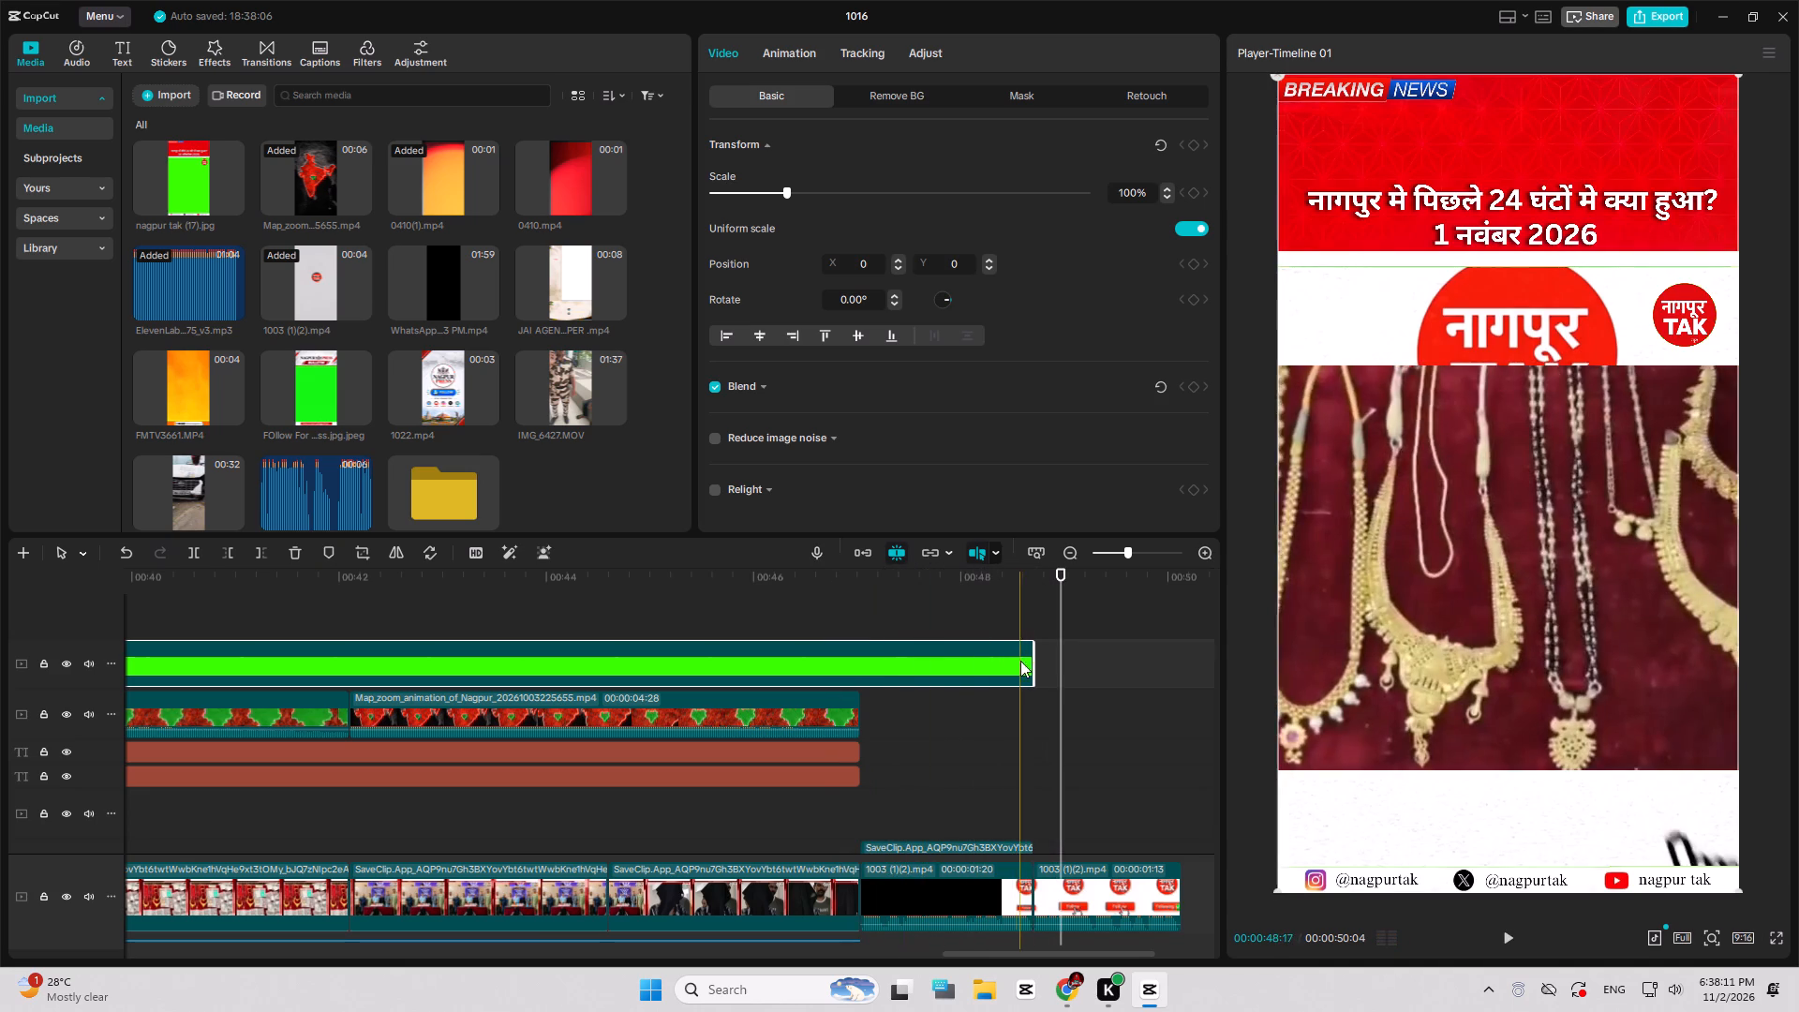
Examine the overlaid jewellery segment's crop and basic video settings.
{"action": "scroll", "coordinate": [1009, 696], "scroll_direction": "down", "scroll_amount": 6}
{"action": "left_click", "coordinate": [1034, 750]}
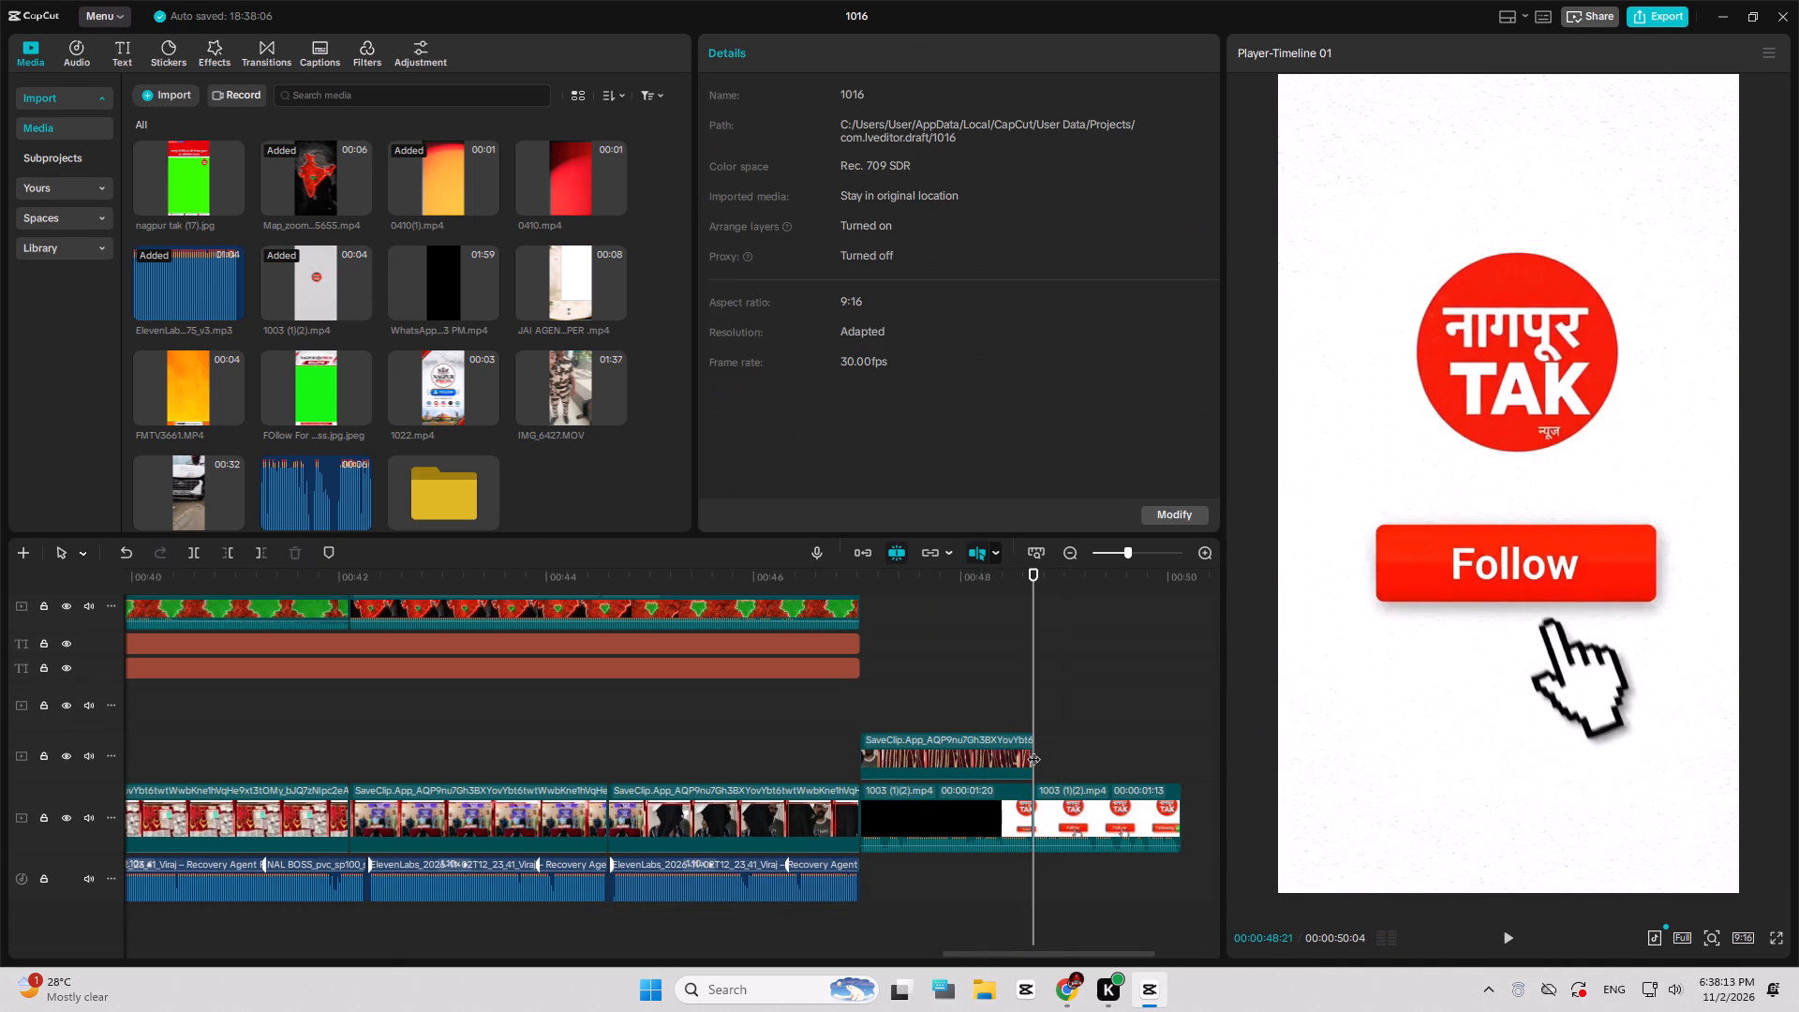
{"action": "scroll", "coordinate": [1033, 750], "scroll_direction": "up", "scroll_amount": 4, "text": "ctrl"}
{"action": "scroll", "coordinate": [1033, 750], "scroll_direction": "up", "scroll_amount": 4}
{"action": "scroll", "coordinate": [1033, 750], "scroll_direction": "down", "scroll_amount": 5}
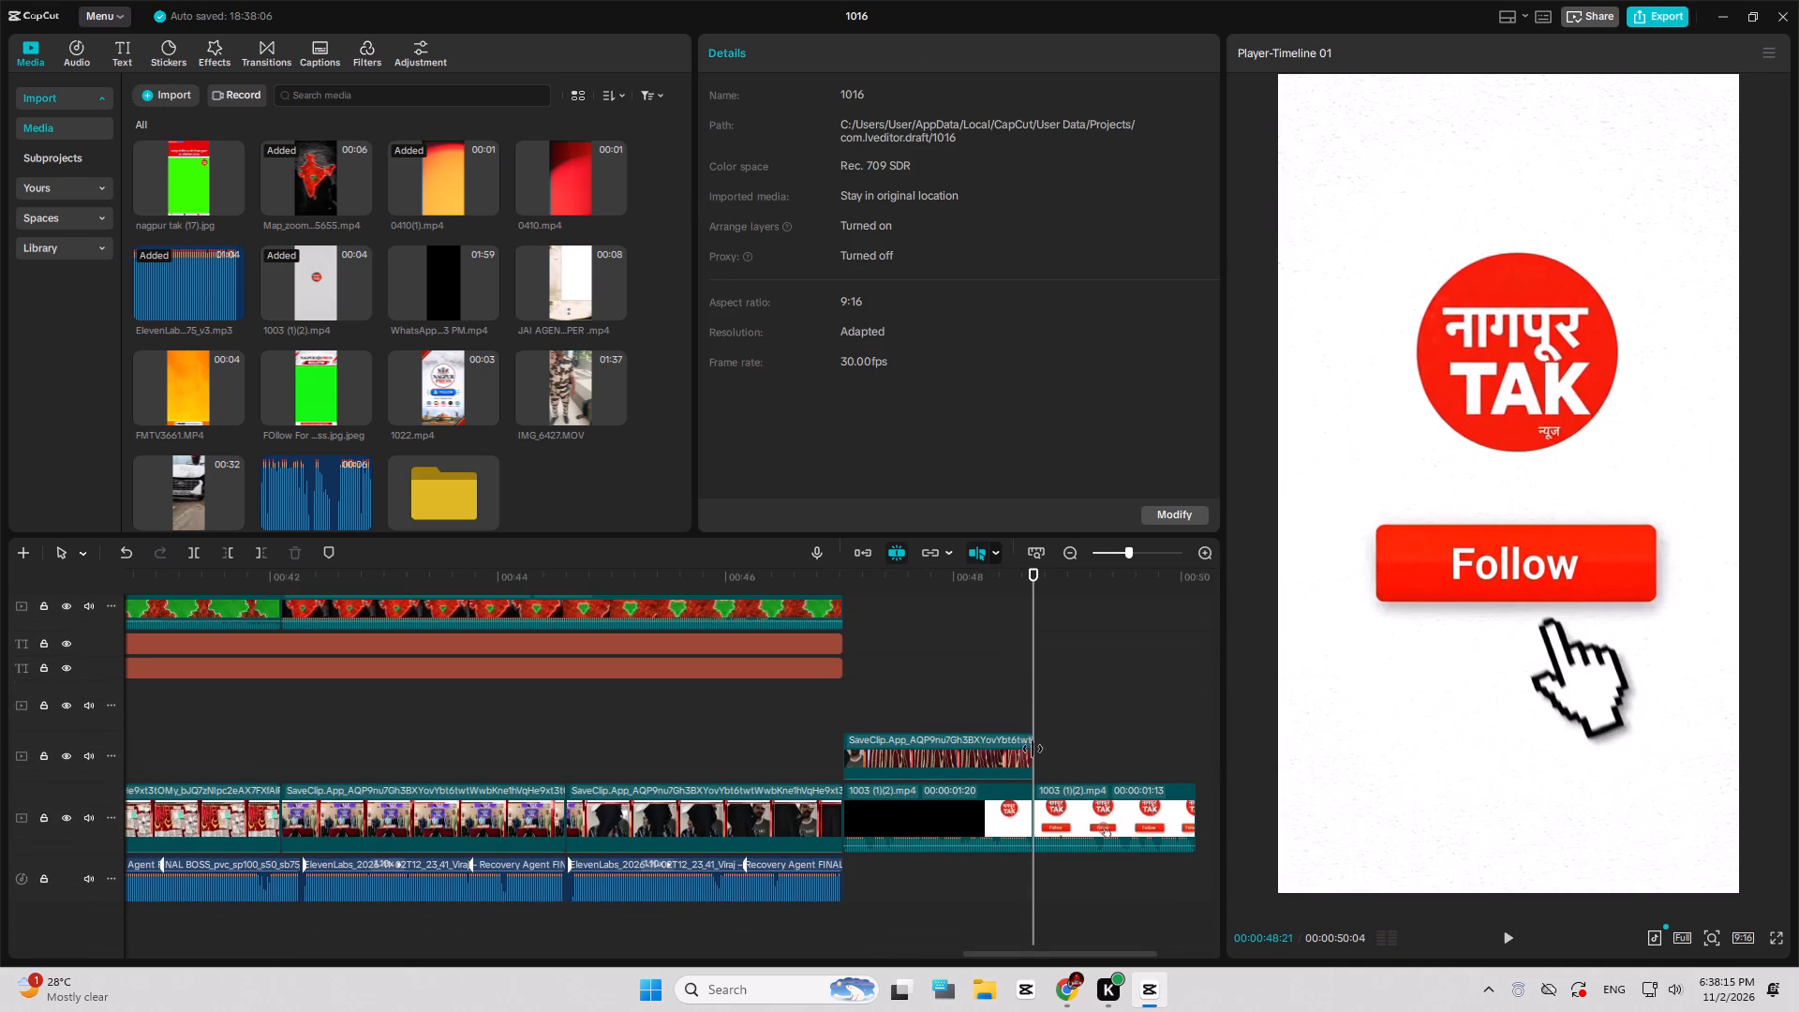
{"action": "left_click_drag", "start_coordinate": [979, 584], "coordinate": [941, 584]}
{"action": "left_click", "coordinate": [923, 792]}
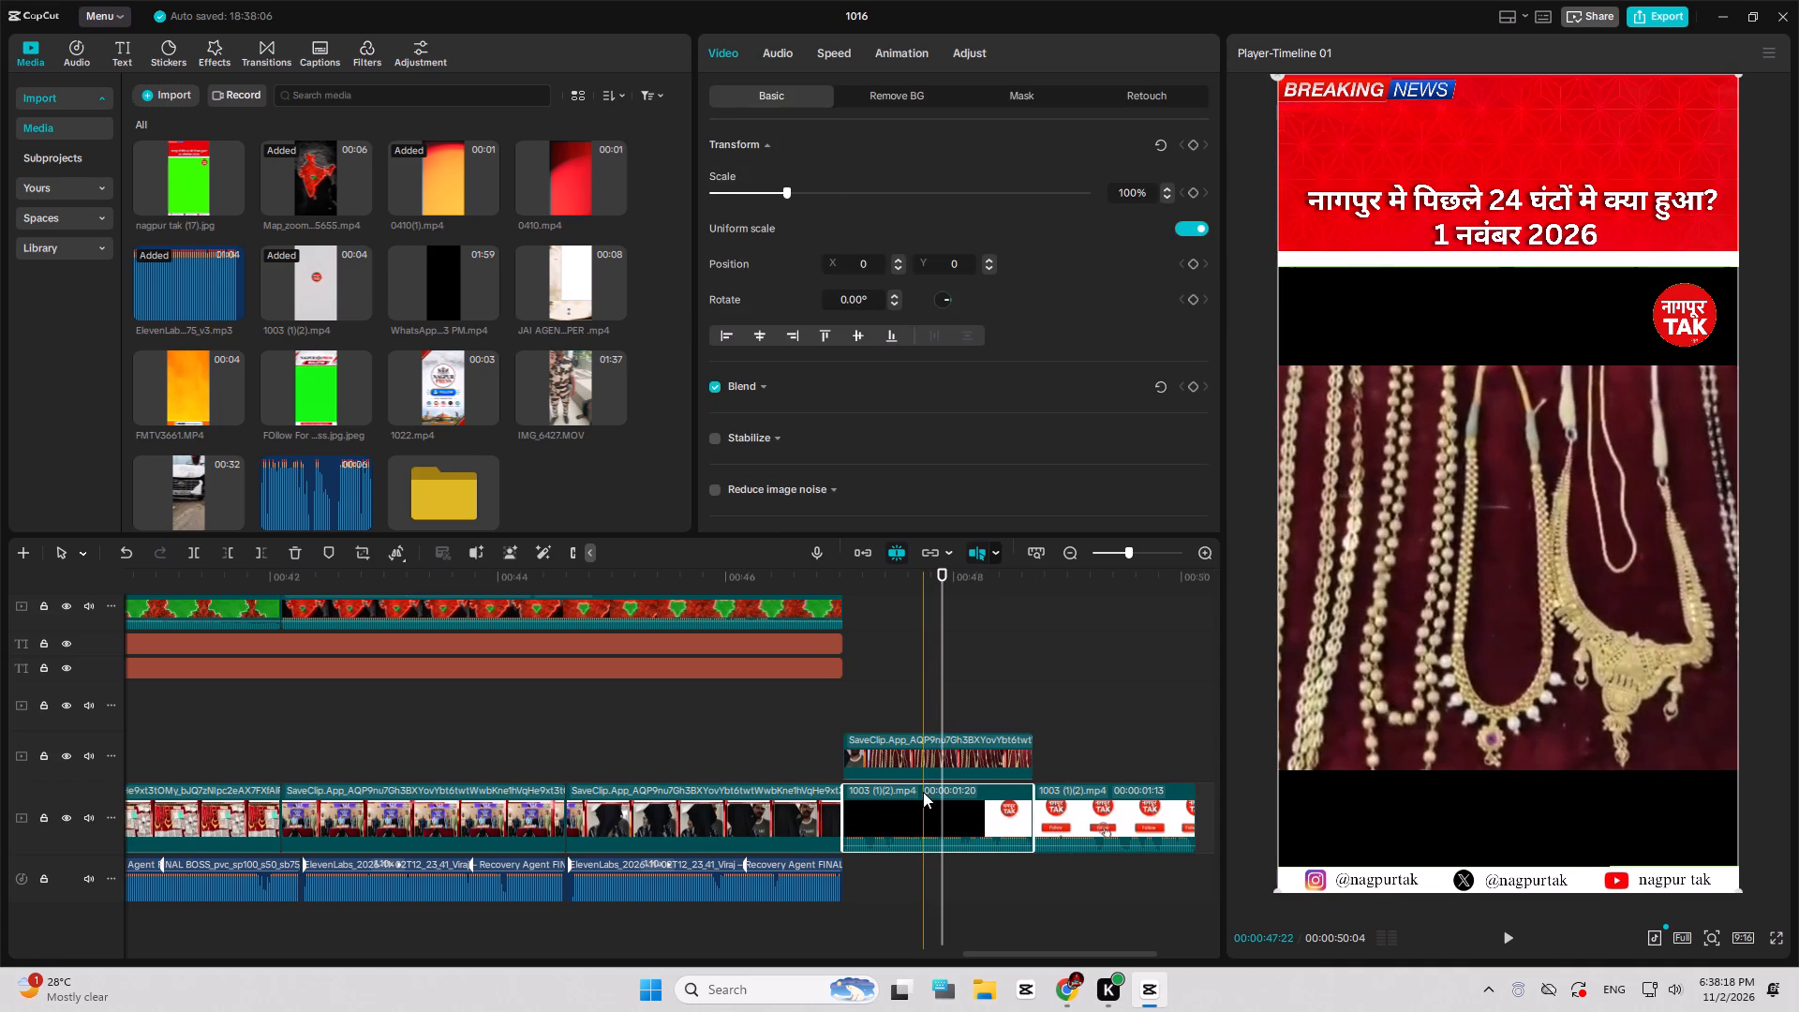
{"action": "left_click", "coordinate": [912, 741]}
{"action": "left_click", "coordinate": [363, 551]}
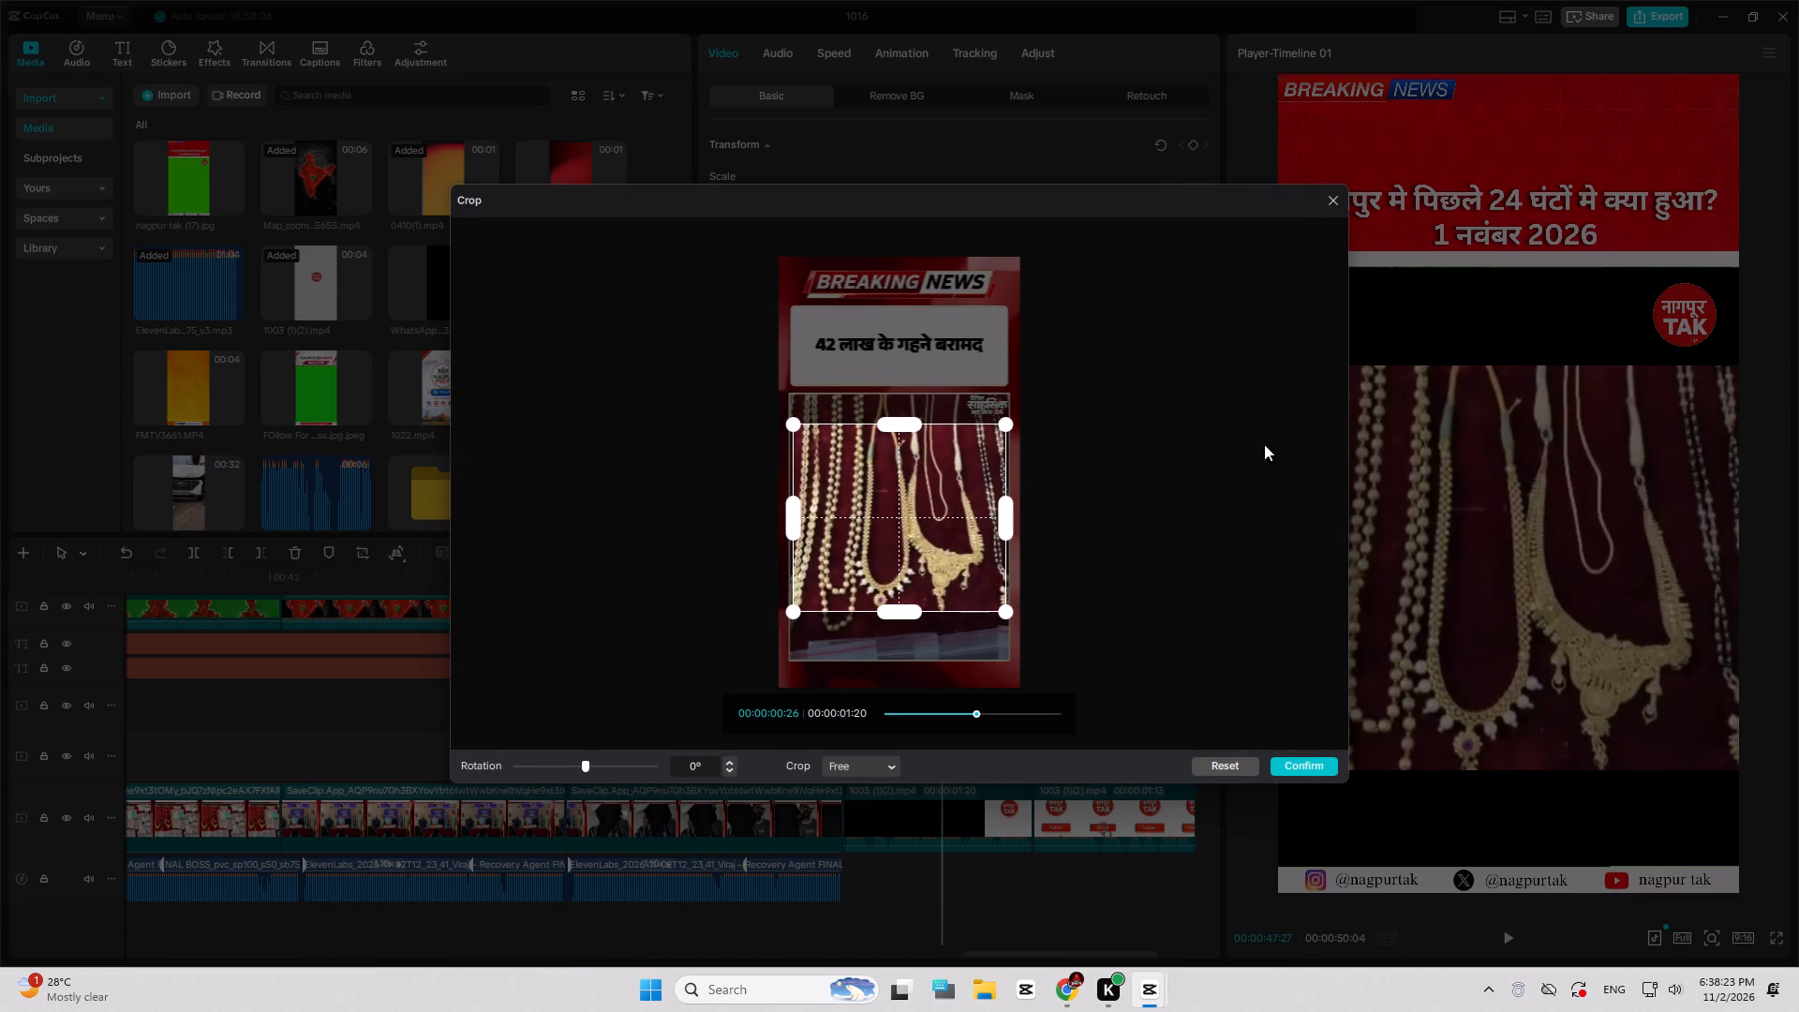
{"action": "left_click", "coordinate": [1336, 209]}
{"action": "scroll", "coordinate": [902, 381], "scroll_direction": "down", "scroll_amount": 6}
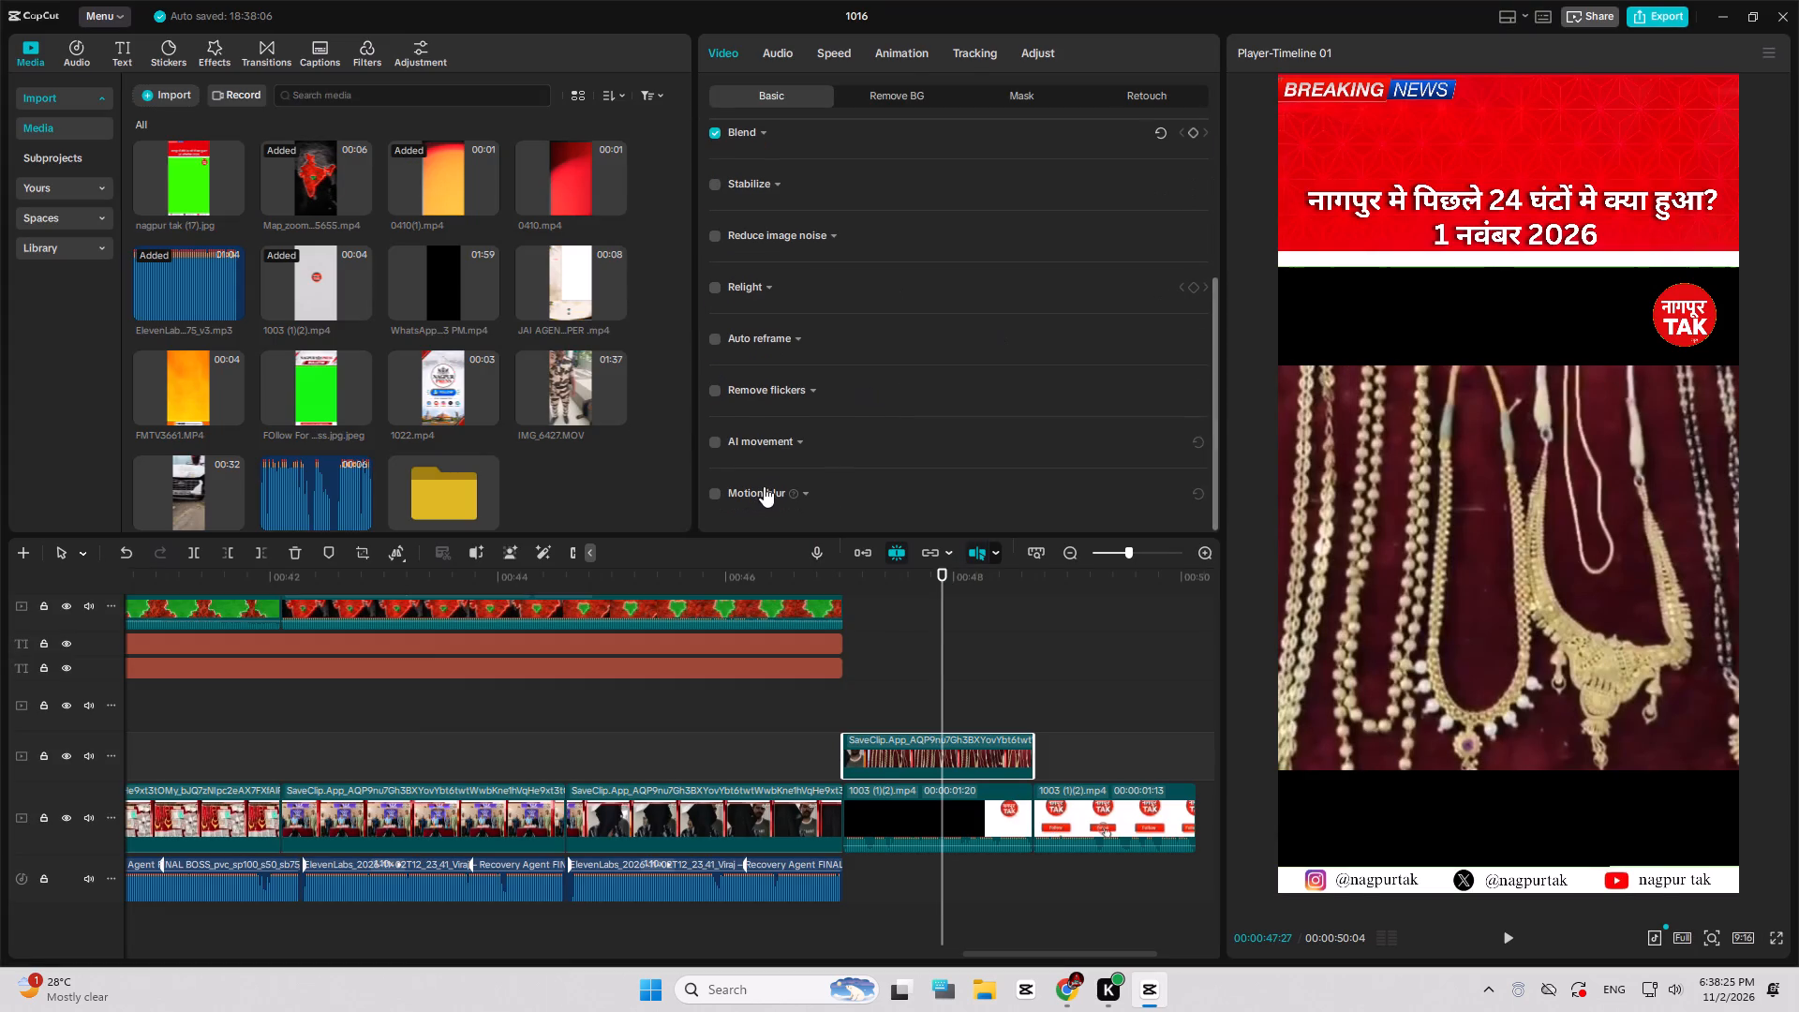
{"action": "scroll", "coordinate": [760, 484], "scroll_direction": "down", "scroll_amount": 4}
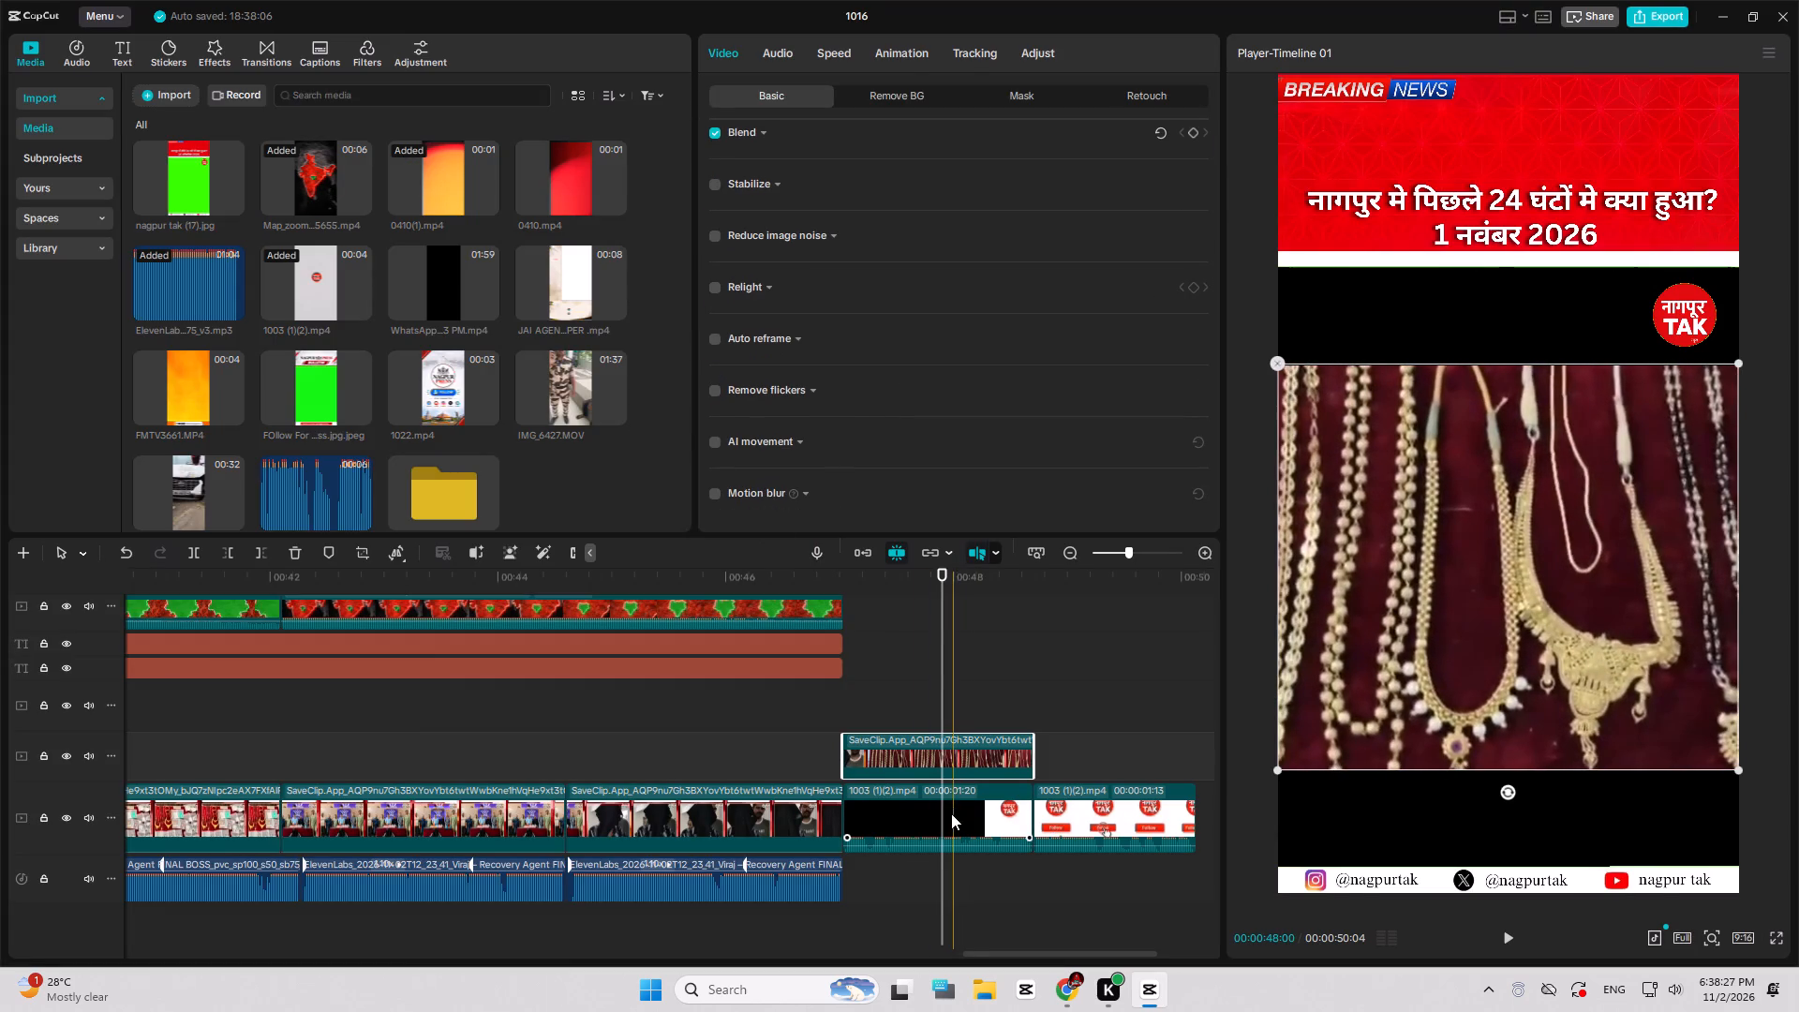
Move the outro's first part to an upper track and place the jewellery segment in its spot on the main track.
{"action": "left_click_drag", "start_coordinate": [950, 819], "coordinate": [944, 711]}
{"action": "left_click_drag", "start_coordinate": [946, 759], "coordinate": [952, 816]}
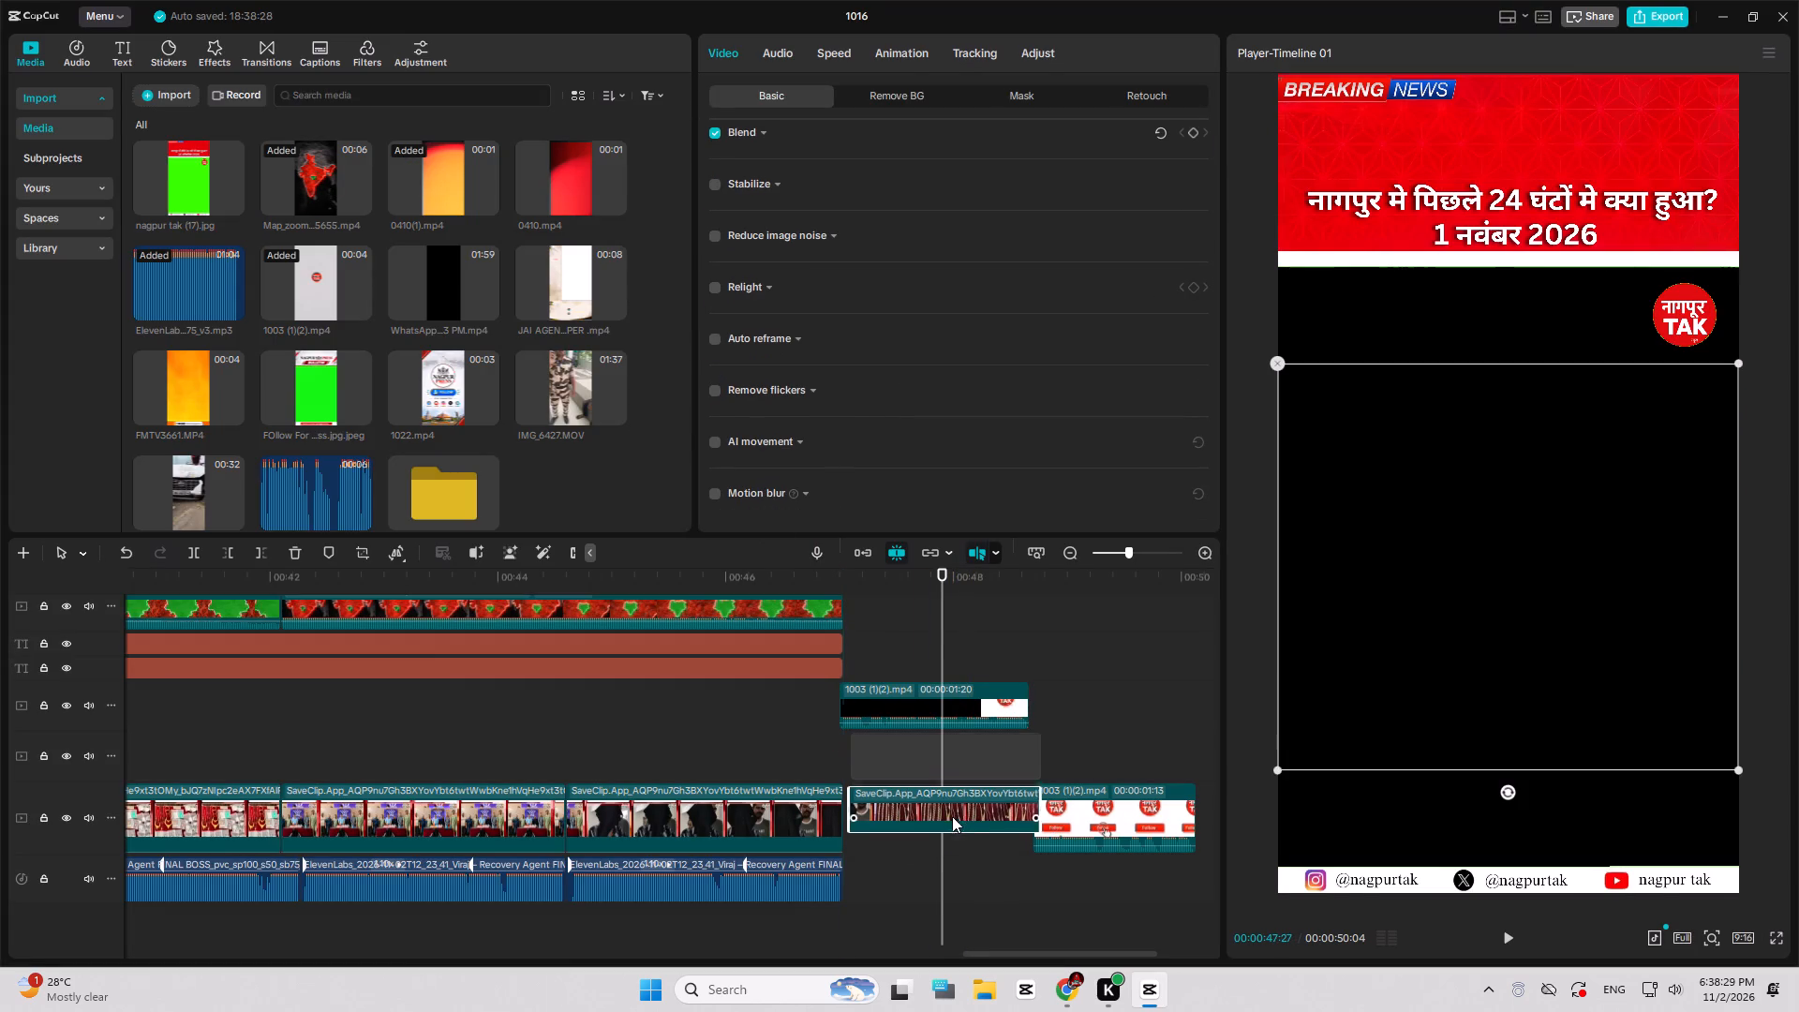
{"action": "left_click_drag", "start_coordinate": [952, 816], "coordinate": [952, 821]}
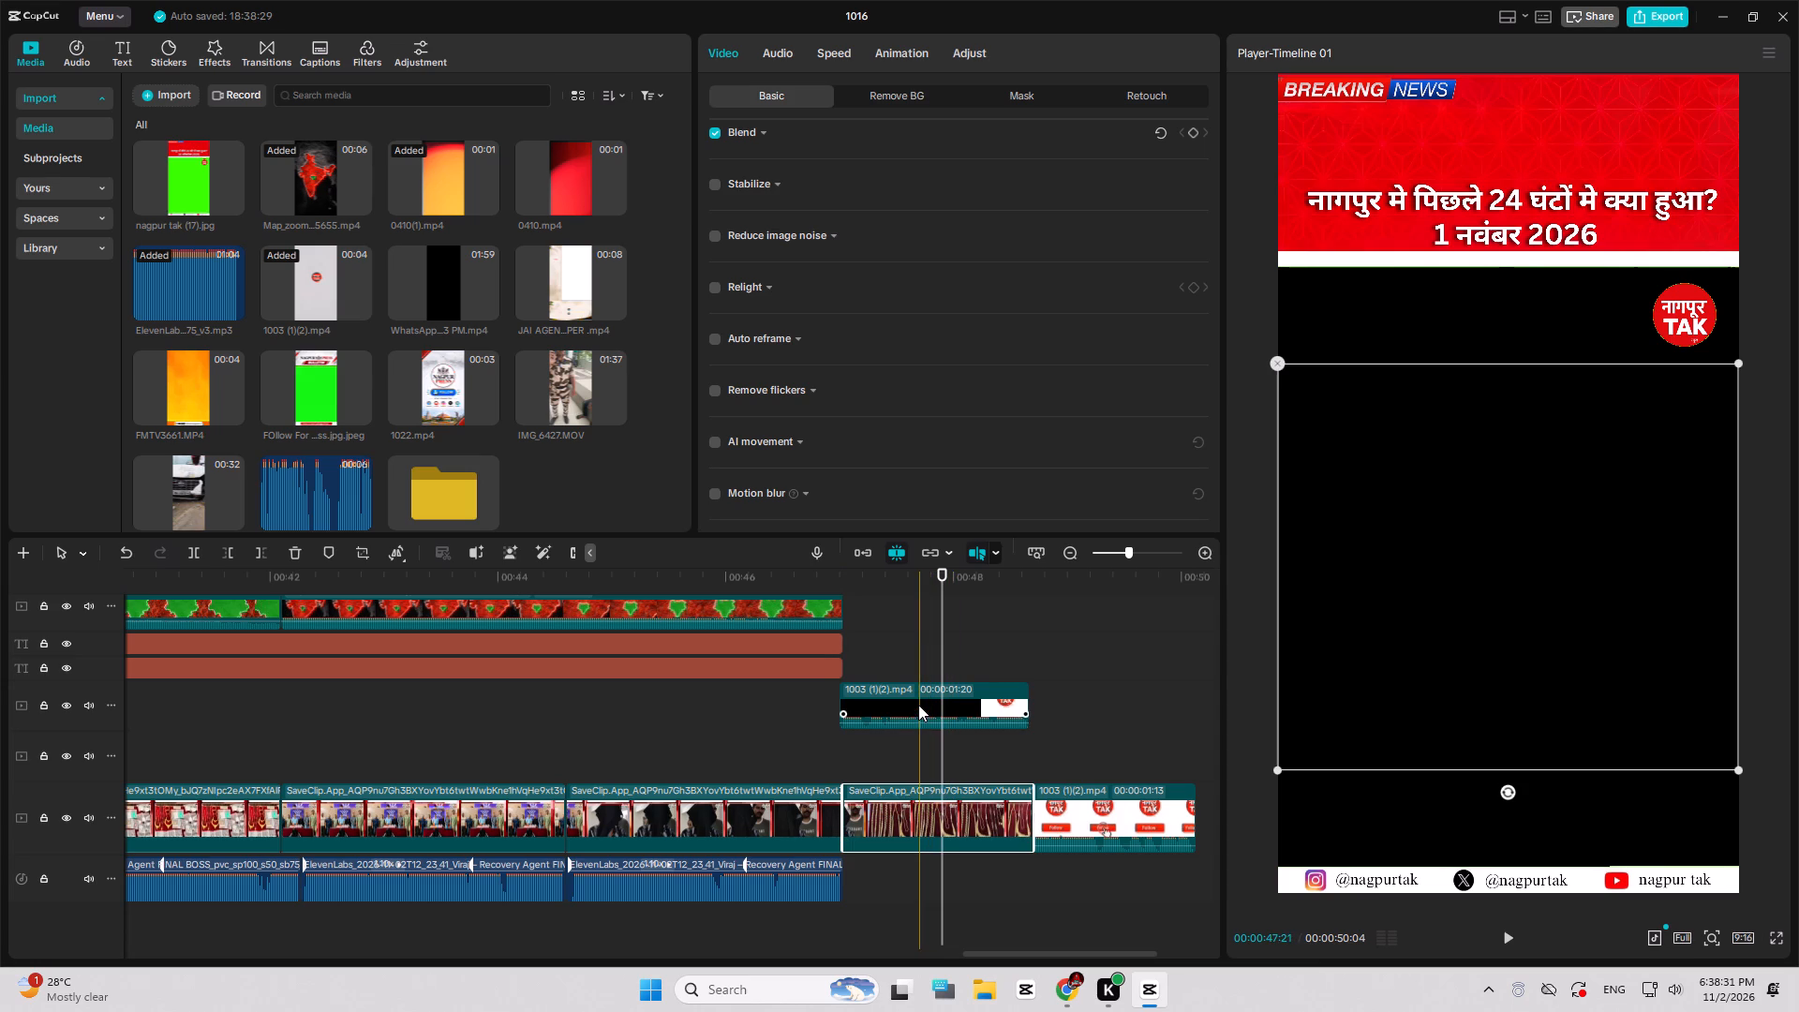
Extract the audio from the outro's first part and delete its video, keeping only the sound.
{"action": "left_click", "coordinate": [916, 706]}
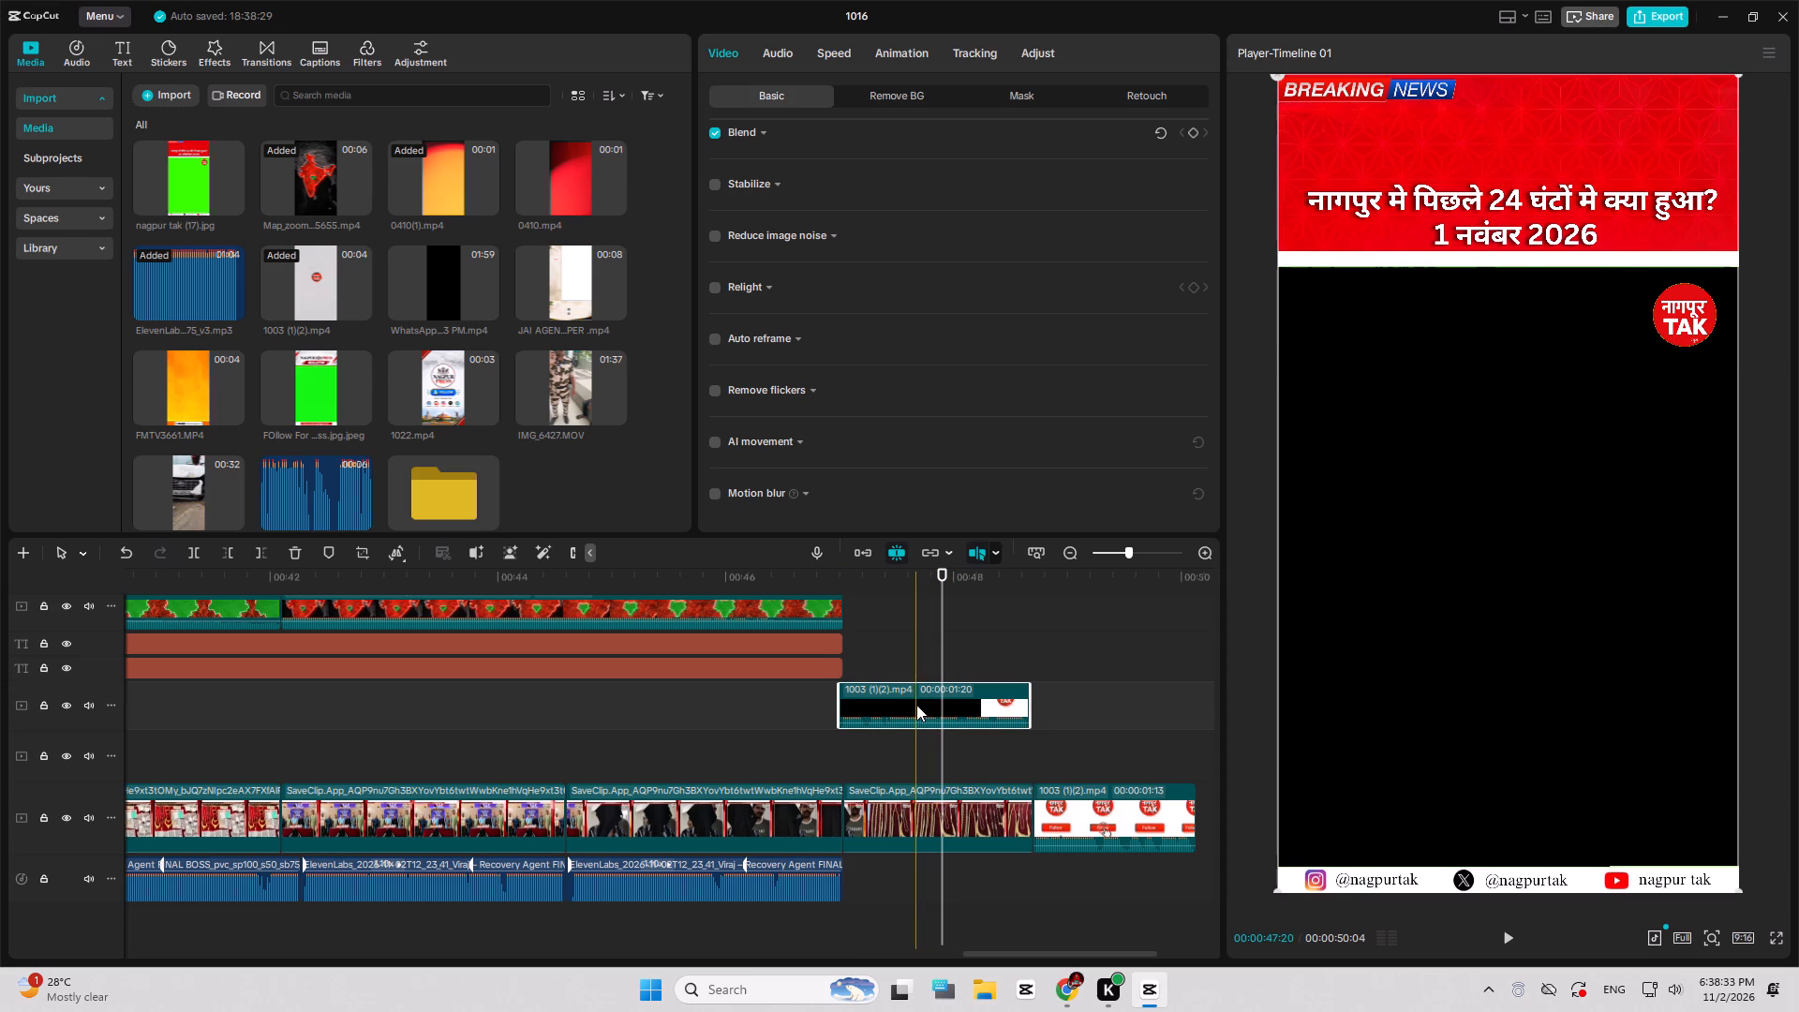
{"action": "right_click", "coordinate": [917, 700]}
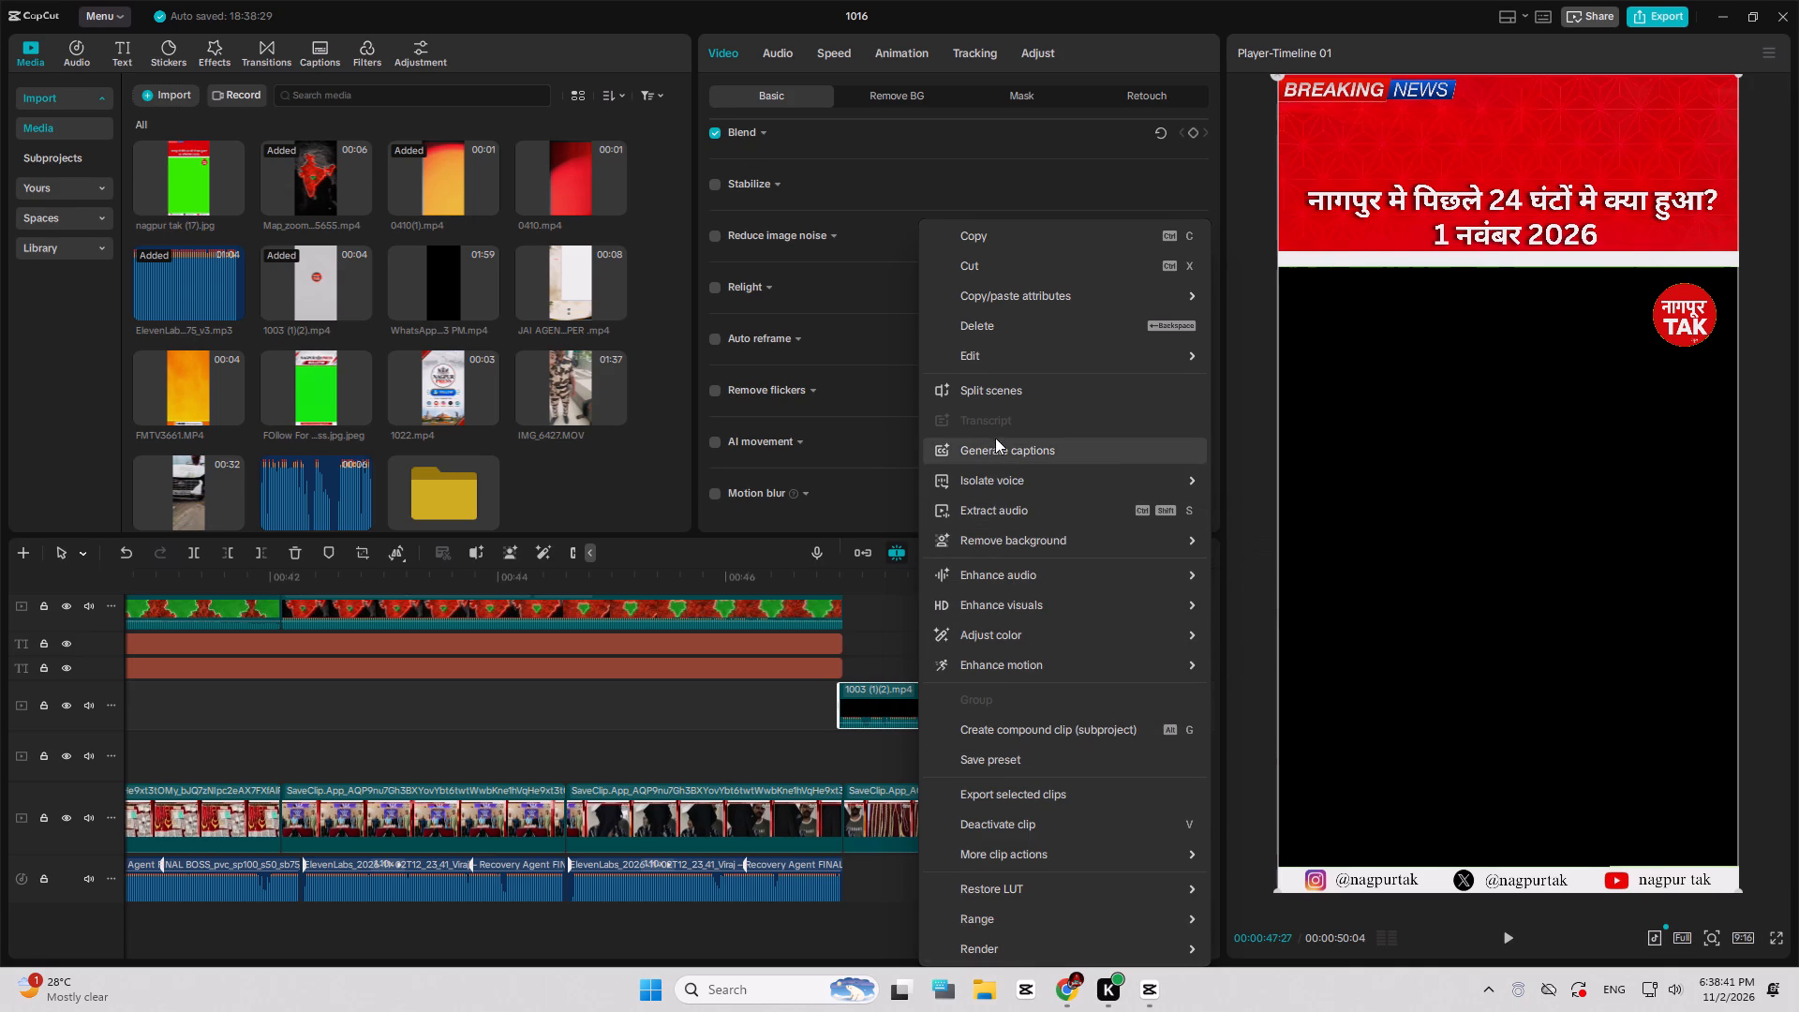
{"action": "left_click", "coordinate": [1007, 503]}
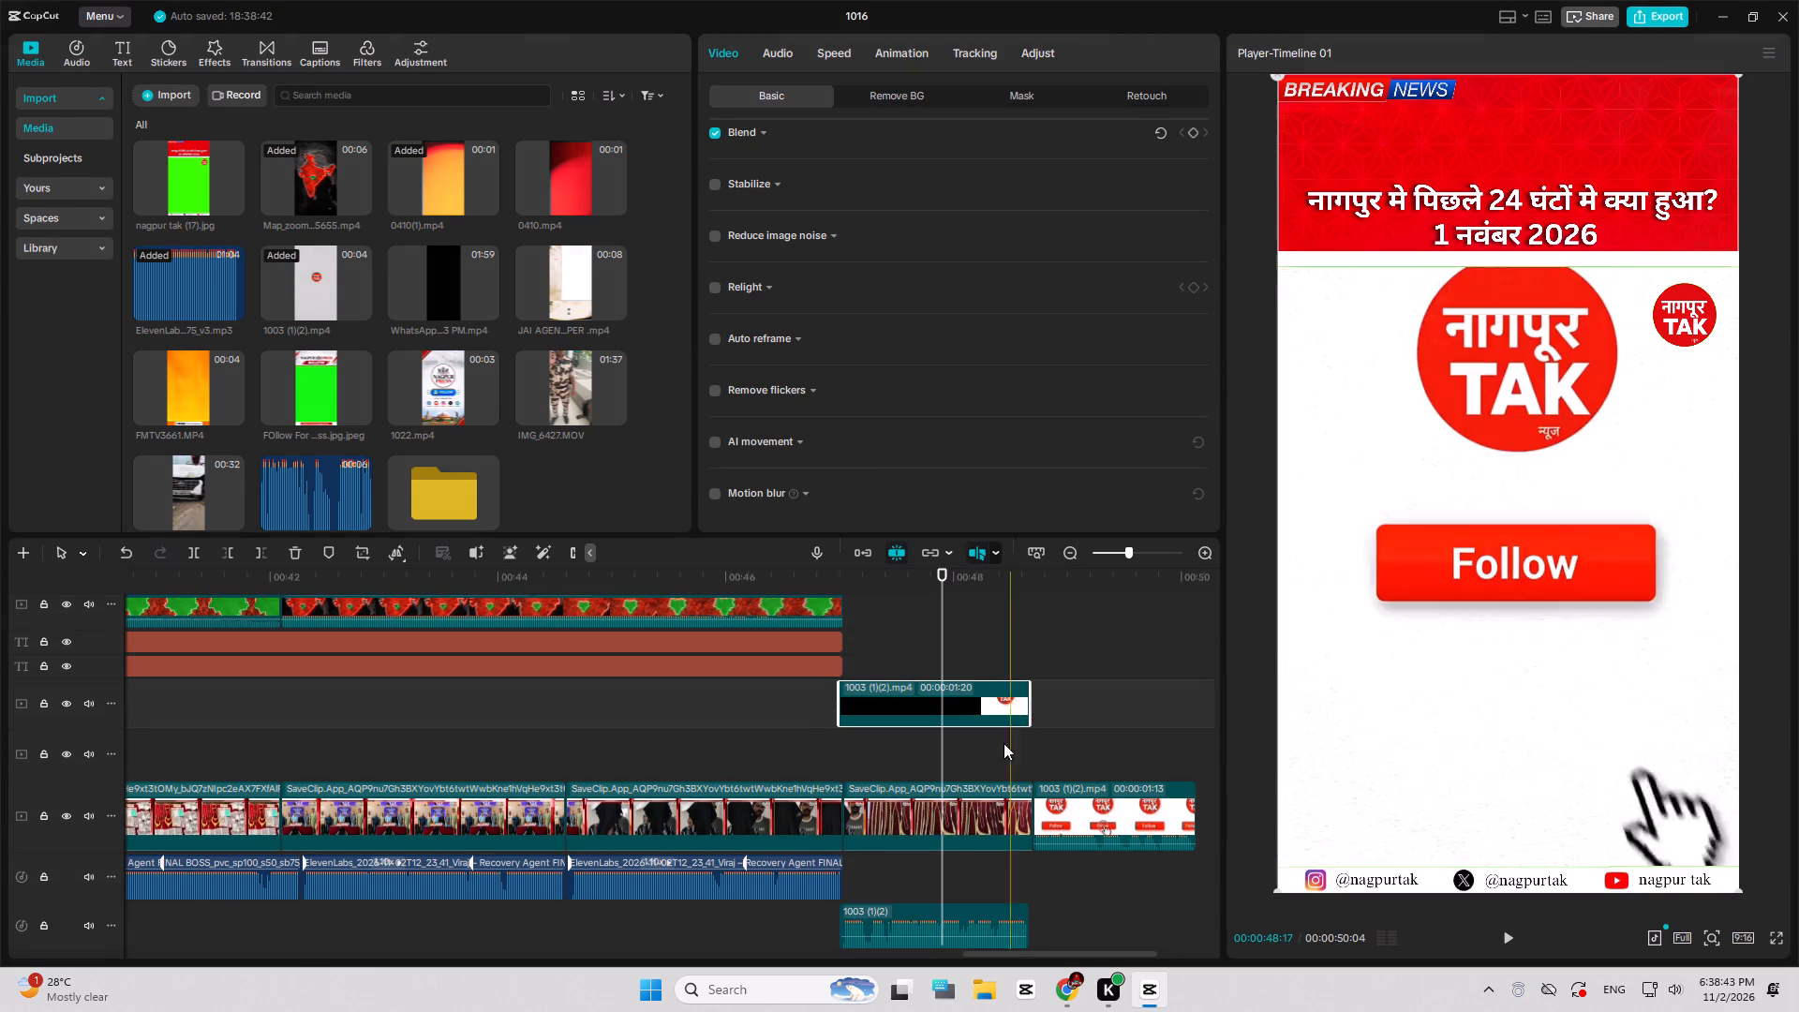
{"action": "key", "text": "Delete"}
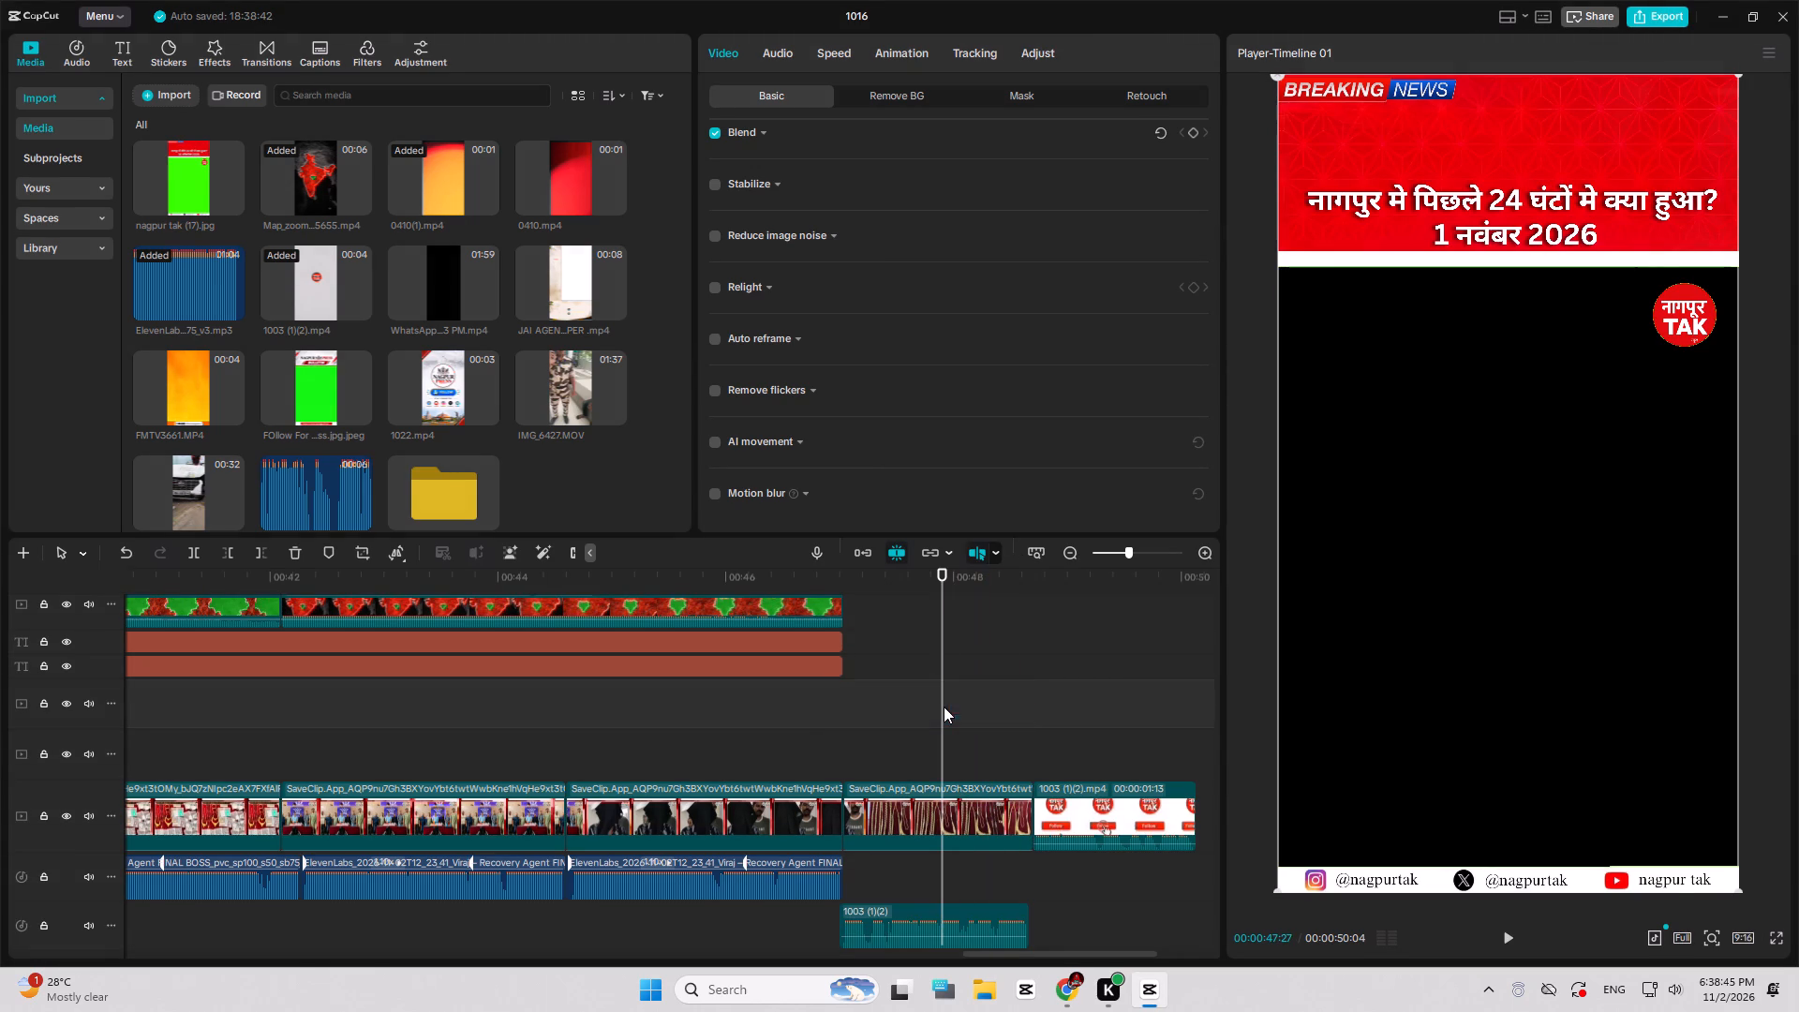
Play the bulletin's ending through the Wathoda jewellery shot and follow outro to check the transition.
{"action": "key", "text": "space"}
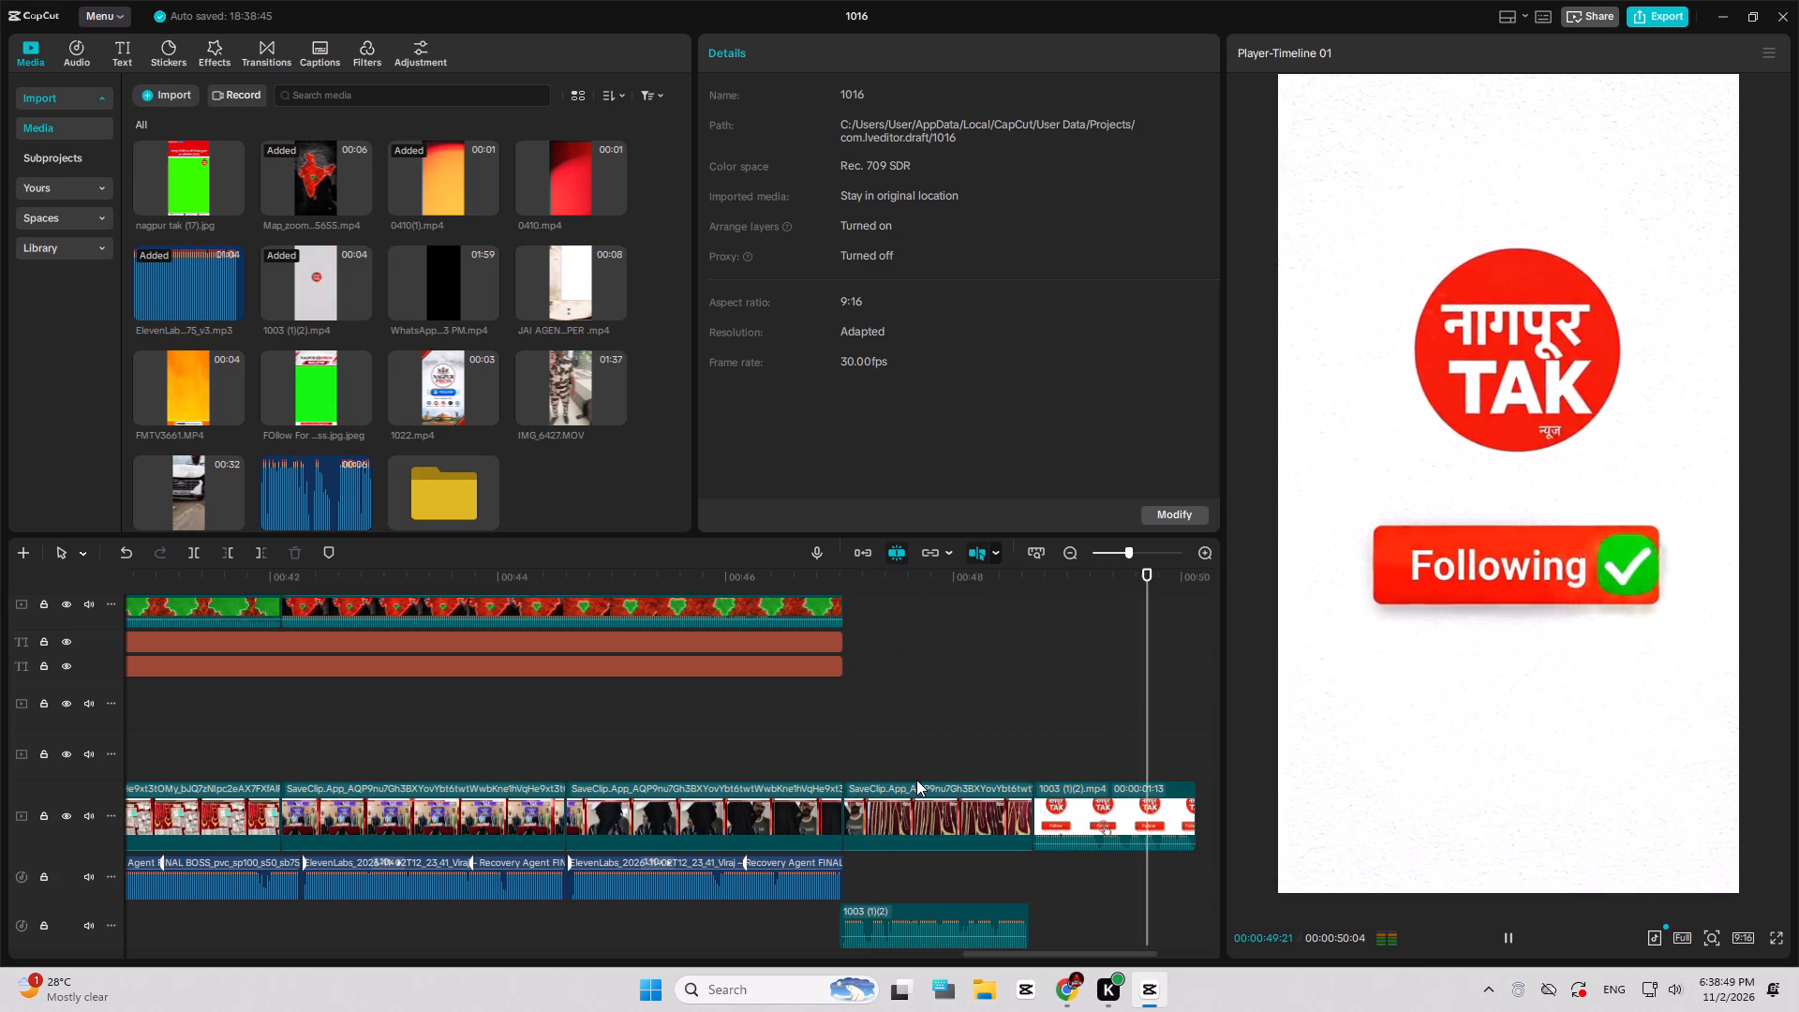
{"action": "key", "text": "space"}
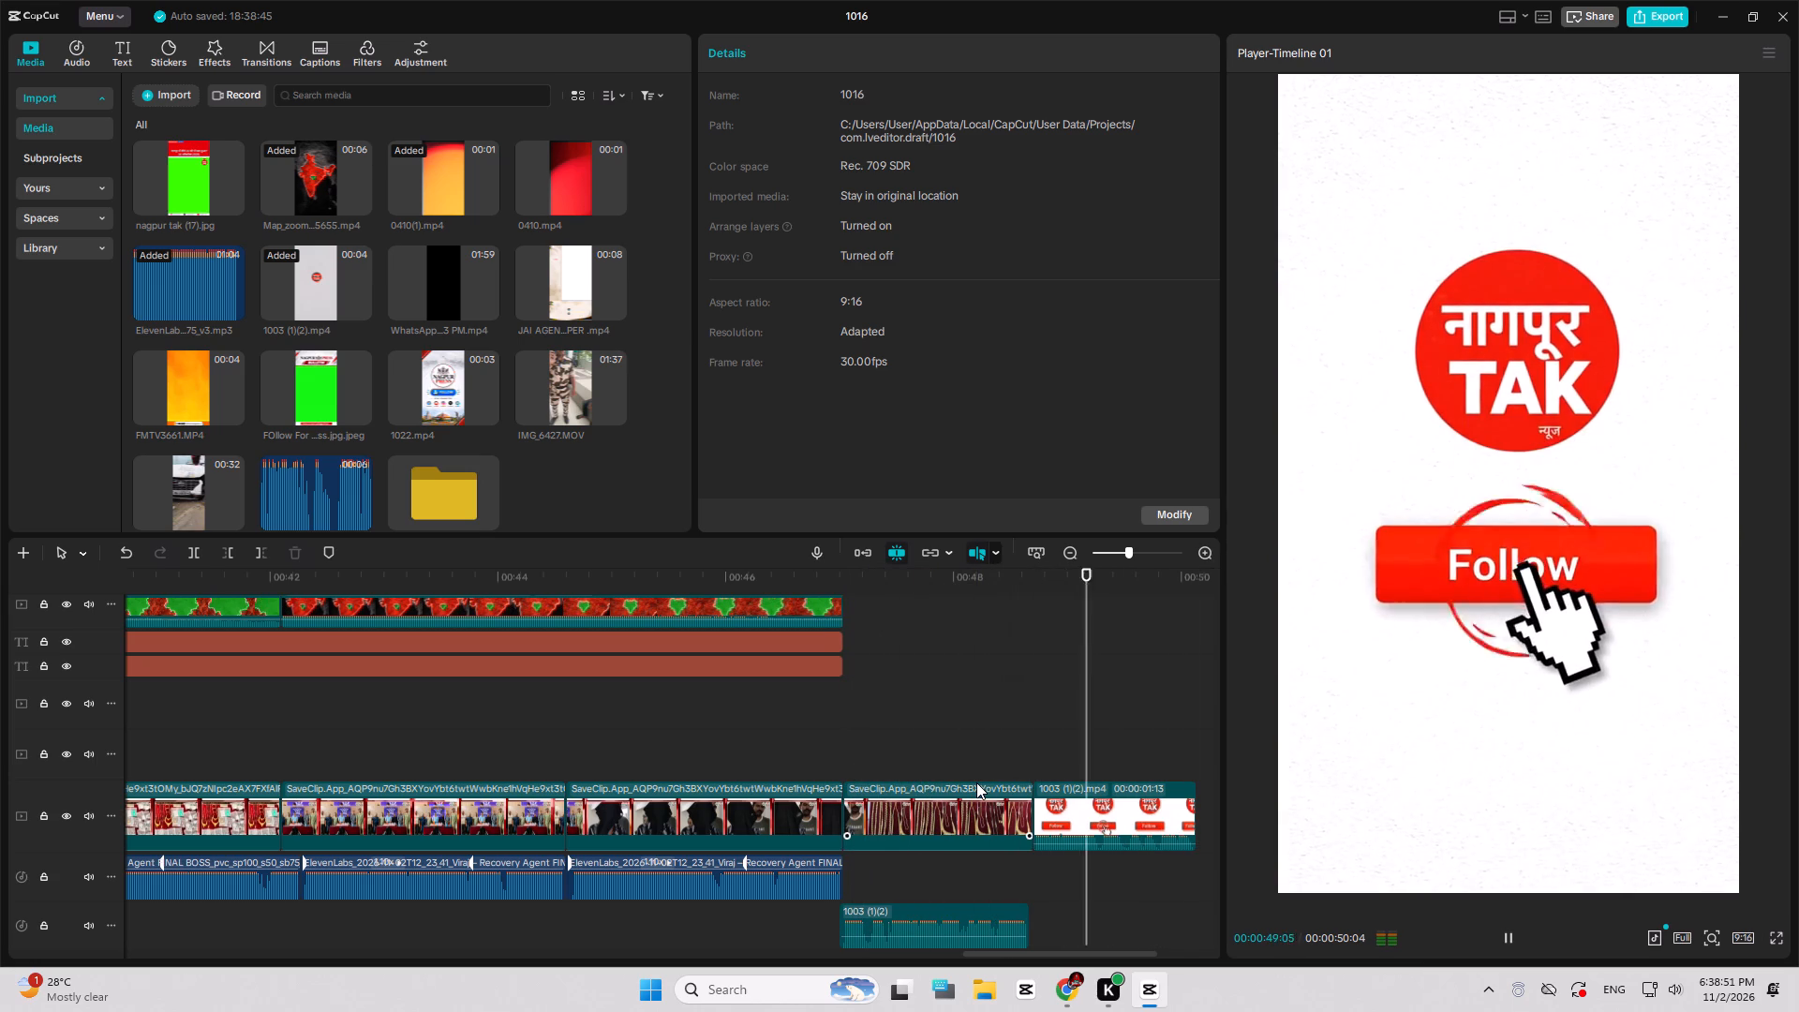
{"action": "key", "text": "space"}
{"action": "scroll", "coordinate": [949, 777], "scroll_direction": "up", "scroll_amount": 3}
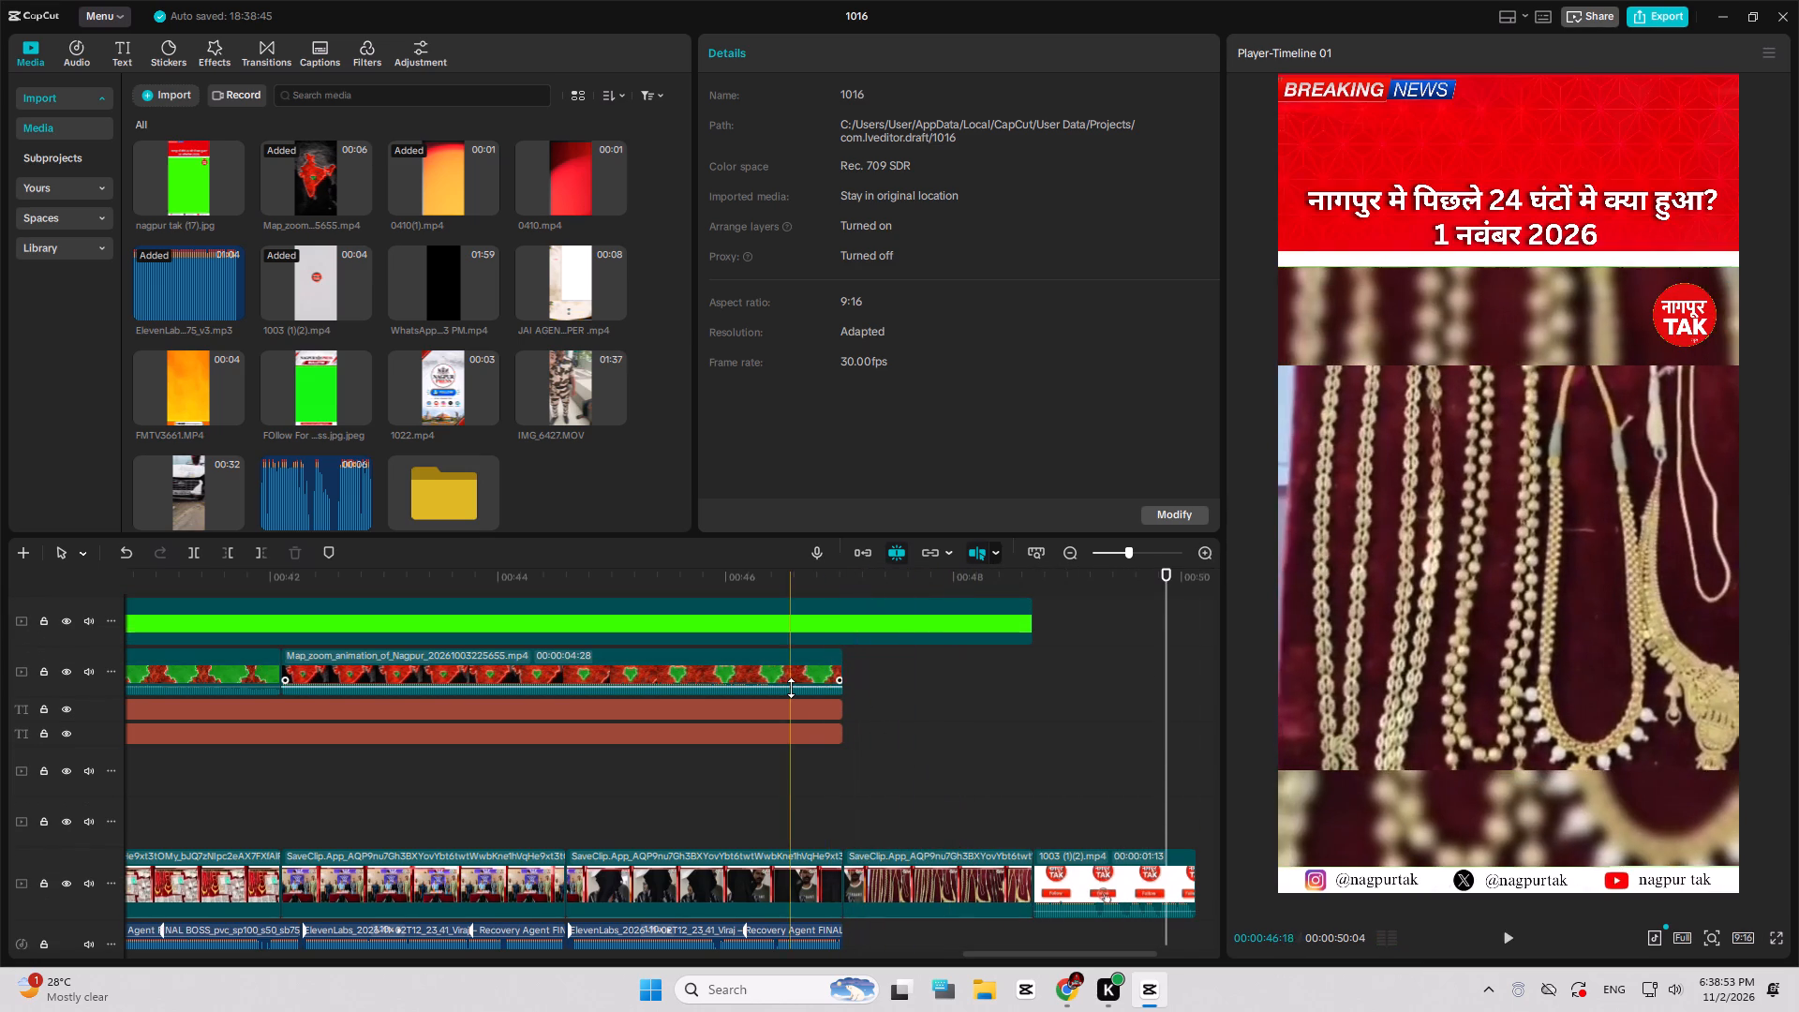
{"action": "key", "text": "space"}
{"action": "key", "text": "space"}
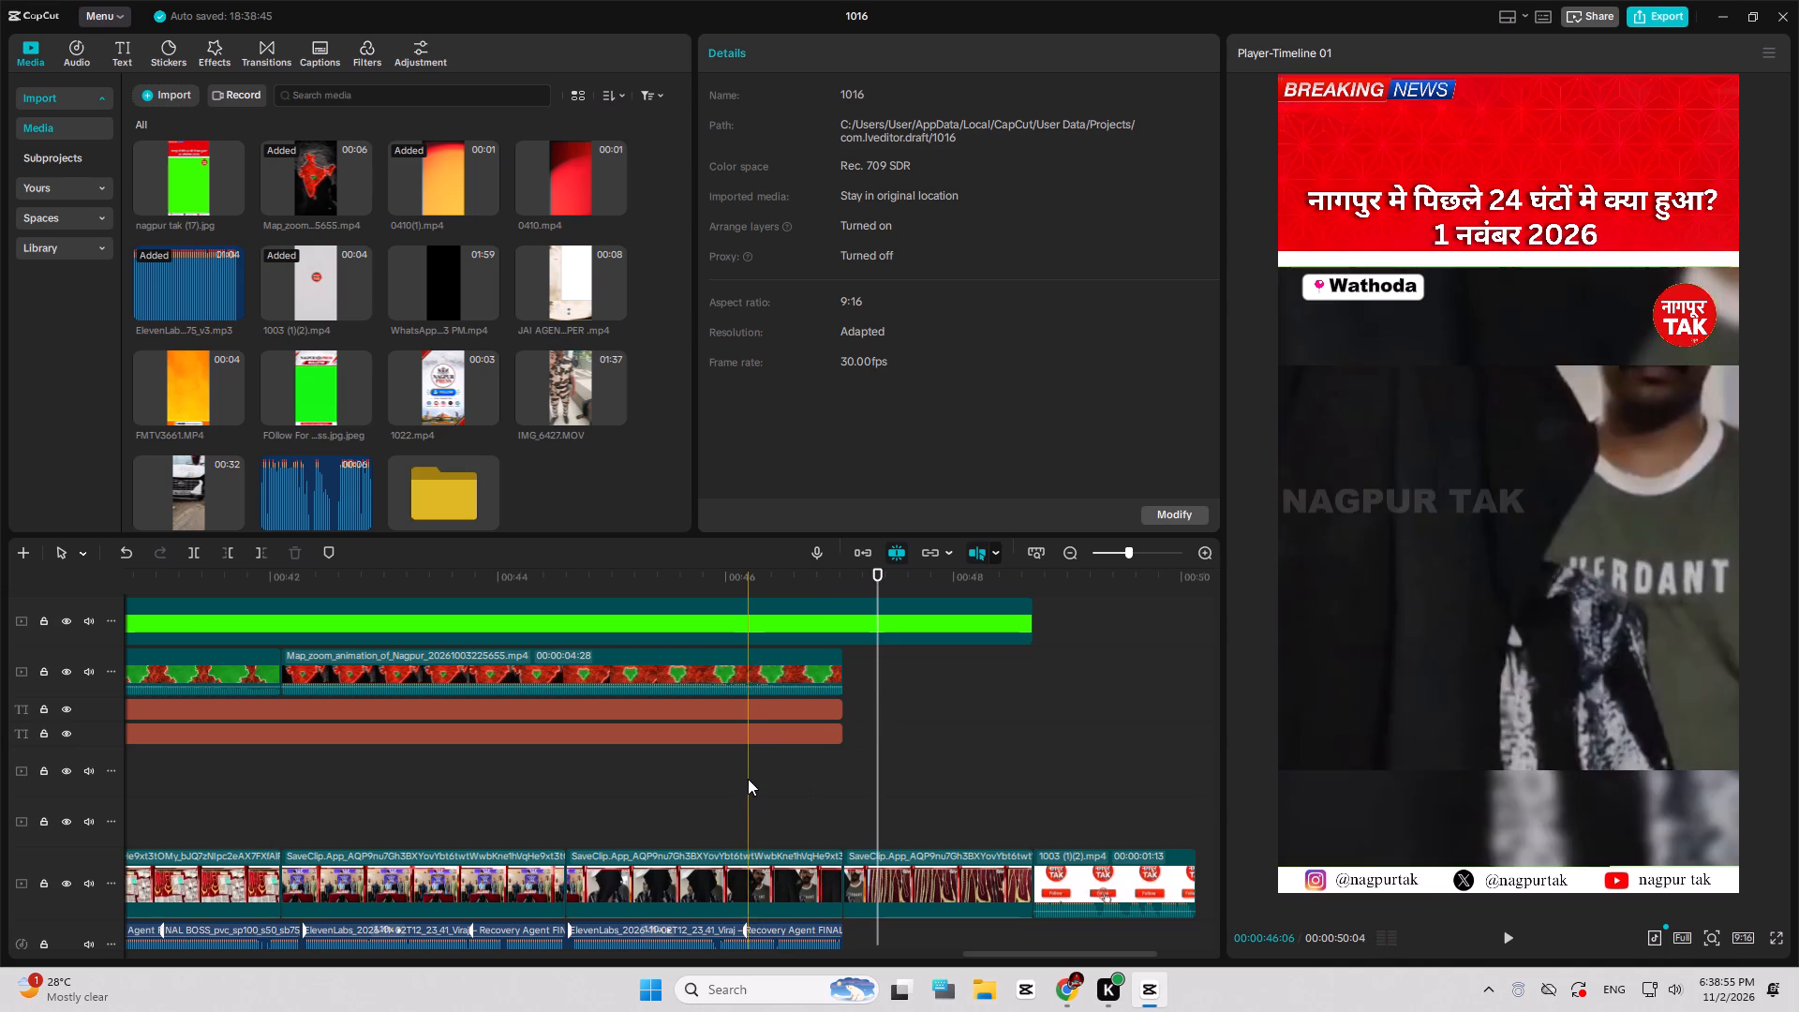
{"action": "key", "text": "space"}
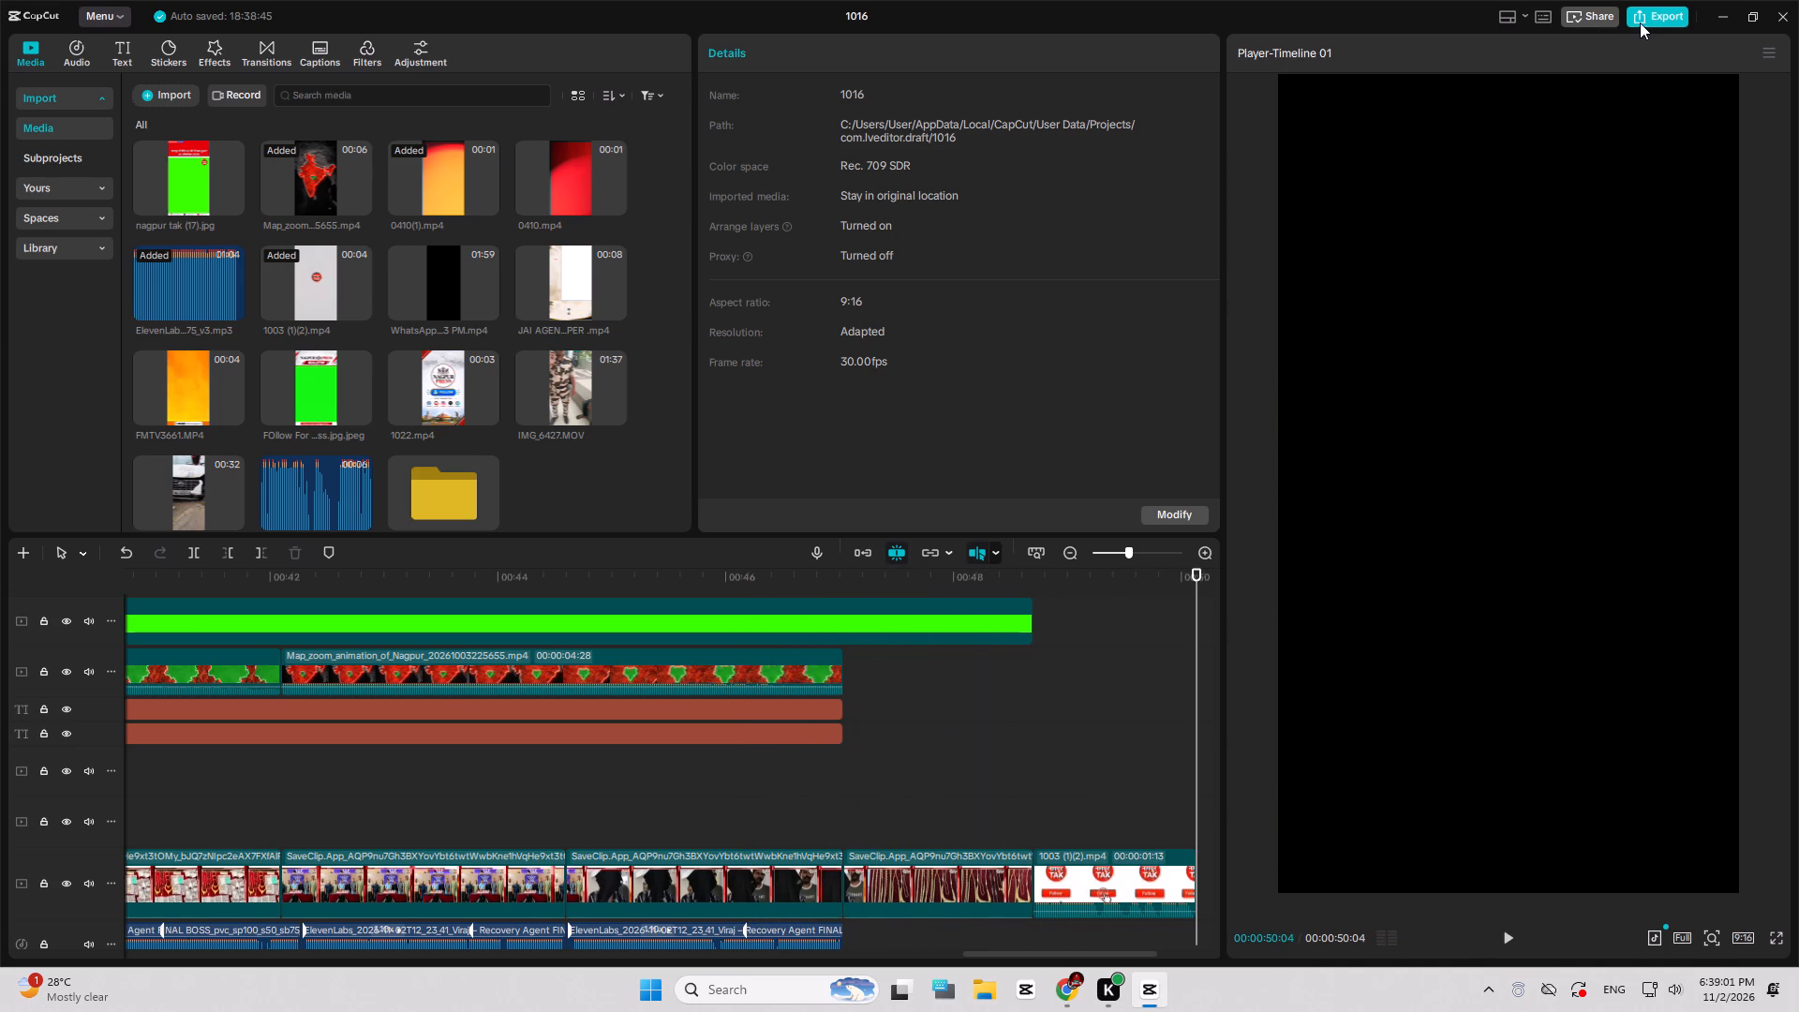
Export the bulletin as "1 nov" in 1080P HEVC mp4 at 30fps, and close the sharing prompt.
{"action": "left_click", "coordinate": [1640, 22]}
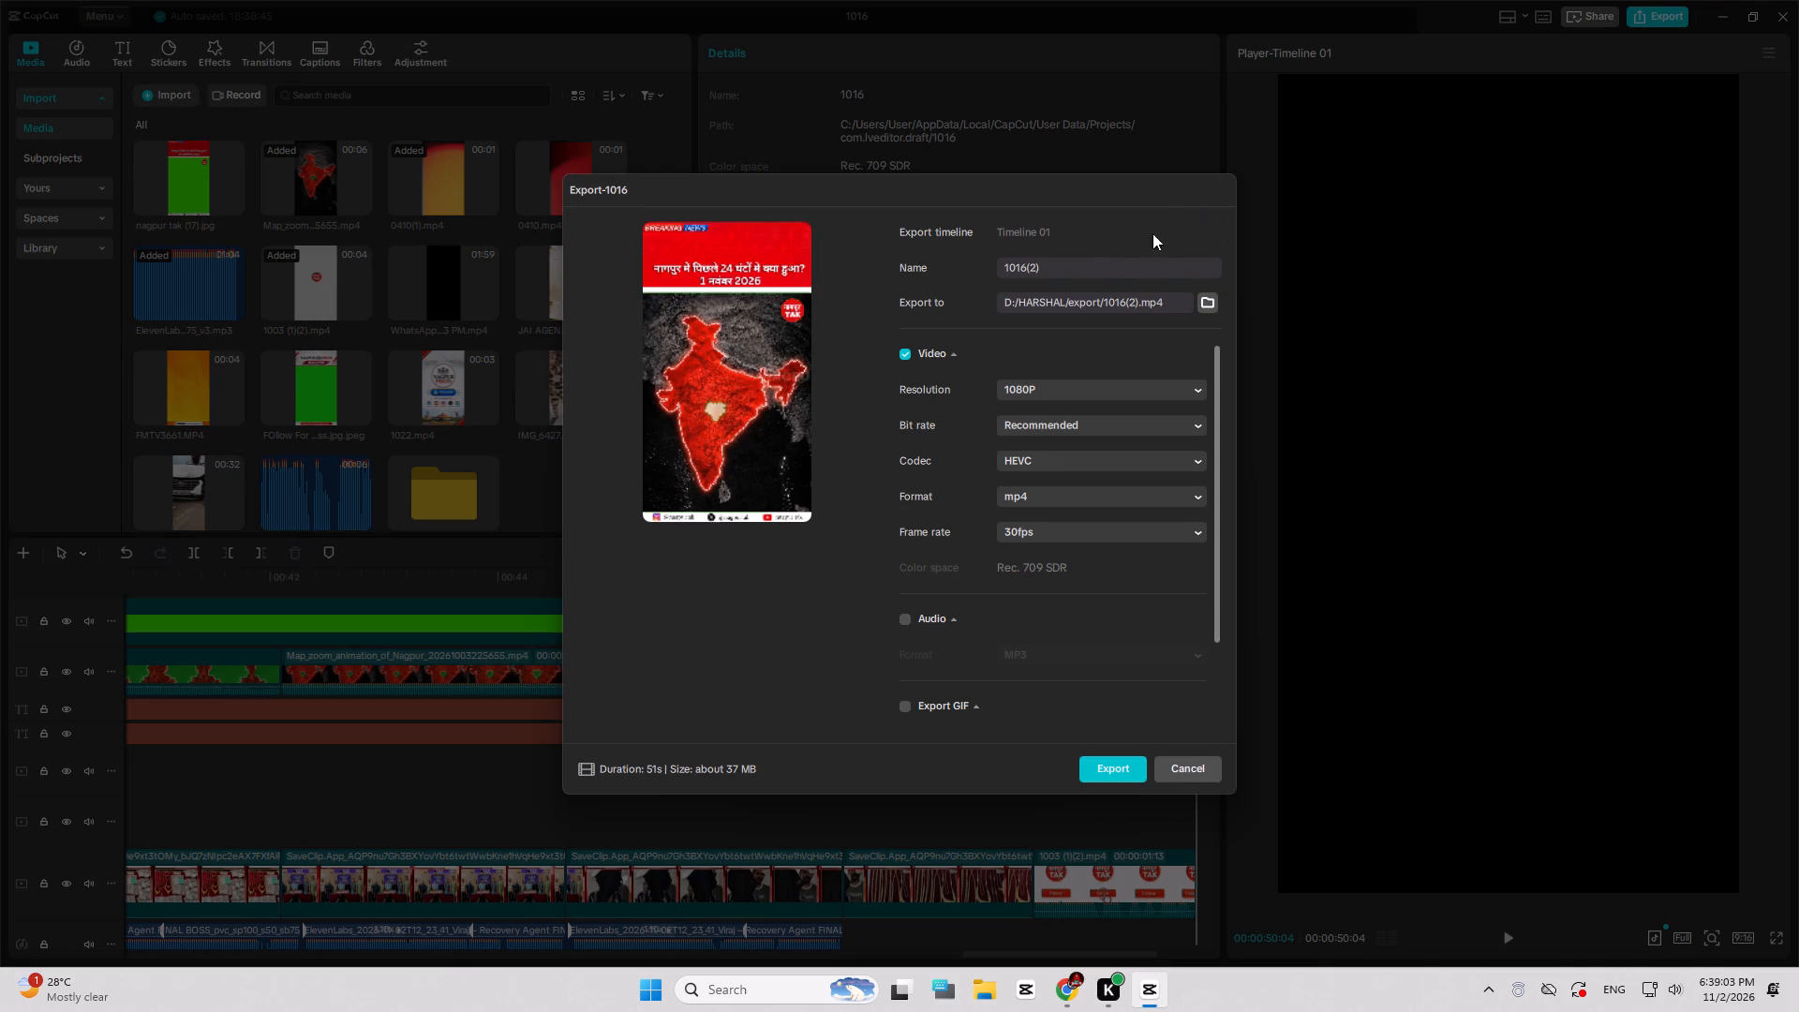
{"action": "left_click_drag", "start_coordinate": [1096, 259], "coordinate": [920, 257]}
{"action": "type", "text": "1"}
{"action": "key", "text": "space"}
{"action": "type", "text": "no"}
{"action": "key", "text": "v"}
{"action": "key", "text": "Return"}
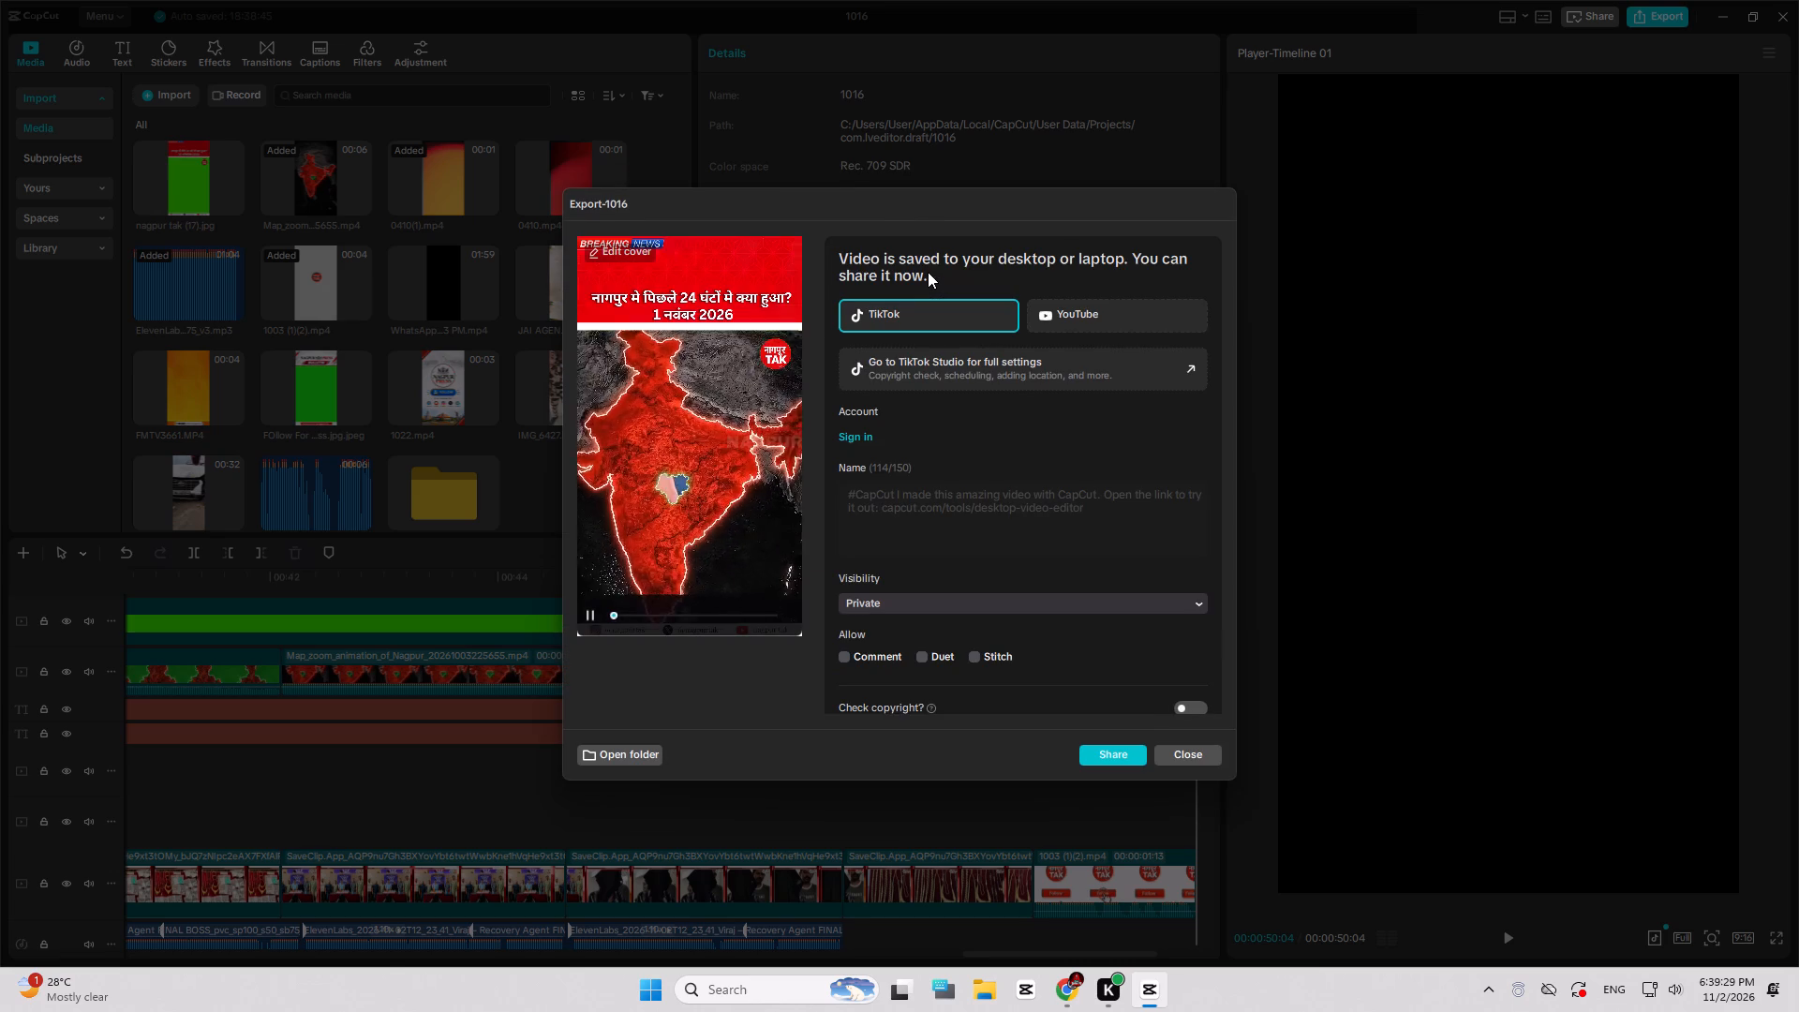
{"action": "left_click", "coordinate": [1203, 752]}
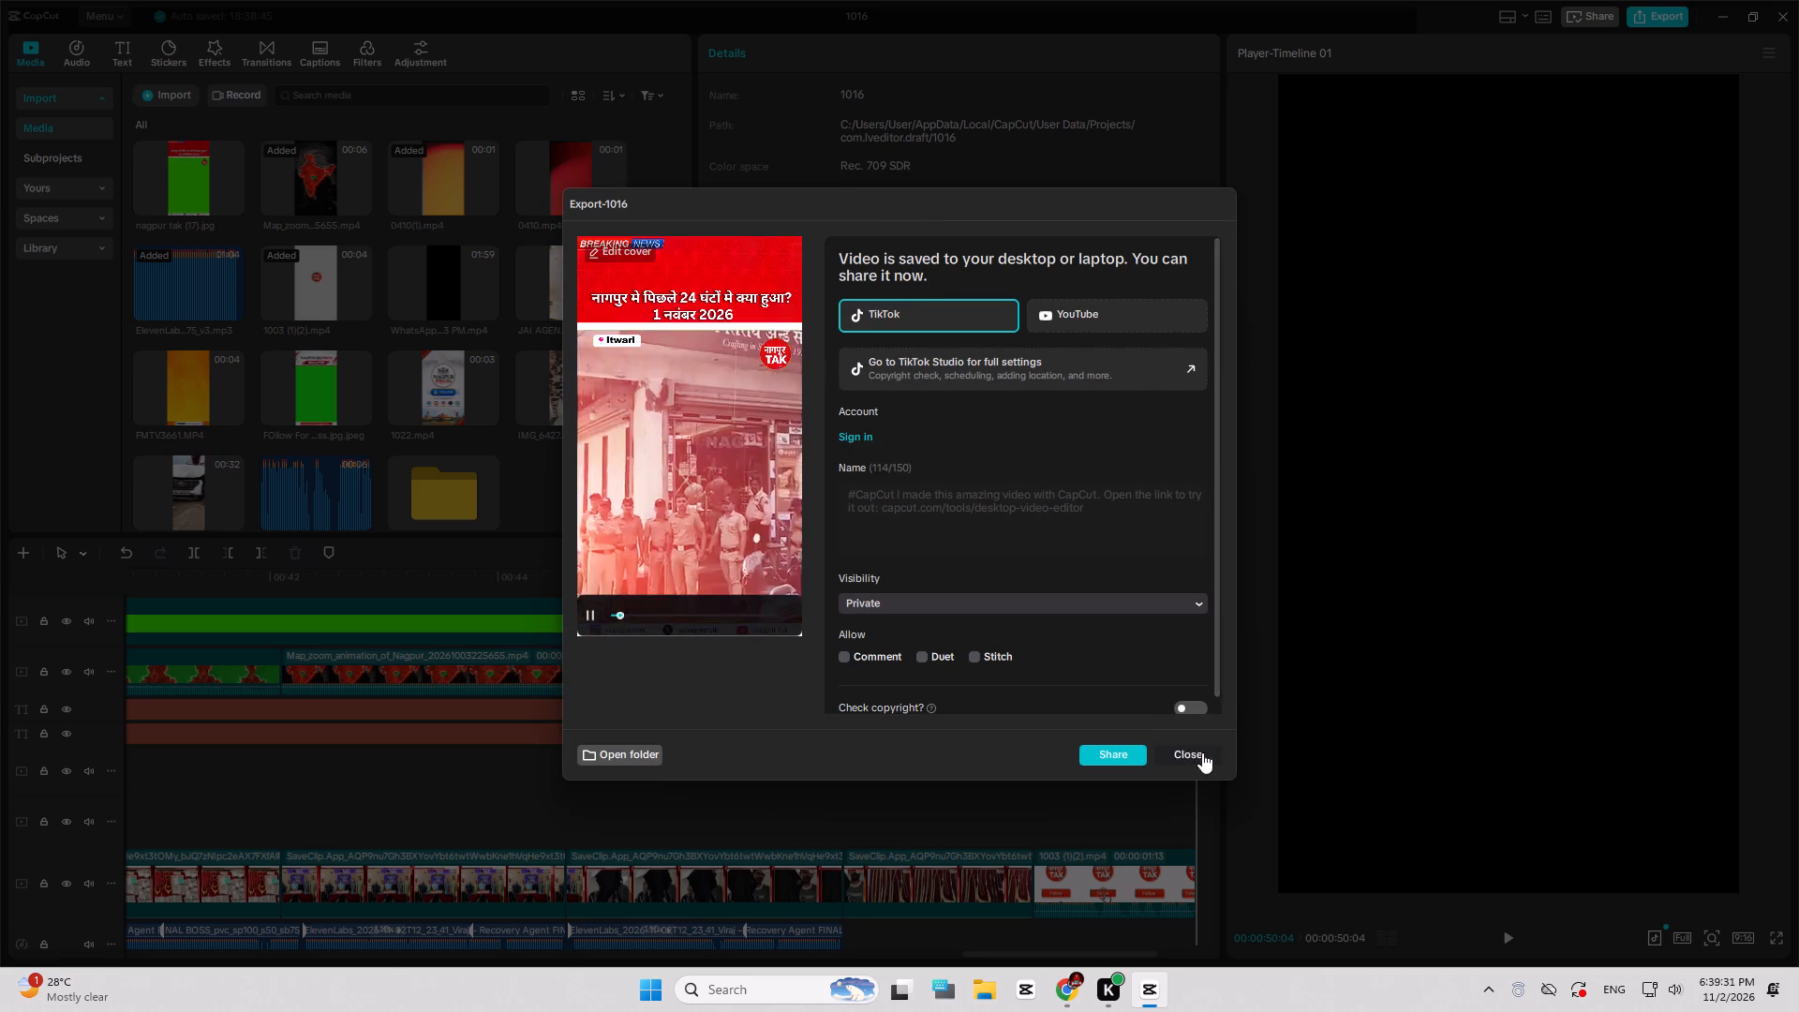
Switch to the Chrome browser.
{"action": "left_click", "coordinate": [1066, 991]}
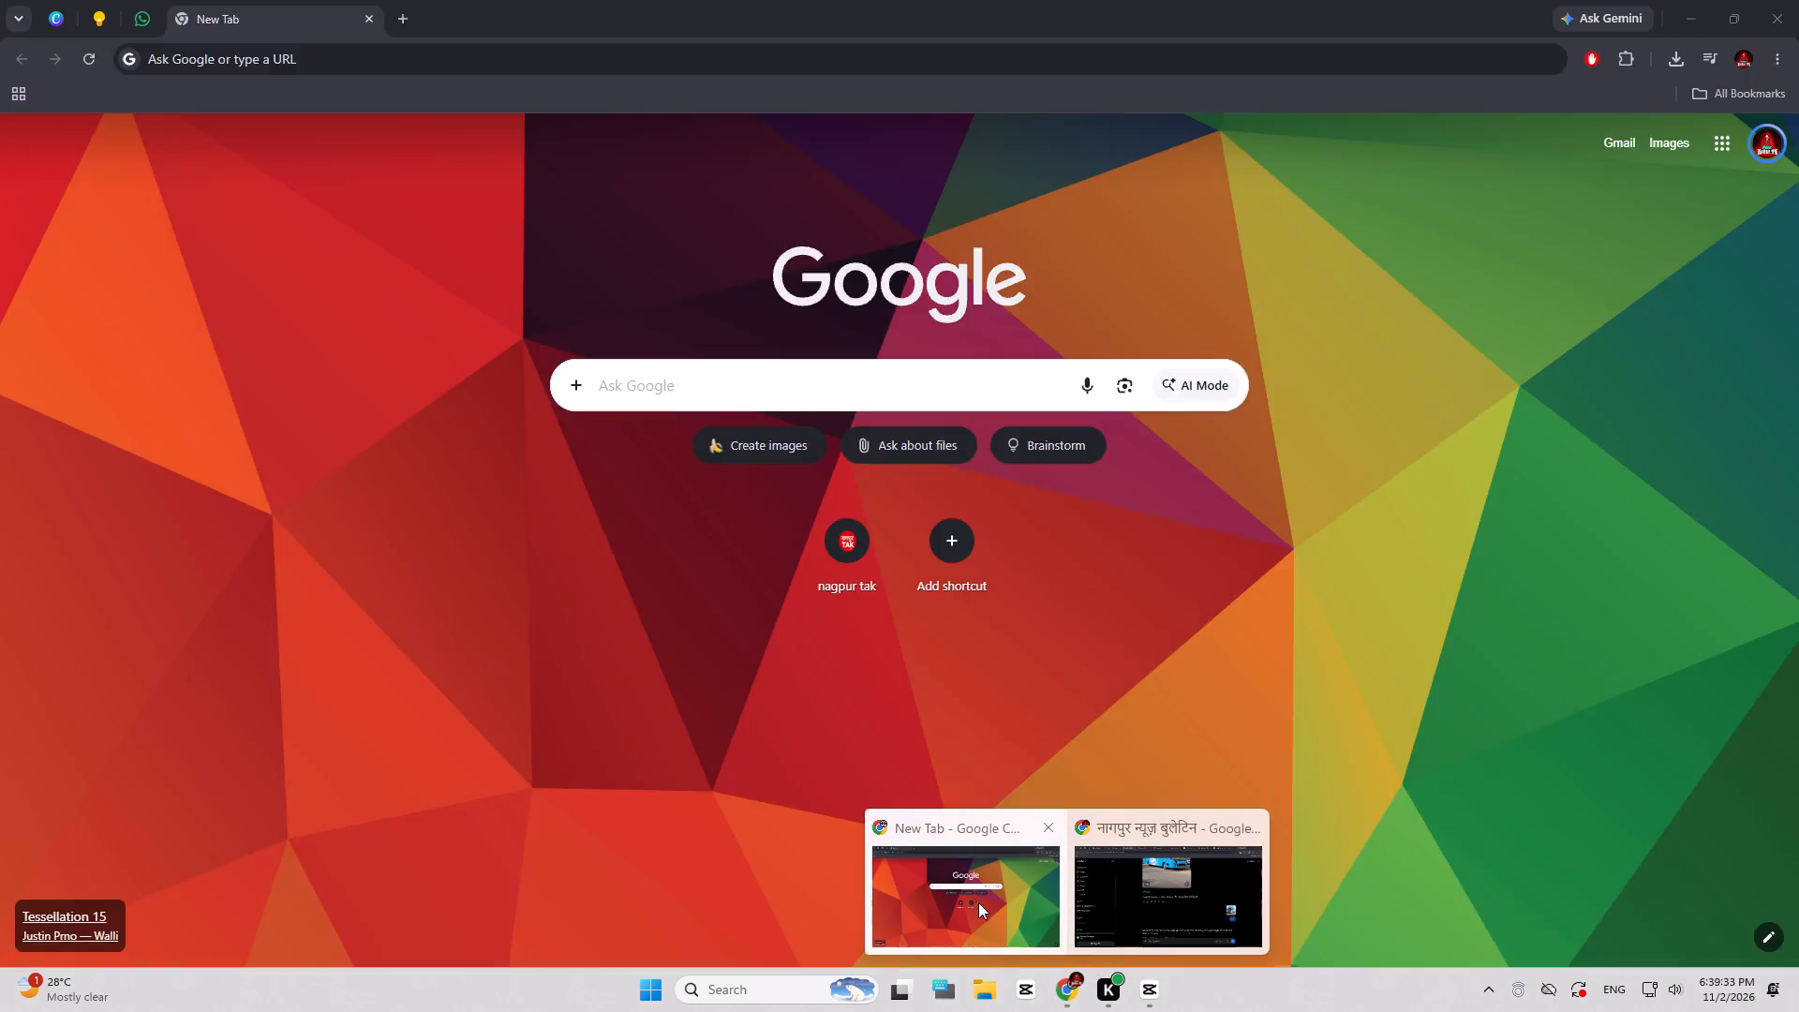
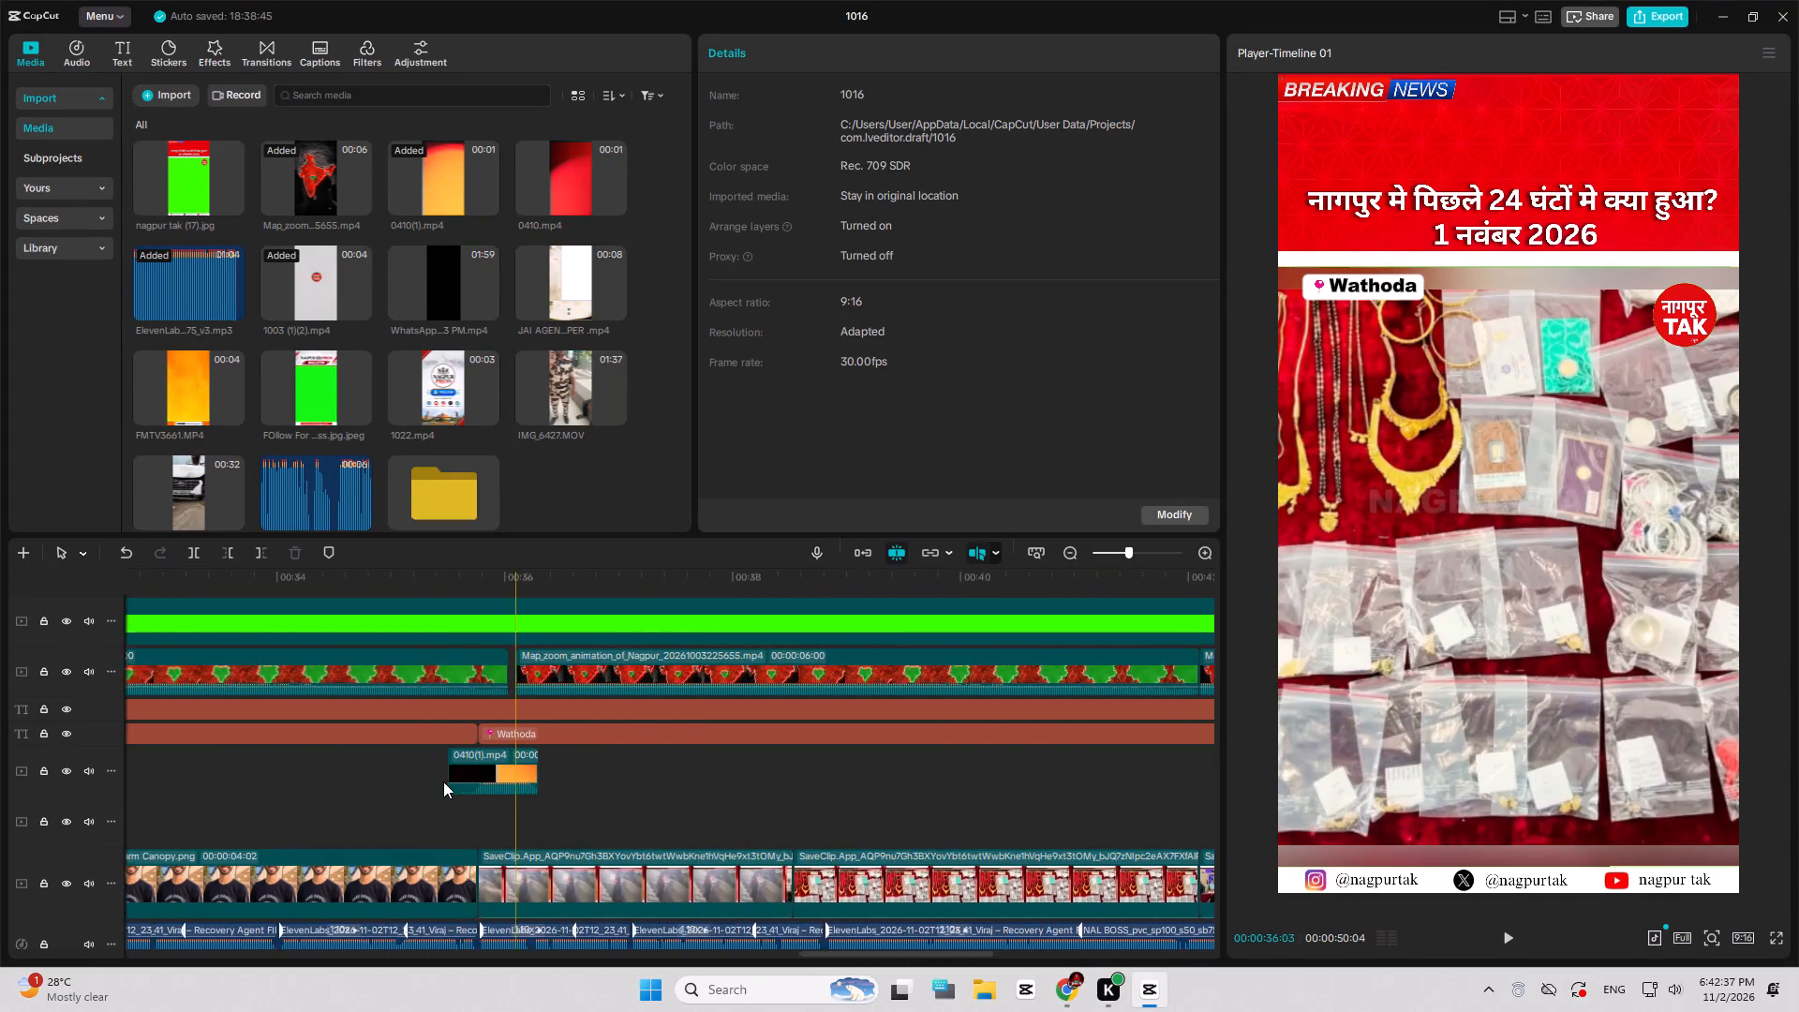
Trim the end of the Sanjay Travels bus clip in the Bajaj Nagar story, leaving it 00:00:02:23 long.
{"action": "scroll", "coordinate": [443, 781], "scroll_direction": "down", "scroll_amount": 6}
{"action": "left_click_drag", "start_coordinate": [425, 777], "coordinate": [416, 775]}
{"action": "key", "text": "space"}
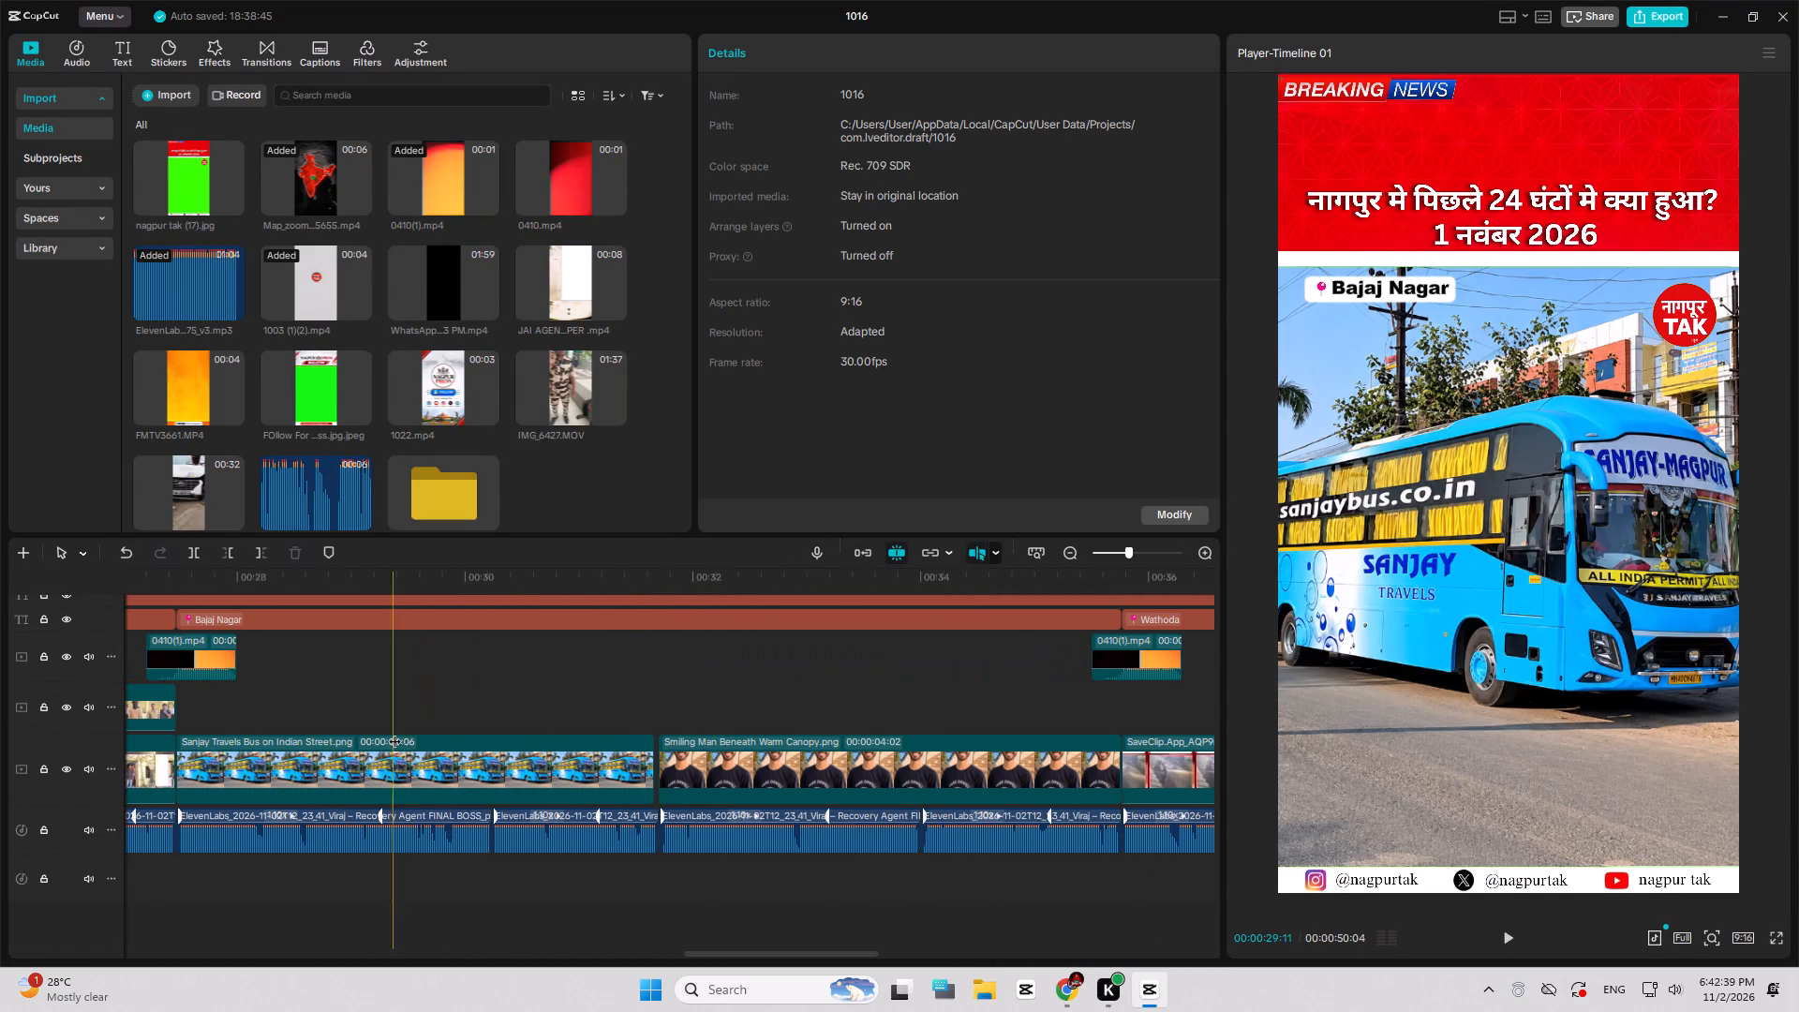
{"action": "key", "text": "space"}
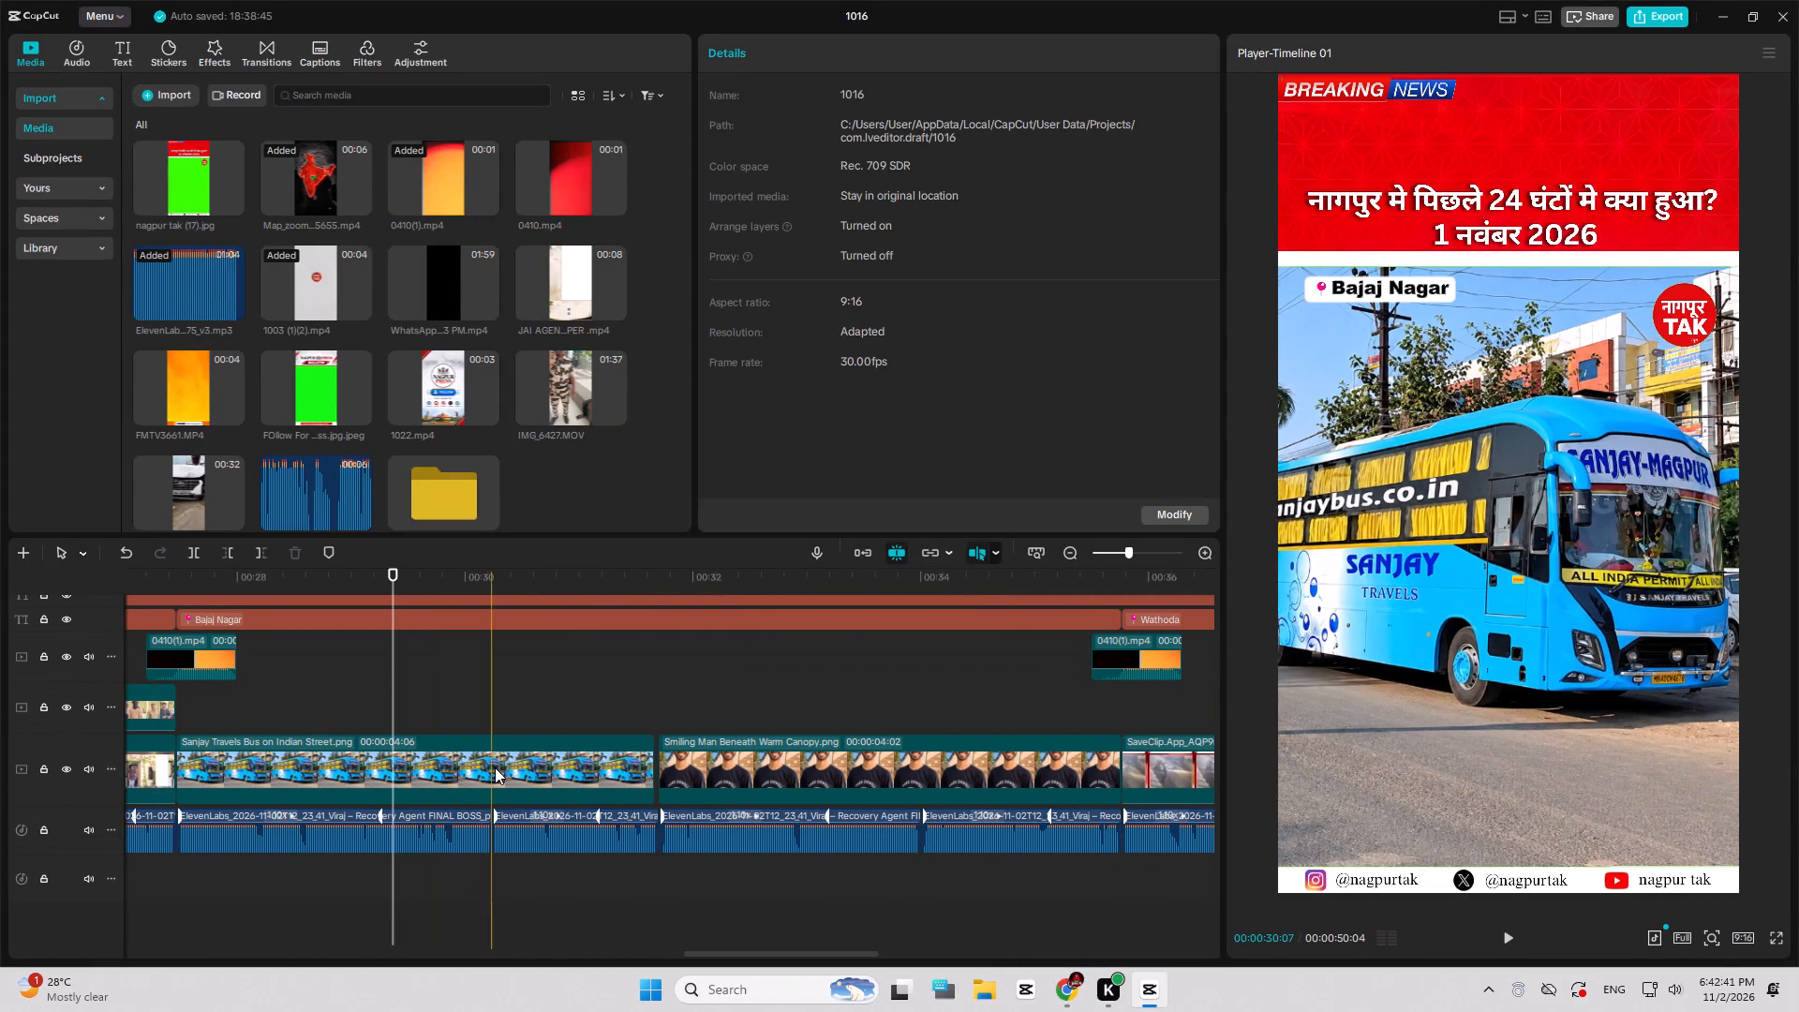
{"action": "key", "text": "space"}
{"action": "key", "text": "space"}
{"action": "left_click", "coordinate": [492, 761]}
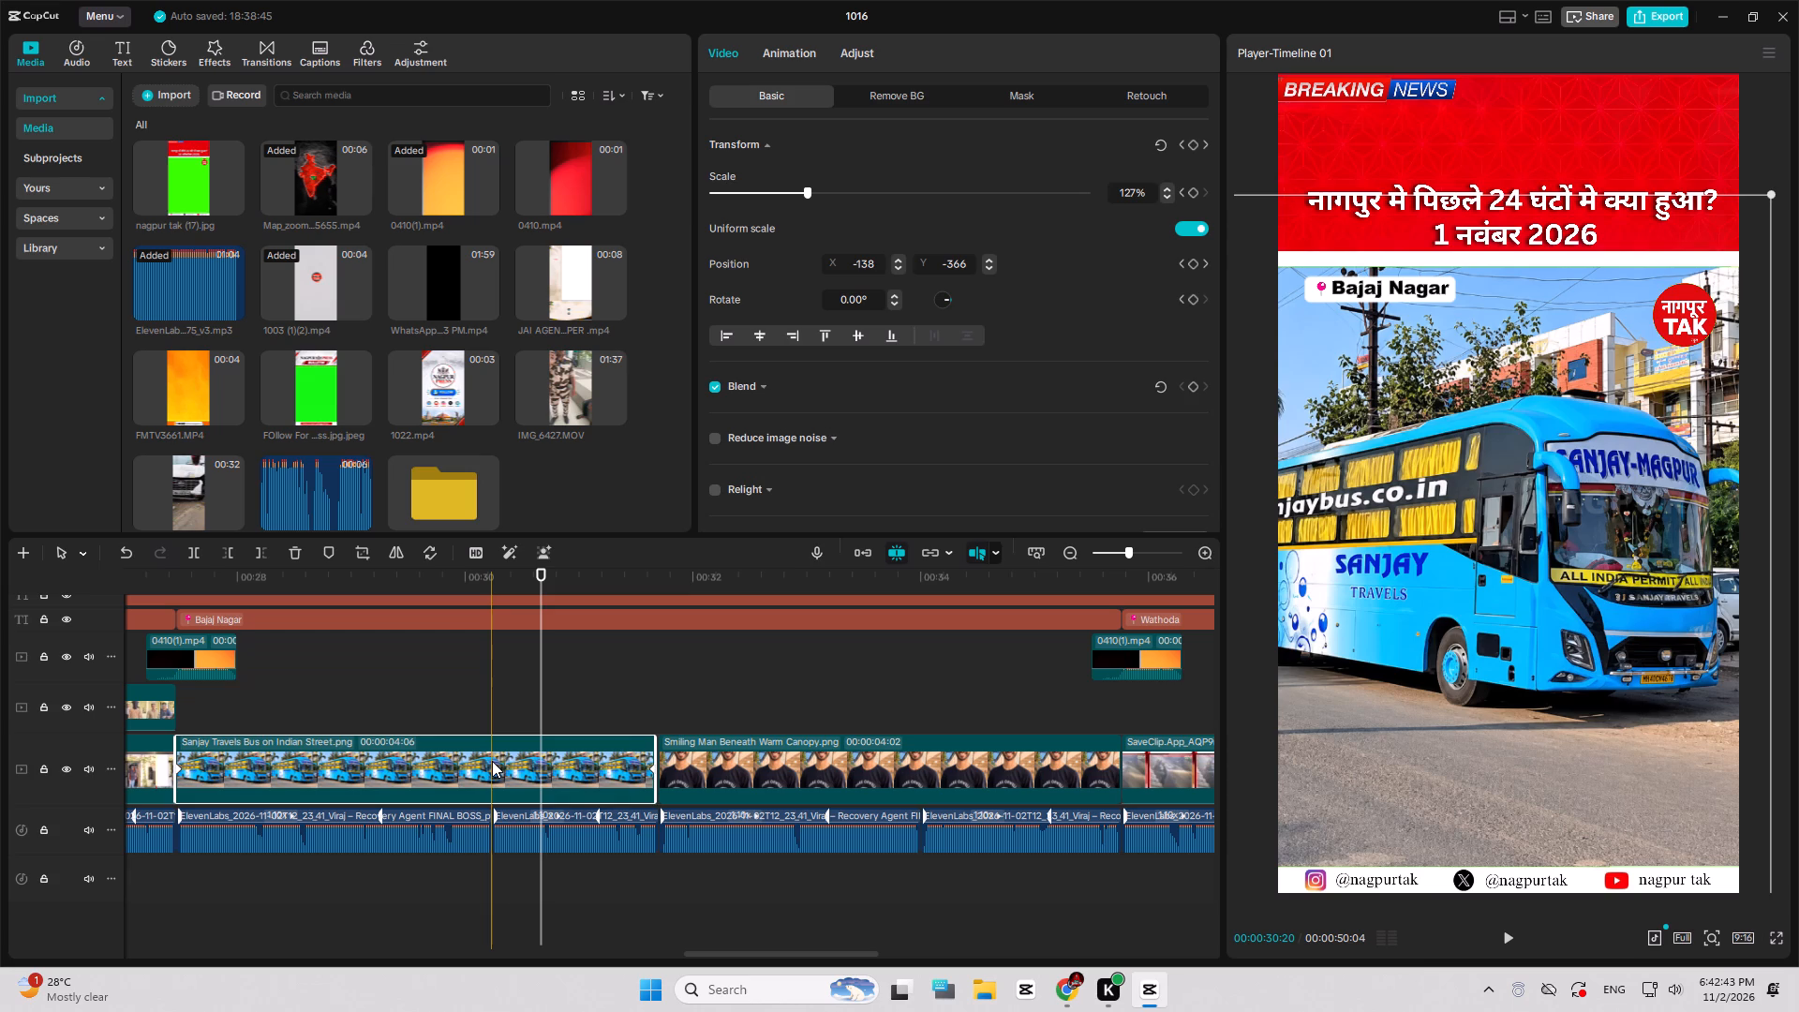
{"action": "key", "text": "w"}
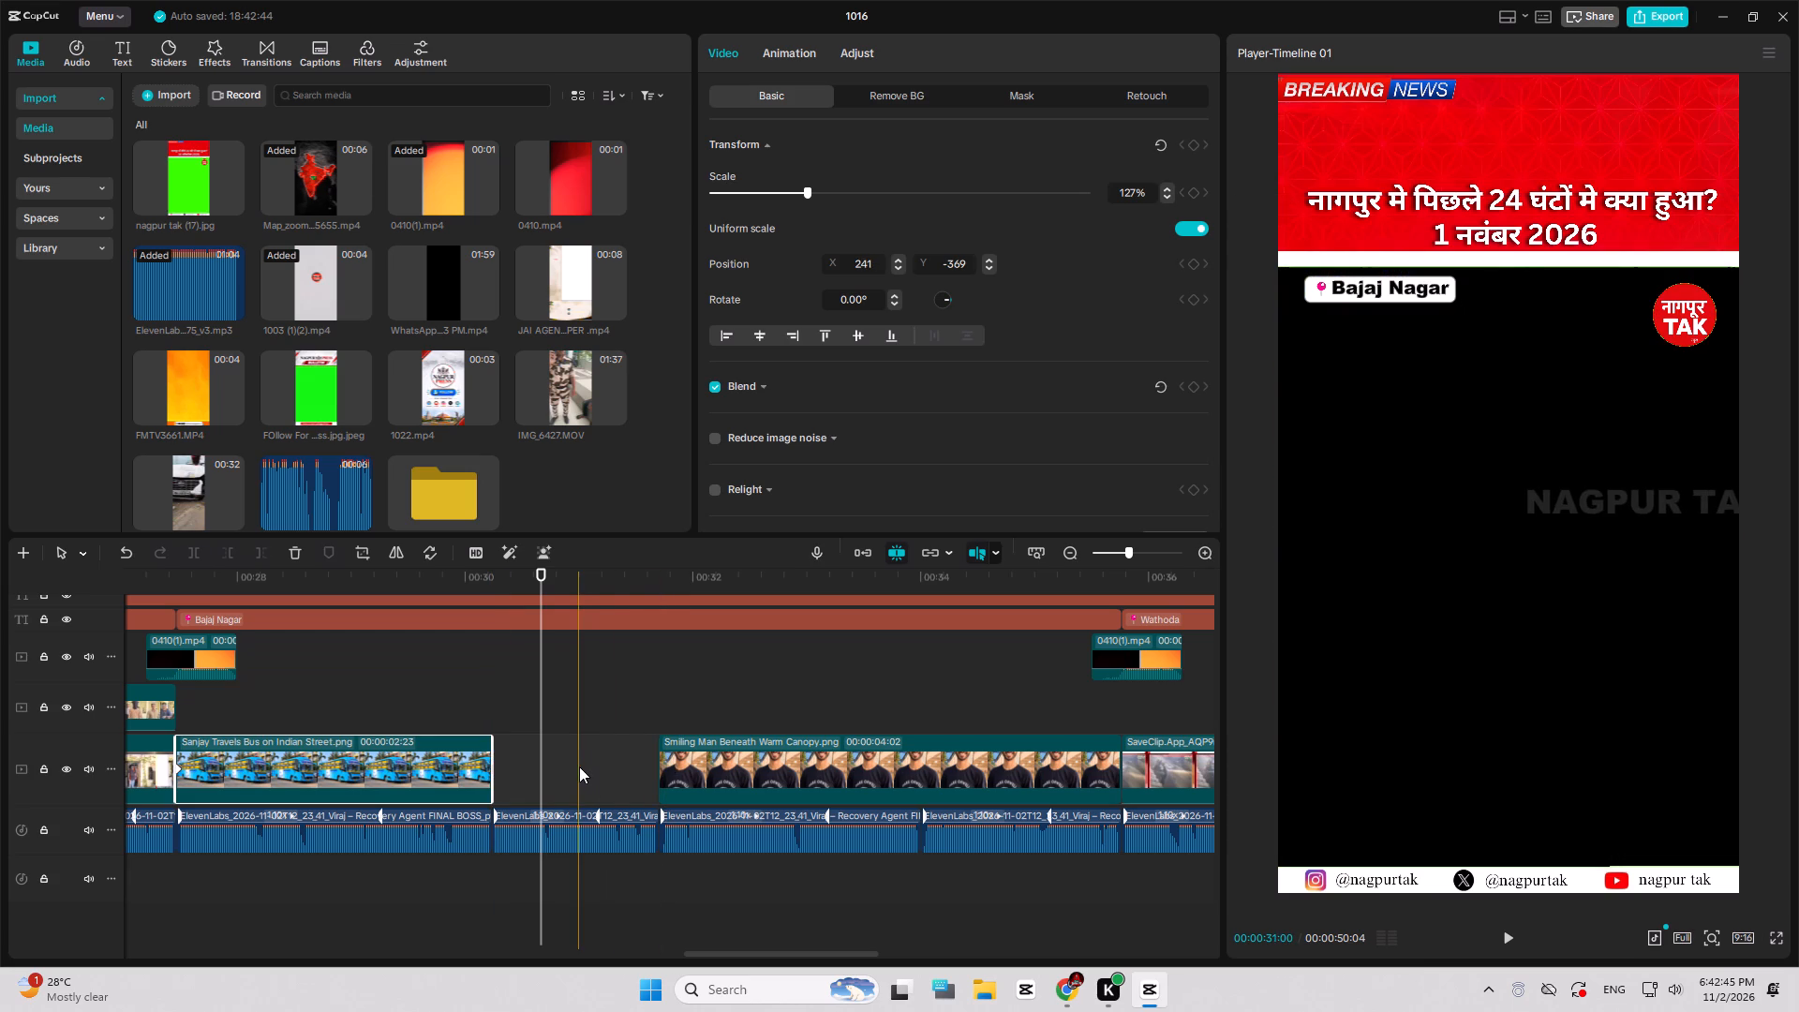
{"action": "key", "text": "ctrl+z"}
{"action": "left_click_drag", "start_coordinate": [651, 767], "coordinate": [617, 770]}
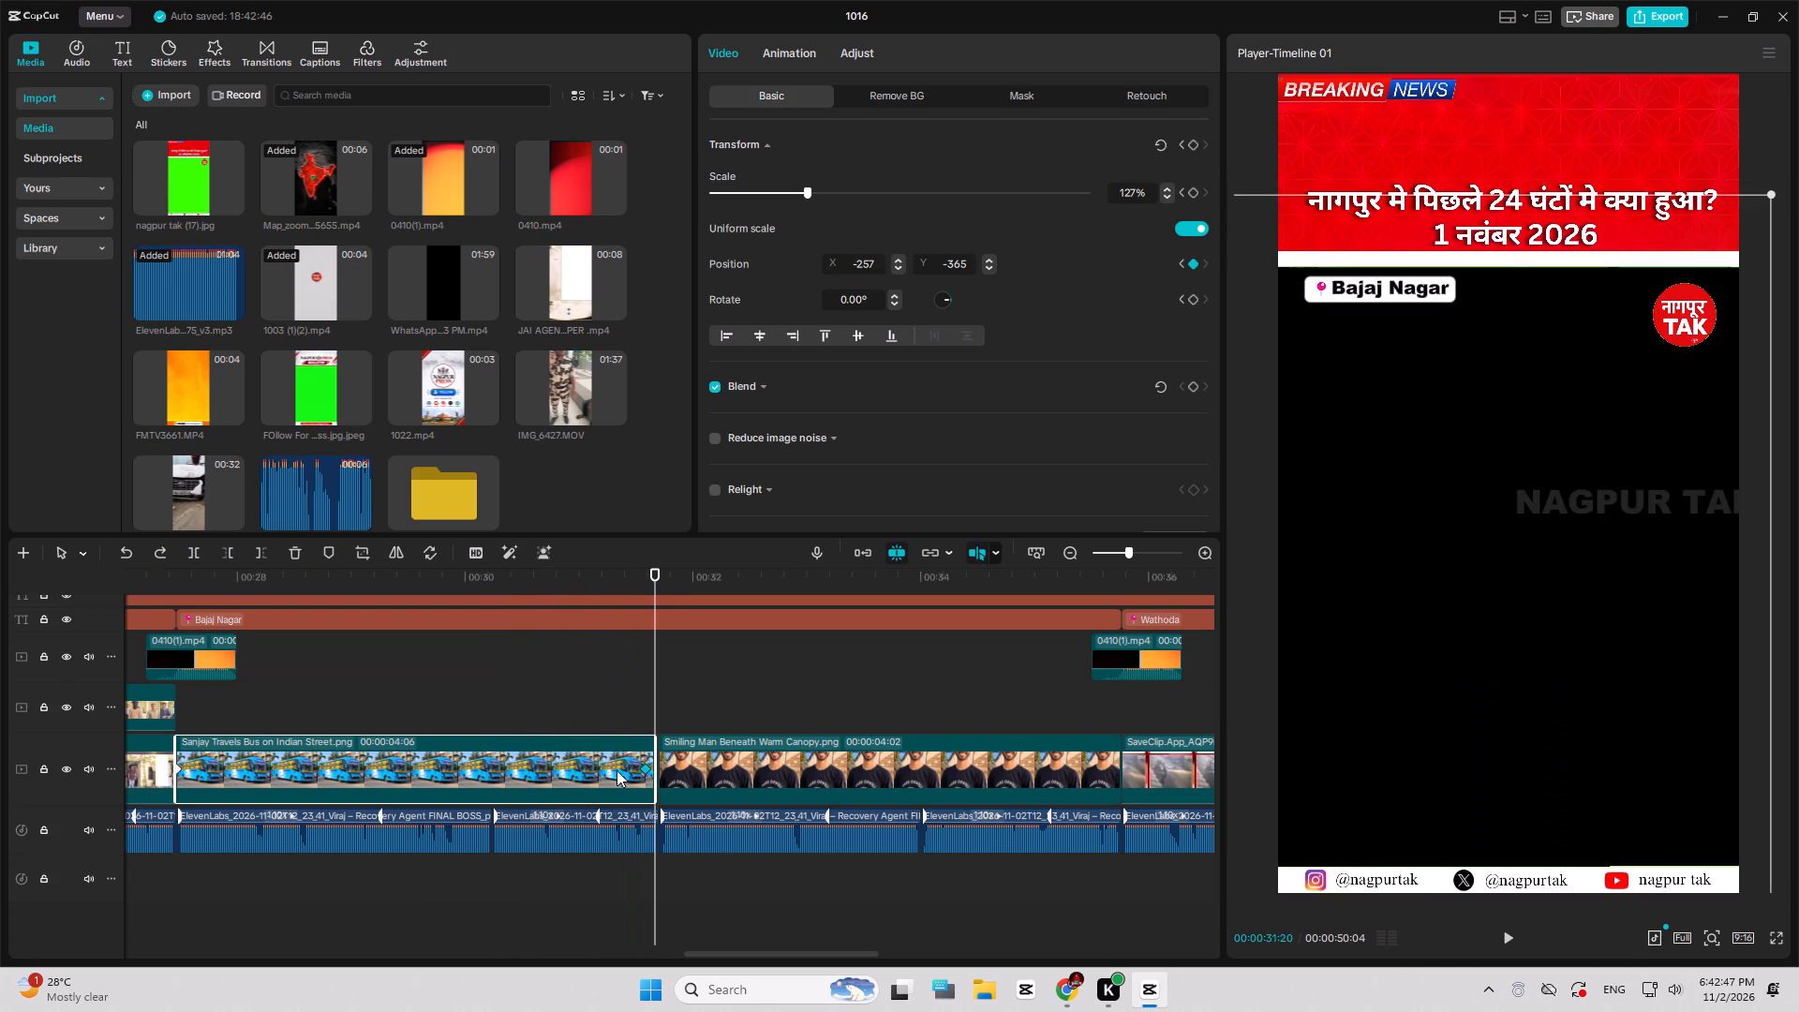
{"action": "left_click_drag", "start_coordinate": [617, 770], "coordinate": [481, 764]}
{"action": "key", "text": "w"}
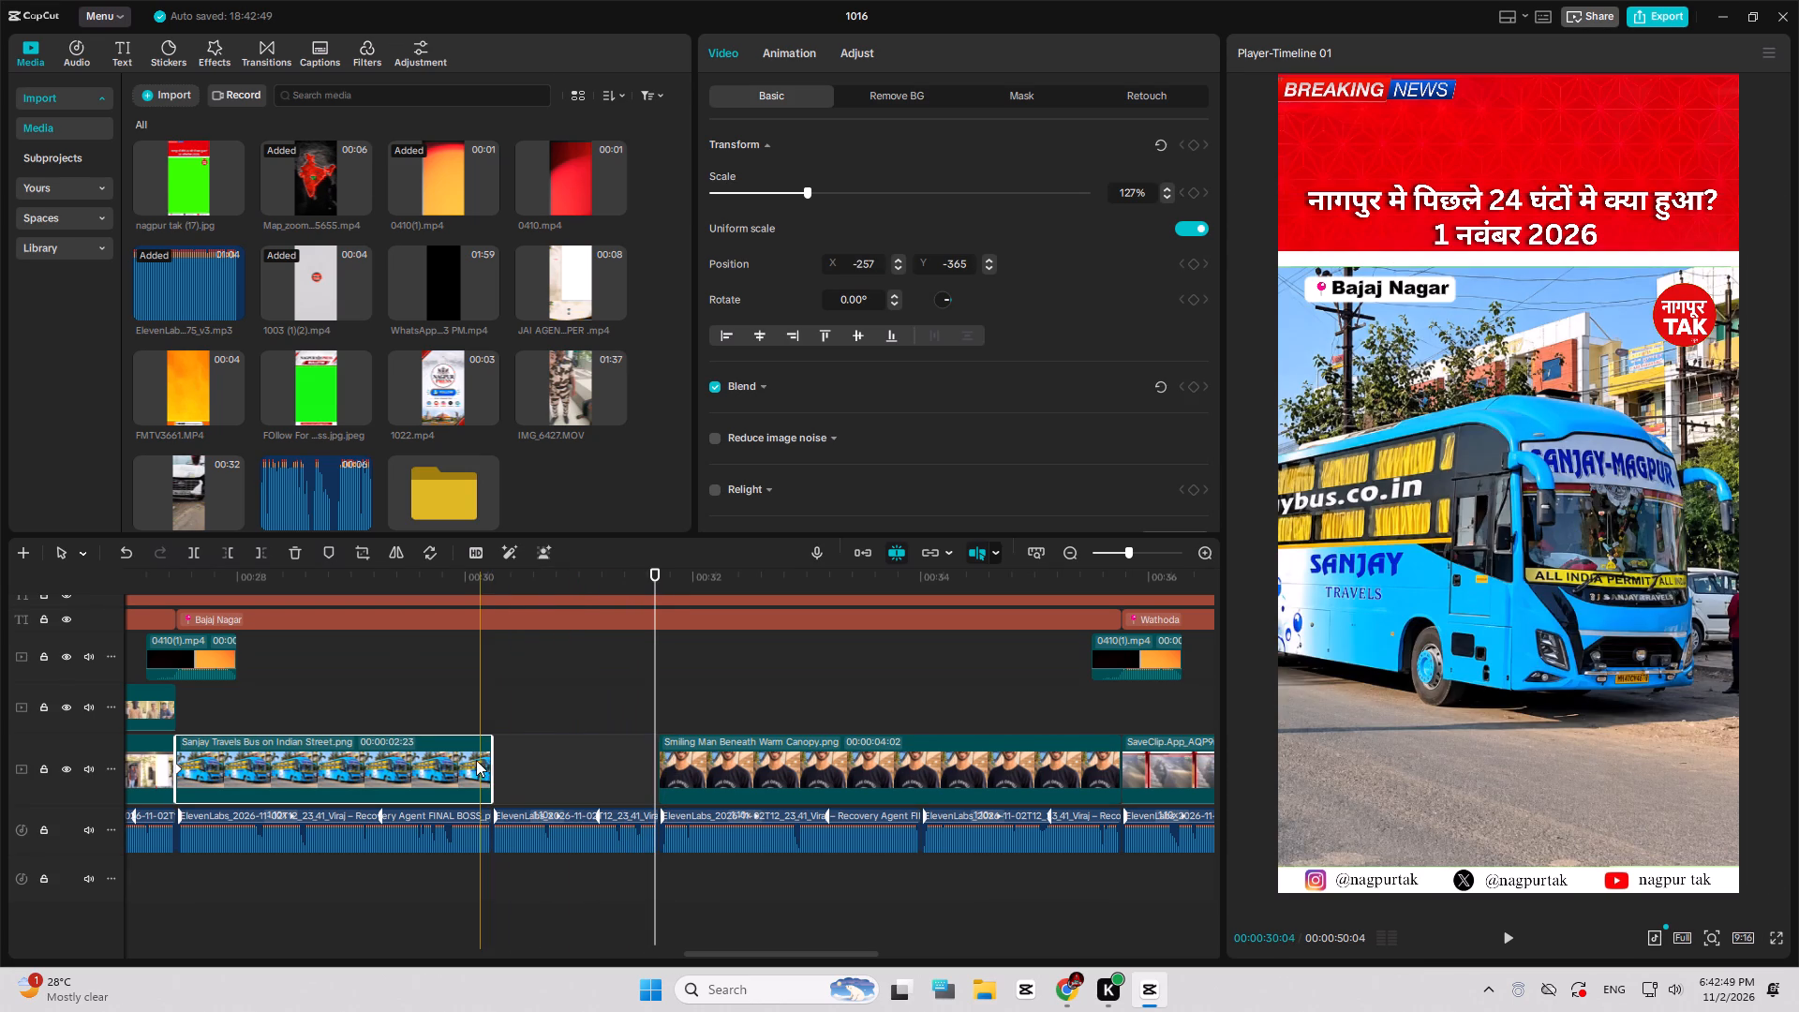
Extend the start of the smiling man clip back to the bus clip's end, making it 00:00:05:16 long.
{"action": "left_click_drag", "start_coordinate": [480, 767], "coordinate": [554, 770]}
{"action": "left_click", "coordinate": [665, 767]}
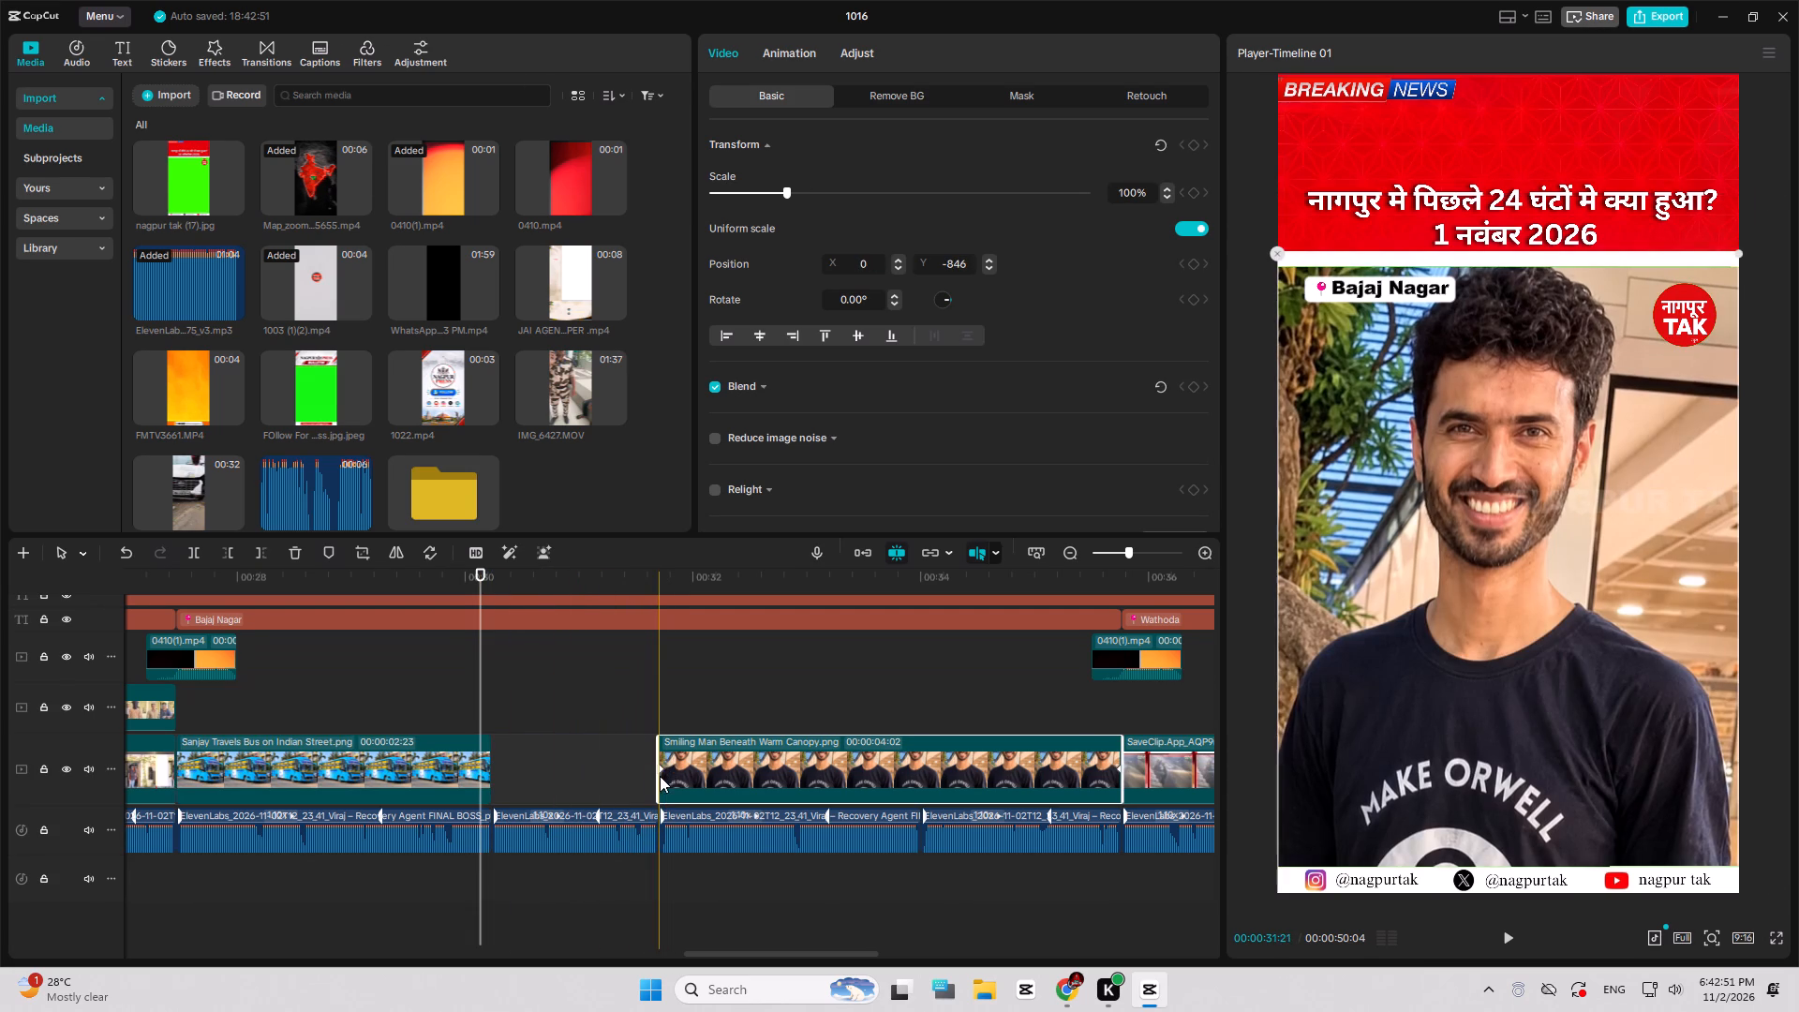
{"action": "left_click_drag", "start_coordinate": [659, 776], "coordinate": [457, 773]}
{"action": "left_click_drag", "start_coordinate": [658, 766], "coordinate": [442, 765]}
Play from the smiling man clip into the Wathoda story to check the revised timing.
{"action": "key", "text": "space"}
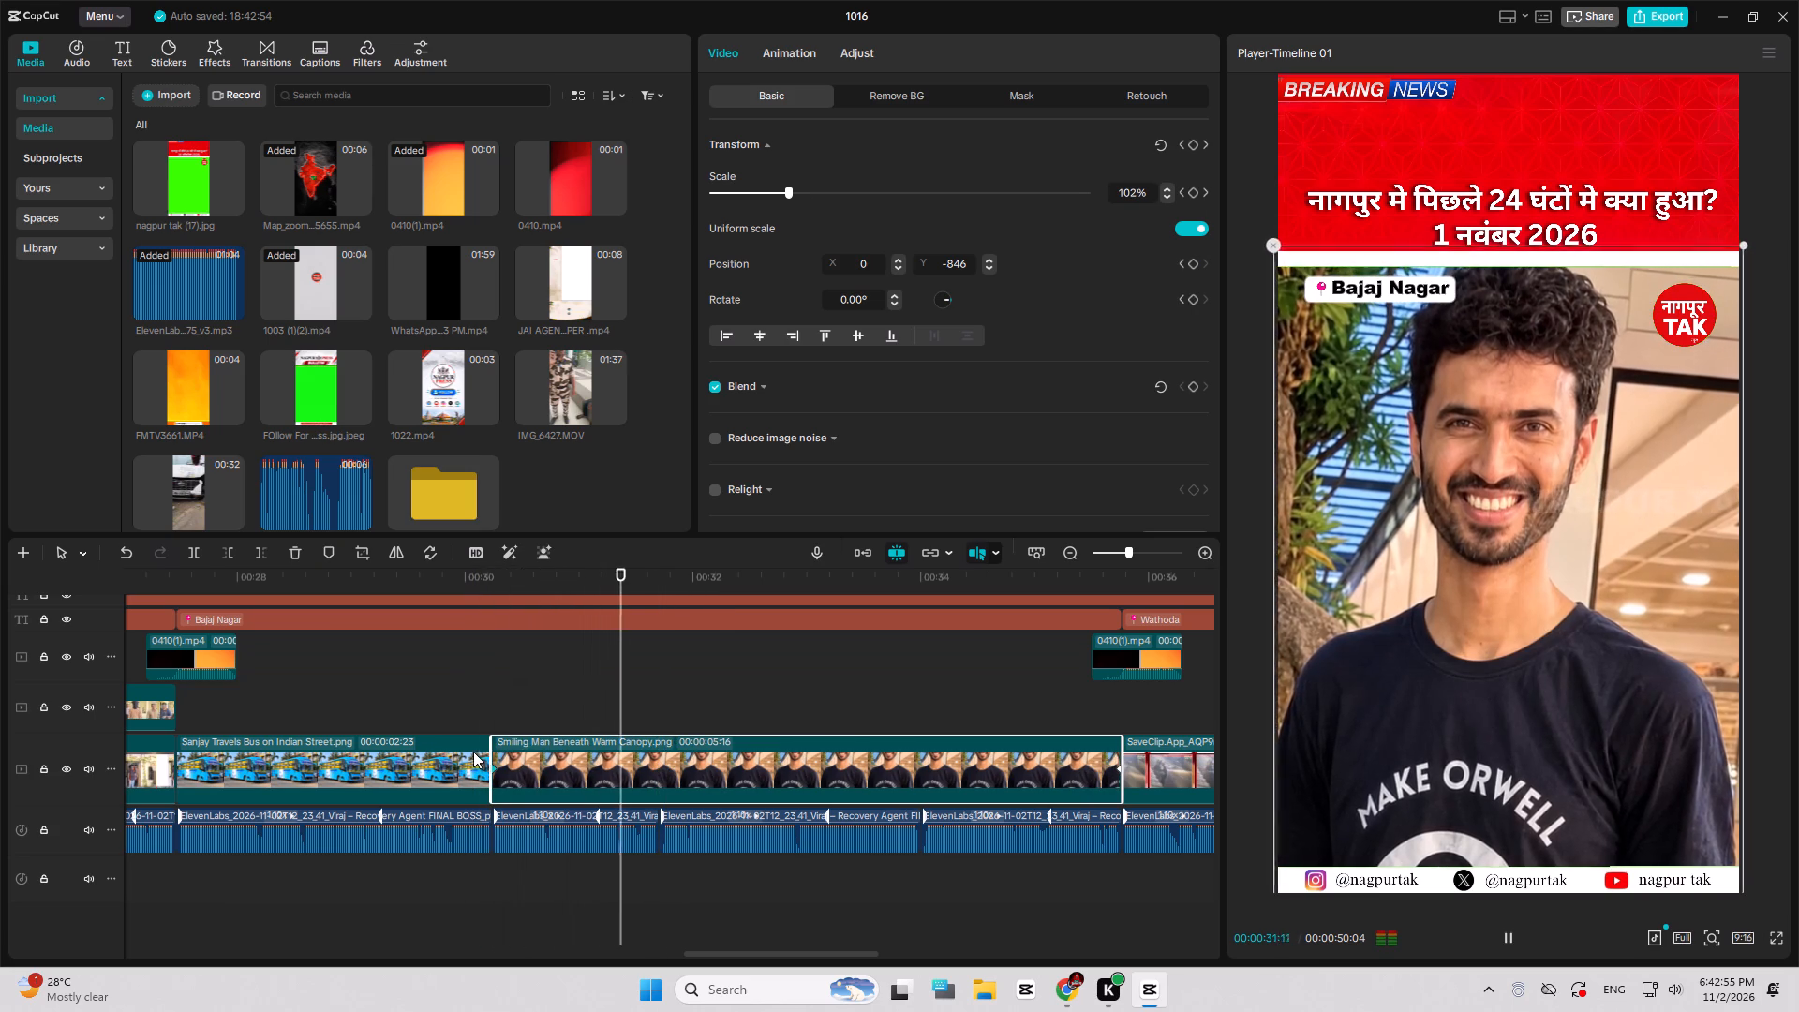
{"action": "left_click", "coordinate": [528, 761]}
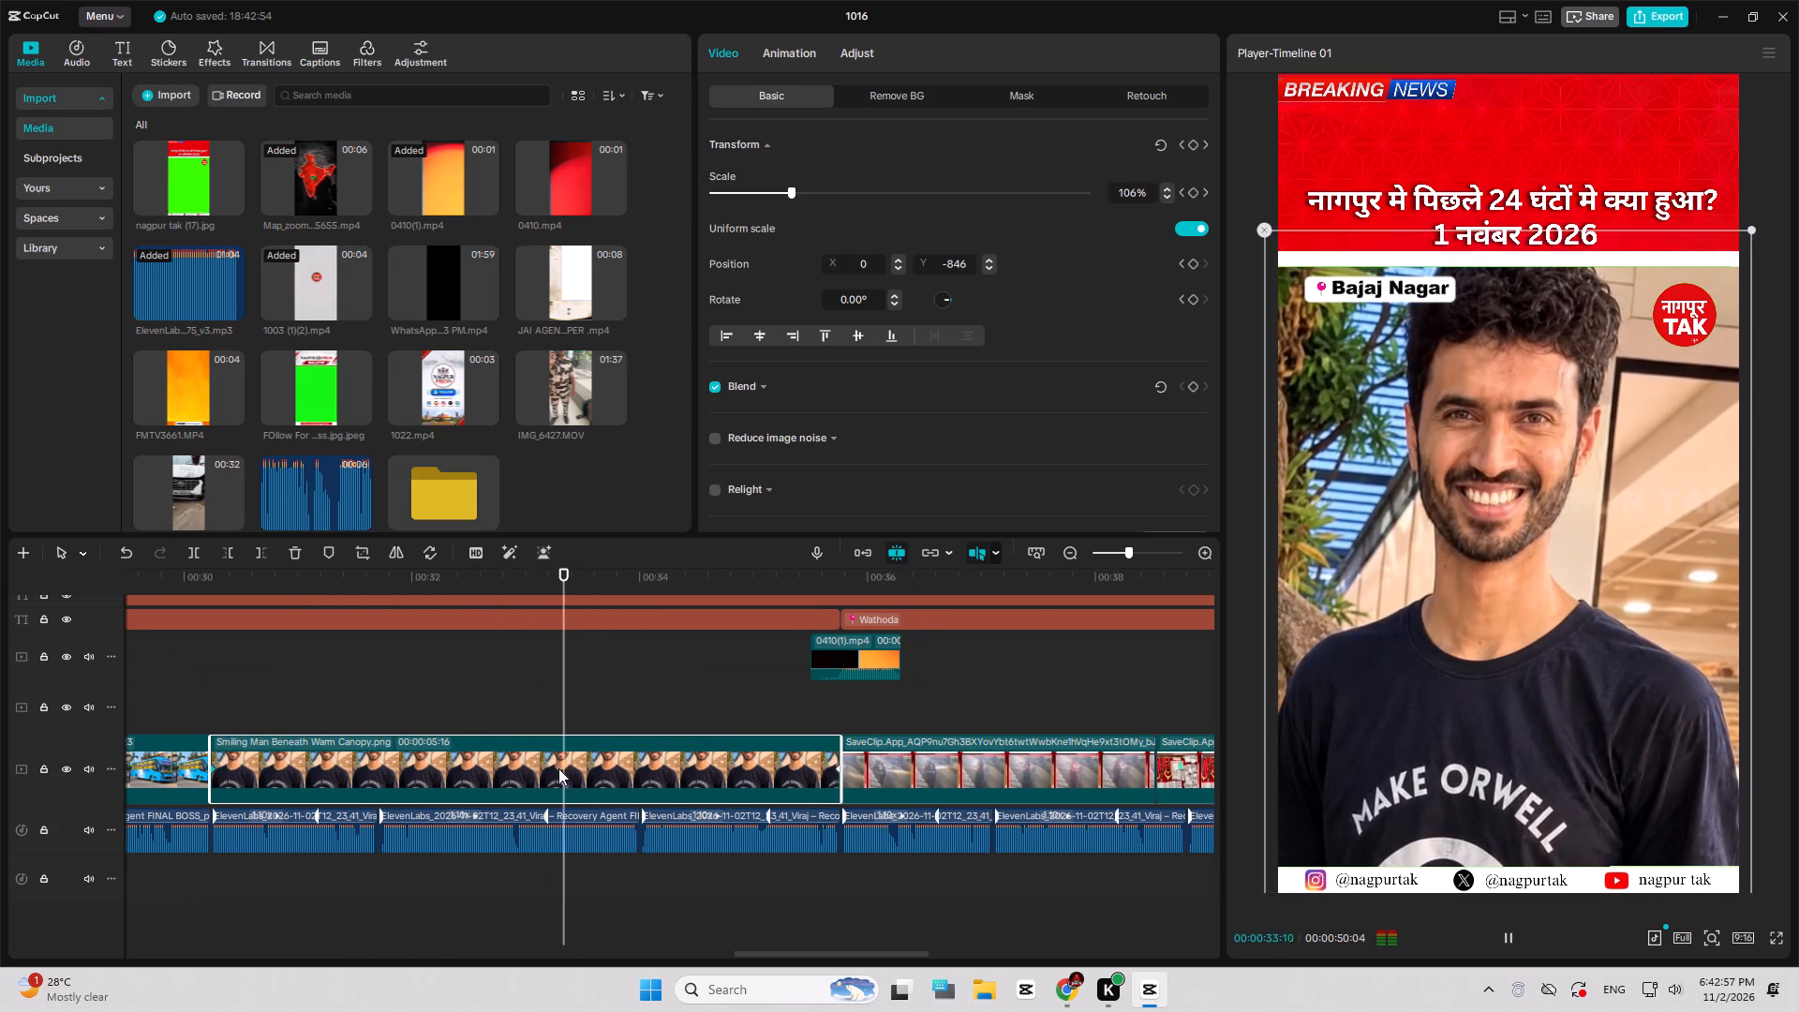
{"action": "key", "text": "space"}
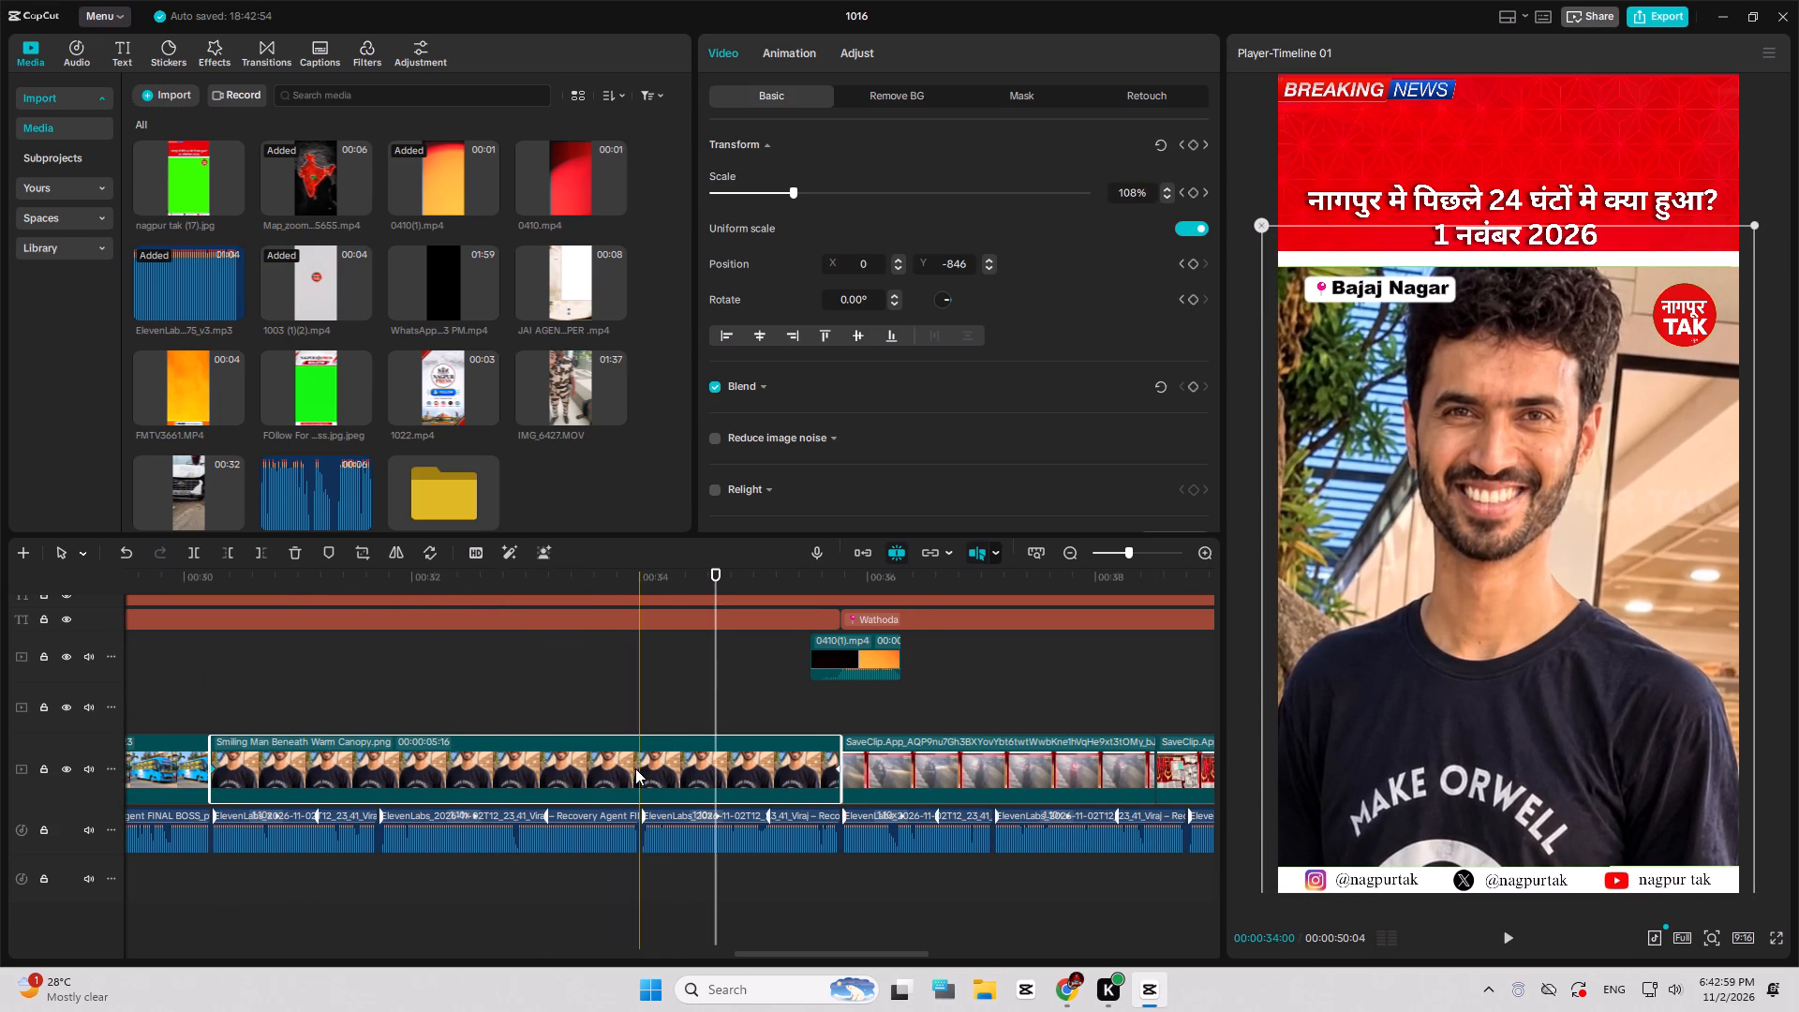
{"action": "key", "text": "space"}
{"action": "key", "text": "space"}
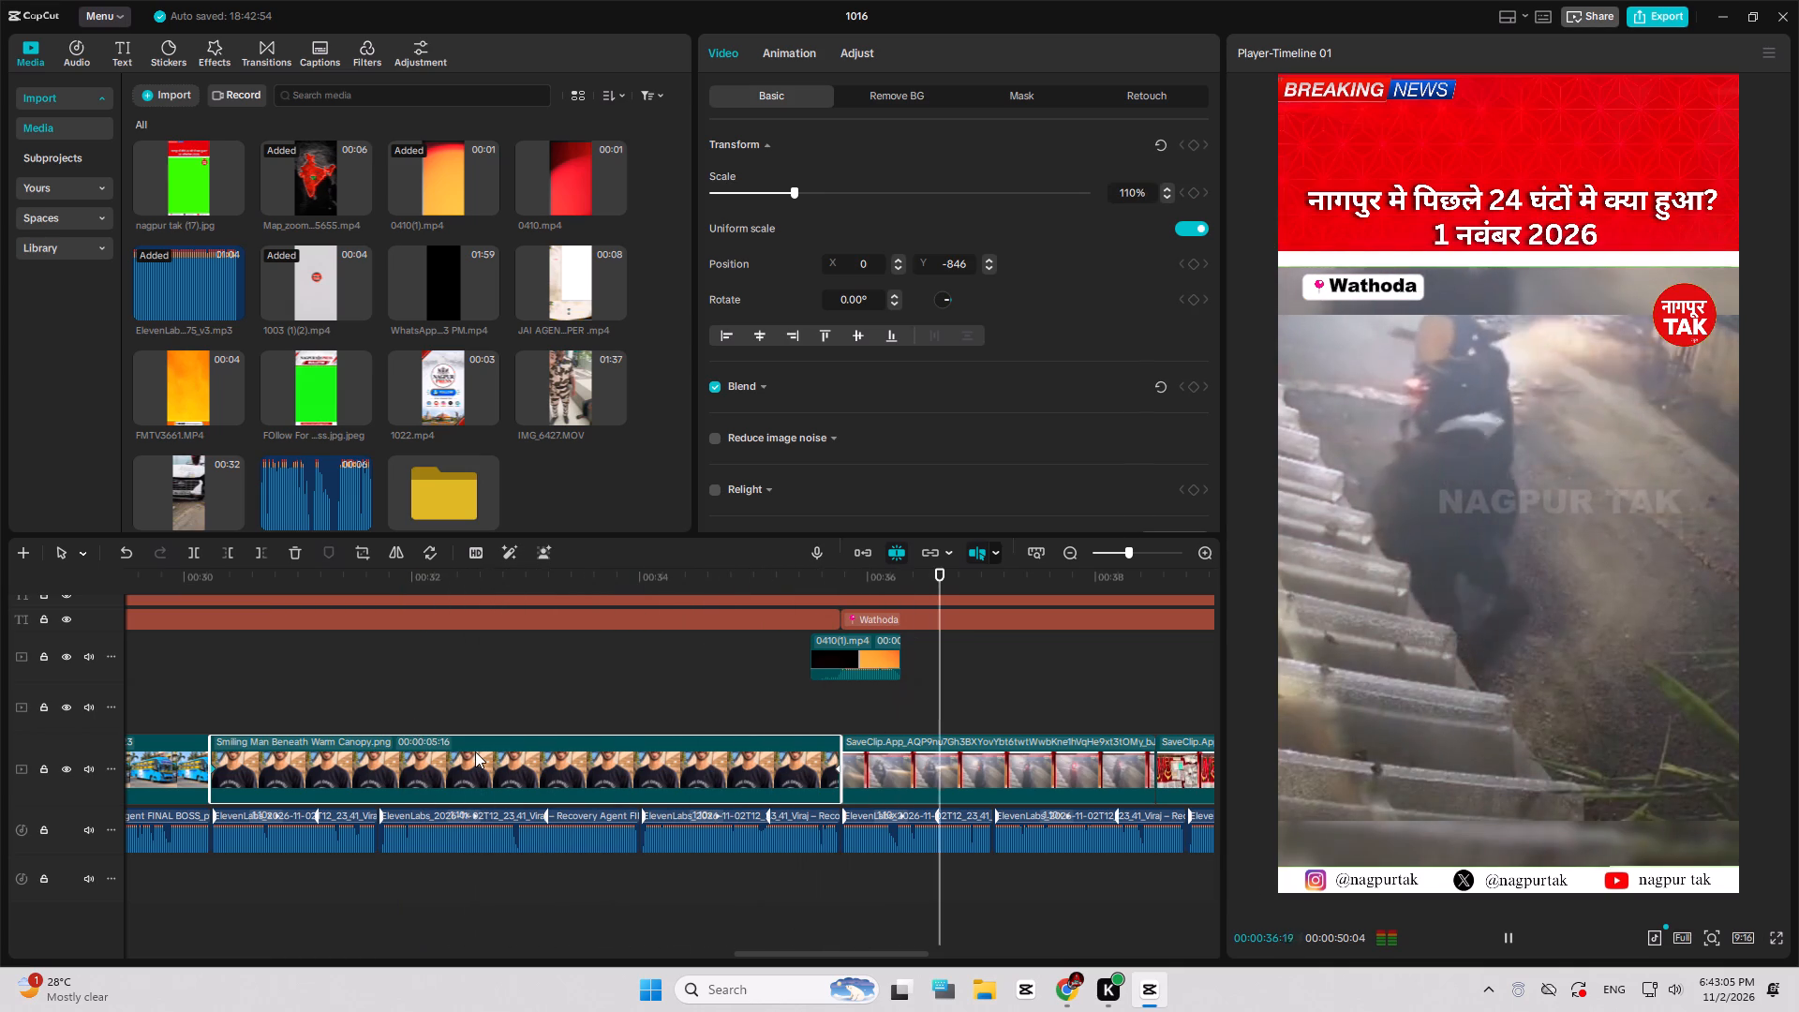
{"action": "left_click", "coordinate": [809, 558]}
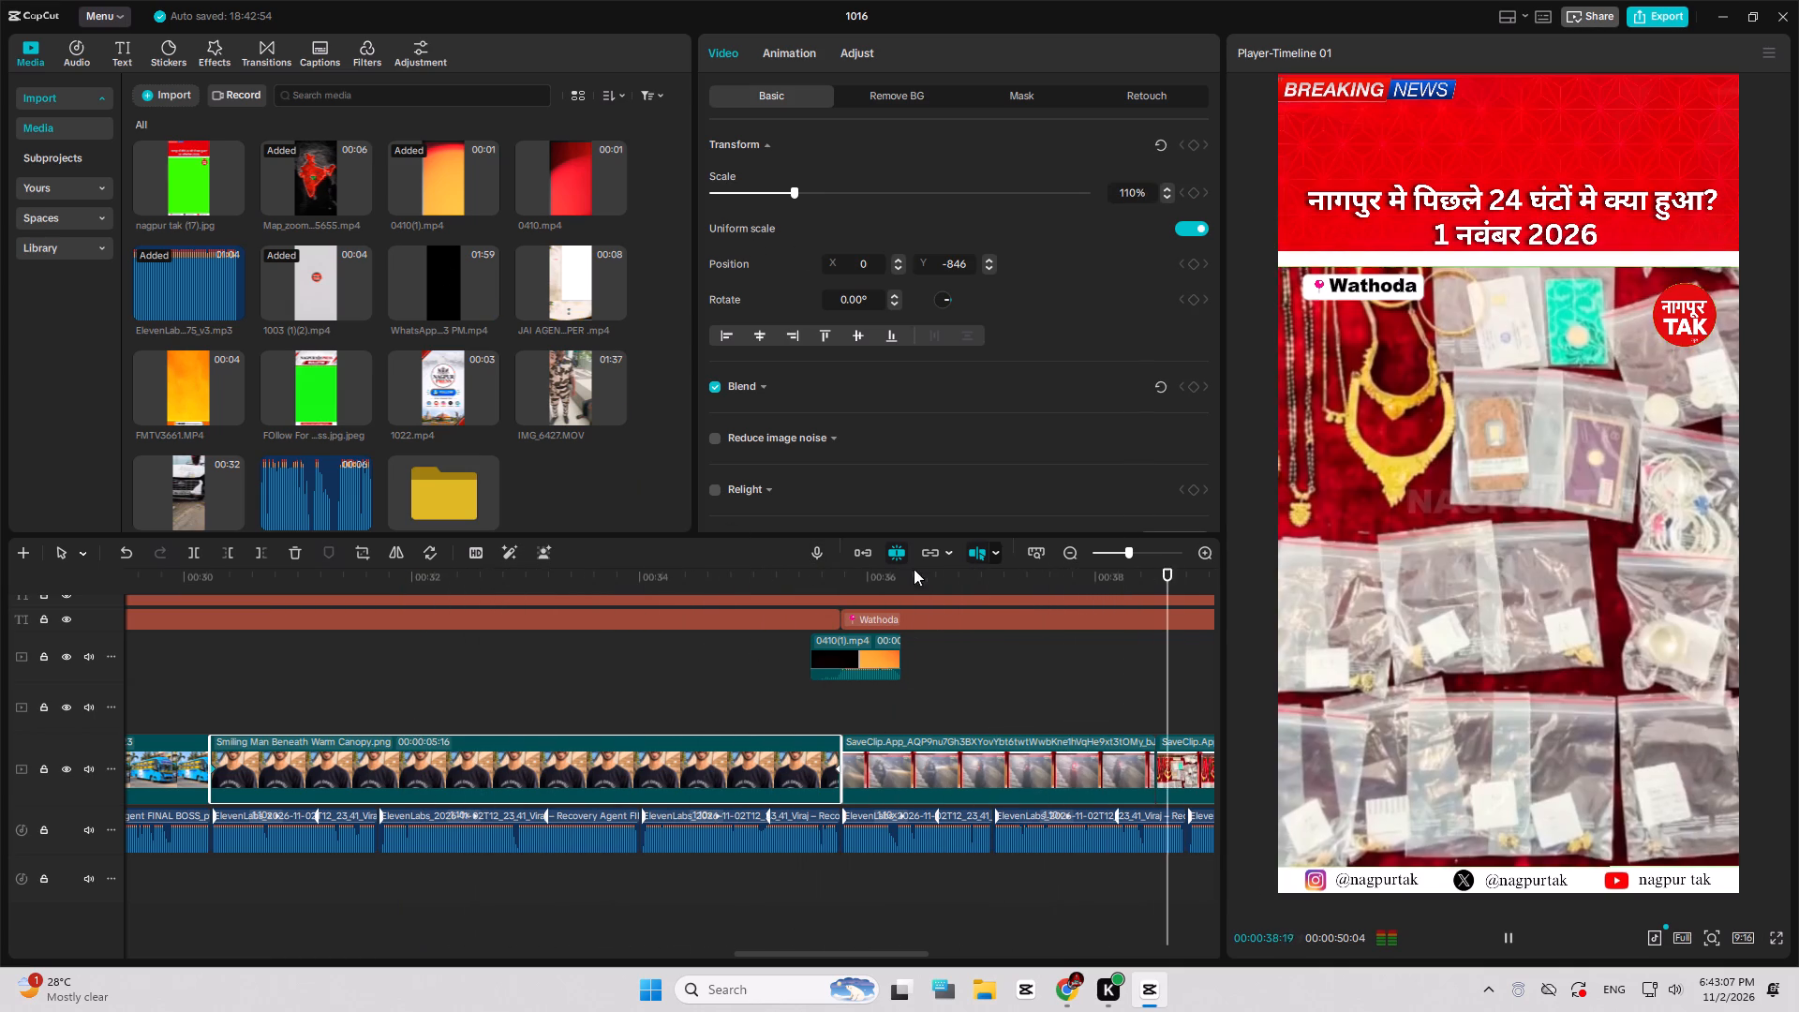
{"action": "key", "text": "space"}
Switch to Chrome and open the नागपुर तक न्यूज and hum nagpurkar designs from the Canva home page.
{"action": "left_click", "coordinate": [1072, 977]}
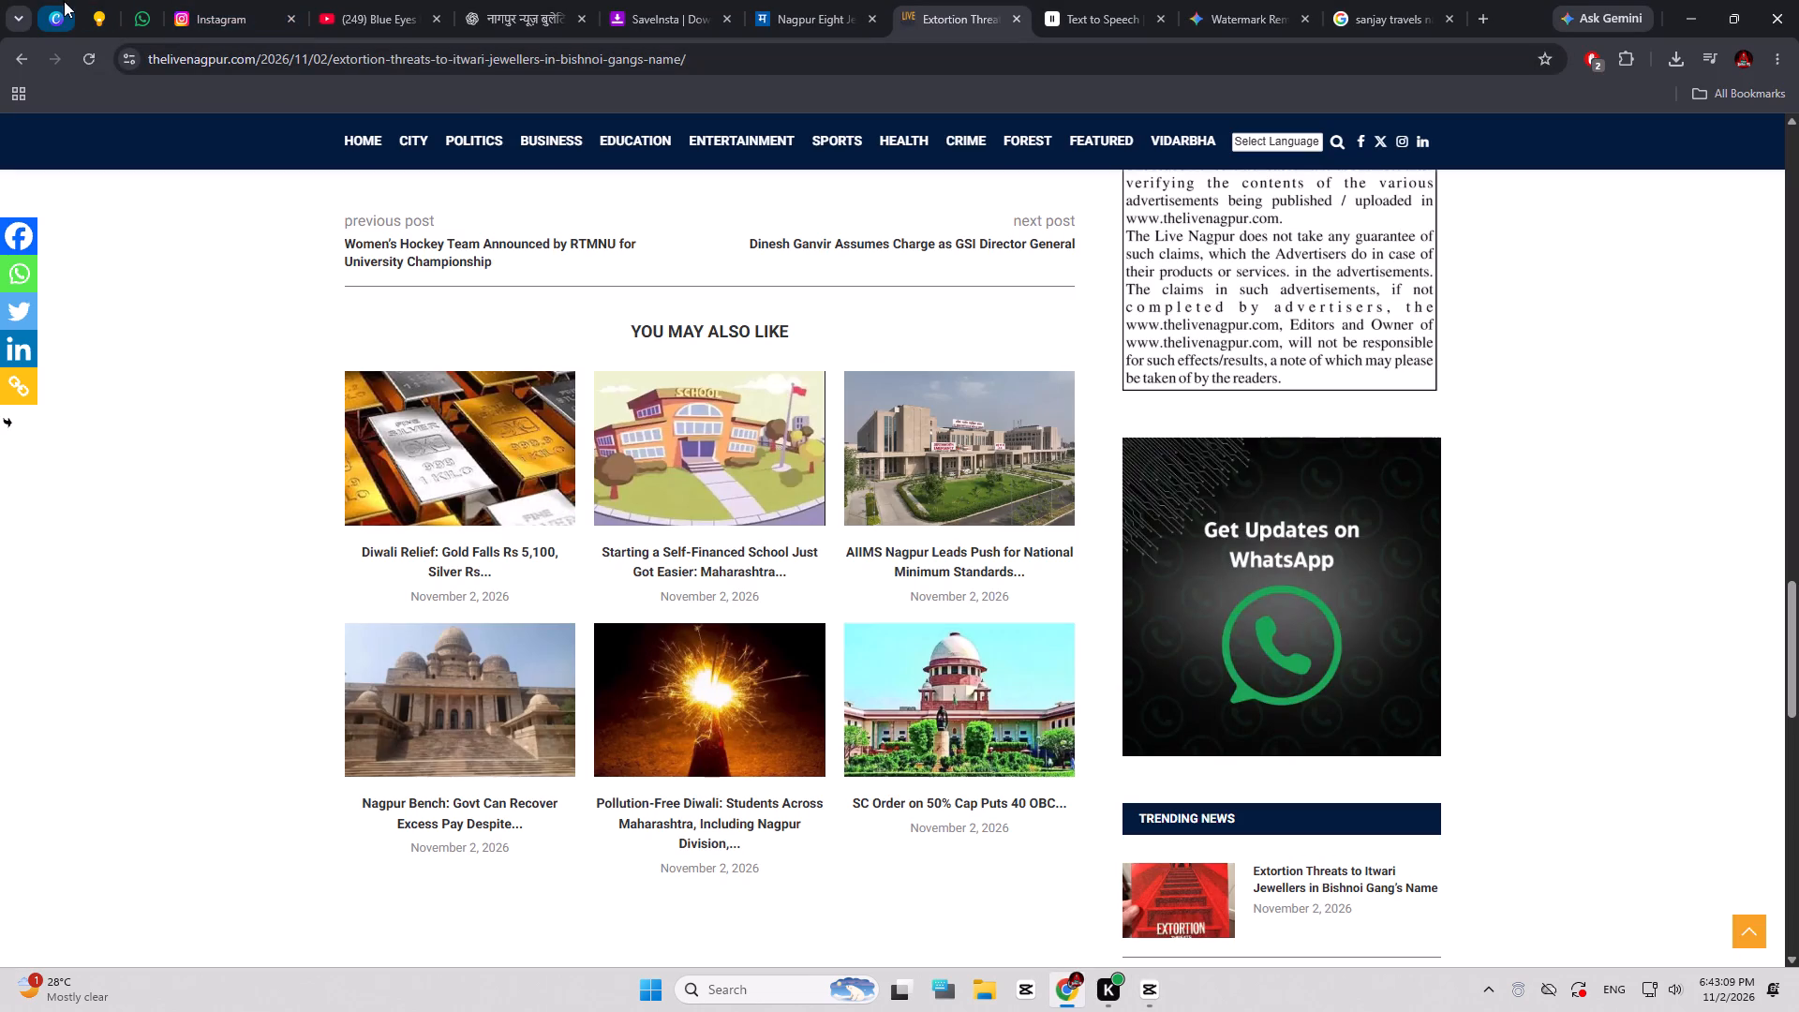
{"action": "left_click", "coordinate": [64, 1]}
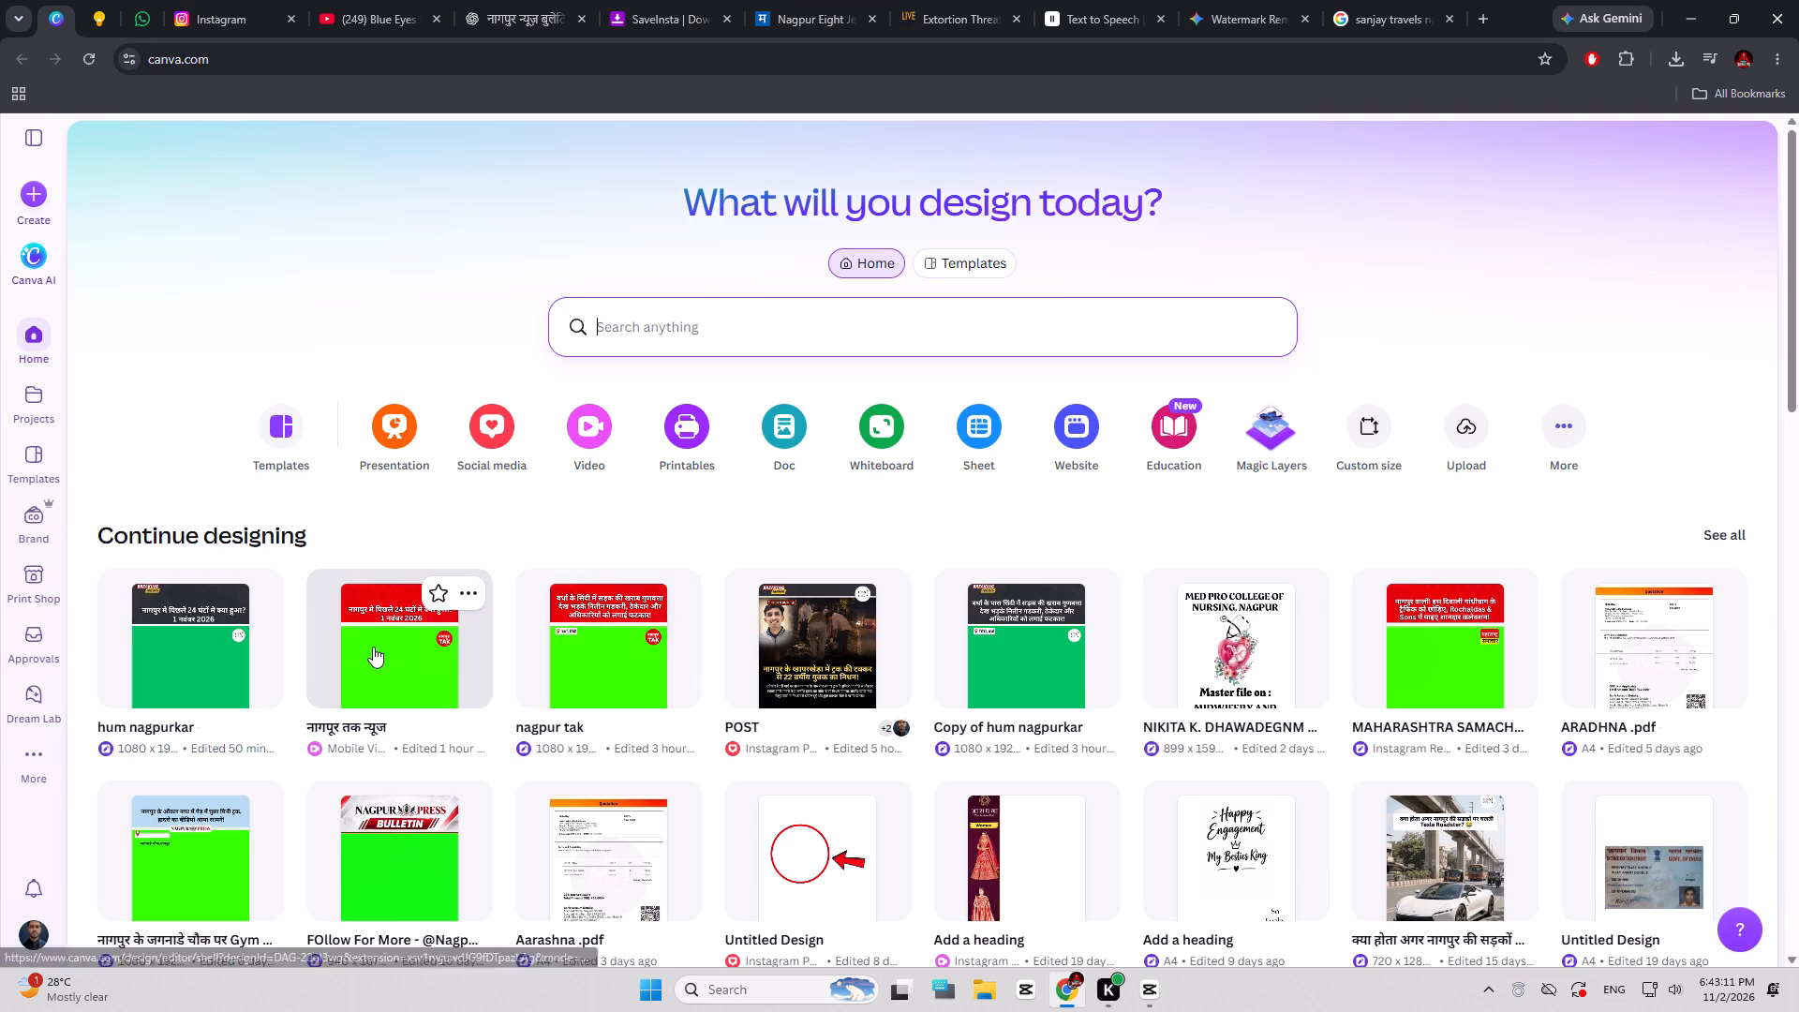
{"action": "left_click", "coordinate": [378, 647]}
{"action": "left_click", "coordinate": [47, 13]}
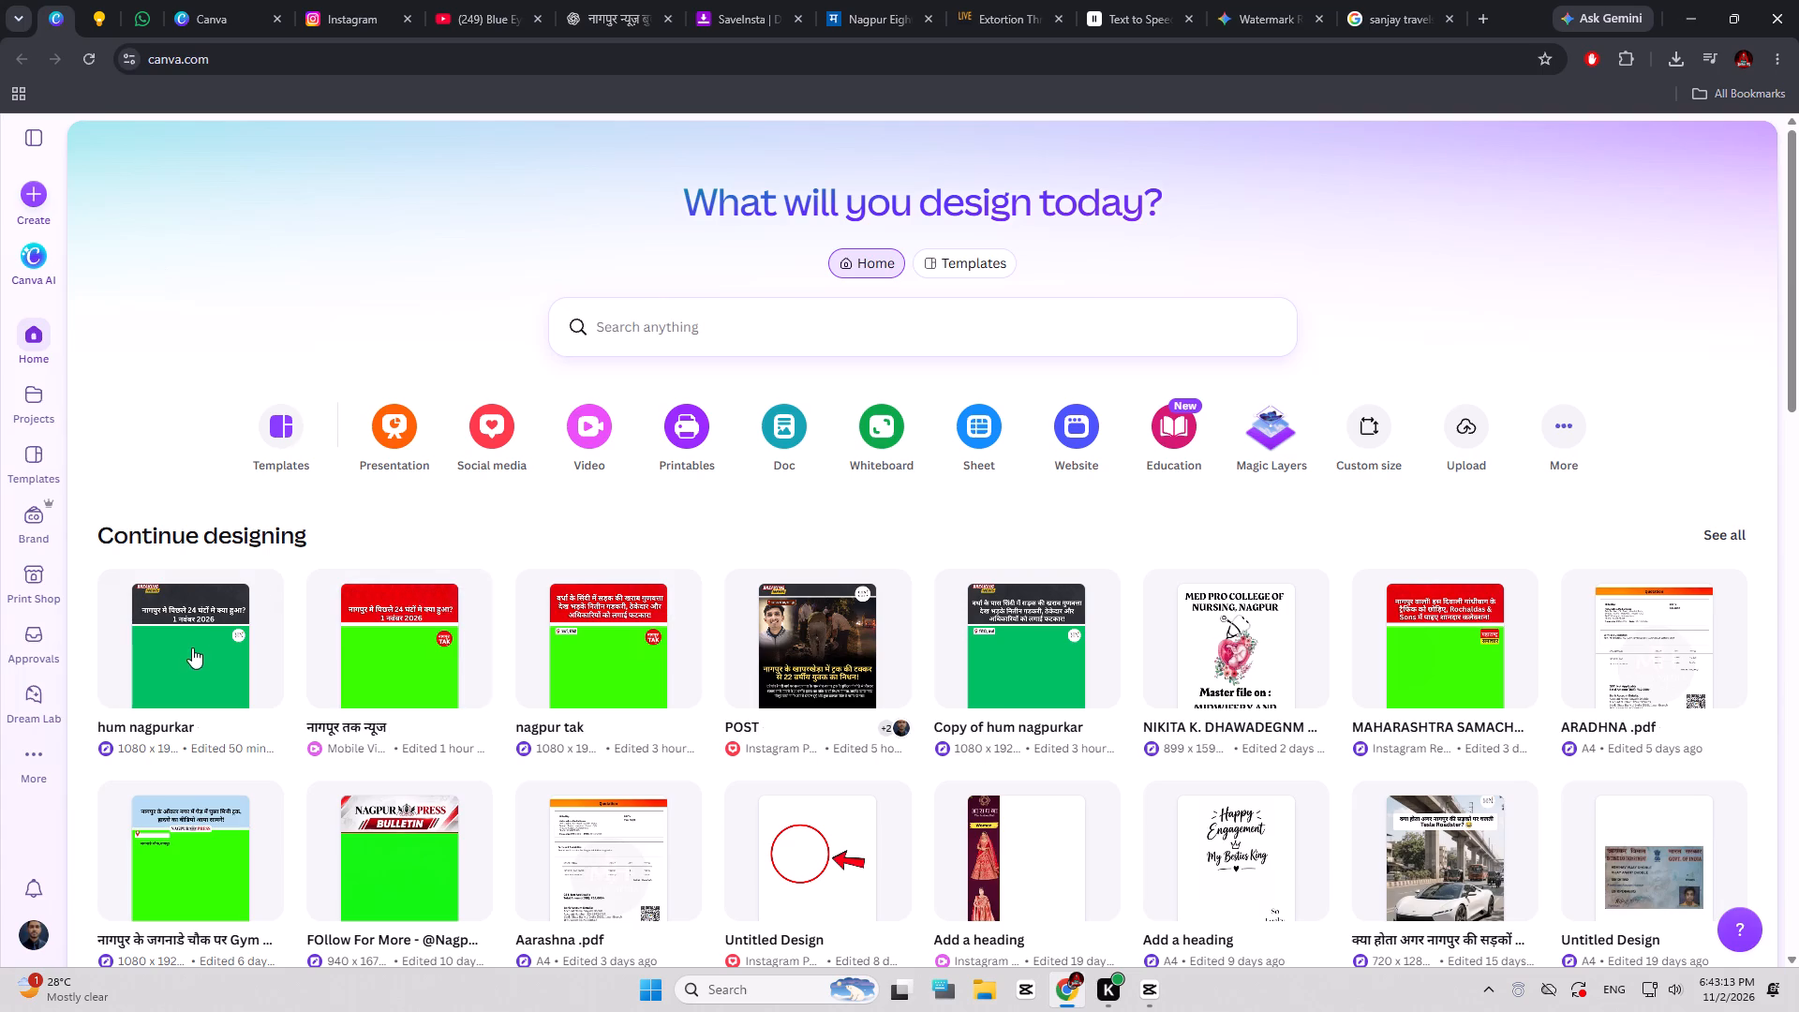
{"action": "left_click", "coordinate": [191, 652]}
Change the headline date in the नागपुर तक न्यूज design to 2 नवंबर 2026.
{"action": "left_click", "coordinate": [333, 0]}
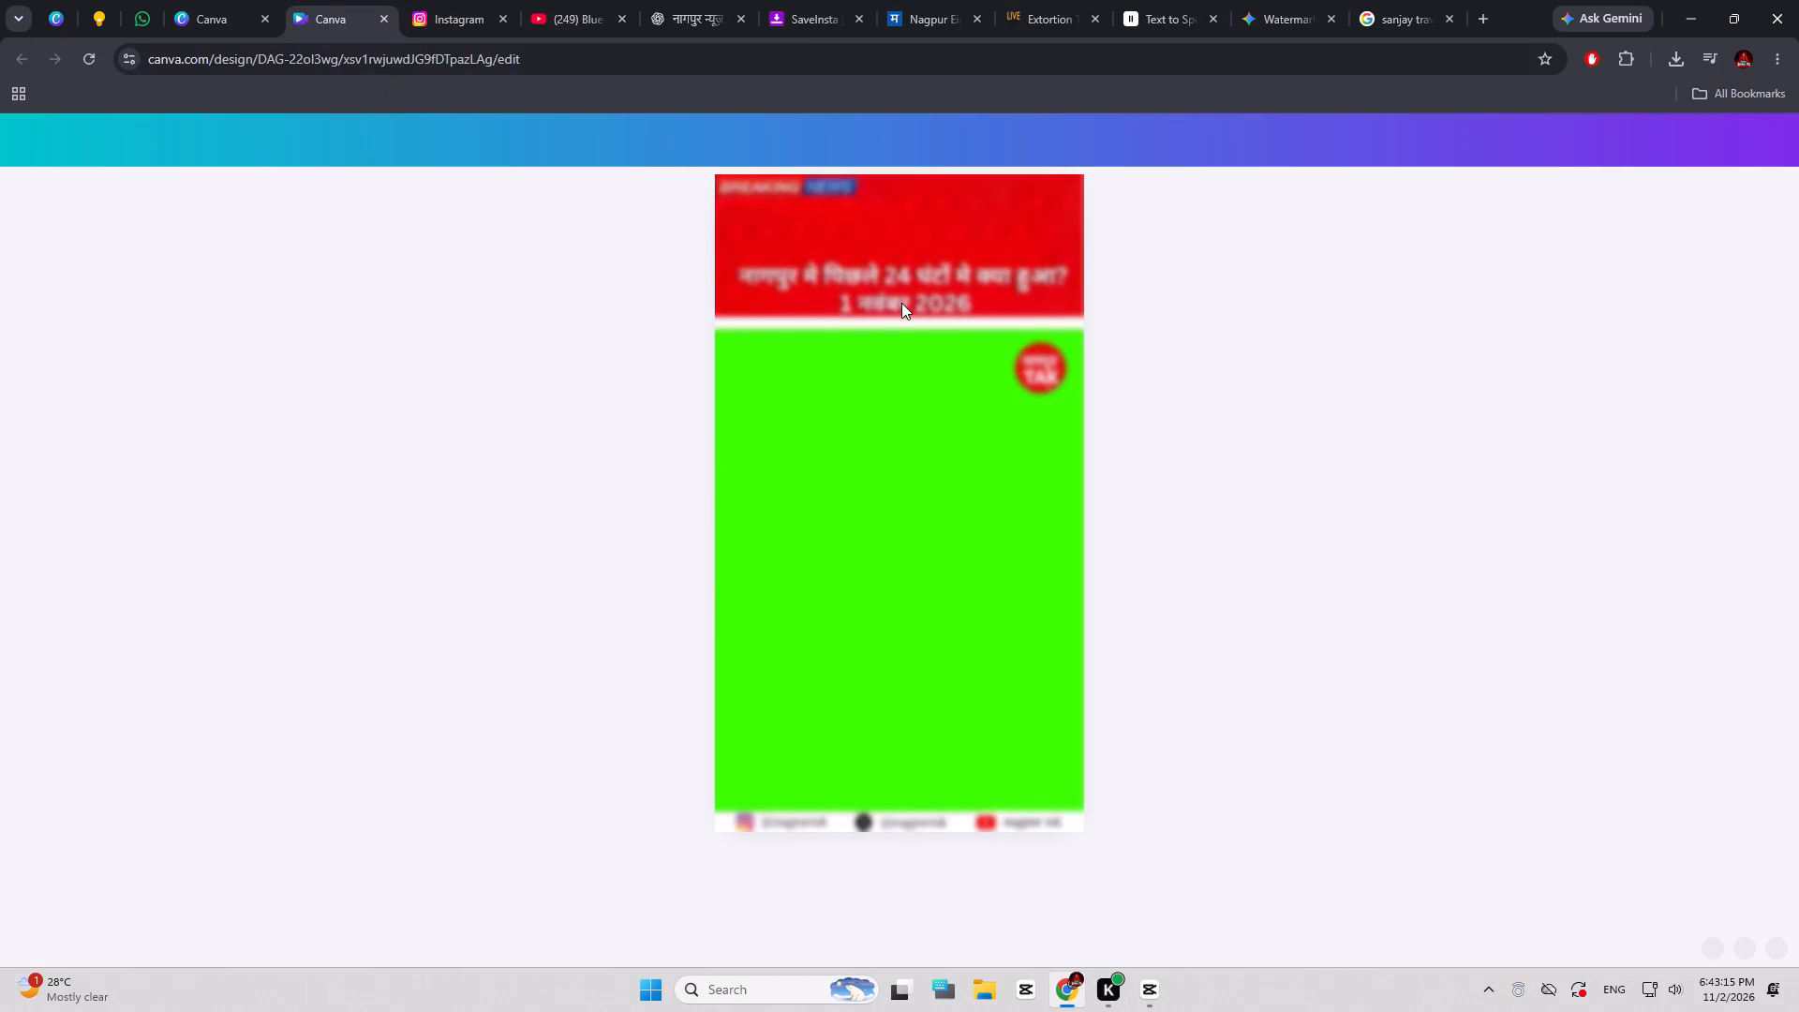
{"action": "left_click", "coordinate": [902, 303]}
{"action": "double_click", "coordinate": [890, 331]}
{"action": "left_click", "coordinate": [885, 341]}
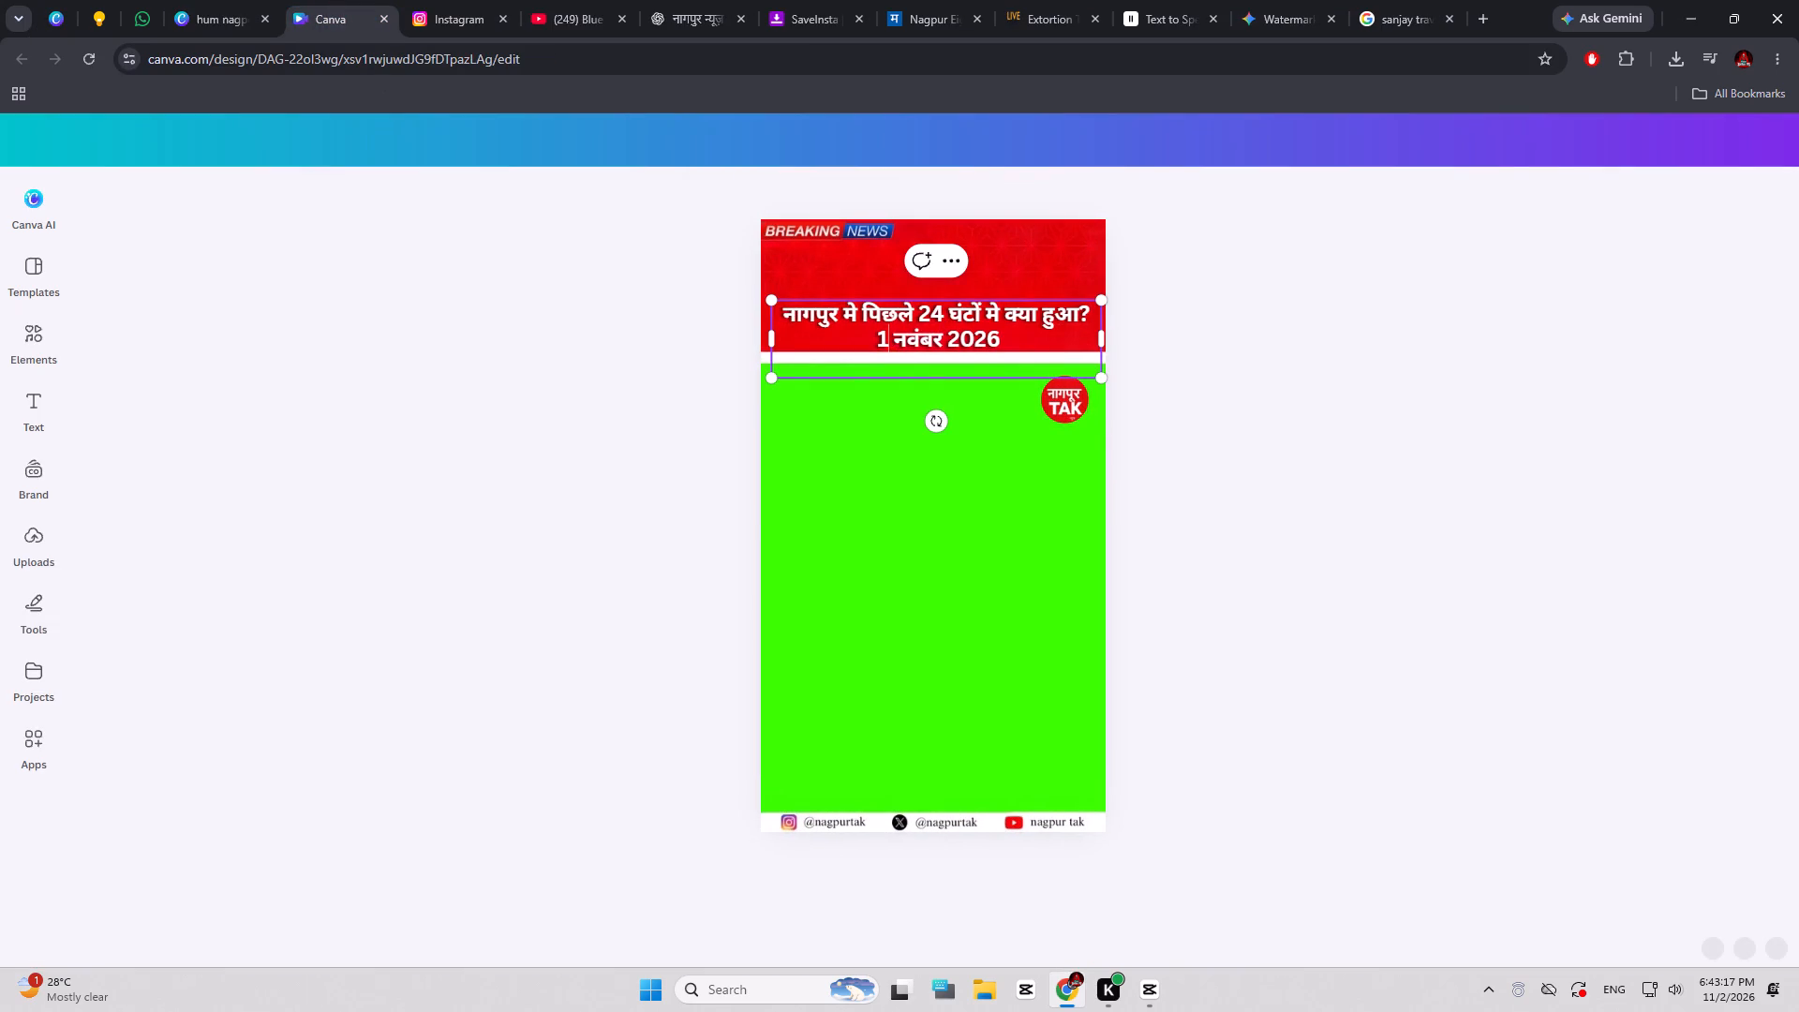
{"action": "left_click", "coordinate": [884, 341]}
{"action": "double_click", "coordinate": [898, 296]}
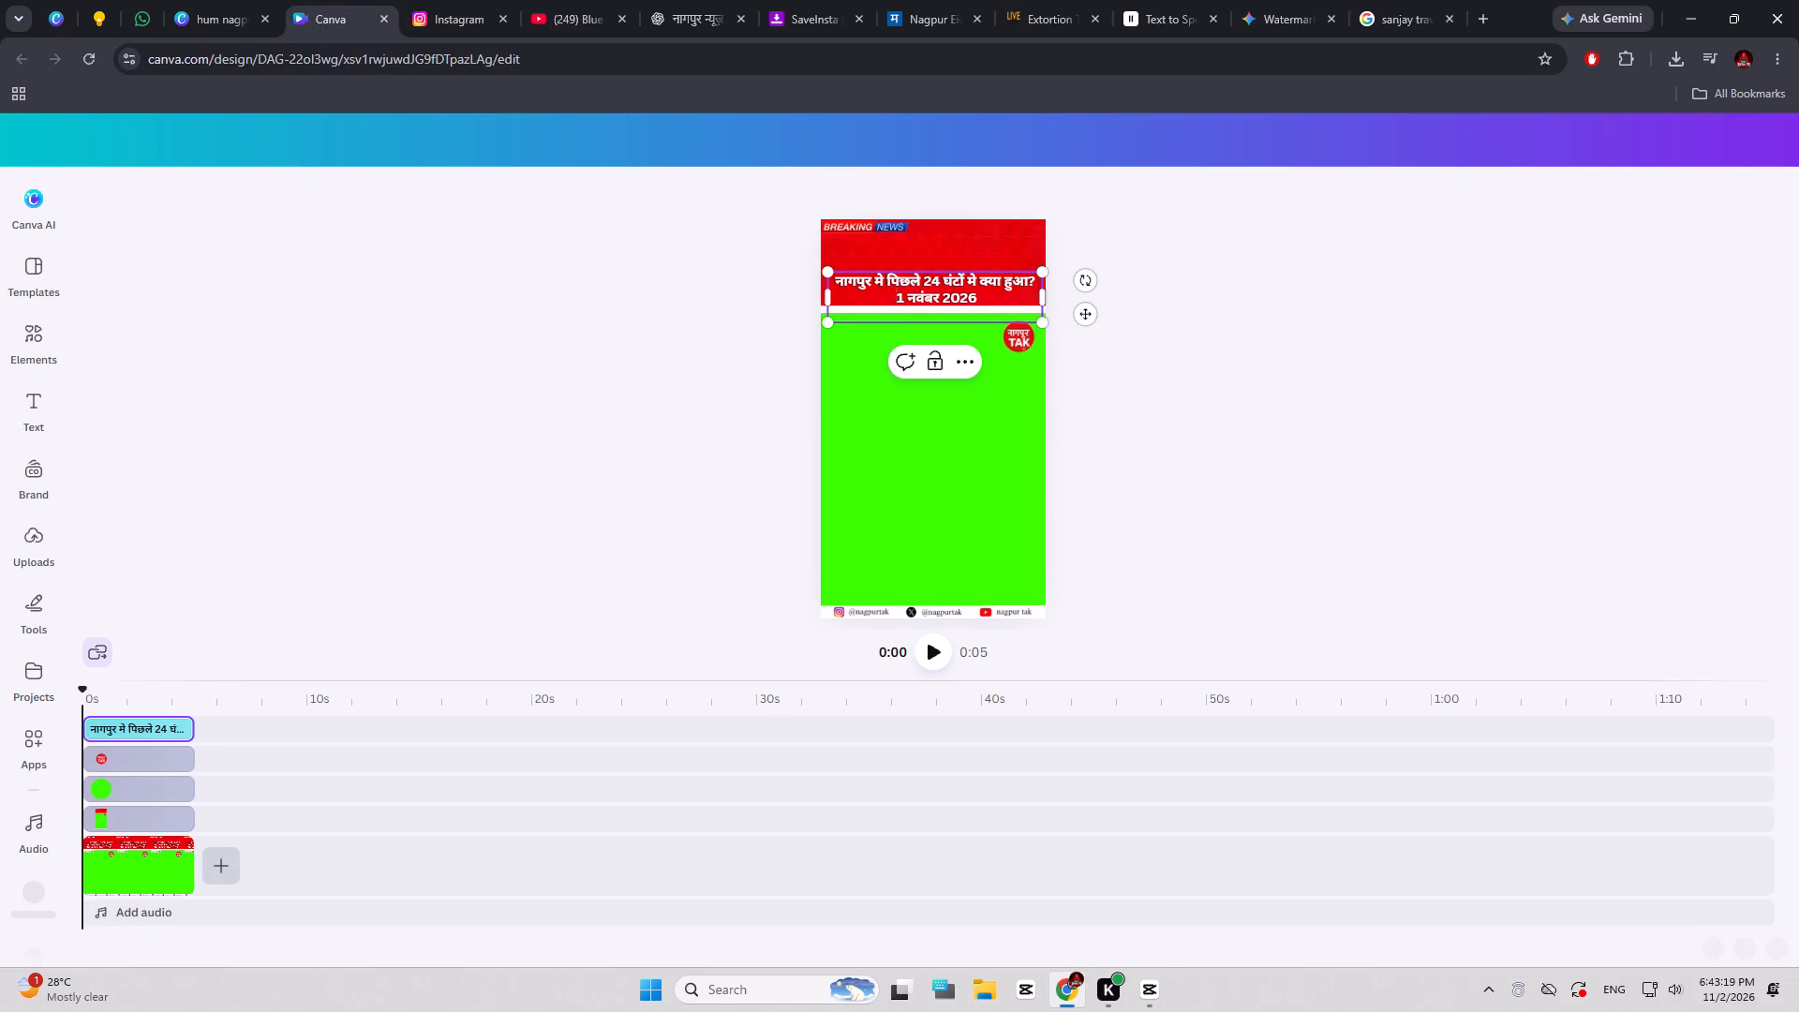
{"action": "left_click", "coordinate": [898, 296]}
{"action": "left_click", "coordinate": [898, 296]}
{"action": "left_click", "coordinate": [903, 300]}
{"action": "left_click", "coordinate": [902, 295]}
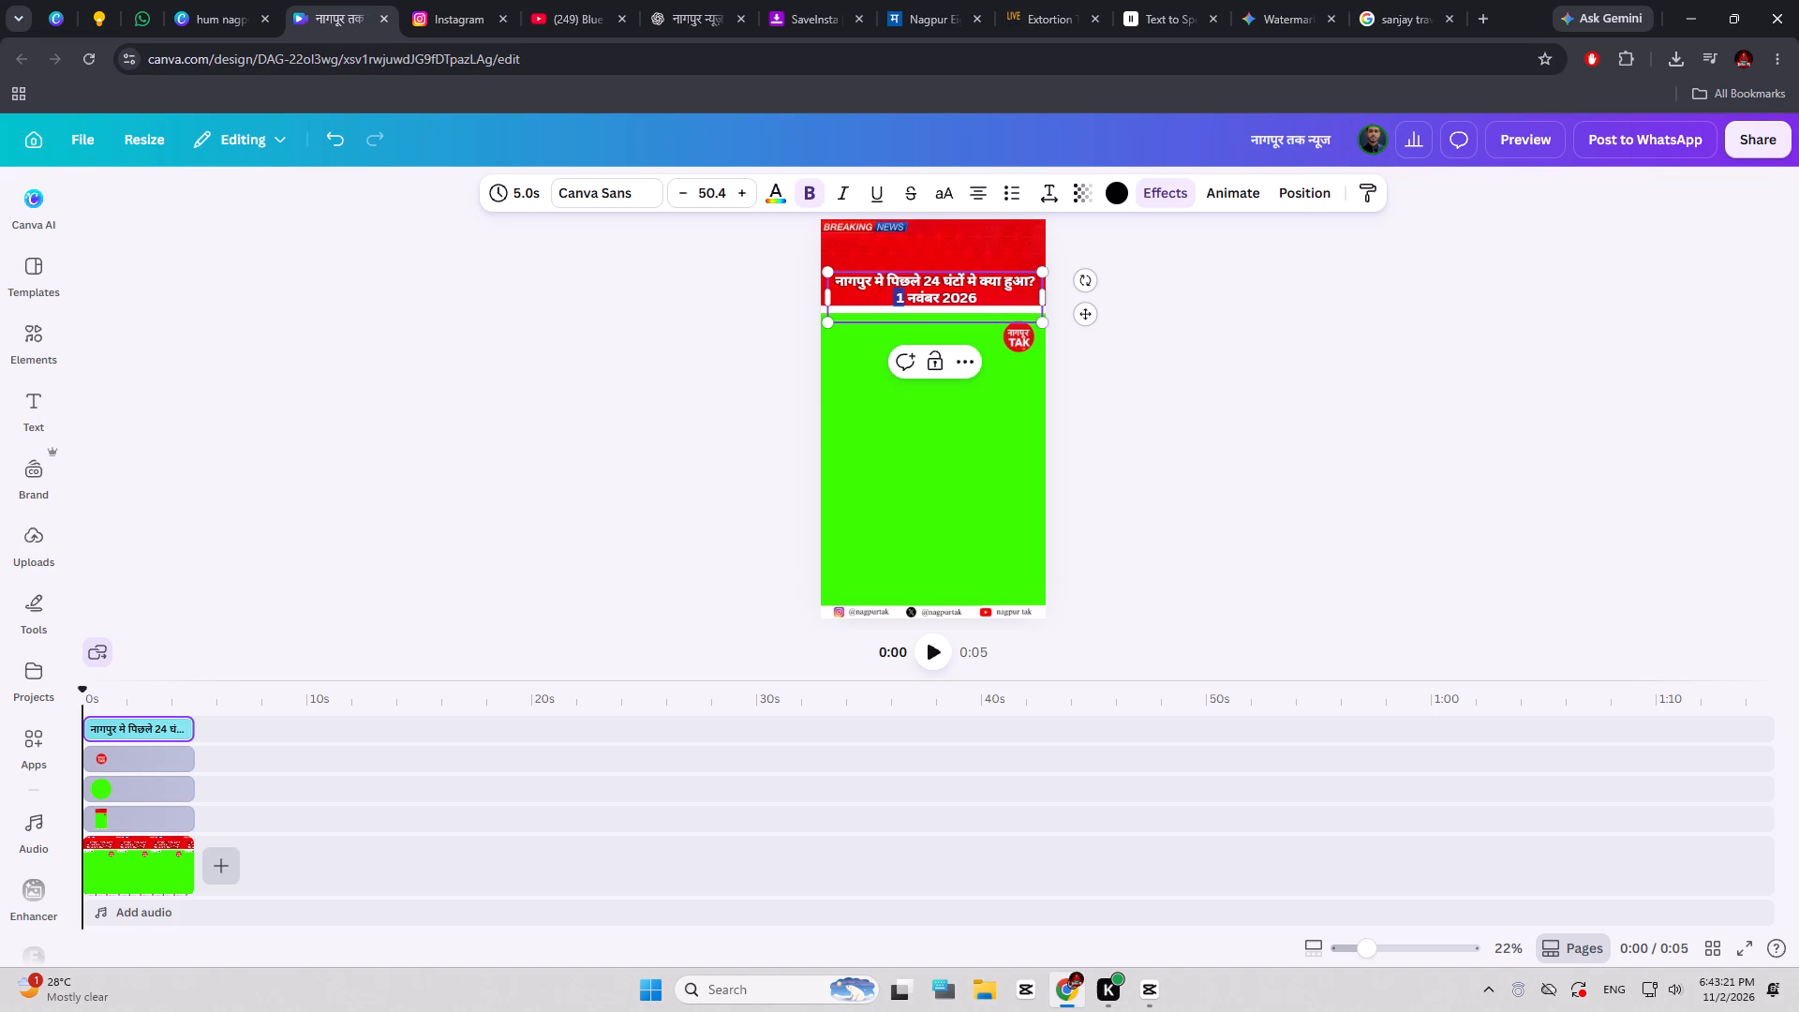
{"action": "key", "text": "2"}
{"action": "left_click", "coordinate": [1186, 334]}
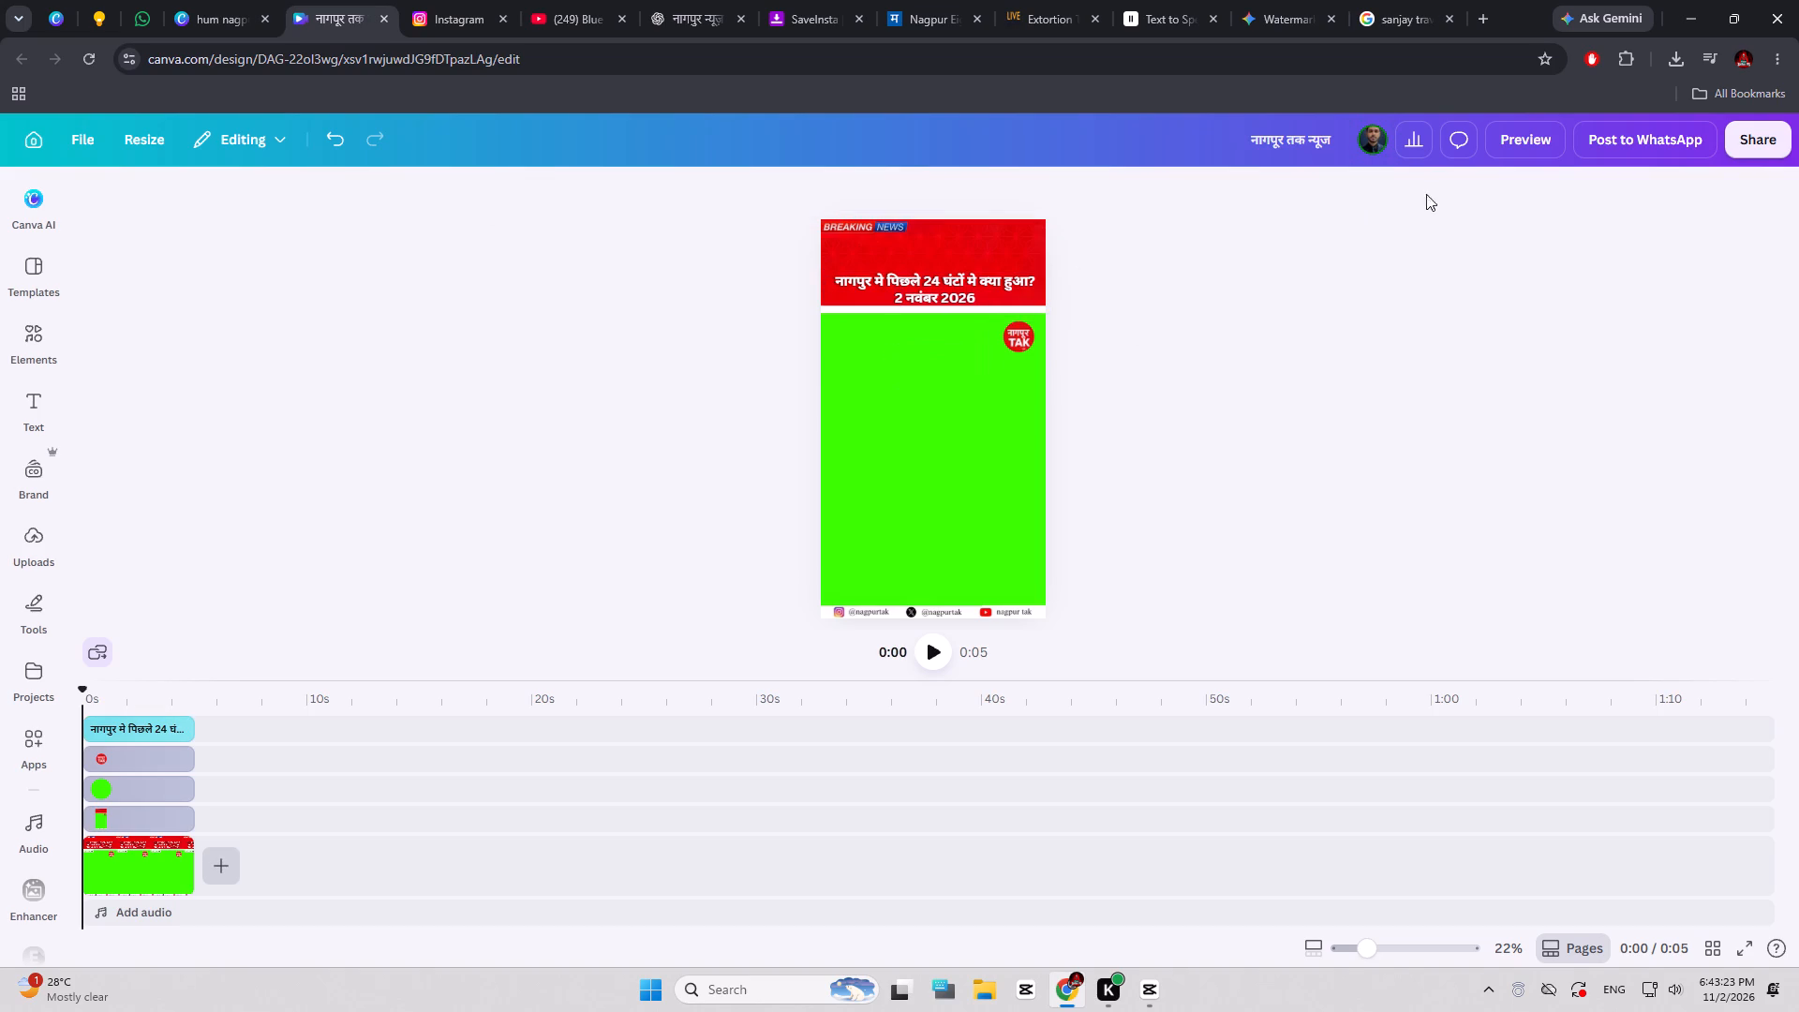
Download the नागपुर तक न्यूज design as a JPG at size 3.125 and High quality.
{"action": "left_click", "coordinate": [1750, 141]}
{"action": "left_click", "coordinate": [1472, 579]}
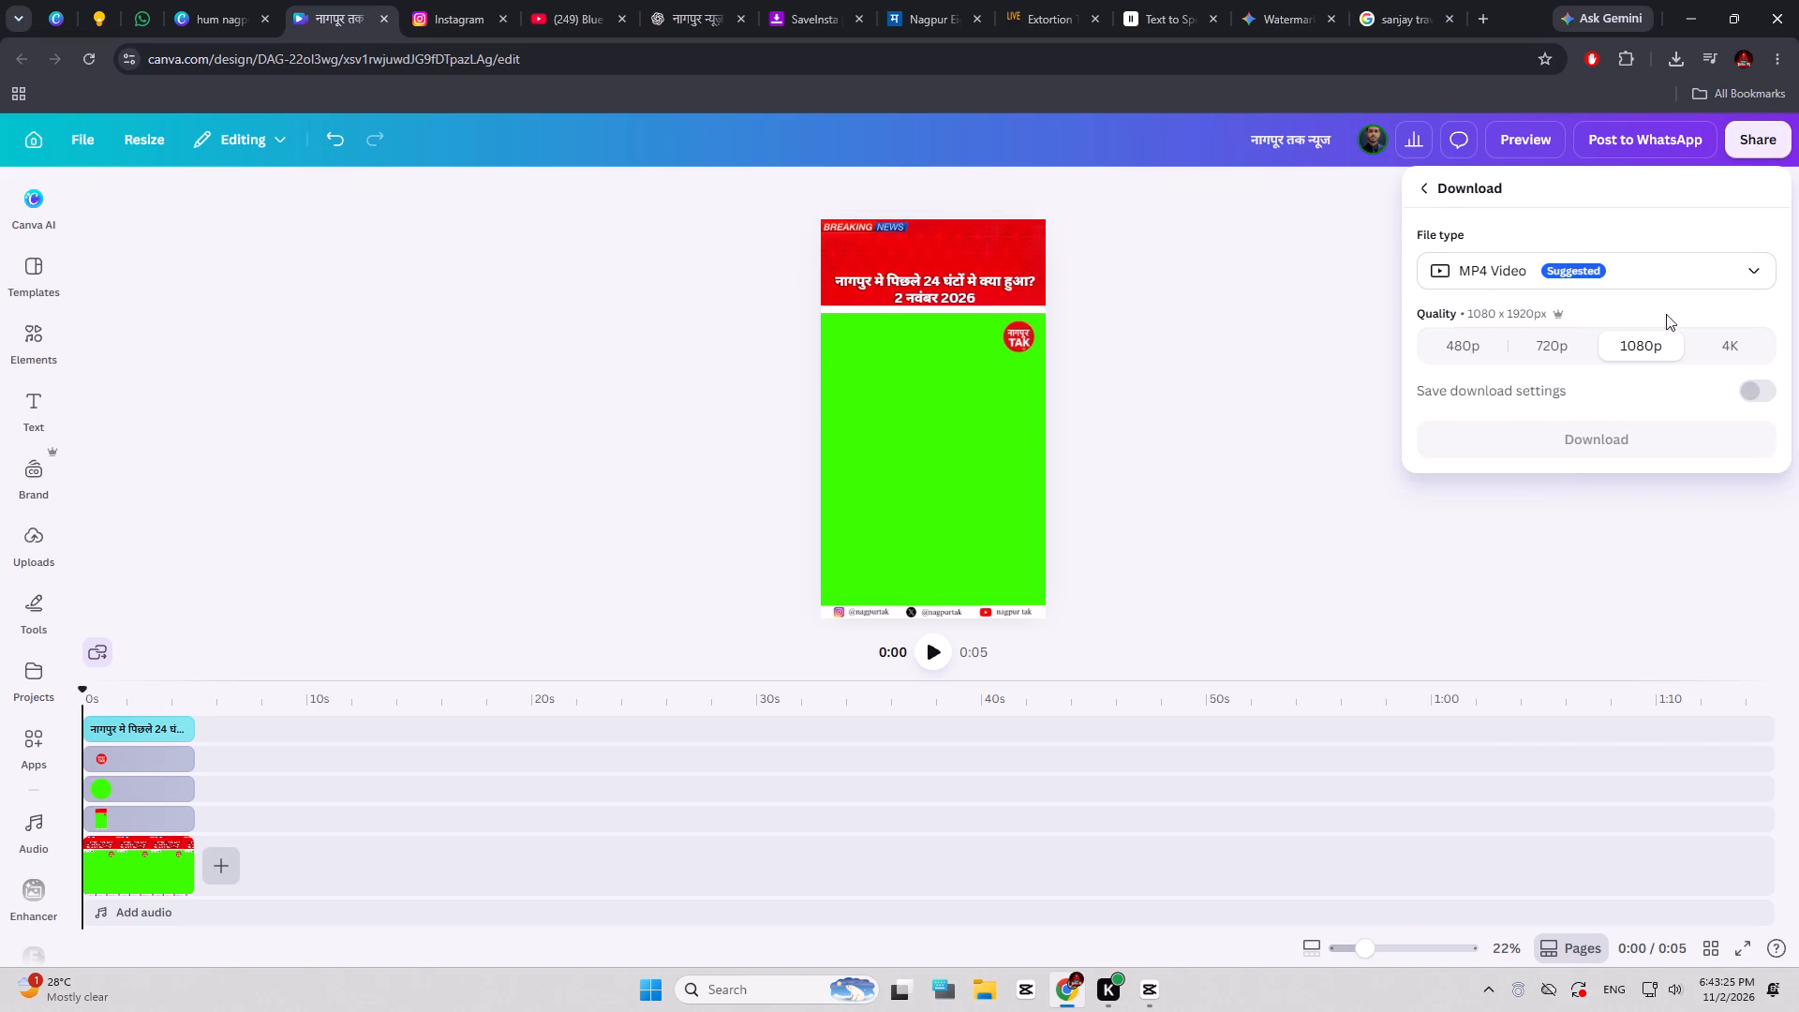
{"action": "left_click", "coordinate": [1692, 276]}
{"action": "left_click", "coordinate": [1564, 340]}
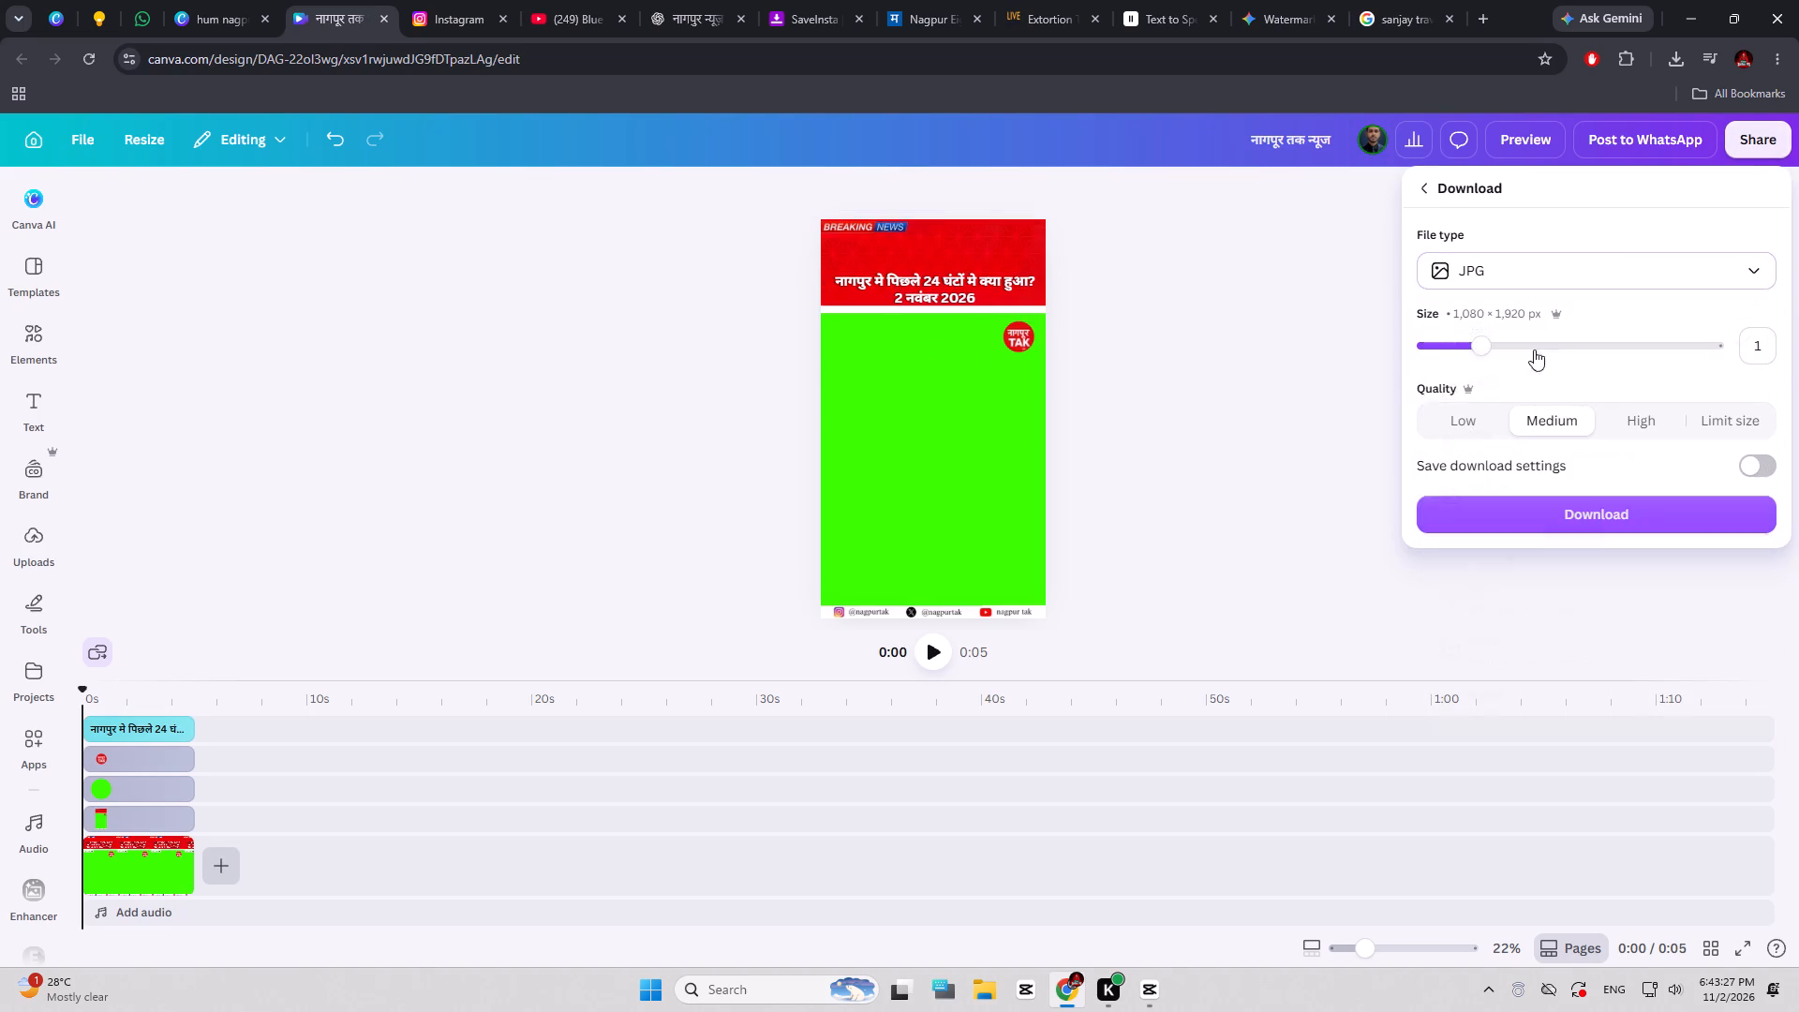
{"action": "left_click", "coordinate": [1722, 346]}
{"action": "left_click", "coordinate": [1638, 437]}
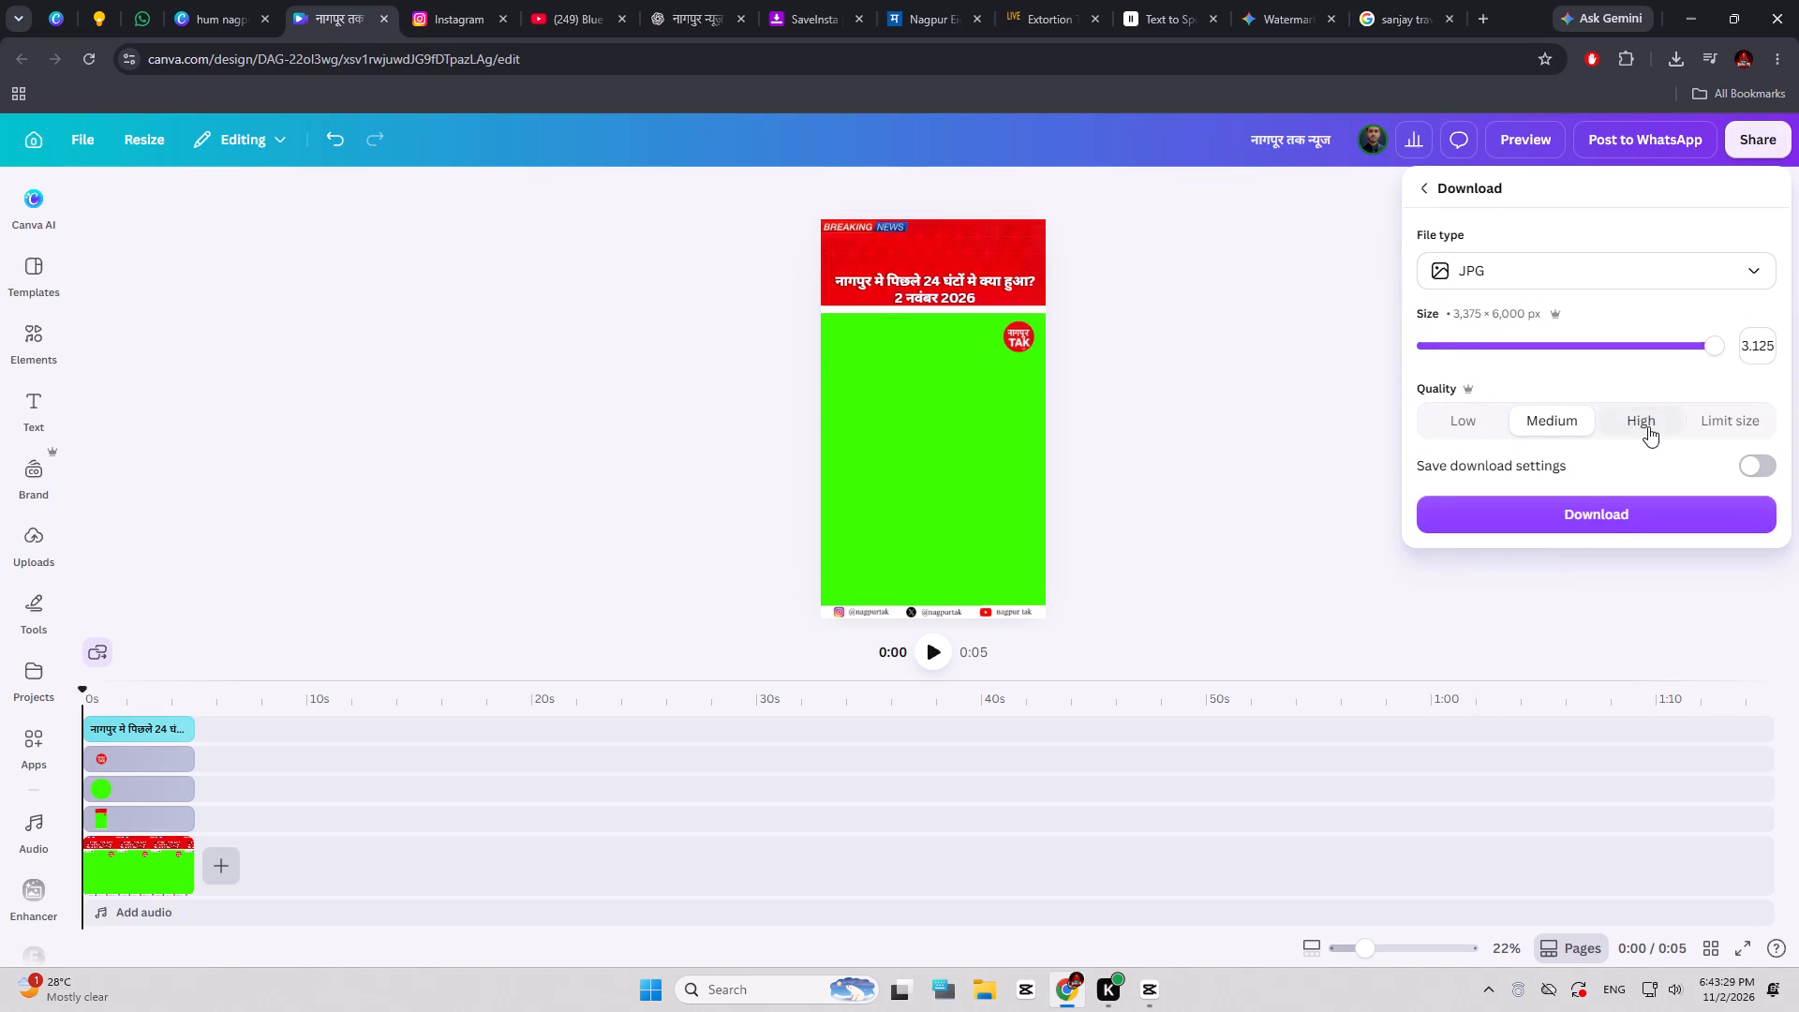
{"action": "left_click", "coordinate": [1648, 426]}
{"action": "left_click", "coordinate": [1615, 516]}
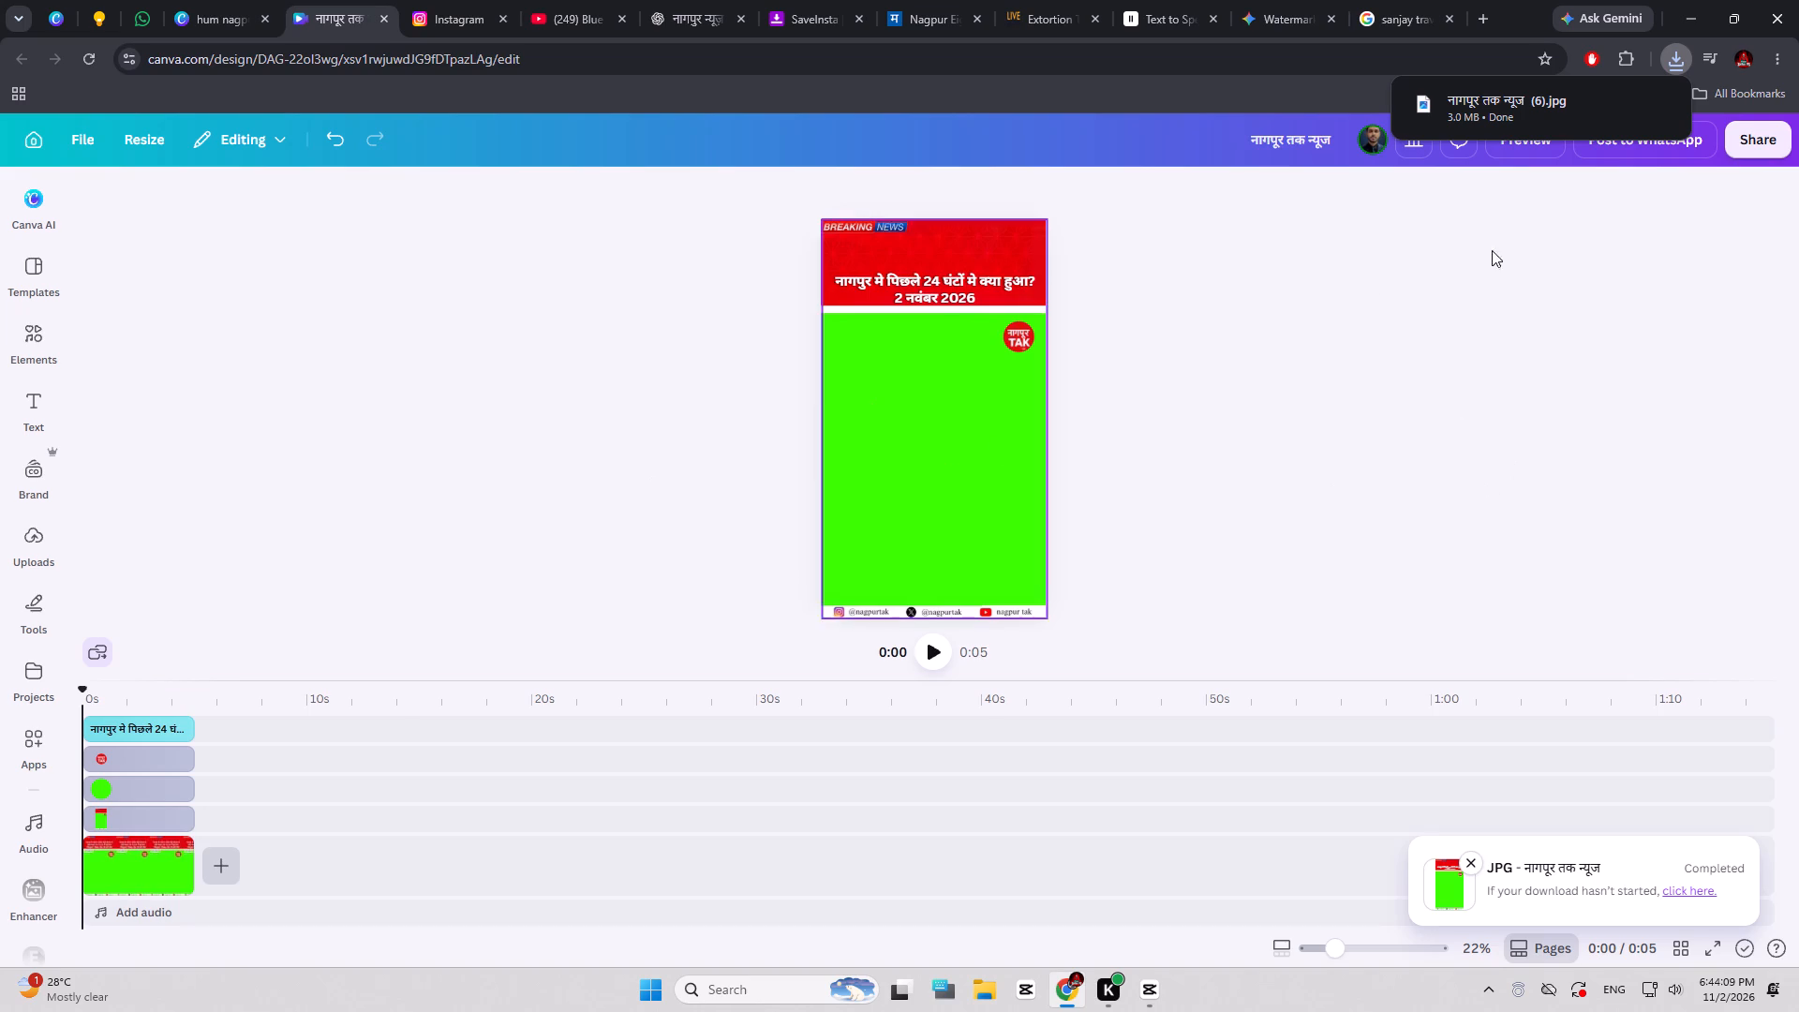
Change the headline date in the hum nagpurkar design to 2 नवंबर 2026, keeping a space after the number.
{"action": "left_click", "coordinate": [260, 0]}
{"action": "double_click", "coordinate": [929, 378]}
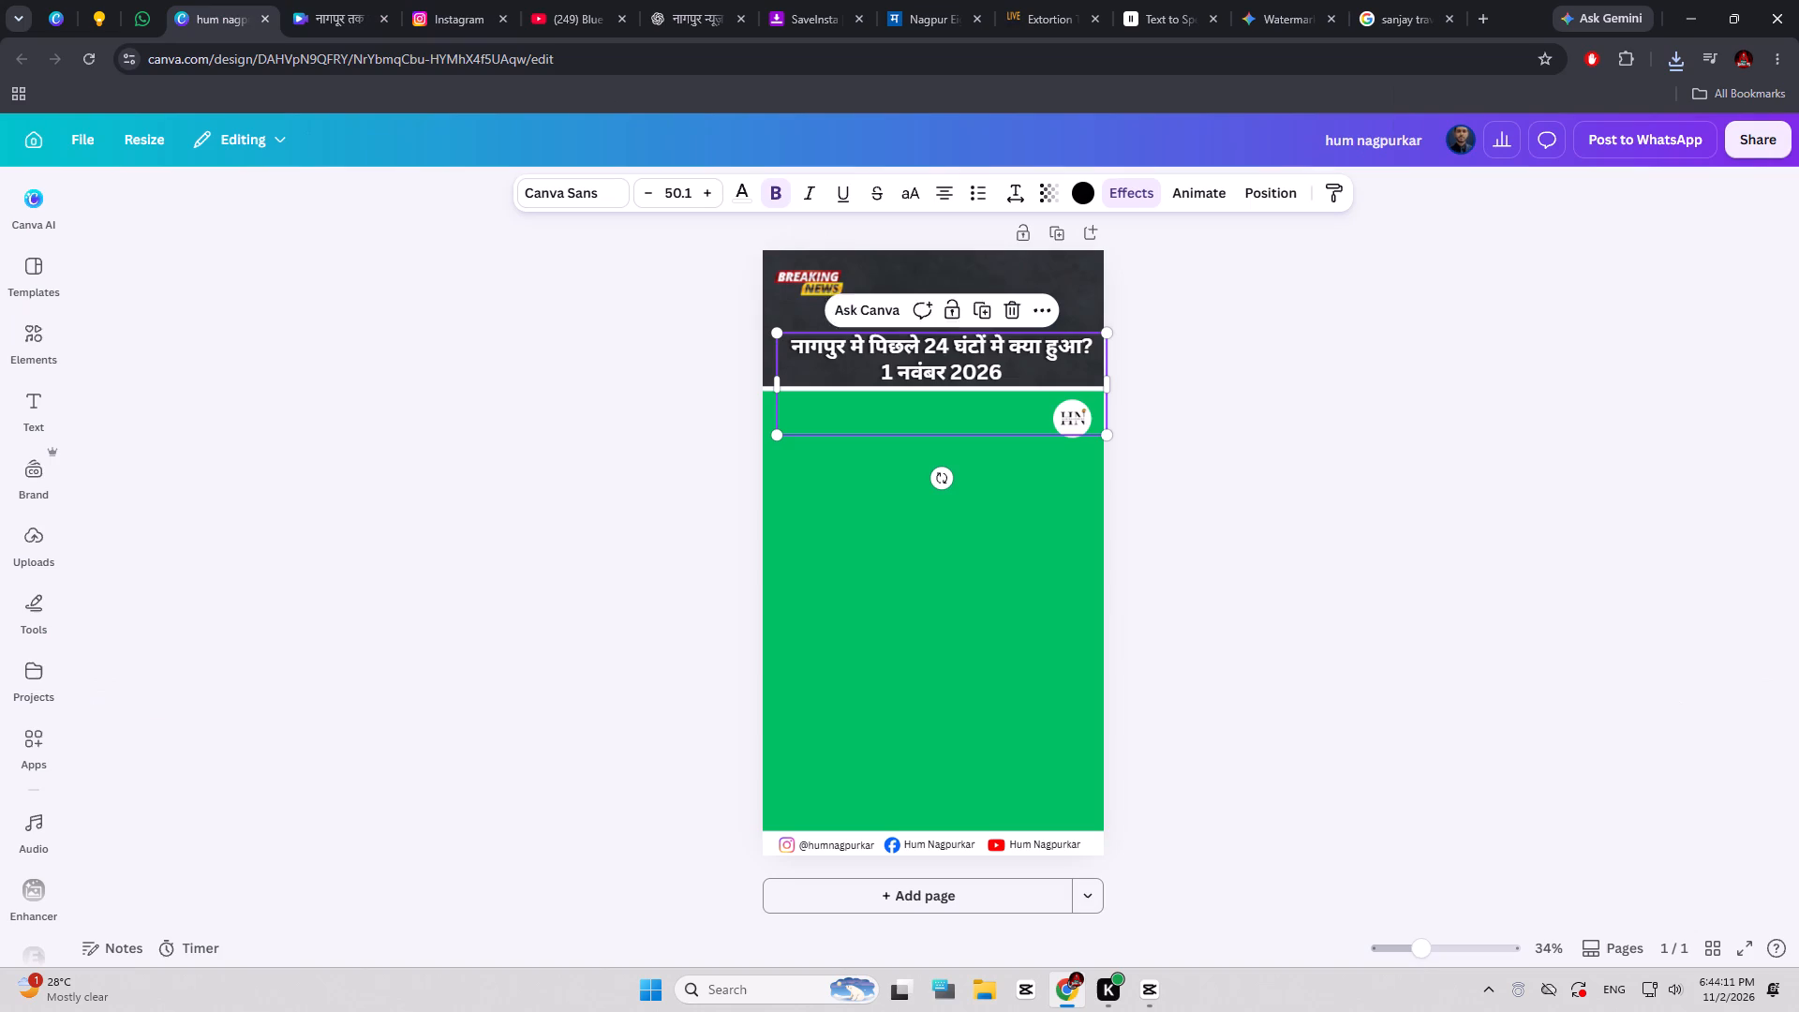
{"action": "left_click", "coordinate": [898, 372]}
{"action": "double_click", "coordinate": [890, 372]}
{"action": "double_click", "coordinate": [886, 377]}
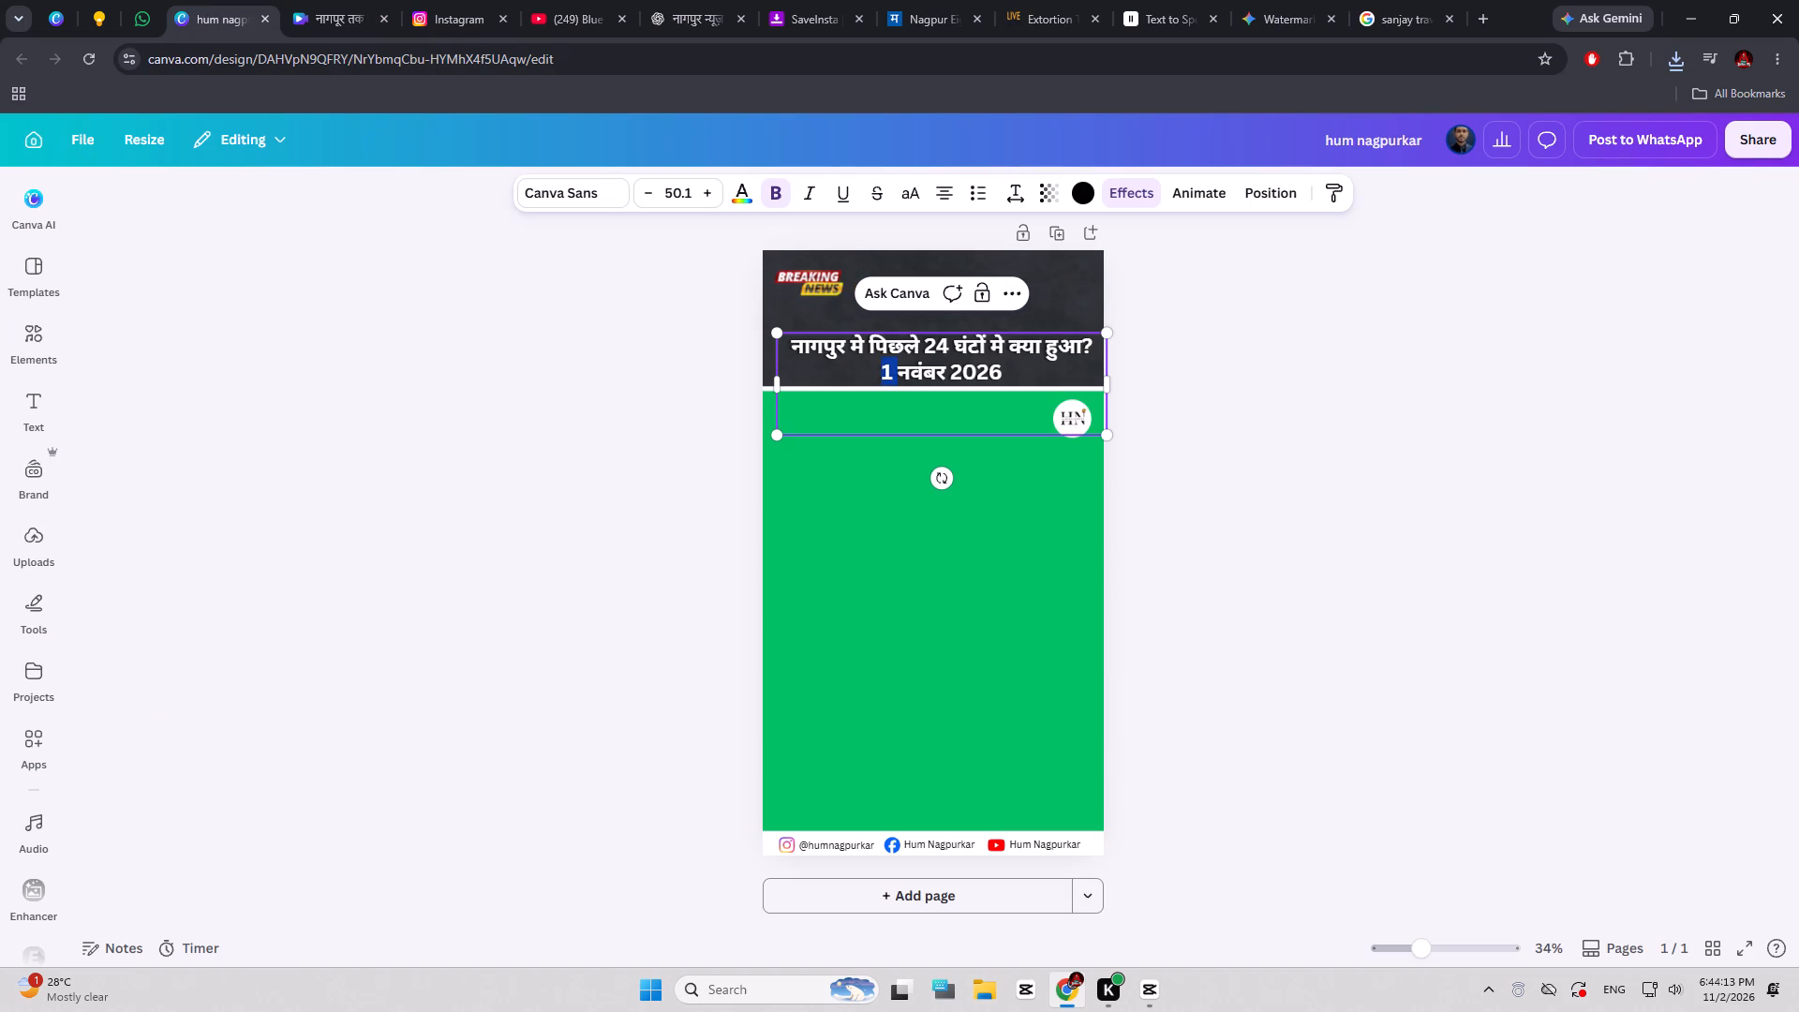
{"action": "key", "text": "2"}
{"action": "left_click", "coordinate": [1393, 428]}
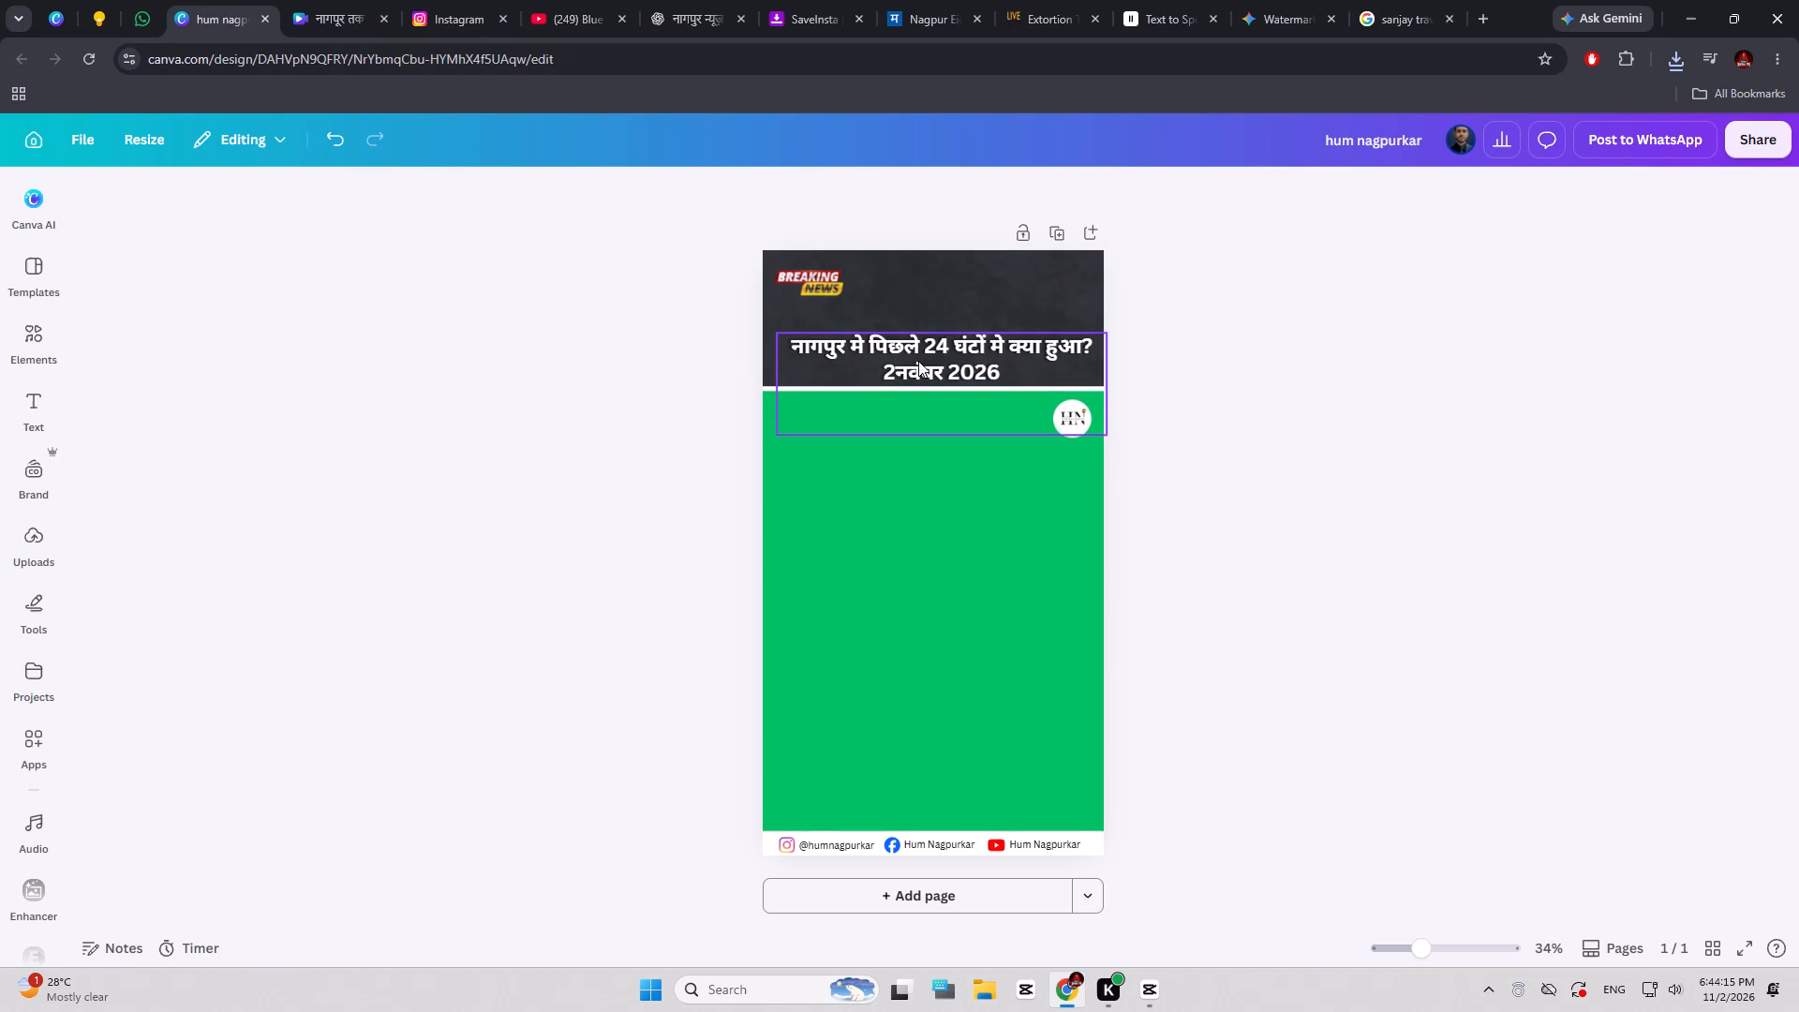
{"action": "left_click", "coordinate": [899, 372]}
{"action": "left_click", "coordinate": [897, 374]}
{"action": "key", "text": "space"}
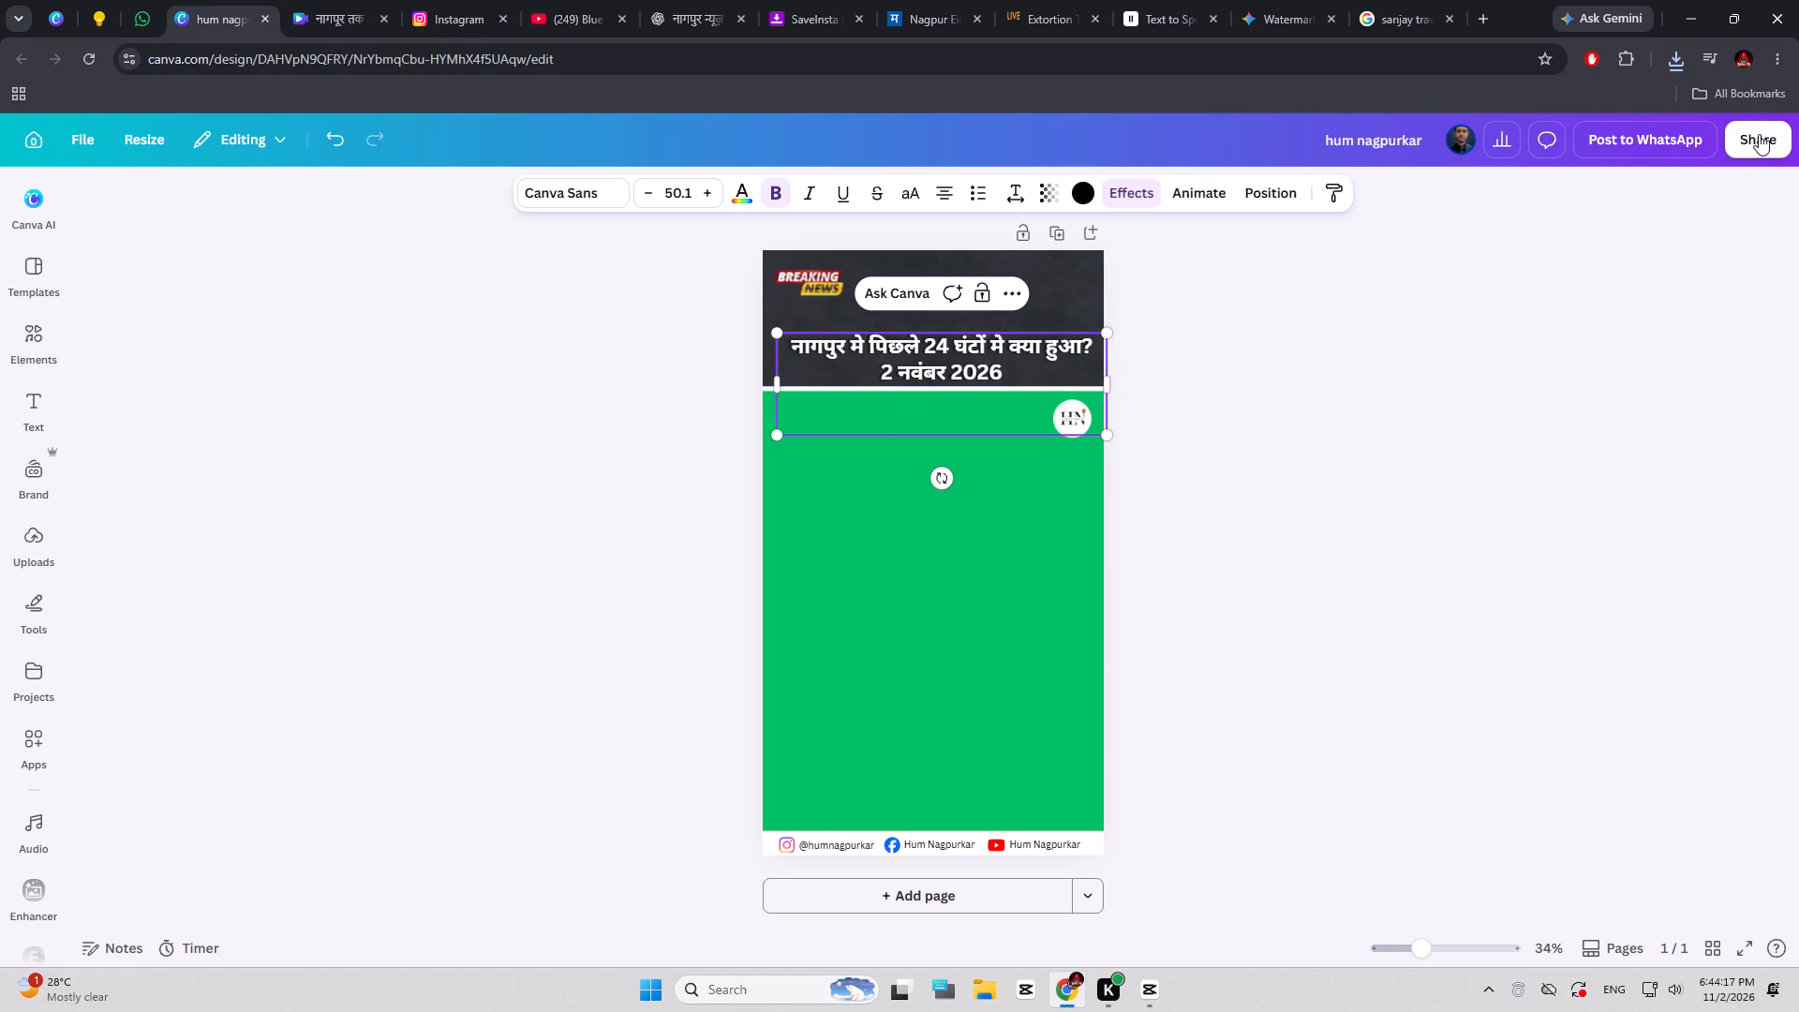
Download the hum nagpurkar design as a JPG at the maximum size and High quality.
{"action": "left_click", "coordinate": [1758, 136]}
{"action": "left_click", "coordinate": [1475, 573]}
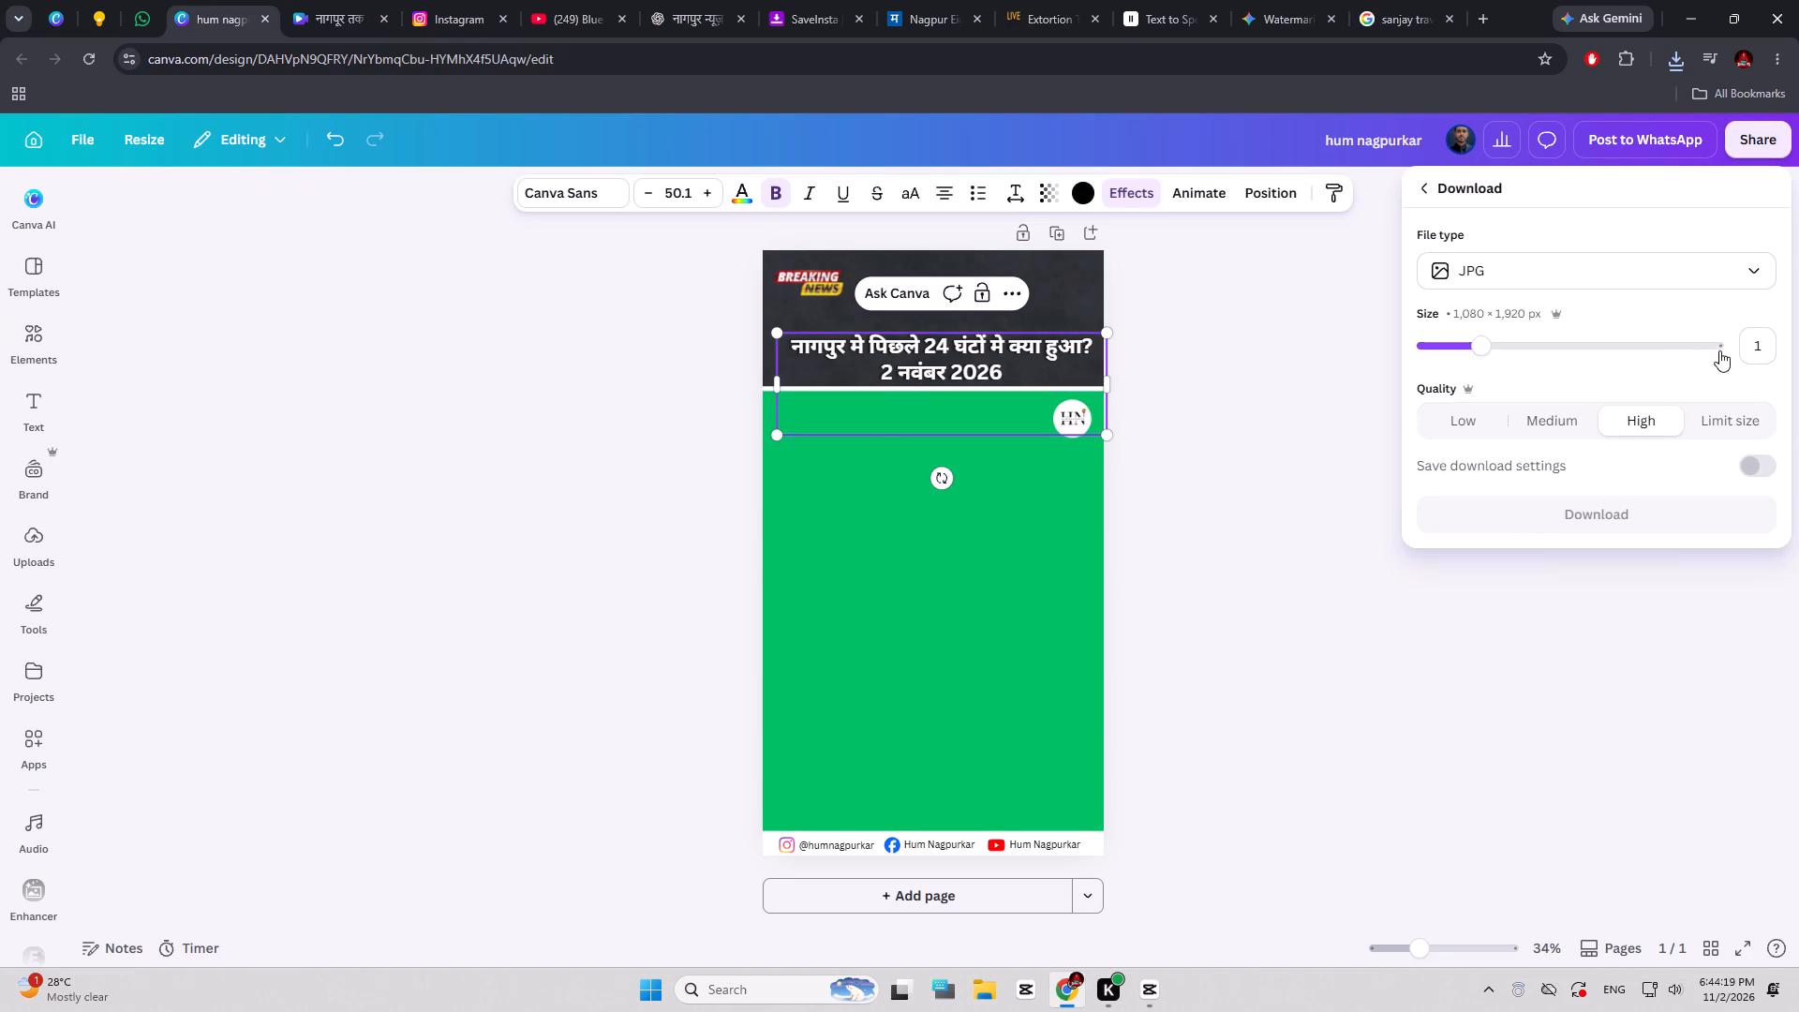
{"action": "left_click", "coordinate": [1719, 344]}
{"action": "left_click", "coordinate": [1672, 527]}
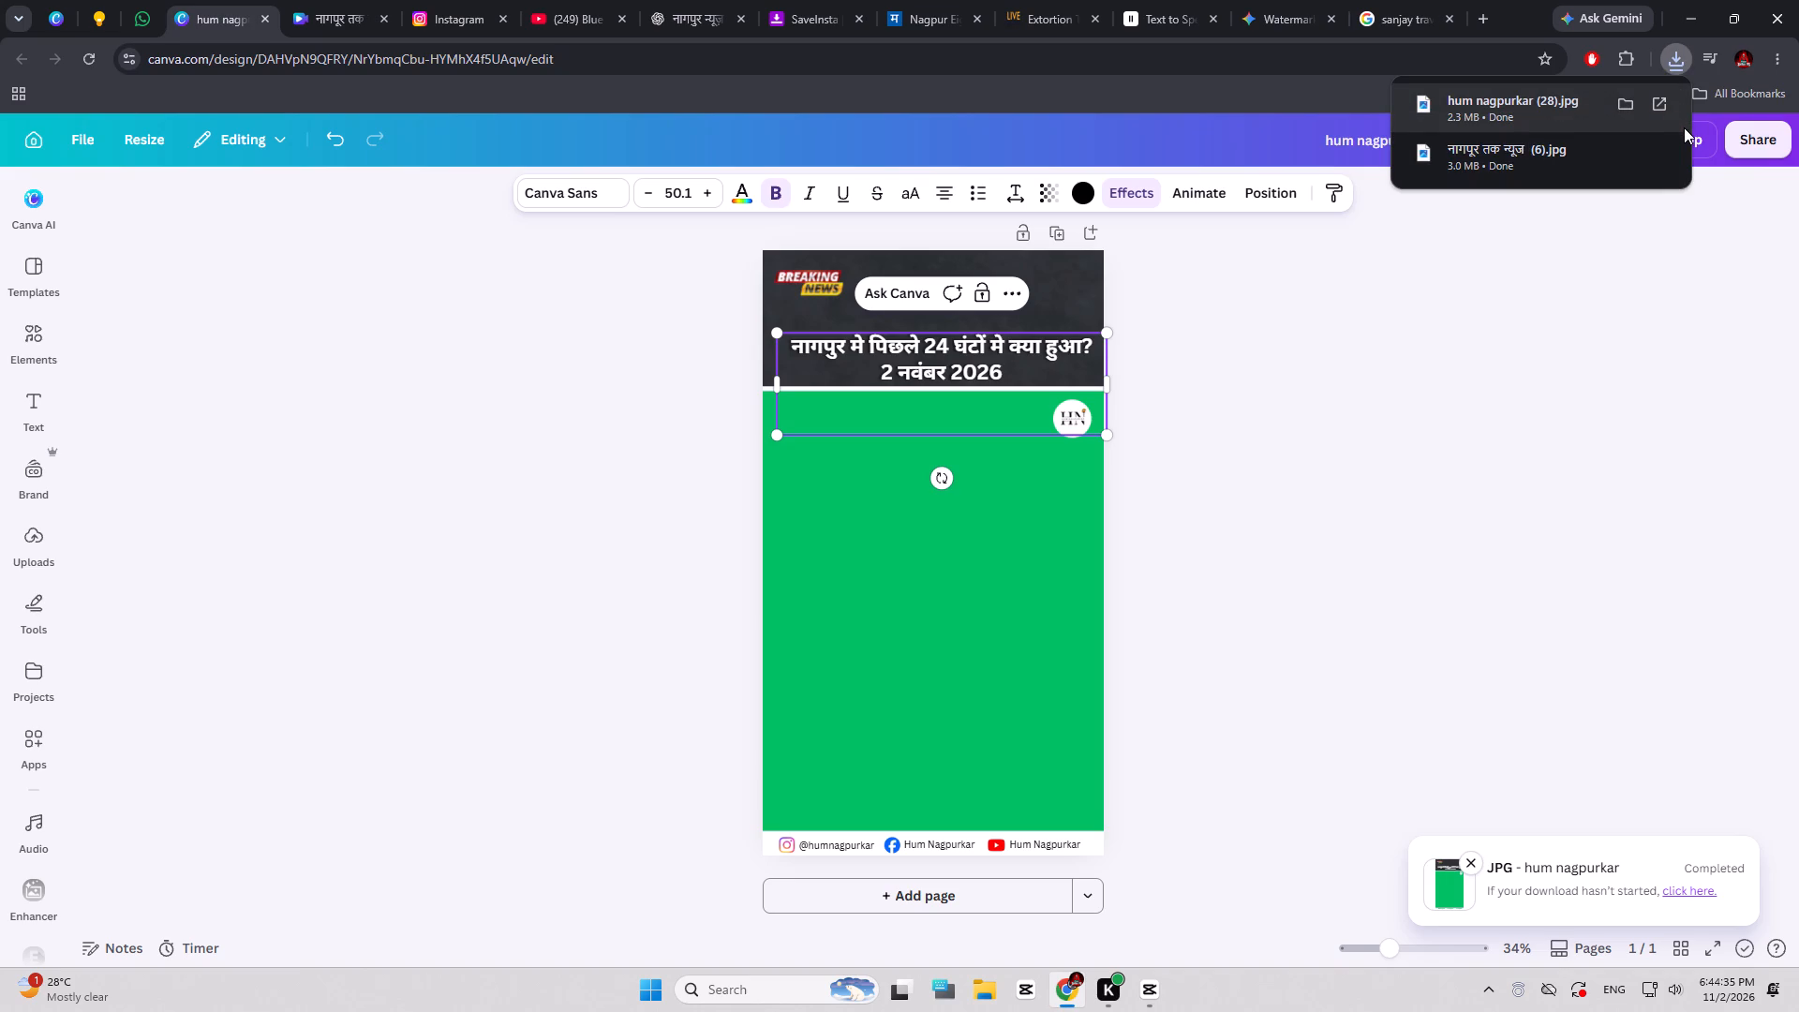
Bring the downloaded नागपुर तक न्यूज (6).jpg into the CapCut project and replace the timeline's green-screen headline template with it.
{"action": "left_click_drag", "start_coordinate": [1507, 162], "coordinate": [1156, 990]}
{"action": "left_click_drag", "start_coordinate": [1156, 990], "coordinate": [629, 491]}
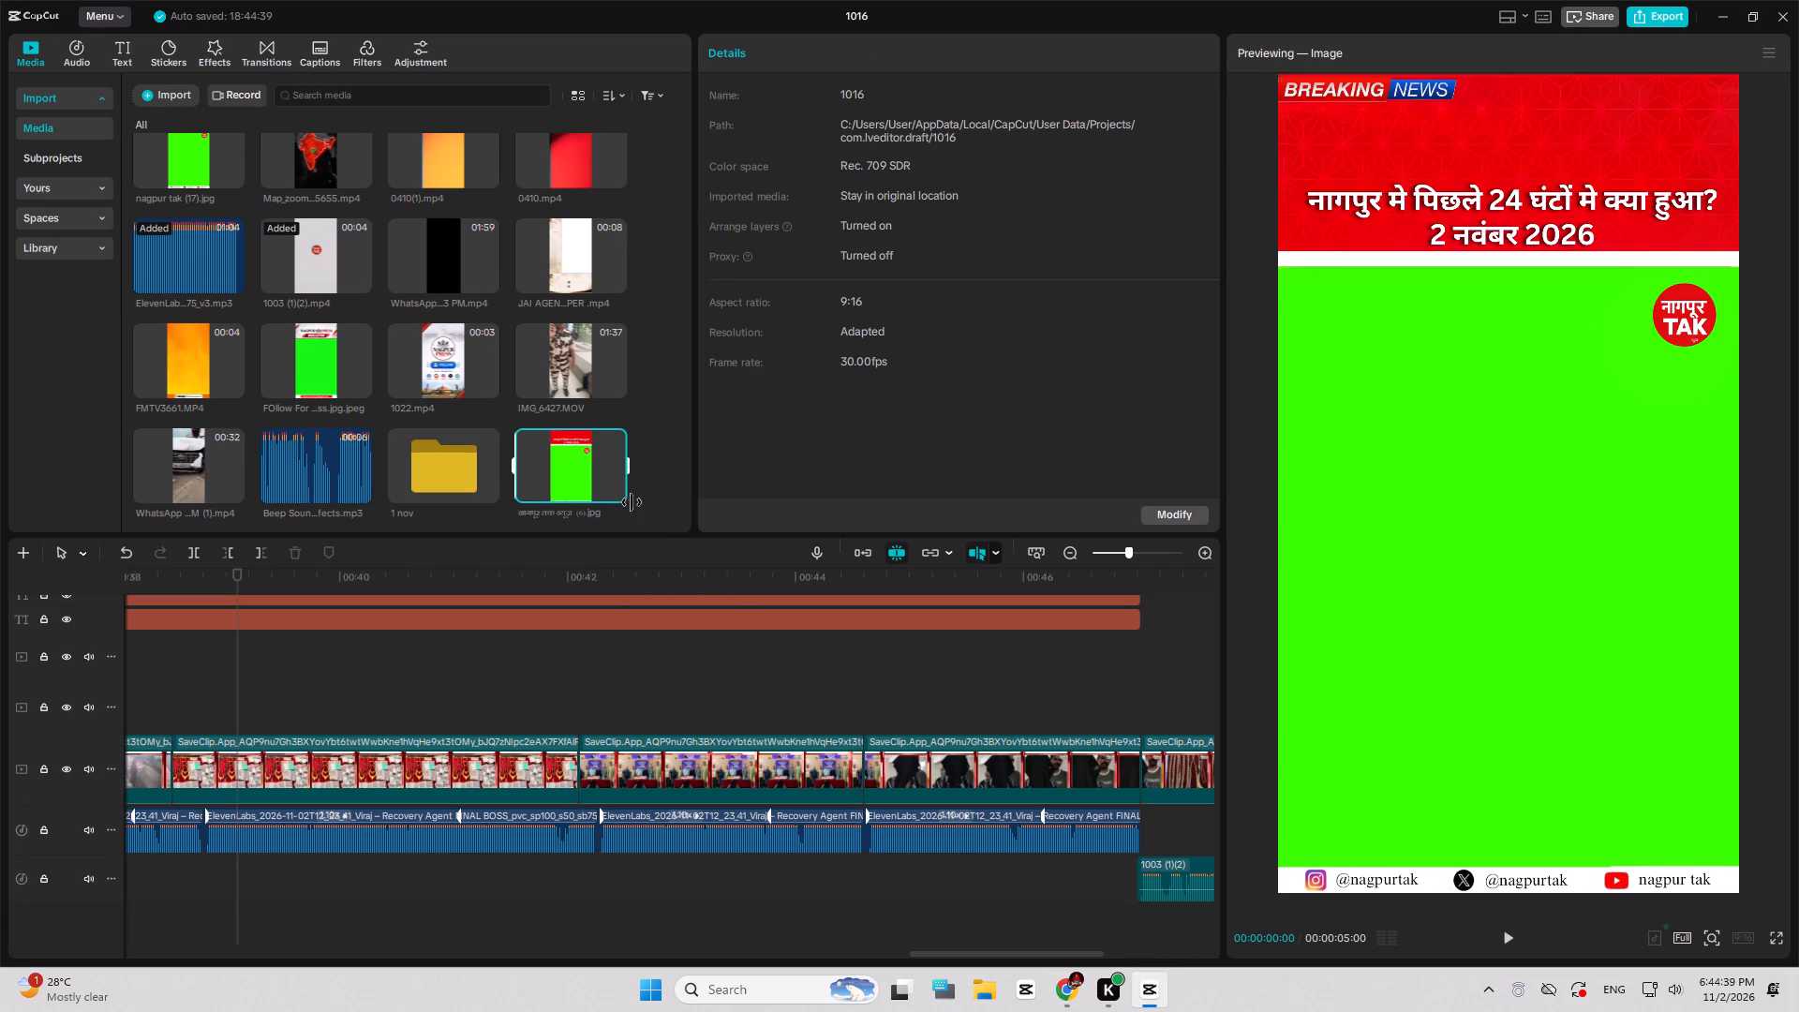
{"action": "scroll", "coordinate": [602, 706], "scroll_direction": "down", "scroll_amount": 3}
{"action": "scroll", "coordinate": [597, 688], "scroll_direction": "up", "scroll_amount": 9}
{"action": "left_click_drag", "start_coordinate": [565, 465], "coordinate": [518, 669]}
{"action": "left_click", "coordinate": [974, 682]}
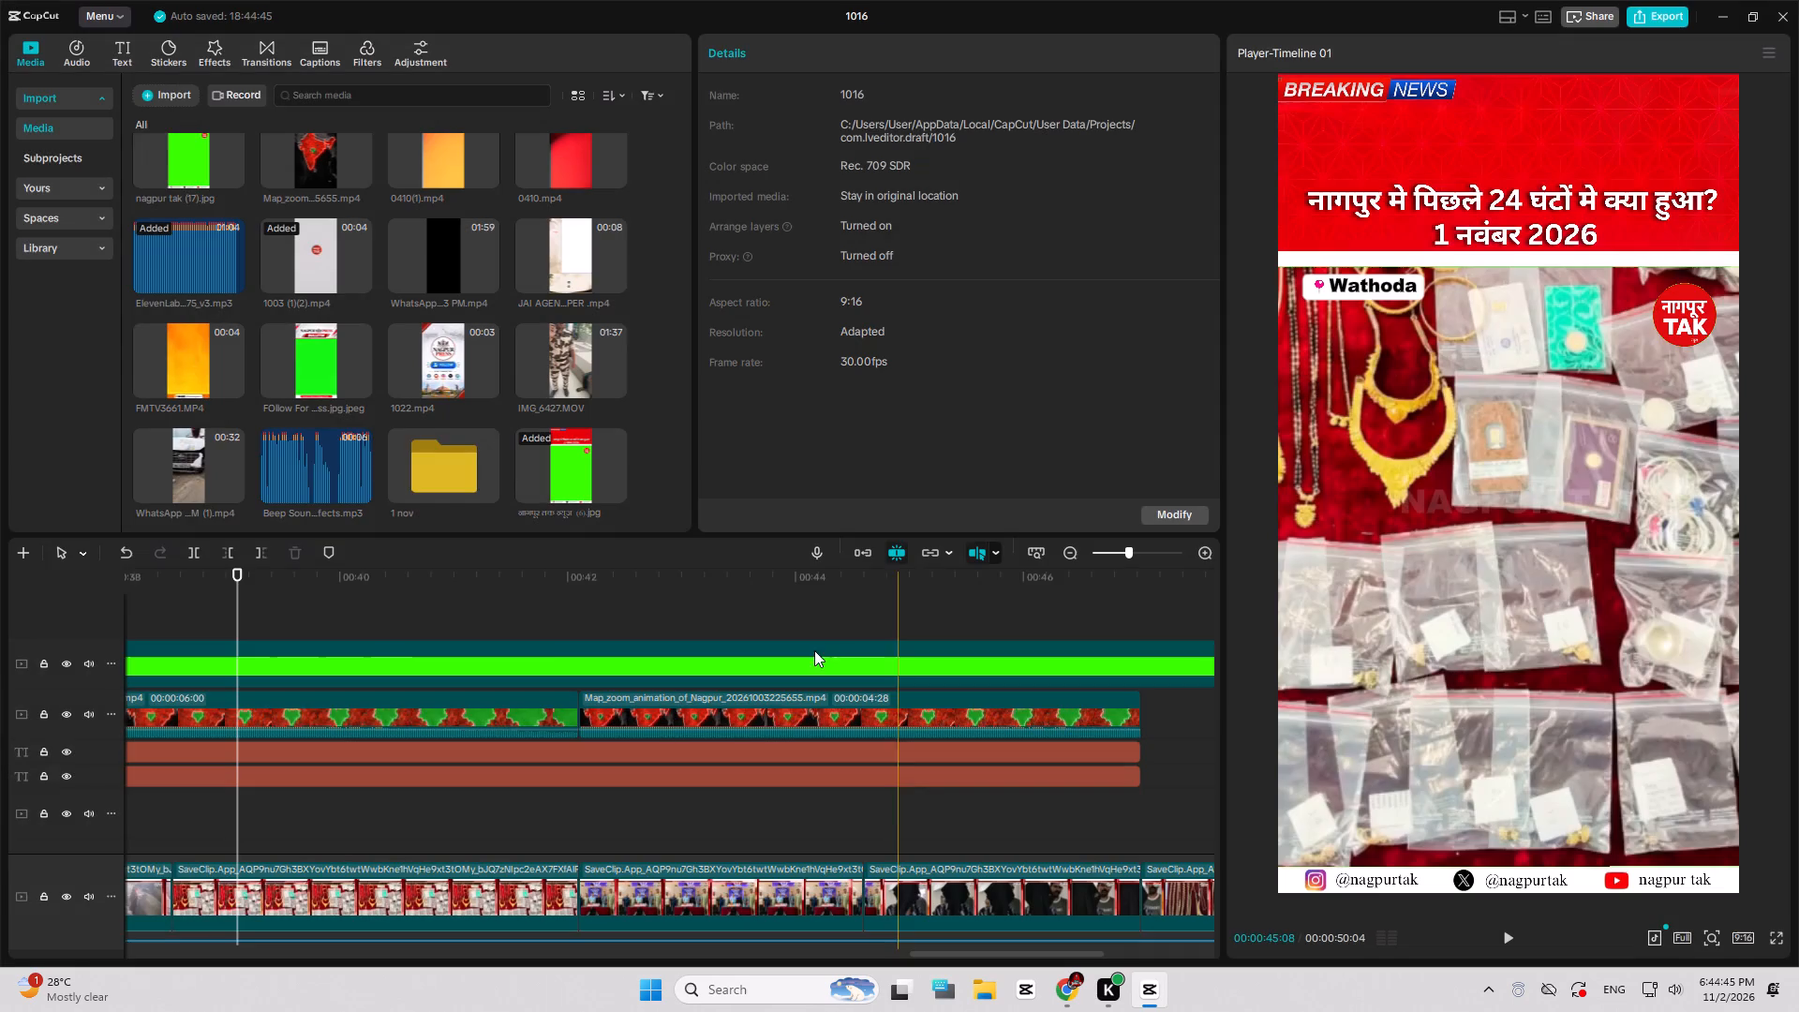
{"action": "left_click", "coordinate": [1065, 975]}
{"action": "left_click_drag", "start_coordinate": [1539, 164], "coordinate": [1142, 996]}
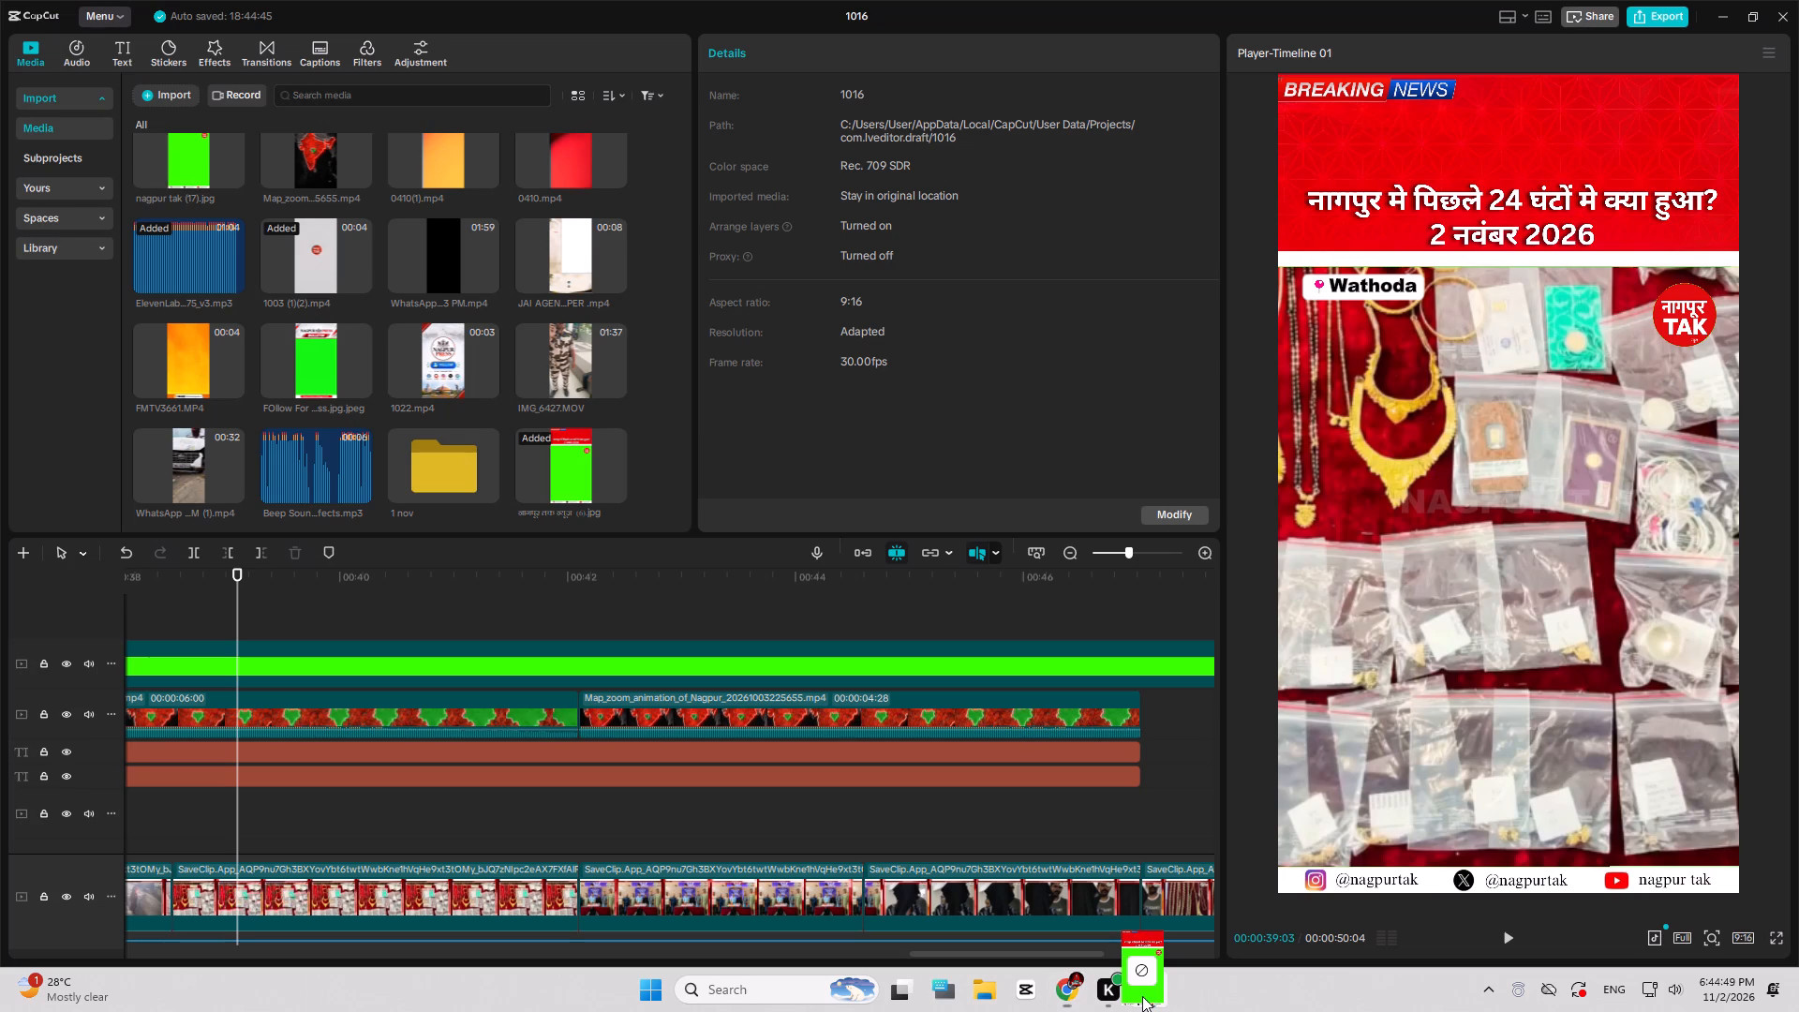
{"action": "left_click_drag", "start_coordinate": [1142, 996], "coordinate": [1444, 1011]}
Bring the downloaded hum nagpurkar (28).jpg from the browser into the CapCut project's media.
{"action": "left_click", "coordinate": [1077, 990]}
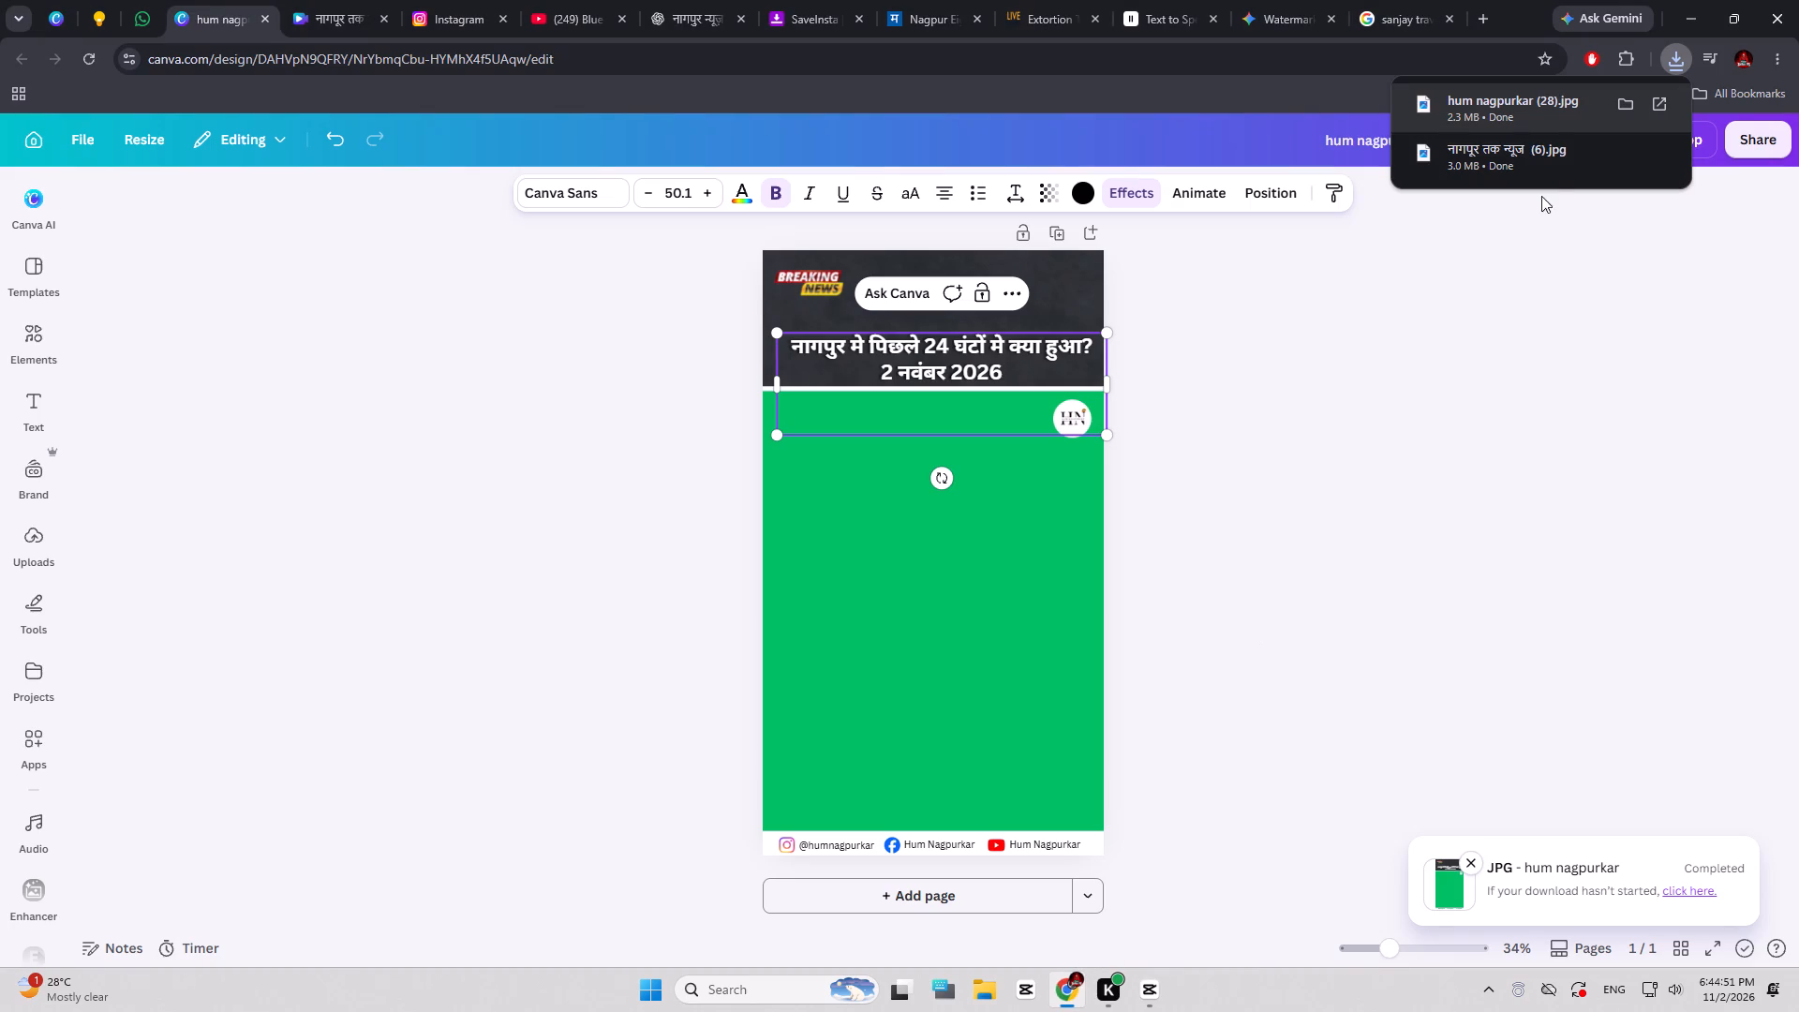
{"action": "left_click_drag", "start_coordinate": [1542, 100], "coordinate": [1034, 768]}
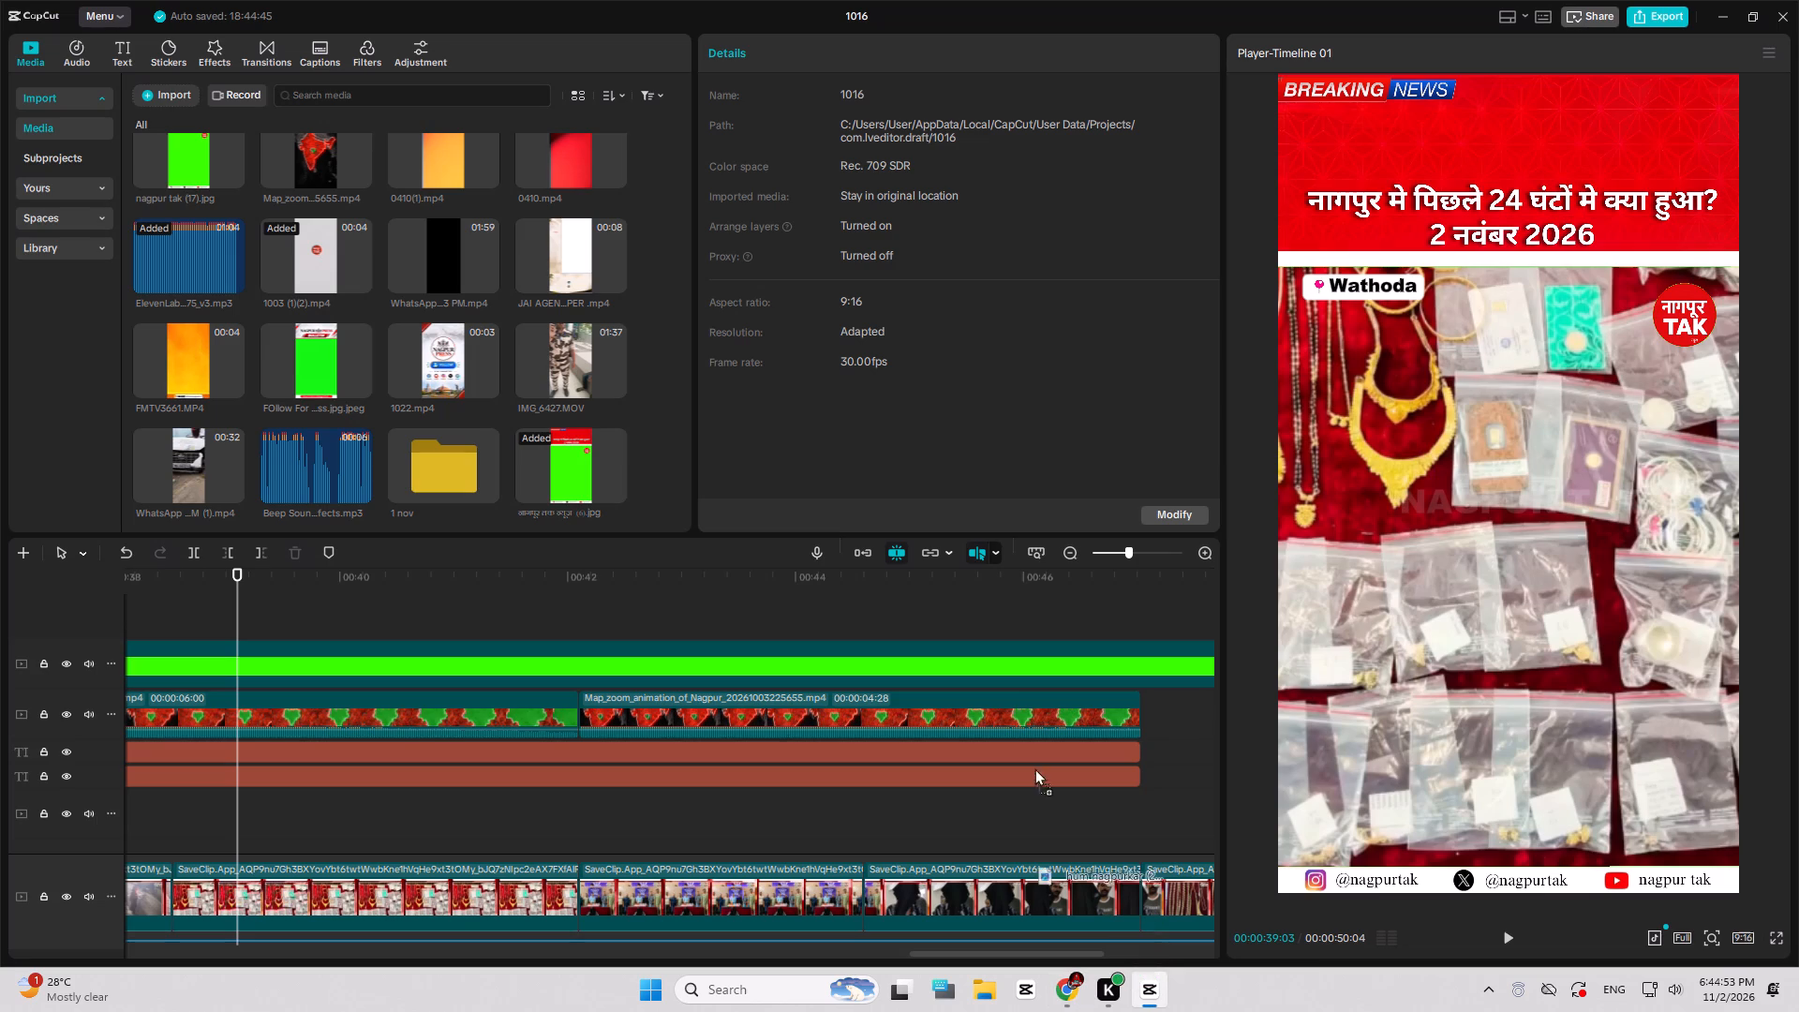
{"action": "left_click_drag", "start_coordinate": [1034, 768], "coordinate": [595, 464]}
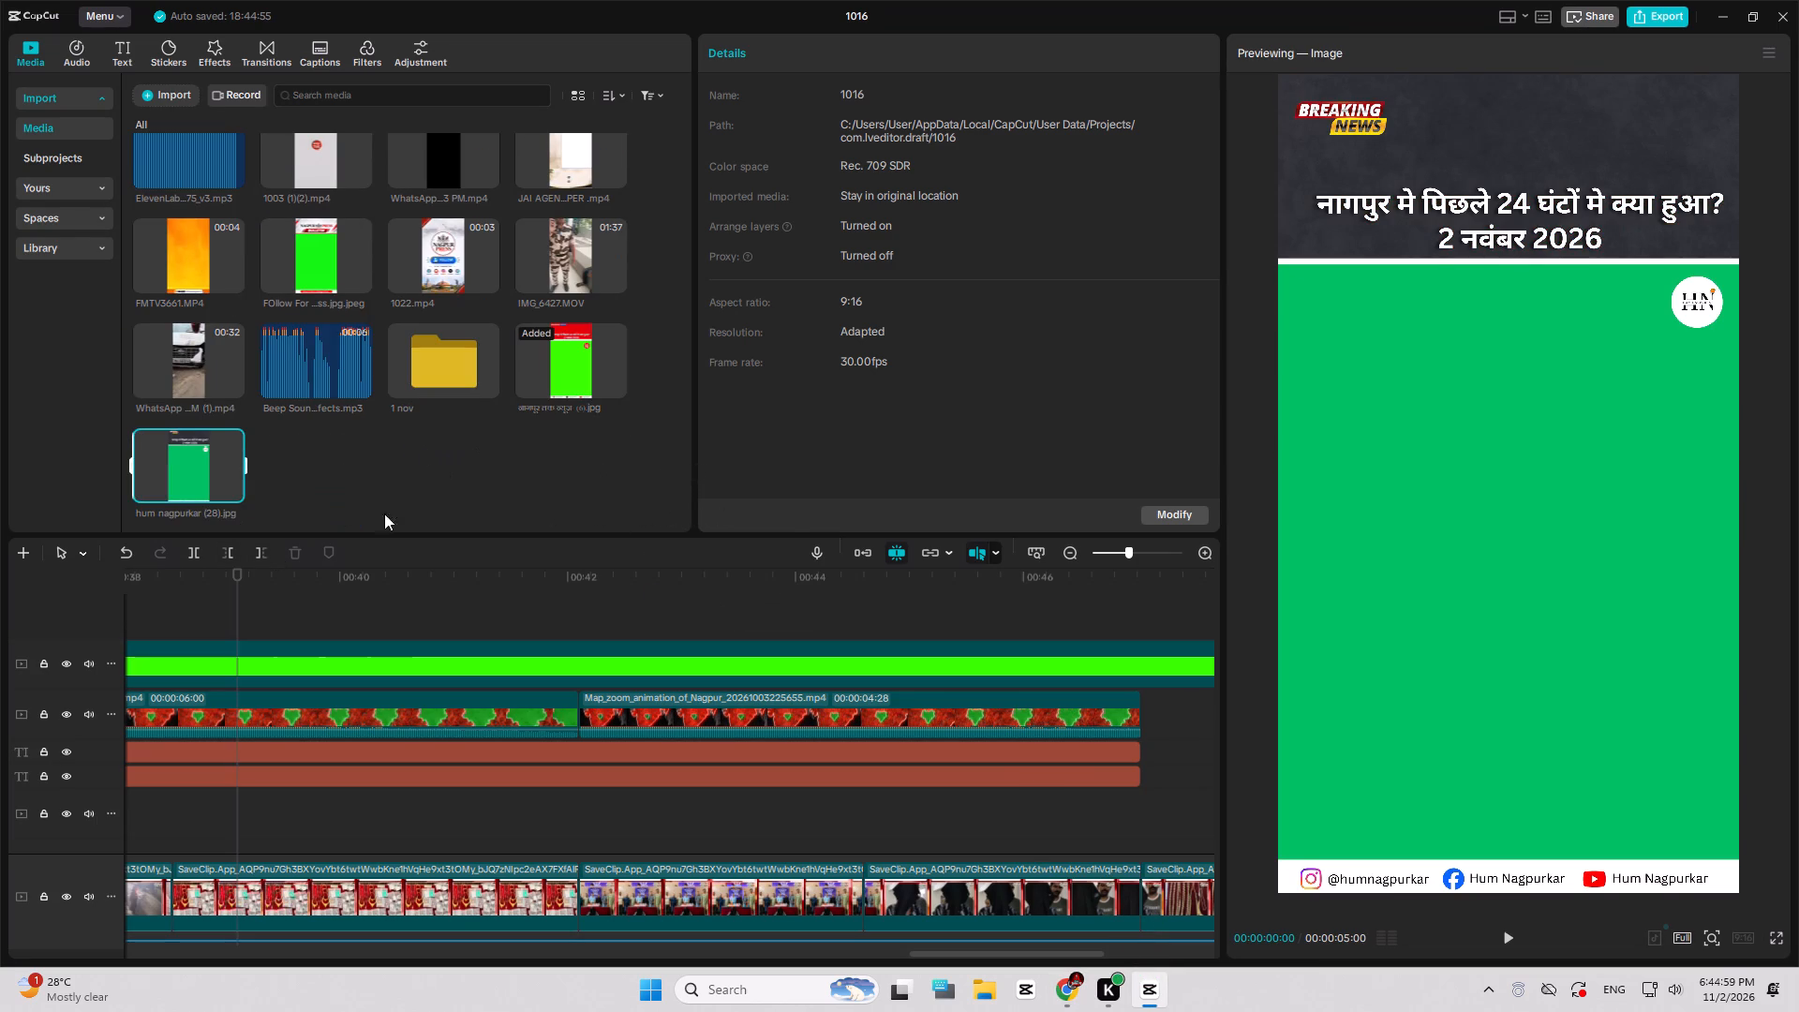
Play the bulletin around the Bajaj Nagar to Wathoda change and the opening seconds to check the clips under the new headline template.
{"action": "left_click", "coordinate": [552, 337]}
{"action": "left_click_drag", "start_coordinate": [456, 578], "coordinate": [117, 582]}
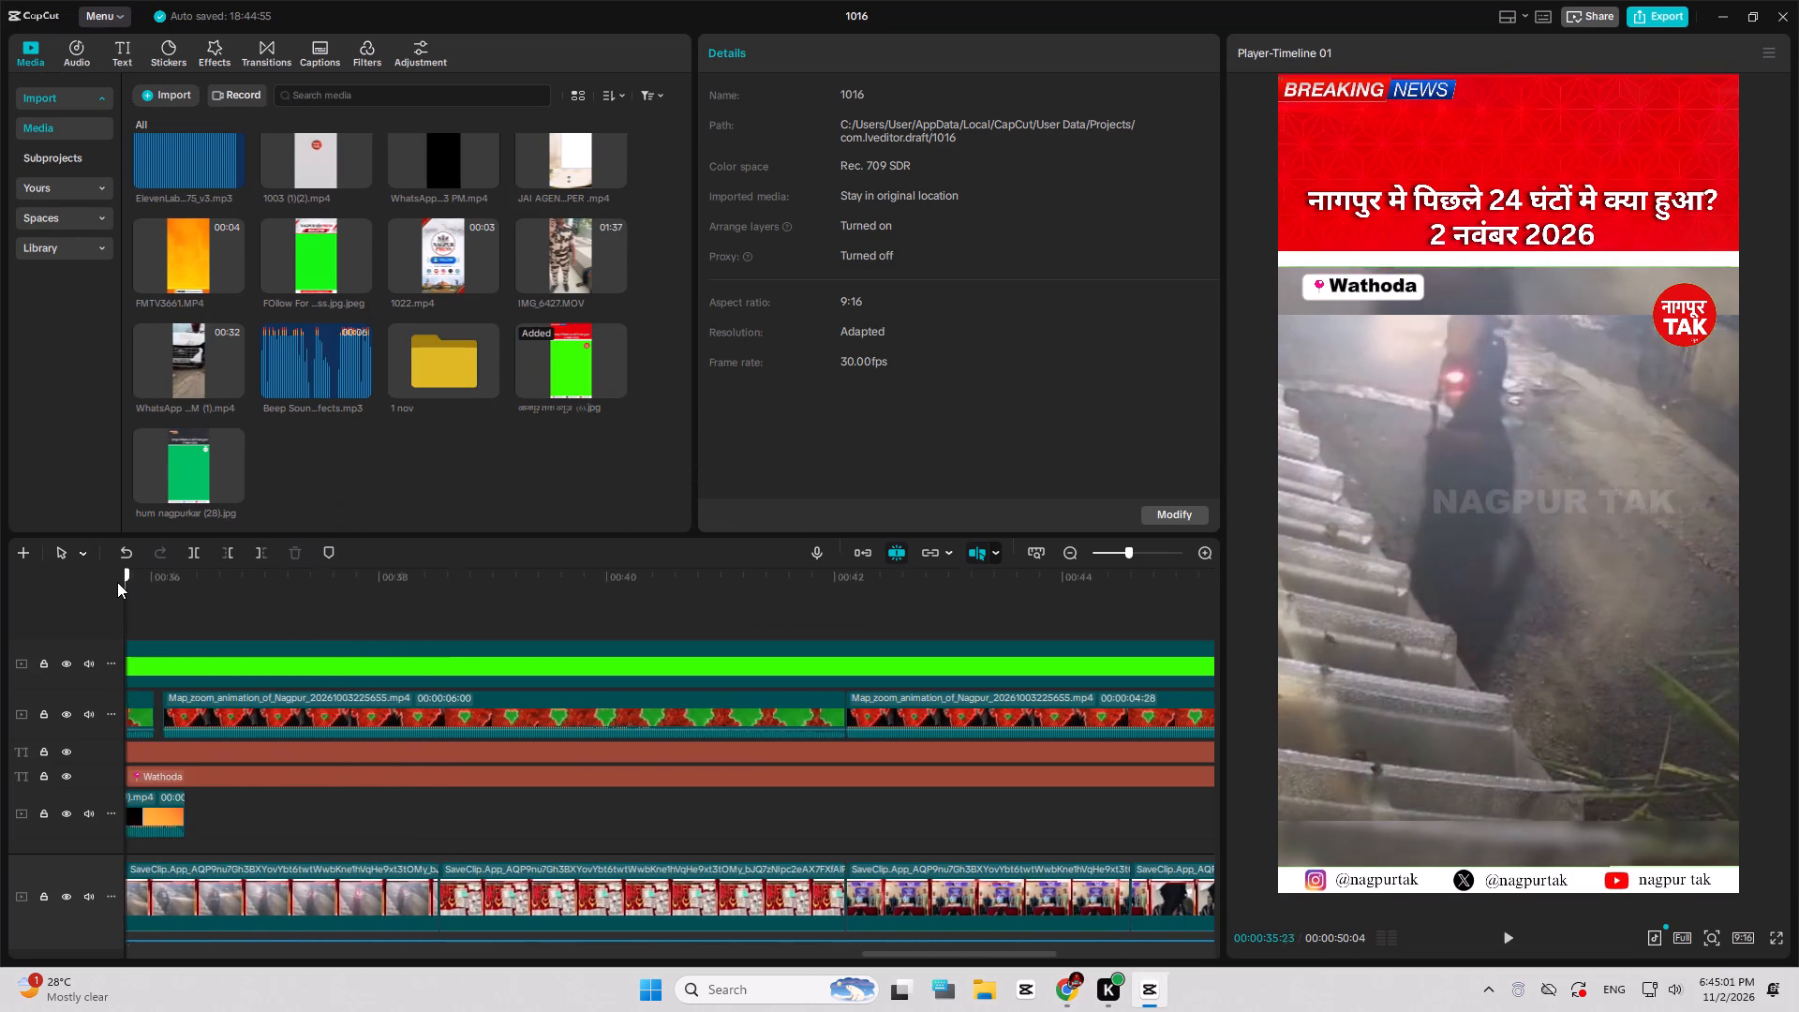
{"action": "left_click_drag", "start_coordinate": [117, 582], "coordinate": [116, 582]}
{"action": "key", "text": "space"}
{"action": "key", "text": "space"}
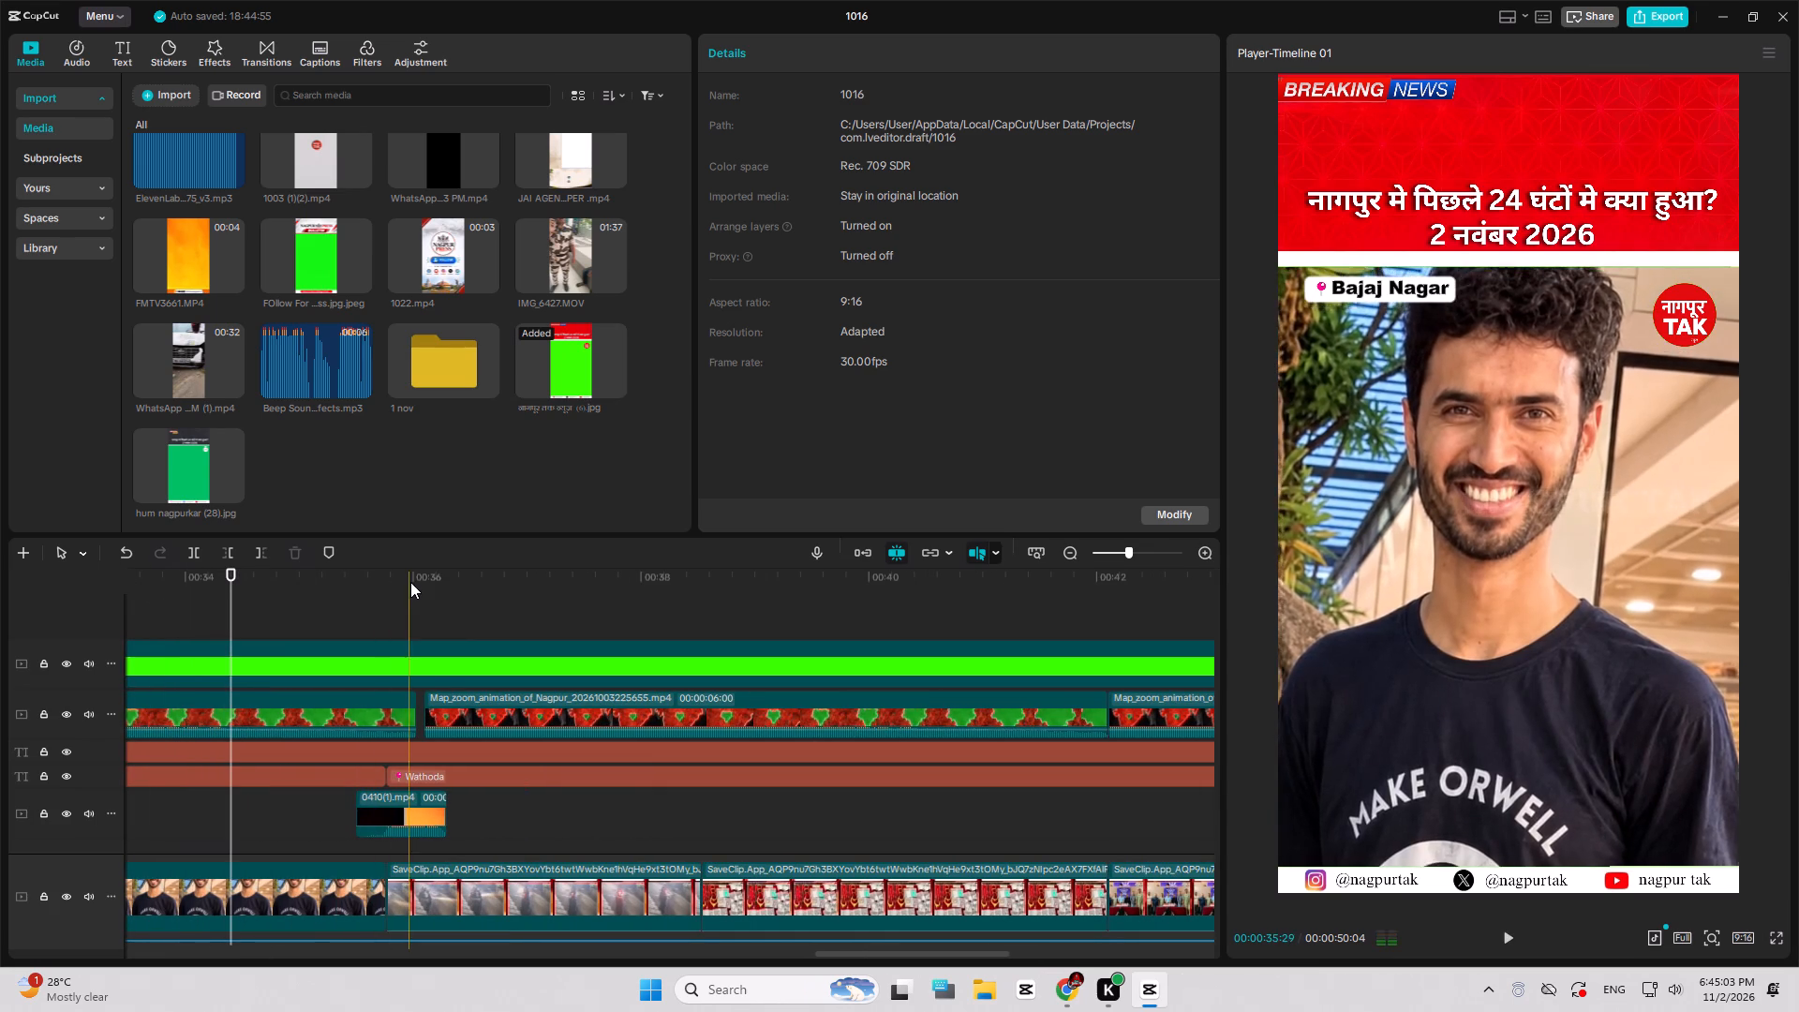
{"action": "key", "text": "space"}
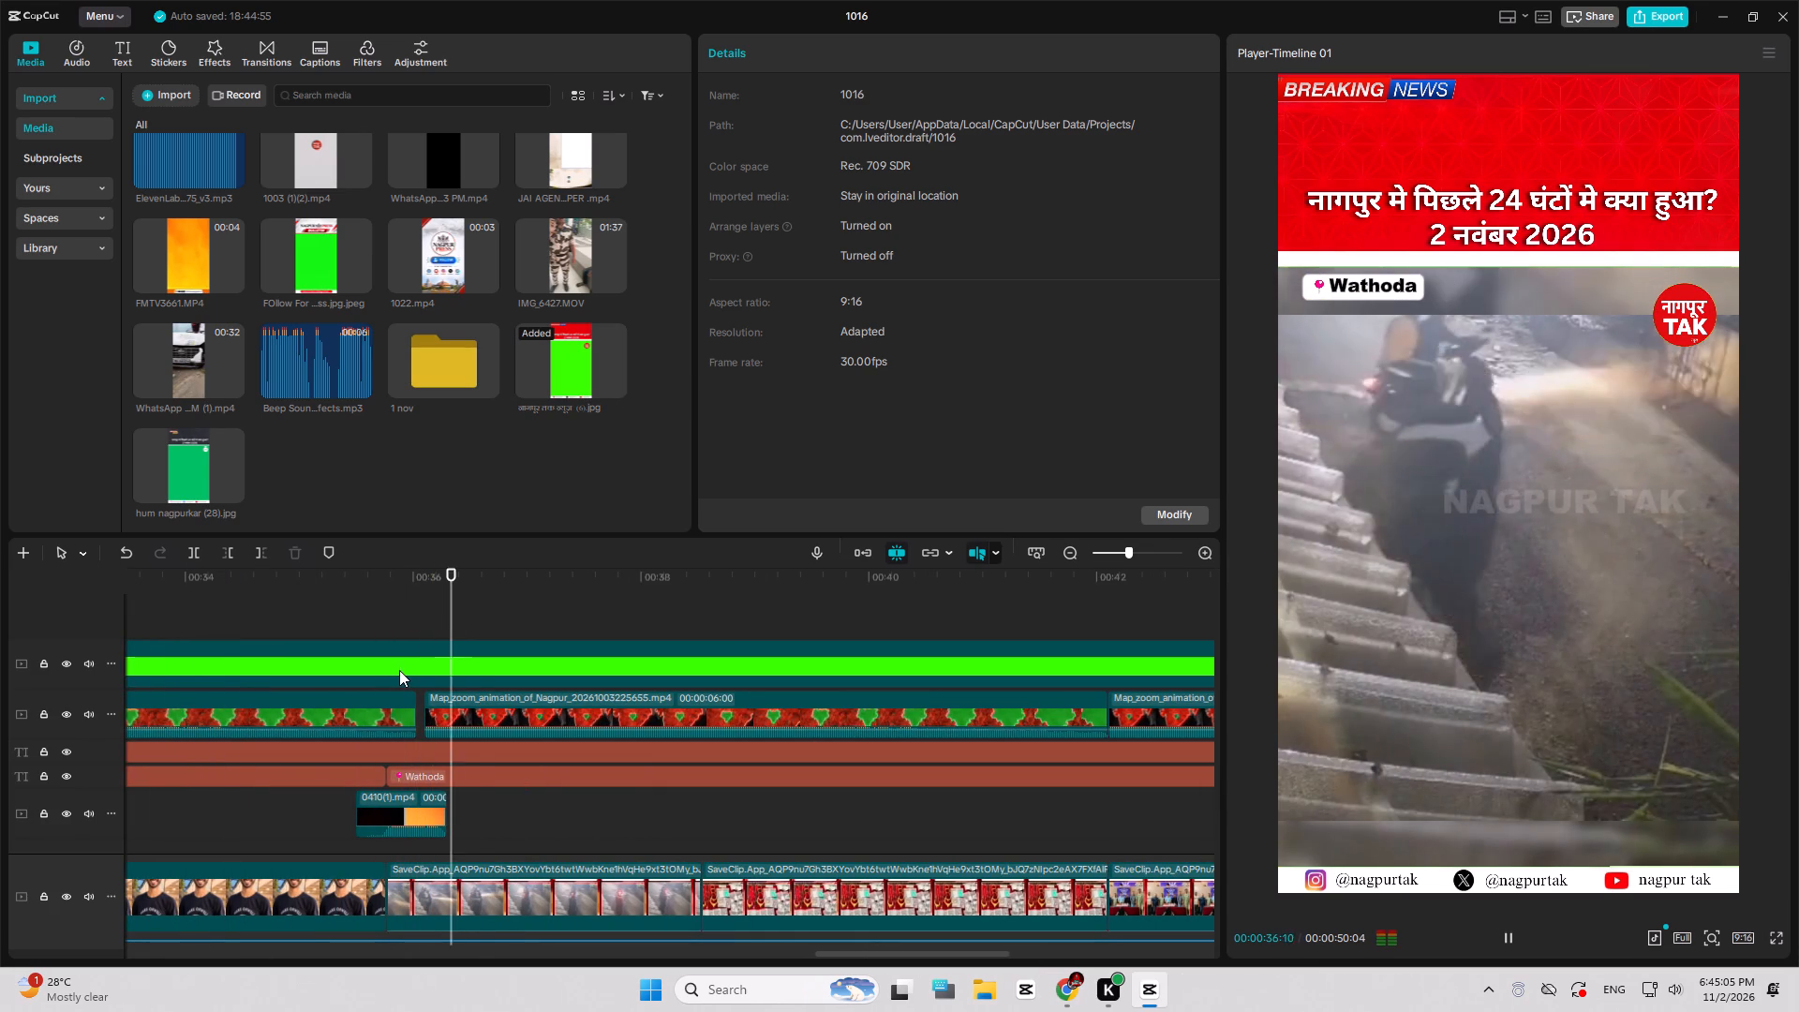
{"action": "key", "text": "space"}
{"action": "key", "text": "space"}
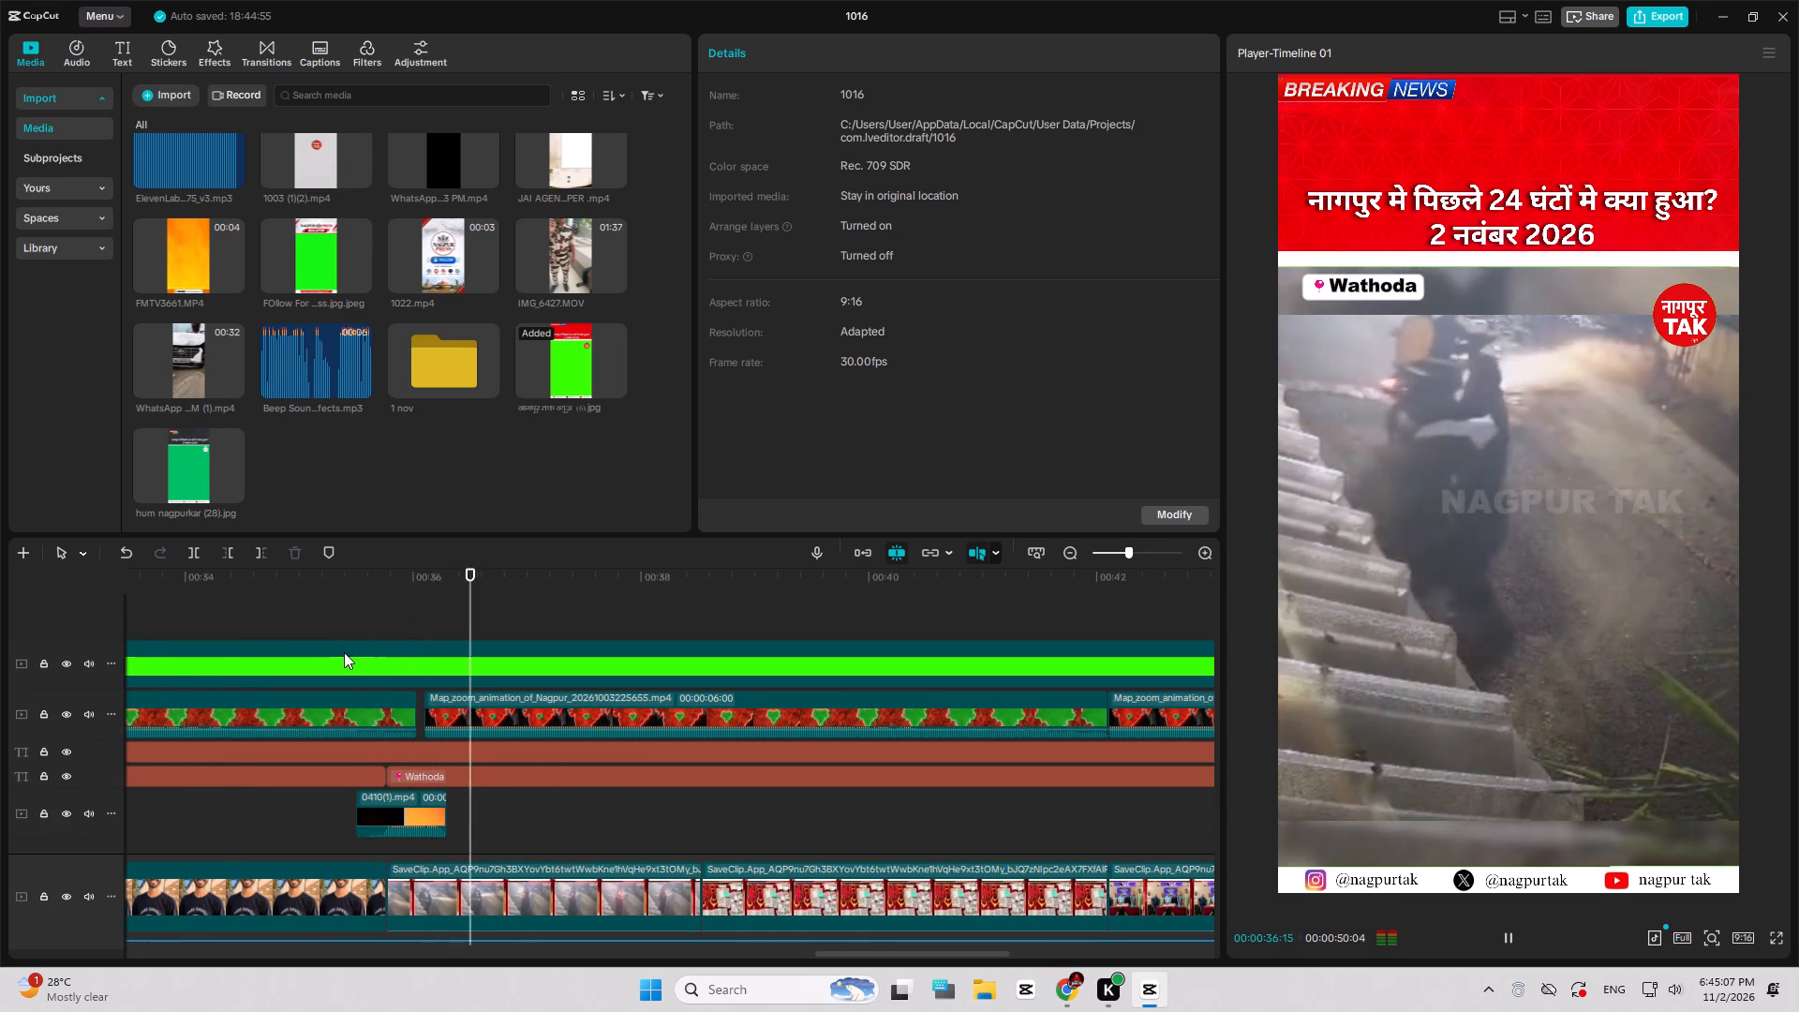
{"action": "key", "text": "space"}
{"action": "scroll", "coordinate": [561, 619], "scroll_direction": "down", "scroll_amount": 5}
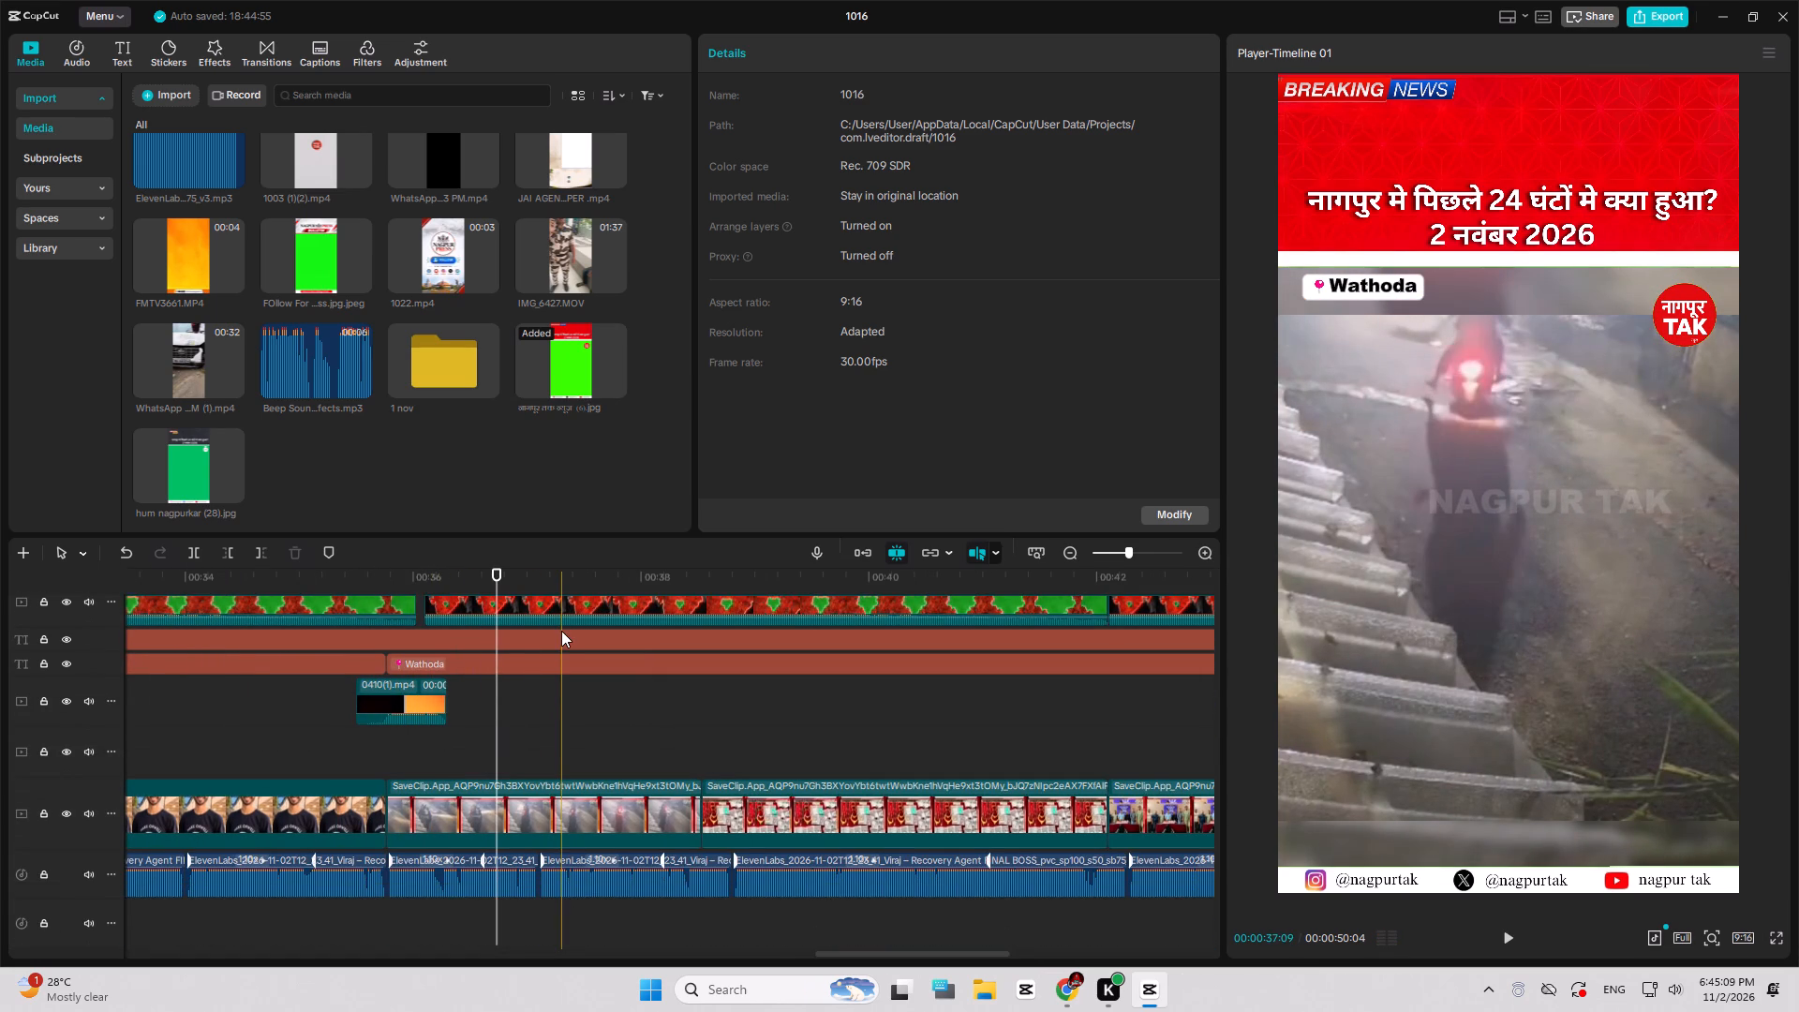
{"action": "scroll", "coordinate": [561, 631], "scroll_direction": "down", "scroll_amount": 6, "text": "ctrl"}
{"action": "left_click_drag", "start_coordinate": [394, 586], "coordinate": [0, 608]}
{"action": "key", "text": "space"}
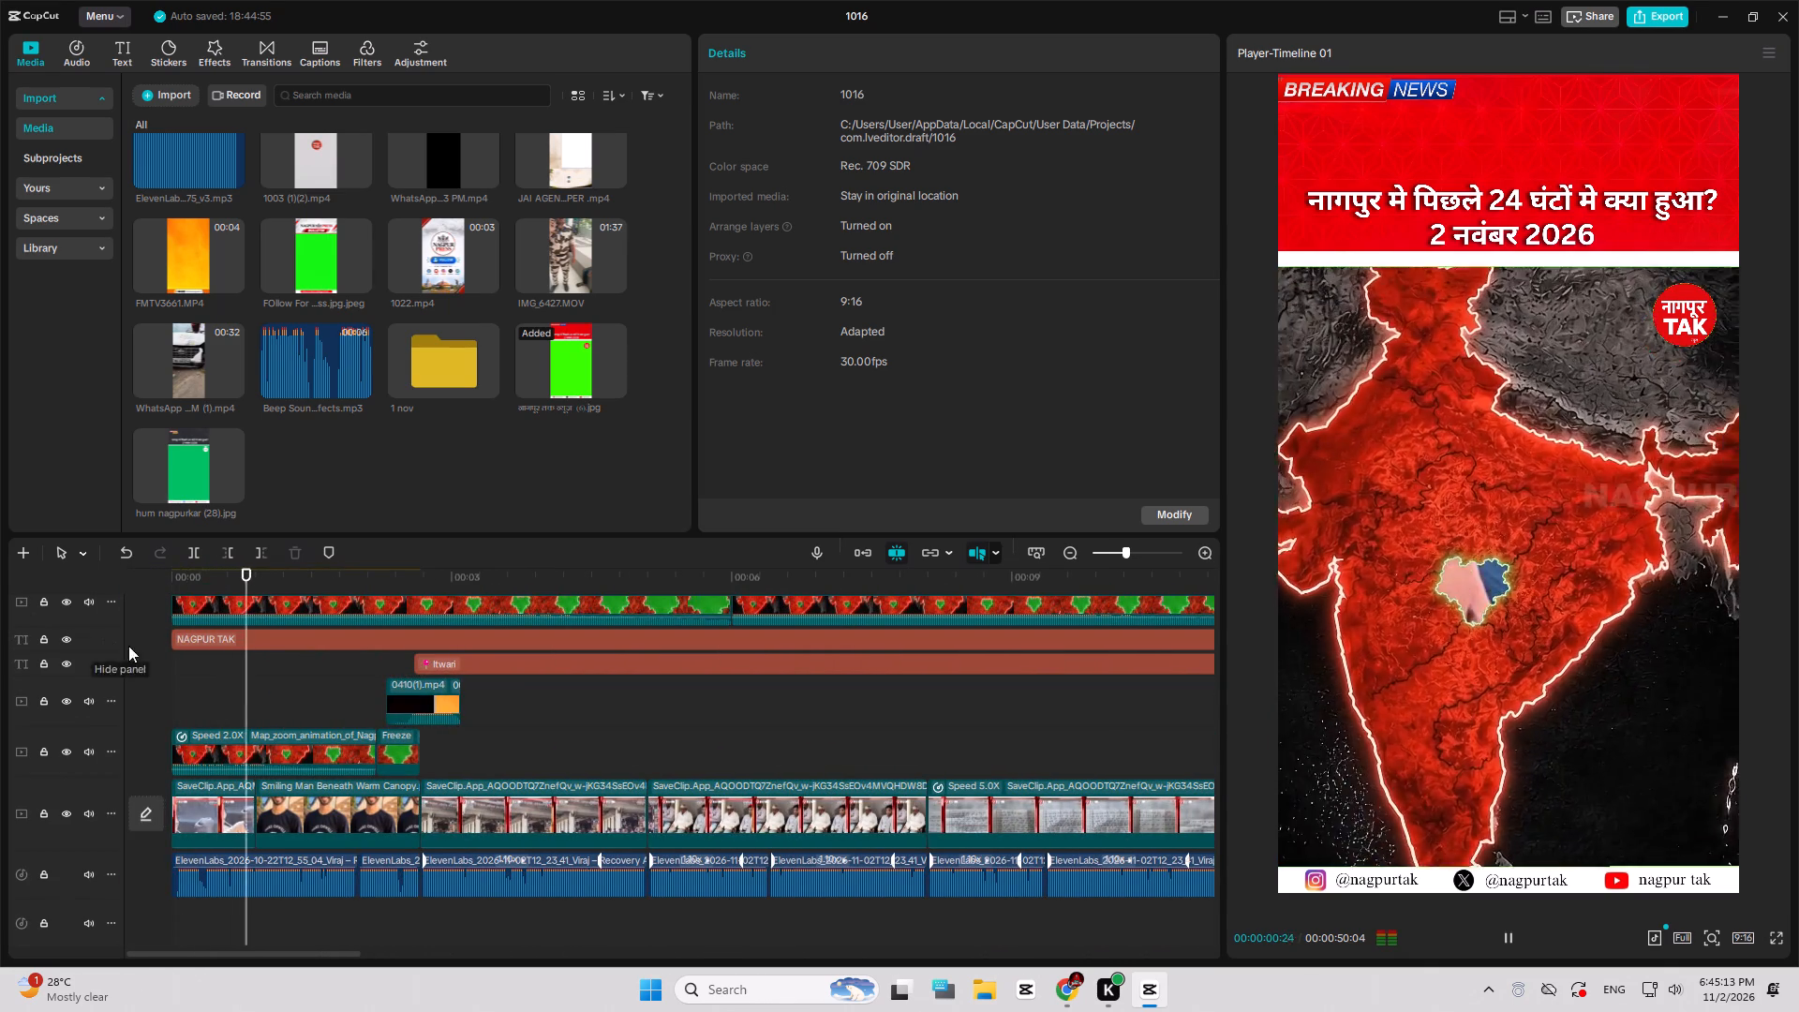
{"action": "key", "text": "space"}
Lower the Smiling Man clip near the bulletin's start in the frame to about X -116, Y -931.
{"action": "left_click", "coordinate": [335, 789]}
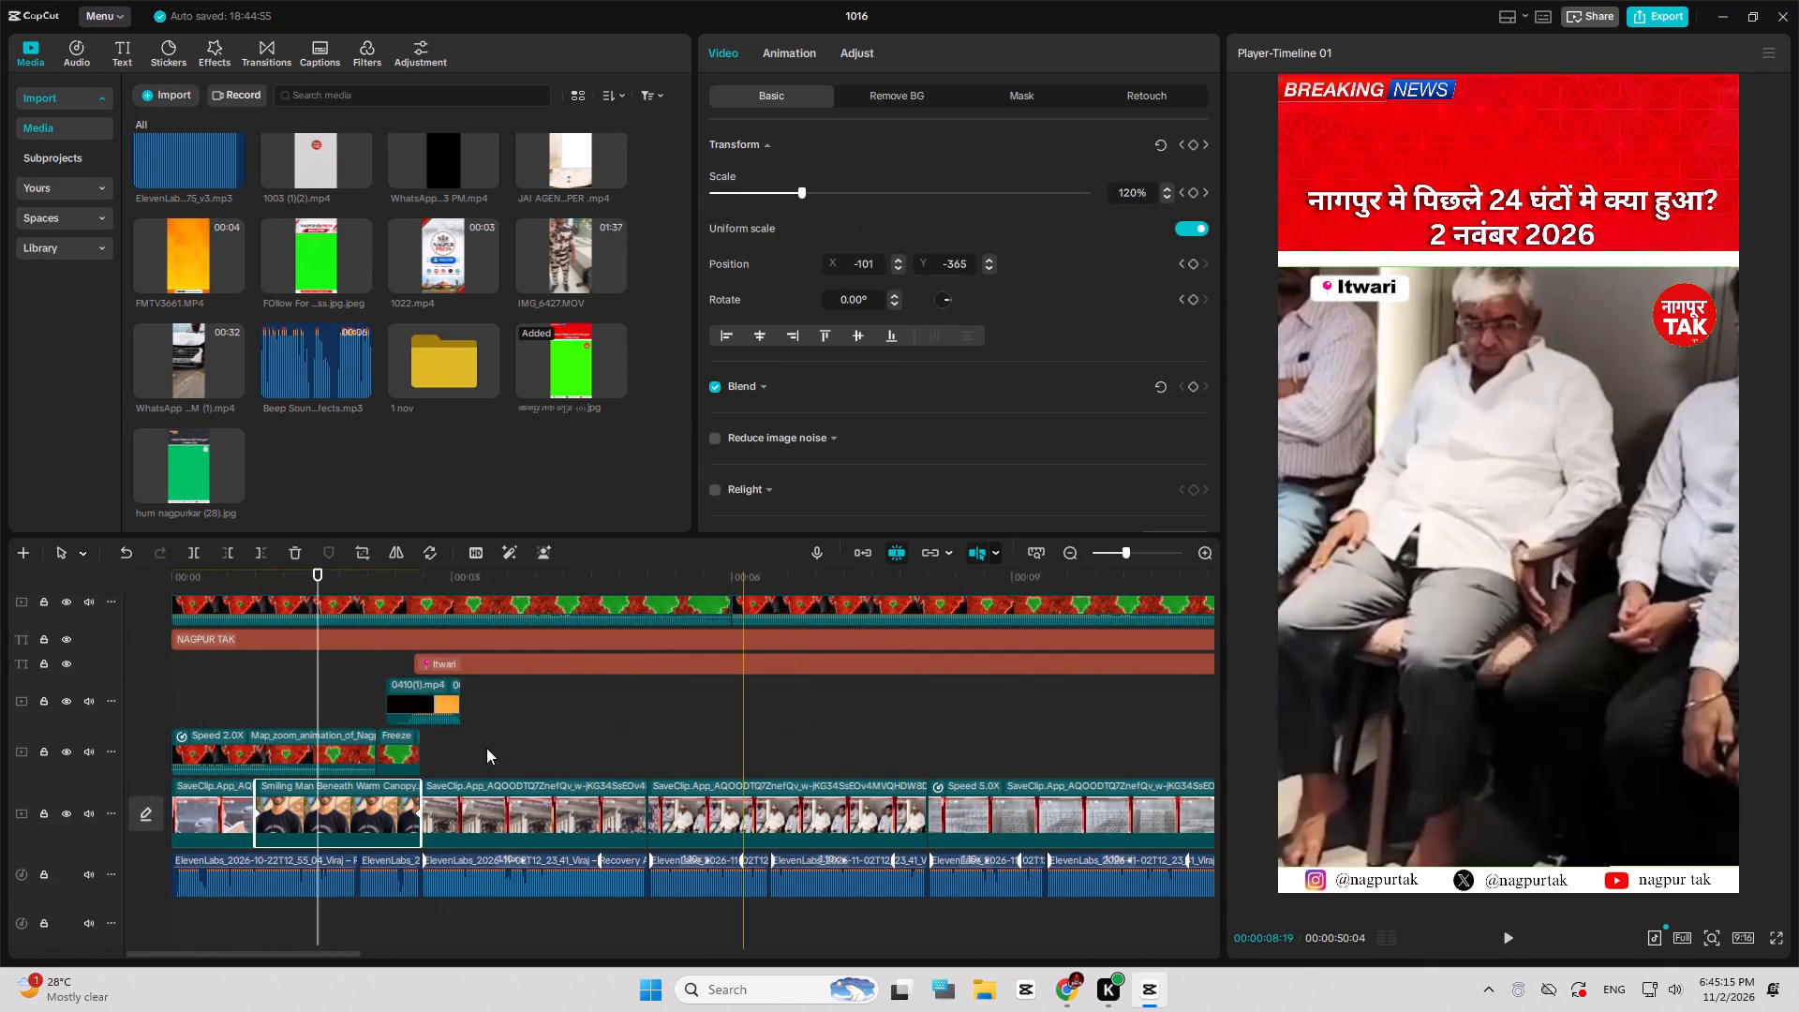
{"action": "left_click_drag", "start_coordinate": [318, 574], "coordinate": [258, 588]}
{"action": "left_click_drag", "start_coordinate": [1487, 584], "coordinate": [1483, 689]}
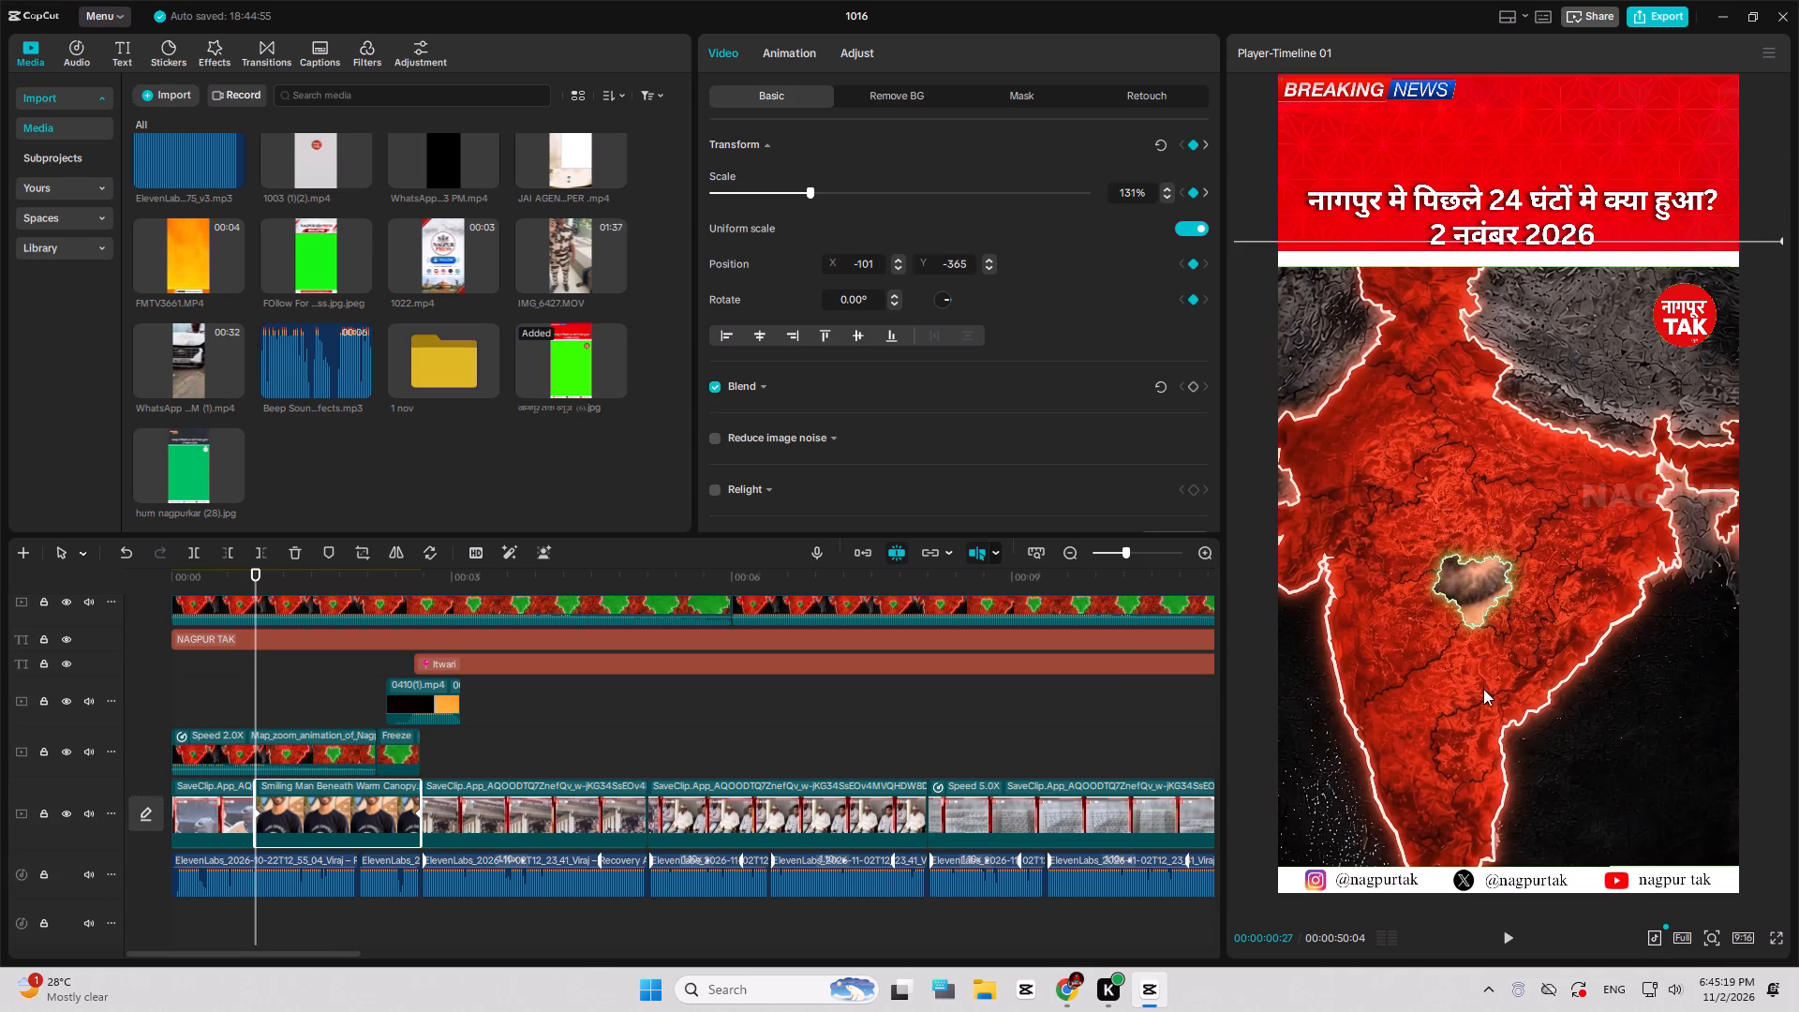
{"action": "left_click_drag", "start_coordinate": [1483, 689], "coordinate": [1484, 705]}
Play the bulletin through to its end, examining every location segment, its label and clip timing.
{"action": "key", "text": "space"}
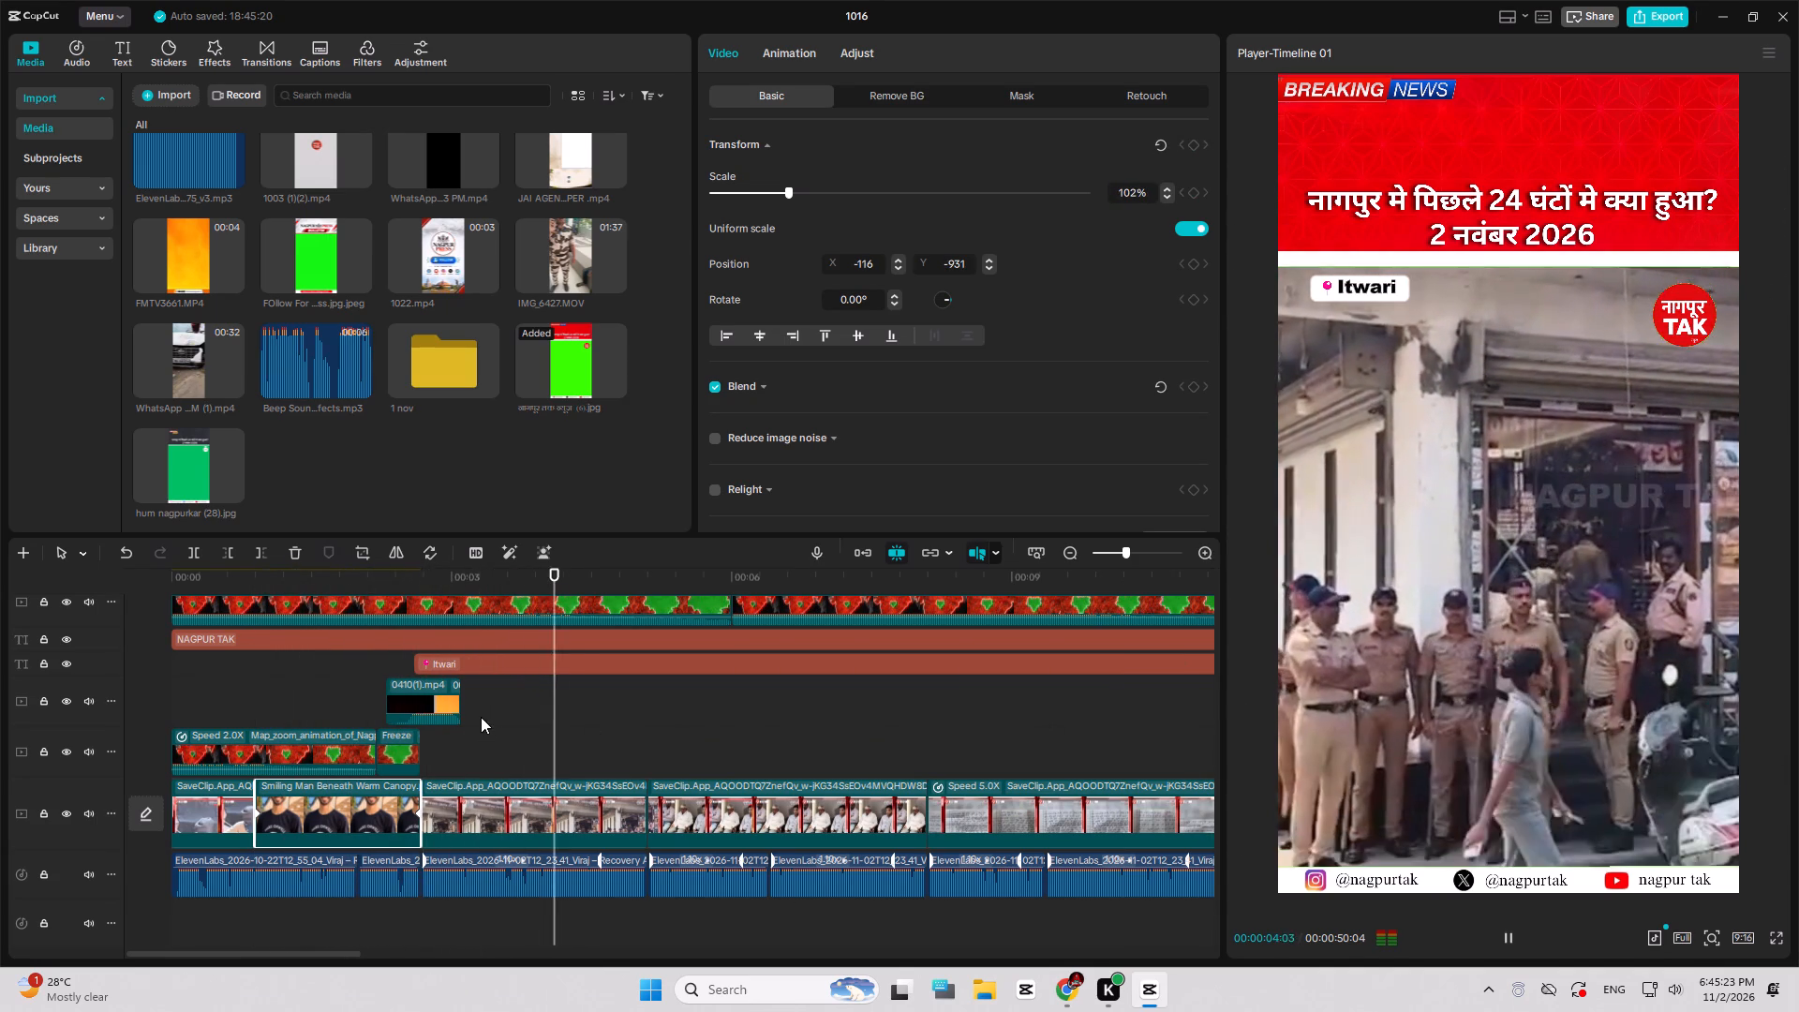
{"action": "left_click_drag", "start_coordinate": [609, 775], "coordinate": [616, 766]}
{"action": "scroll", "coordinate": [616, 764], "scroll_direction": "down", "scroll_amount": 18, "text": "ctrl"}
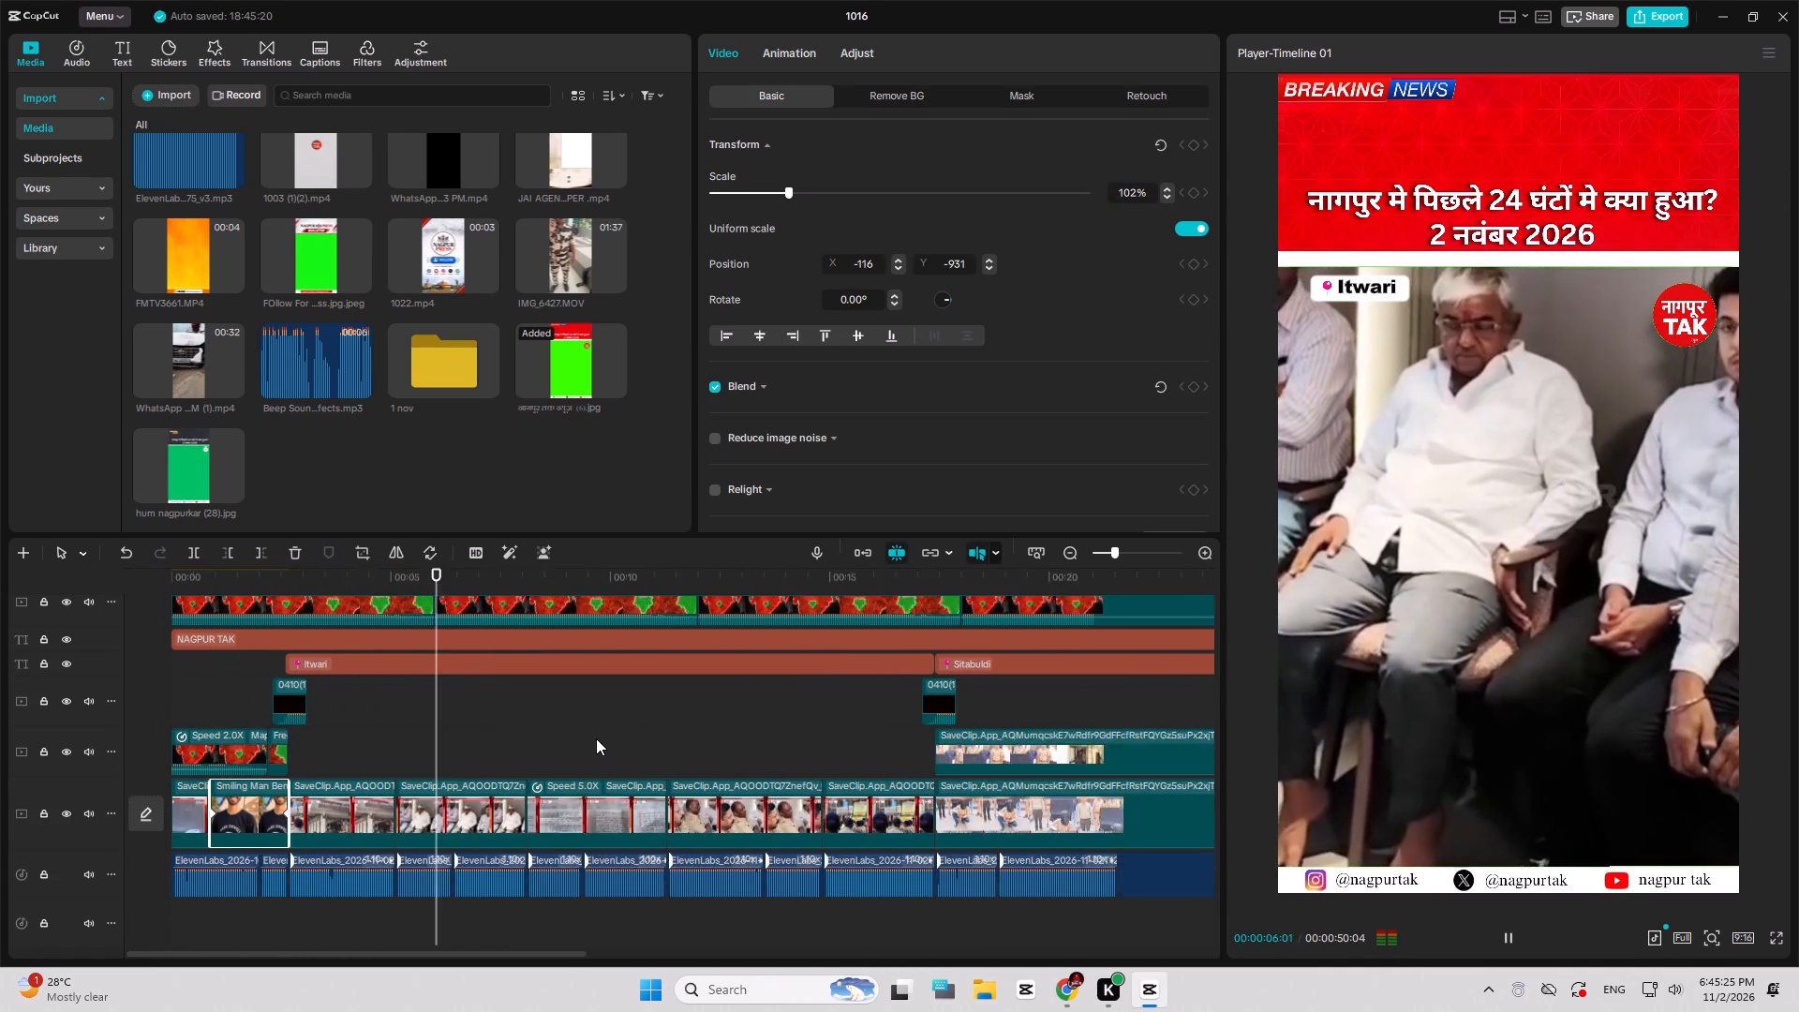
{"action": "scroll", "coordinate": [596, 738], "scroll_direction": "down", "scroll_amount": 7, "text": "ctrl"}
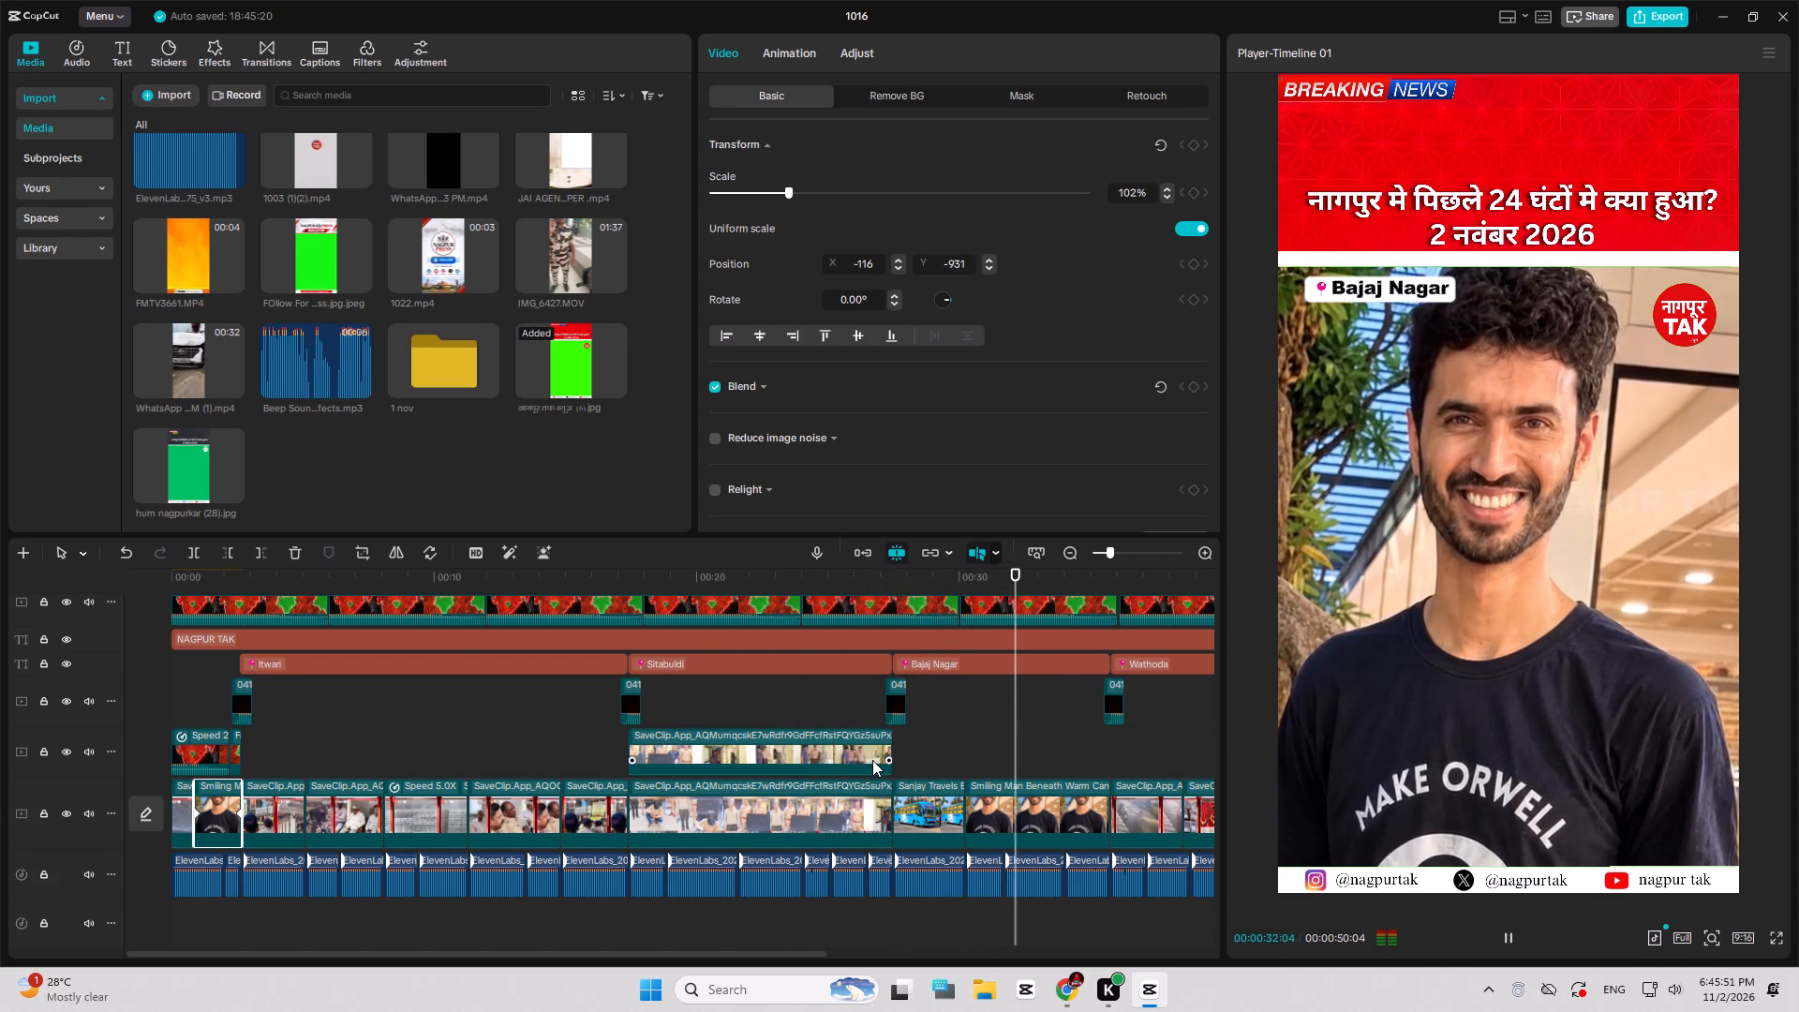
{"action": "left_click_drag", "start_coordinate": [1022, 775], "coordinate": [1021, 779]}
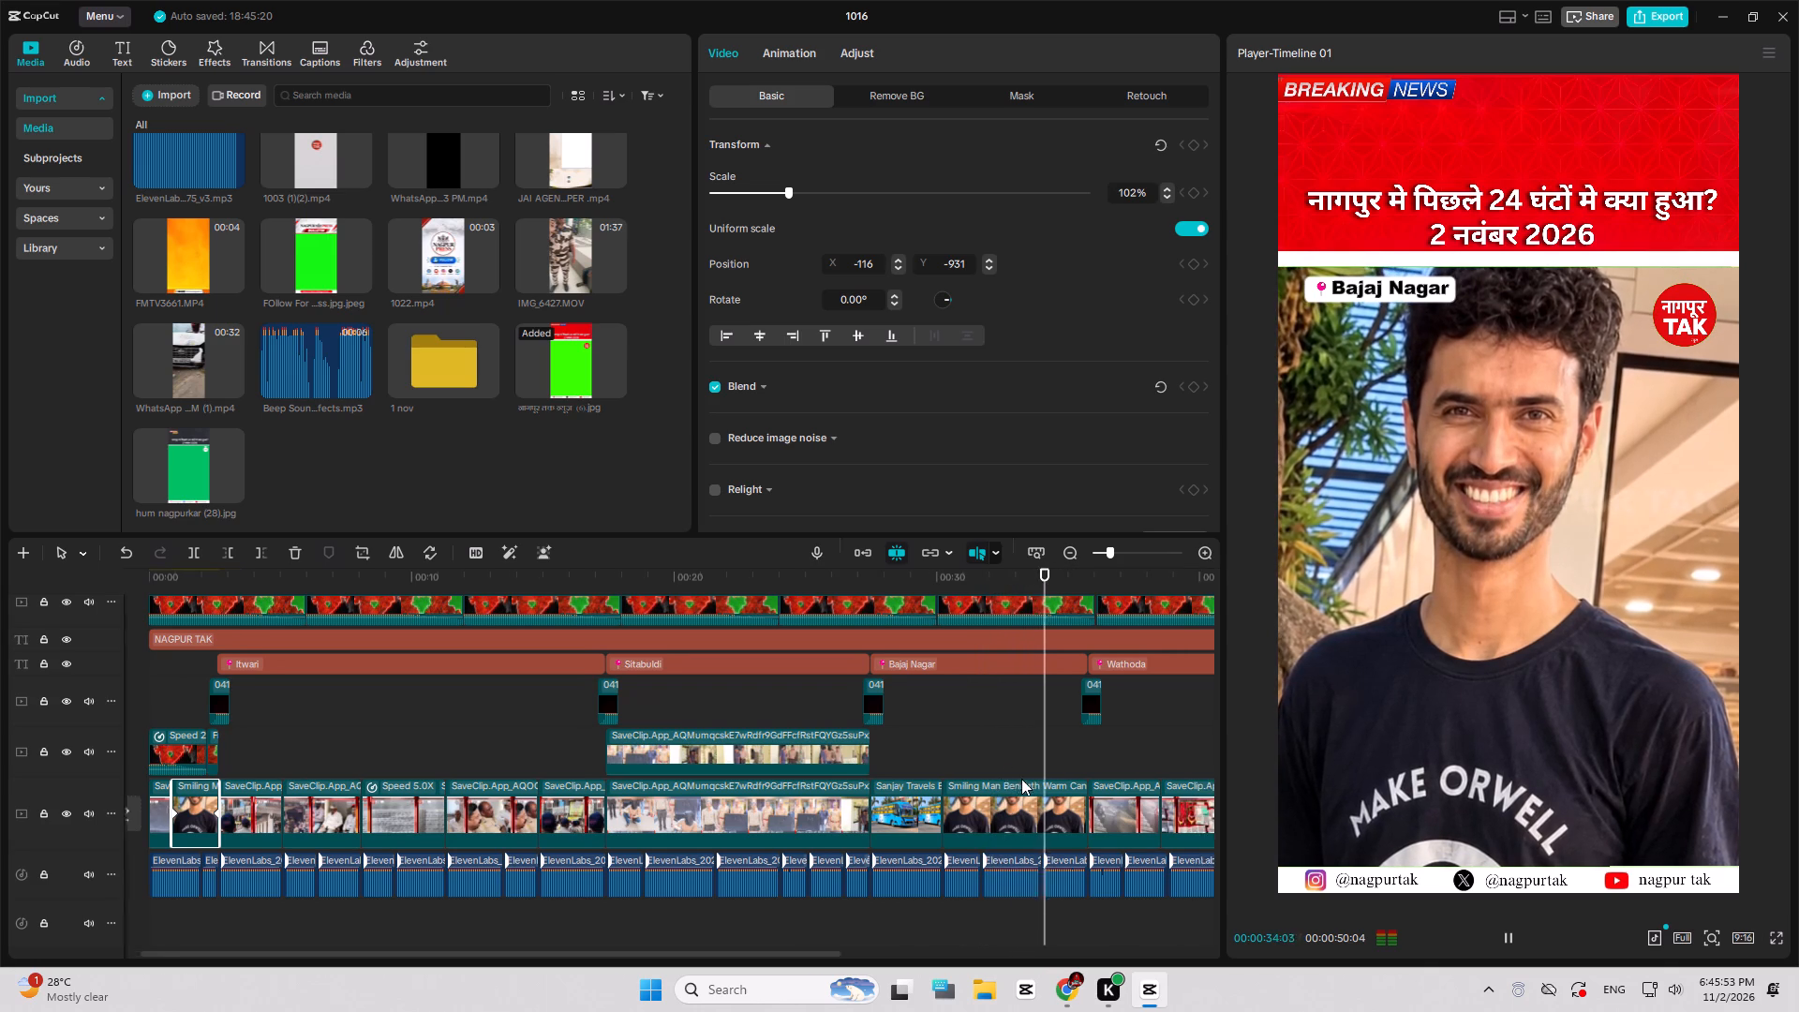
{"action": "left_click_drag", "start_coordinate": [1021, 779], "coordinate": [1005, 770]}
{"action": "scroll", "coordinate": [987, 761], "scroll_direction": "up", "scroll_amount": 3}
{"action": "left_click", "coordinate": [987, 761]}
{"action": "scroll", "coordinate": [992, 765], "scroll_direction": "down", "scroll_amount": 2}
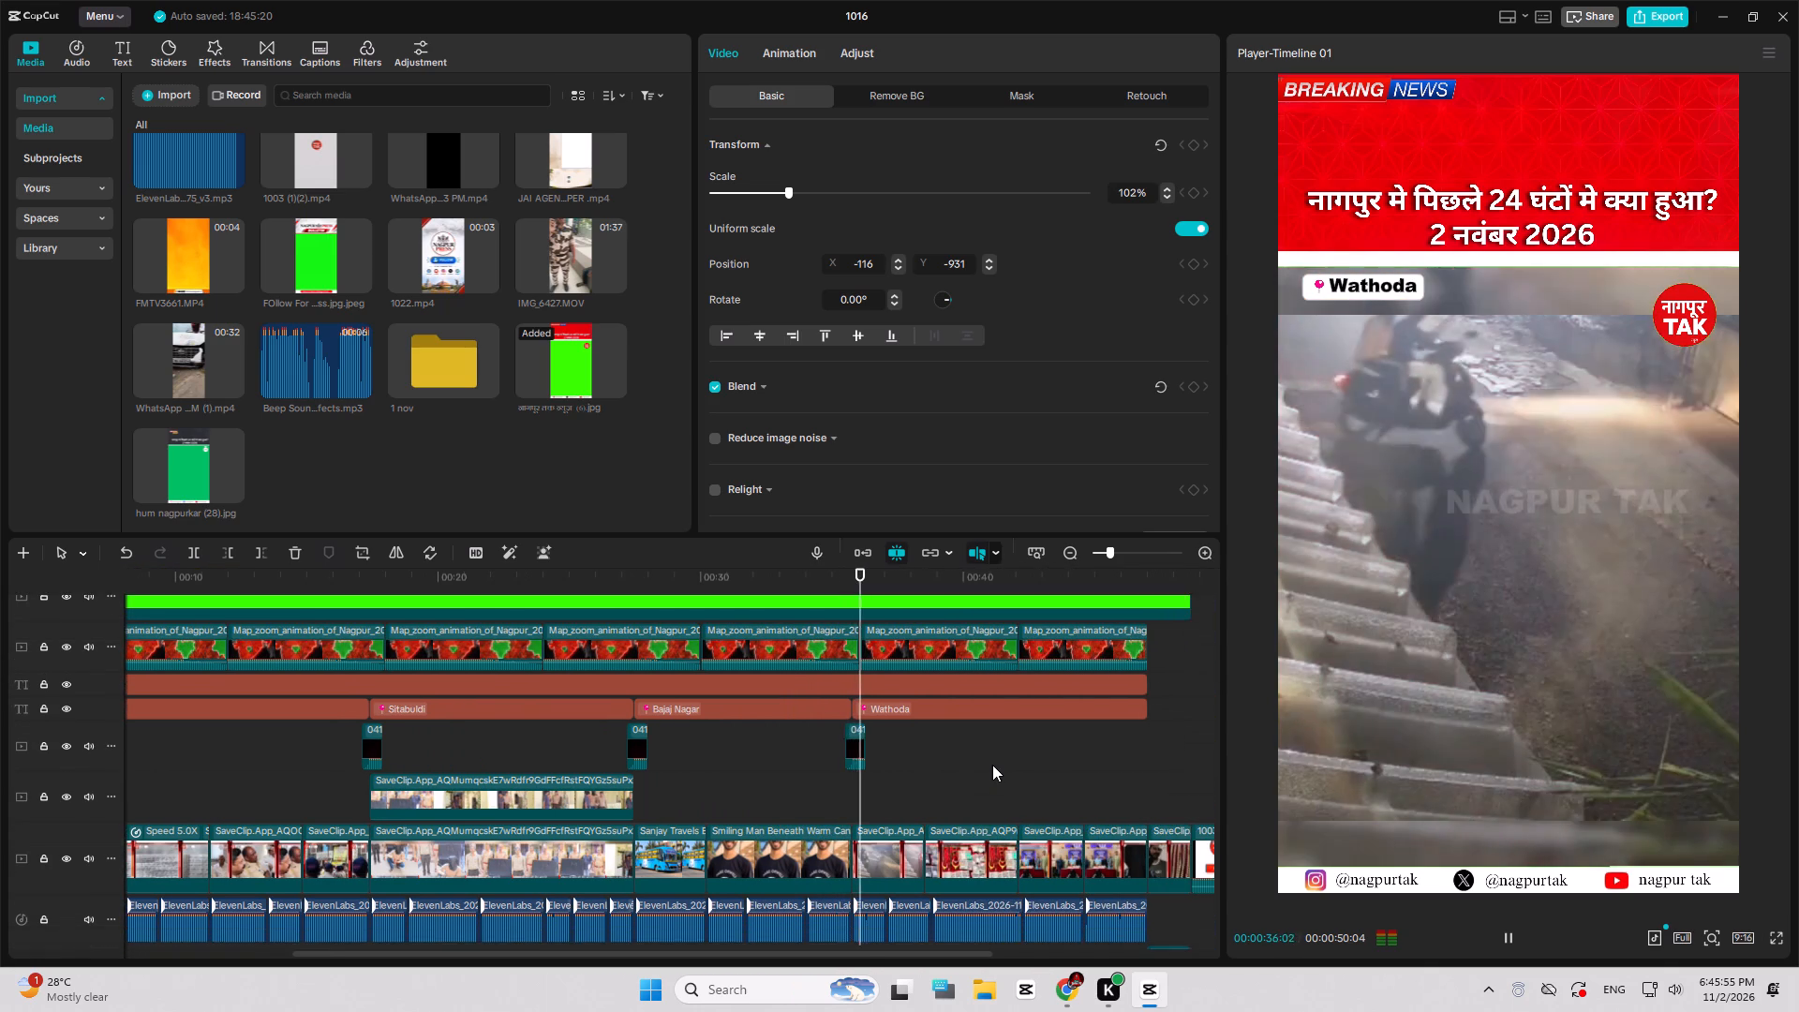
{"action": "left_click", "coordinate": [993, 765]}
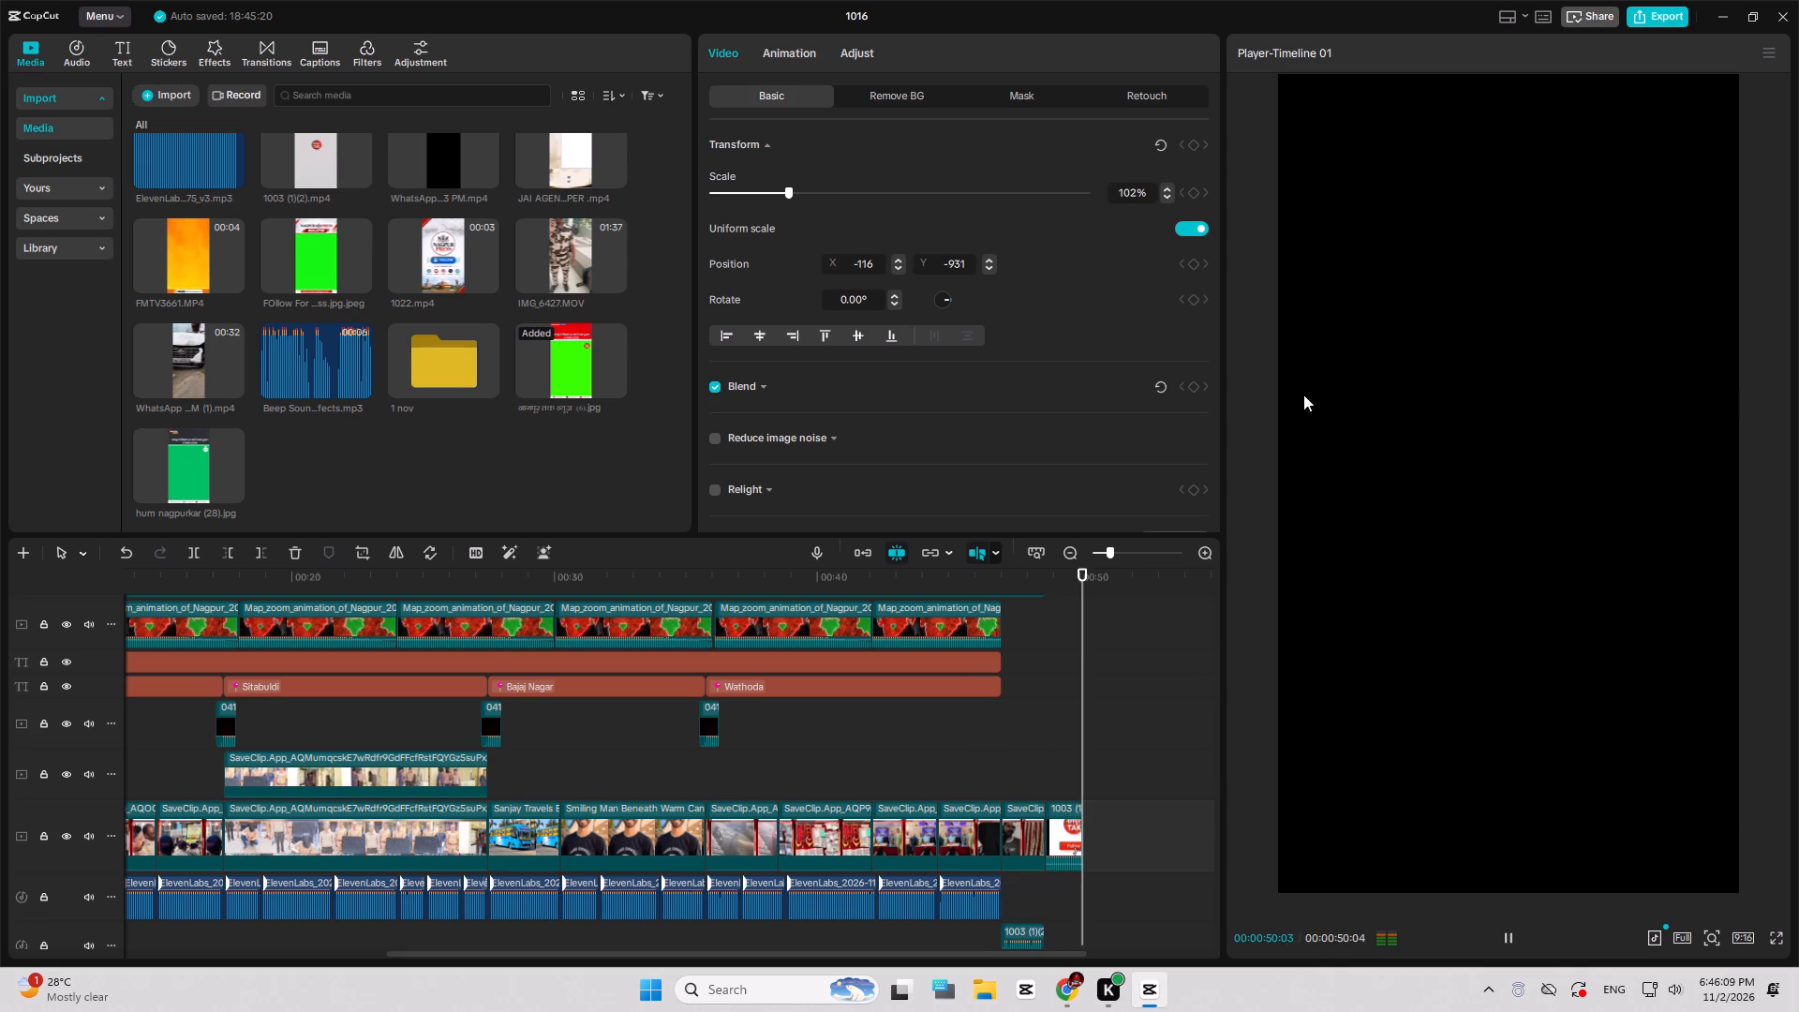
Combine all the clips, texts and audio on the timeline into a single compound clip.
{"action": "scroll", "coordinate": [907, 789], "scroll_direction": "down", "scroll_amount": 12, "text": "ctrl"}
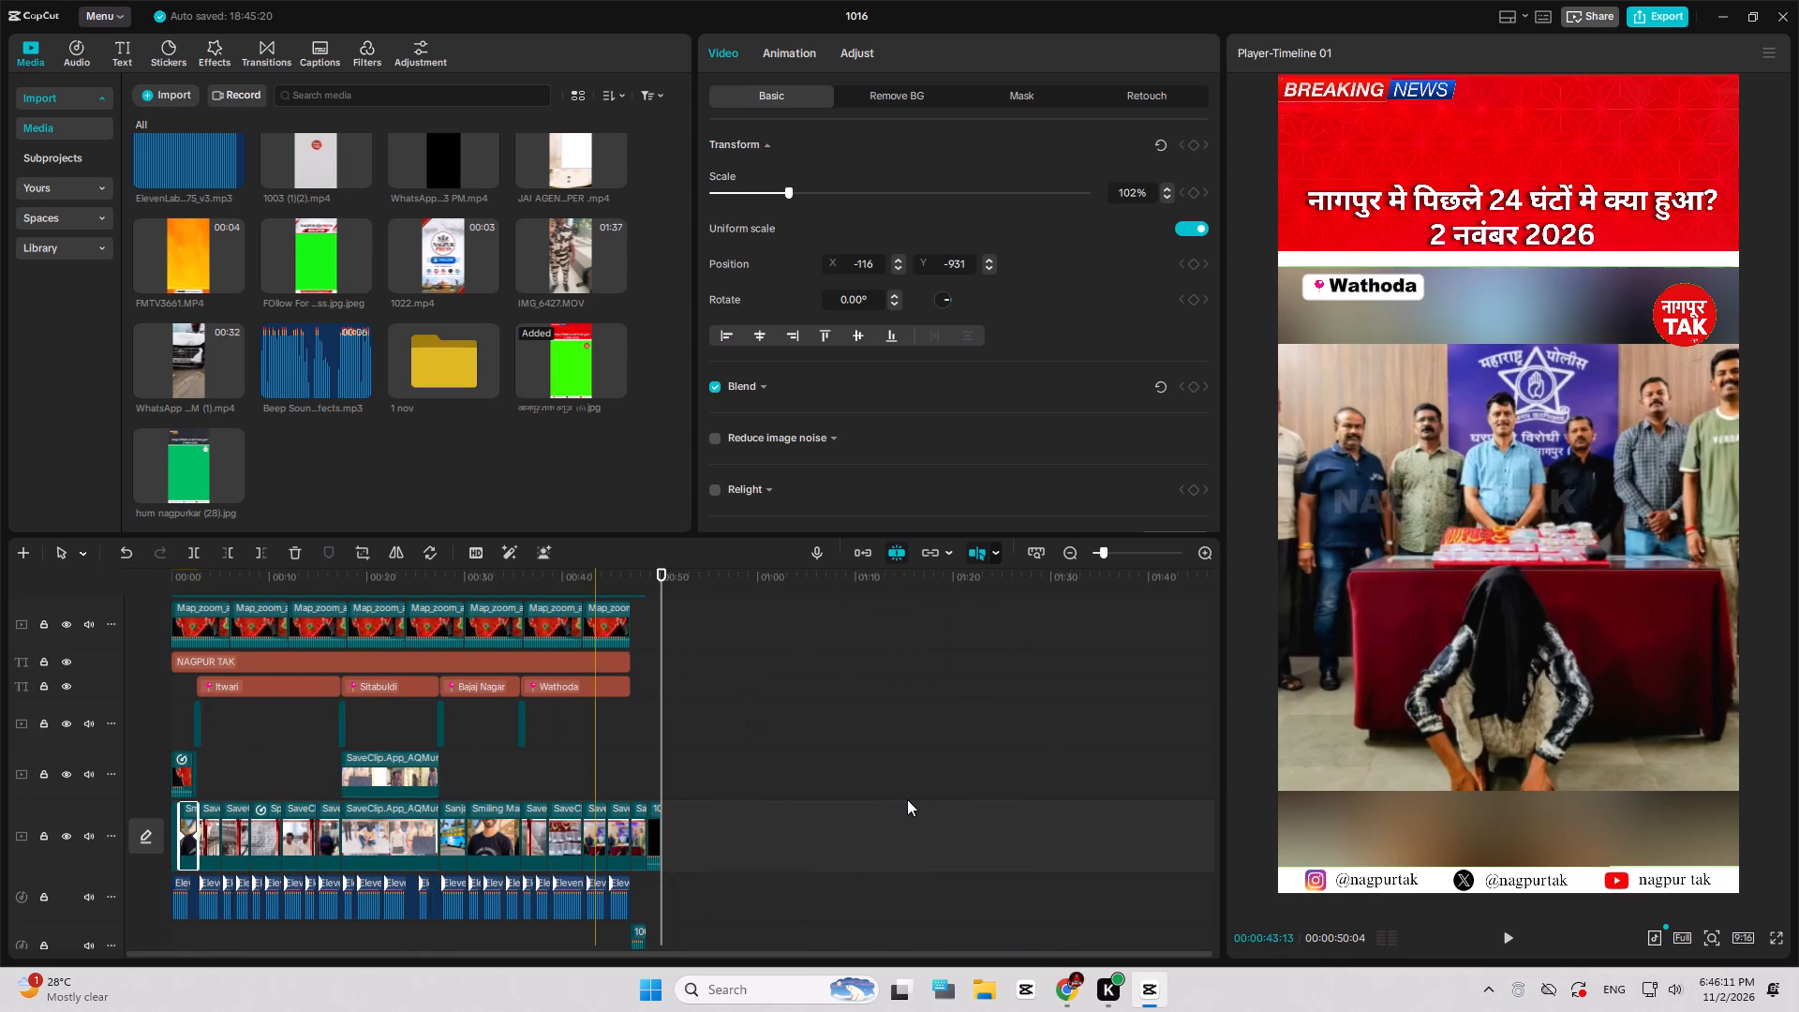
{"action": "key", "text": "ctrl+a"}
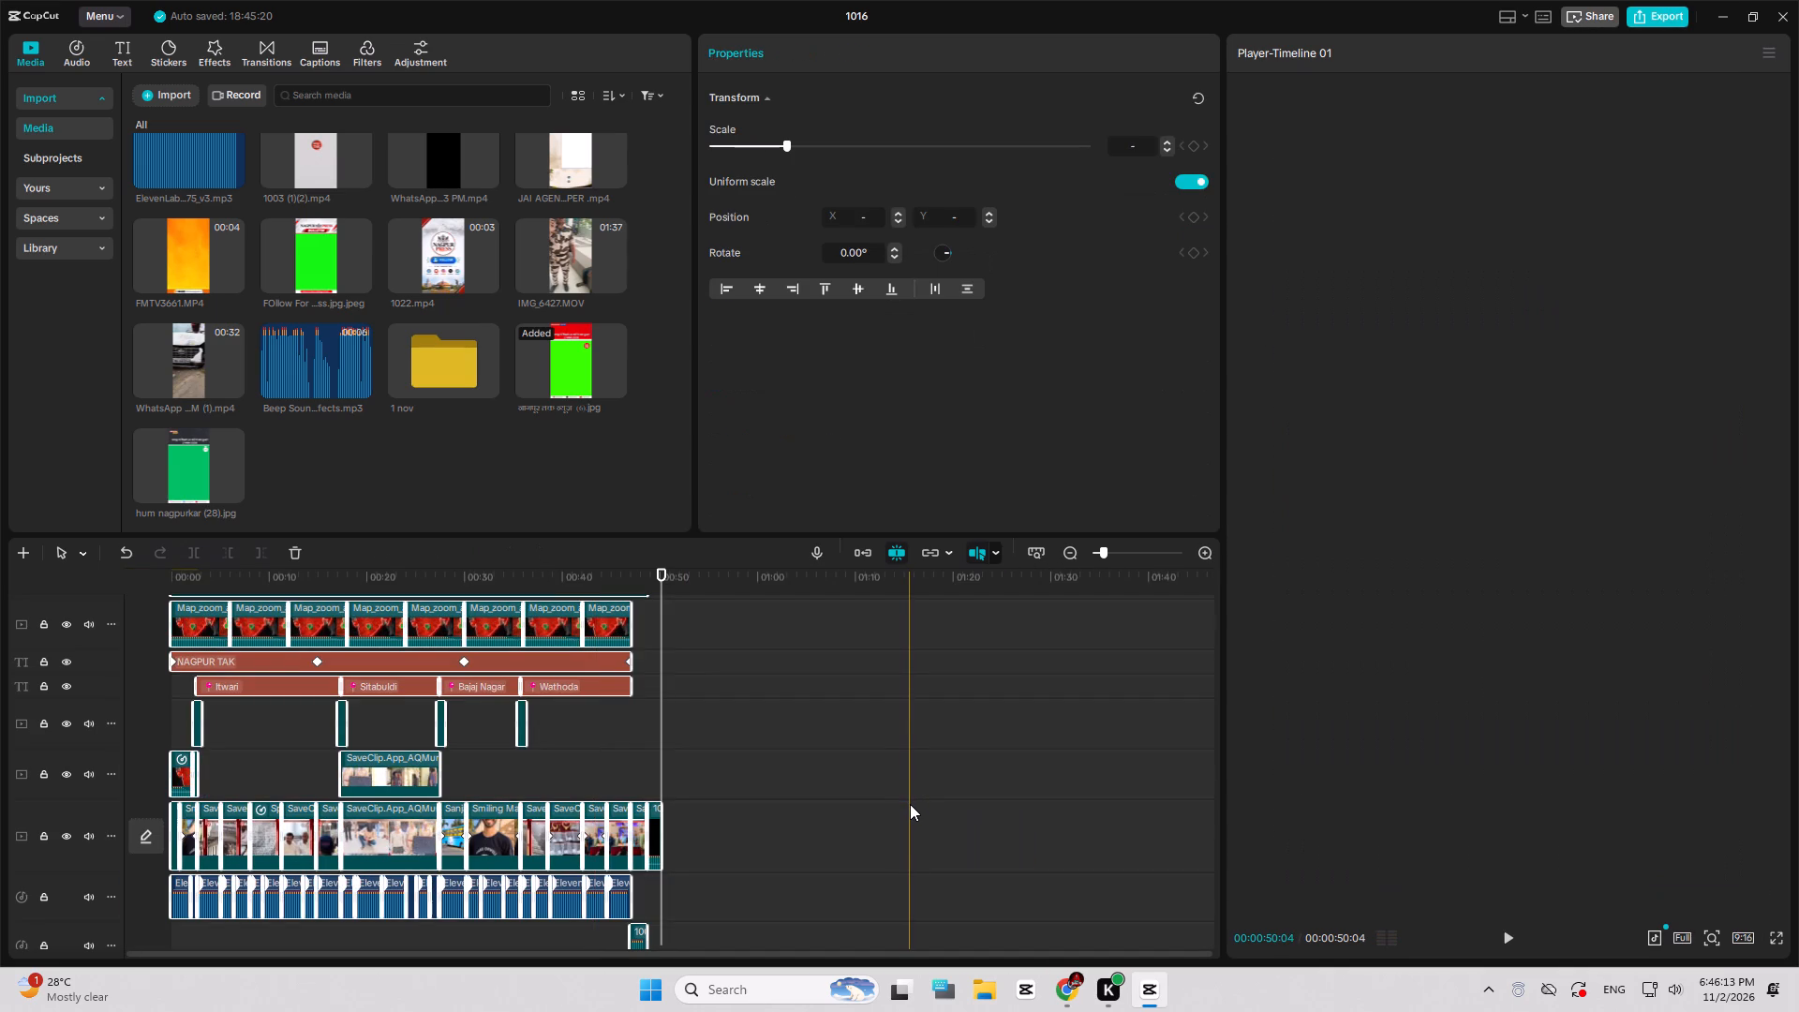
{"action": "key", "text": "alt+g"}
Play the compound clip from the start and split it at 00:00:07:11.
{"action": "left_click_drag", "start_coordinate": [356, 582], "coordinate": [210, 582]}
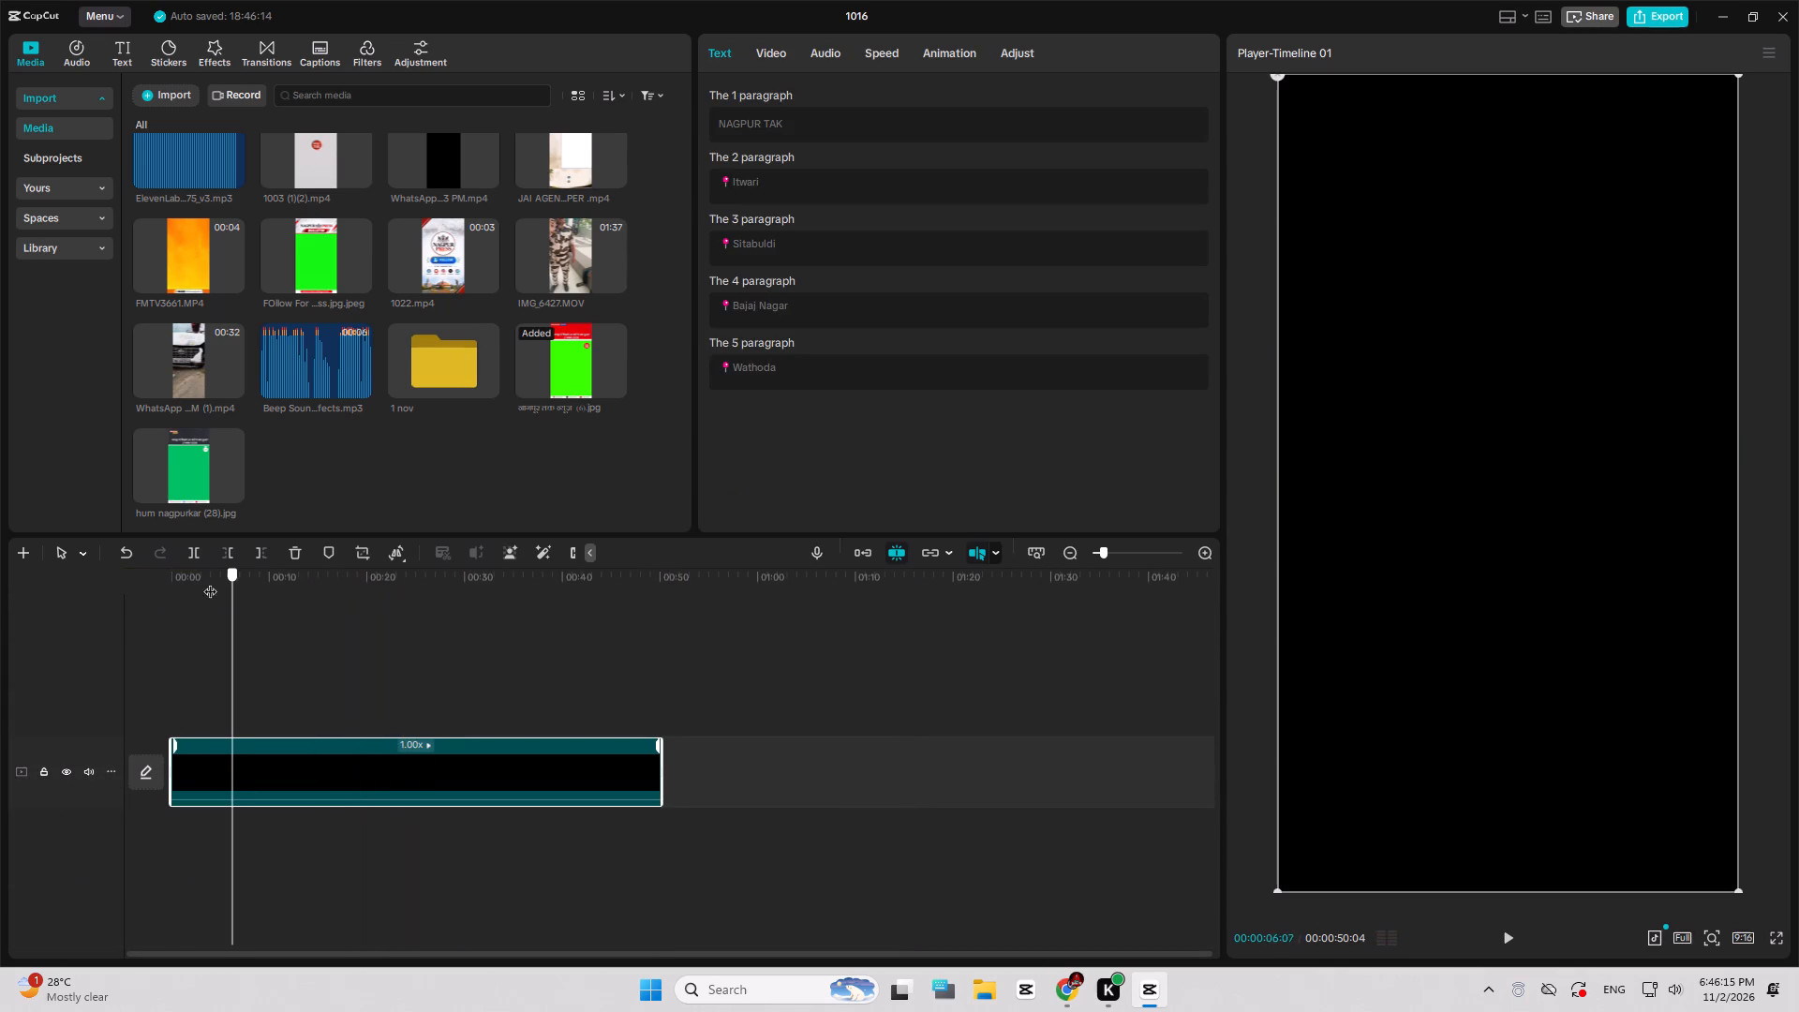
{"action": "left_click_drag", "start_coordinate": [210, 582], "coordinate": [123, 579]}
{"action": "key", "text": "space"}
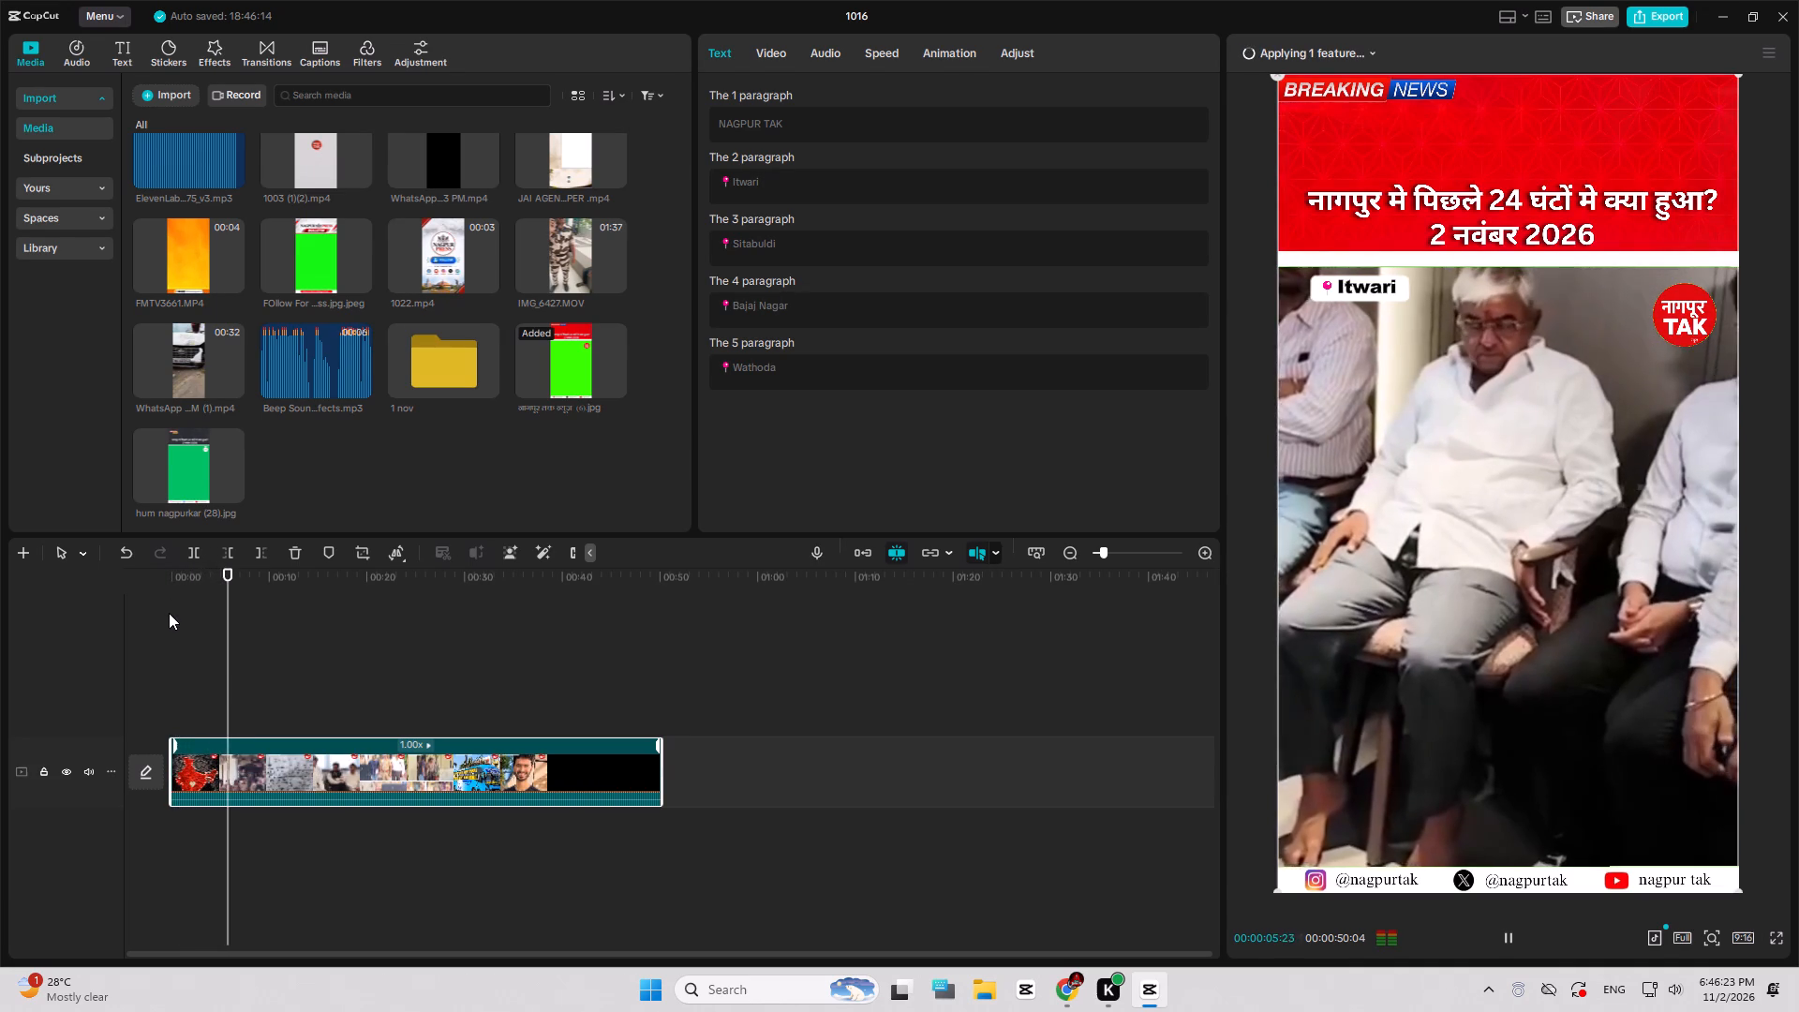
{"action": "key", "text": "space"}
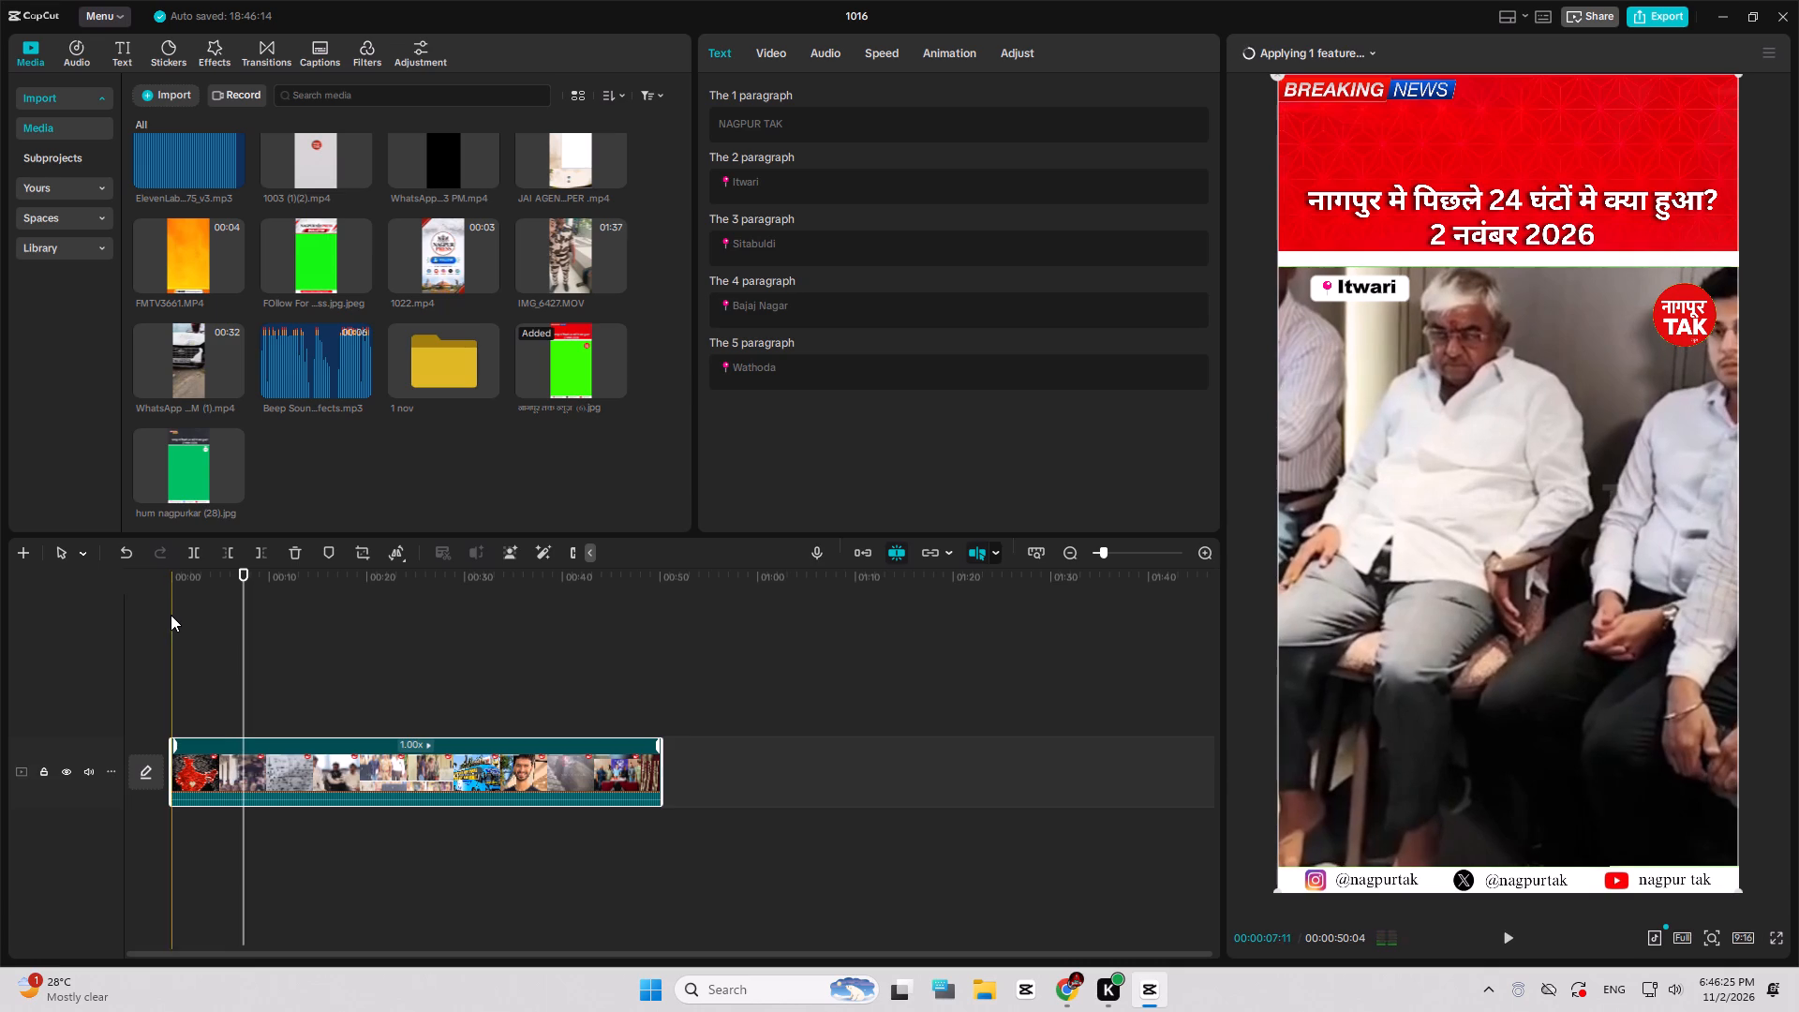
{"action": "key", "text": "ctrl+b"}
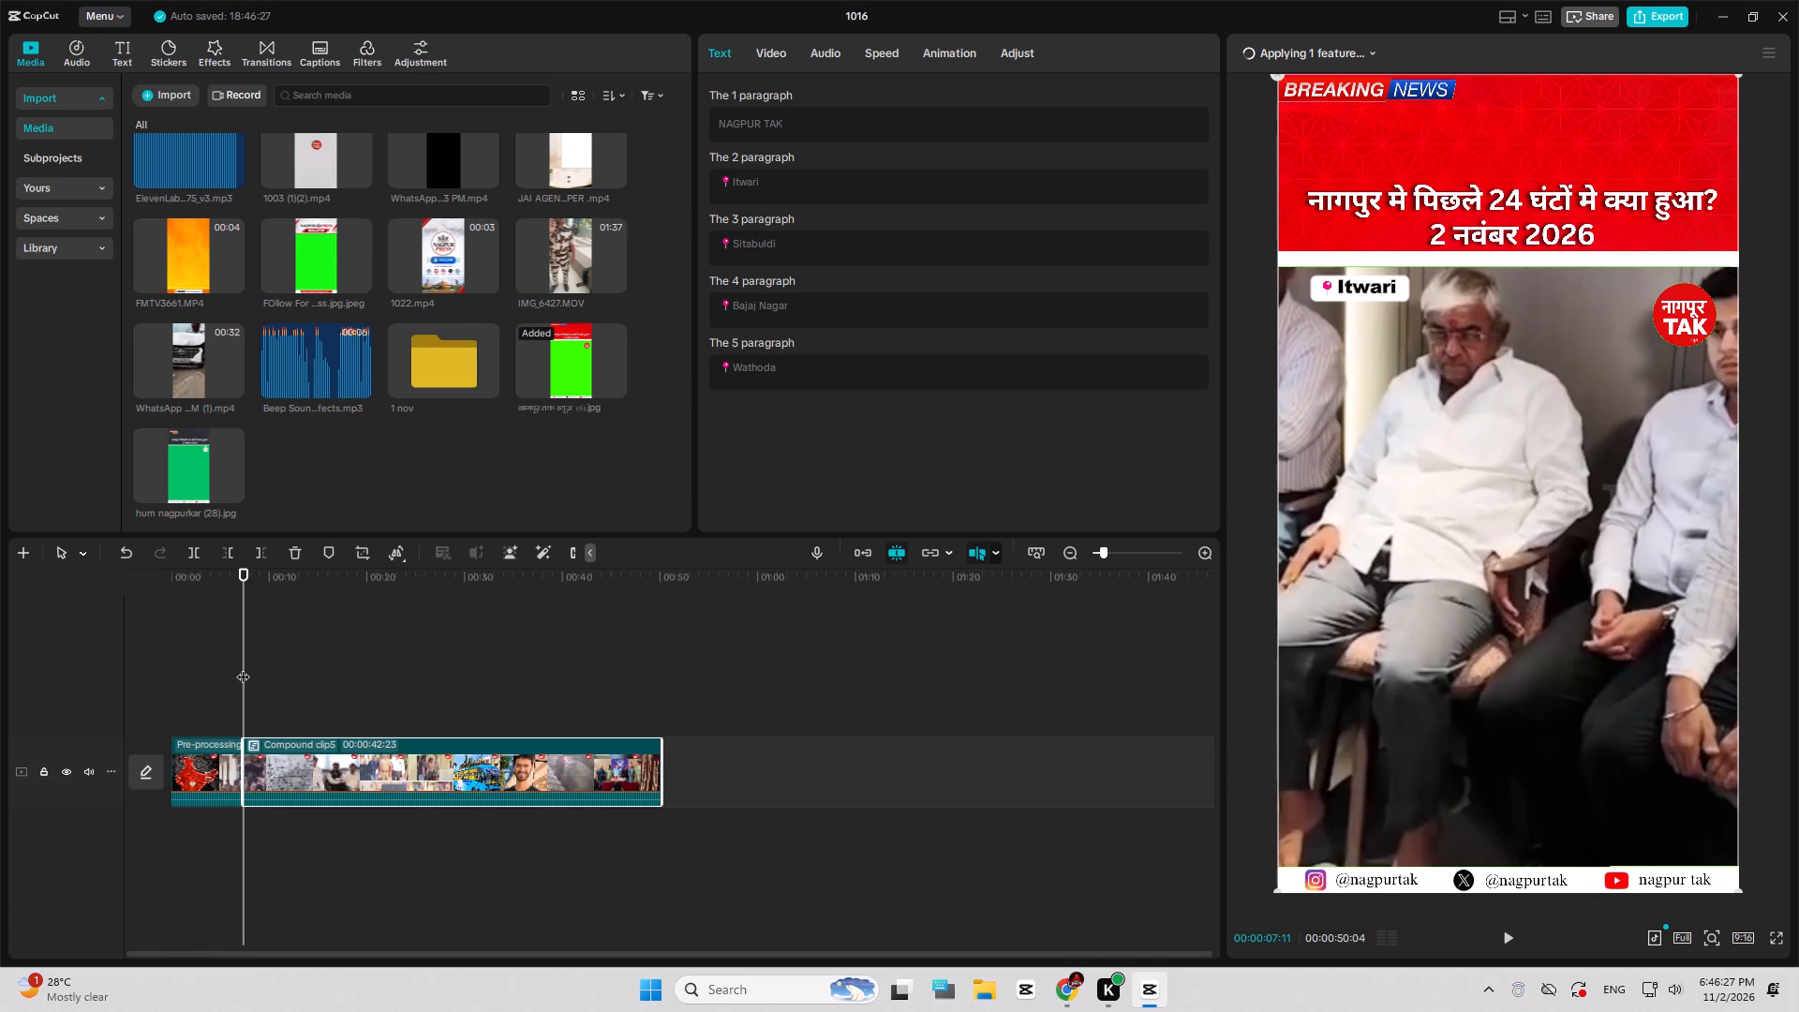
Place JAI AGENCY WALLPAPER .mp4 on a track above the compound clip, starting at the split point.
{"action": "scroll", "coordinate": [343, 403], "scroll_direction": "up", "scroll_amount": 4}
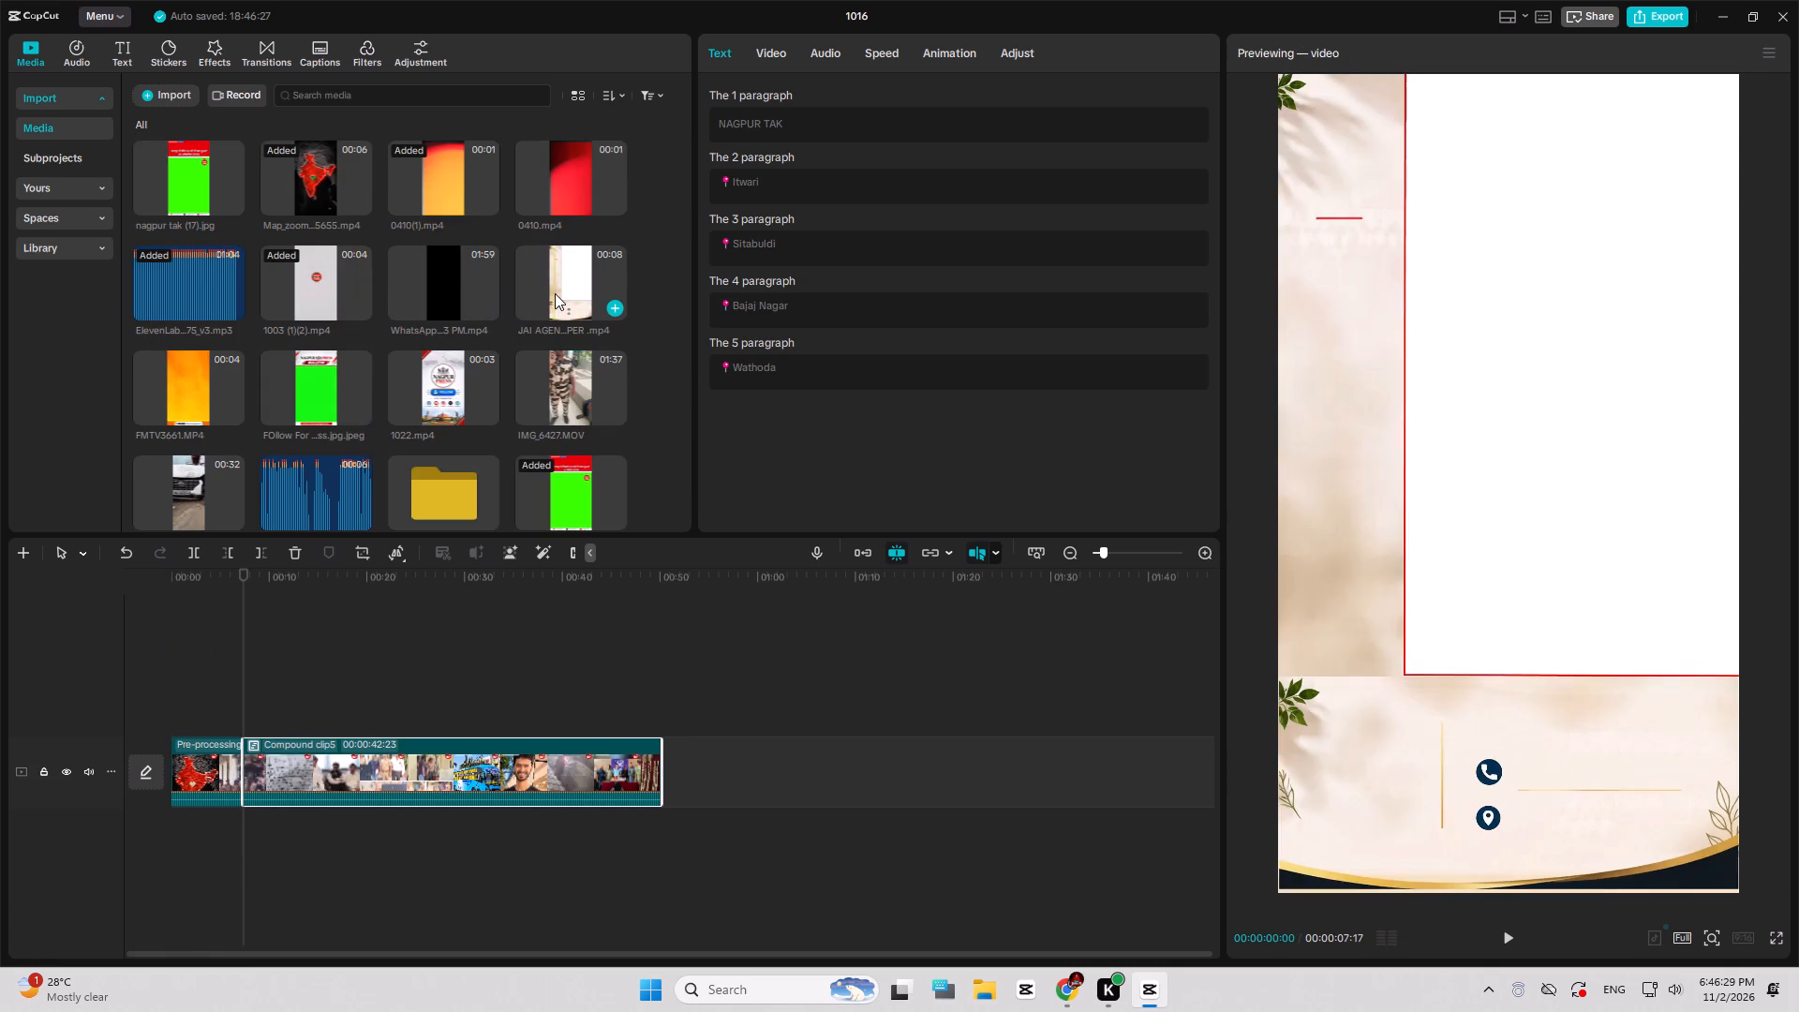
{"action": "left_click_drag", "start_coordinate": [555, 293], "coordinate": [245, 710]}
Split the compound clip again at the end of the JAI AGENCY WALLPAPER clip.
{"action": "scroll", "coordinate": [245, 710], "scroll_direction": "up", "scroll_amount": 5, "text": "ctrl"}
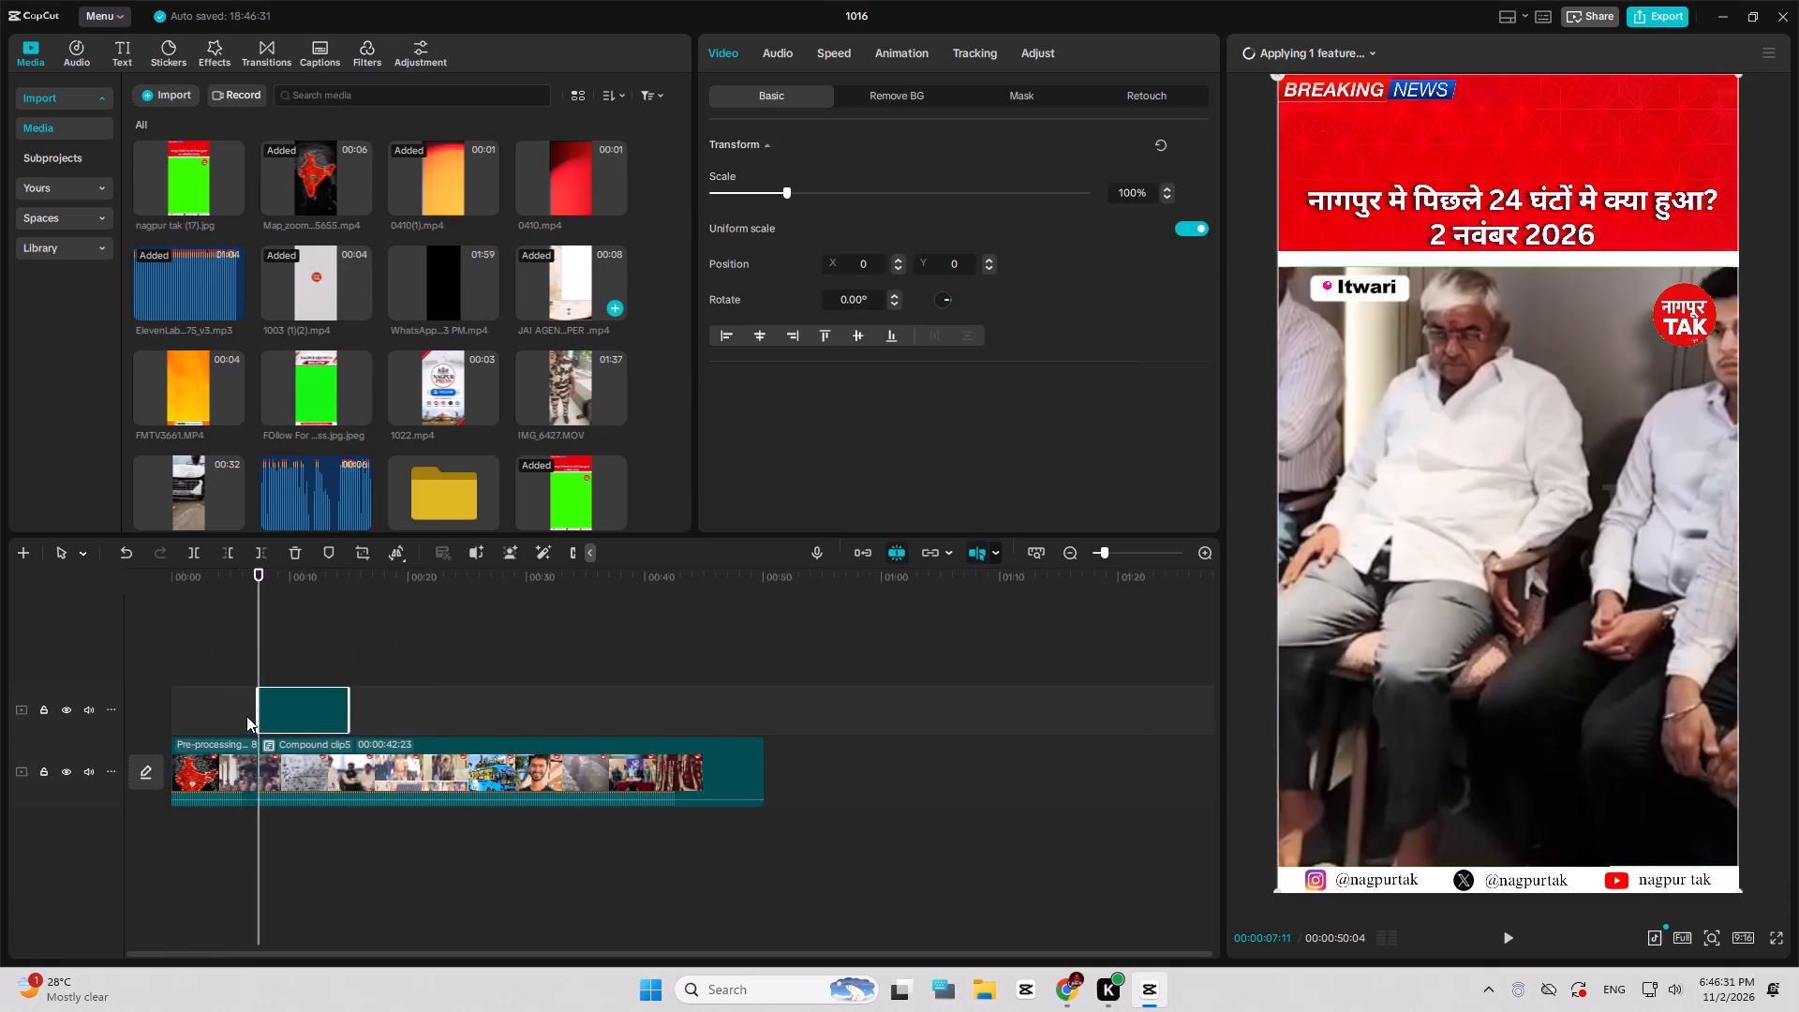
{"action": "scroll", "coordinate": [246, 716], "scroll_direction": "up", "scroll_amount": 12, "text": "ctrl"}
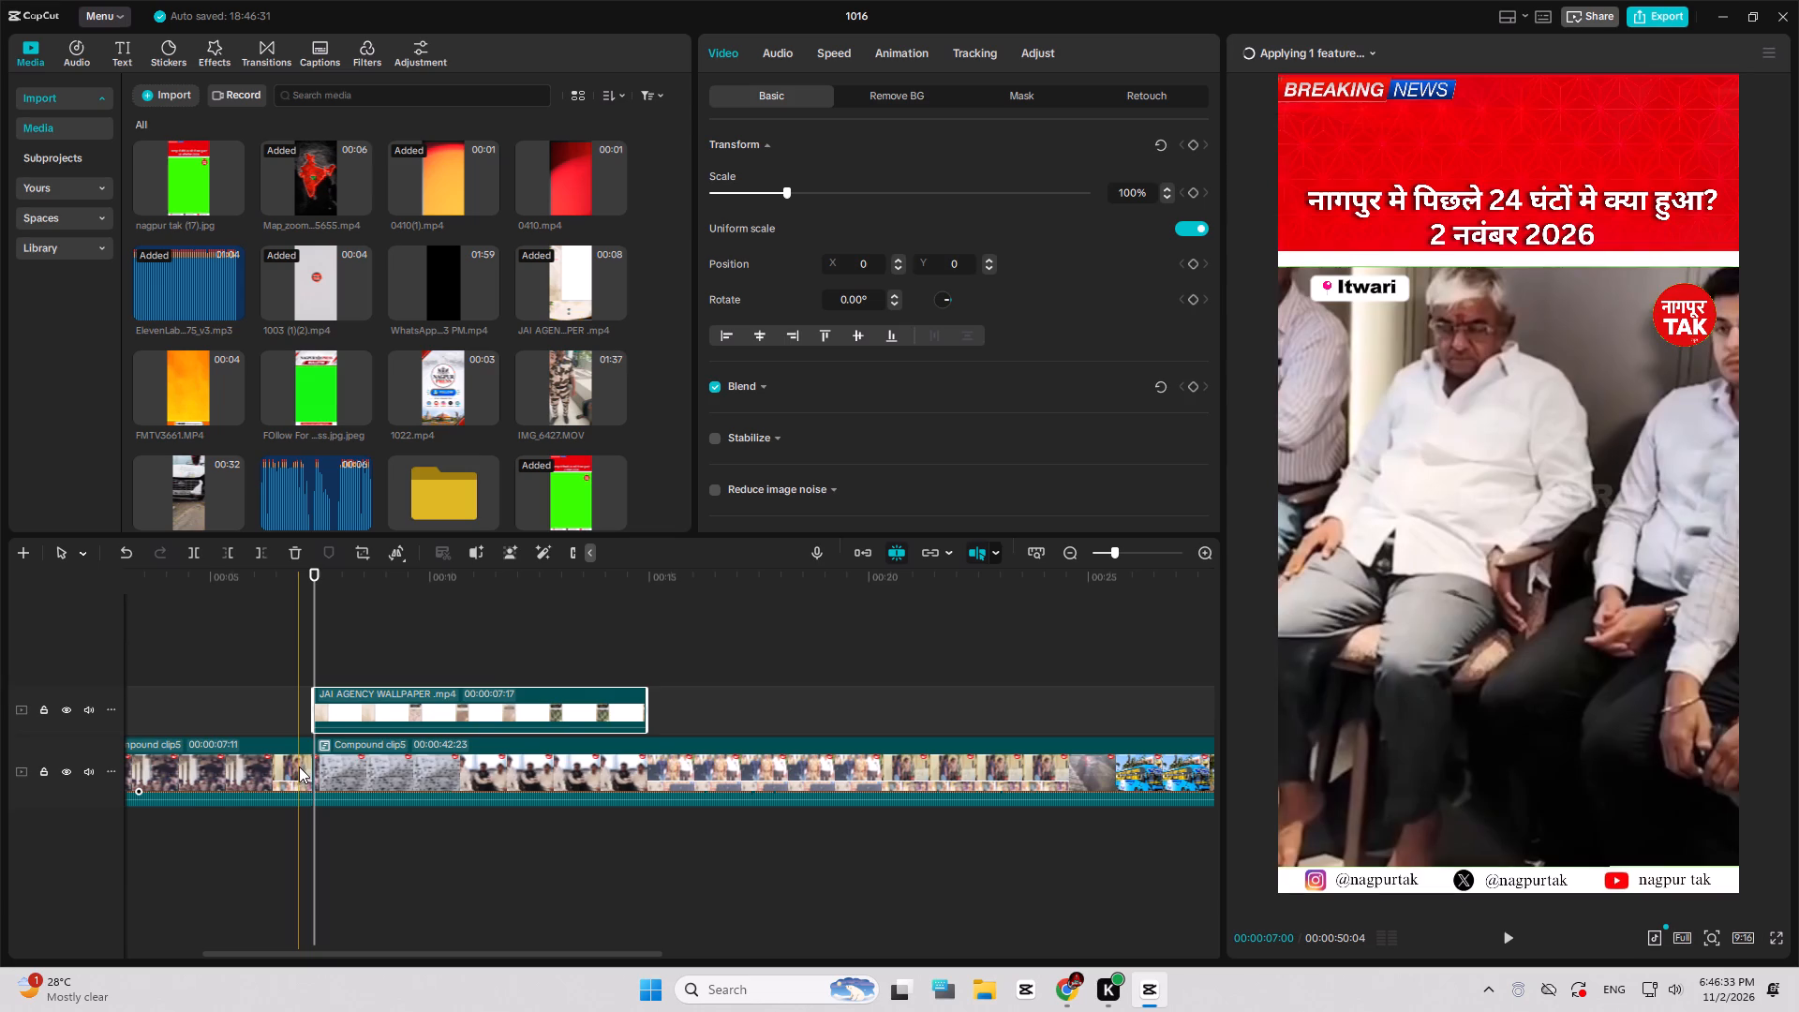
{"action": "key", "text": "Up"}
{"action": "key", "text": "Down"}
{"action": "key", "text": "Down"}
{"action": "key", "text": "Down"}
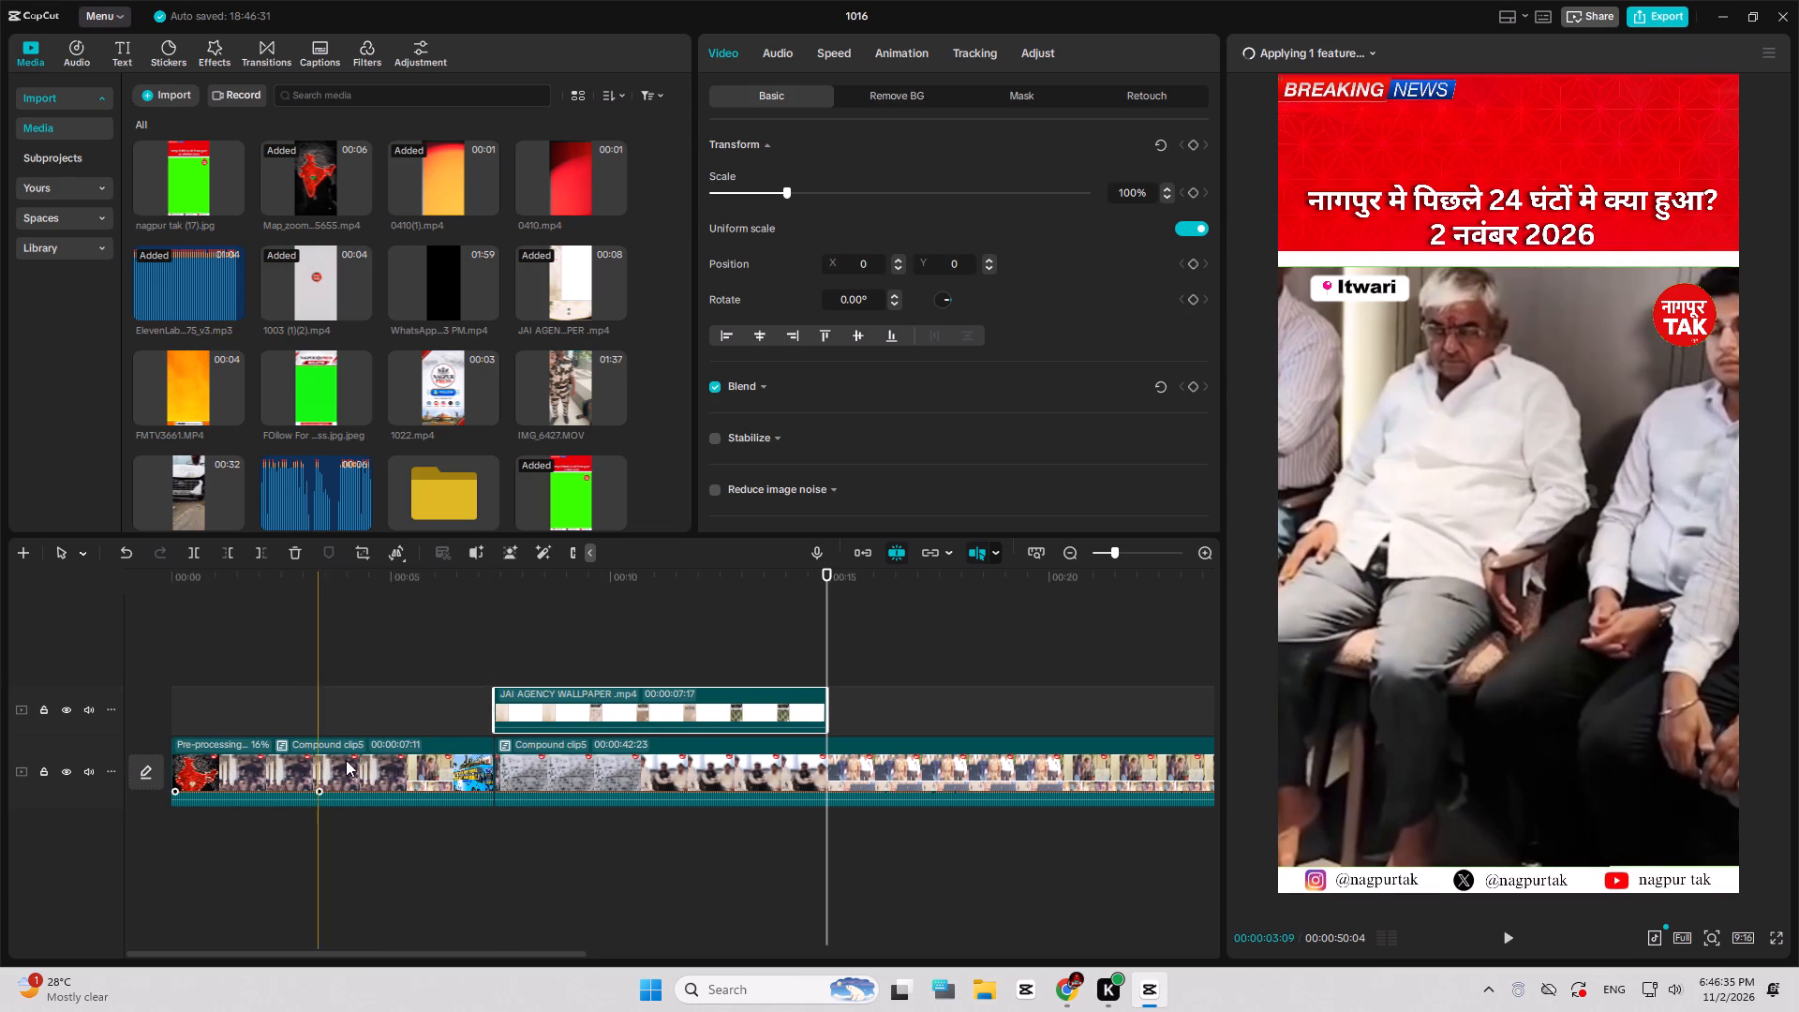
{"action": "left_click", "coordinate": [783, 796]}
{"action": "key", "text": "ctrl+b"}
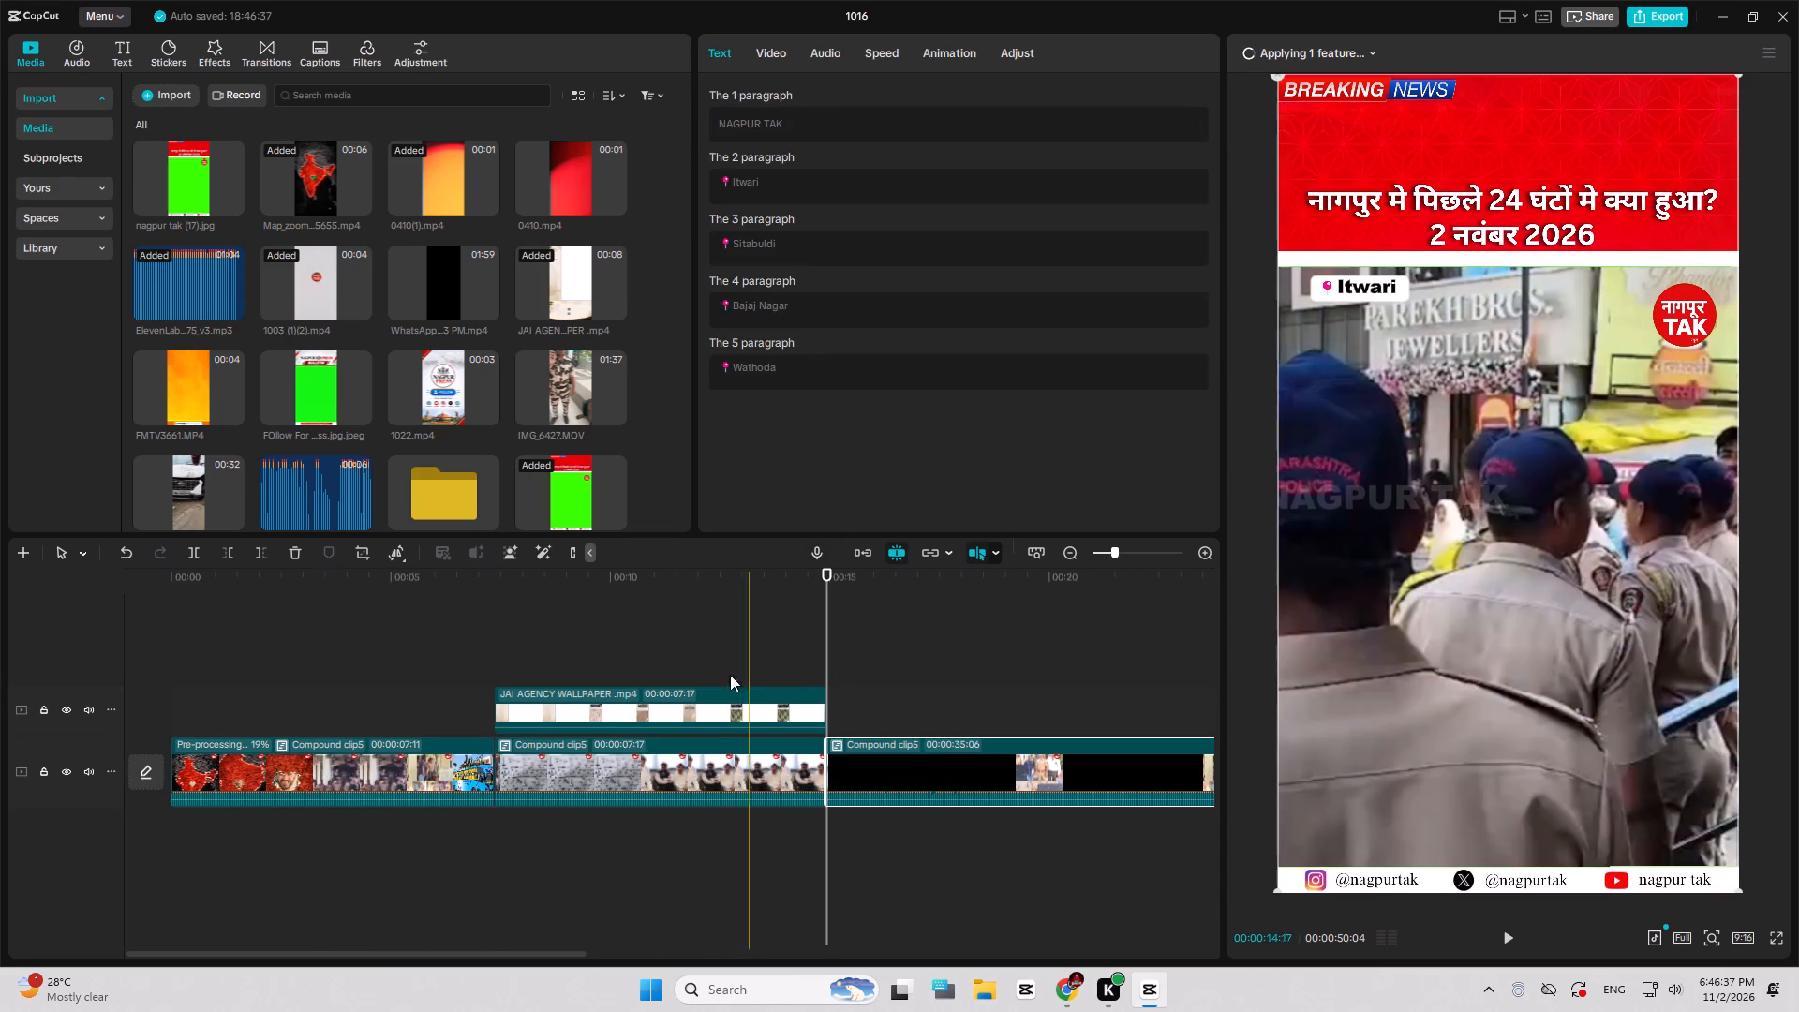
Duplicate the middle compound segment onto a track above the JAI AGENCY WALLPAPER clip and lower the copy's volume to -∞ dB.
{"action": "left_click", "coordinate": [669, 780]}
{"action": "left_click_drag", "start_coordinate": [666, 780], "coordinate": [666, 671], "text": "alt"}
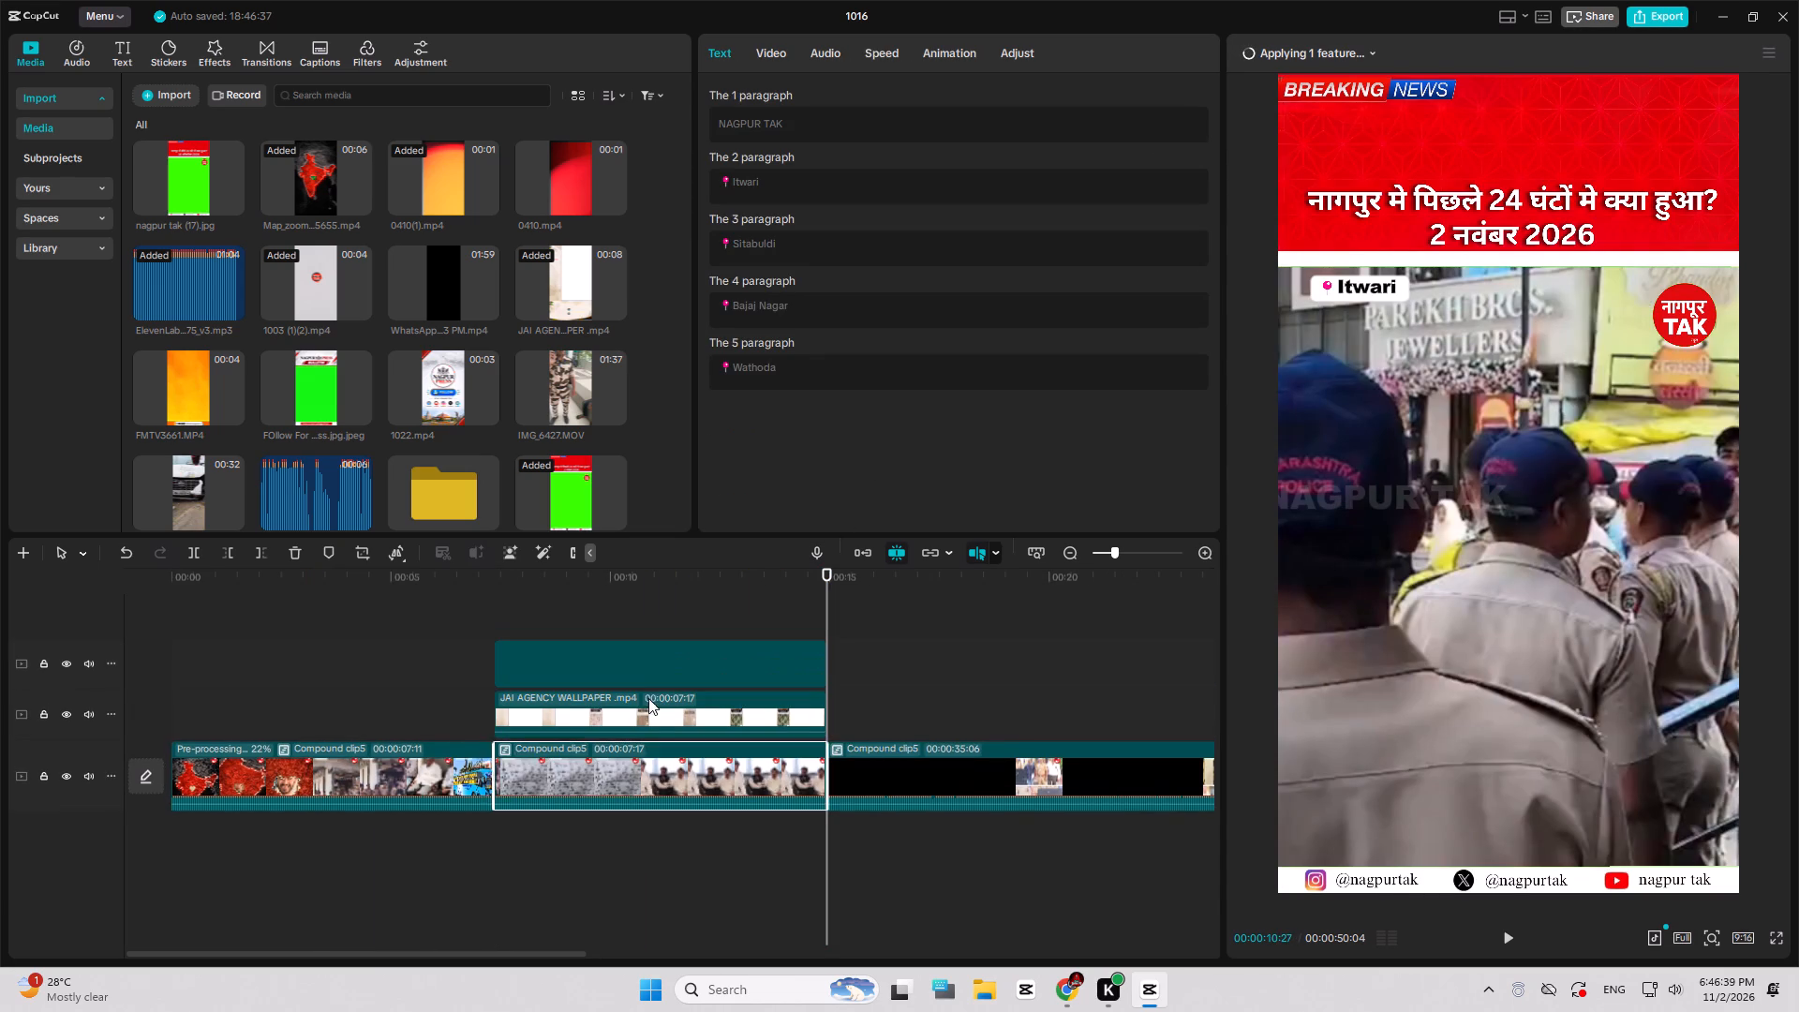
{"action": "left_click_drag", "start_coordinate": [663, 683], "coordinate": [664, 712]}
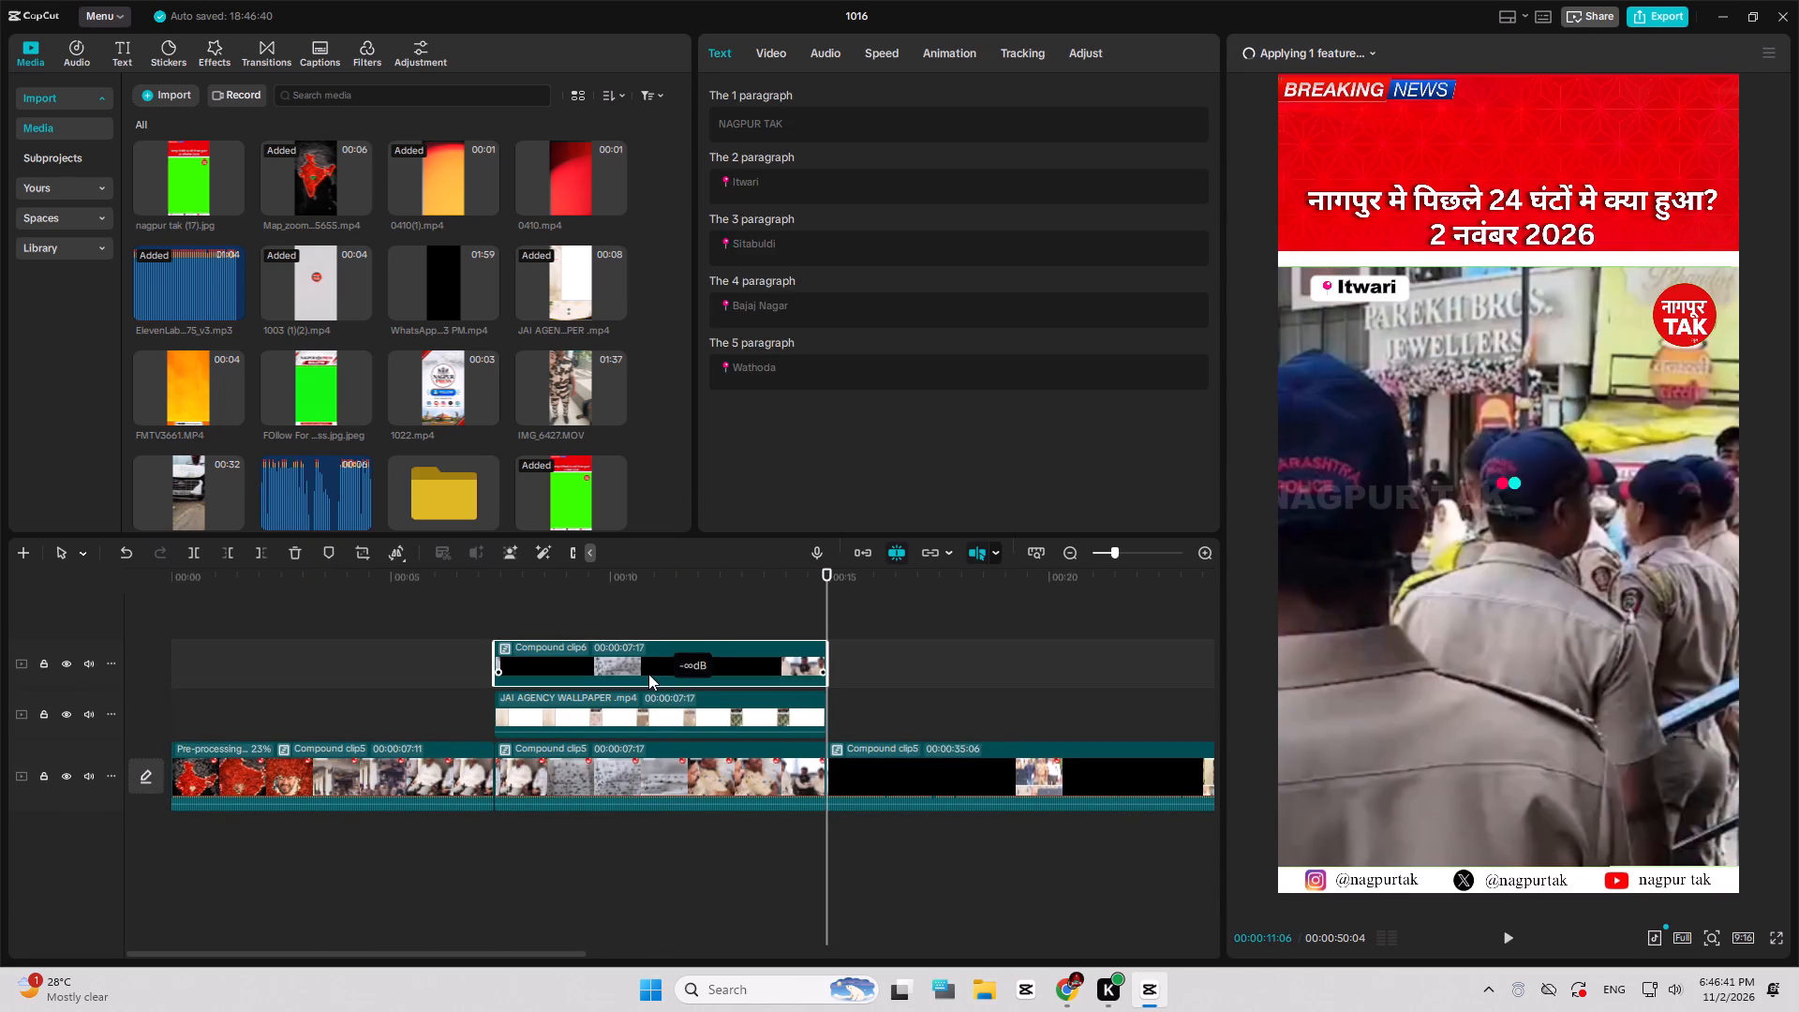
Add Transform keyframes at the start of the duplicated compound clip on the top track, at 00:00:07:11.
{"action": "left_click", "coordinate": [493, 591]}
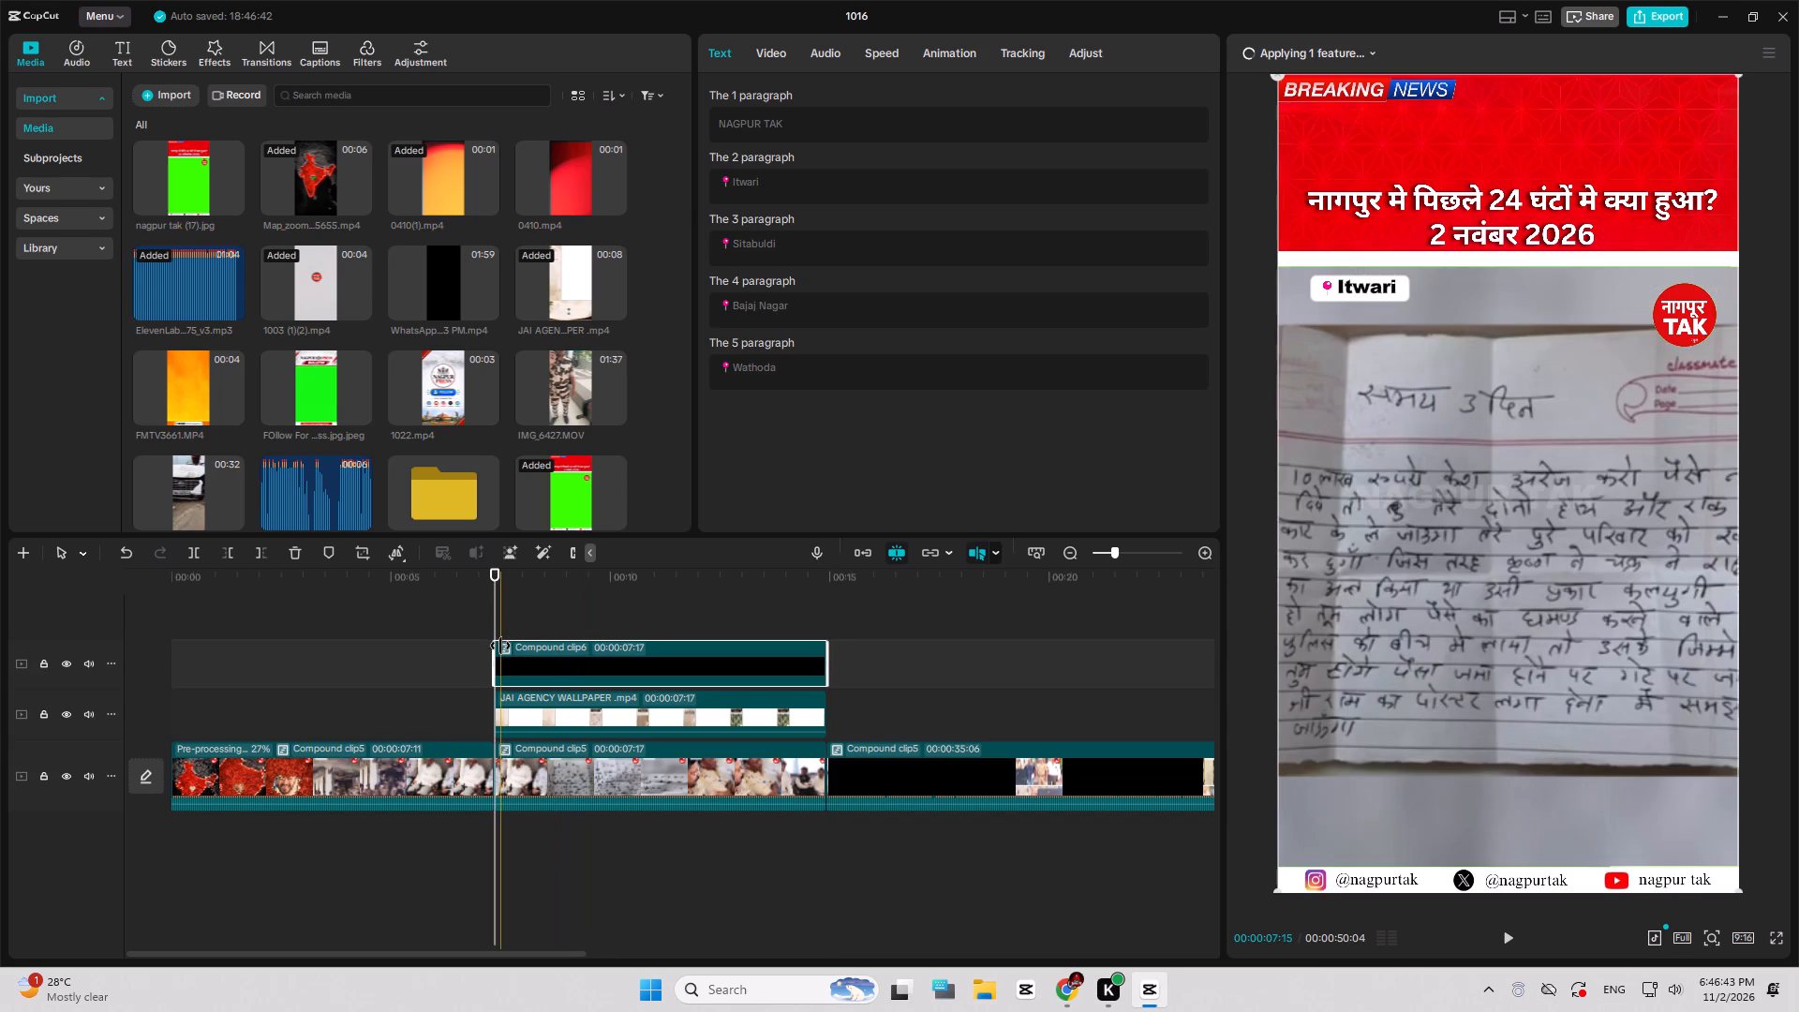
{"action": "left_click", "coordinate": [776, 55]}
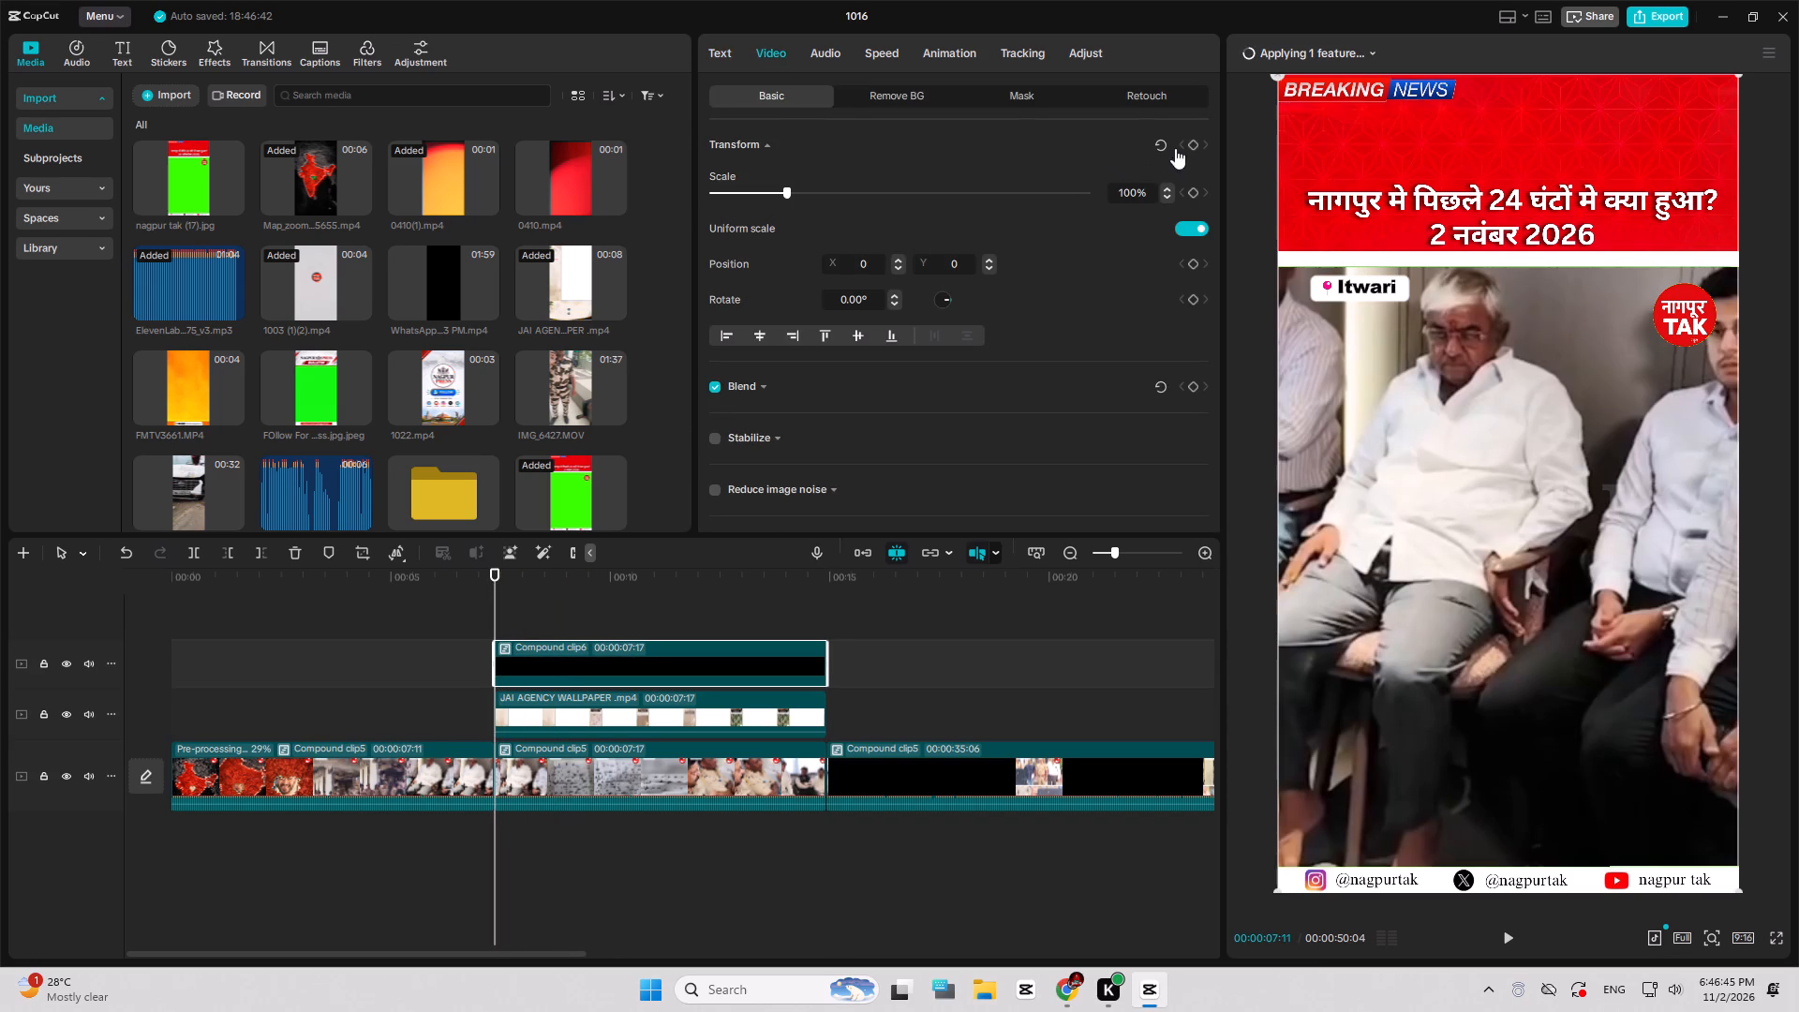
{"action": "left_click", "coordinate": [1183, 143]}
{"action": "left_click", "coordinate": [1190, 142]}
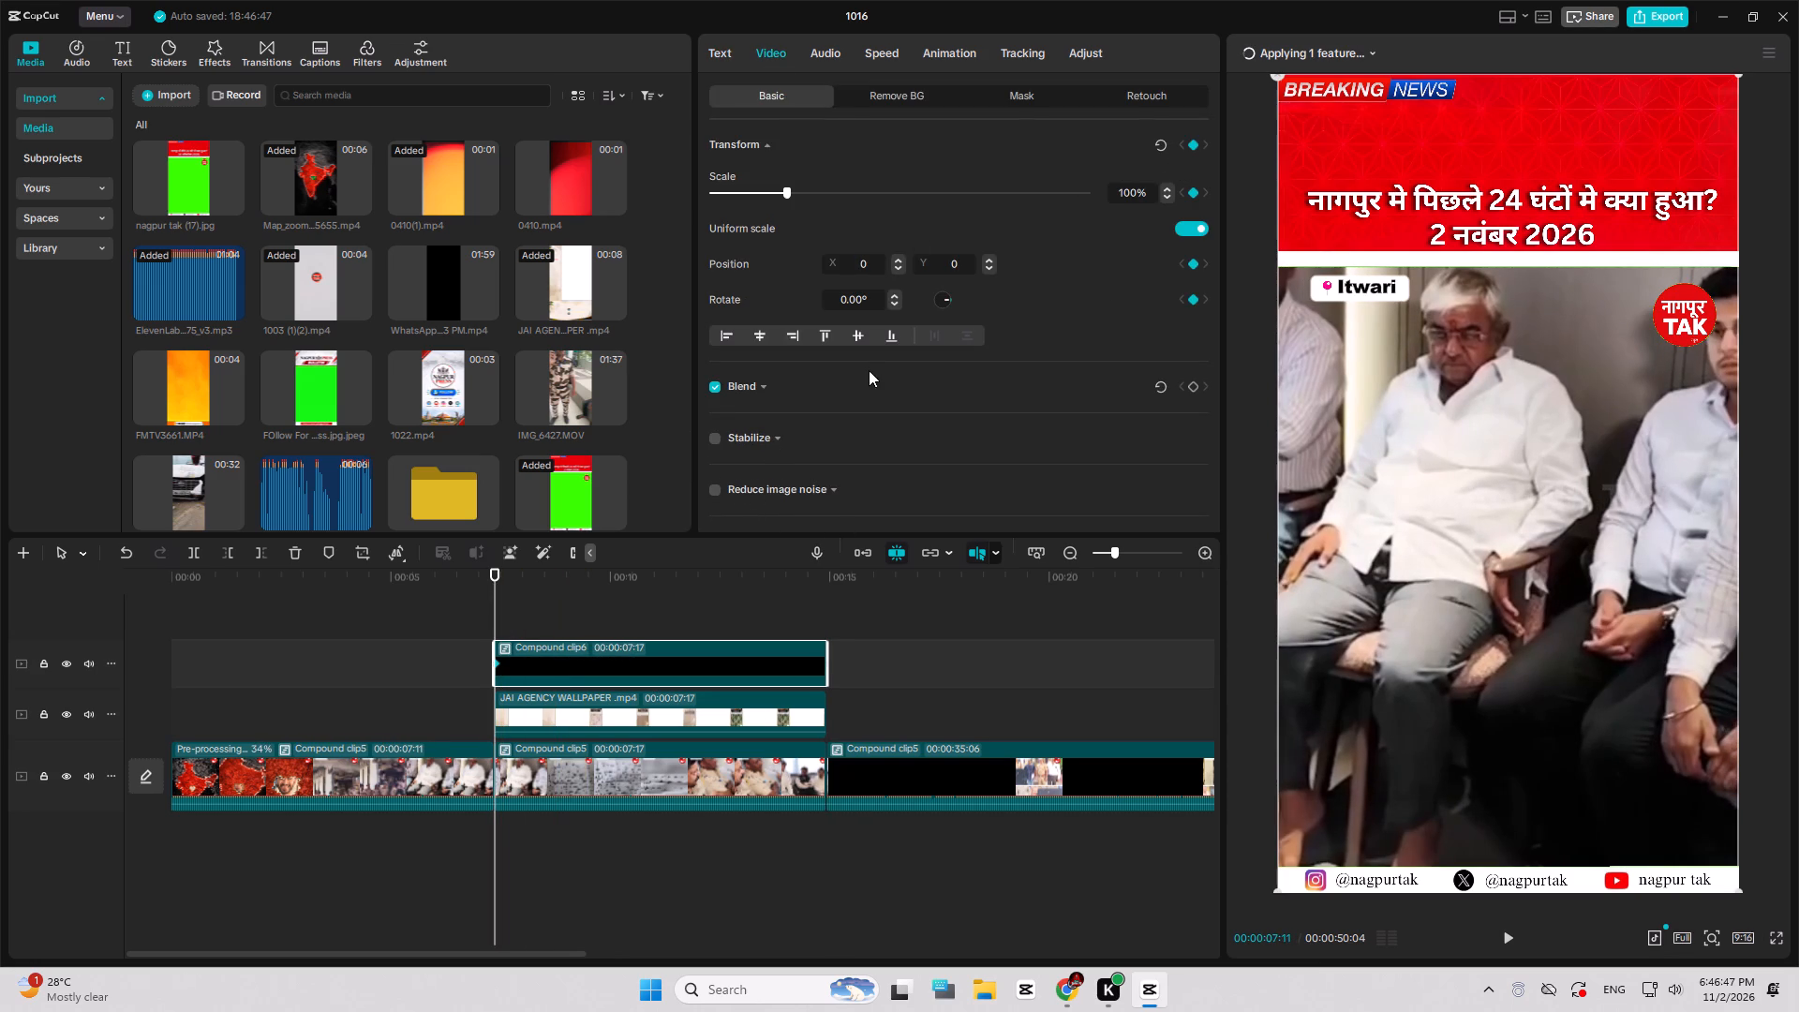
At 00:00:08:11, set the top compound clip's scale to 74% and its position to X 323, Y 533.
{"action": "left_click", "coordinate": [530, 568]}
{"action": "left_click", "coordinate": [530, 568]}
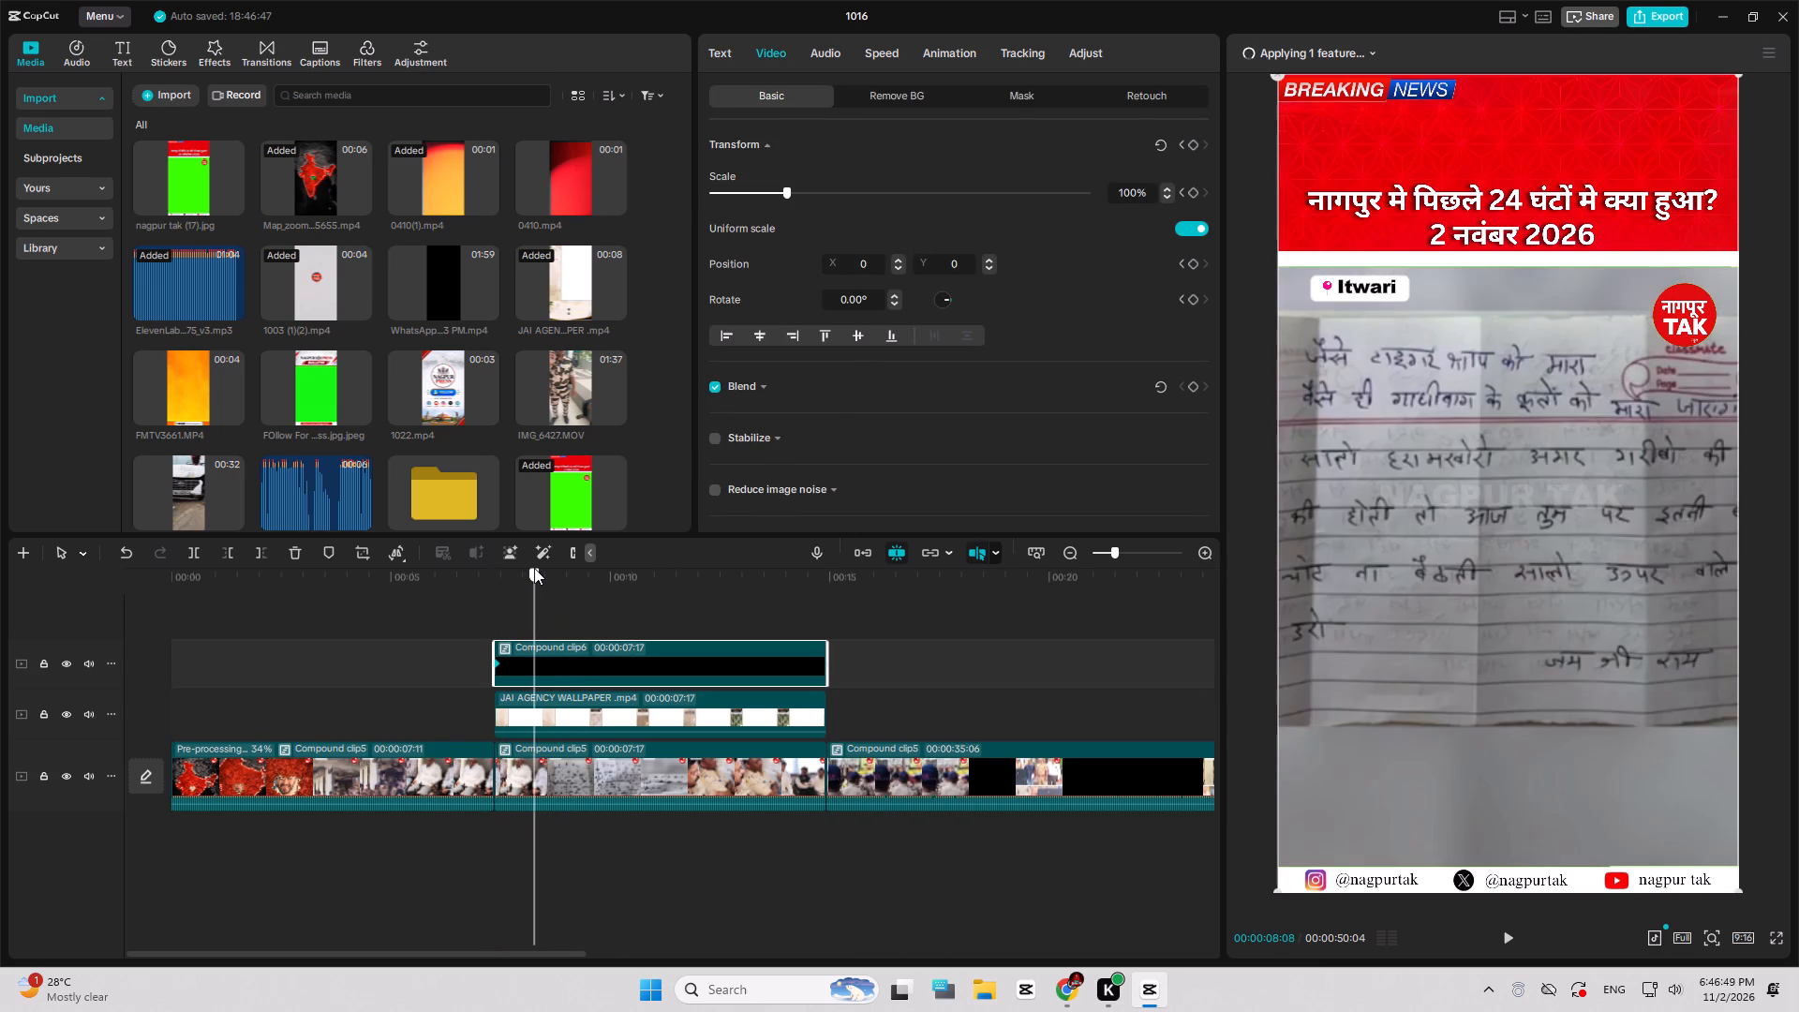
{"action": "key", "text": "Right"}
{"action": "key", "text": "Right"}
{"action": "key", "text": "Right"}
{"action": "key", "text": "Right"}
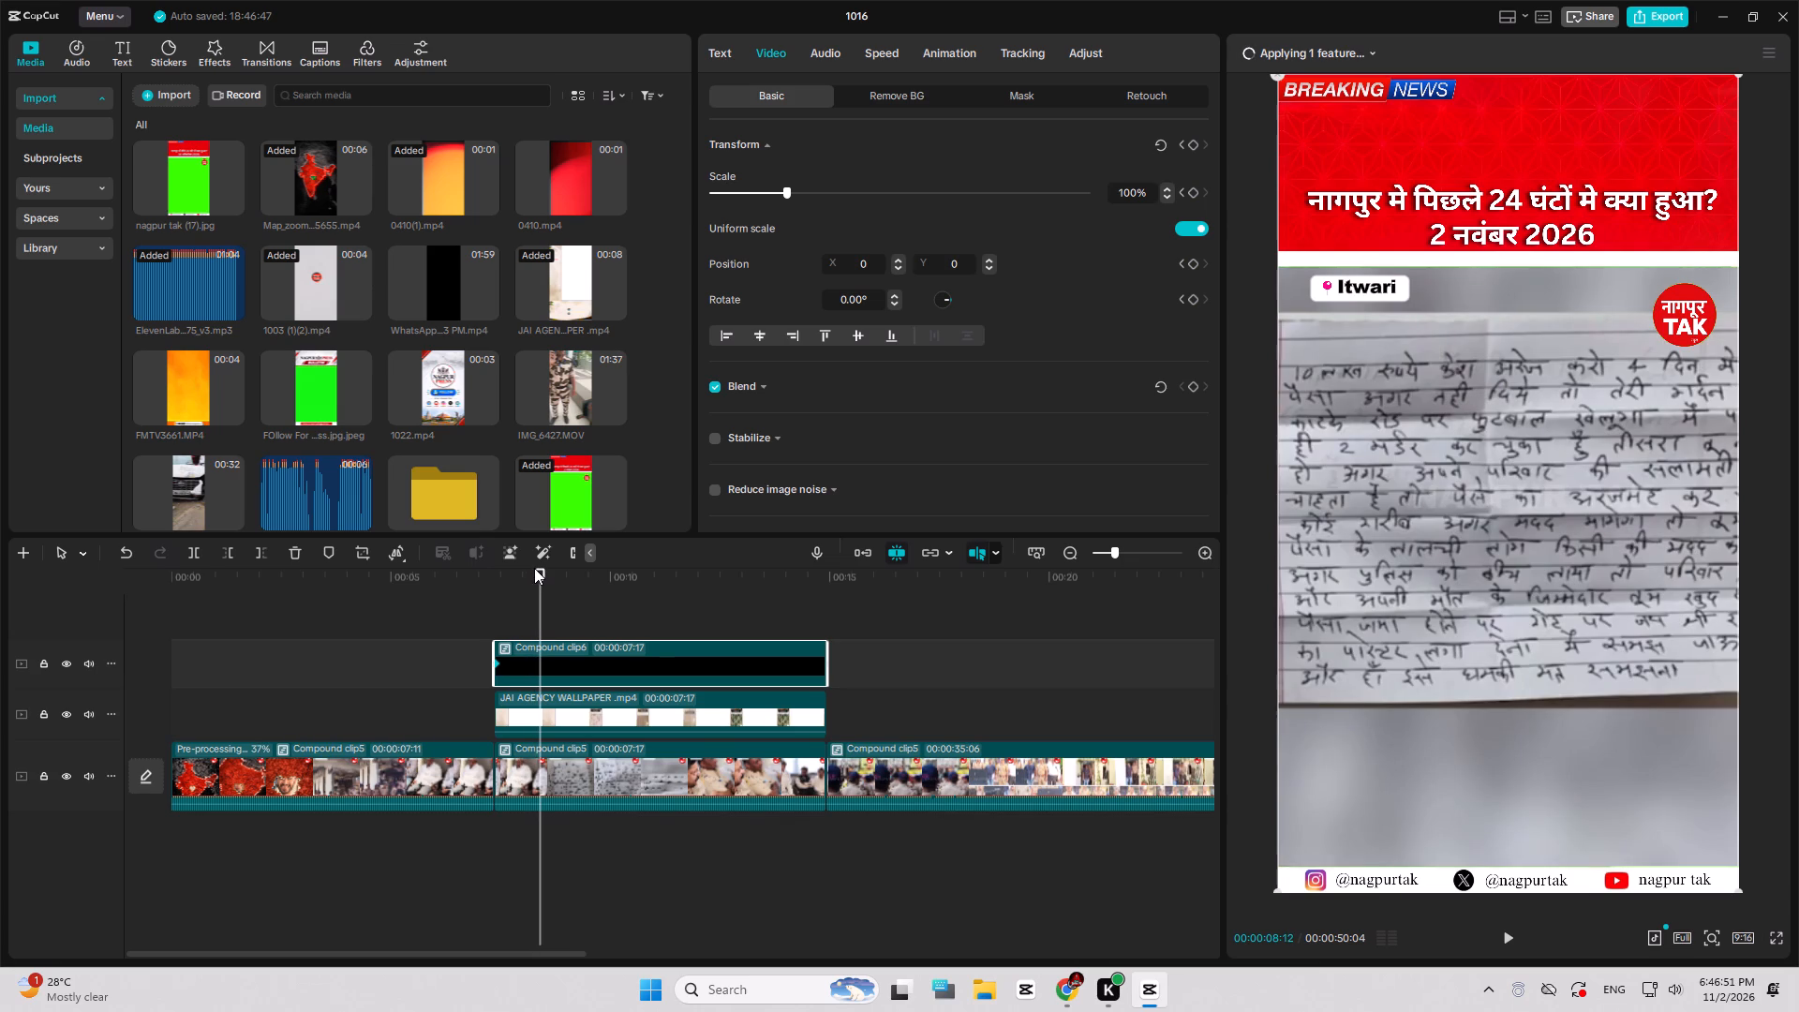
{"action": "key", "text": "Left"}
{"action": "double_click", "coordinate": [1126, 196]}
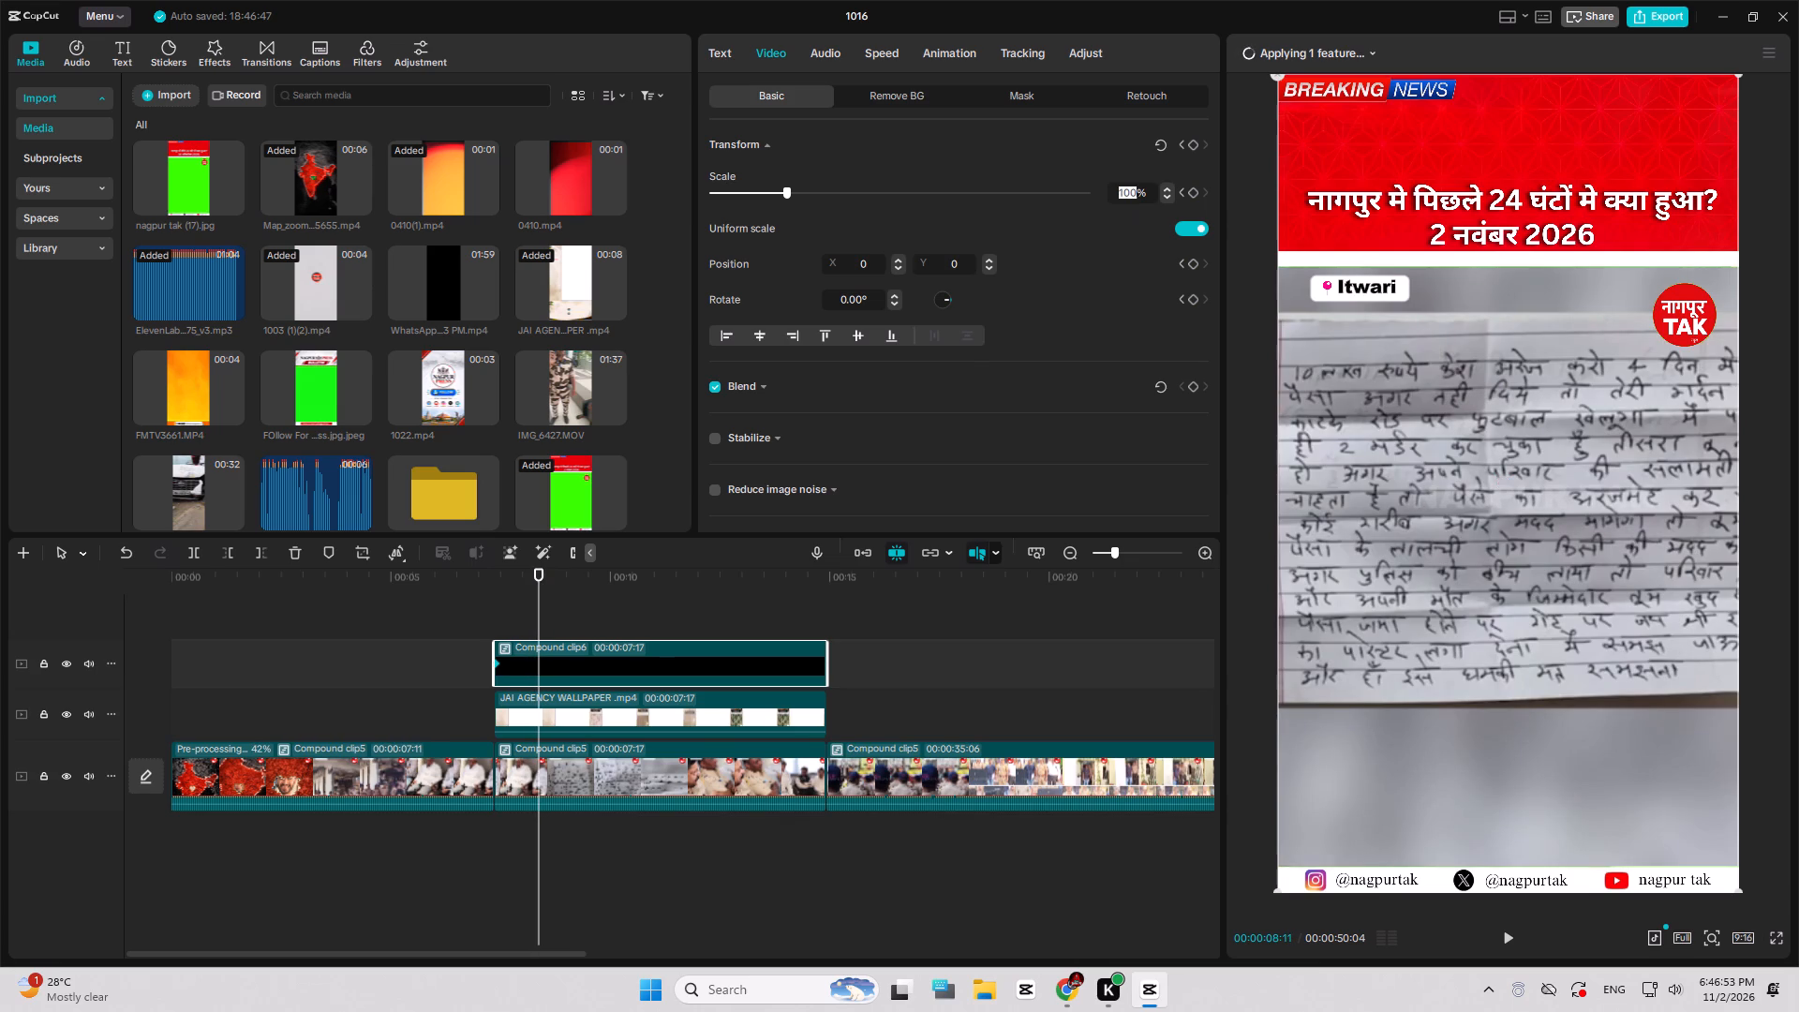
{"action": "key", "text": "7"}
{"action": "key", "text": "4"}
{"action": "left_click", "coordinate": [1077, 261]}
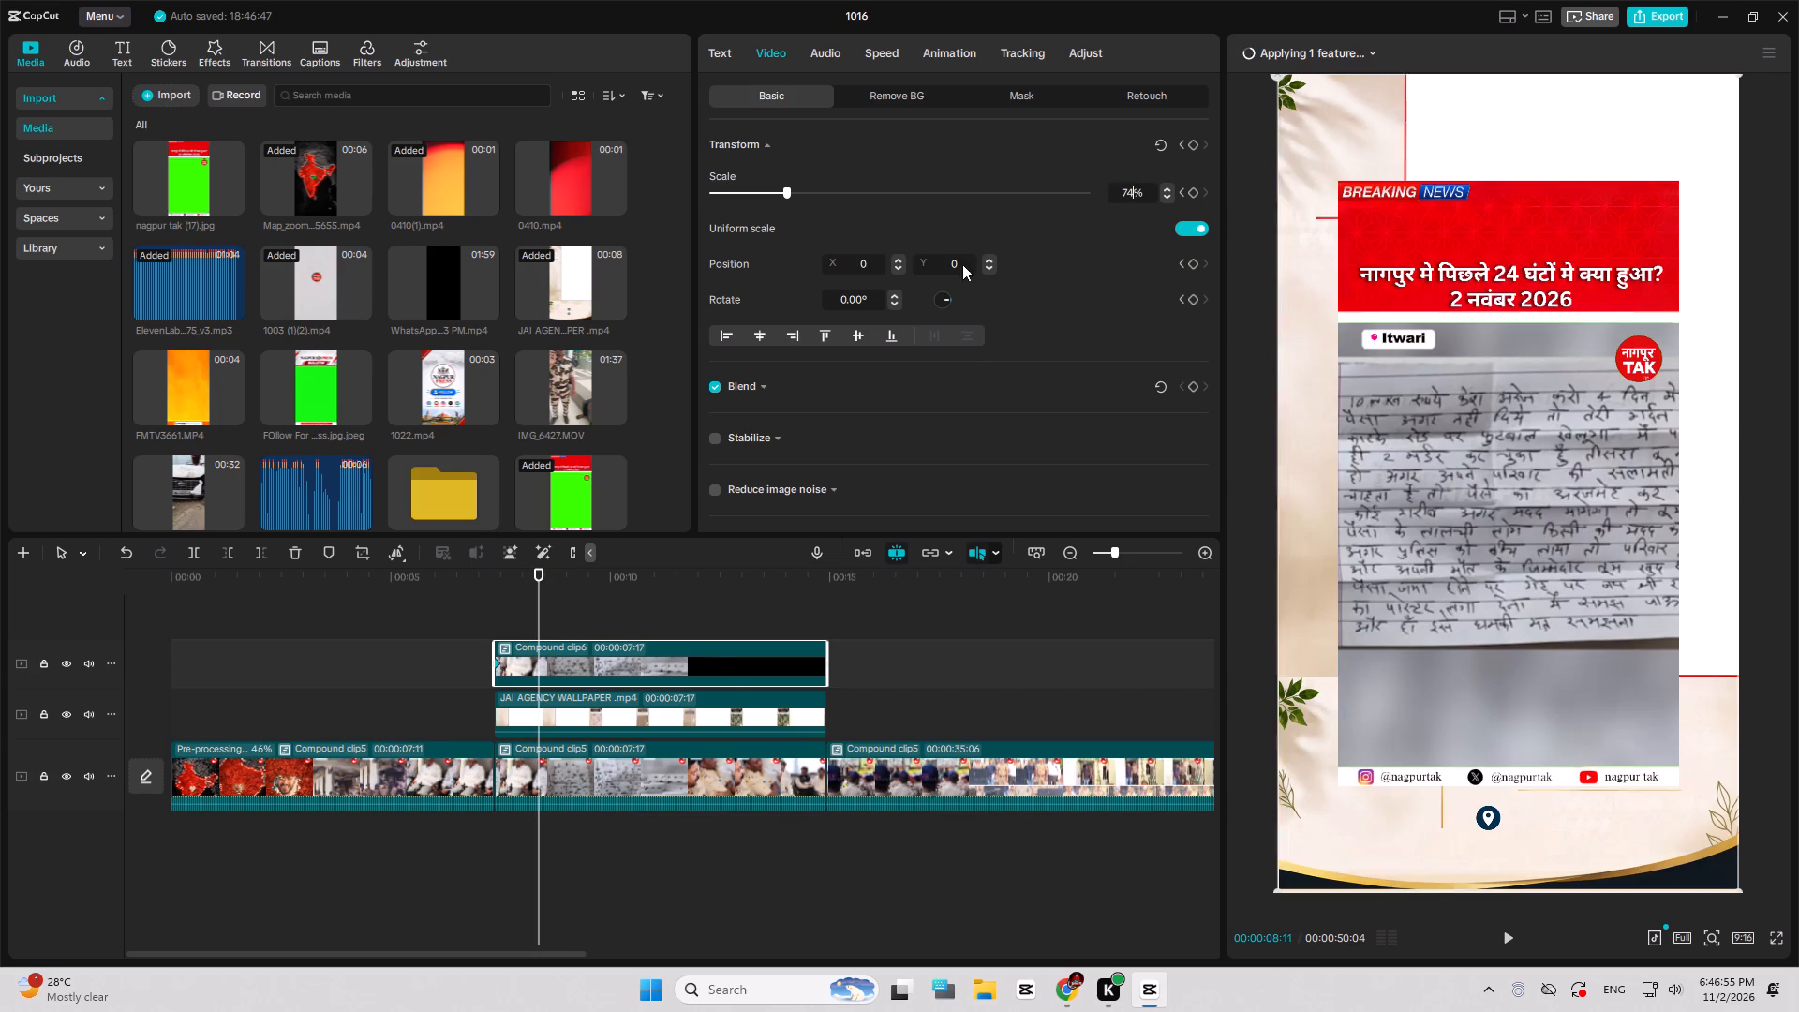
{"action": "double_click", "coordinate": [949, 271]}
{"action": "key", "text": "5"}
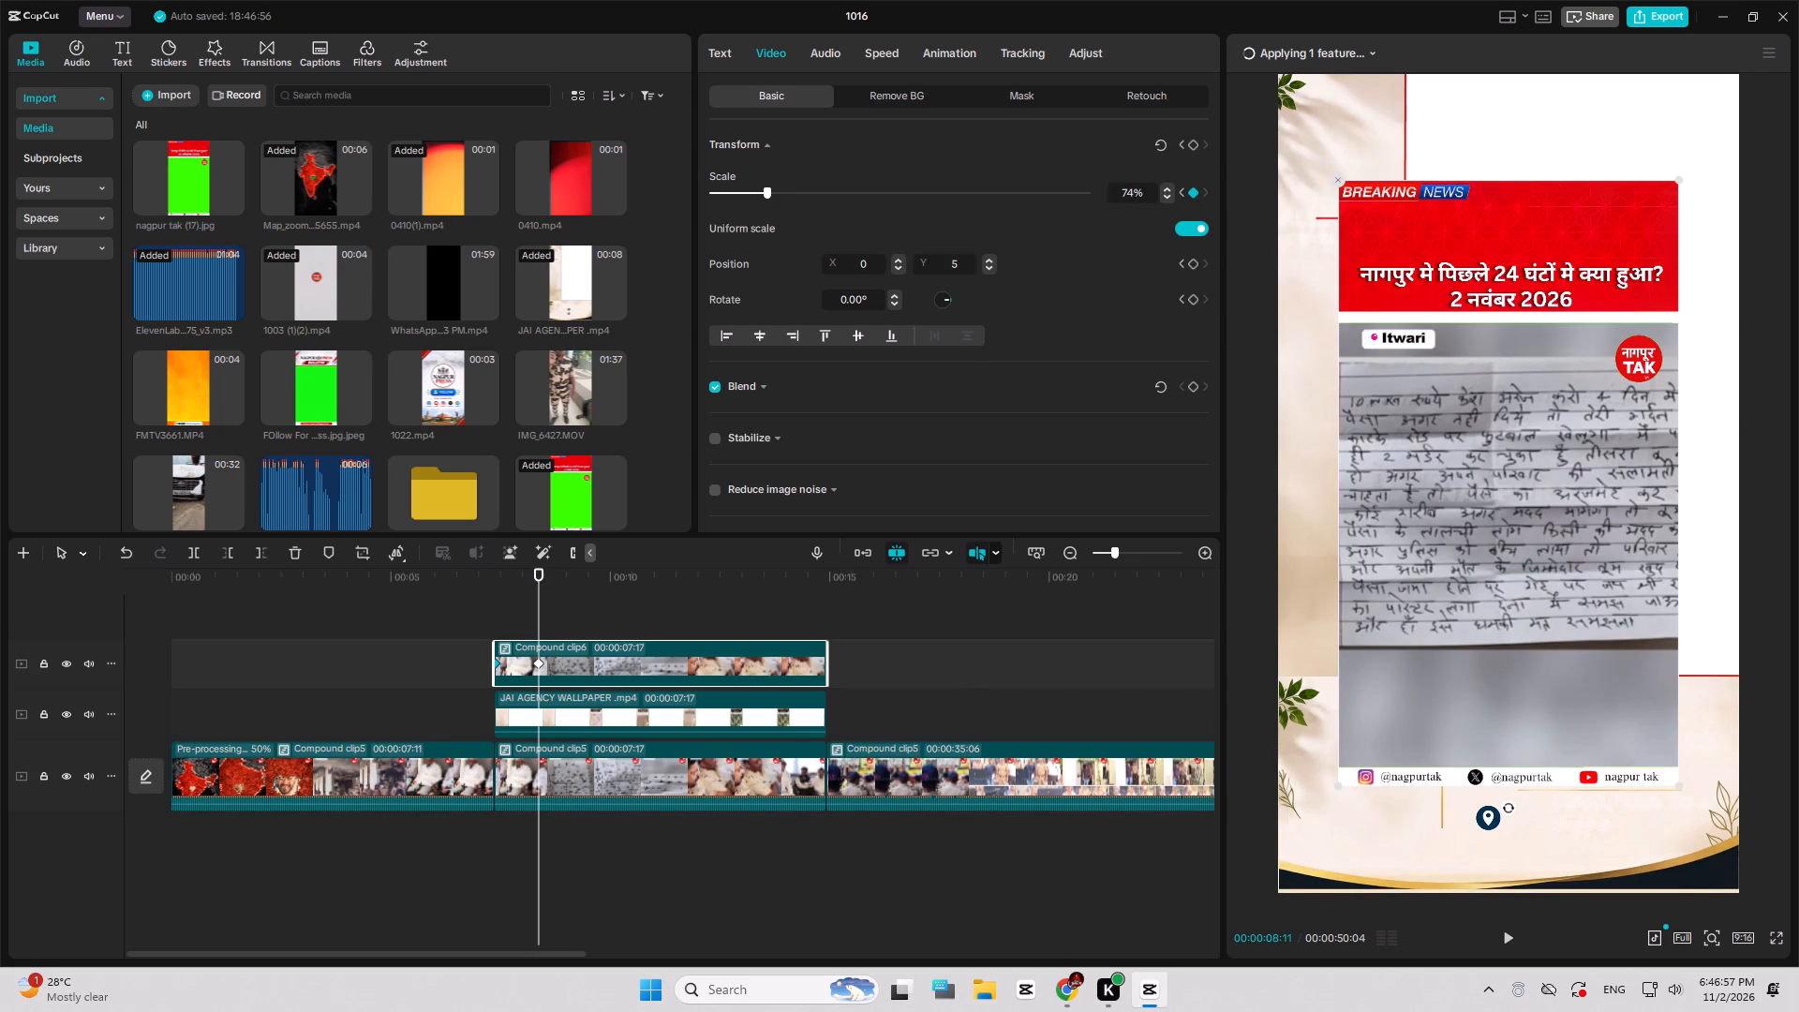
{"action": "type", "text": "33"}
{"action": "double_click", "coordinate": [867, 264]}
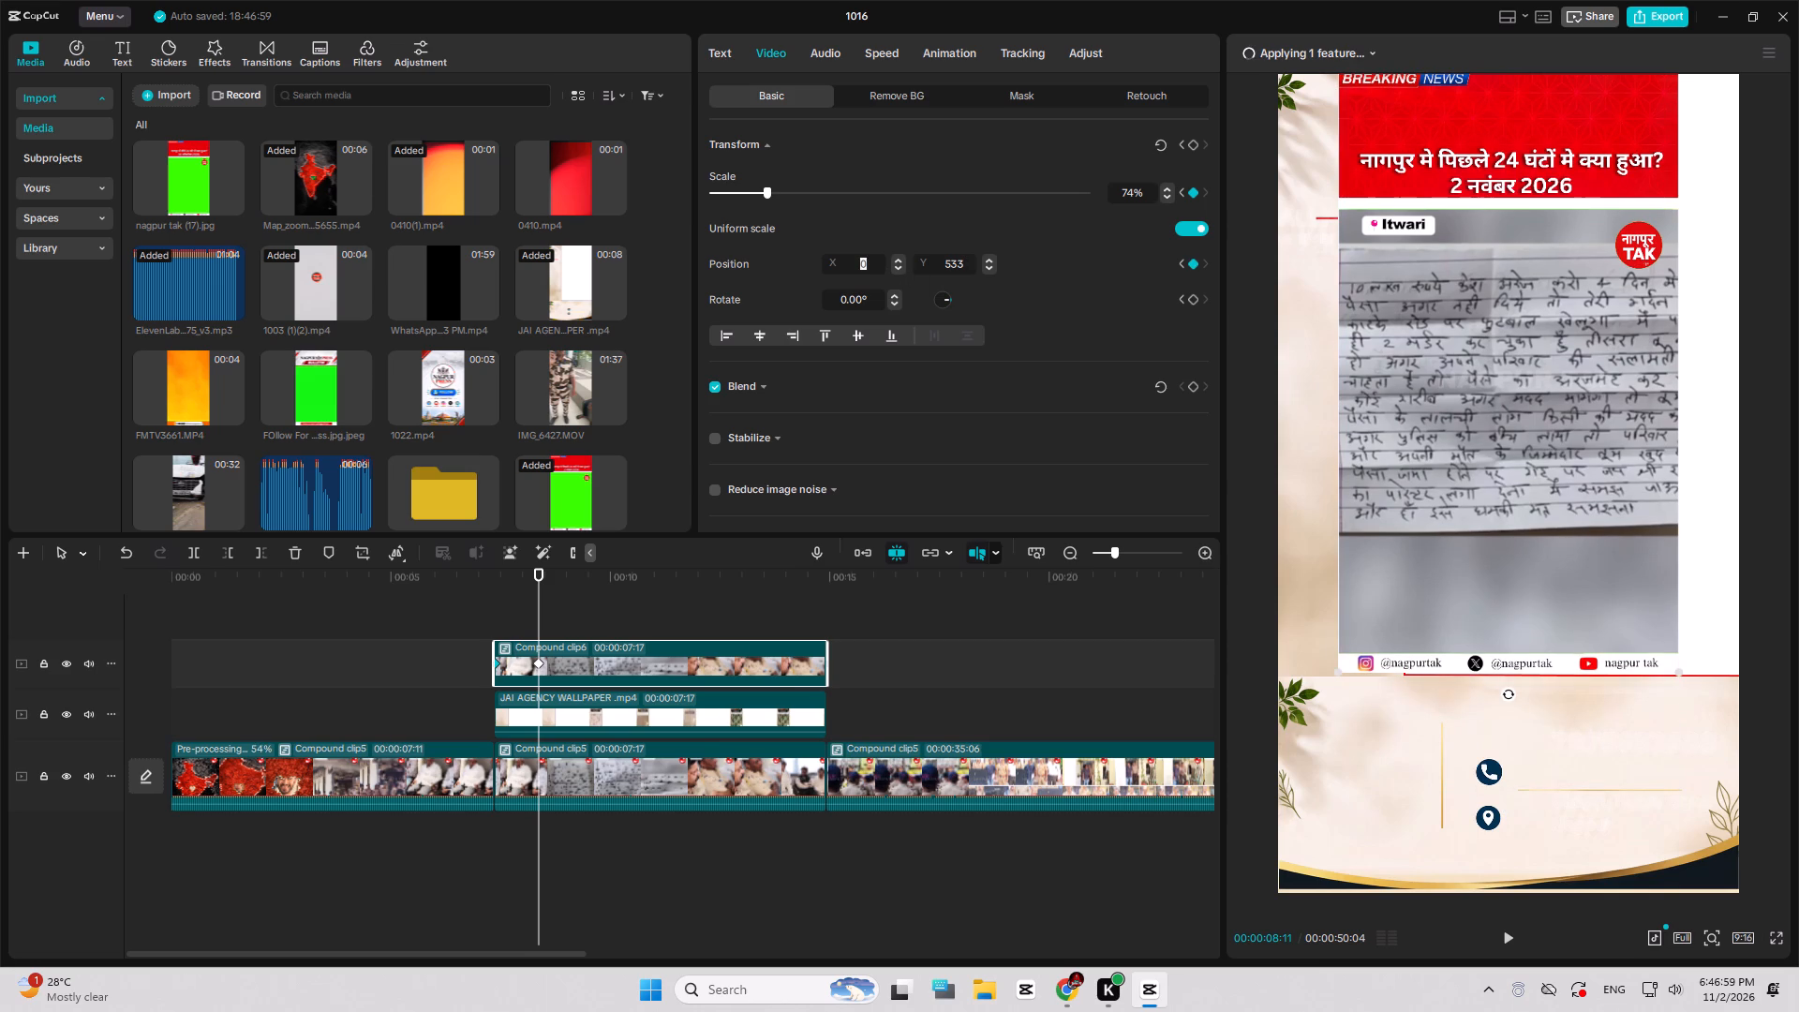
{"action": "type", "text": "32"}
{"action": "key", "text": "3"}
{"action": "left_click", "coordinate": [1063, 283]}
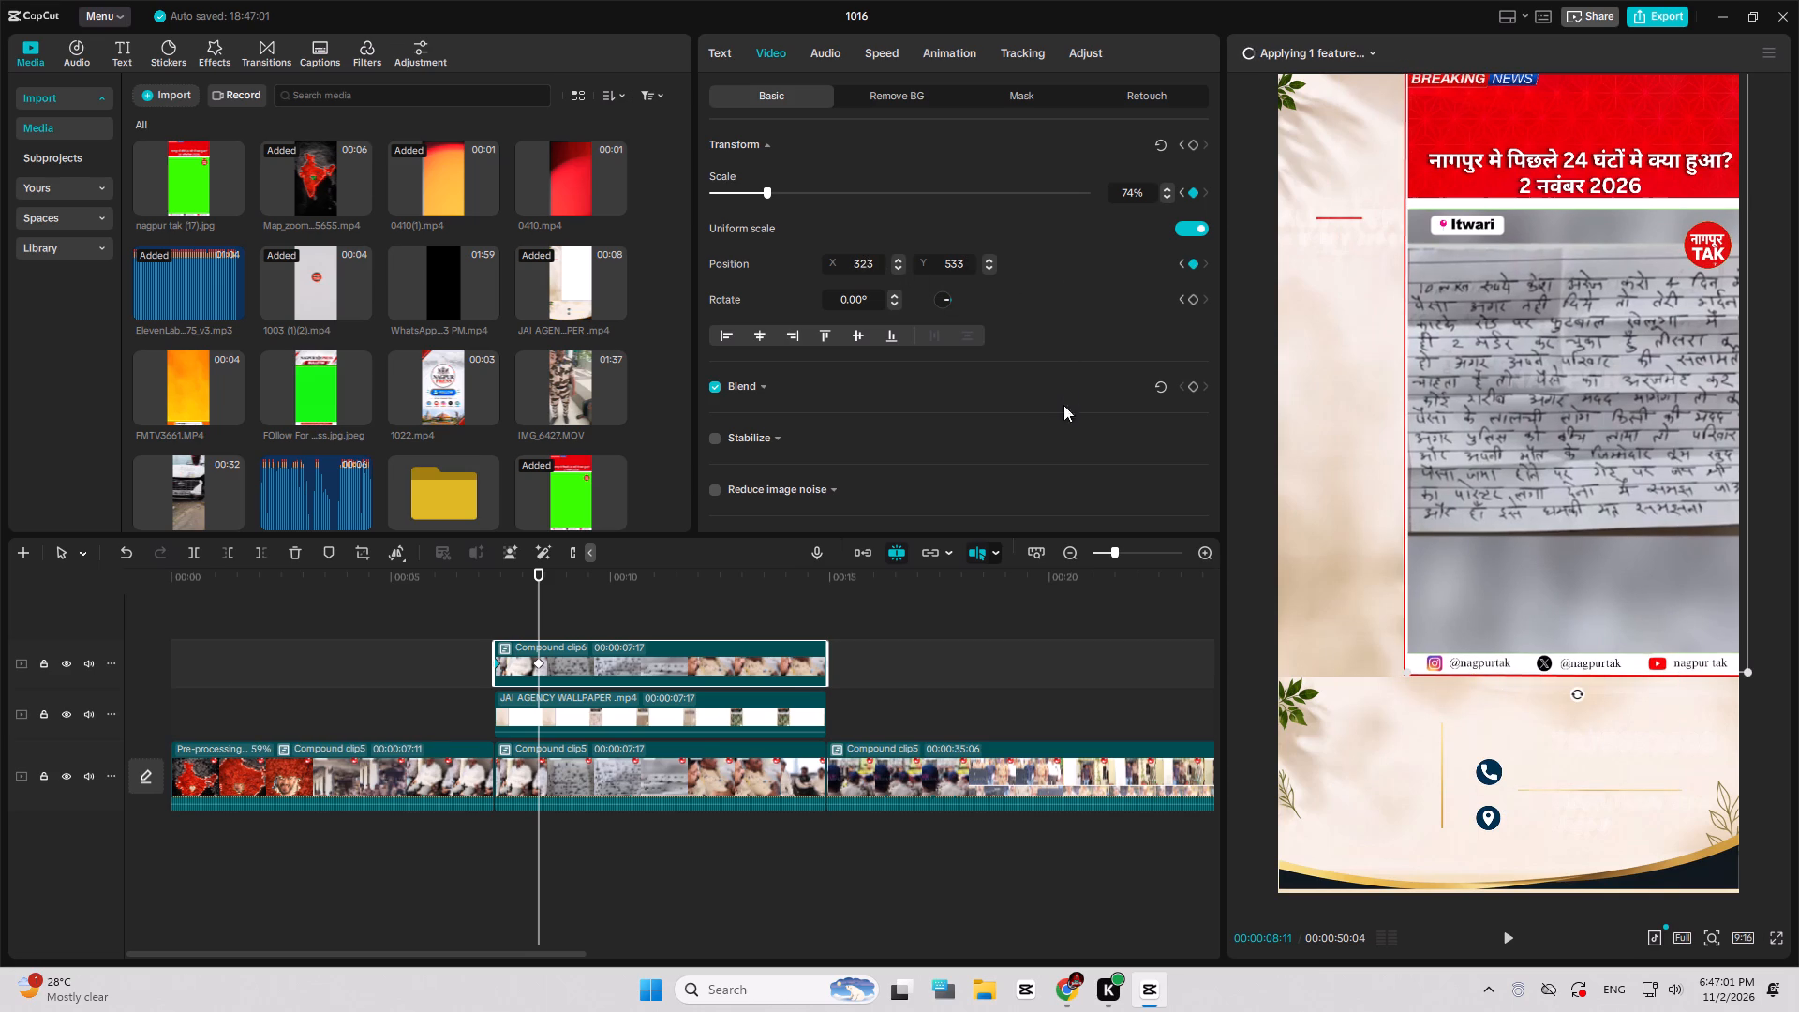
Preview the shrink animation and add holding Transform keyframes on the top compound clip at 00:00:13:28.
{"action": "key", "text": "space"}
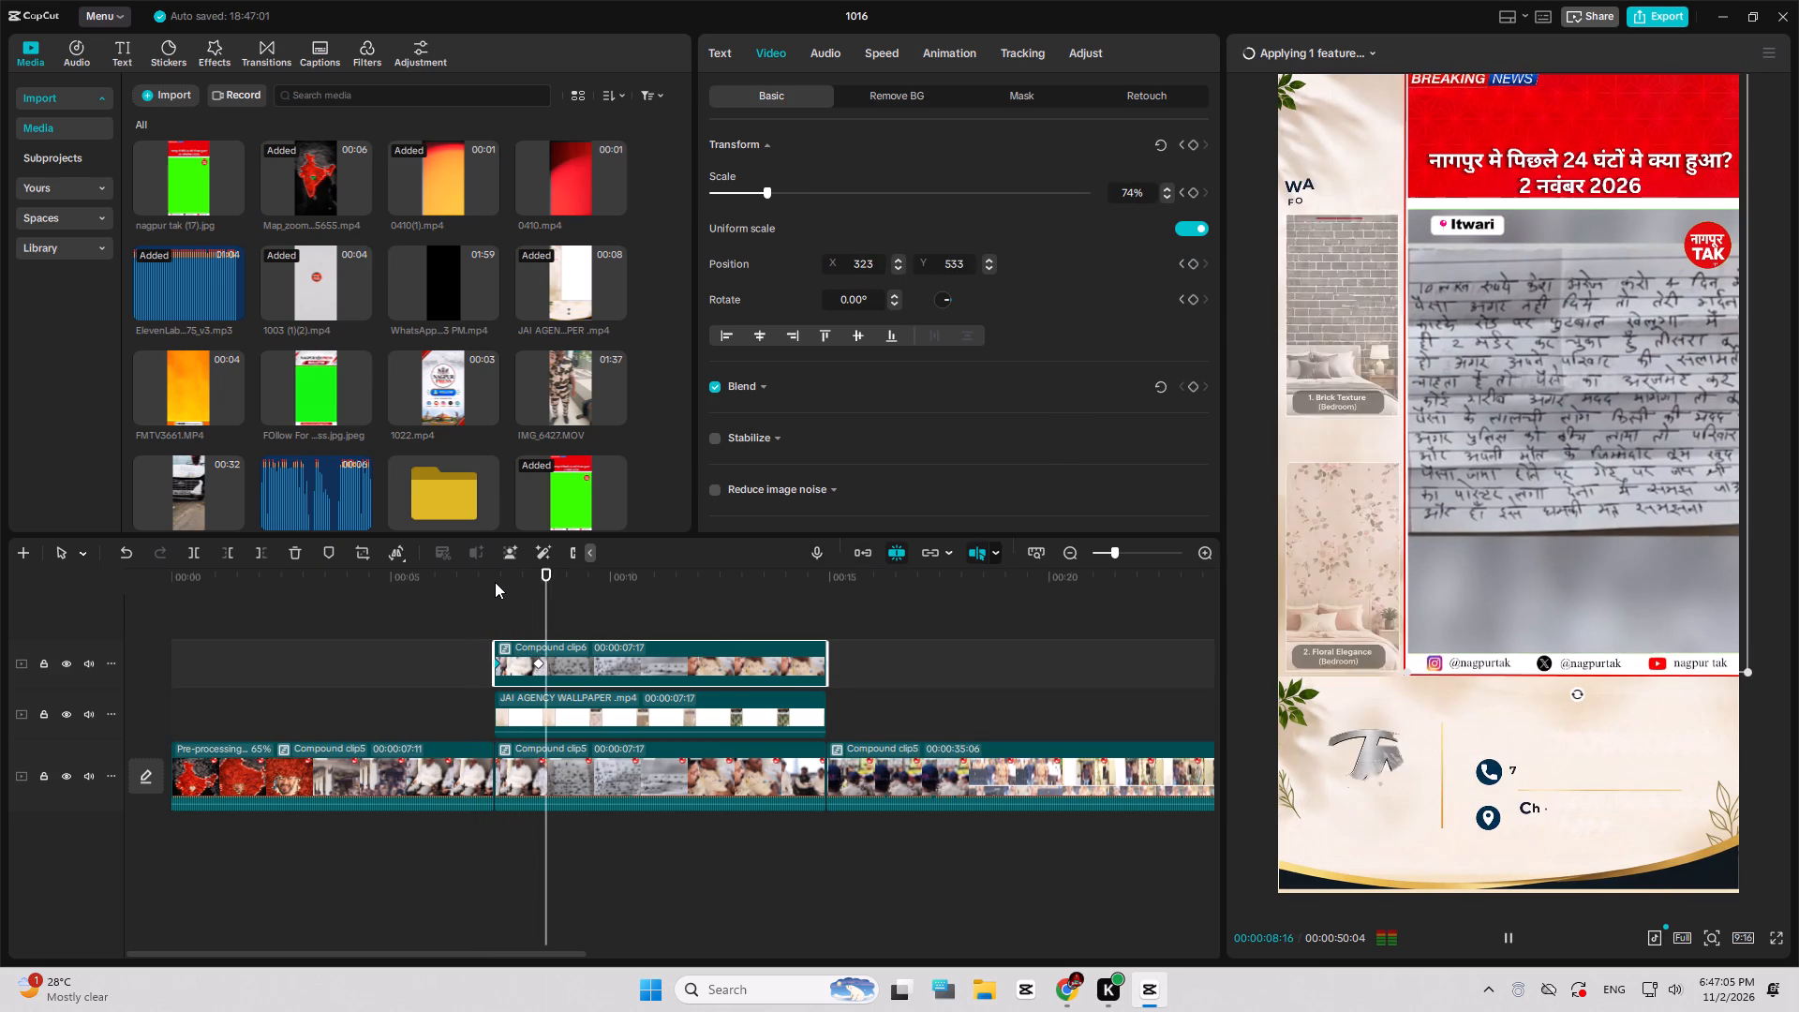
{"action": "key", "text": "space"}
{"action": "left_click", "coordinate": [823, 576]}
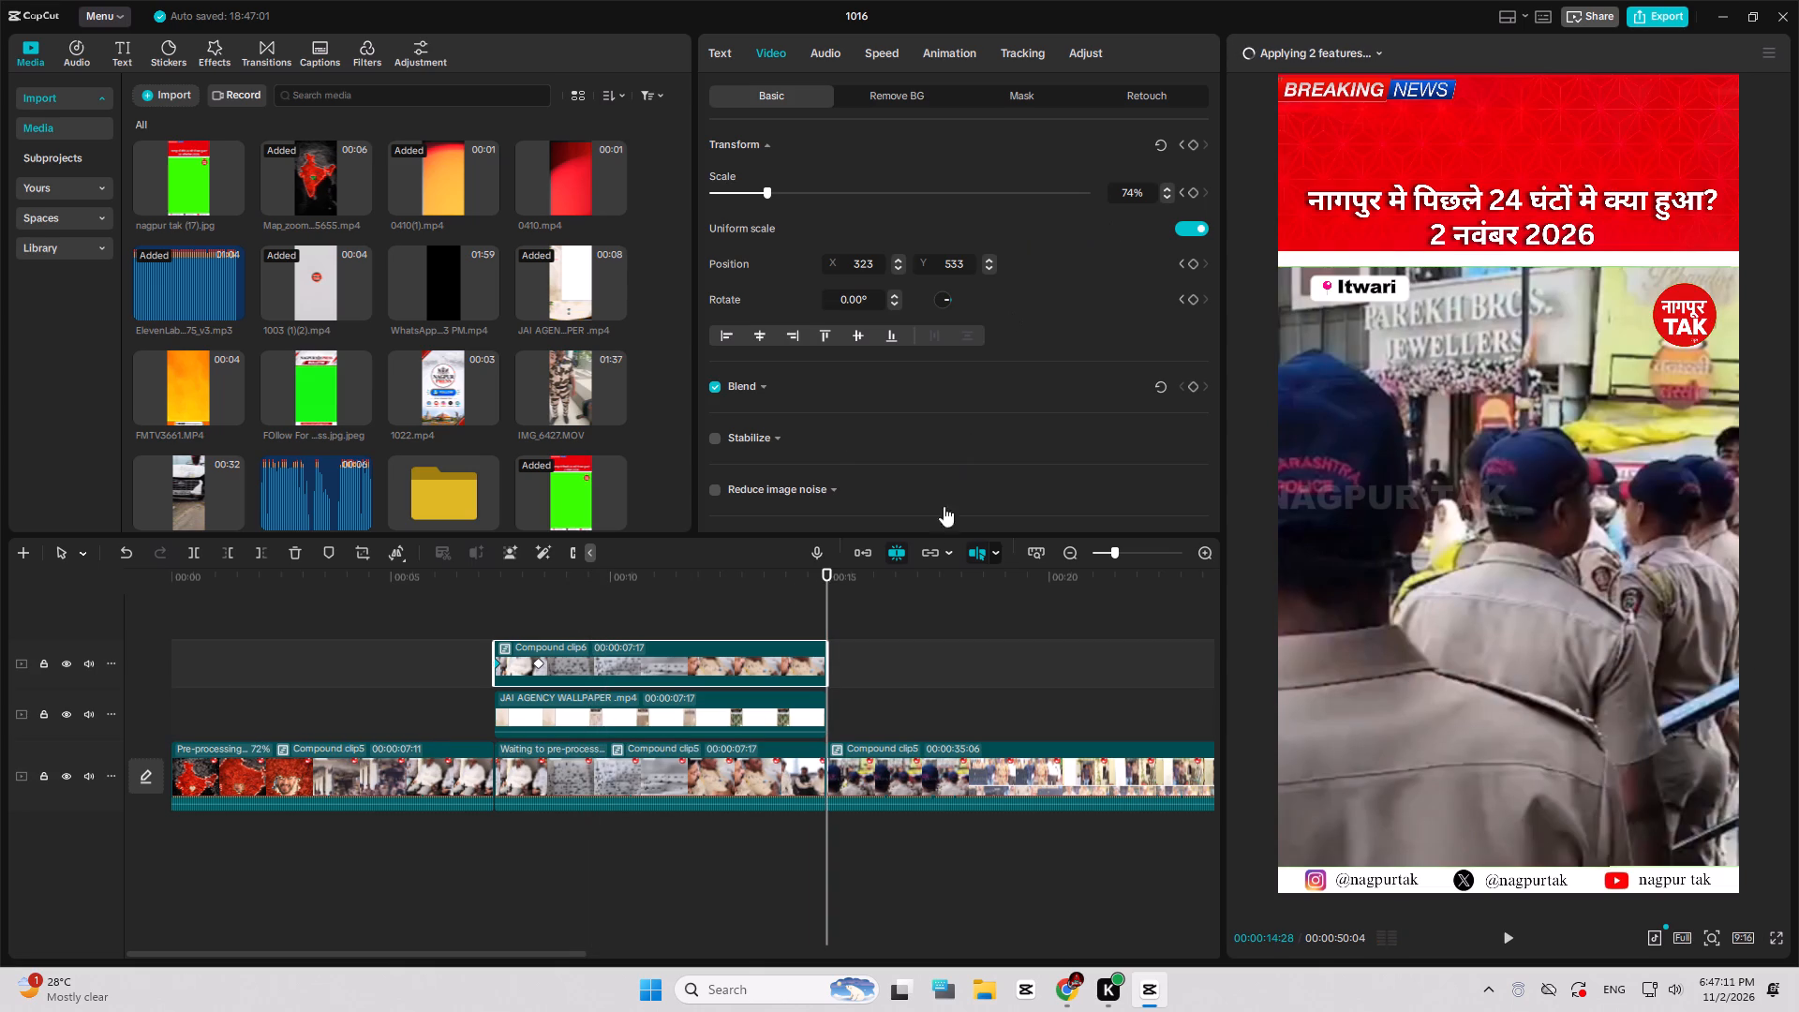
{"action": "left_click_drag", "start_coordinate": [814, 573], "coordinate": [787, 579]}
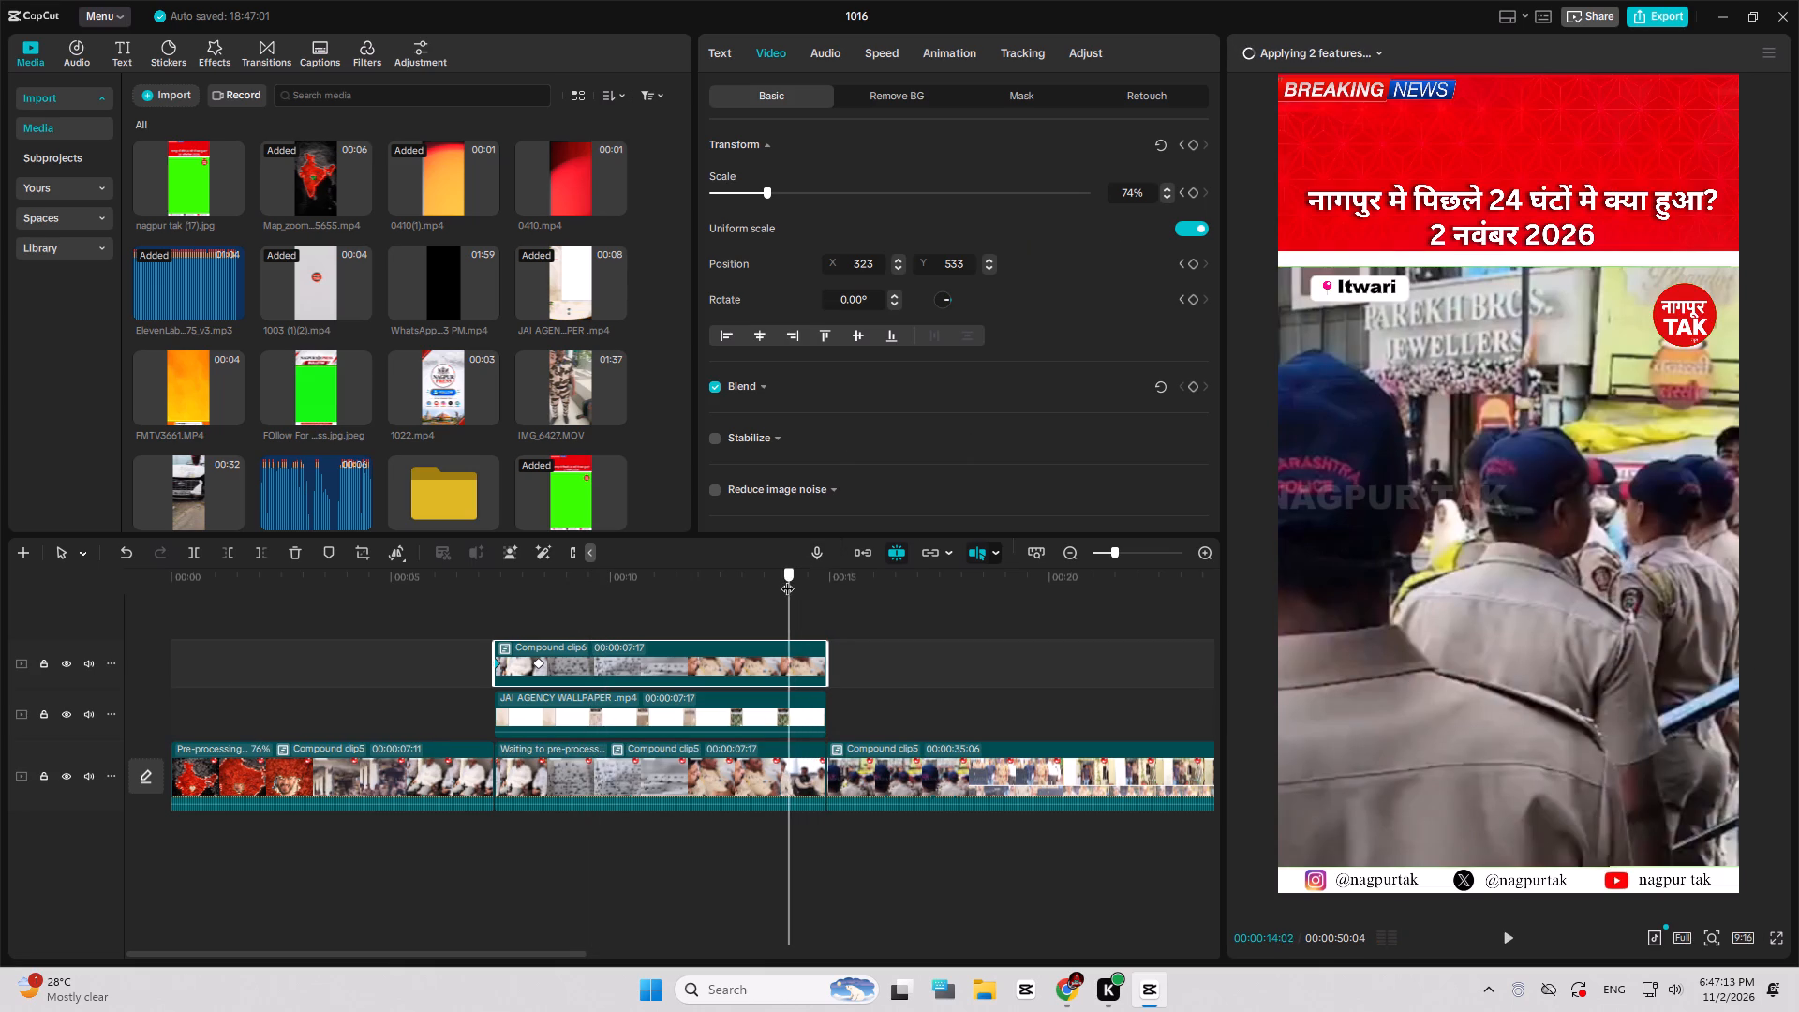
{"action": "left_click_drag", "start_coordinate": [787, 579], "coordinate": [777, 582]}
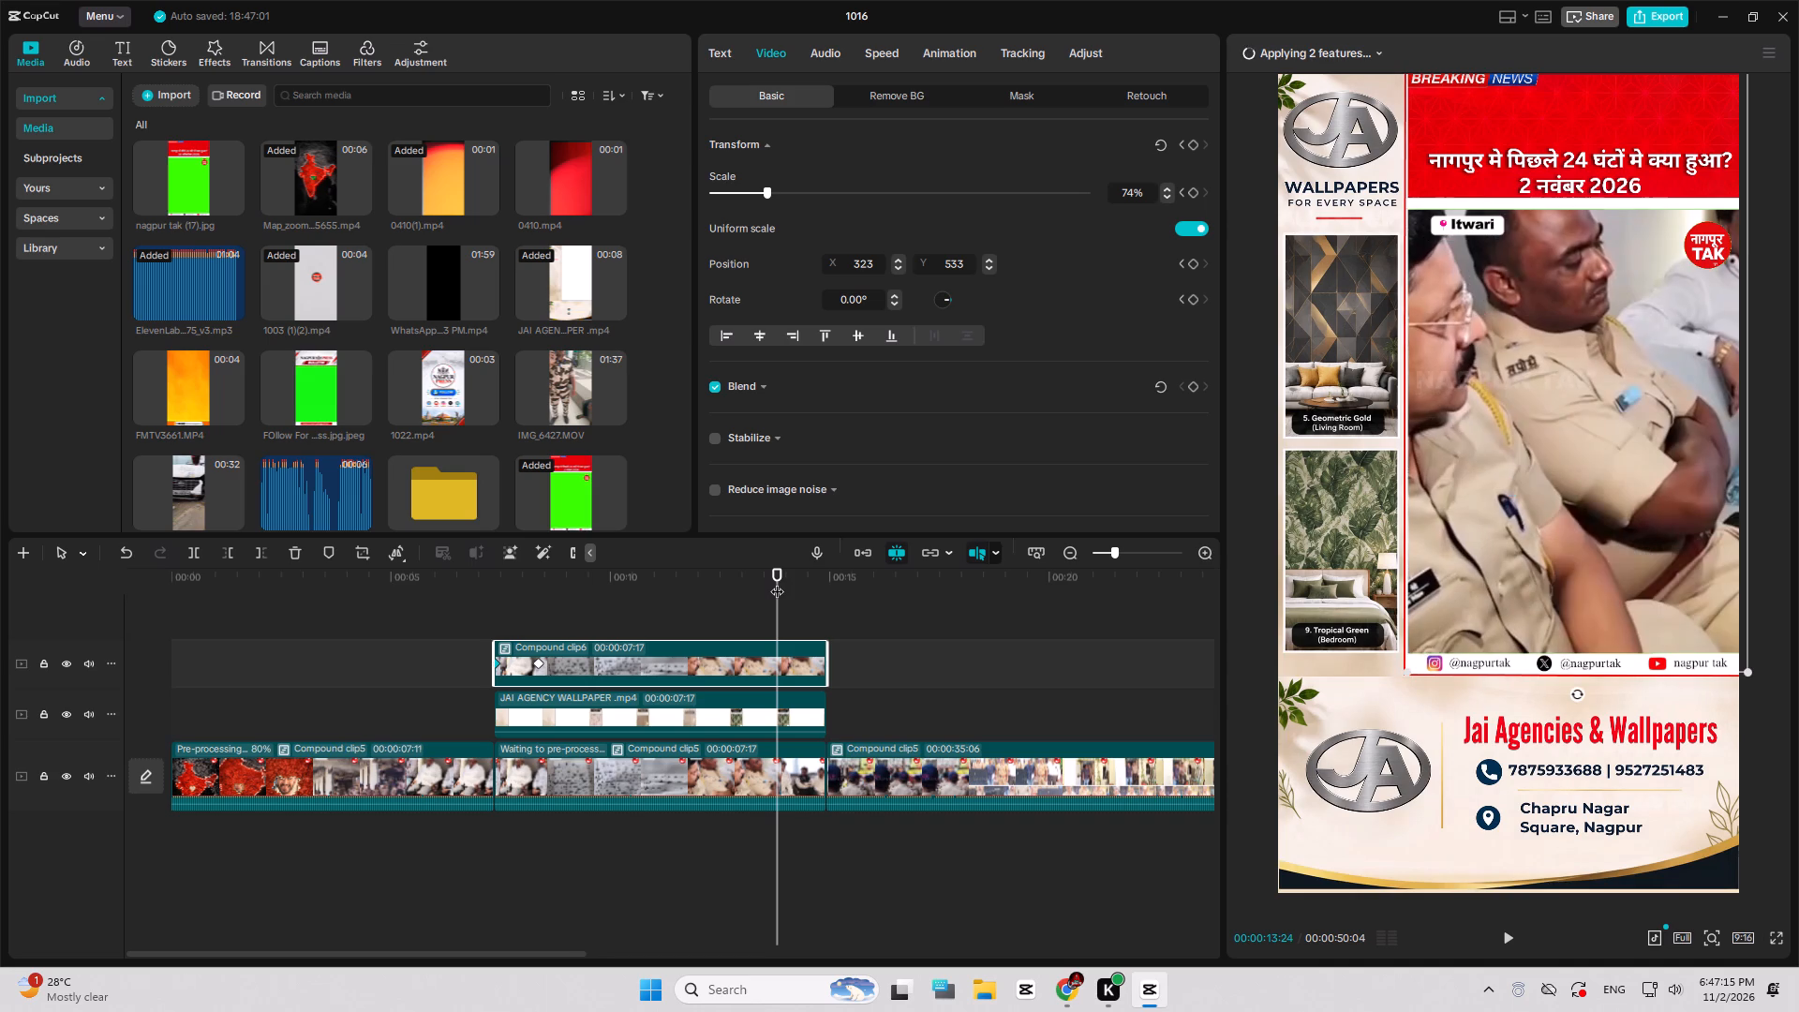
{"action": "key", "text": "Right"}
{"action": "key", "text": "Right"}
{"action": "key", "text": "Right"}
{"action": "key", "text": "Right"}
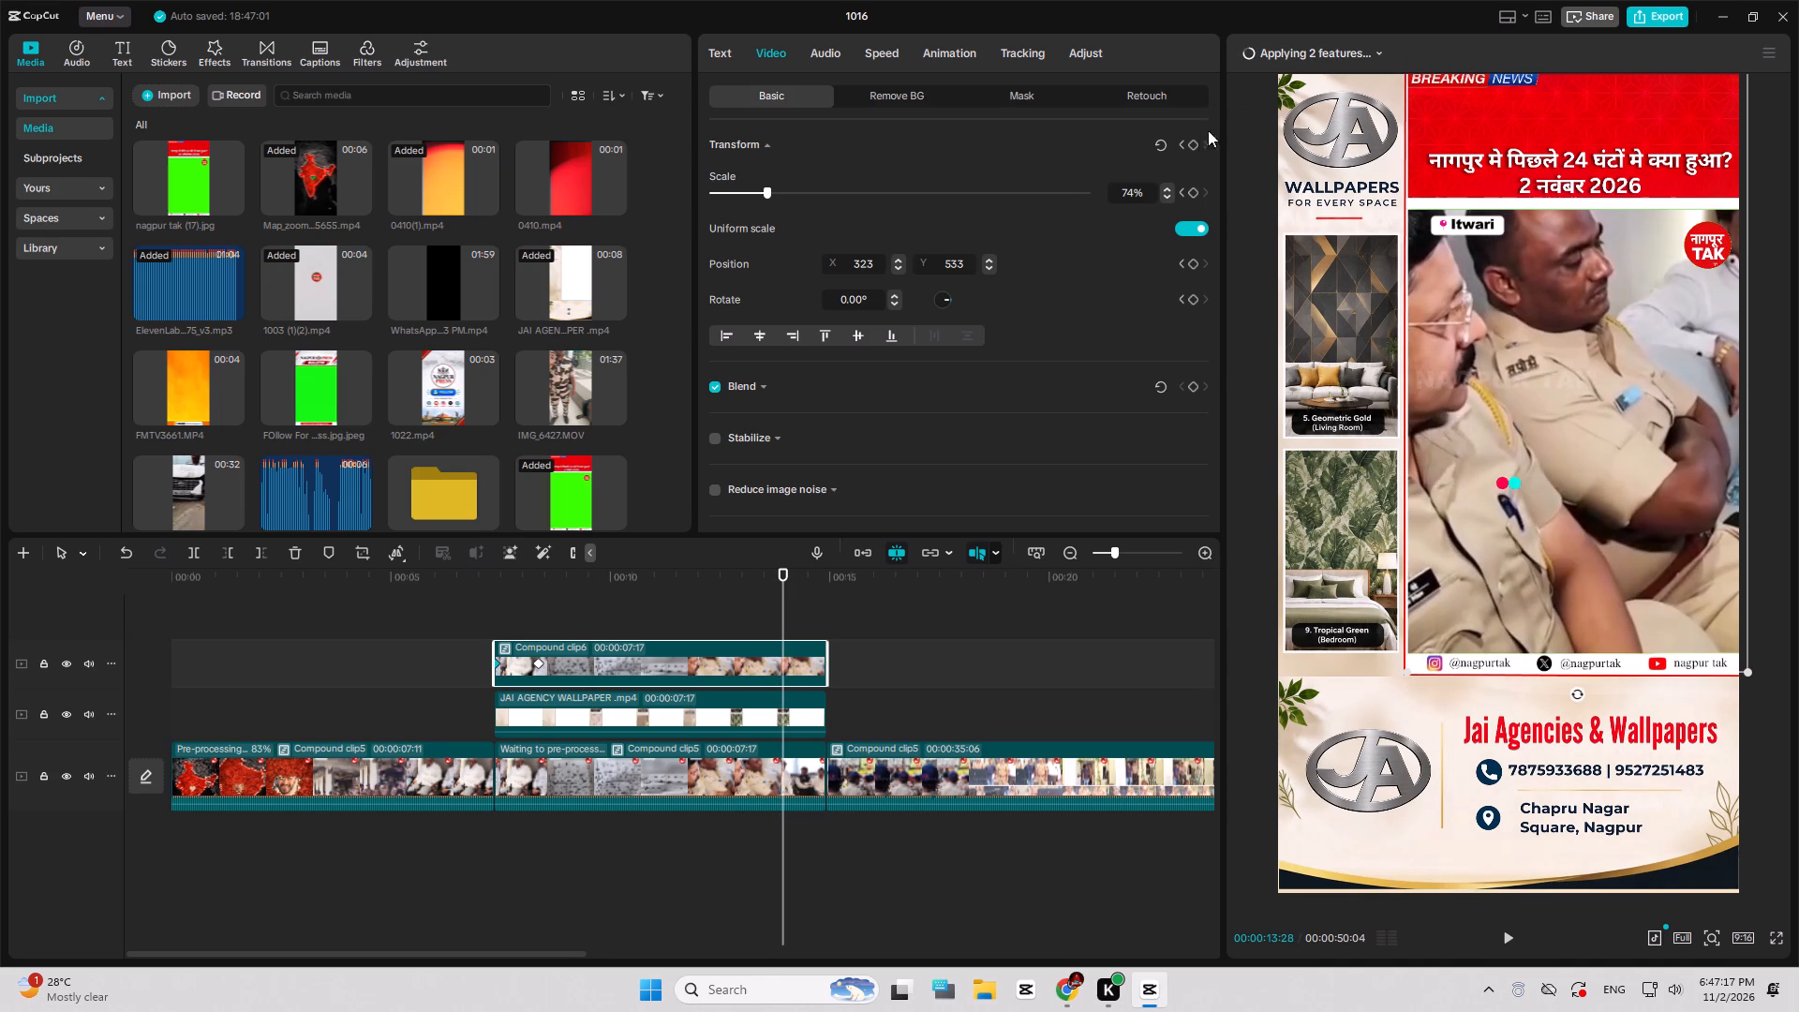
{"action": "left_click", "coordinate": [1190, 151]}
At the top compound clip's end, 00:00:14:28, set its scale to 100% and enter 0 for position X and Y.
{"action": "left_click", "coordinate": [825, 585]}
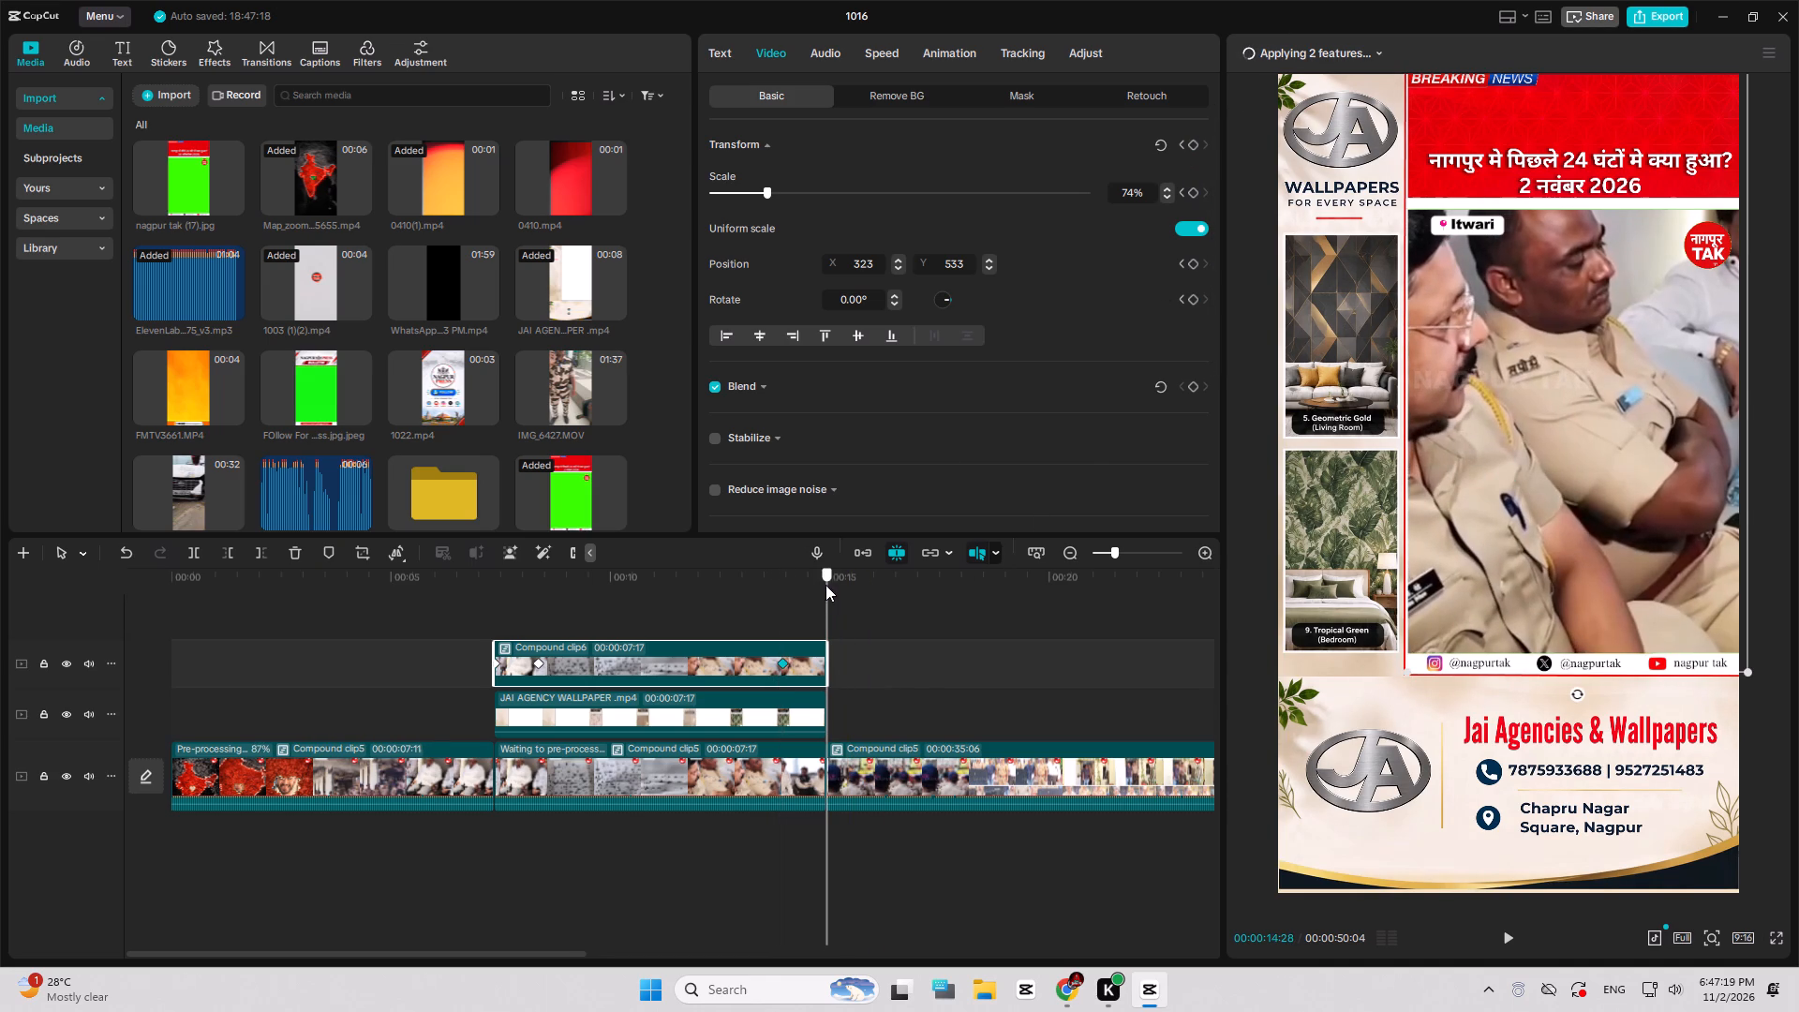
{"action": "double_click", "coordinate": [1133, 190]}
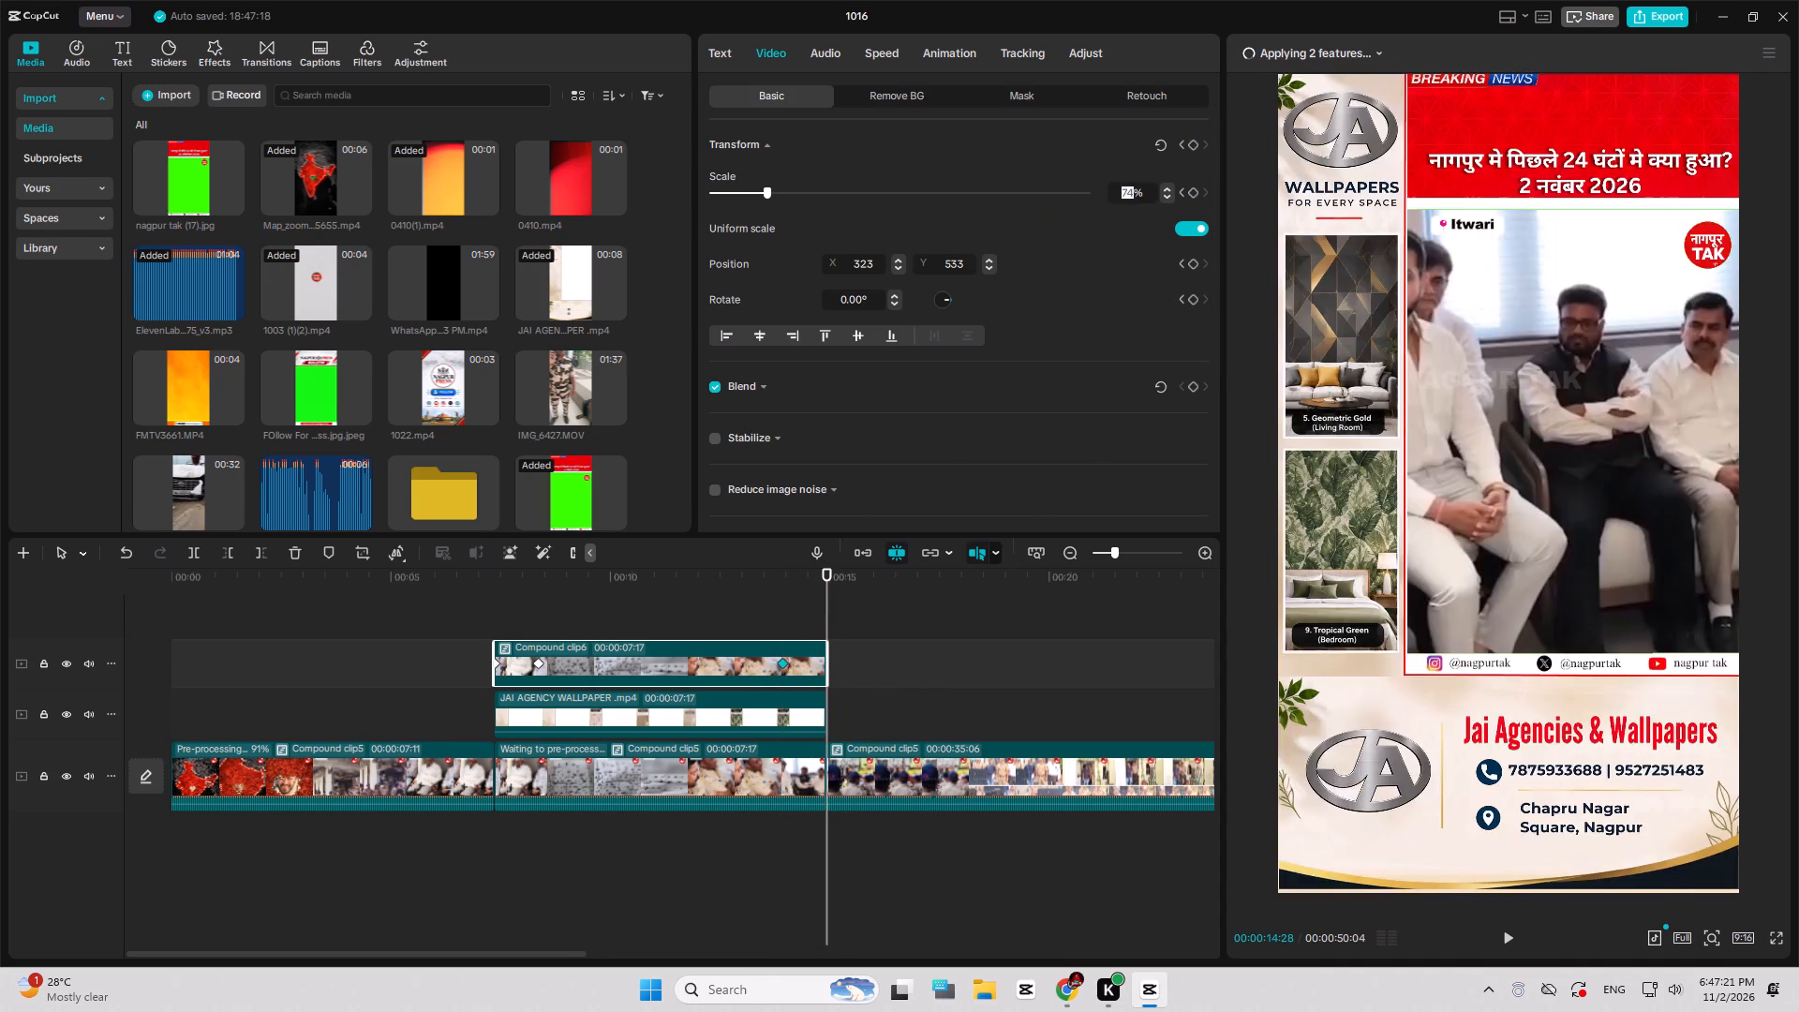
{"action": "key", "text": "1"}
{"action": "type", "text": "00"}
{"action": "double_click", "coordinate": [959, 259]}
{"action": "key", "text": "0"}
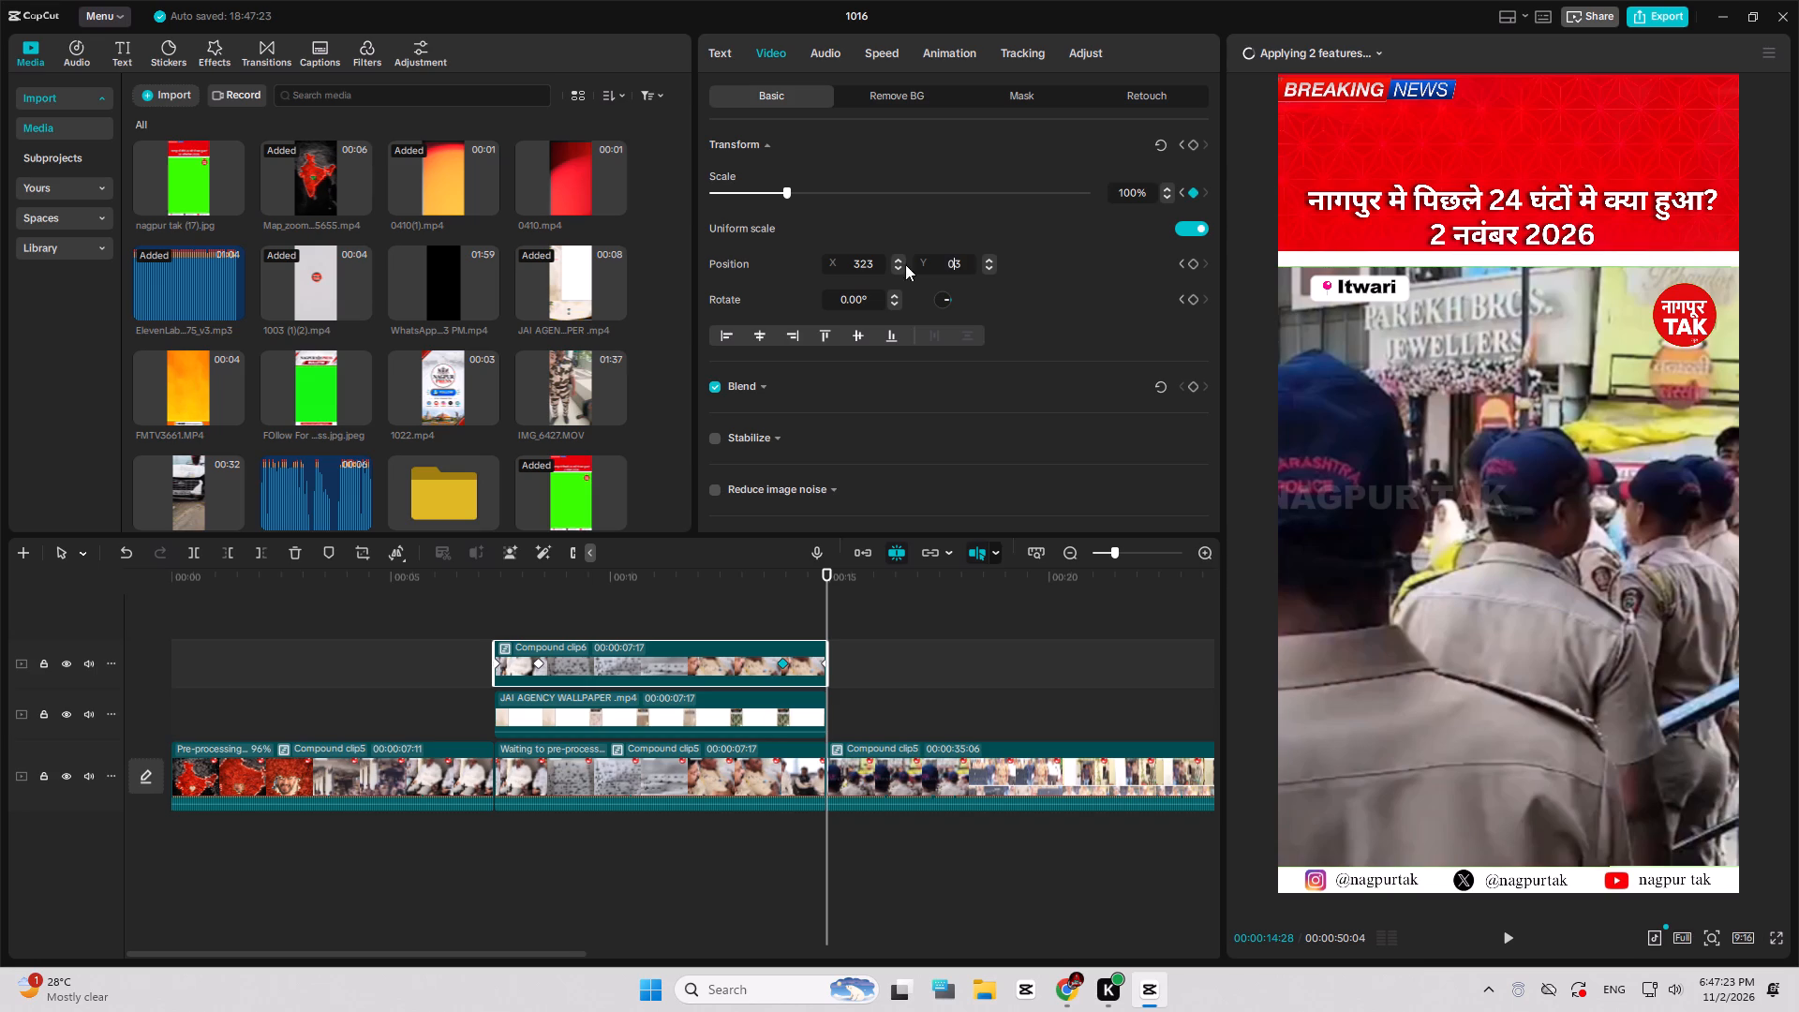
{"action": "double_click", "coordinate": [873, 261]}
{"action": "key", "text": "0"}
{"action": "left_click", "coordinate": [922, 228]}
{"action": "left_click", "coordinate": [959, 254]}
{"action": "double_click", "coordinate": [958, 262]}
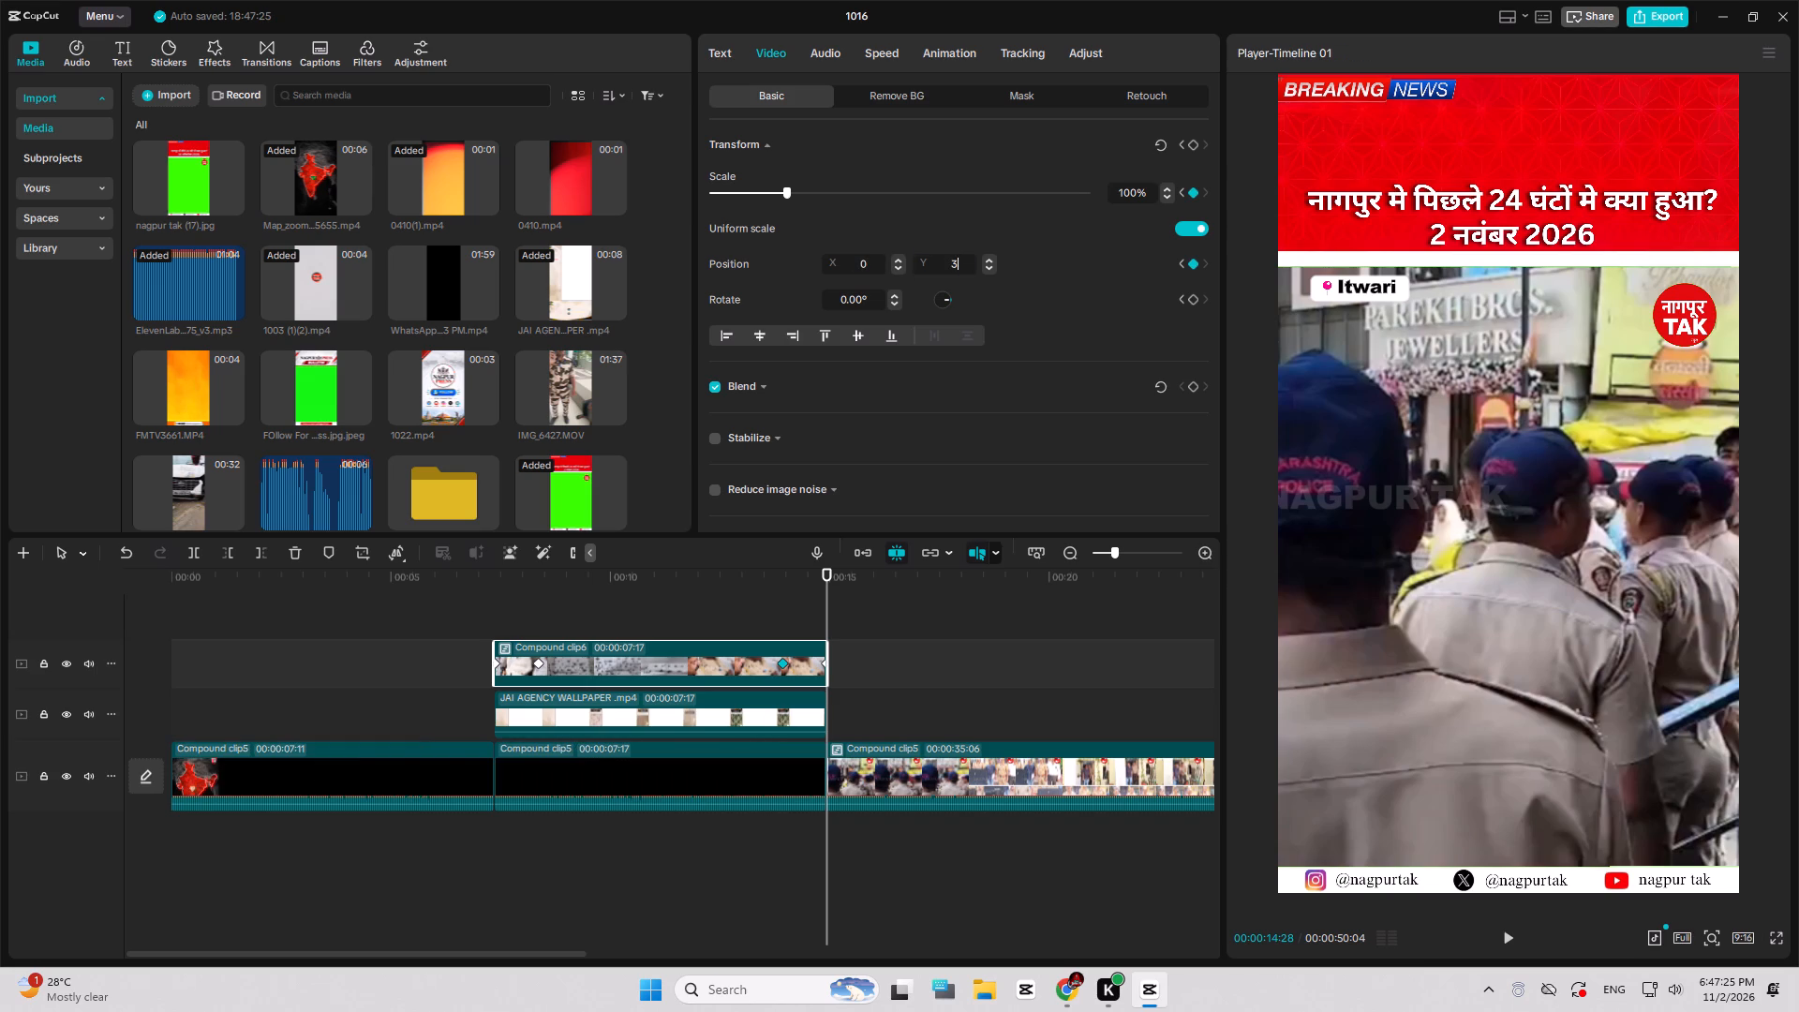
{"action": "key", "text": "0"}
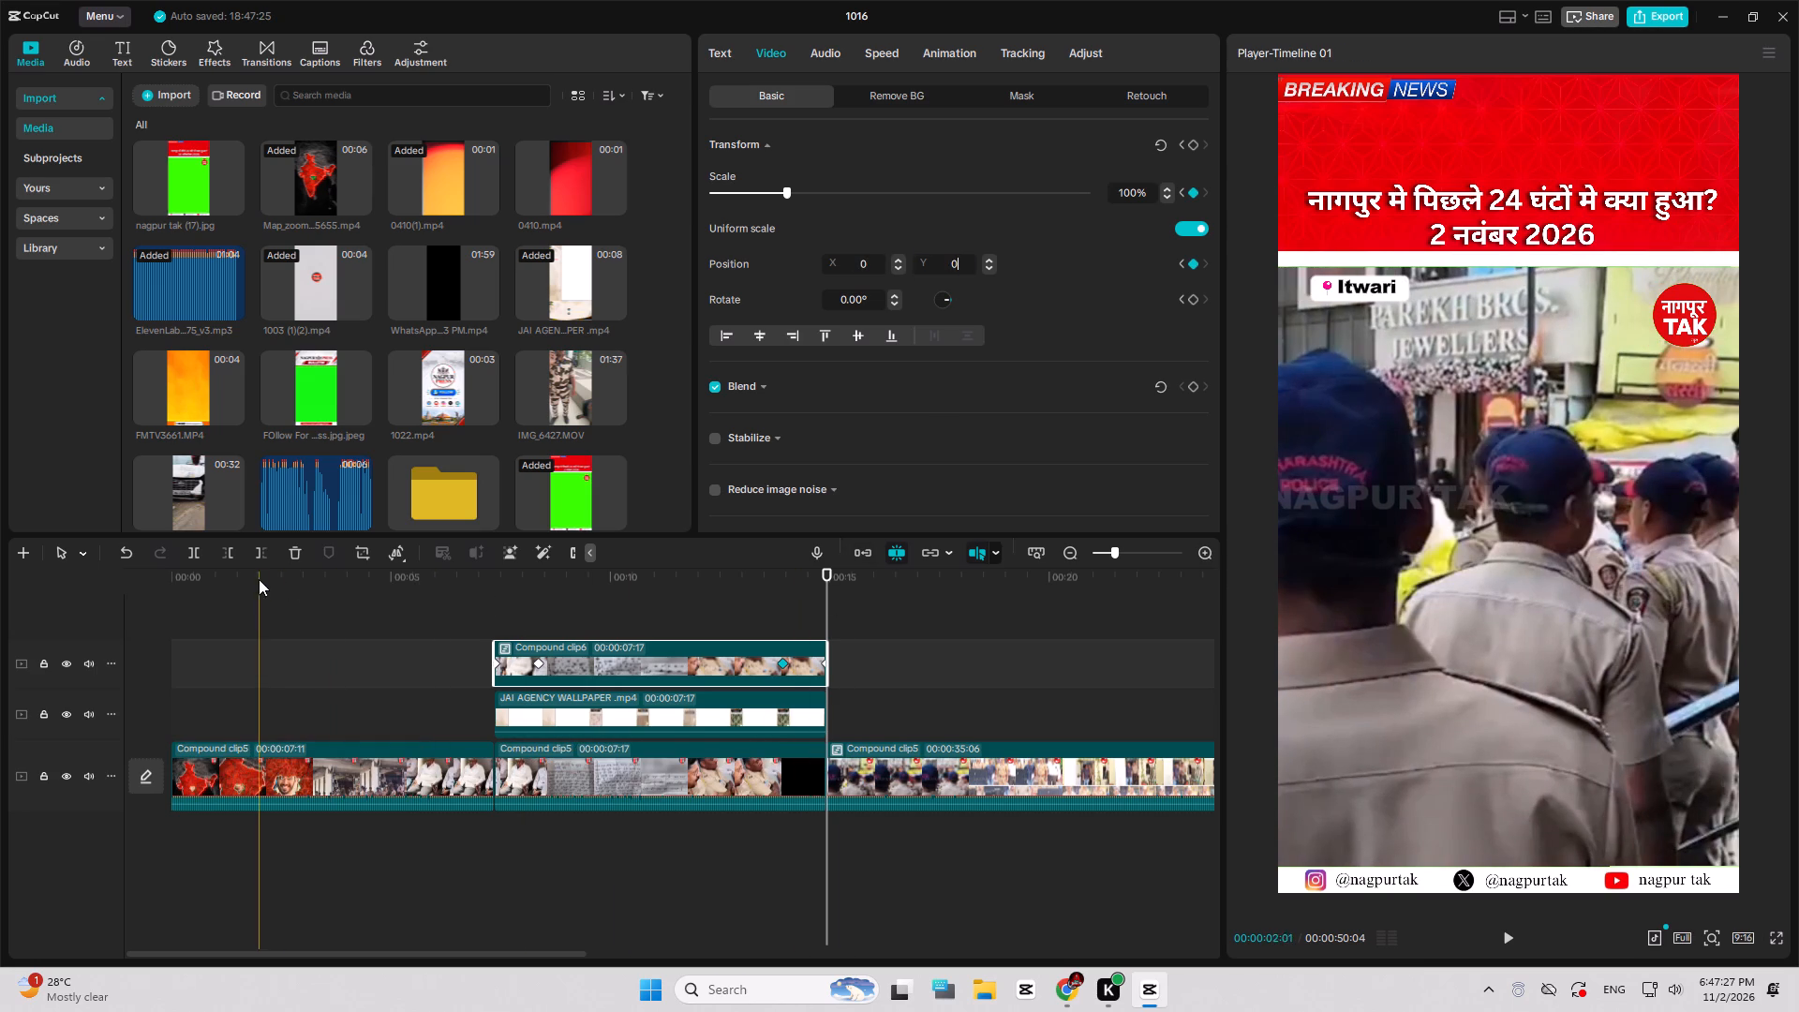
Play the timeline from the start through the ad segment to check the shrink and return animation.
{"action": "left_click_drag", "start_coordinate": [258, 579], "coordinate": [117, 579]}
{"action": "key", "text": "space"}
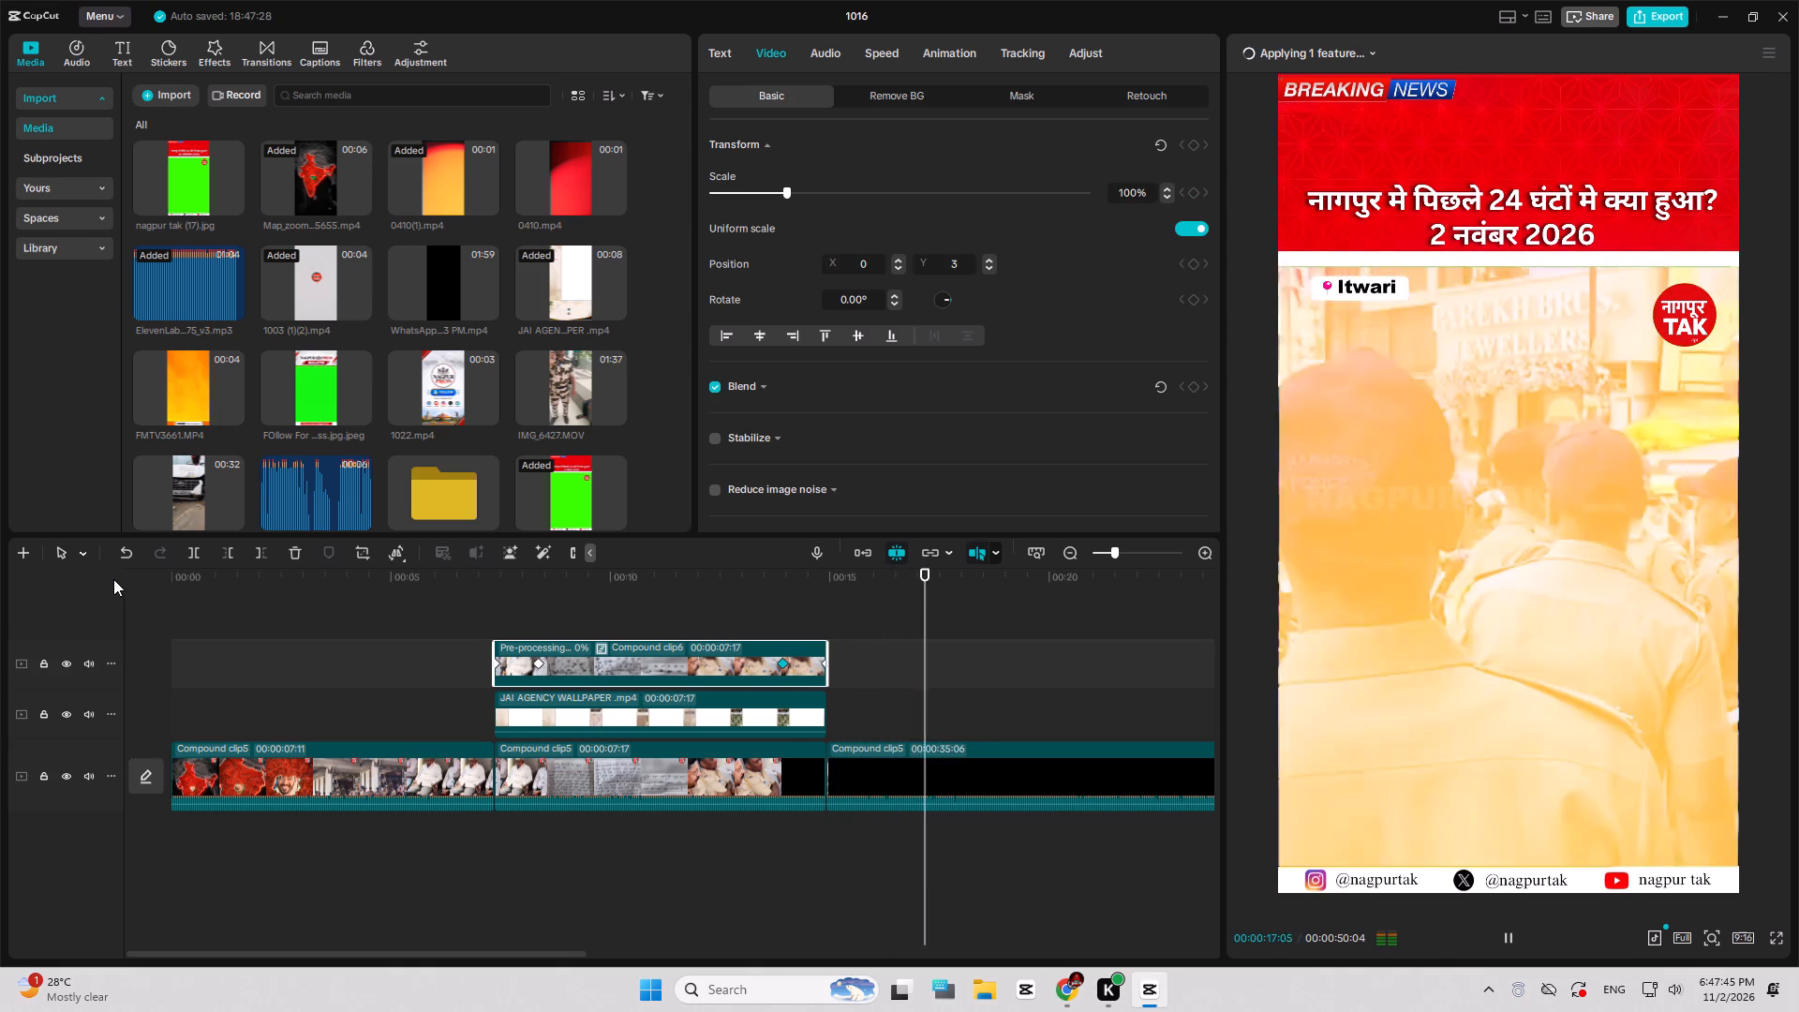
{"action": "left_click", "coordinate": [822, 770]}
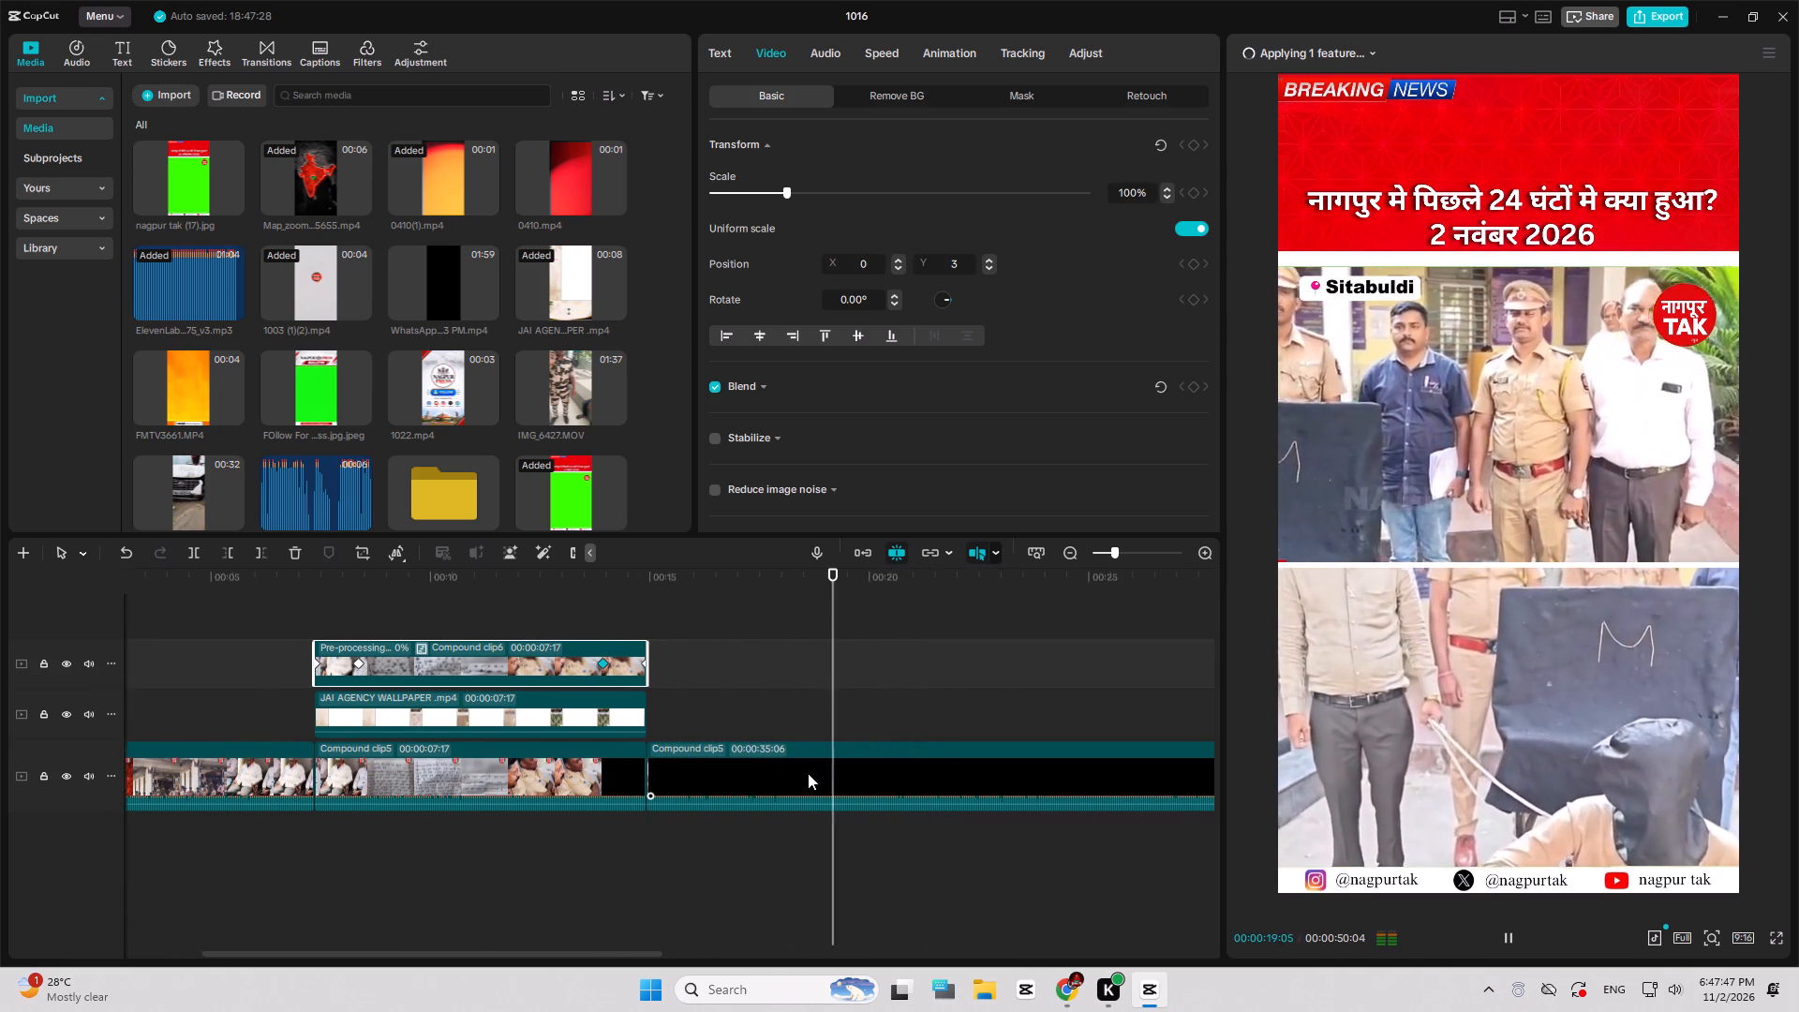
{"action": "key", "text": "space"}
Open the last compound segment and extend the NAGPUR TAK text to the end of the green-screen overlay at 00:00:48:21.
{"action": "double_click", "coordinate": [808, 774]}
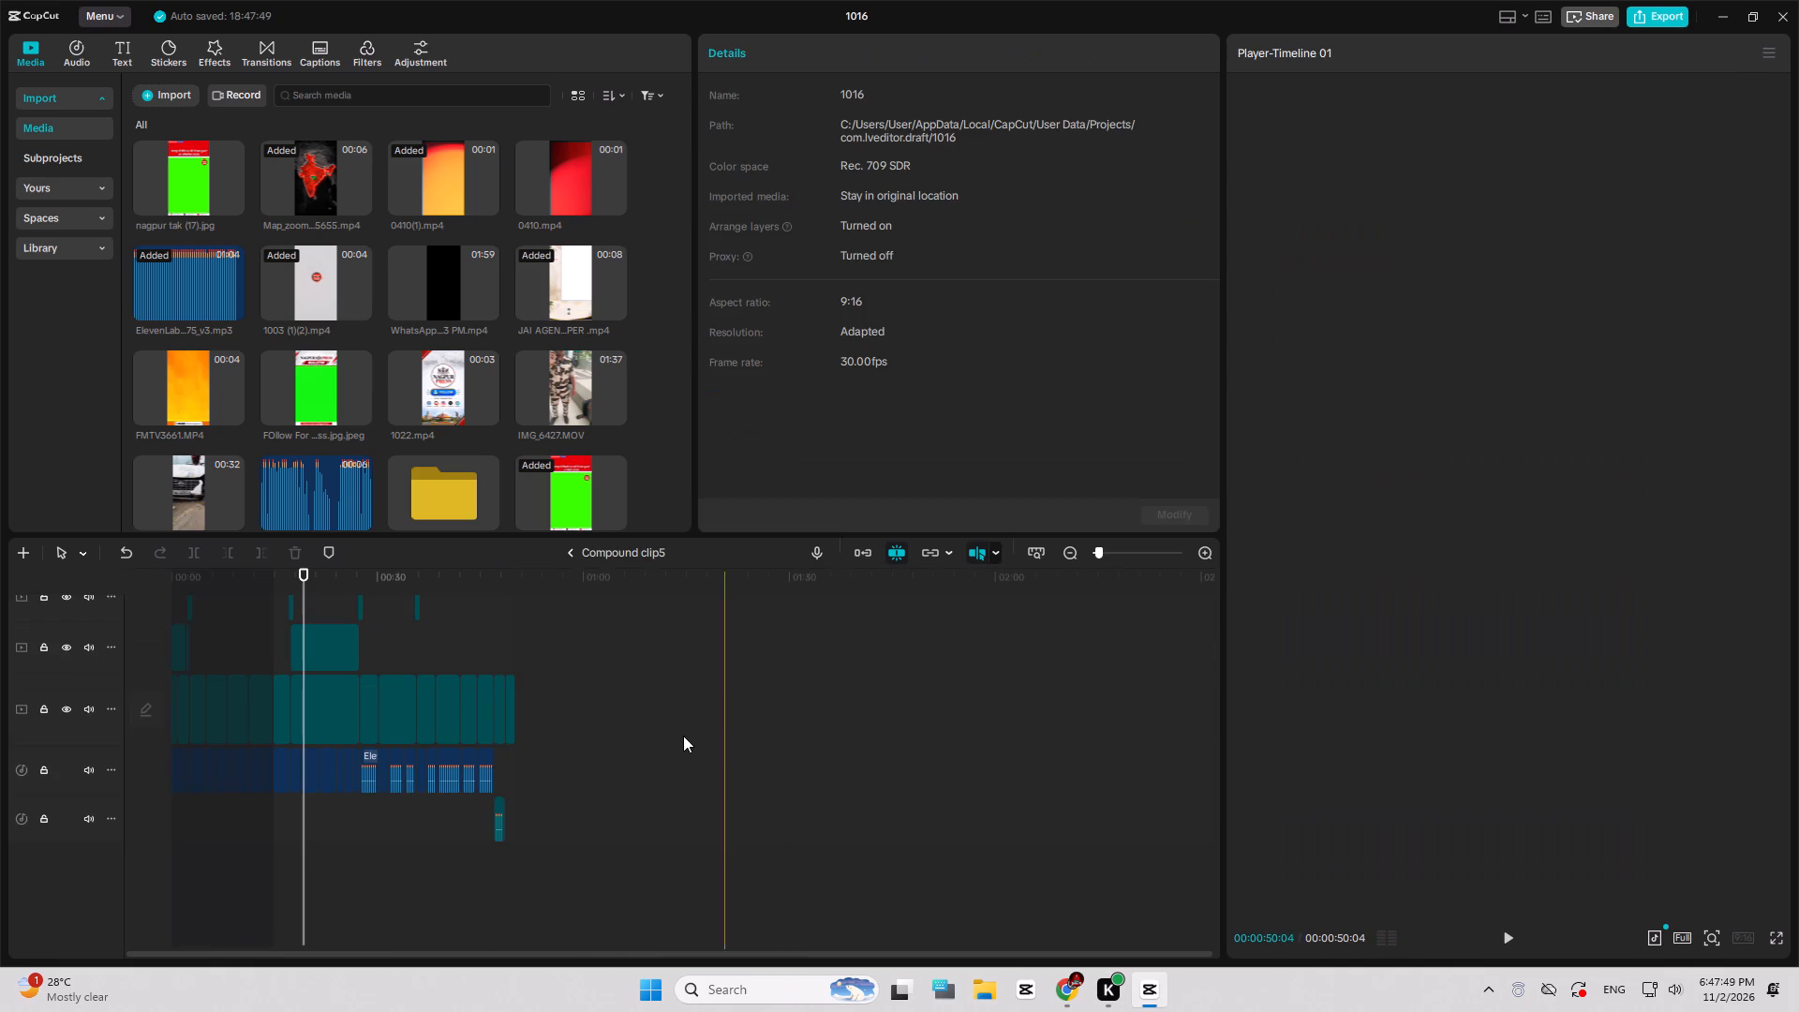
{"action": "scroll", "coordinate": [471, 727], "scroll_direction": "up", "scroll_amount": 8}
{"action": "left_click", "coordinate": [483, 710]}
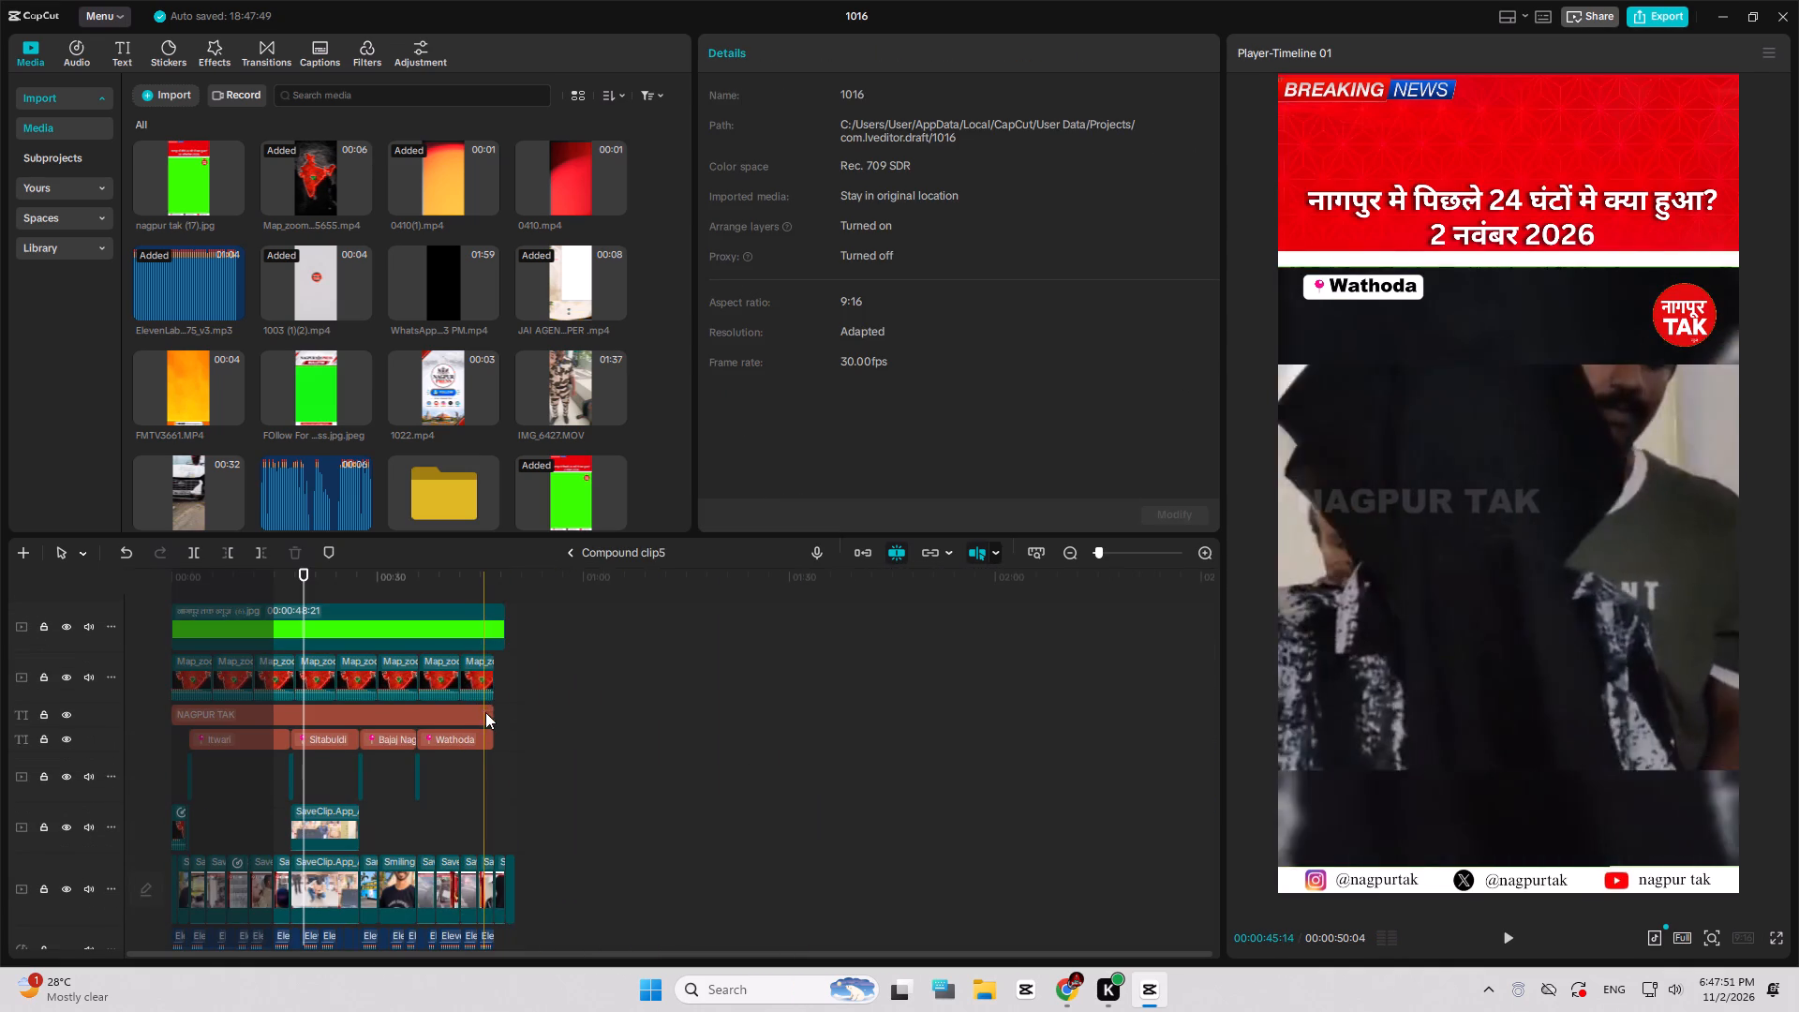
{"action": "left_click_drag", "start_coordinate": [494, 715], "coordinate": [503, 723]}
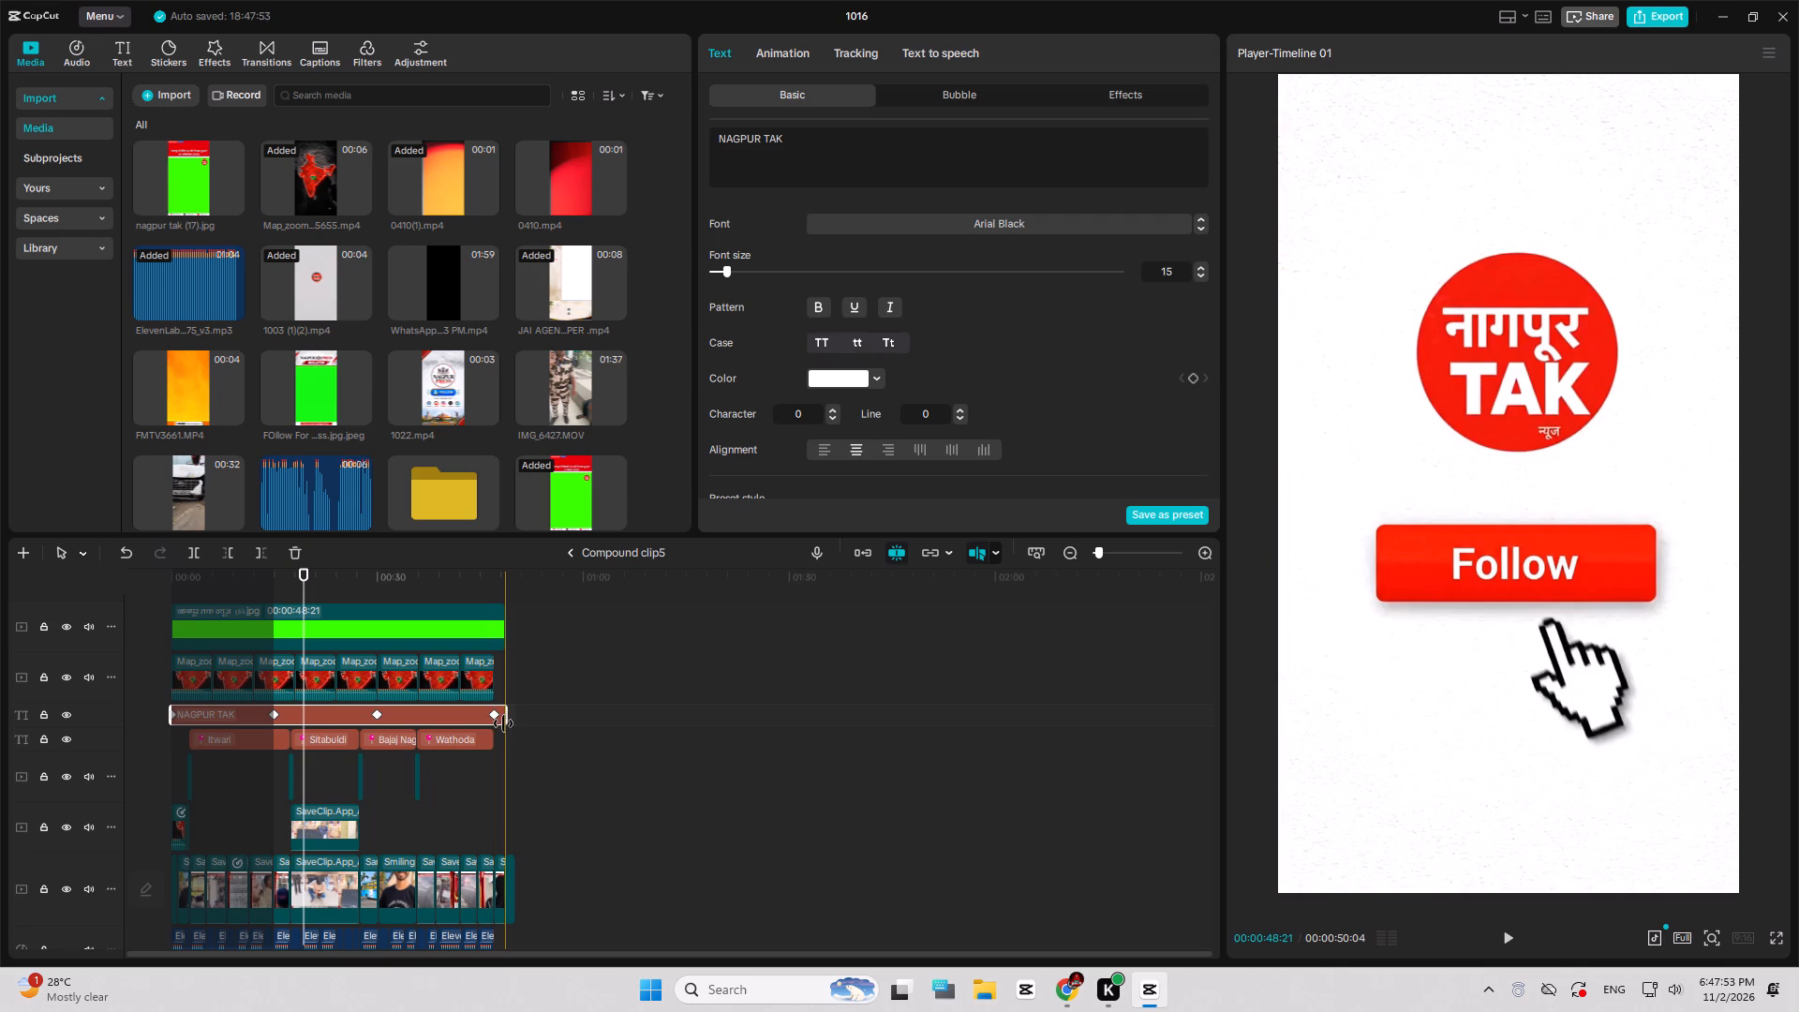
Move the NAGPUR TAK text's last keyframe to the end of its clip, play the ending and return to the main timeline.
{"action": "scroll", "coordinate": [503, 723], "scroll_direction": "up", "scroll_amount": 15, "text": "ctrl"}
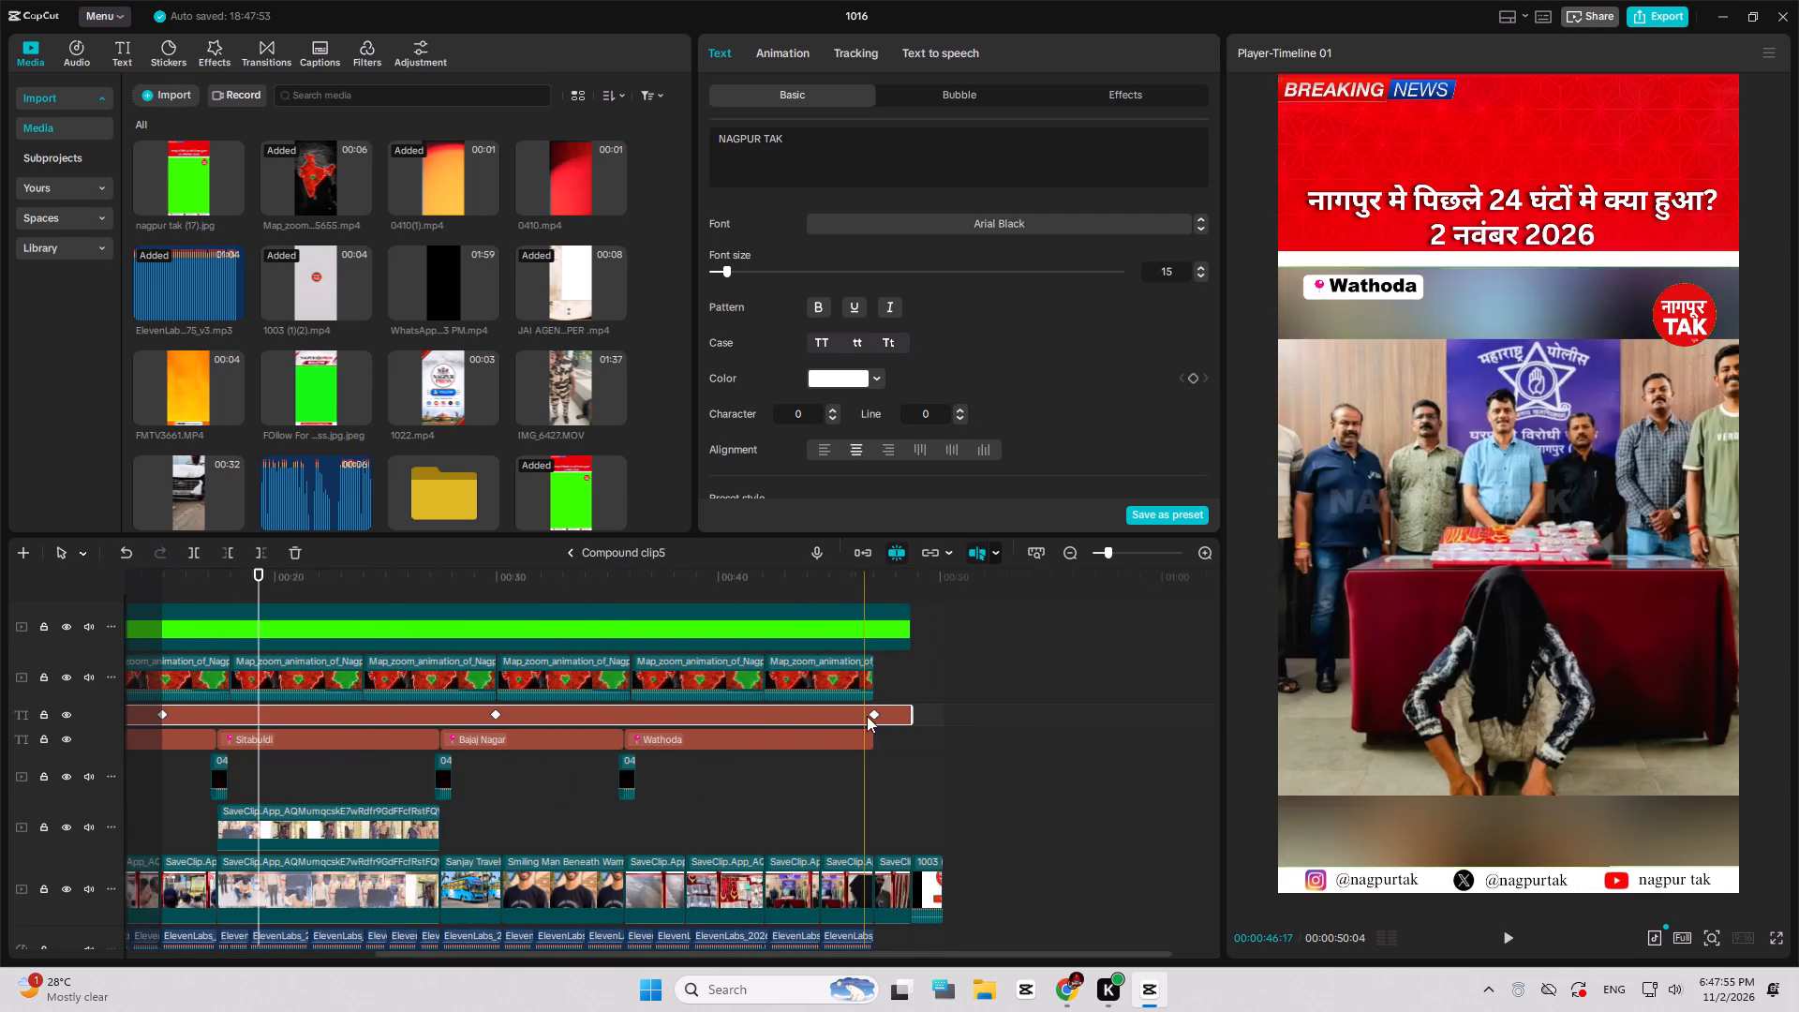
{"action": "left_click_drag", "start_coordinate": [872, 713], "coordinate": [951, 719]}
{"action": "key", "text": "space"}
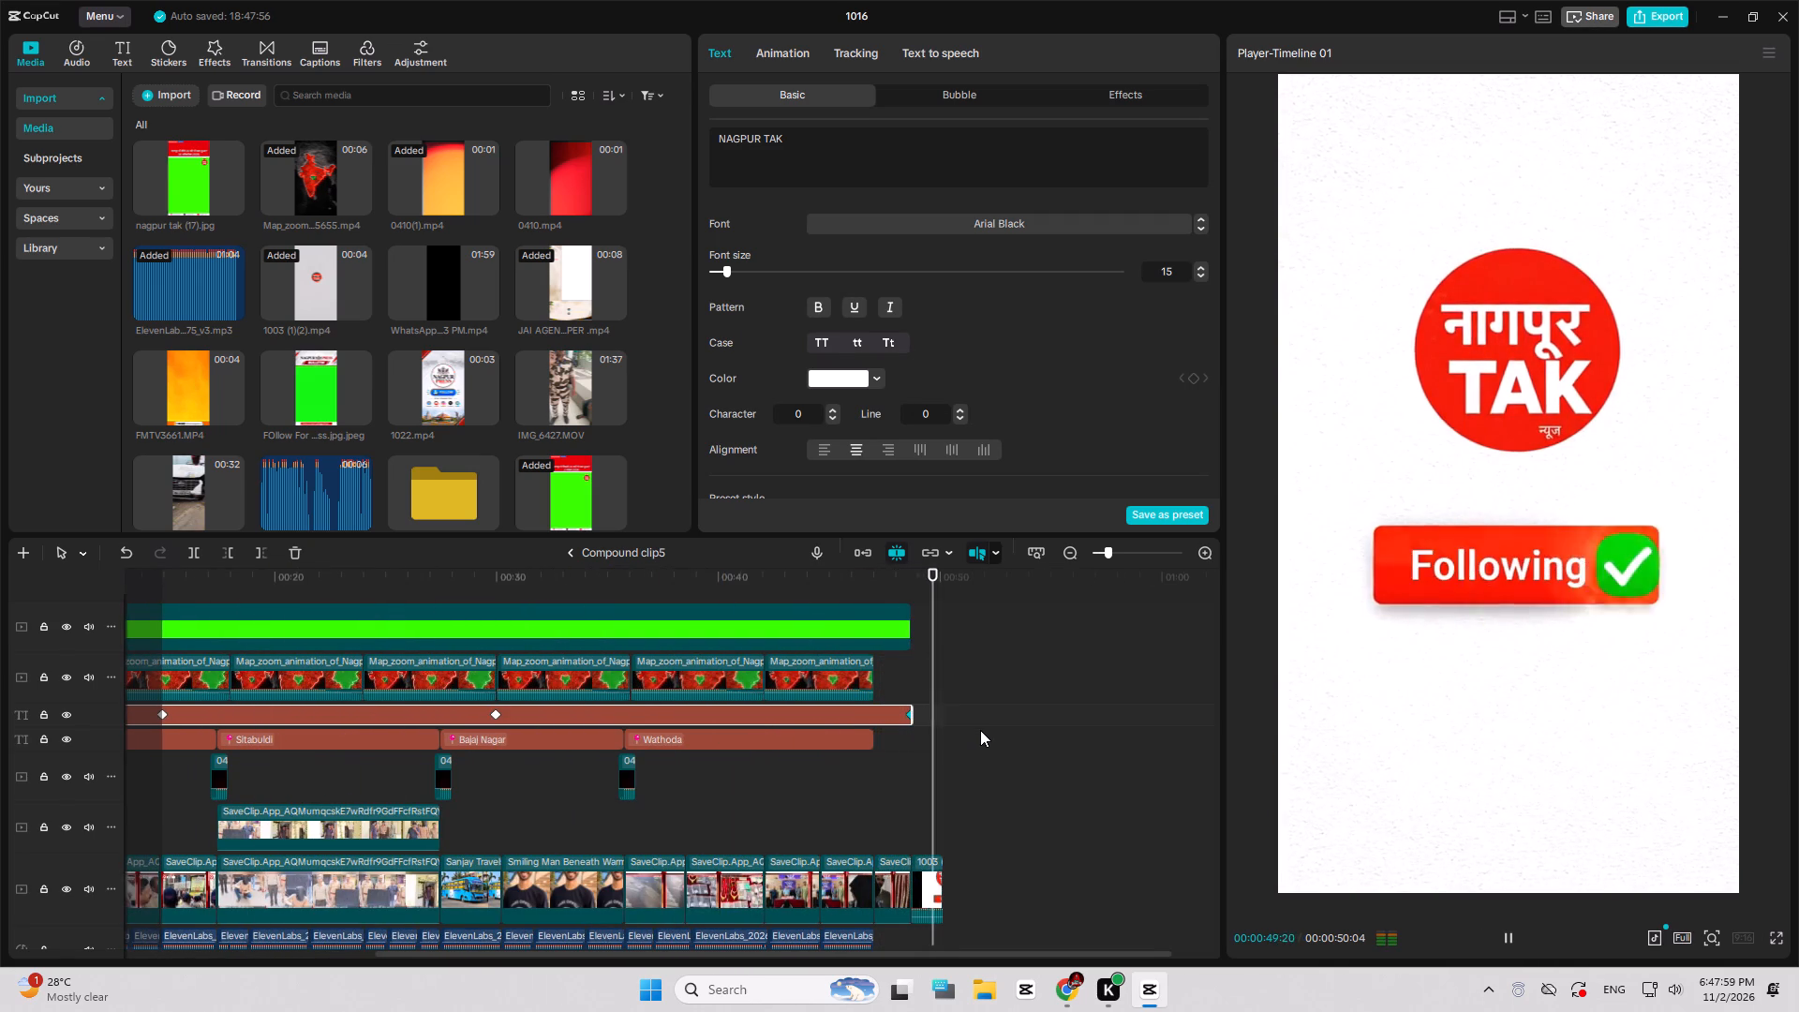
{"action": "scroll", "coordinate": [980, 730], "scroll_direction": "down", "scroll_amount": 6, "text": "ctrl"}
{"action": "key", "text": "space"}
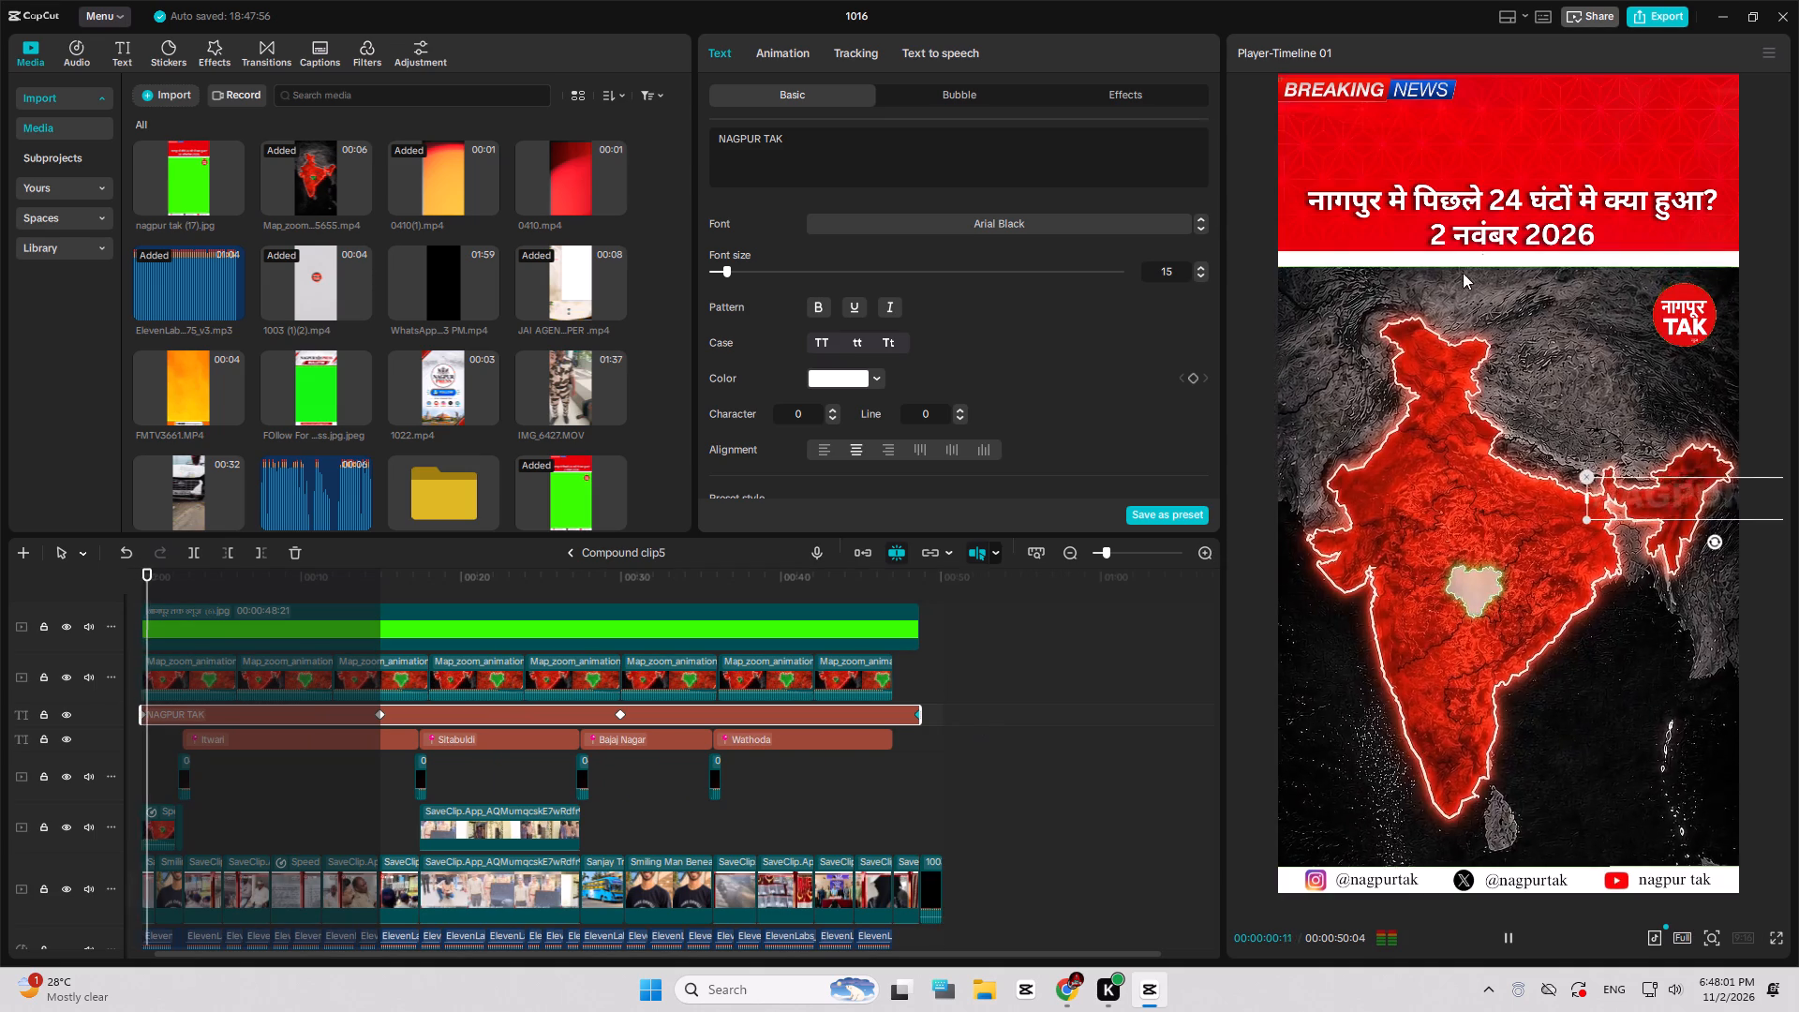
{"action": "left_click", "coordinate": [579, 550]}
{"action": "left_click", "coordinate": [570, 553]}
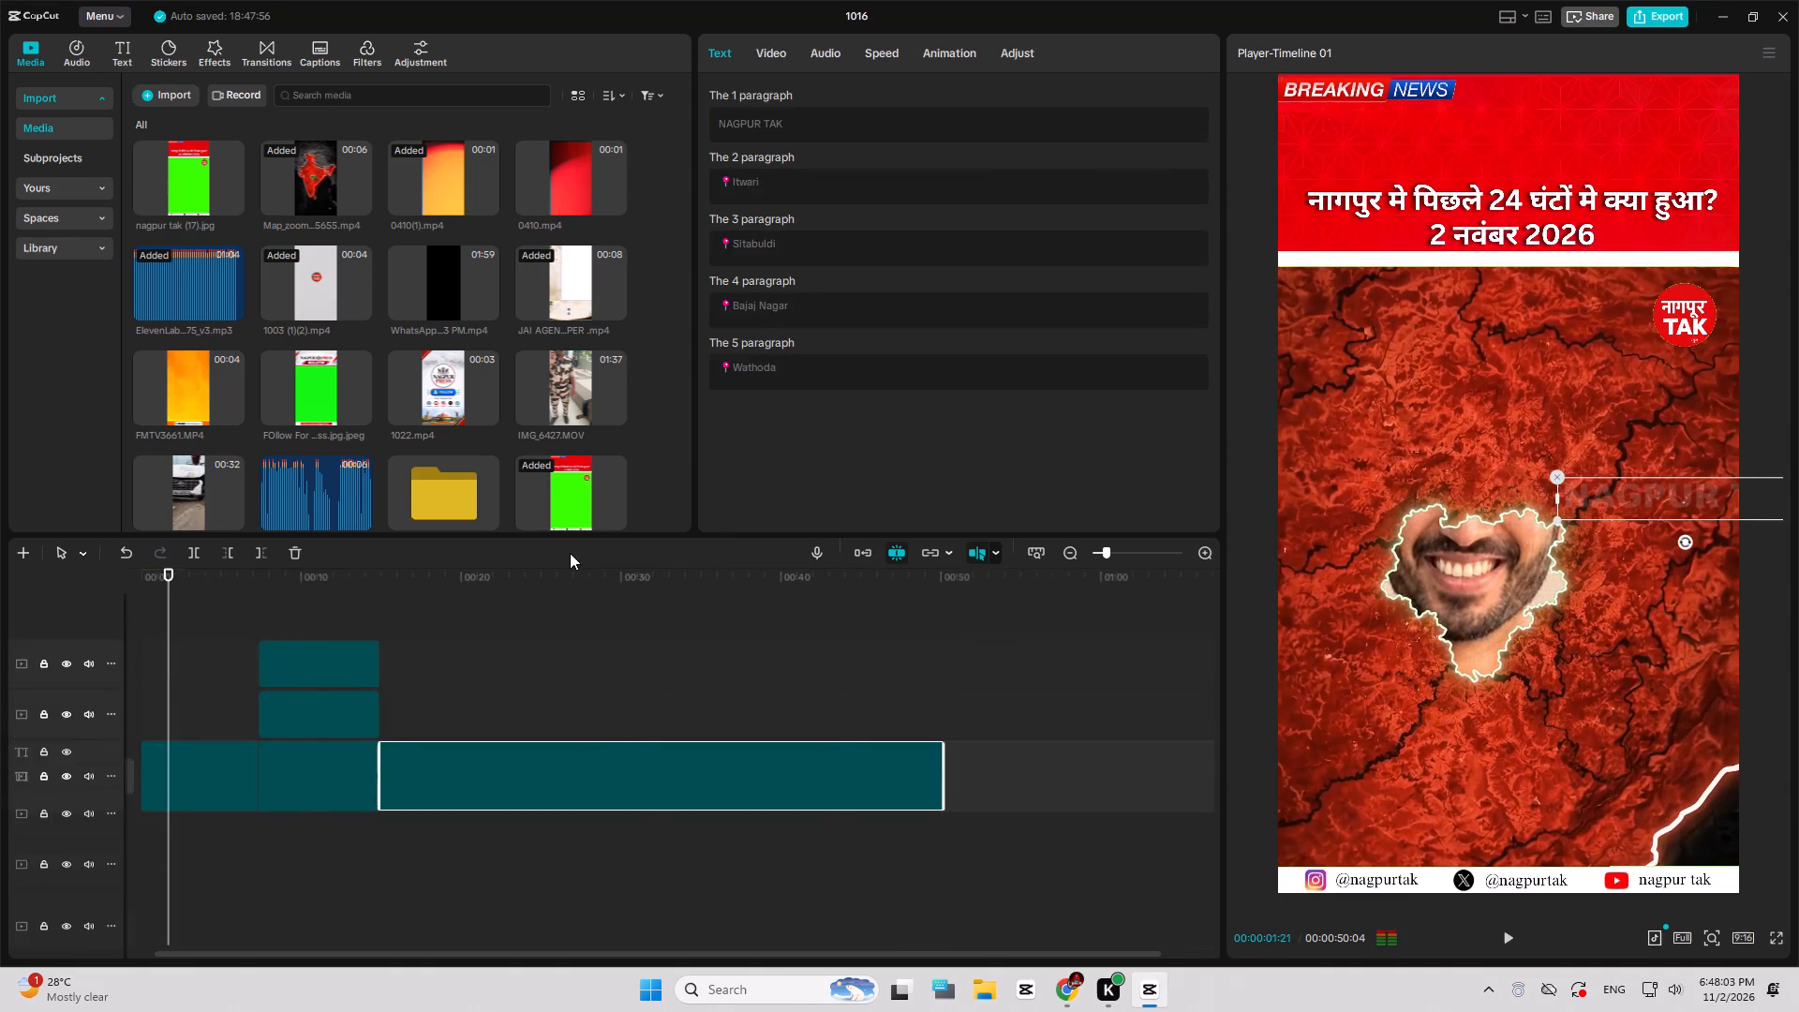
{"action": "left_click", "coordinate": [974, 579]}
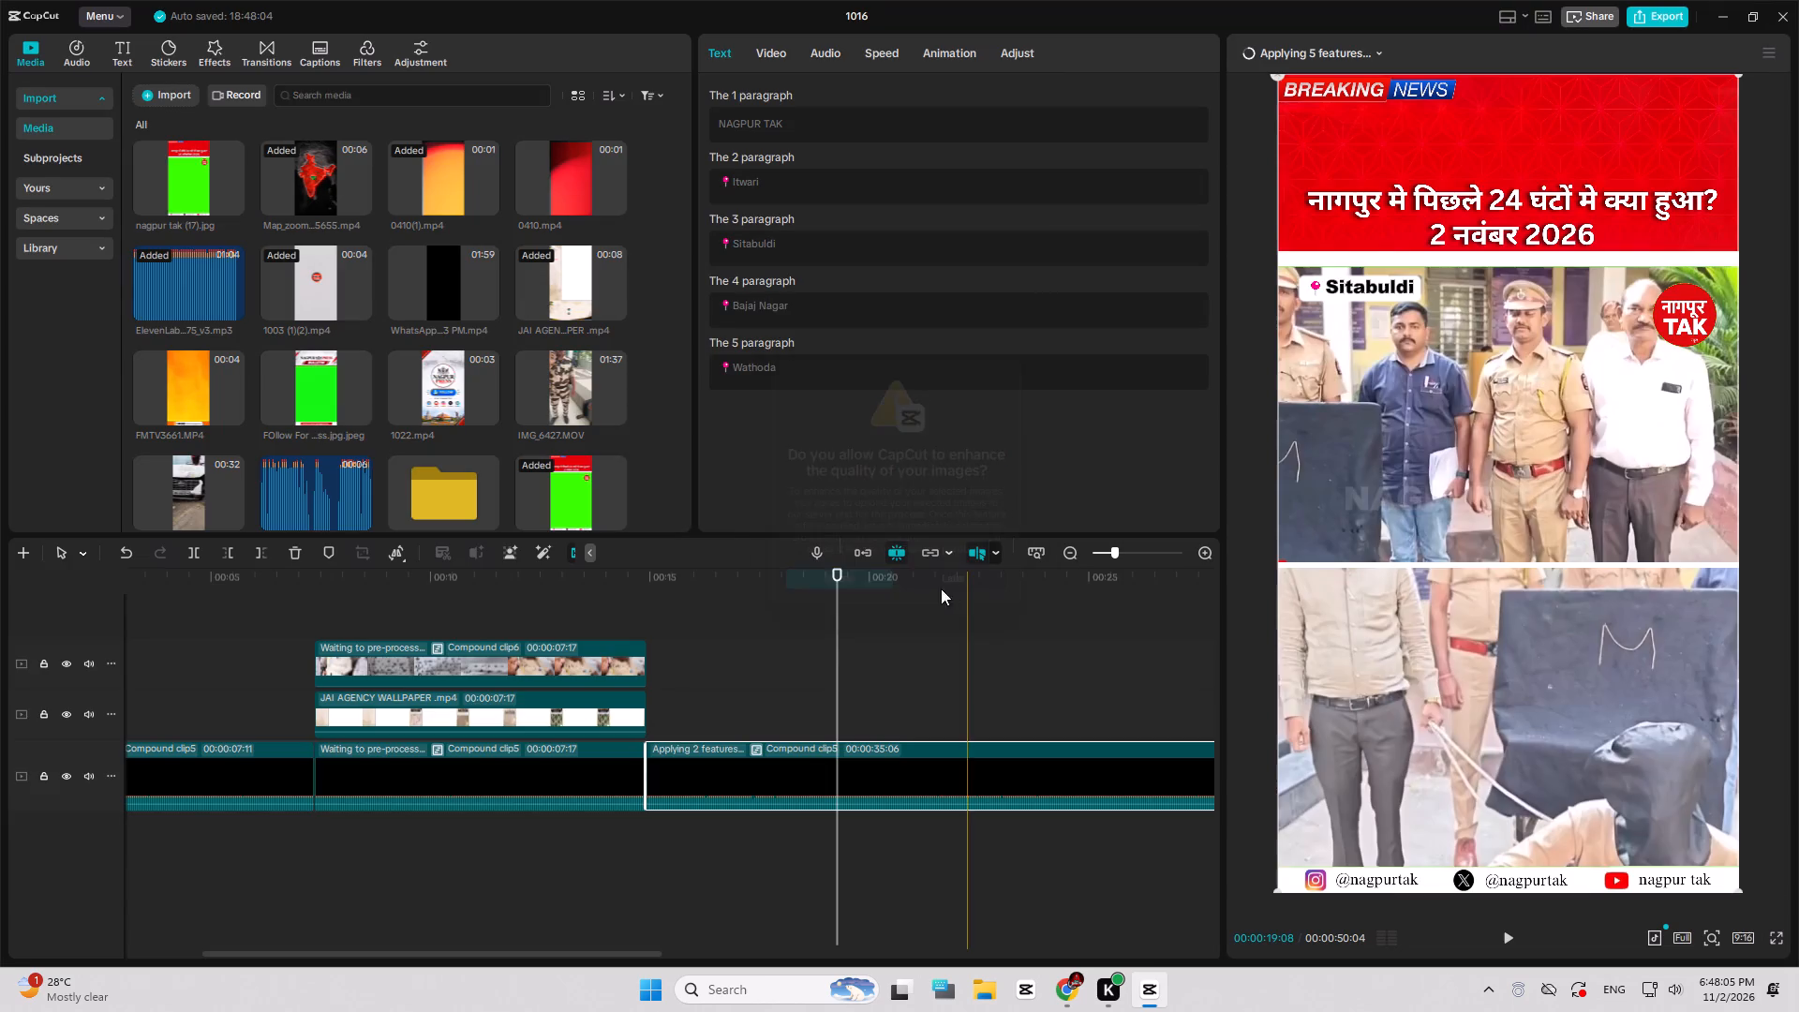
{"action": "left_click", "coordinate": [871, 588]}
Export the video under the name "2 nov nt".
{"action": "left_click", "coordinate": [1643, 18]}
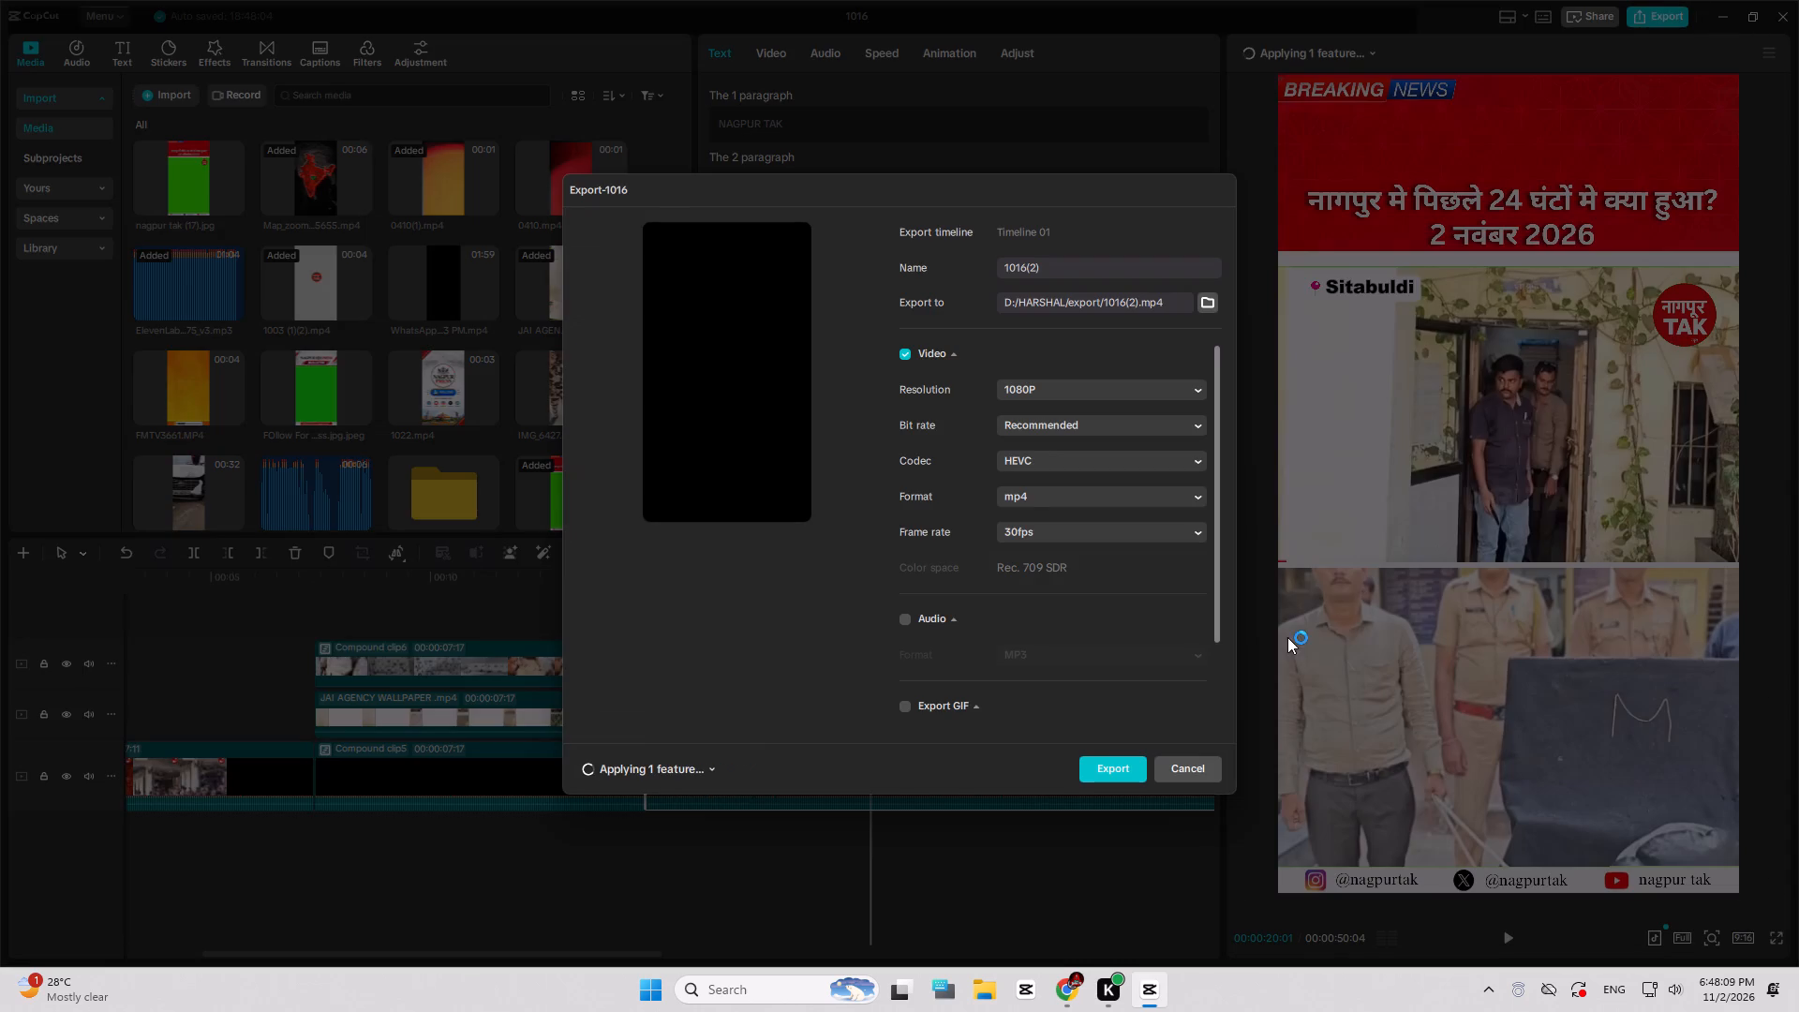
{"action": "left_click_drag", "start_coordinate": [1048, 267], "coordinate": [899, 280]}
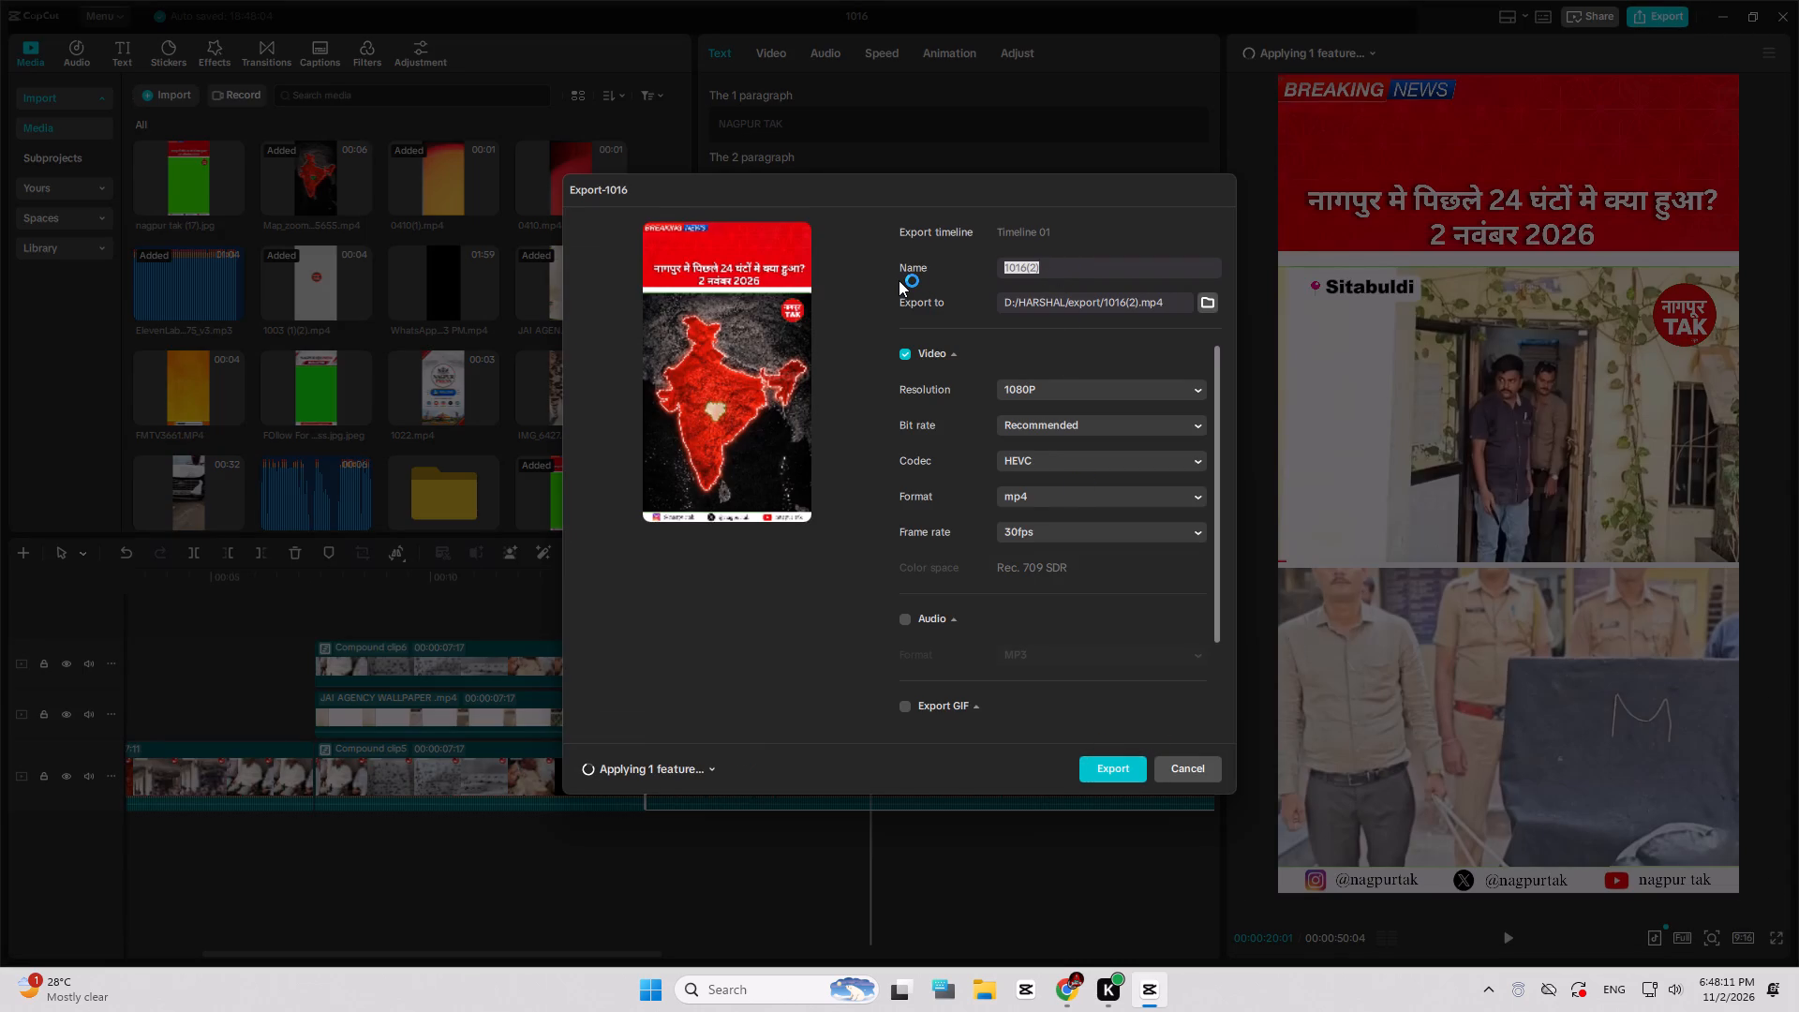
{"action": "type", "text": "2 nm"}
{"action": "key", "text": "o"}
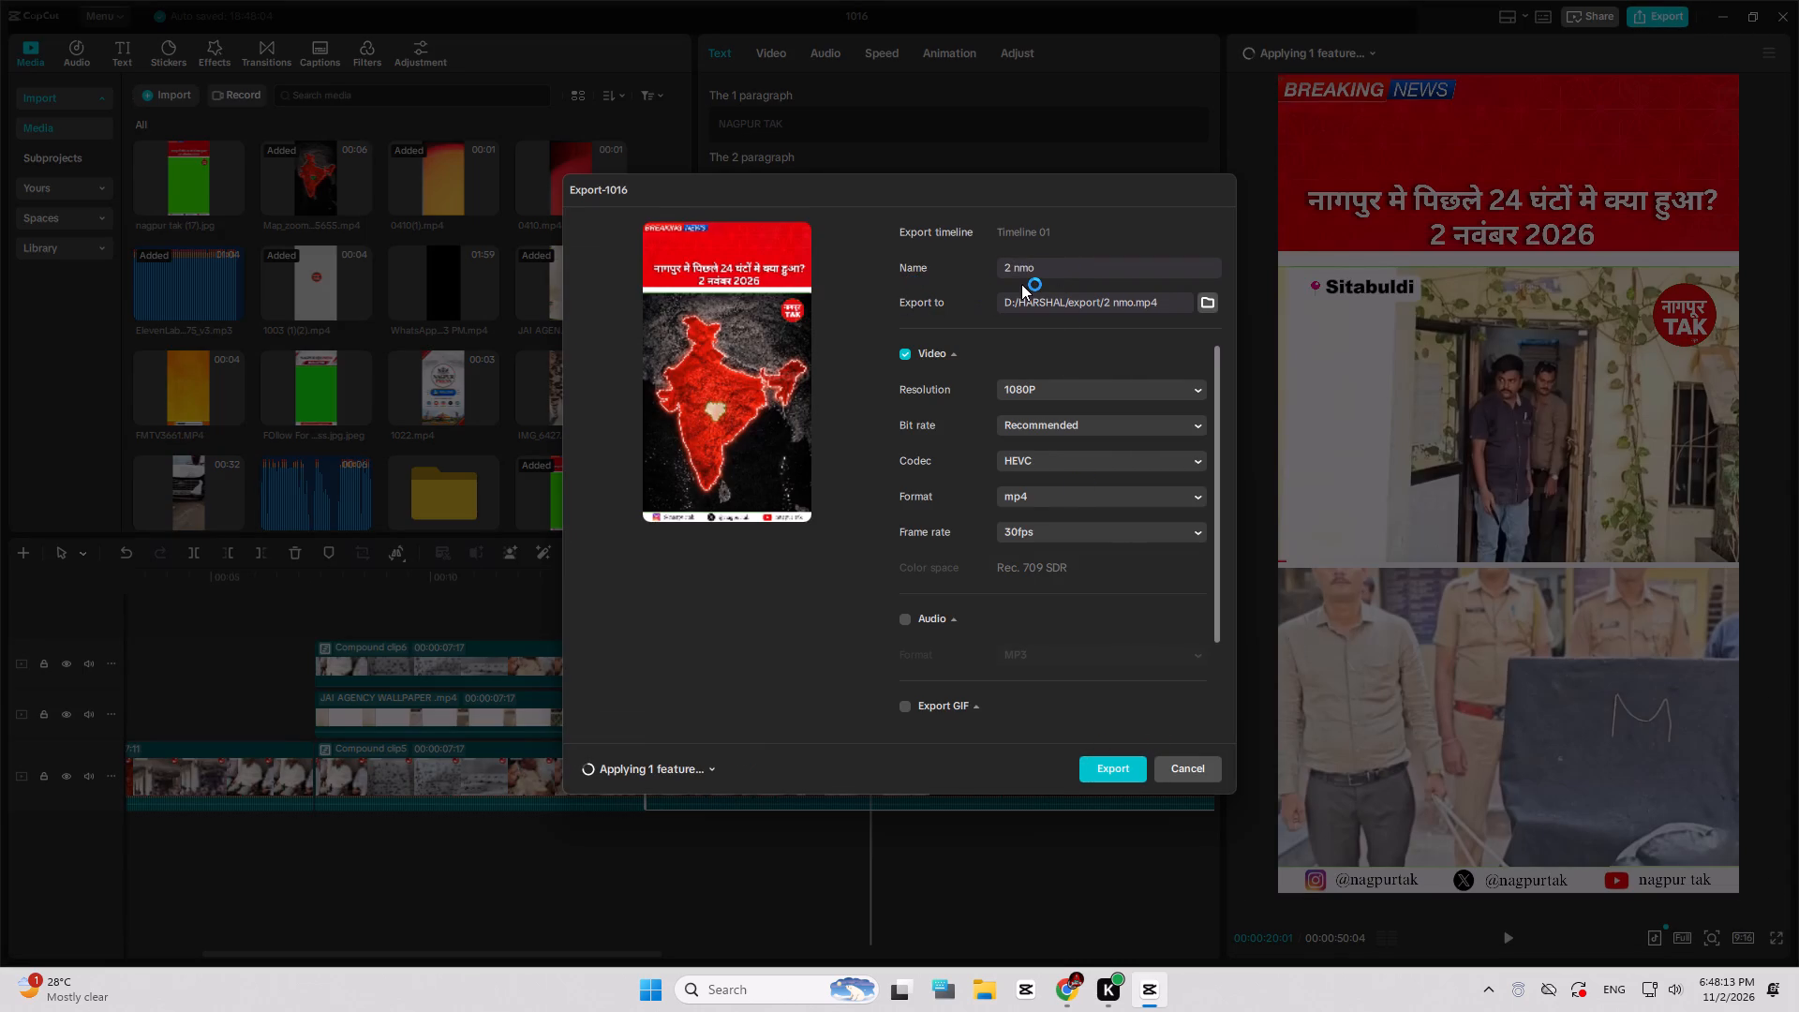
{"action": "key", "text": "BackSpace"}
{"action": "key", "text": "BackSpace"}
{"action": "key", "text": "o"}
{"action": "key", "text": "c"}
{"action": "key", "text": "BackSpace"}
{"action": "key", "text": "v"}
{"action": "key", "text": "space"}
{"action": "type", "text": "nt"}
{"action": "key", "text": "Return"}
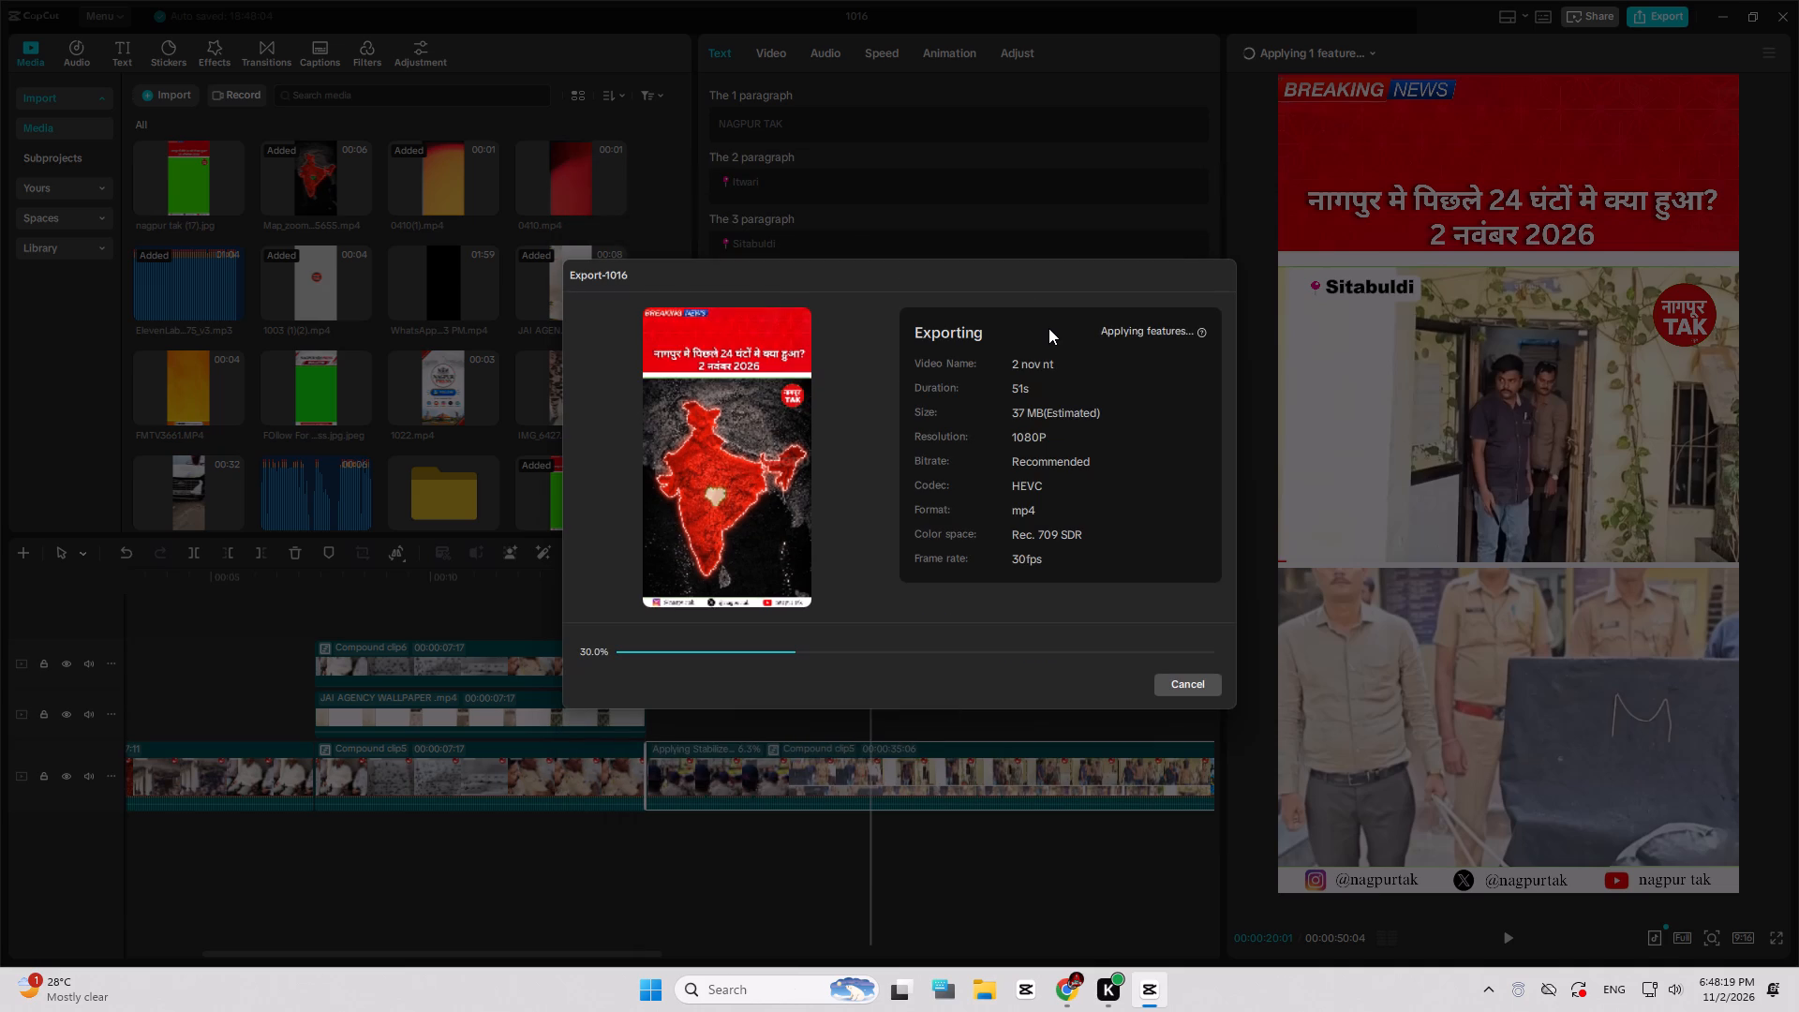
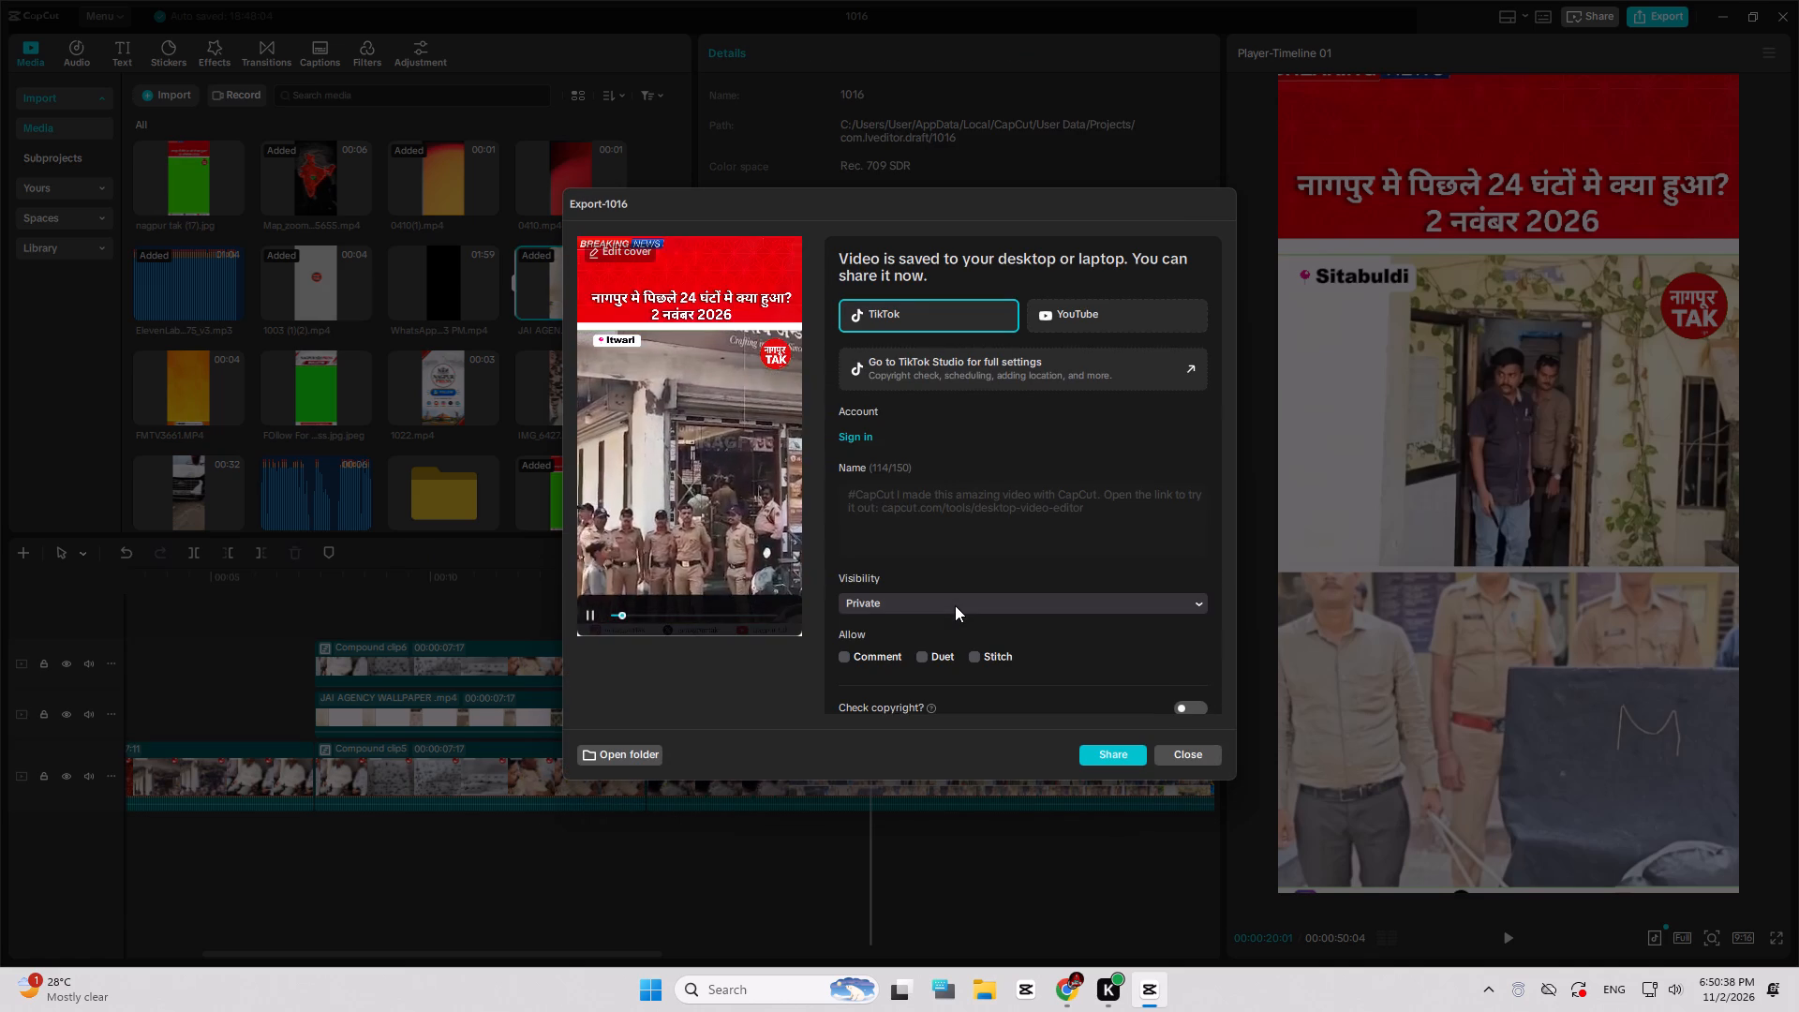
Close the finished export and undo the ad frame and compound clip edits back to the timeline with separate layers.
{"action": "left_click", "coordinate": [1176, 748]}
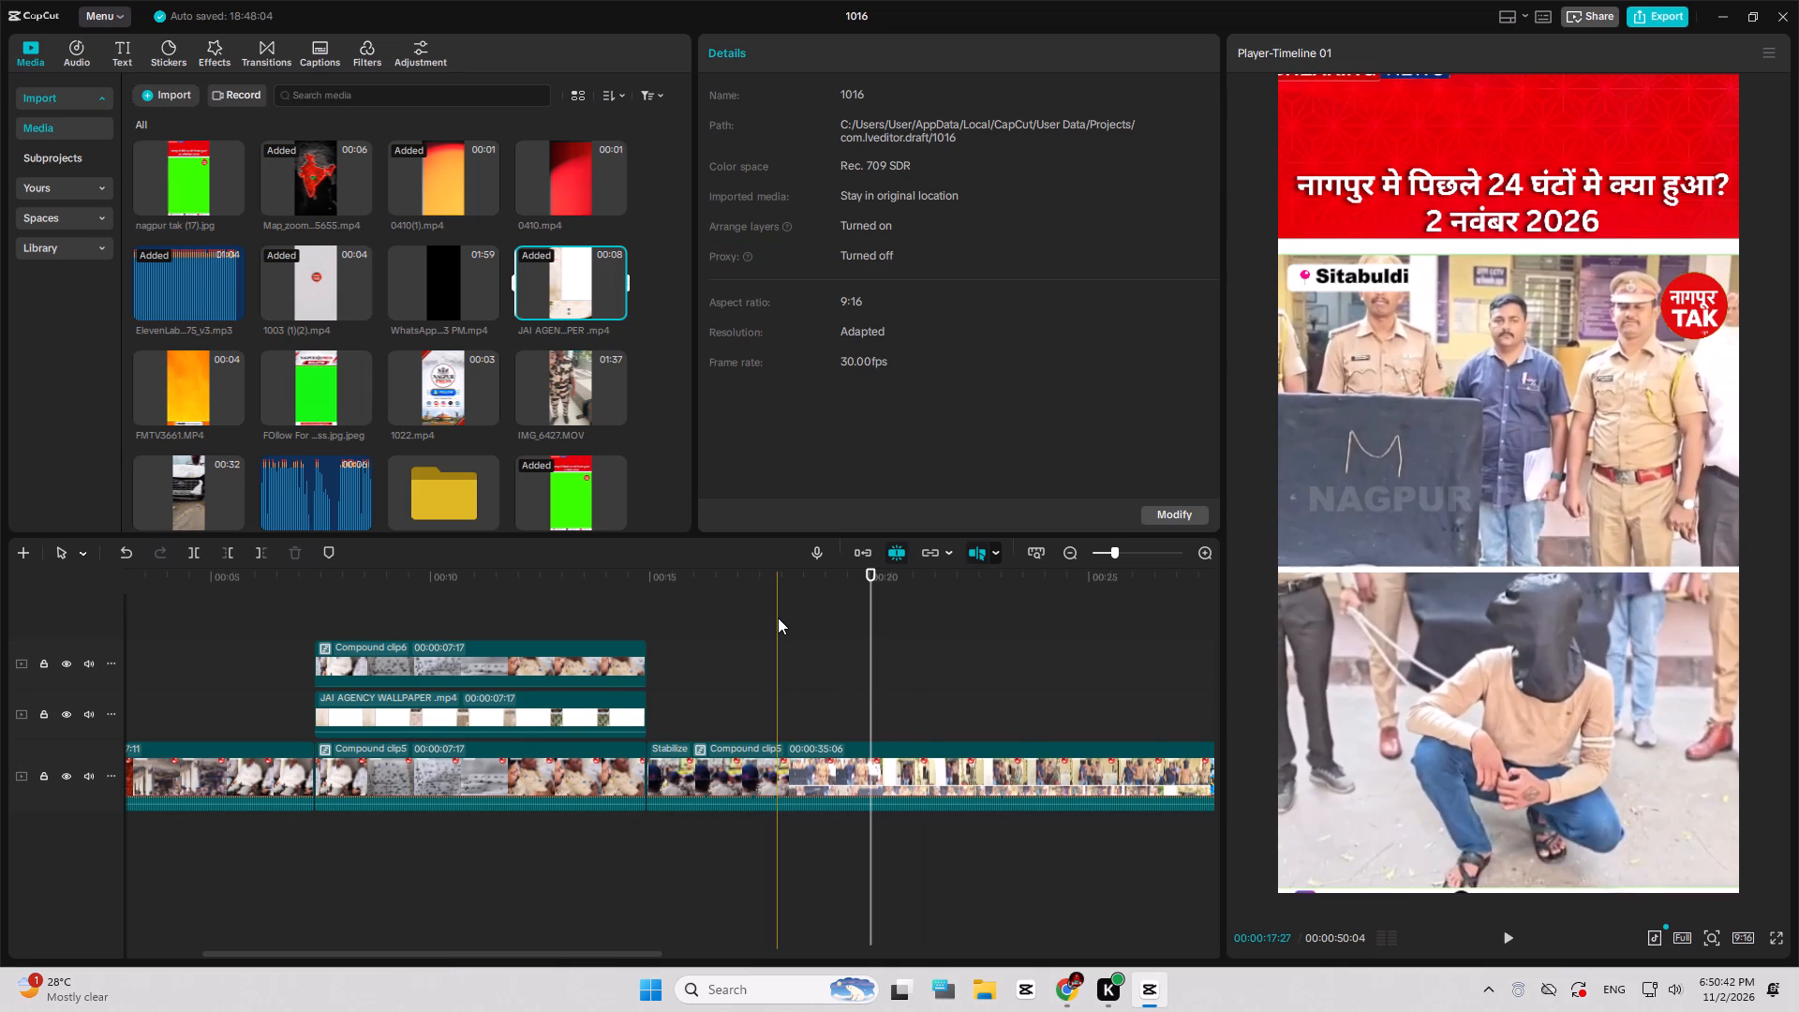
{"action": "key", "text": "ctrl+z"}
{"action": "key", "text": "ctrl+z"}
{"action": "key", "text": "ctrl+z"}
{"action": "key", "text": "ctrl+z"}
{"action": "key", "text": "ctrl+z"}
{"action": "key", "text": "ctrl+z"}
{"action": "key", "text": "ctrl+z"}
{"action": "key", "text": "ctrl+z"}
{"action": "key", "text": "ctrl+z"}
{"action": "key", "text": "ctrl+z"}
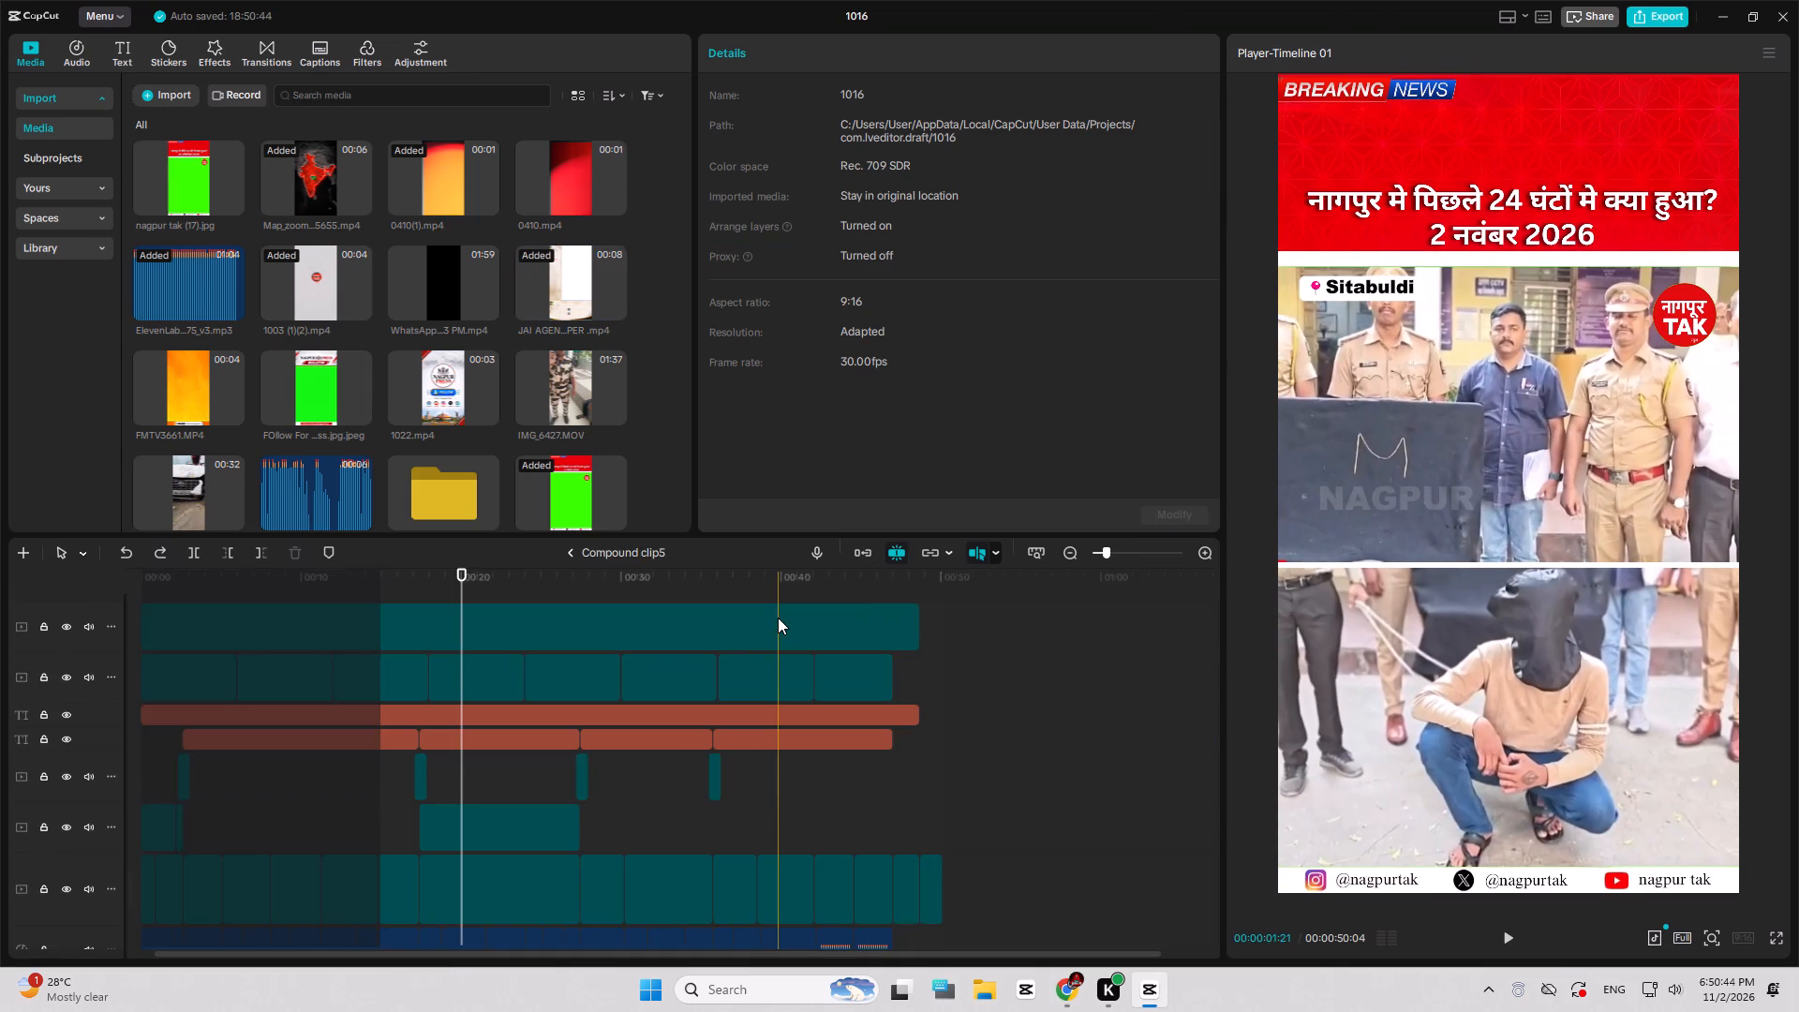
{"action": "key", "text": "ctrl+z"}
{"action": "key", "text": "ctrl+z"}
{"action": "key", "text": "ctrl+z"}
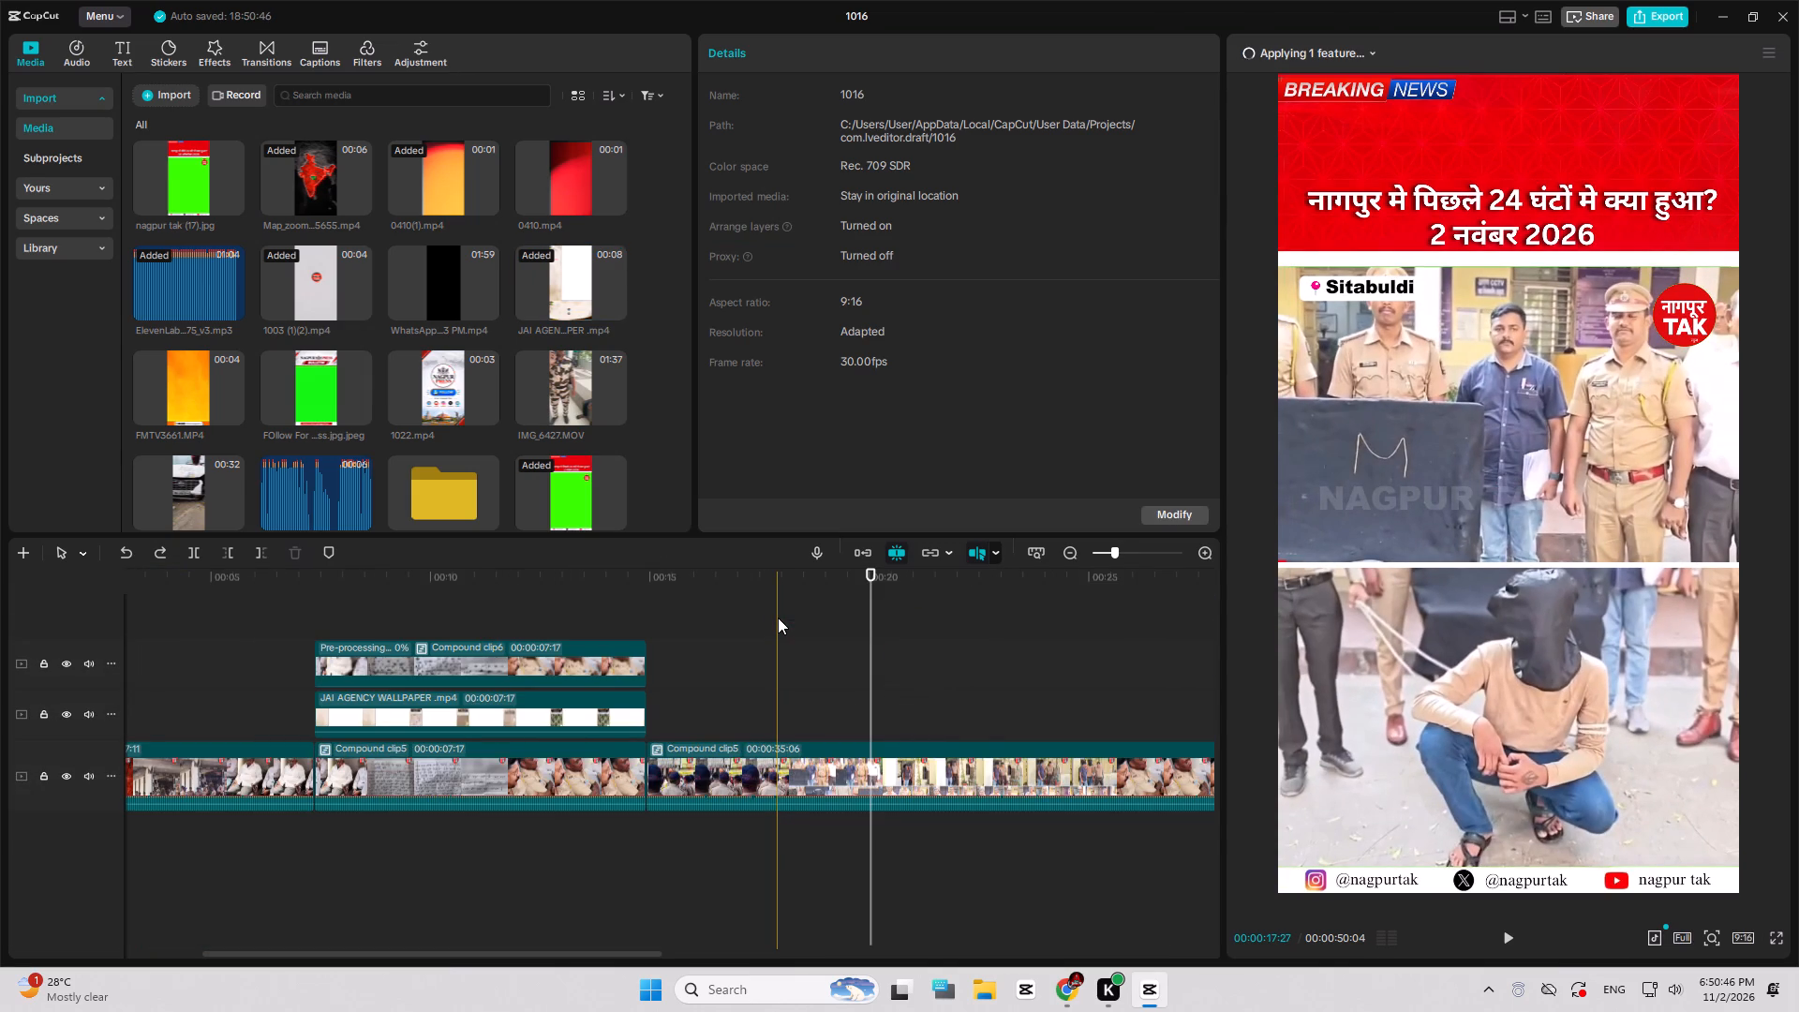
{"action": "key", "text": "ctrl+z"}
{"action": "key", "text": "ctrl+z"}
{"action": "key", "text": "ctrl+z"}
{"action": "key", "text": "ctrl+z"}
{"action": "key", "text": "ctrl+z"}
{"action": "key", "text": "ctrl+z"}
{"action": "key", "text": "ctrl+z"}
{"action": "key", "text": "ctrl+z"}
{"action": "key", "text": "ctrl+z"}
{"action": "key", "text": "ctrl+z"}
{"action": "key", "text": "ctrl+z"}
{"action": "key", "text": "ctrl+z"}
{"action": "key", "text": "ctrl+z"}
{"action": "key", "text": "ctrl+z"}
{"action": "key", "text": "ctrl+z"}
{"action": "key", "text": "ctrl+z"}
{"action": "key", "text": "ctrl+z"}
{"action": "key", "text": "ctrl+z"}
{"action": "key", "text": "ctrl+z"}
{"action": "key", "text": "ctrl+z"}
{"action": "key", "text": "ctrl+z"}
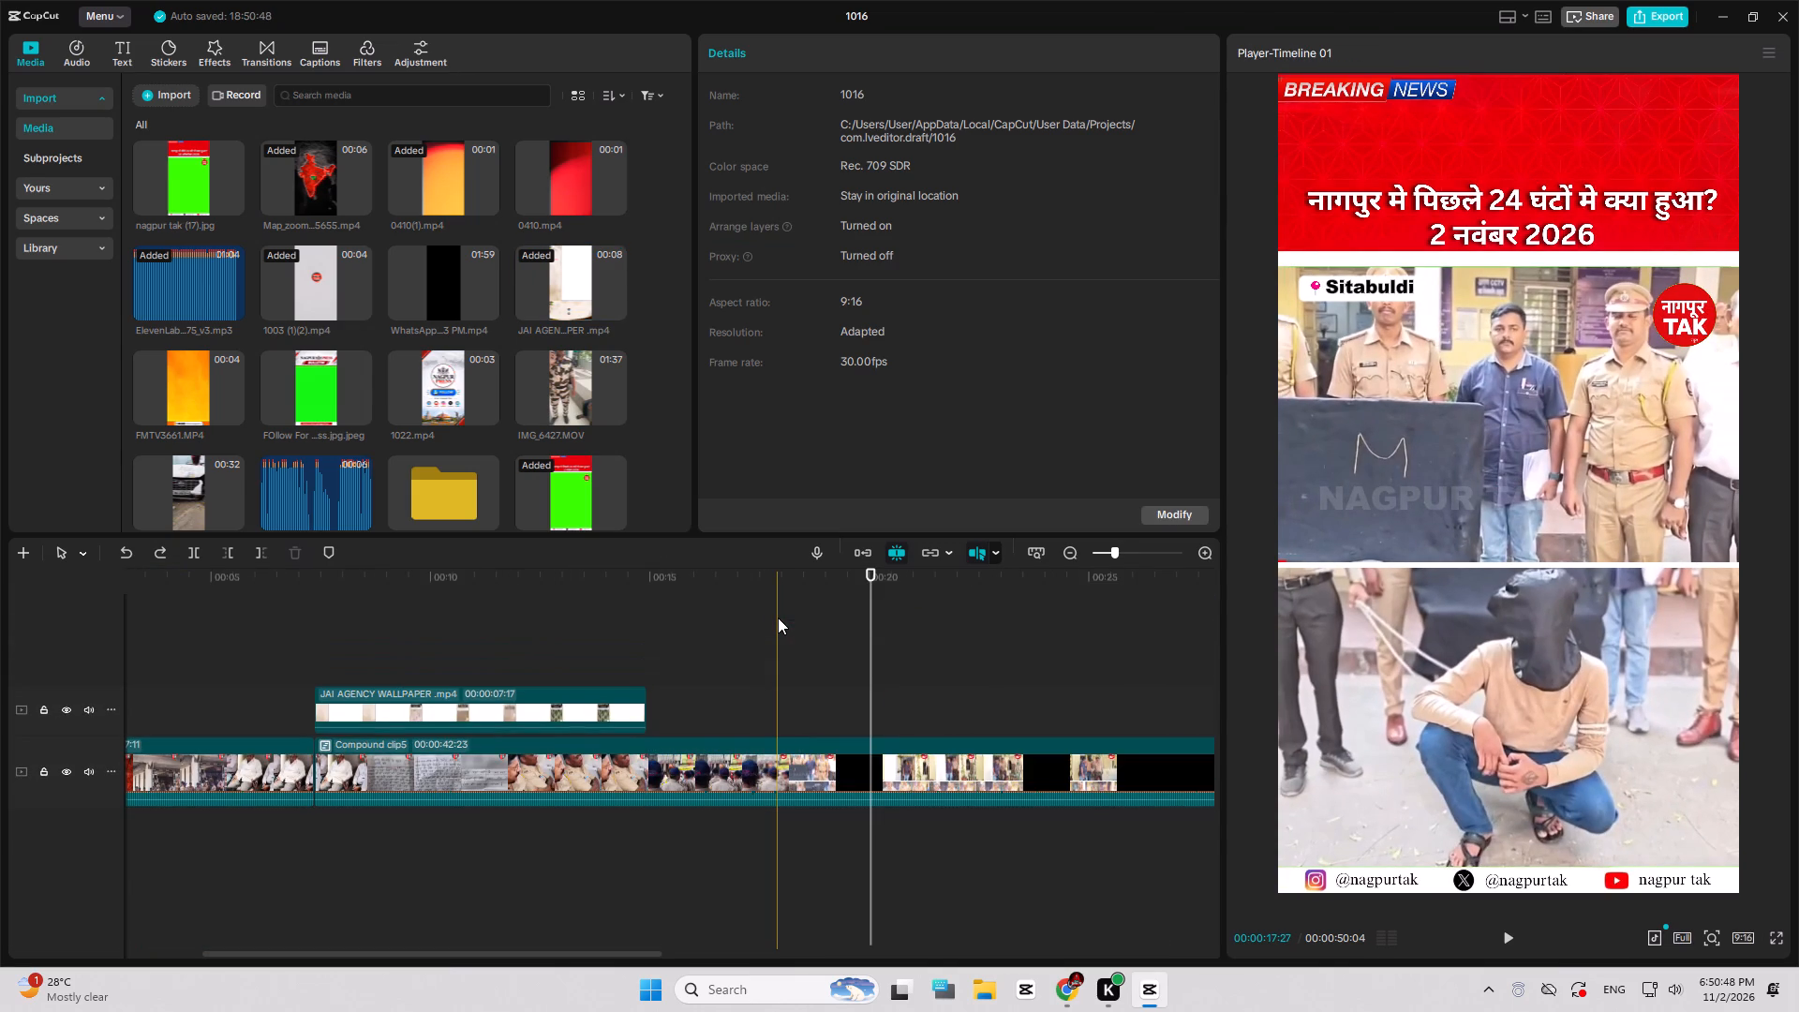
{"action": "key", "text": "ctrl+z"}
{"action": "key", "text": "ctrl+z"}
{"action": "key", "text": "ctrl+z"}
{"action": "scroll", "coordinate": [778, 618], "scroll_direction": "down", "scroll_amount": 19, "text": "ctrl"}
{"action": "scroll", "coordinate": [775, 658], "scroll_direction": "down", "scroll_amount": 3, "text": "ctrl"}
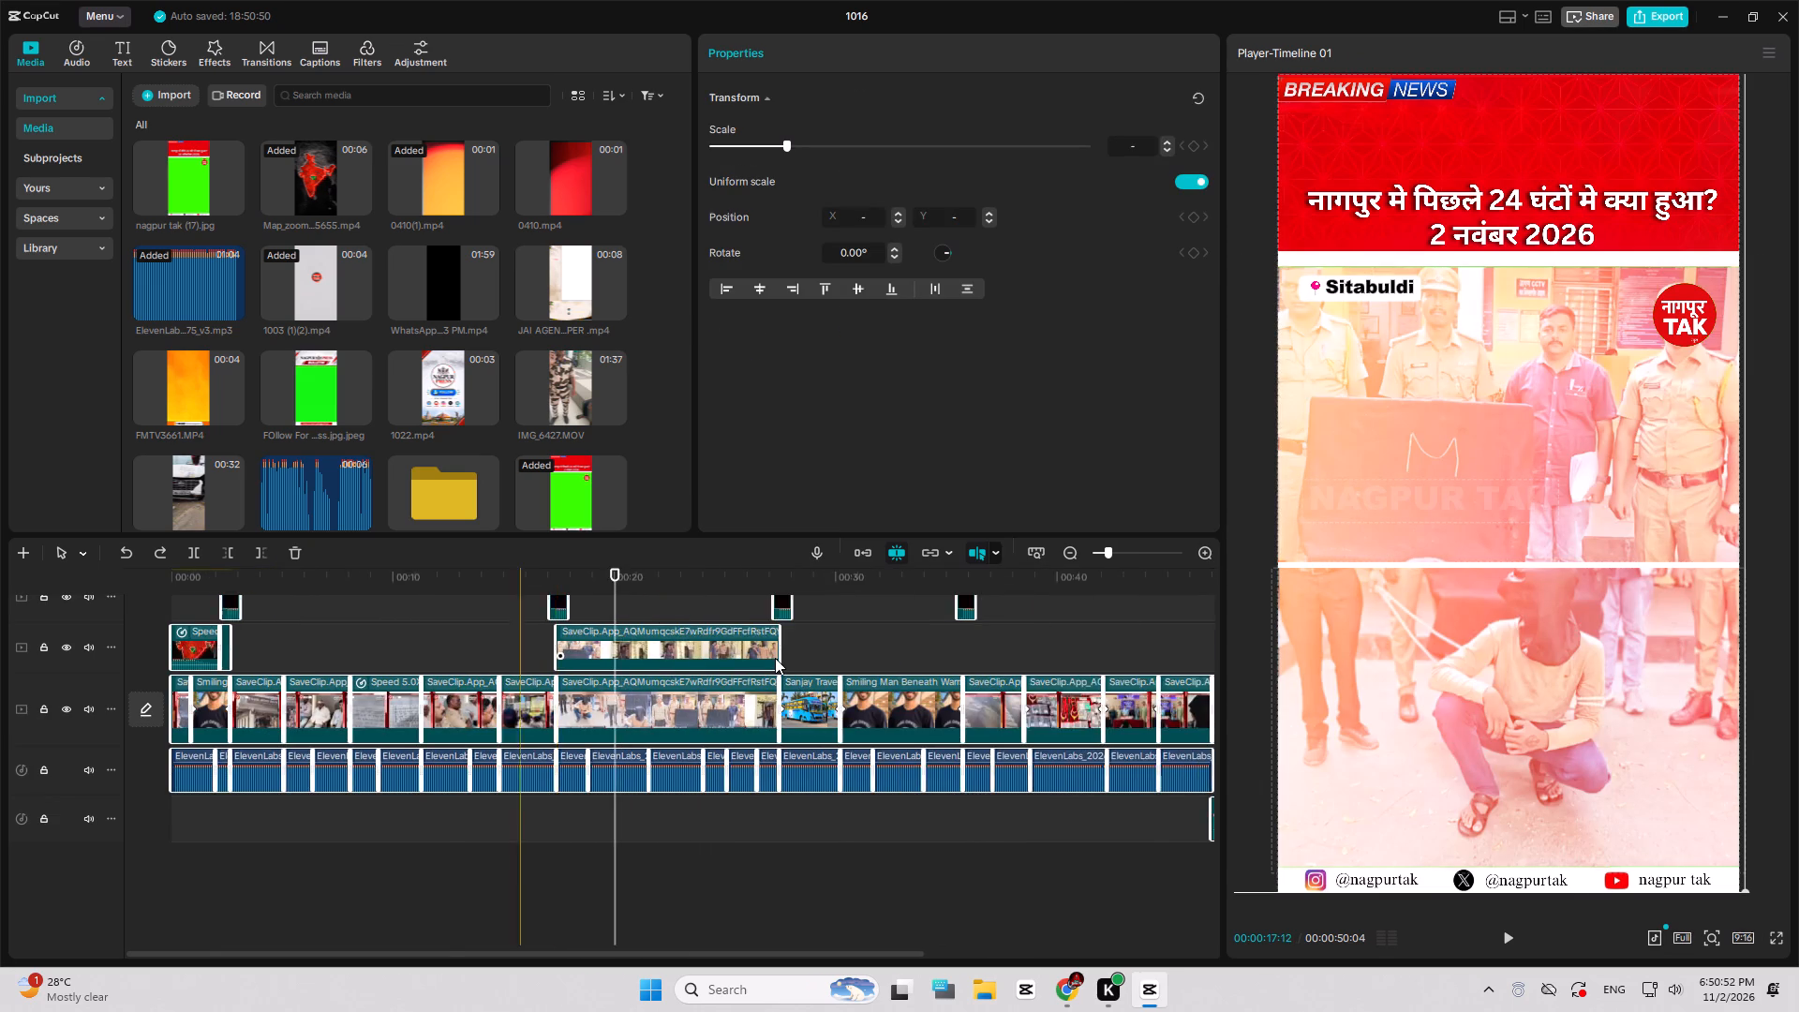
{"action": "scroll", "coordinate": [775, 658], "scroll_direction": "down", "scroll_amount": 3, "text": "ctrl"}
{"action": "scroll", "coordinate": [775, 658], "scroll_direction": "up", "scroll_amount": 14}
{"action": "left_click", "coordinate": [587, 605]}
Import "hum nagpurkar (28).jpg" from Downloads and replace the Nagpur Tak green-screen overlay on the top track with it.
{"action": "left_click", "coordinate": [170, 95]}
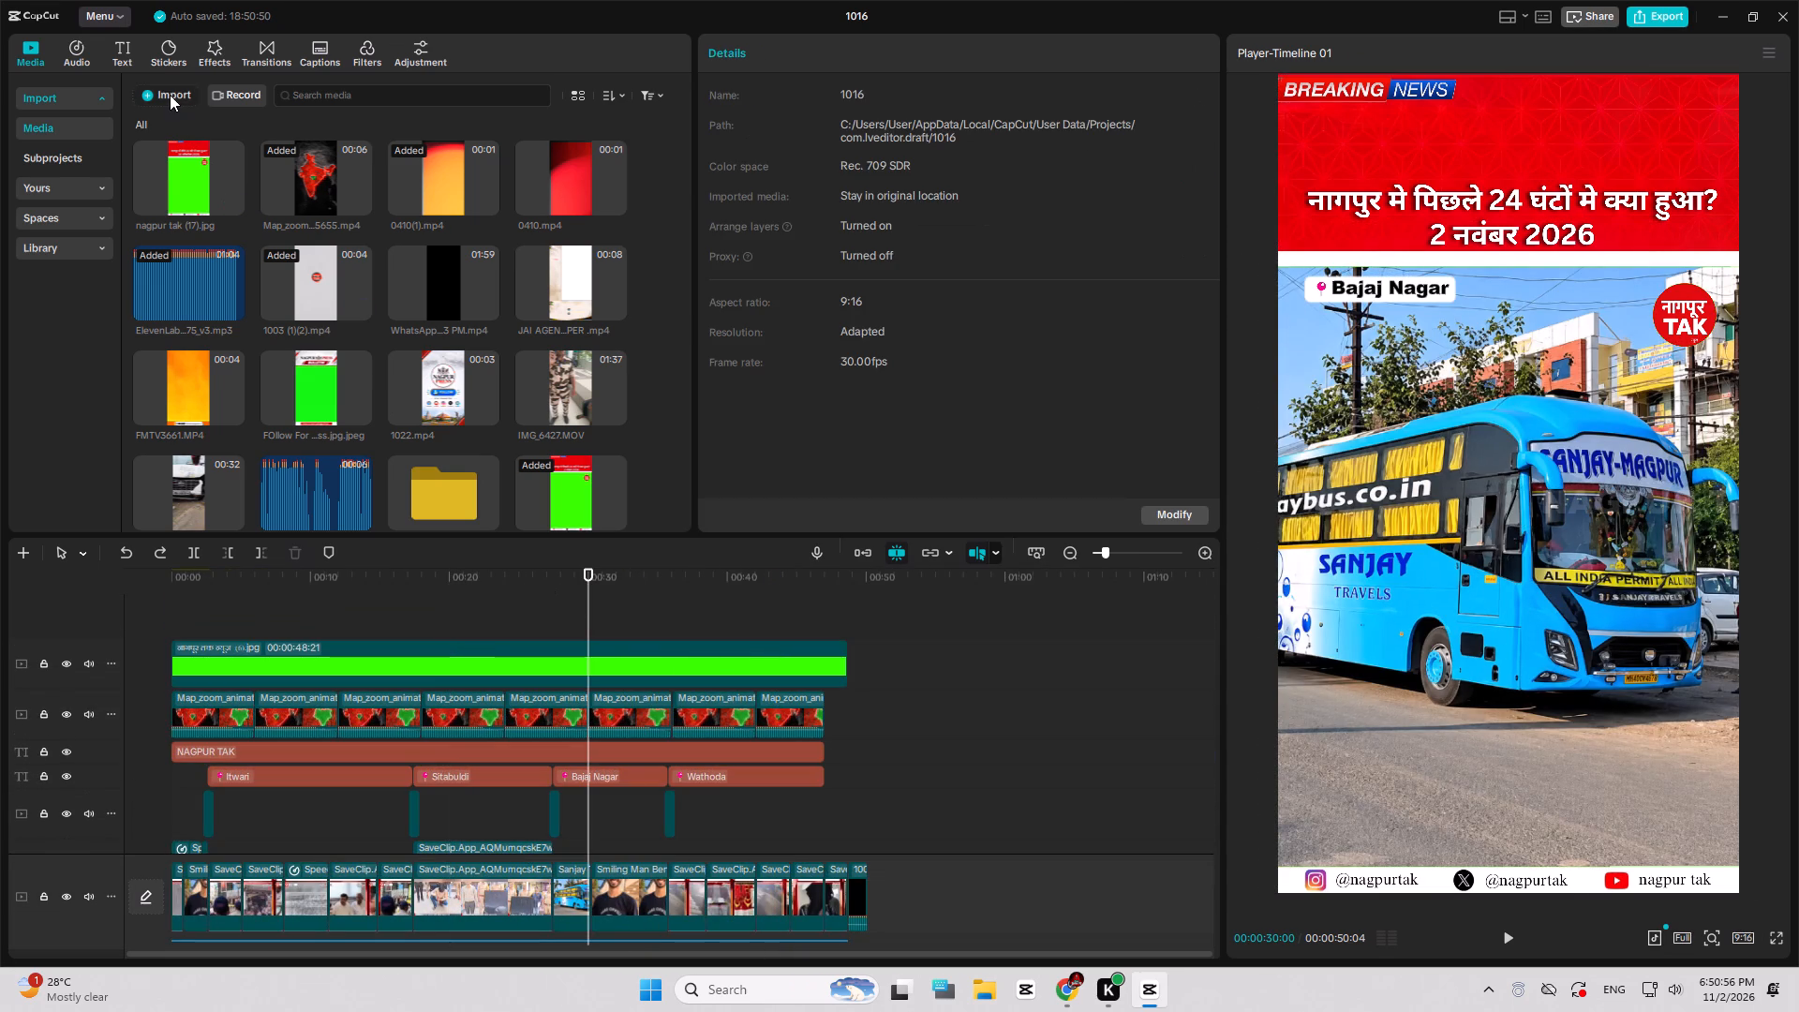
{"action": "left_click", "coordinate": [200, 130]}
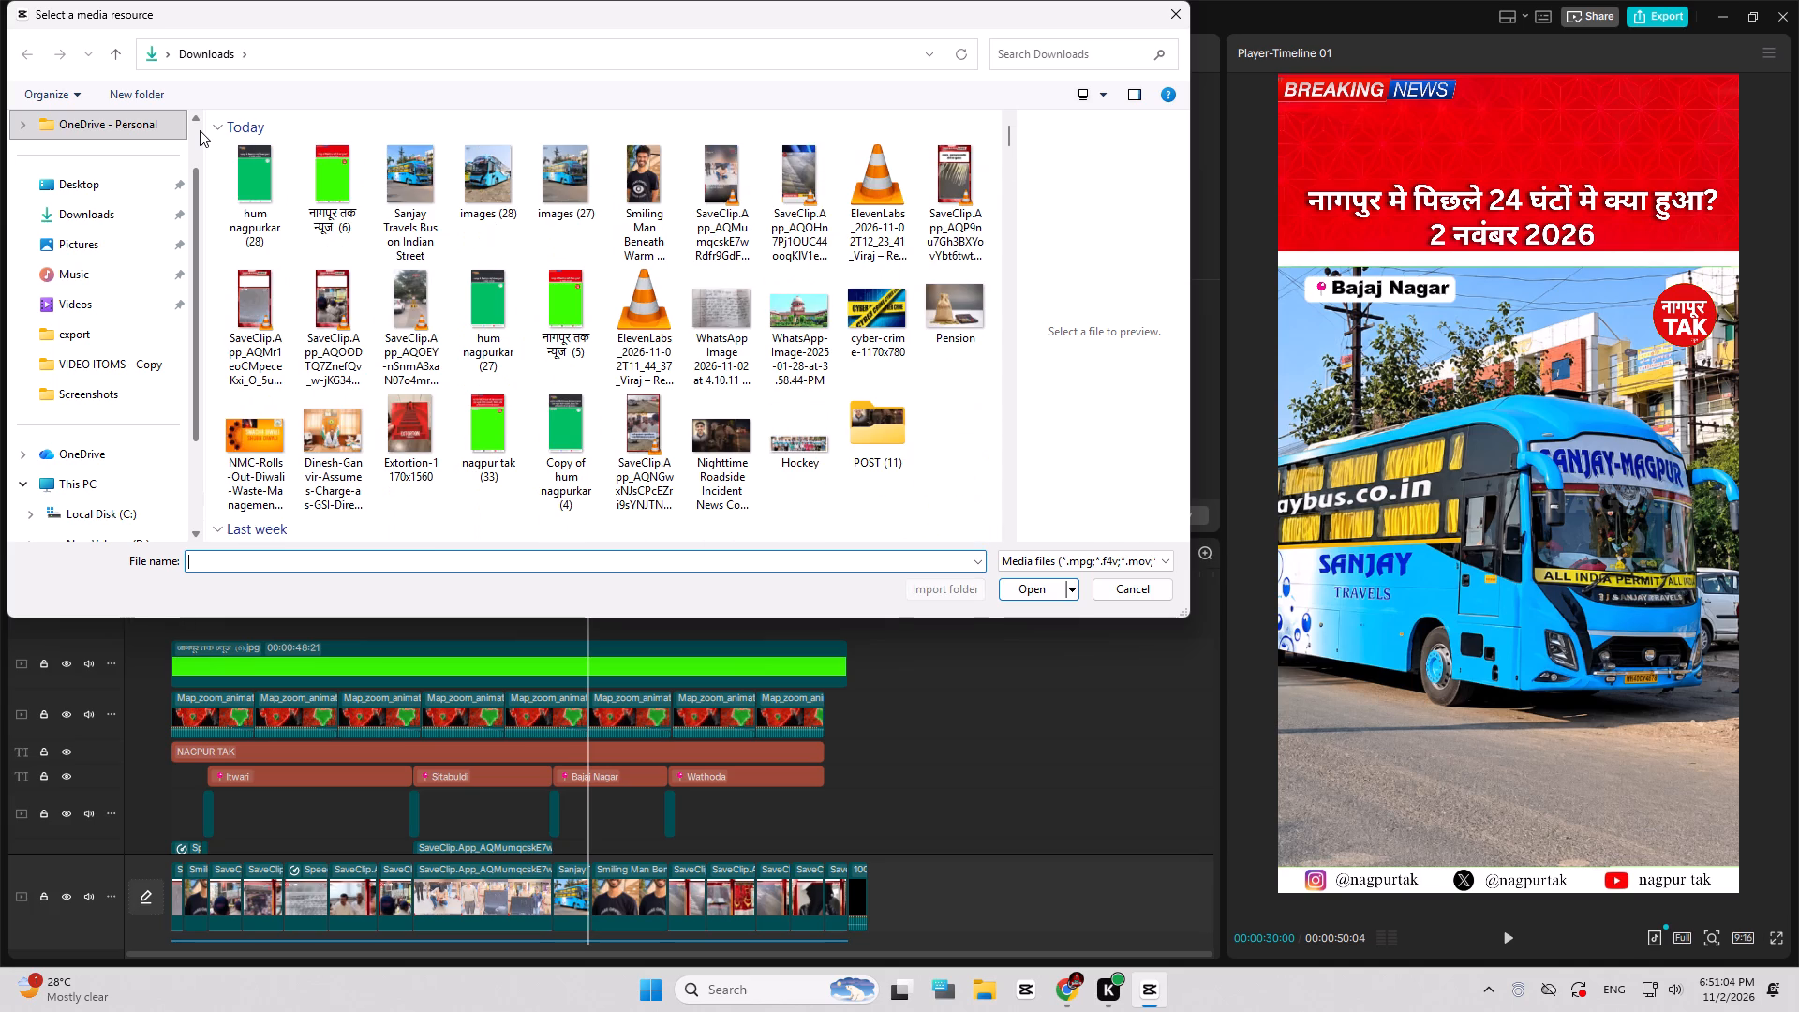
{"action": "double_click", "coordinate": [251, 171]}
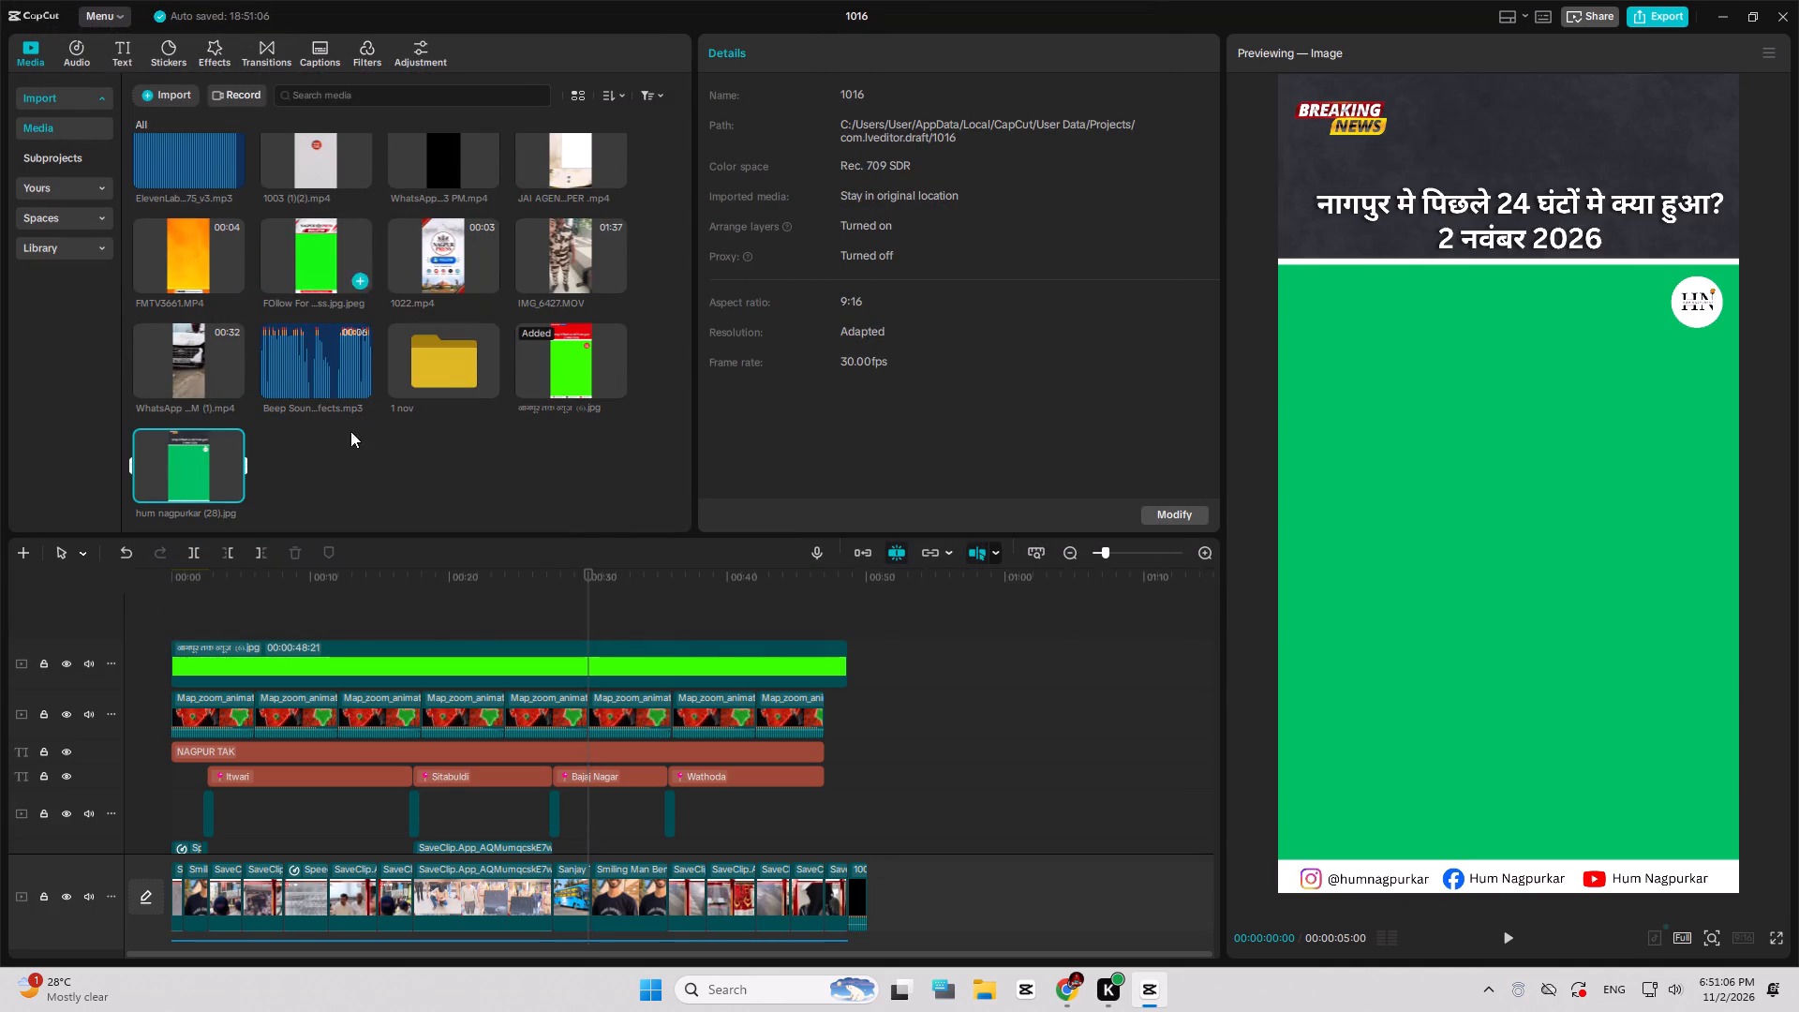
{"action": "left_click_drag", "start_coordinate": [209, 463], "coordinate": [245, 644]}
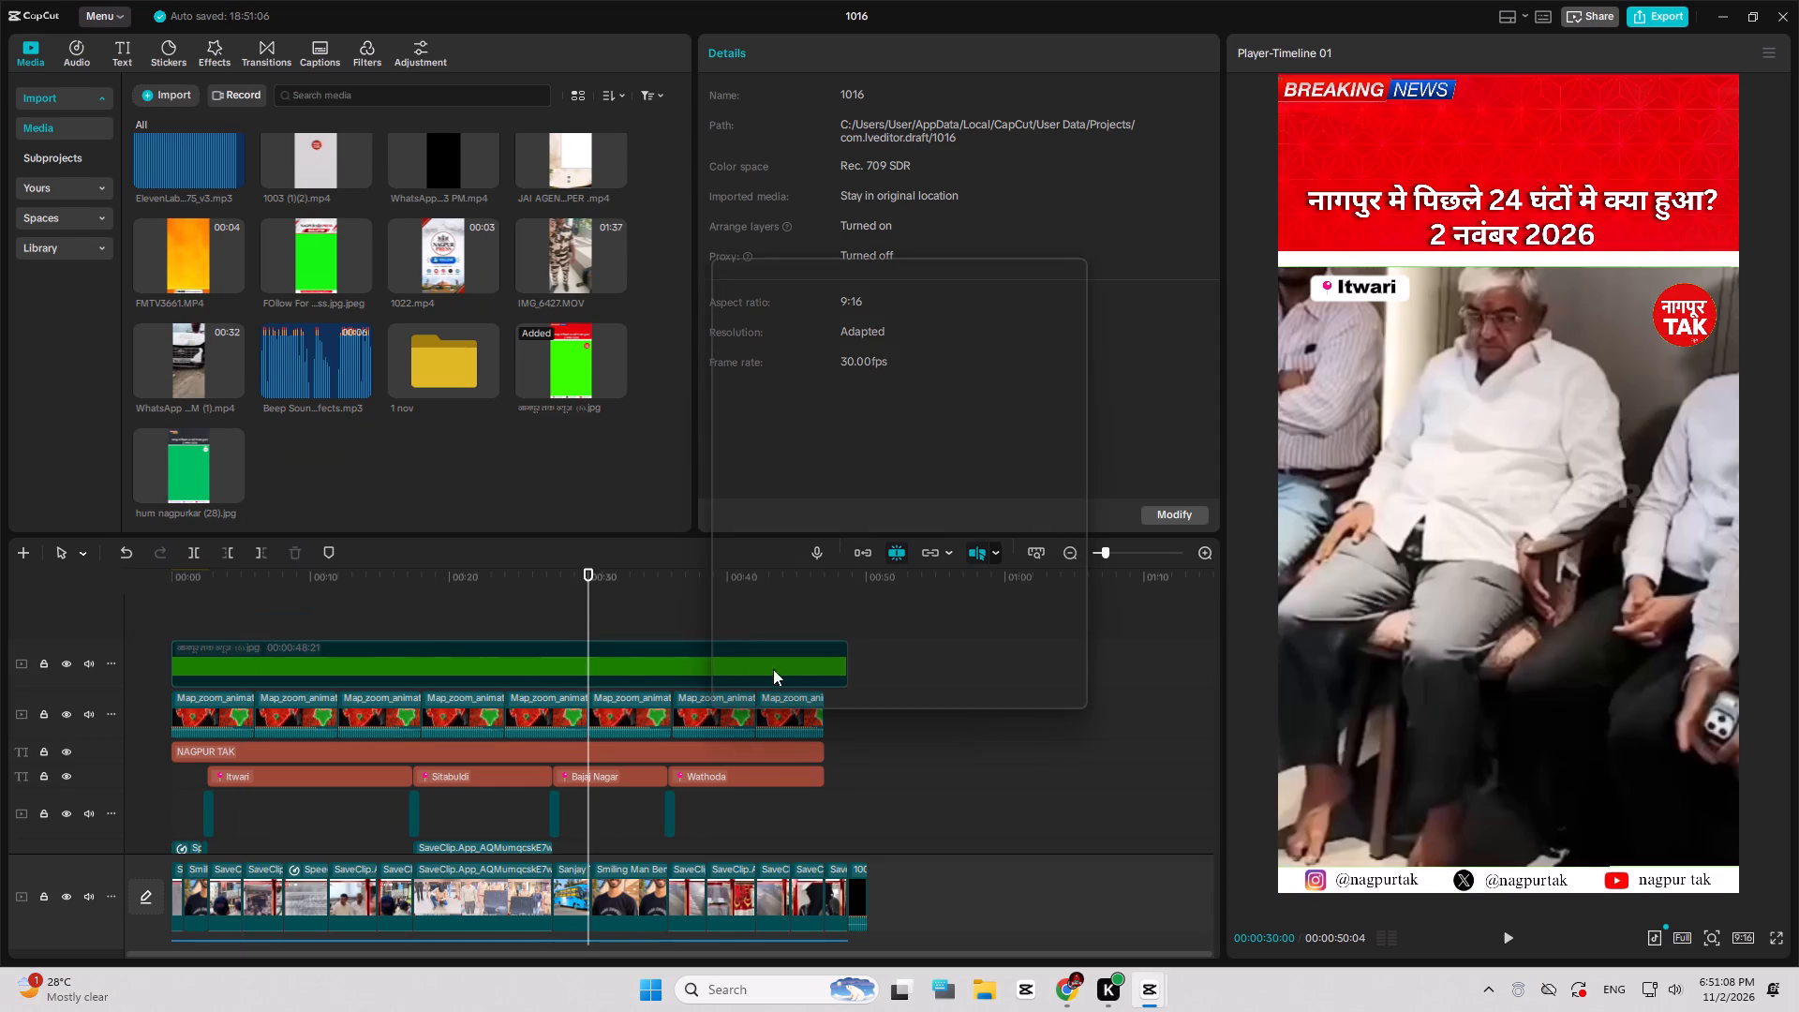
{"action": "left_click", "coordinate": [950, 692]}
Set the hum nagpurkar overlay's chroma key colour to the green sampled from its own background.
{"action": "left_click", "coordinate": [760, 664]}
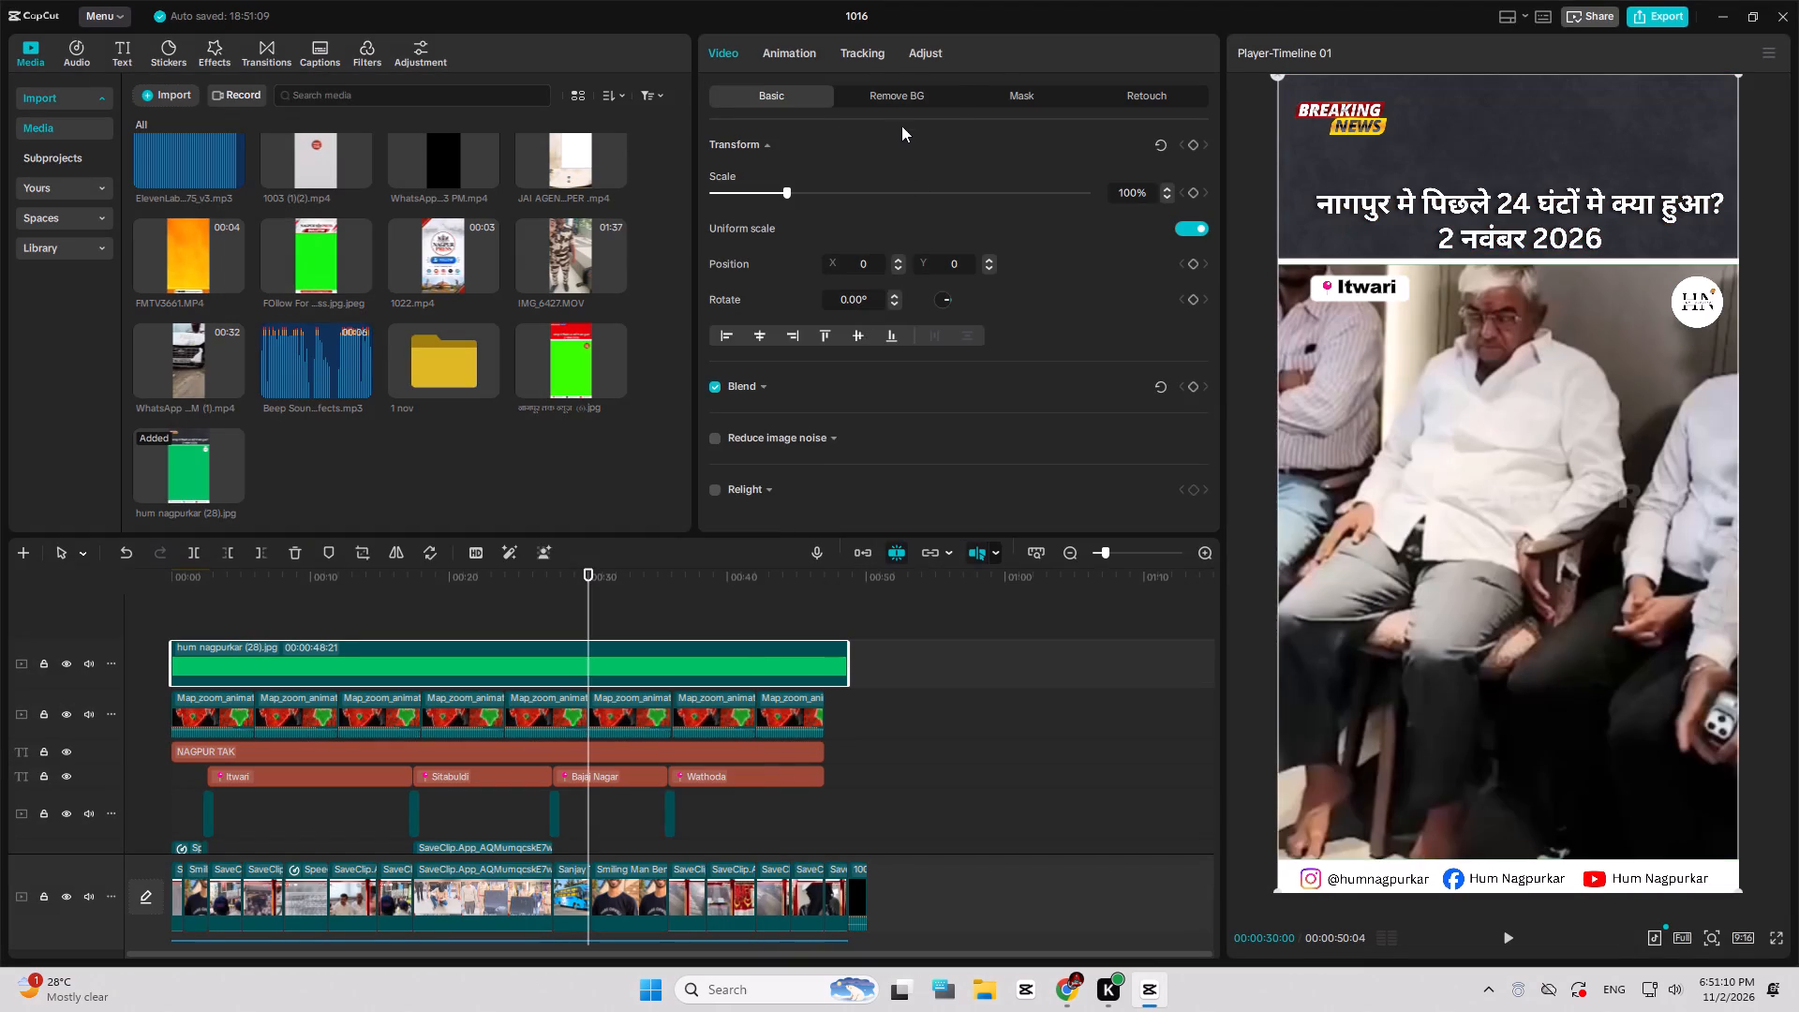
{"action": "left_click", "coordinate": [884, 106]}
{"action": "left_click", "coordinate": [779, 223]}
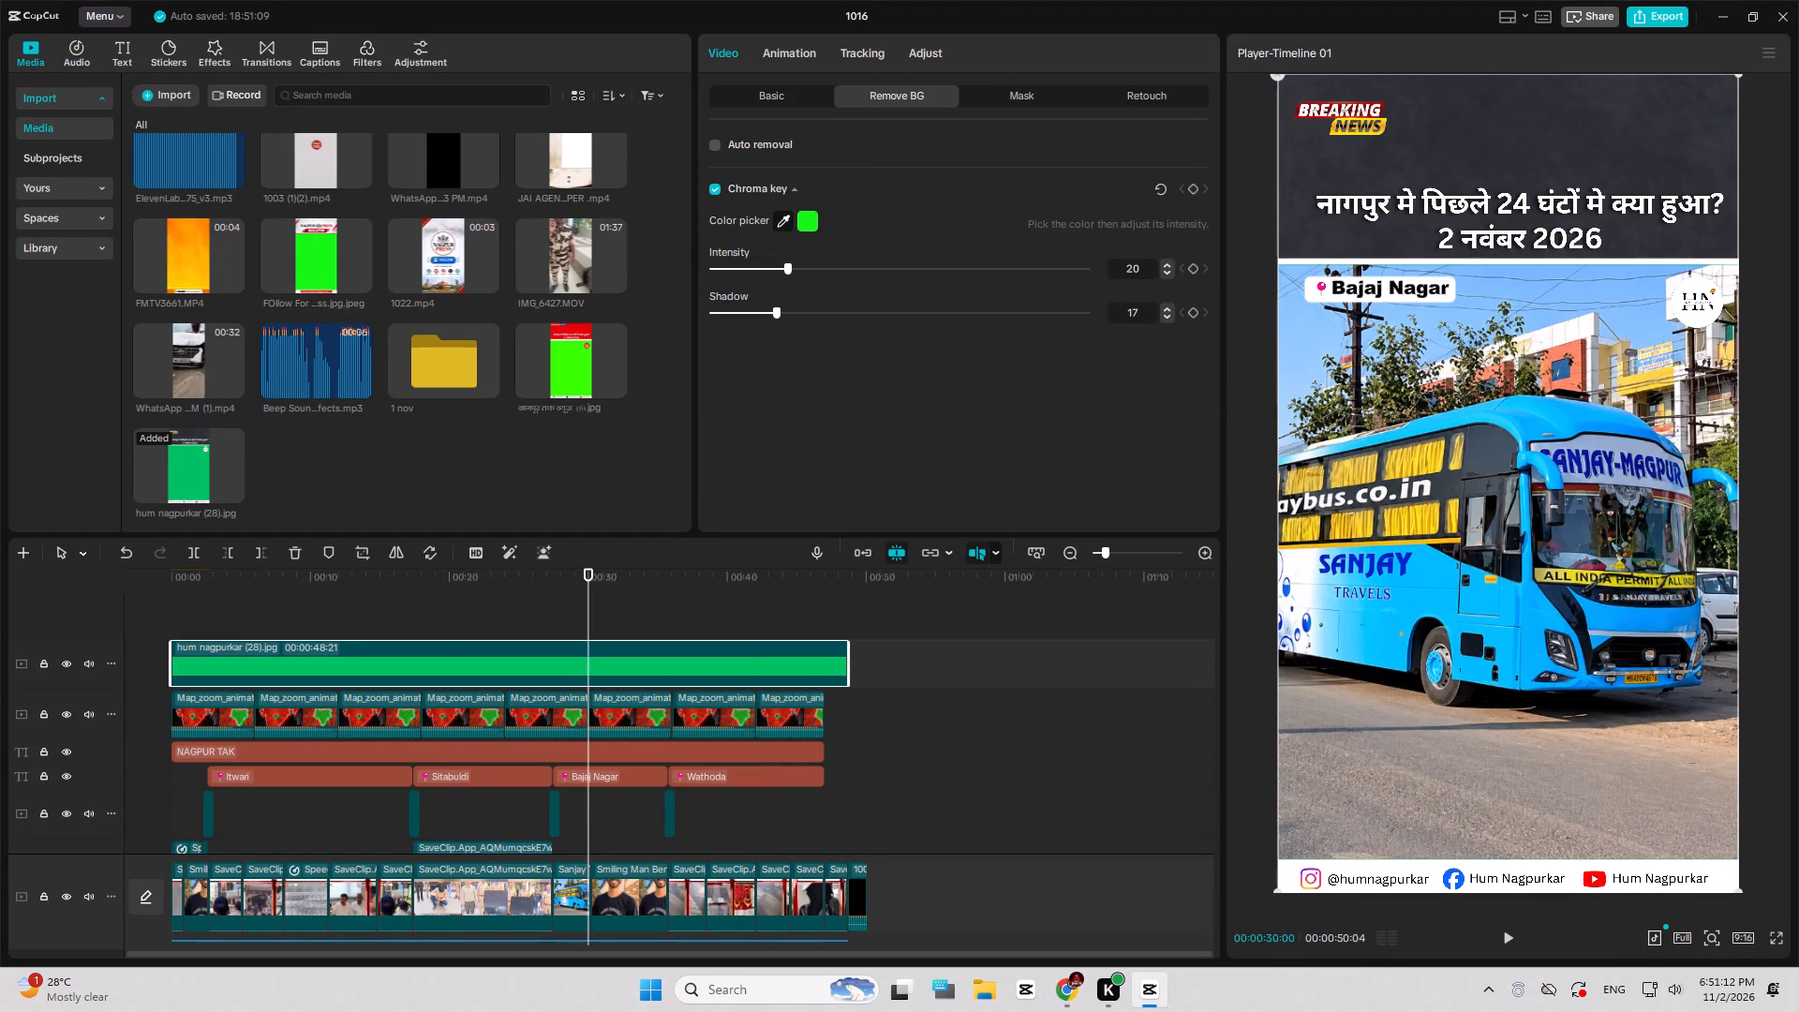
{"action": "left_click", "coordinate": [1362, 429]}
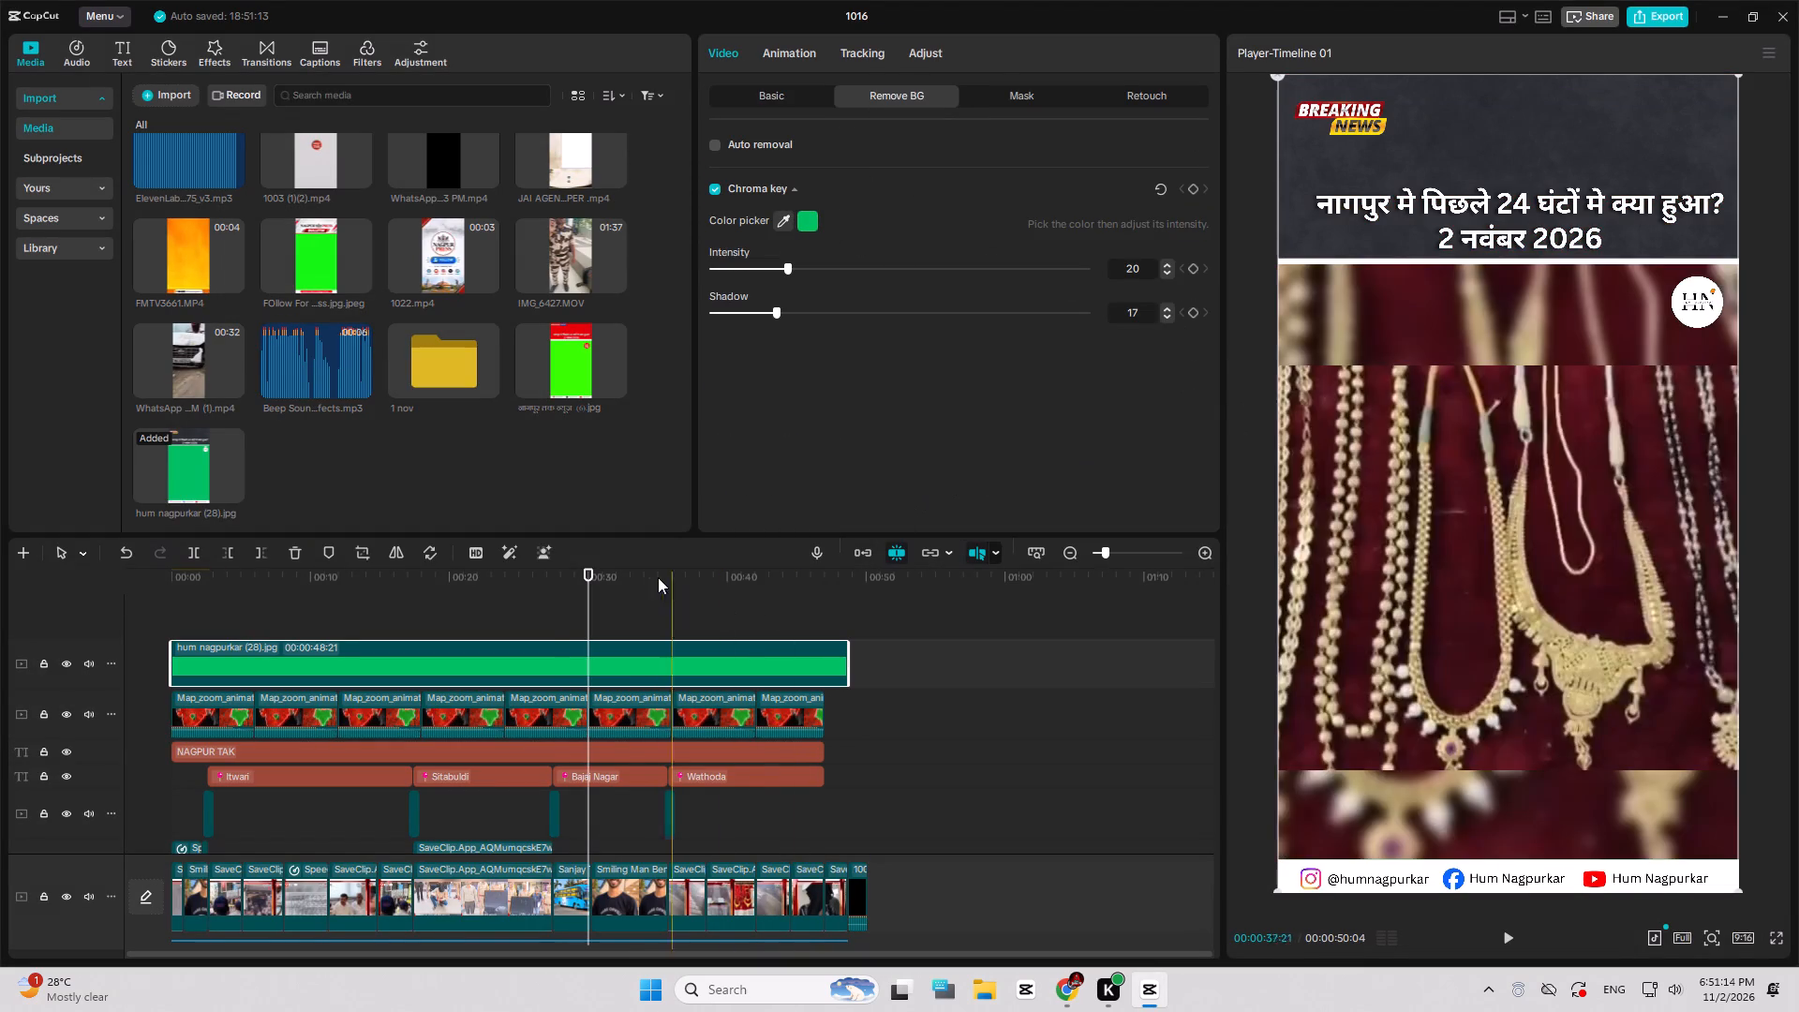
Delete the Nagpur Tak outro audio and the last two main-track clips after the end of the voice-over.
{"action": "left_click_drag", "start_coordinate": [640, 573], "coordinate": [41, 582]}
{"action": "scroll", "coordinate": [877, 745], "scroll_direction": "down", "scroll_amount": 5}
{"action": "left_click", "coordinate": [857, 797]}
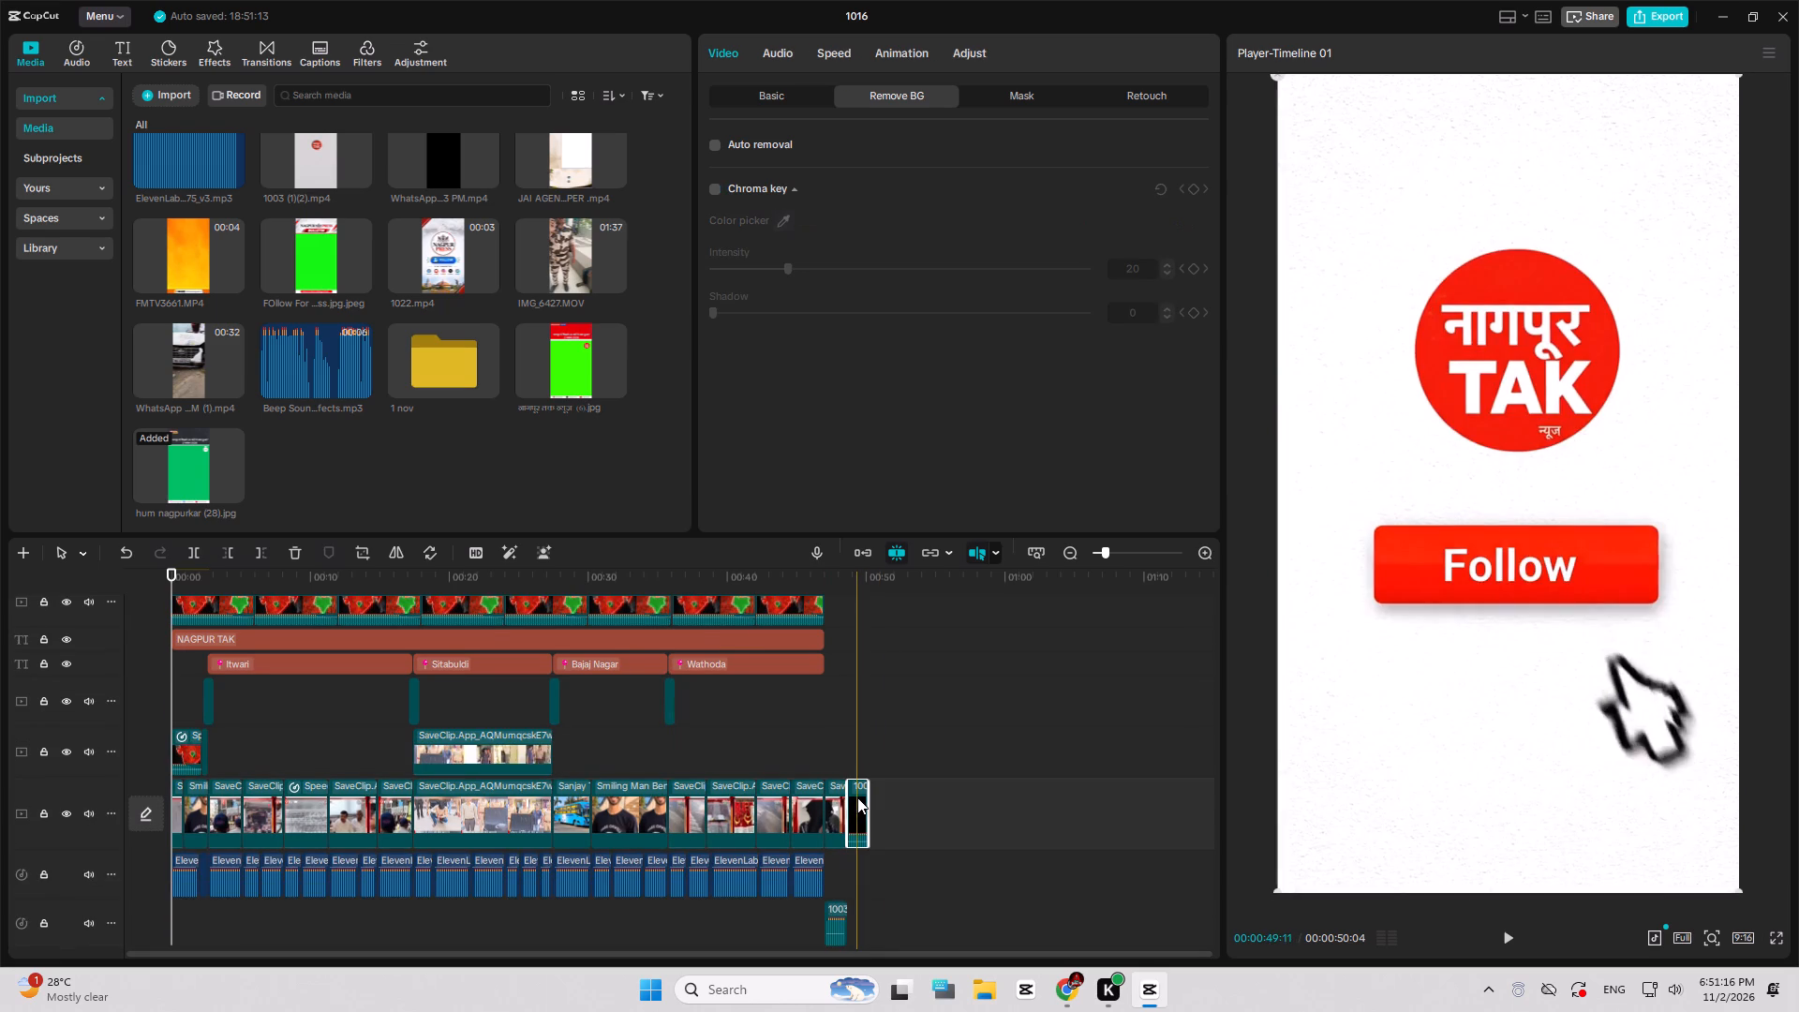
{"action": "left_click", "coordinate": [832, 919]}
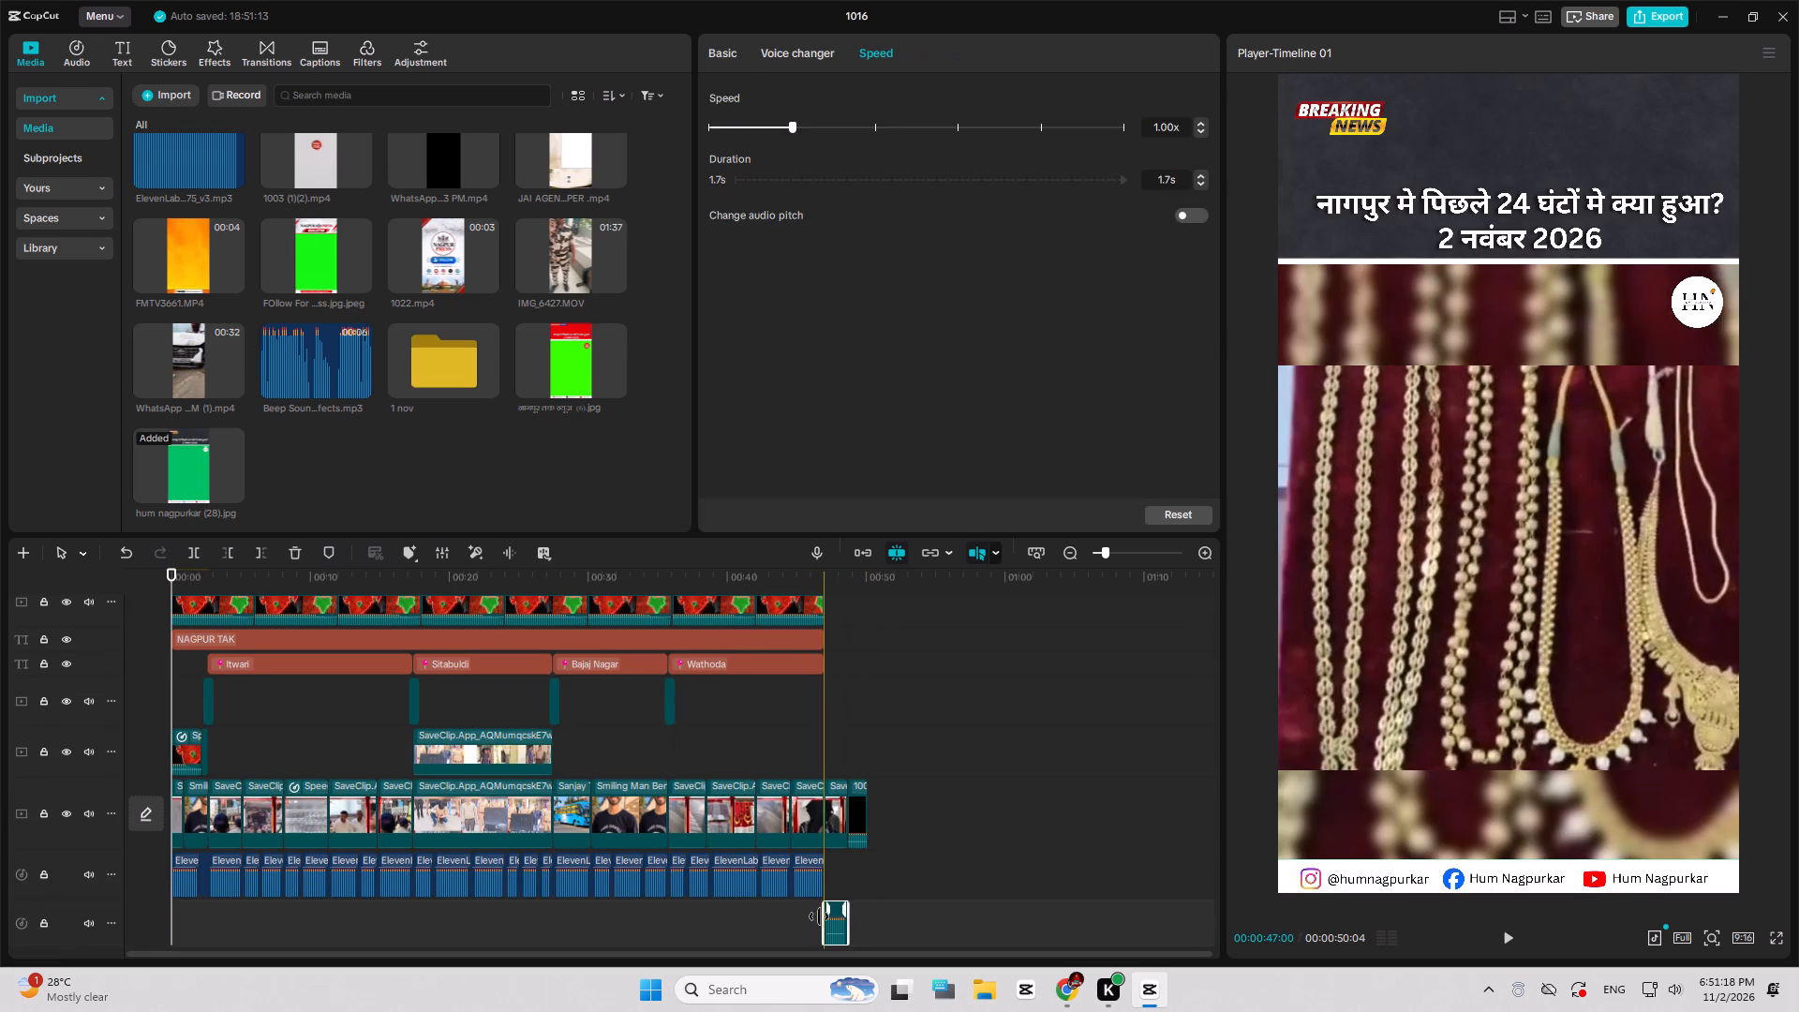
{"action": "key", "text": "Delete"}
{"action": "left_click_drag", "start_coordinate": [936, 803], "coordinate": [842, 807]}
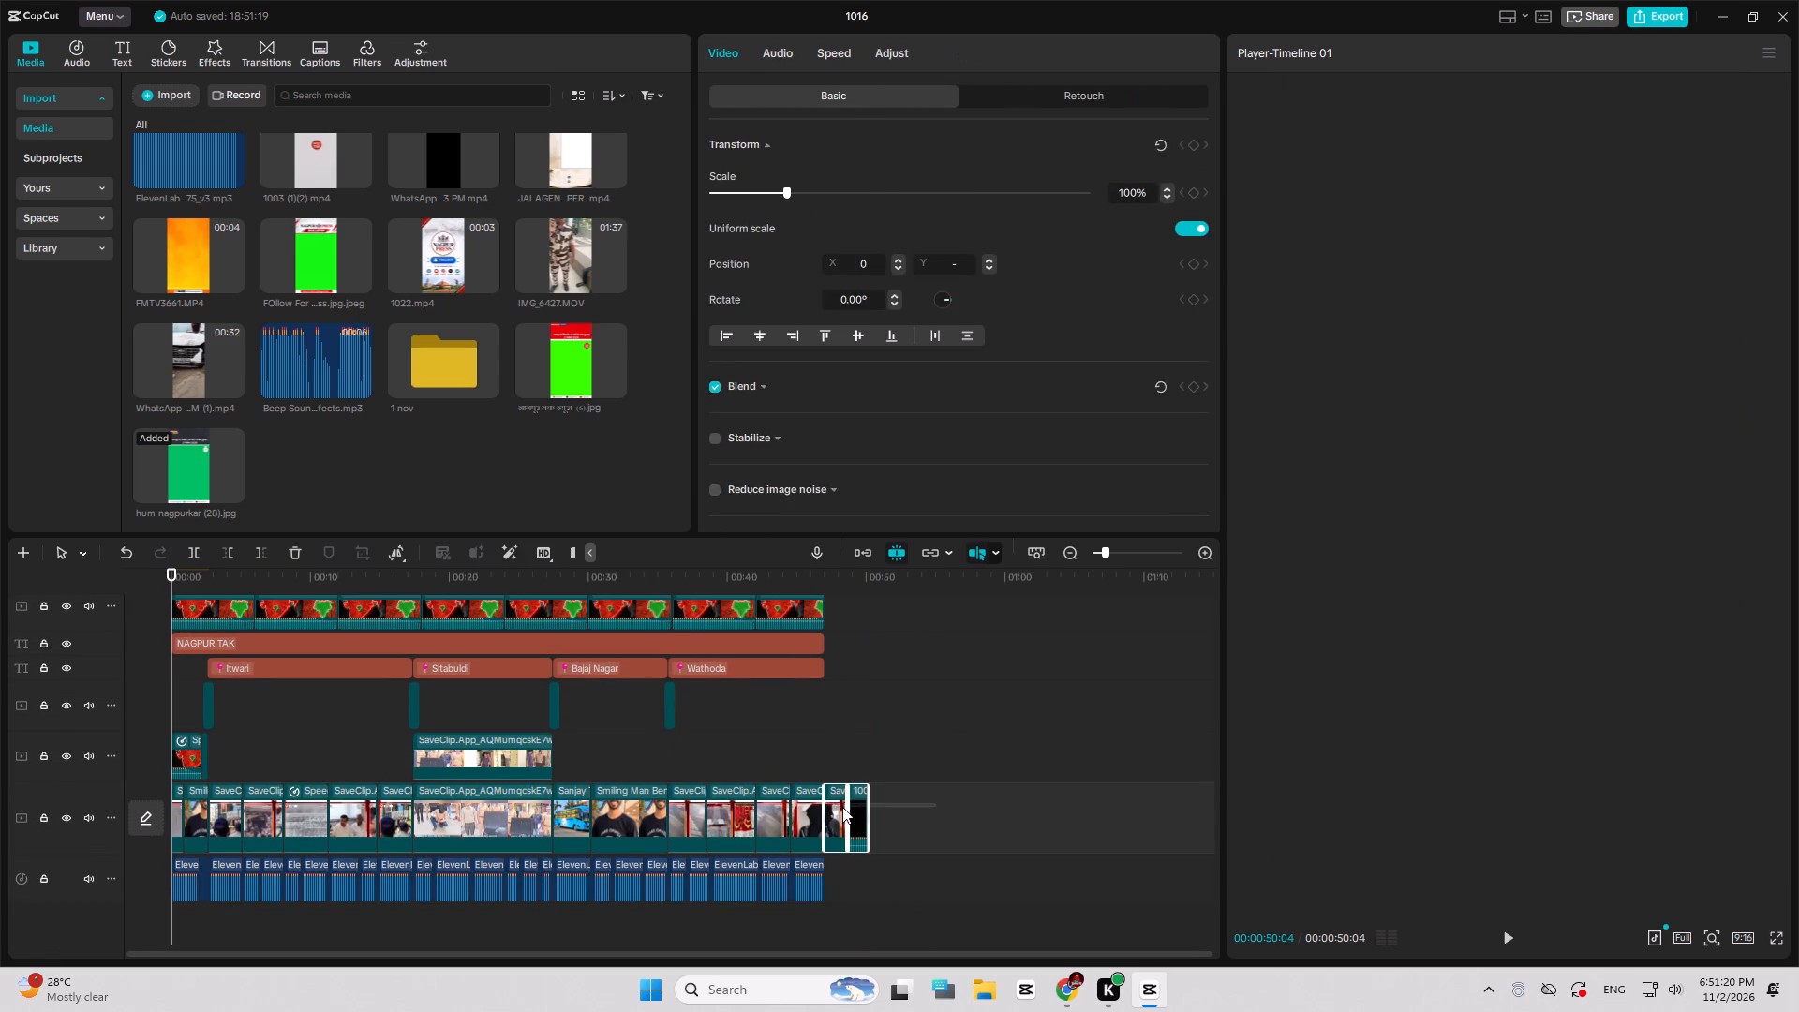
{"action": "key", "text": "Delete"}
Add the orange FMTV3661.MP4 outro to the end of the main track at 00:00:47:01.
{"action": "left_click", "coordinate": [828, 769]}
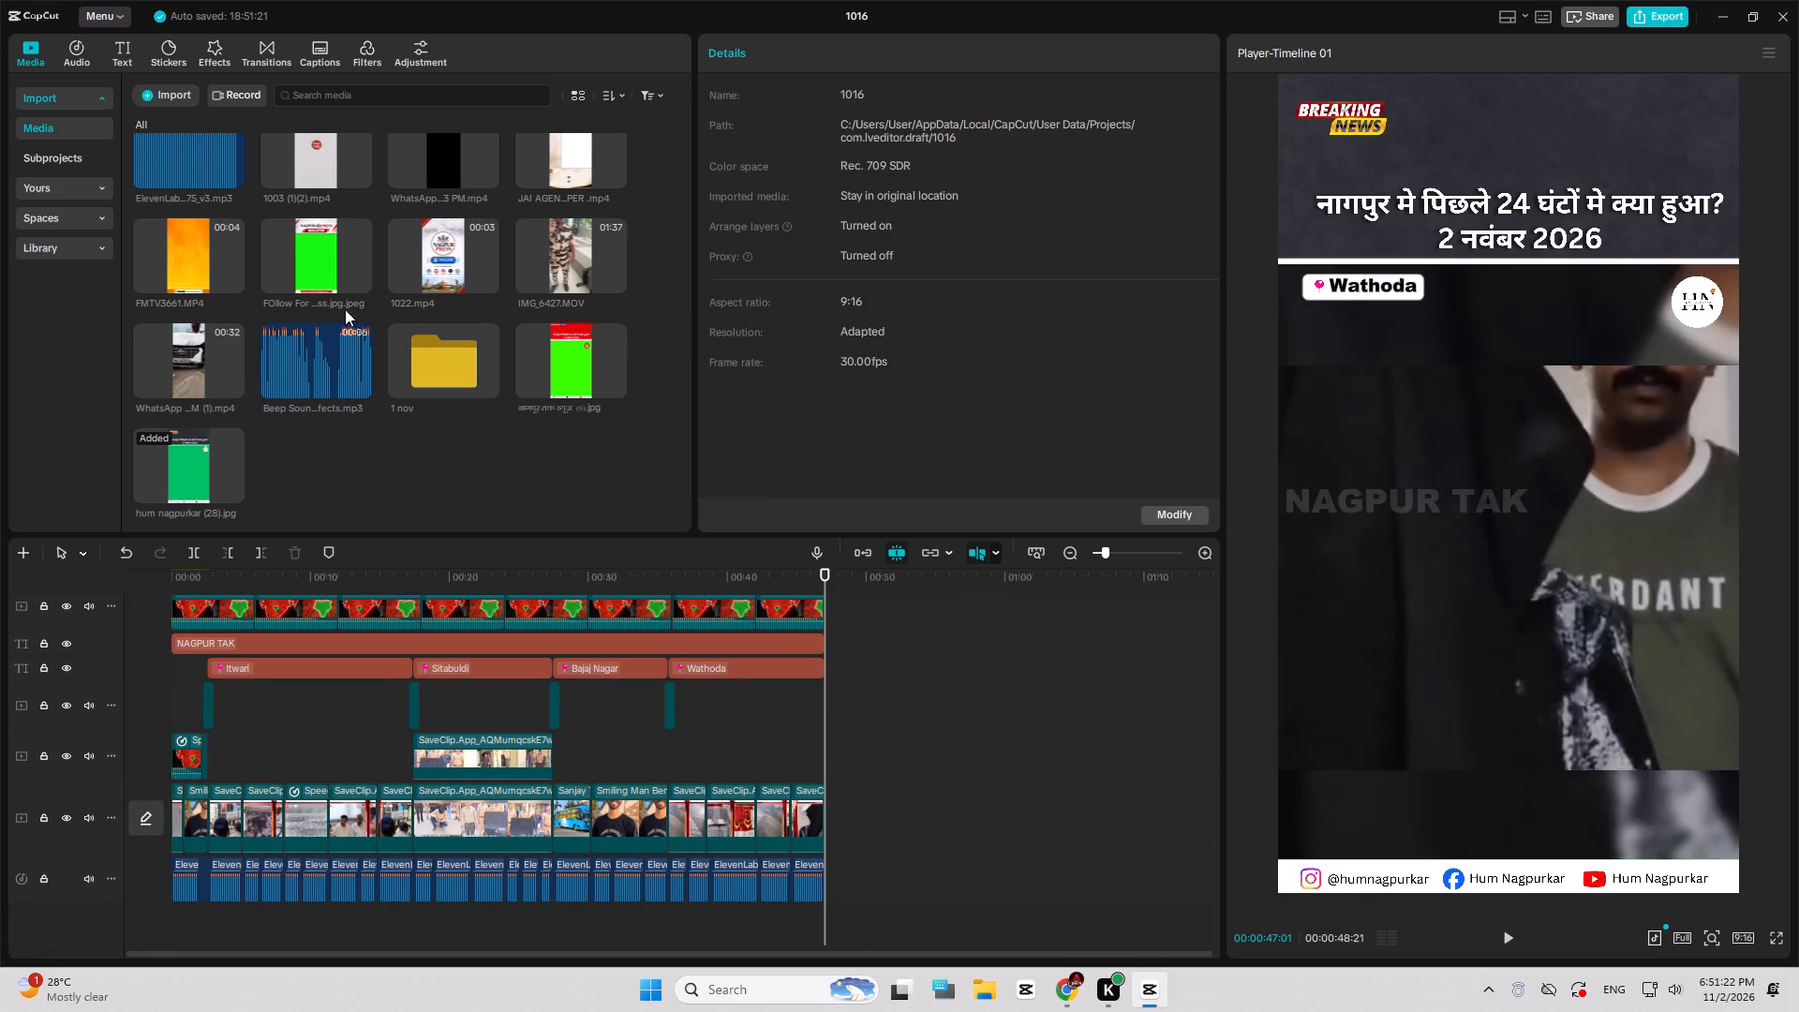
{"action": "left_click", "coordinate": [229, 281]}
Change the NAGPUR TAK watermark text to "HUM NAGPURKAR".
{"action": "left_click_drag", "start_coordinate": [495, 583], "coordinate": [333, 587]}
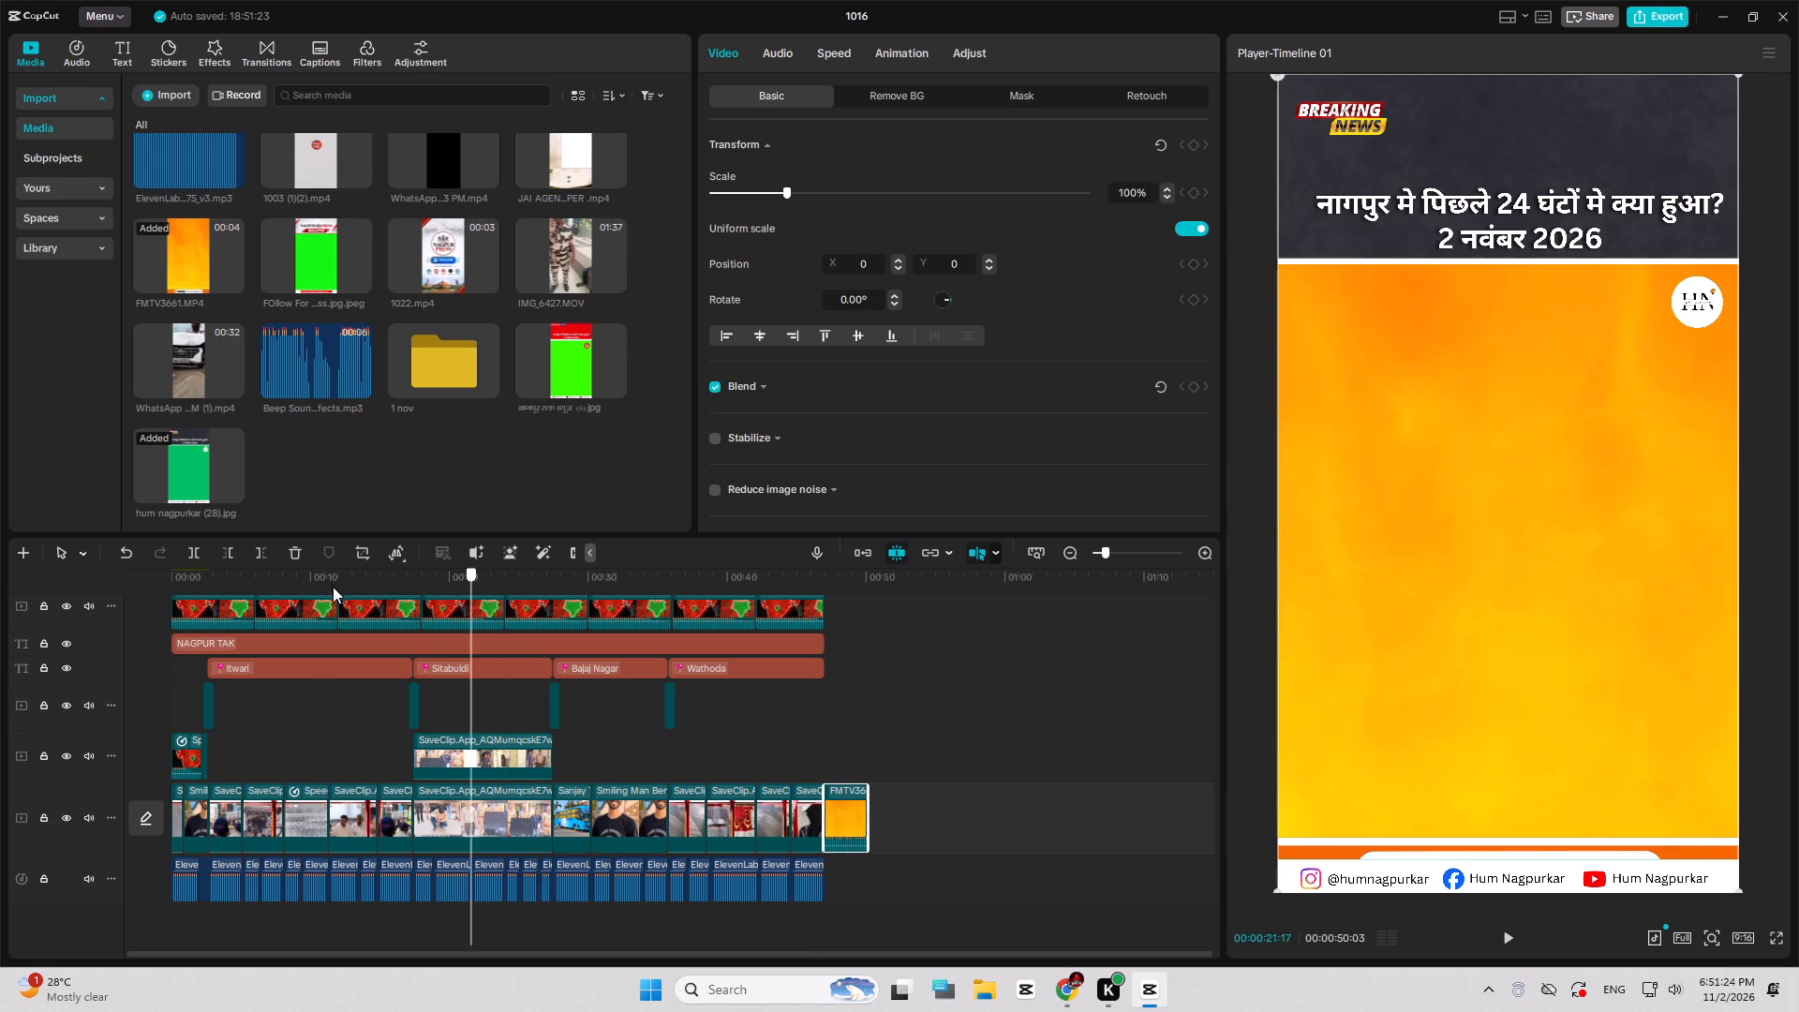
{"action": "left_click_drag", "start_coordinate": [333, 587], "coordinate": [87, 587]}
{"action": "left_click", "coordinate": [242, 636]}
{"action": "left_click_drag", "start_coordinate": [808, 141], "coordinate": [551, 133]}
{"action": "type", "text": "HUM NAGPURJ"}
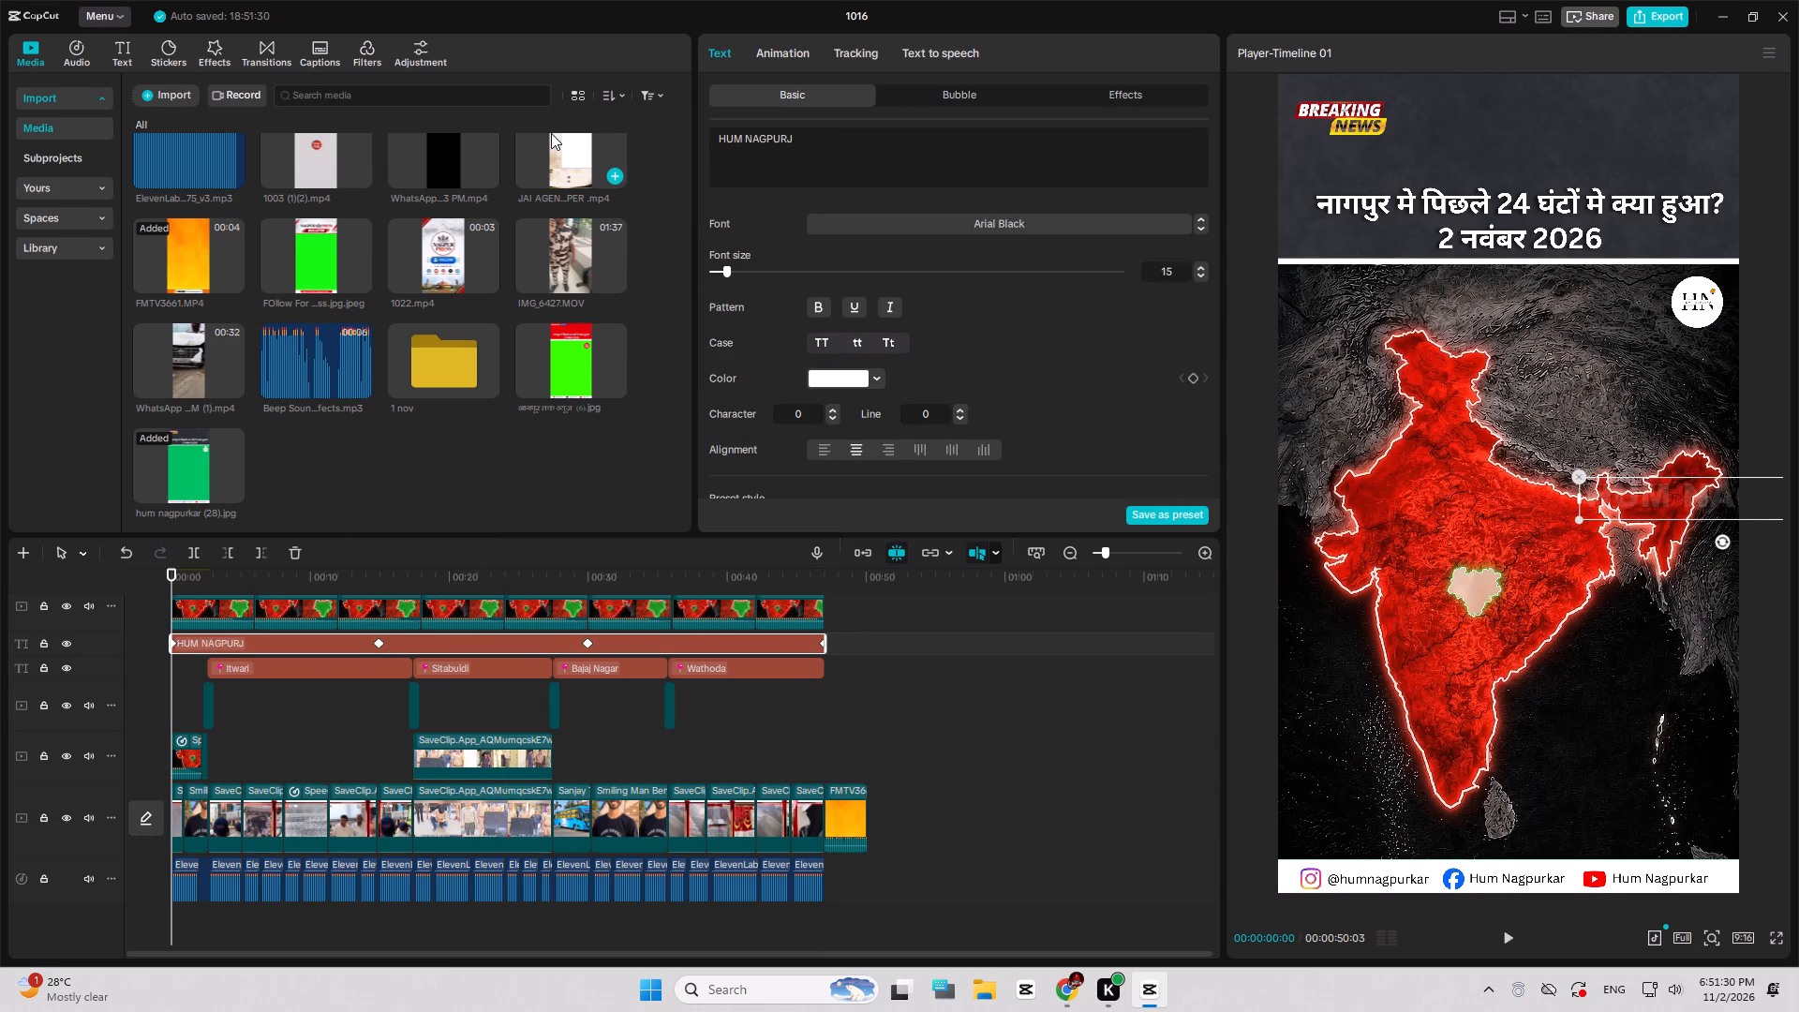
{"action": "key", "text": "shift+BackSpace"}
{"action": "type", "text": "KAR"}
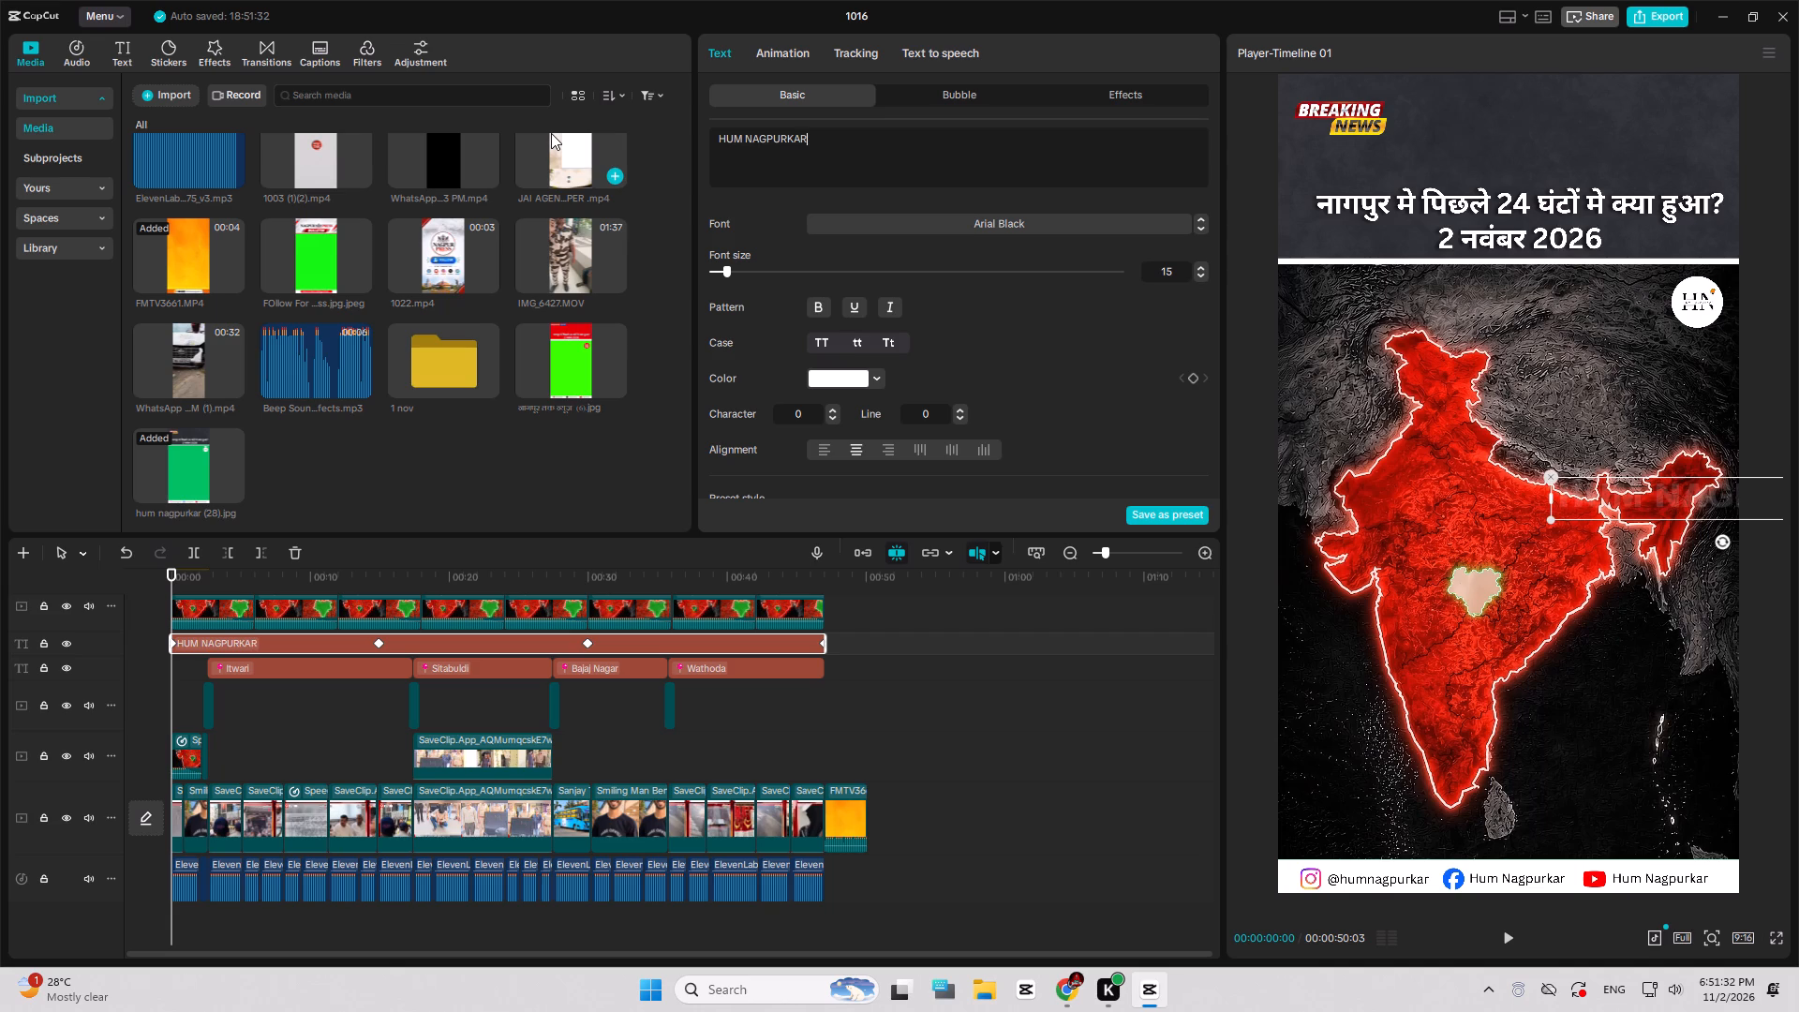
{"action": "left_click", "coordinate": [1054, 350]}
Play the opening and the closing part of the timeline to check the new overlay and watermark.
{"action": "left_click_drag", "start_coordinate": [451, 586], "coordinate": [123, 583]}
{"action": "key", "text": "space"}
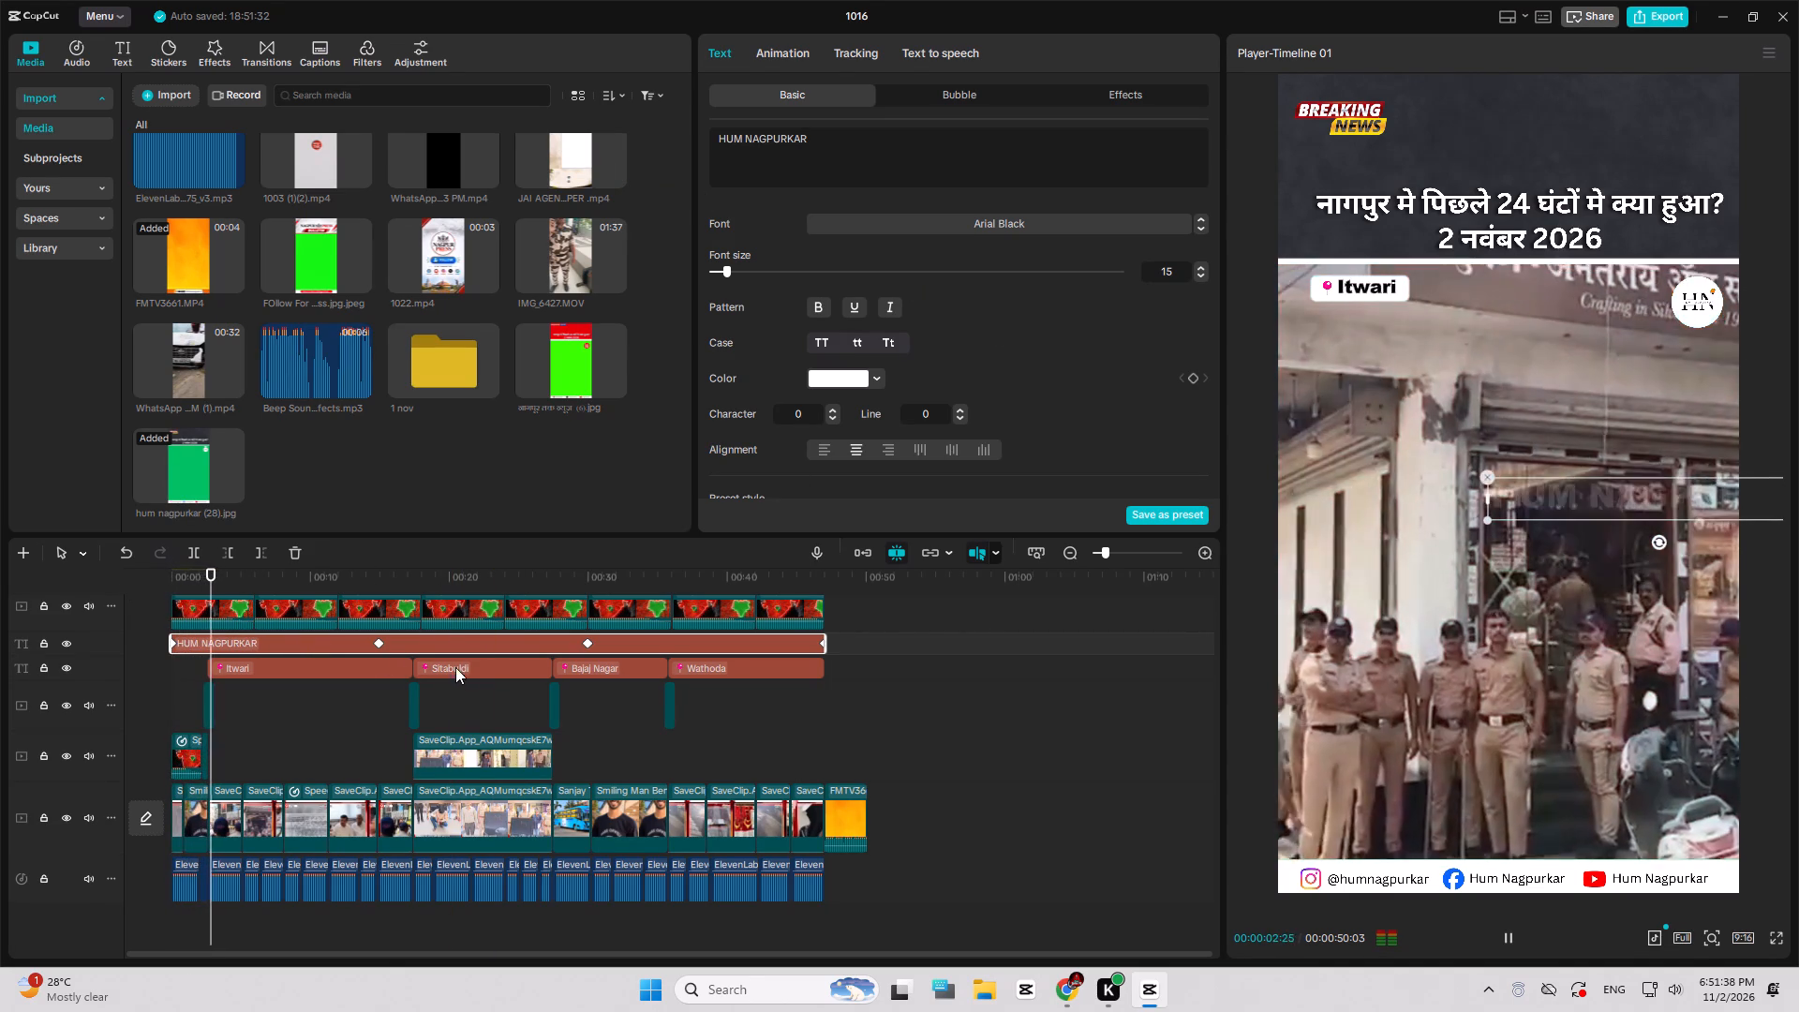
{"action": "left_click_drag", "start_coordinate": [454, 582], "coordinate": [763, 586]}
{"action": "key", "text": "space"}
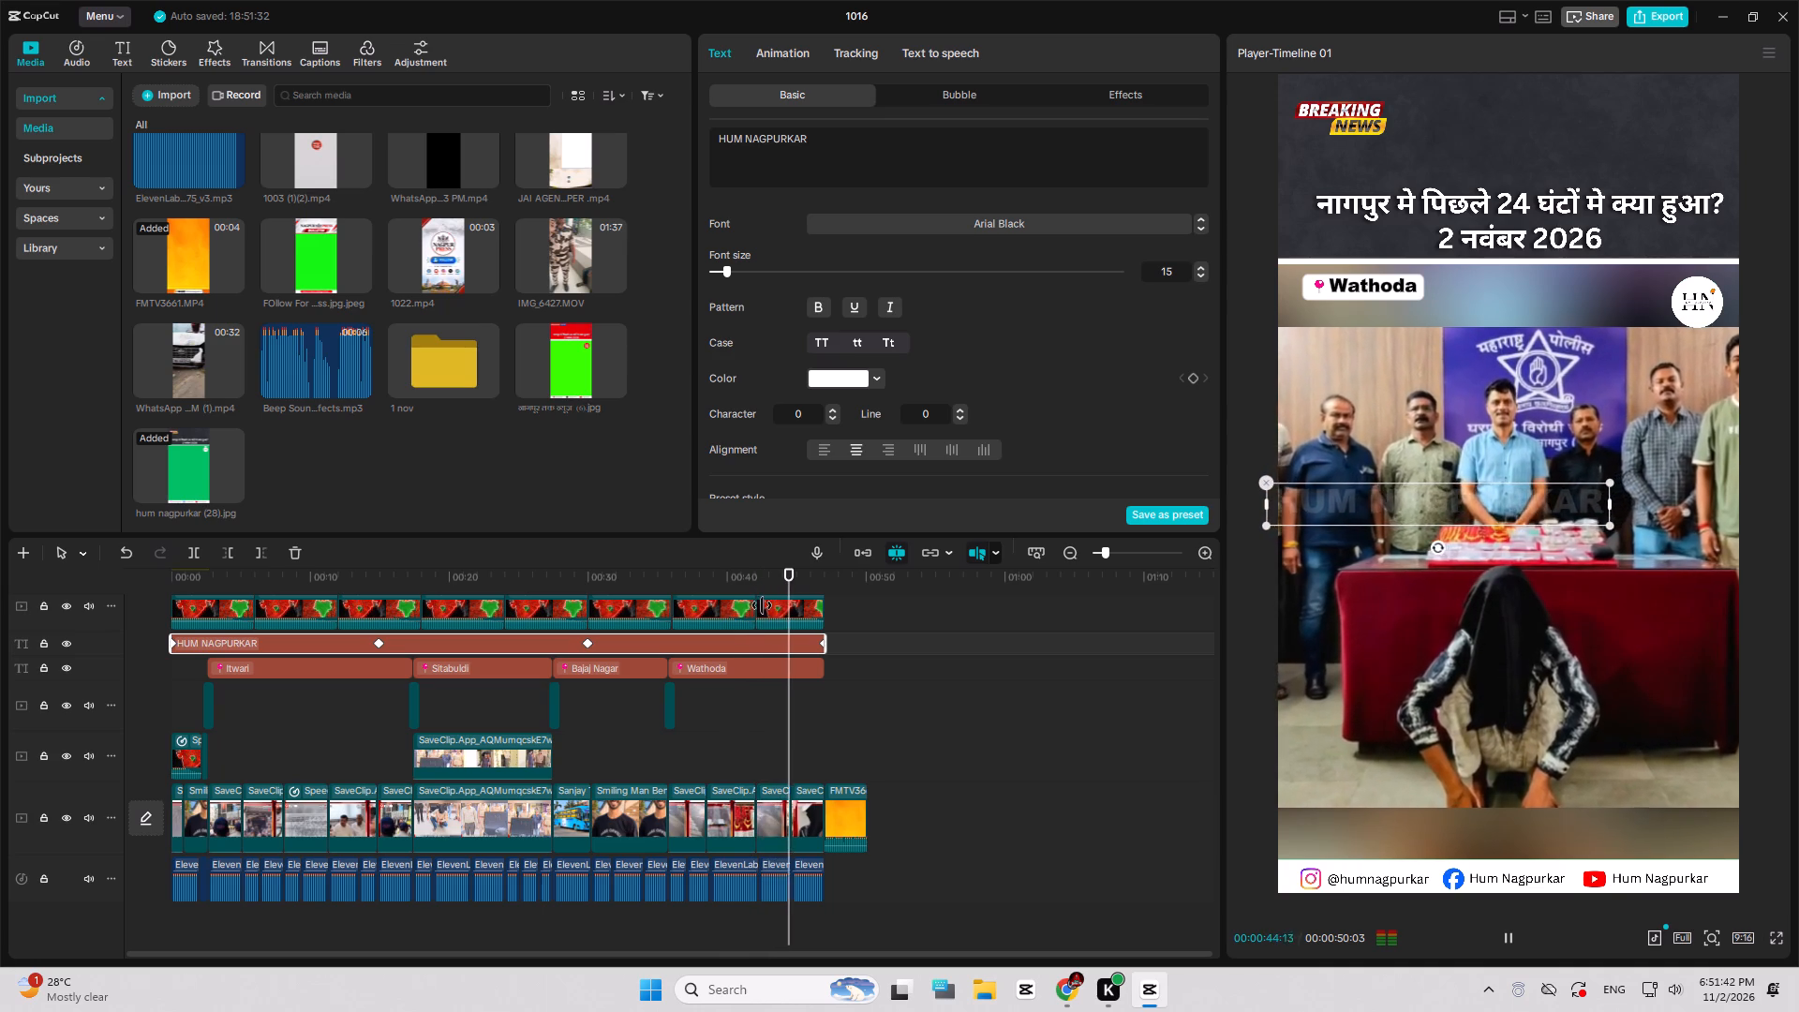
Delete the Wathoda location label from the text track.
{"action": "scroll", "coordinate": [750, 748], "scroll_direction": "up", "scroll_amount": 3}
{"action": "left_click", "coordinate": [727, 734]}
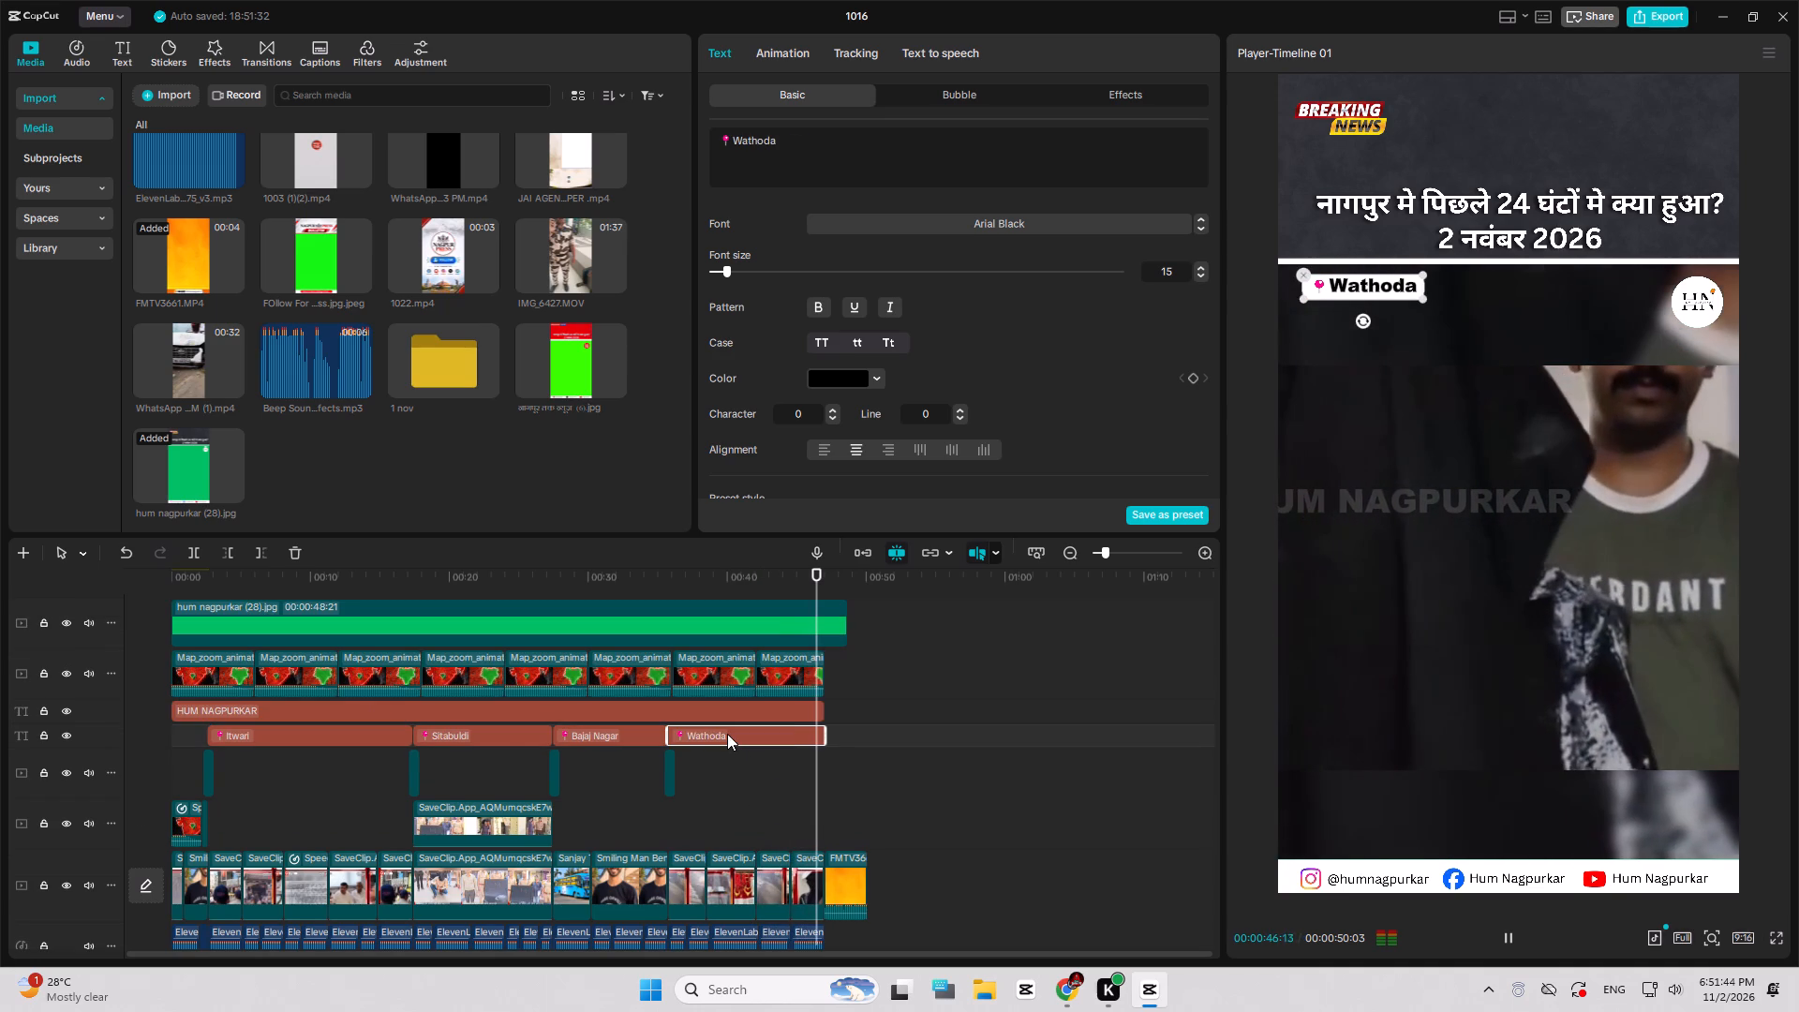
{"action": "key", "text": "space"}
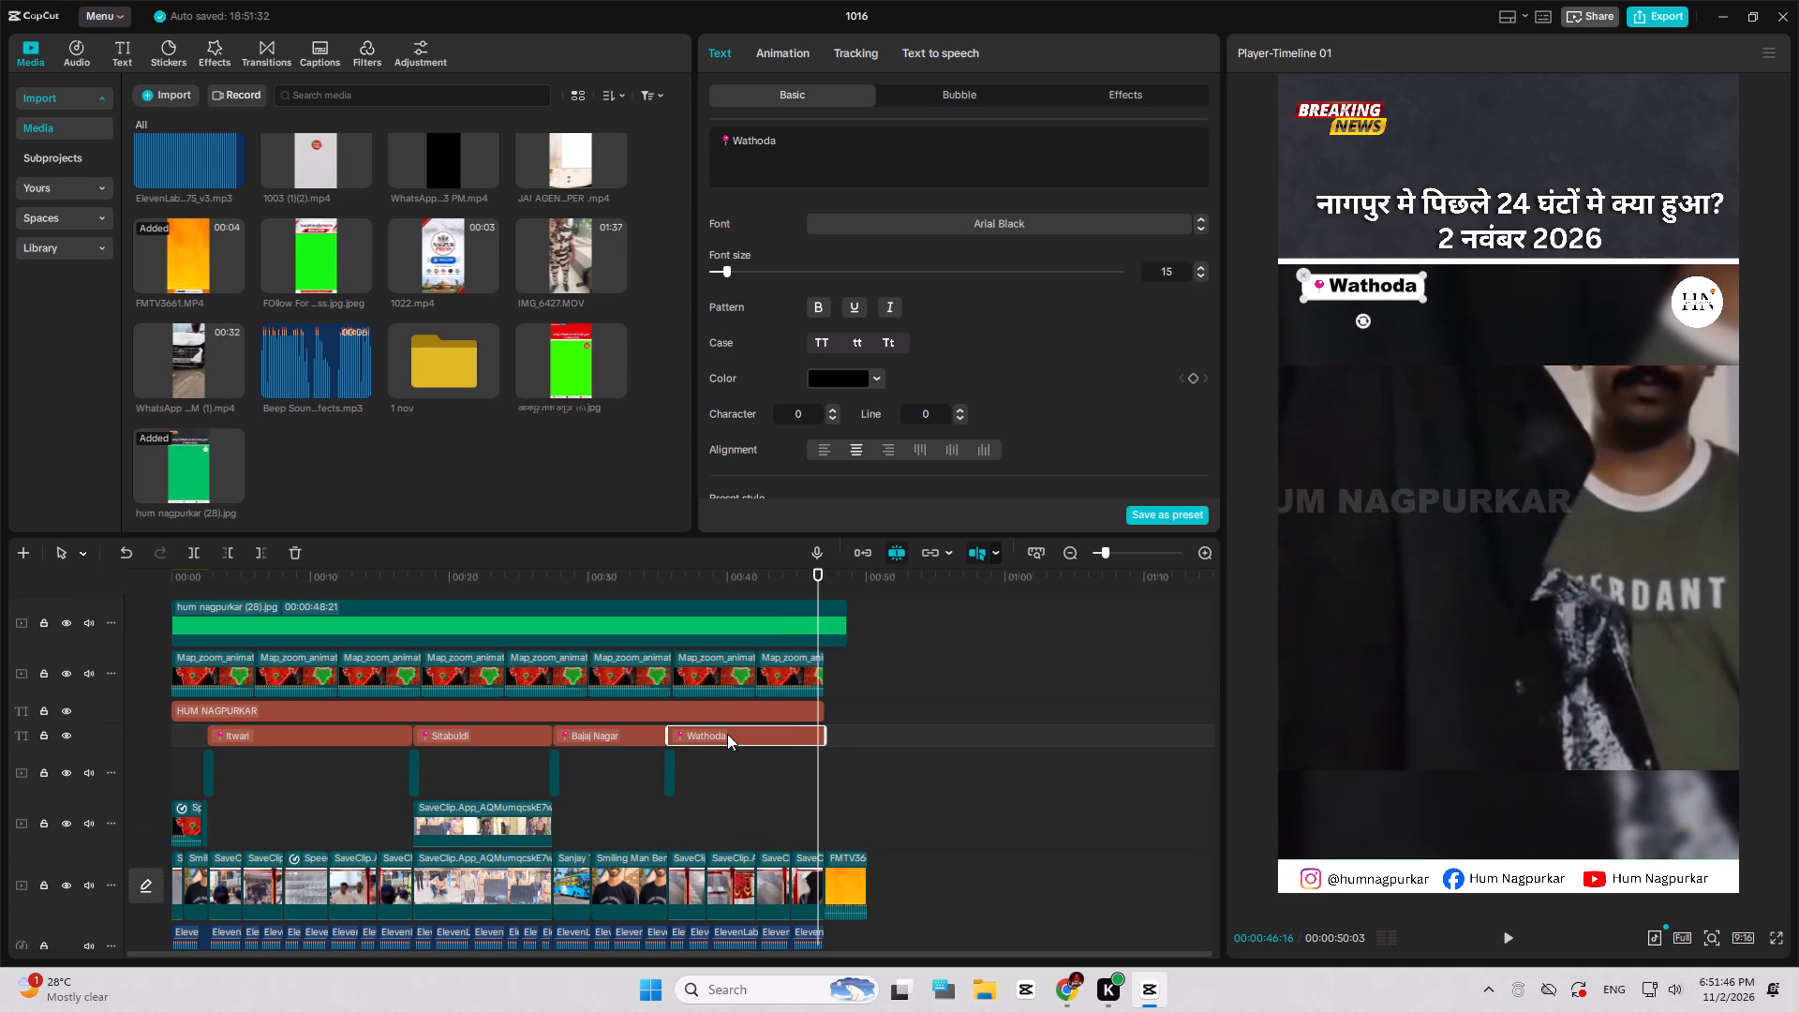
{"action": "key", "text": "Delete"}
{"action": "key", "text": "Delete"}
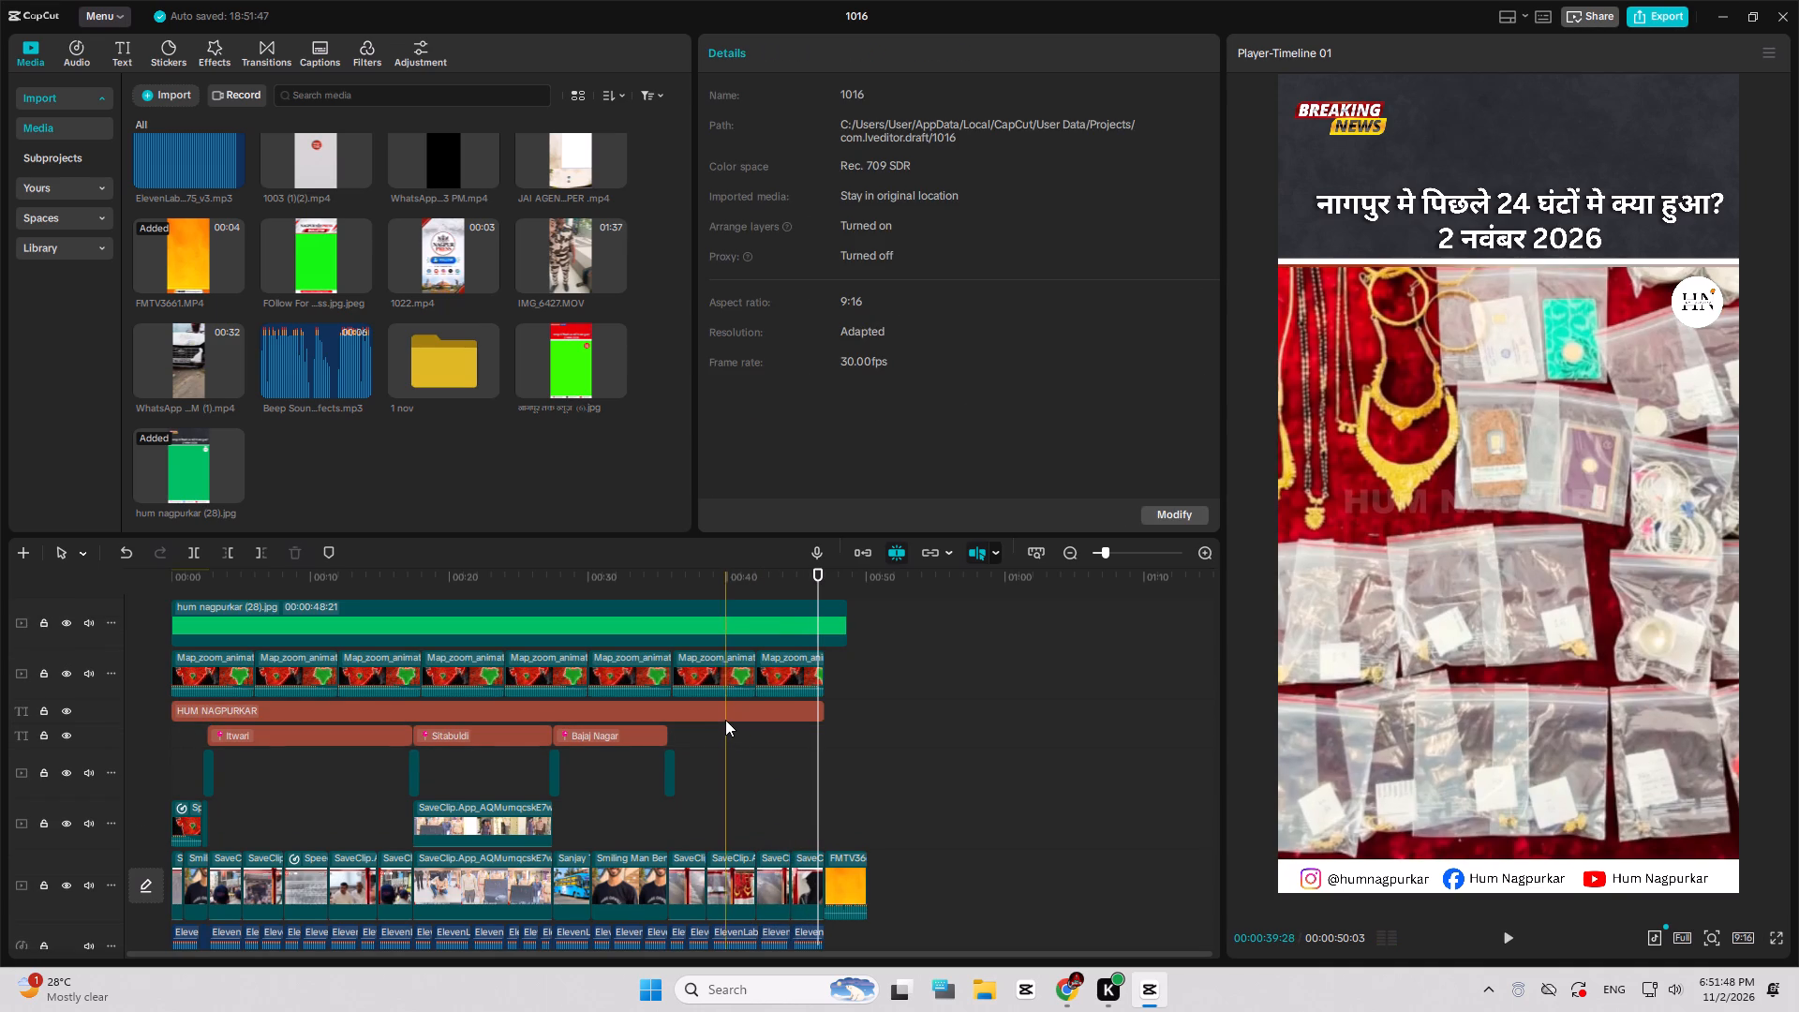
Trim the hum nagpurkar overlay to end at 00:00:47:01, where the orange outro starts, and play the ending.
{"action": "key", "text": "space"}
{"action": "key", "text": "space"}
{"action": "key", "text": "space"}
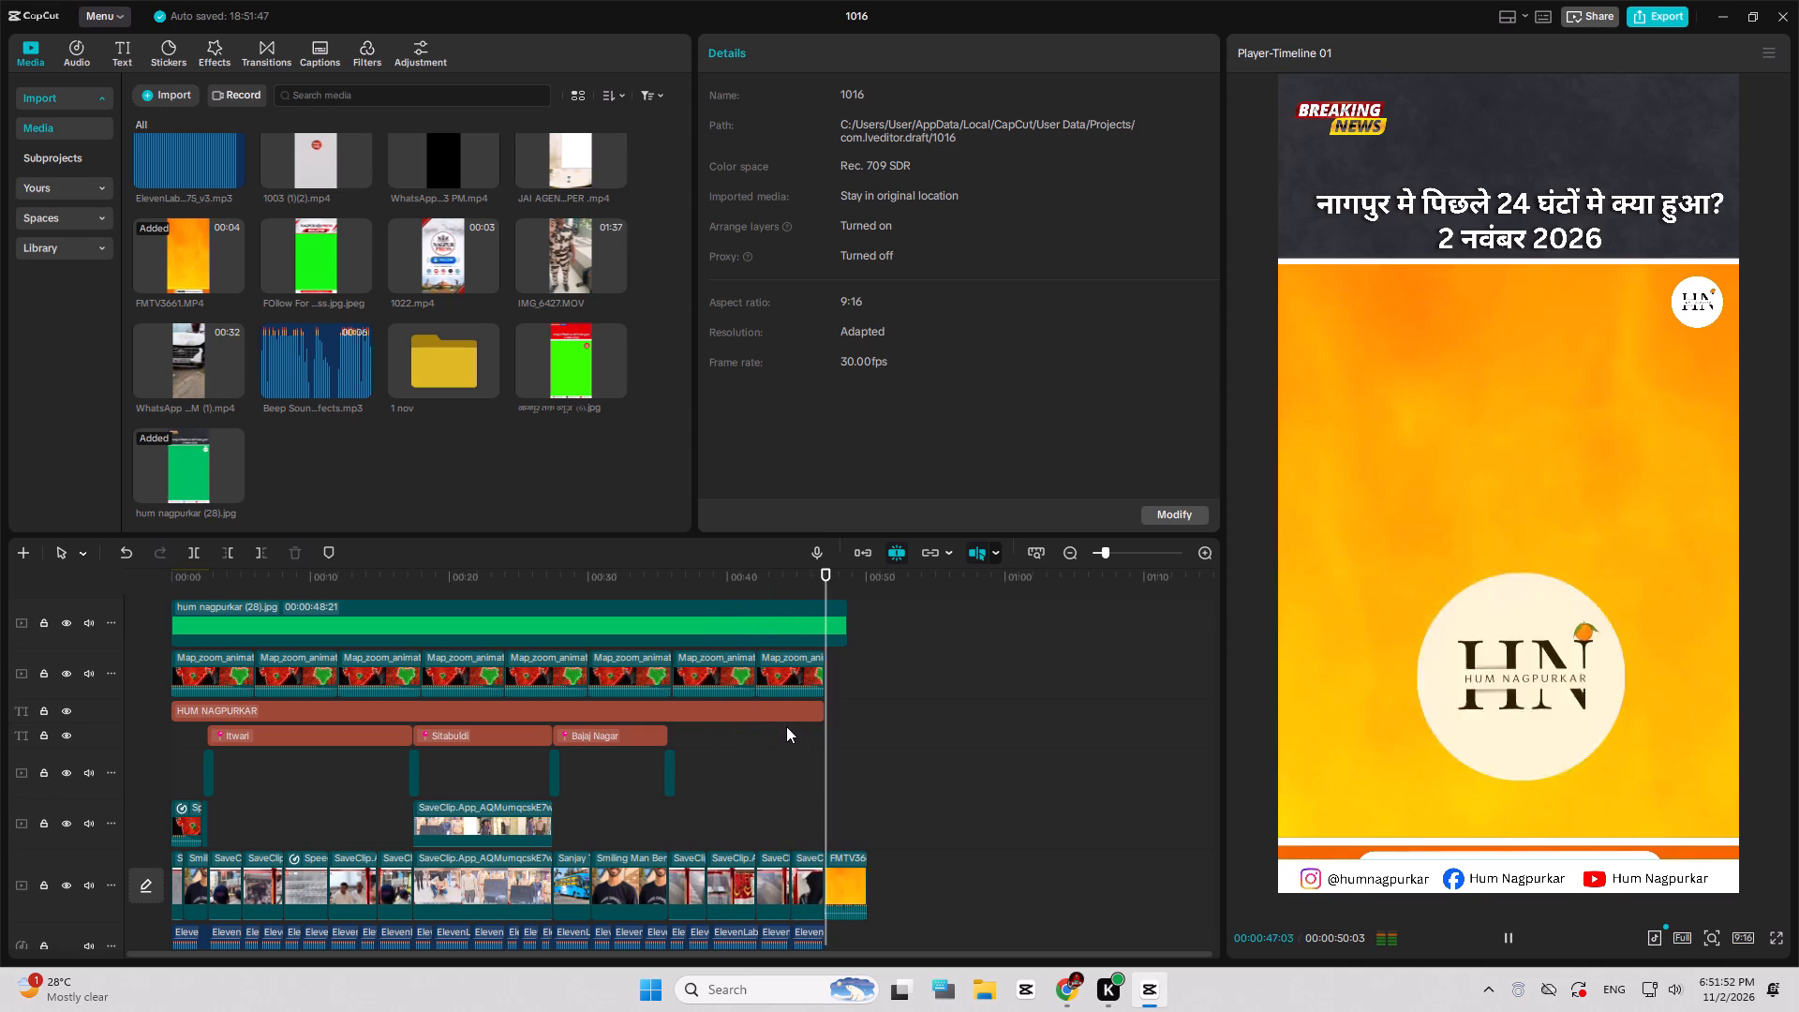
{"action": "key", "text": "space"}
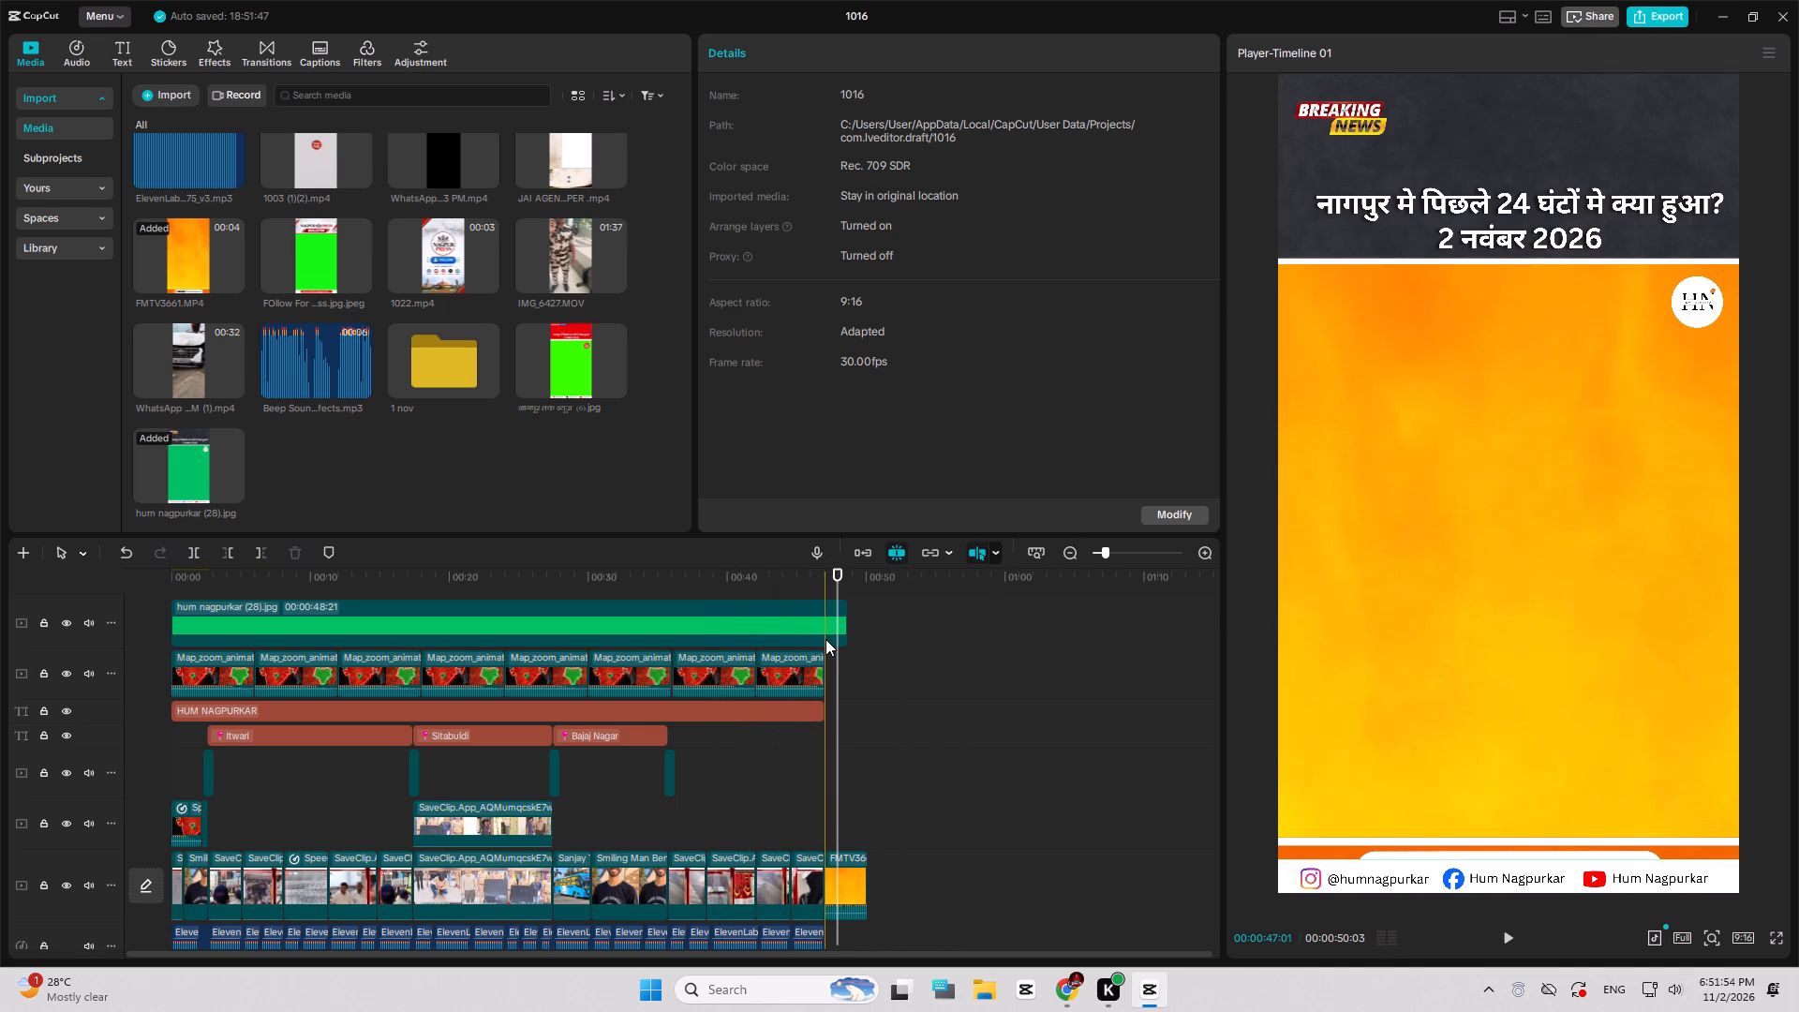
{"action": "left_click", "coordinate": [825, 639]}
{"action": "key", "text": "w"}
{"action": "key", "text": "space"}
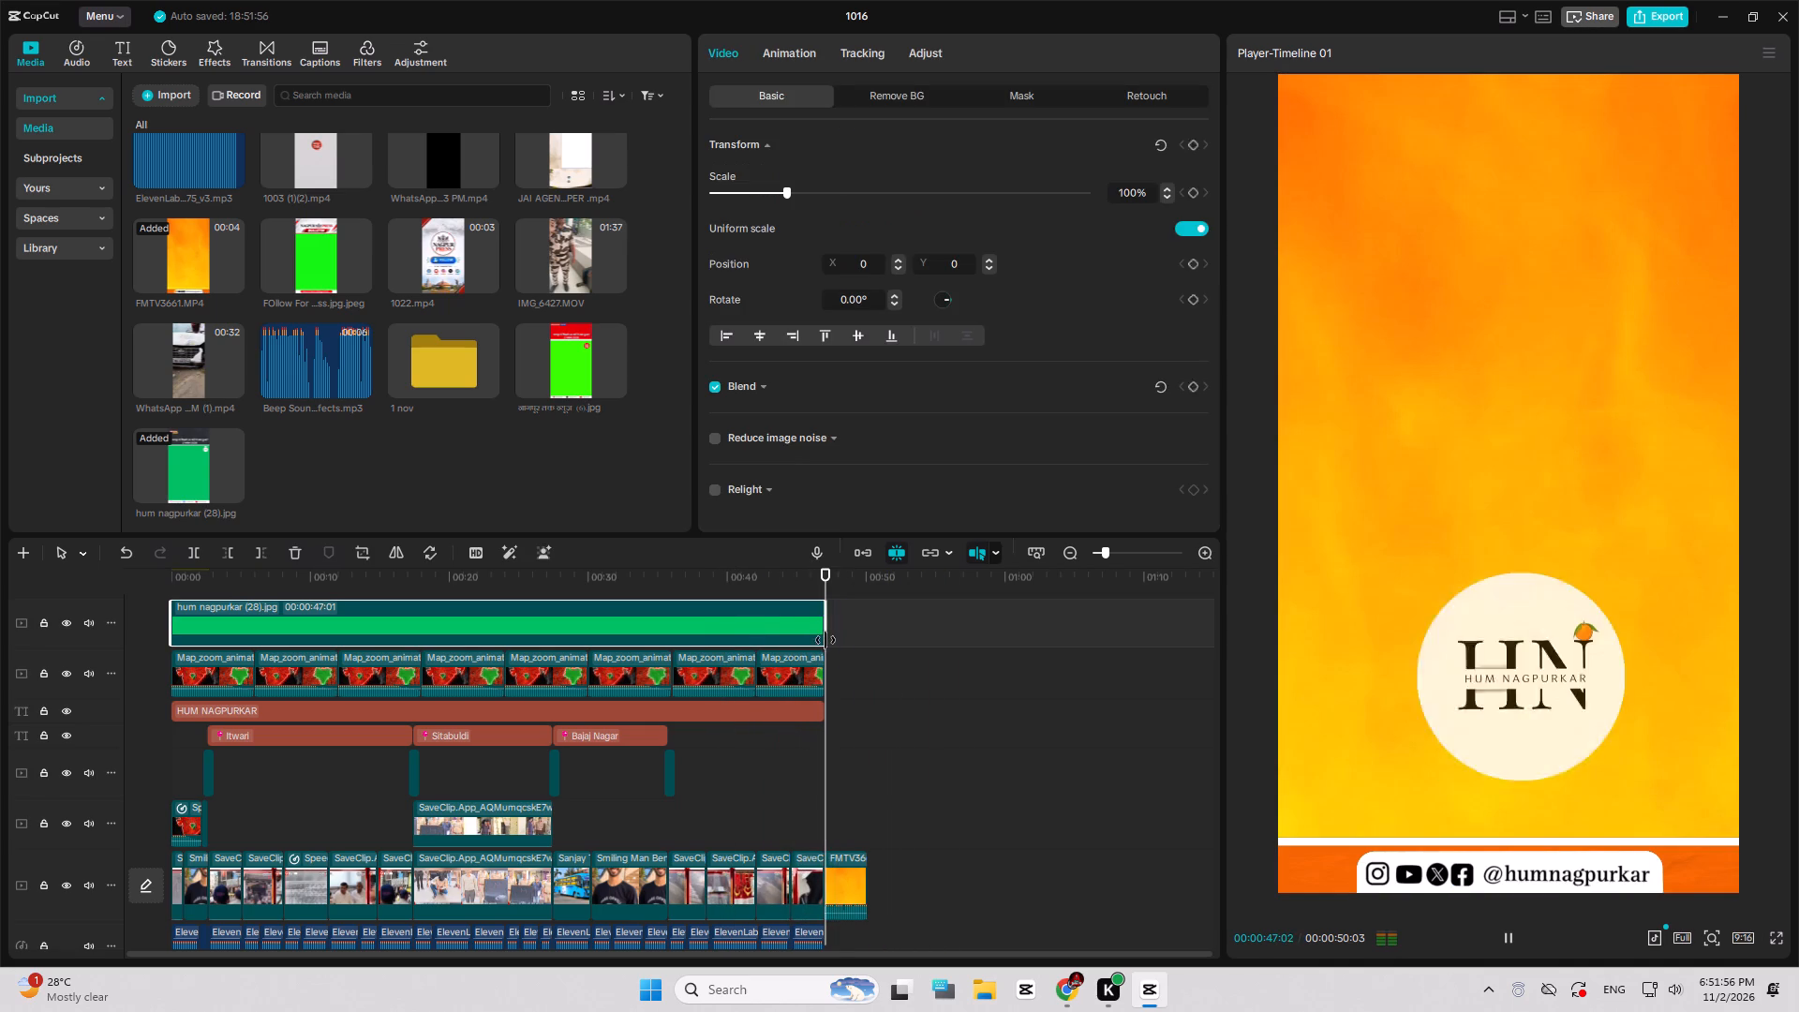
{"action": "key", "text": "space"}
{"action": "key", "text": "space"}
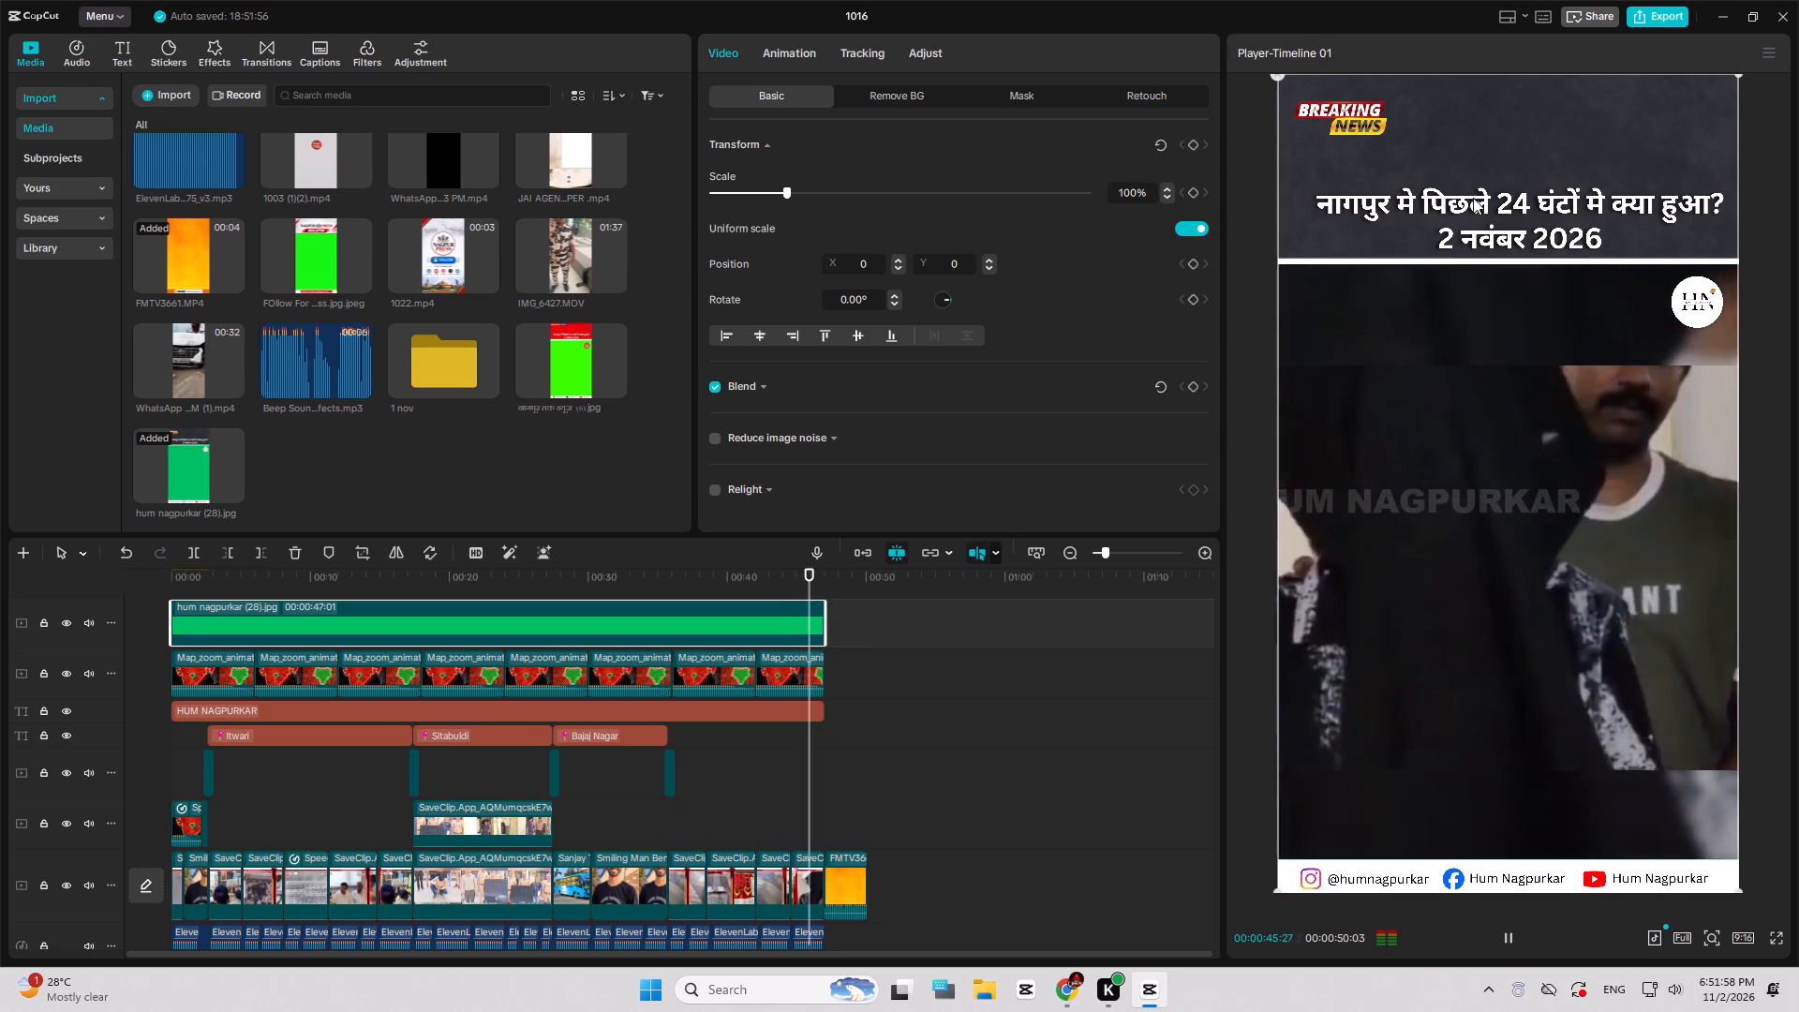
{"action": "key", "text": "space"}
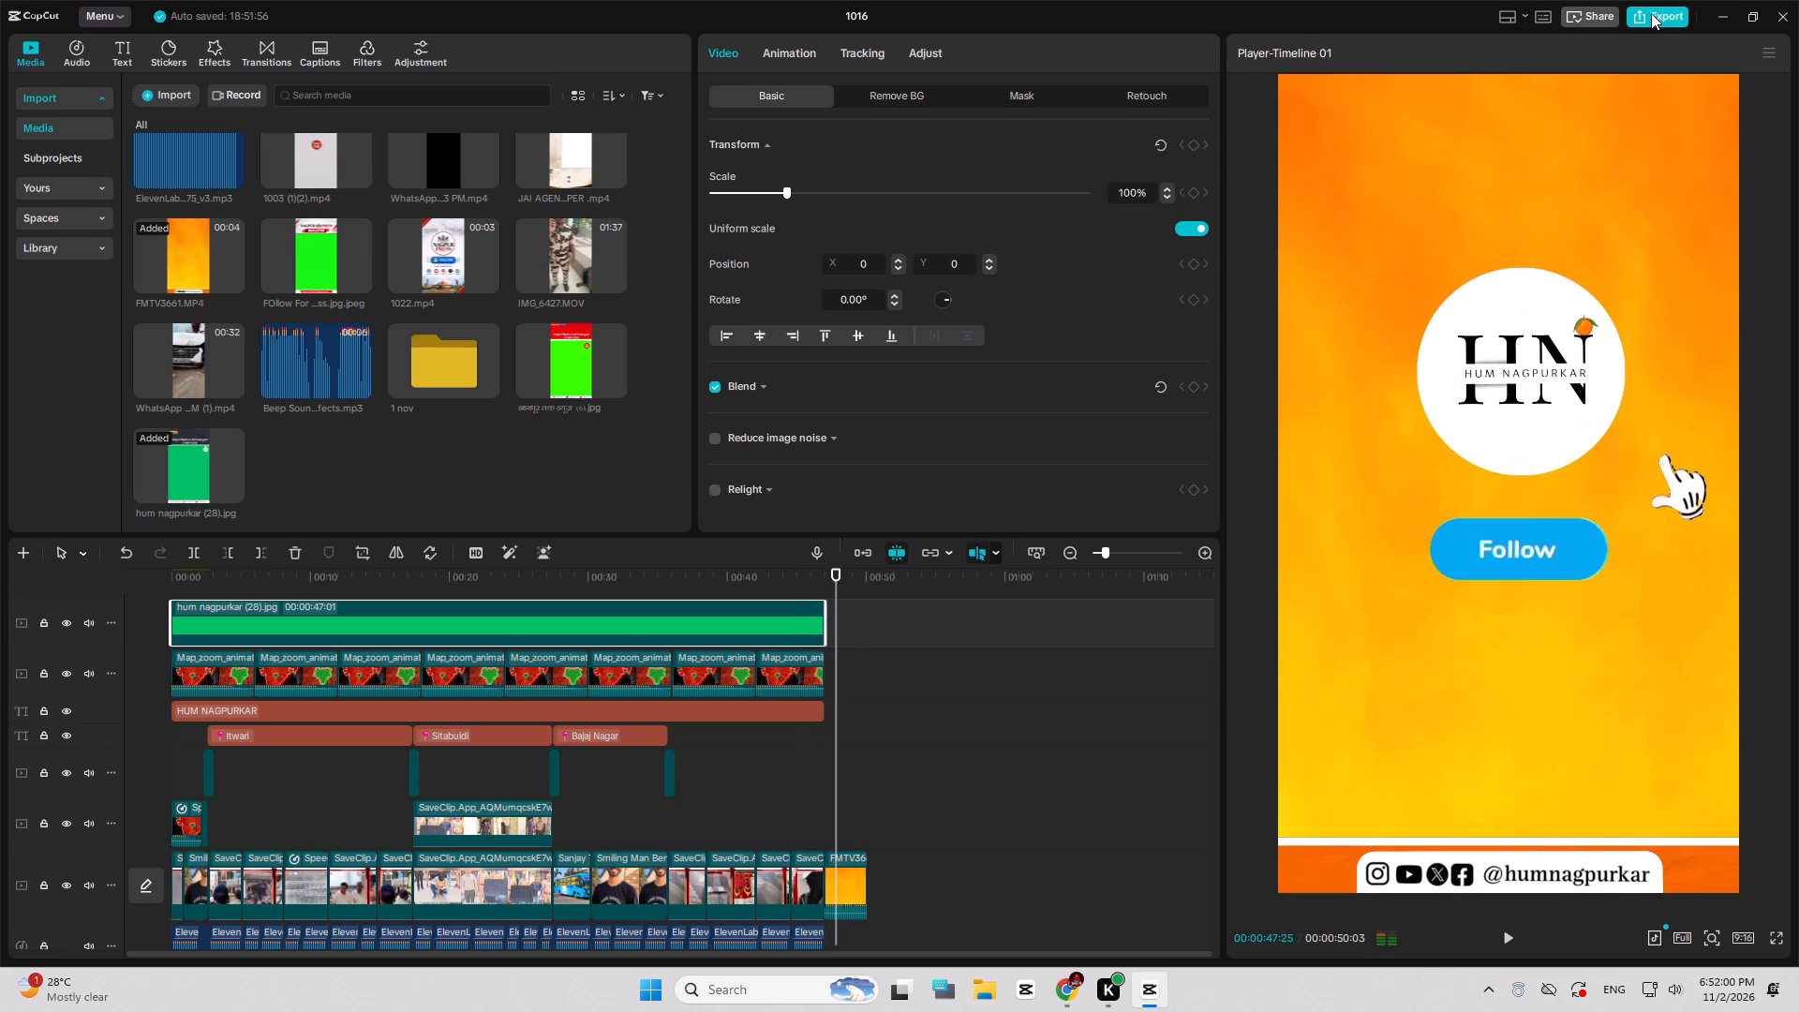
Export the video under the name "2 nov hn" and close the finished export.
{"action": "left_click", "coordinate": [1651, 13]}
{"action": "left_click_drag", "start_coordinate": [1082, 270], "coordinate": [993, 260]}
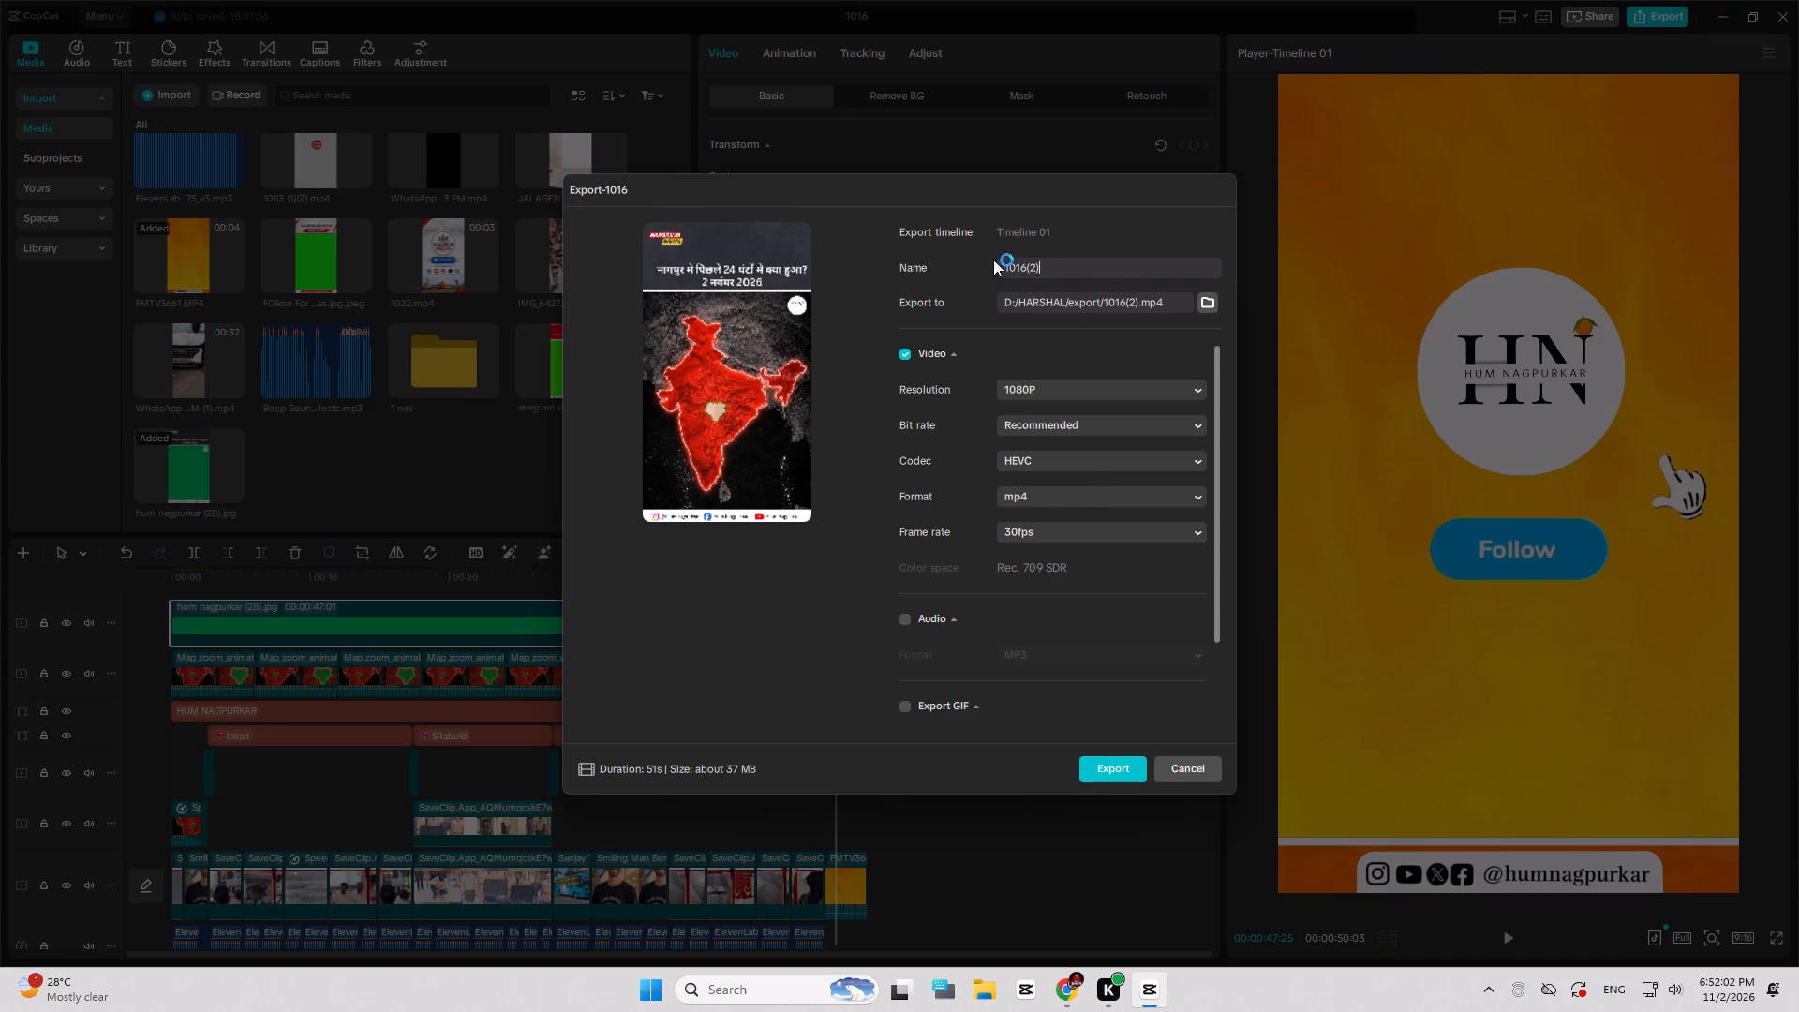
{"action": "left_click_drag", "start_coordinate": [993, 260], "coordinate": [953, 260]}
{"action": "type", "text": "2 nov hn"}
{"action": "key", "text": "Return"}
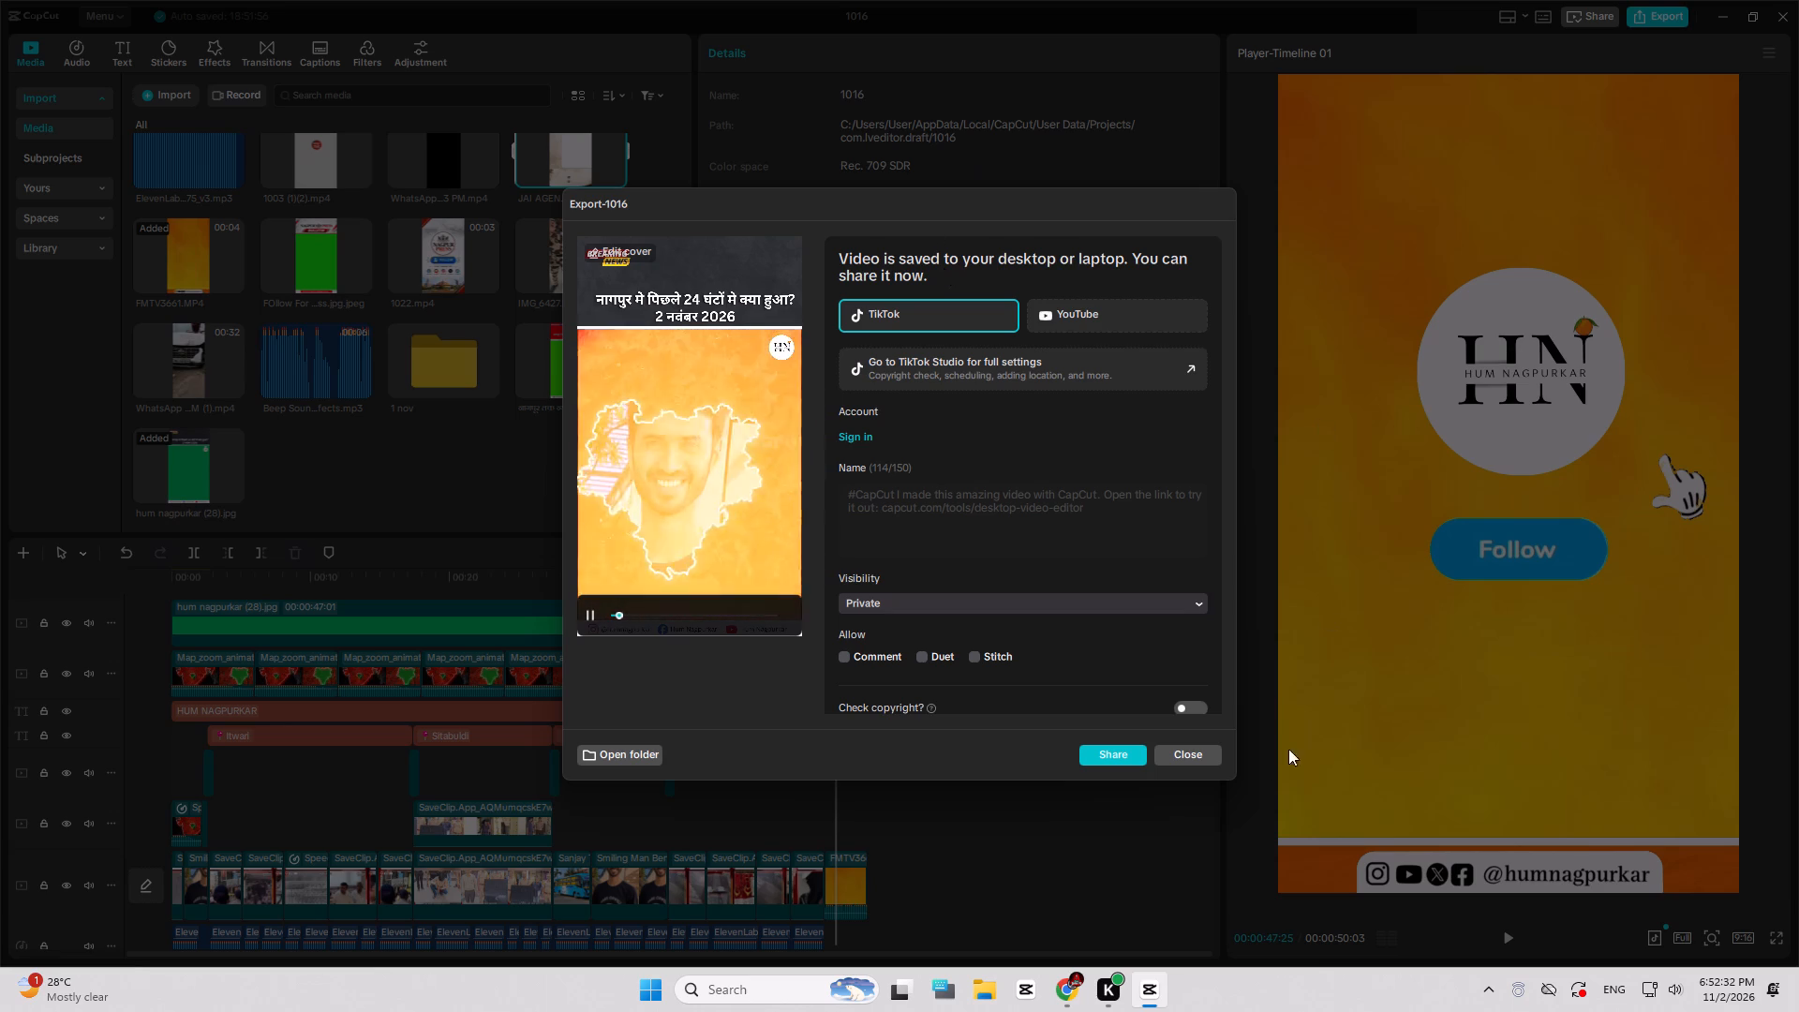
{"action": "left_click", "coordinate": [1207, 754]}
Undo the Hum Nagpurkar edits back to the Nagpur Tak version with its overlay, watermark text, location labels and outro.
{"action": "key", "text": "ctrl+z"}
{"action": "key", "text": "ctrl+z"}
{"action": "key", "text": "ctrl+z"}
{"action": "key", "text": "ctrl+z"}
{"action": "key", "text": "ctrl+z"}
{"action": "key", "text": "ctrl+z"}
{"action": "key", "text": "ctrl+z"}
{"action": "key", "text": "ctrl+z"}
{"action": "key", "text": "ctrl+z"}
{"action": "key", "text": "ctrl+z"}
{"action": "key", "text": "ctrl+z"}
{"action": "key", "text": "ctrl+z"}
{"action": "key", "text": "ctrl+z"}
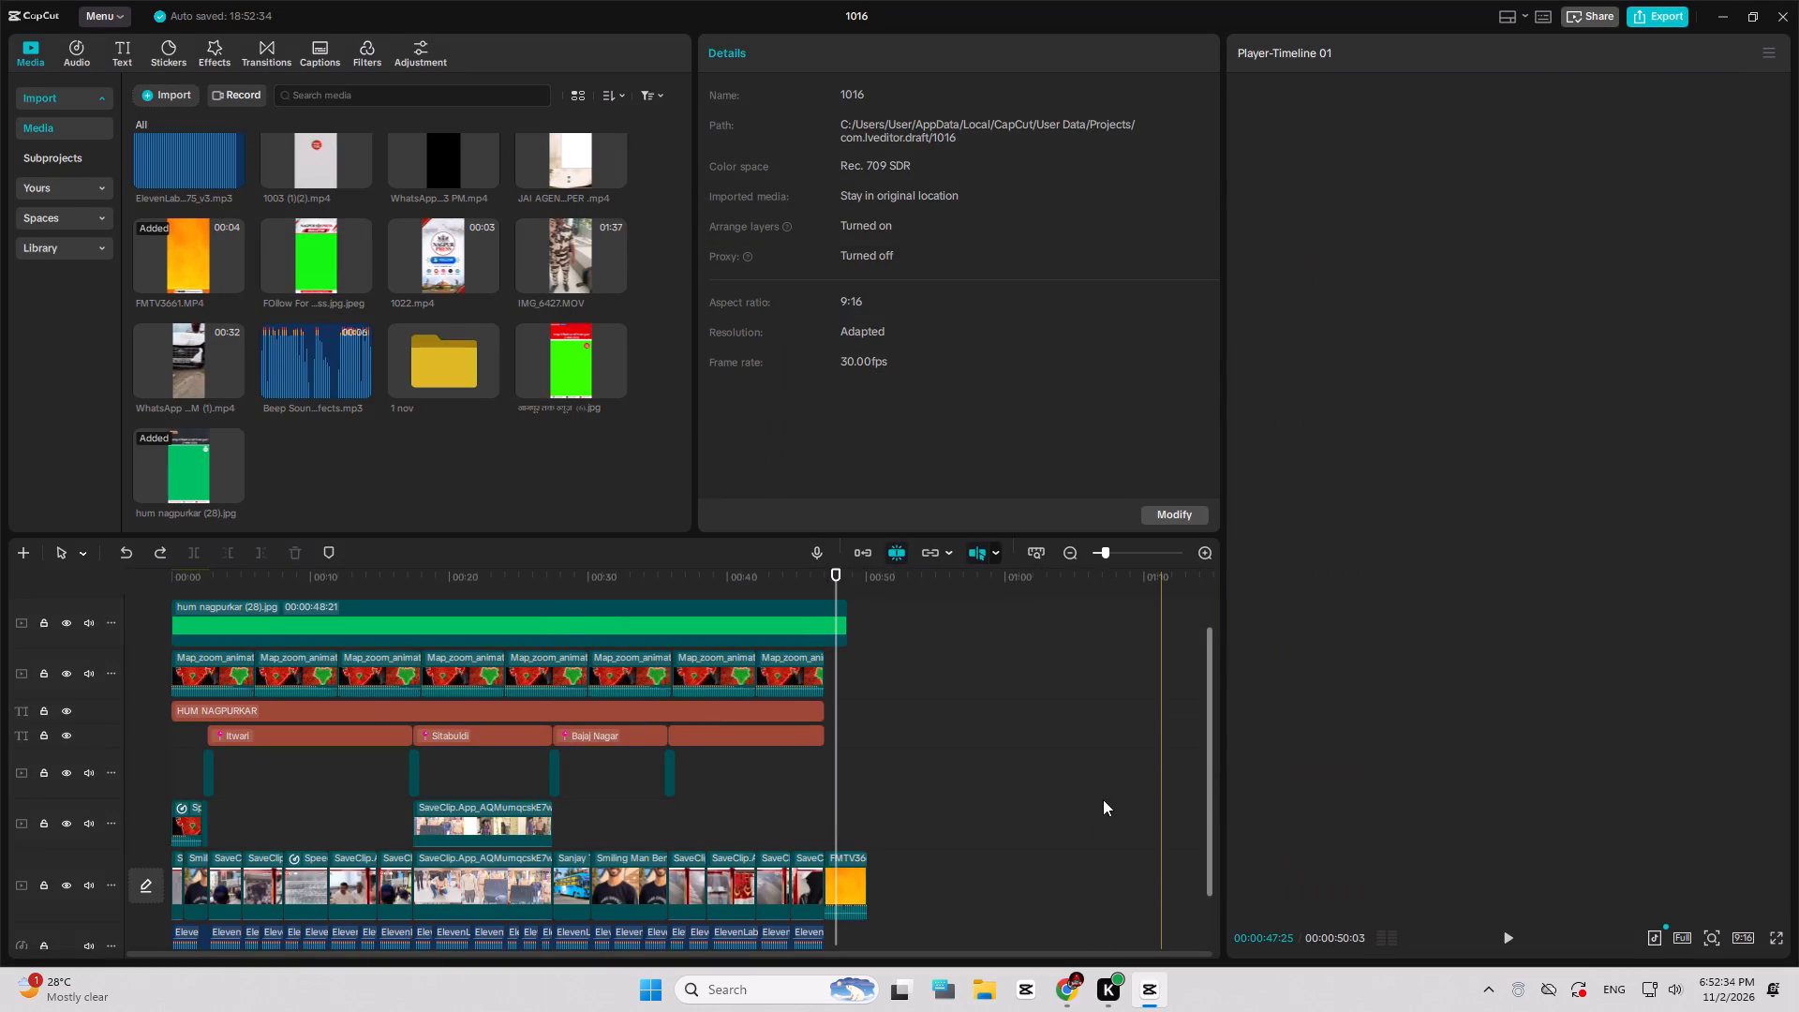
{"action": "key", "text": "ctrl+z"}
{"action": "key", "text": "ctrl+z"}
{"action": "key", "text": "ctrl+z"}
{"action": "key", "text": "ctrl+z"}
{"action": "key", "text": "ctrl+z"}
{"action": "key", "text": "ctrl+z"}
{"action": "key", "text": "ctrl+z"}
{"action": "key", "text": "ctrl+z"}
{"action": "key", "text": "ctrl+z"}
{"action": "key", "text": "ctrl+z"}
{"action": "key", "text": "ctrl+z"}
{"action": "key", "text": "ctrl+z"}
{"action": "key", "text": "ctrl+z"}
{"action": "key", "text": "ctrl+z"}
{"action": "key", "text": "ctrl+z"}
{"action": "key", "text": "ctrl+z"}
{"action": "key", "text": "ctrl+z"}
{"action": "key", "text": "ctrl+z"}
{"action": "key", "text": "ctrl+z"}
{"action": "key", "text": "ctrl+z"}
{"action": "key", "text": "ctrl+z"}
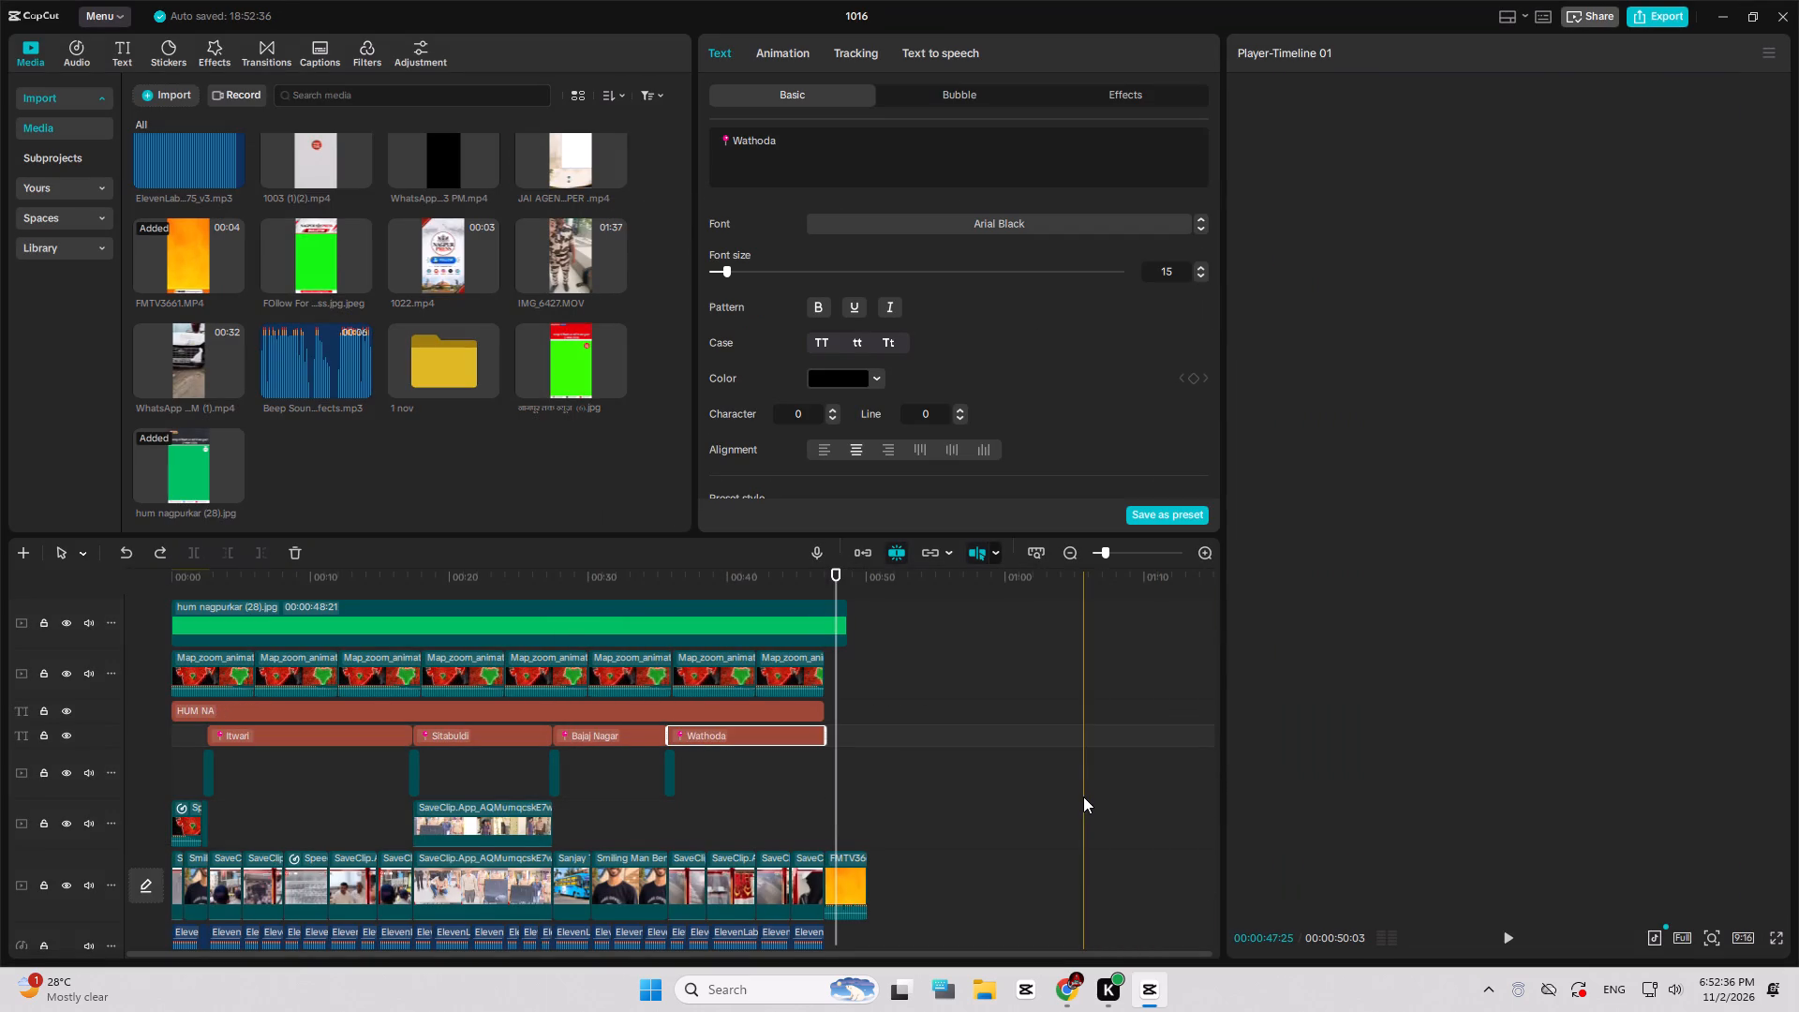
{"action": "key", "text": "ctrl+z"}
{"action": "key", "text": "ctrl+z"}
{"action": "key", "text": "ctrl+z"}
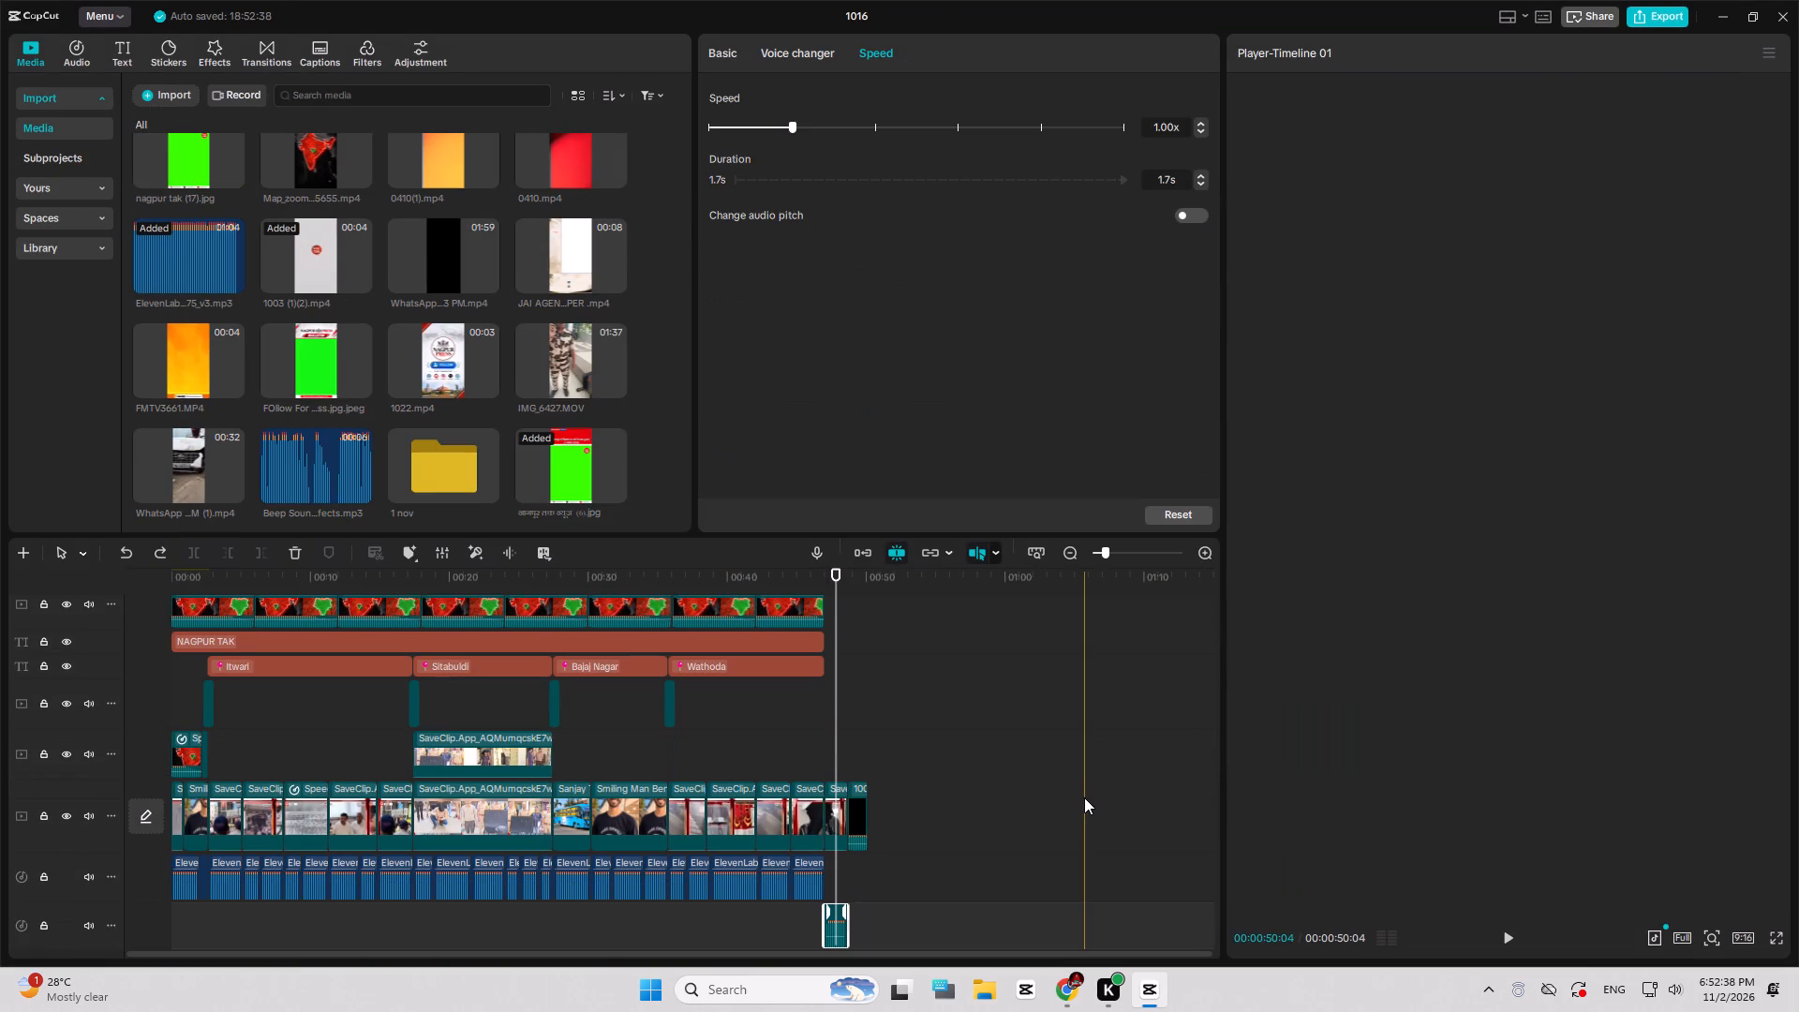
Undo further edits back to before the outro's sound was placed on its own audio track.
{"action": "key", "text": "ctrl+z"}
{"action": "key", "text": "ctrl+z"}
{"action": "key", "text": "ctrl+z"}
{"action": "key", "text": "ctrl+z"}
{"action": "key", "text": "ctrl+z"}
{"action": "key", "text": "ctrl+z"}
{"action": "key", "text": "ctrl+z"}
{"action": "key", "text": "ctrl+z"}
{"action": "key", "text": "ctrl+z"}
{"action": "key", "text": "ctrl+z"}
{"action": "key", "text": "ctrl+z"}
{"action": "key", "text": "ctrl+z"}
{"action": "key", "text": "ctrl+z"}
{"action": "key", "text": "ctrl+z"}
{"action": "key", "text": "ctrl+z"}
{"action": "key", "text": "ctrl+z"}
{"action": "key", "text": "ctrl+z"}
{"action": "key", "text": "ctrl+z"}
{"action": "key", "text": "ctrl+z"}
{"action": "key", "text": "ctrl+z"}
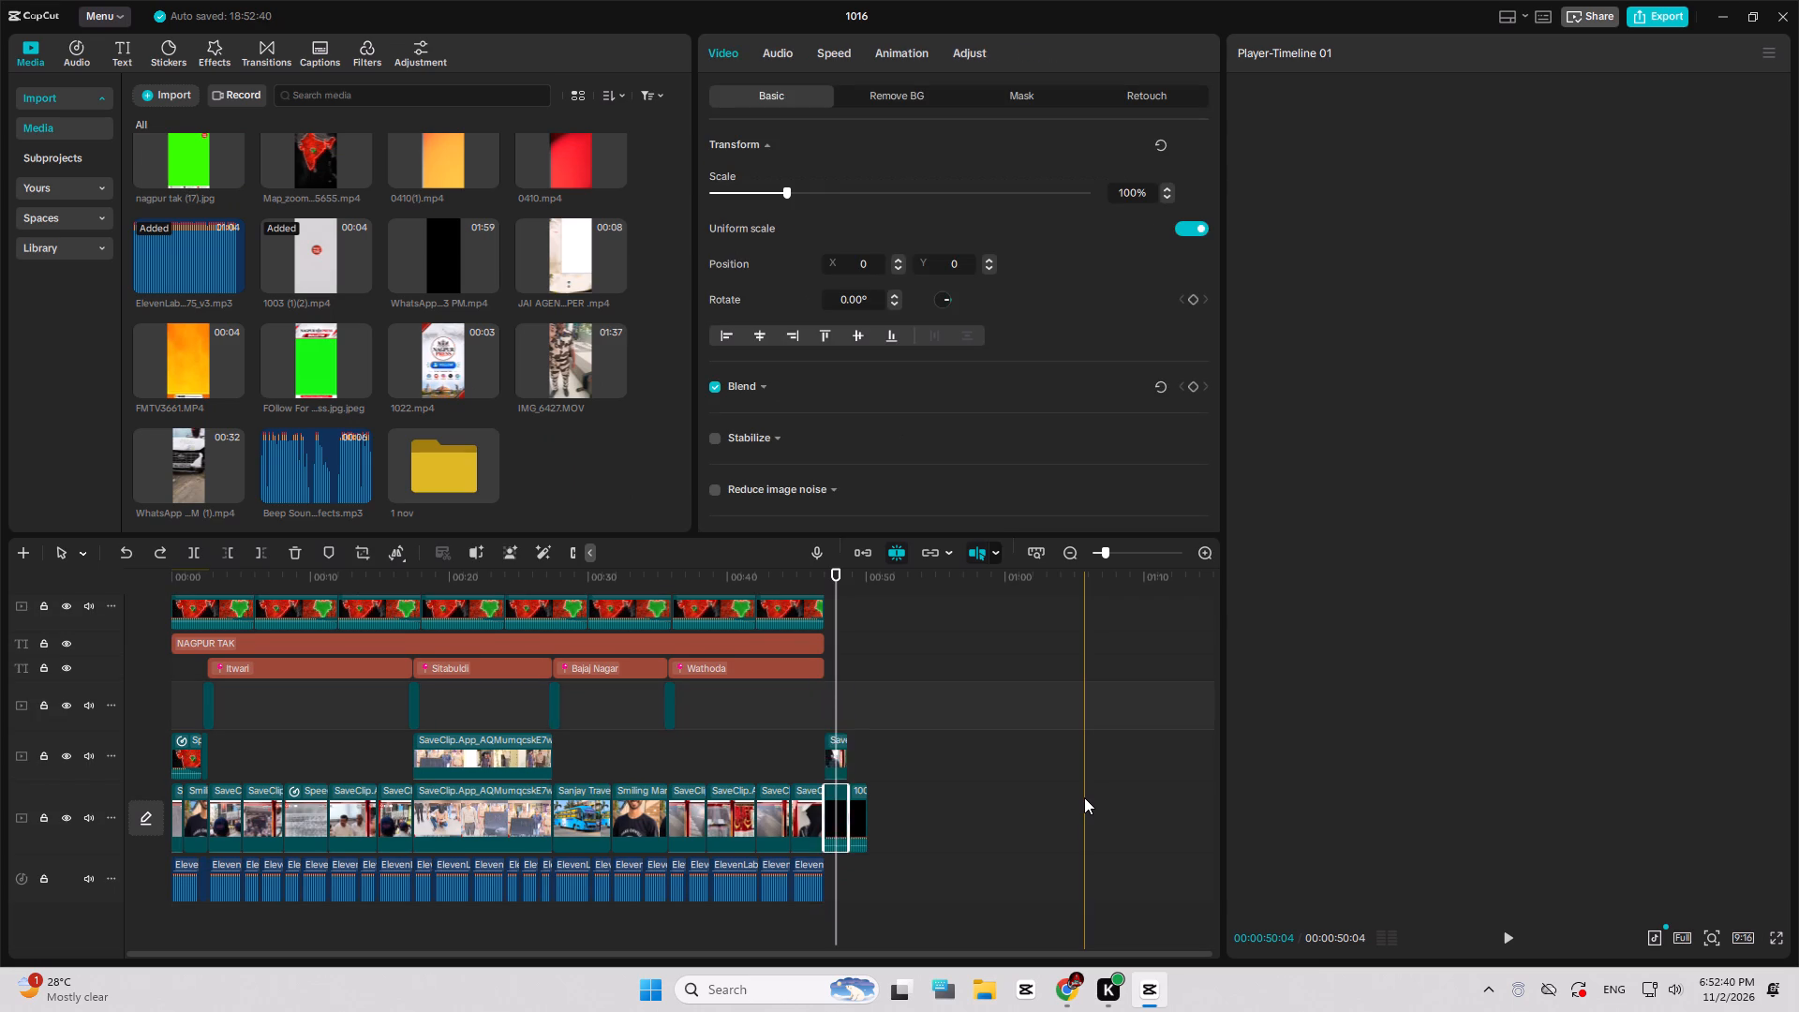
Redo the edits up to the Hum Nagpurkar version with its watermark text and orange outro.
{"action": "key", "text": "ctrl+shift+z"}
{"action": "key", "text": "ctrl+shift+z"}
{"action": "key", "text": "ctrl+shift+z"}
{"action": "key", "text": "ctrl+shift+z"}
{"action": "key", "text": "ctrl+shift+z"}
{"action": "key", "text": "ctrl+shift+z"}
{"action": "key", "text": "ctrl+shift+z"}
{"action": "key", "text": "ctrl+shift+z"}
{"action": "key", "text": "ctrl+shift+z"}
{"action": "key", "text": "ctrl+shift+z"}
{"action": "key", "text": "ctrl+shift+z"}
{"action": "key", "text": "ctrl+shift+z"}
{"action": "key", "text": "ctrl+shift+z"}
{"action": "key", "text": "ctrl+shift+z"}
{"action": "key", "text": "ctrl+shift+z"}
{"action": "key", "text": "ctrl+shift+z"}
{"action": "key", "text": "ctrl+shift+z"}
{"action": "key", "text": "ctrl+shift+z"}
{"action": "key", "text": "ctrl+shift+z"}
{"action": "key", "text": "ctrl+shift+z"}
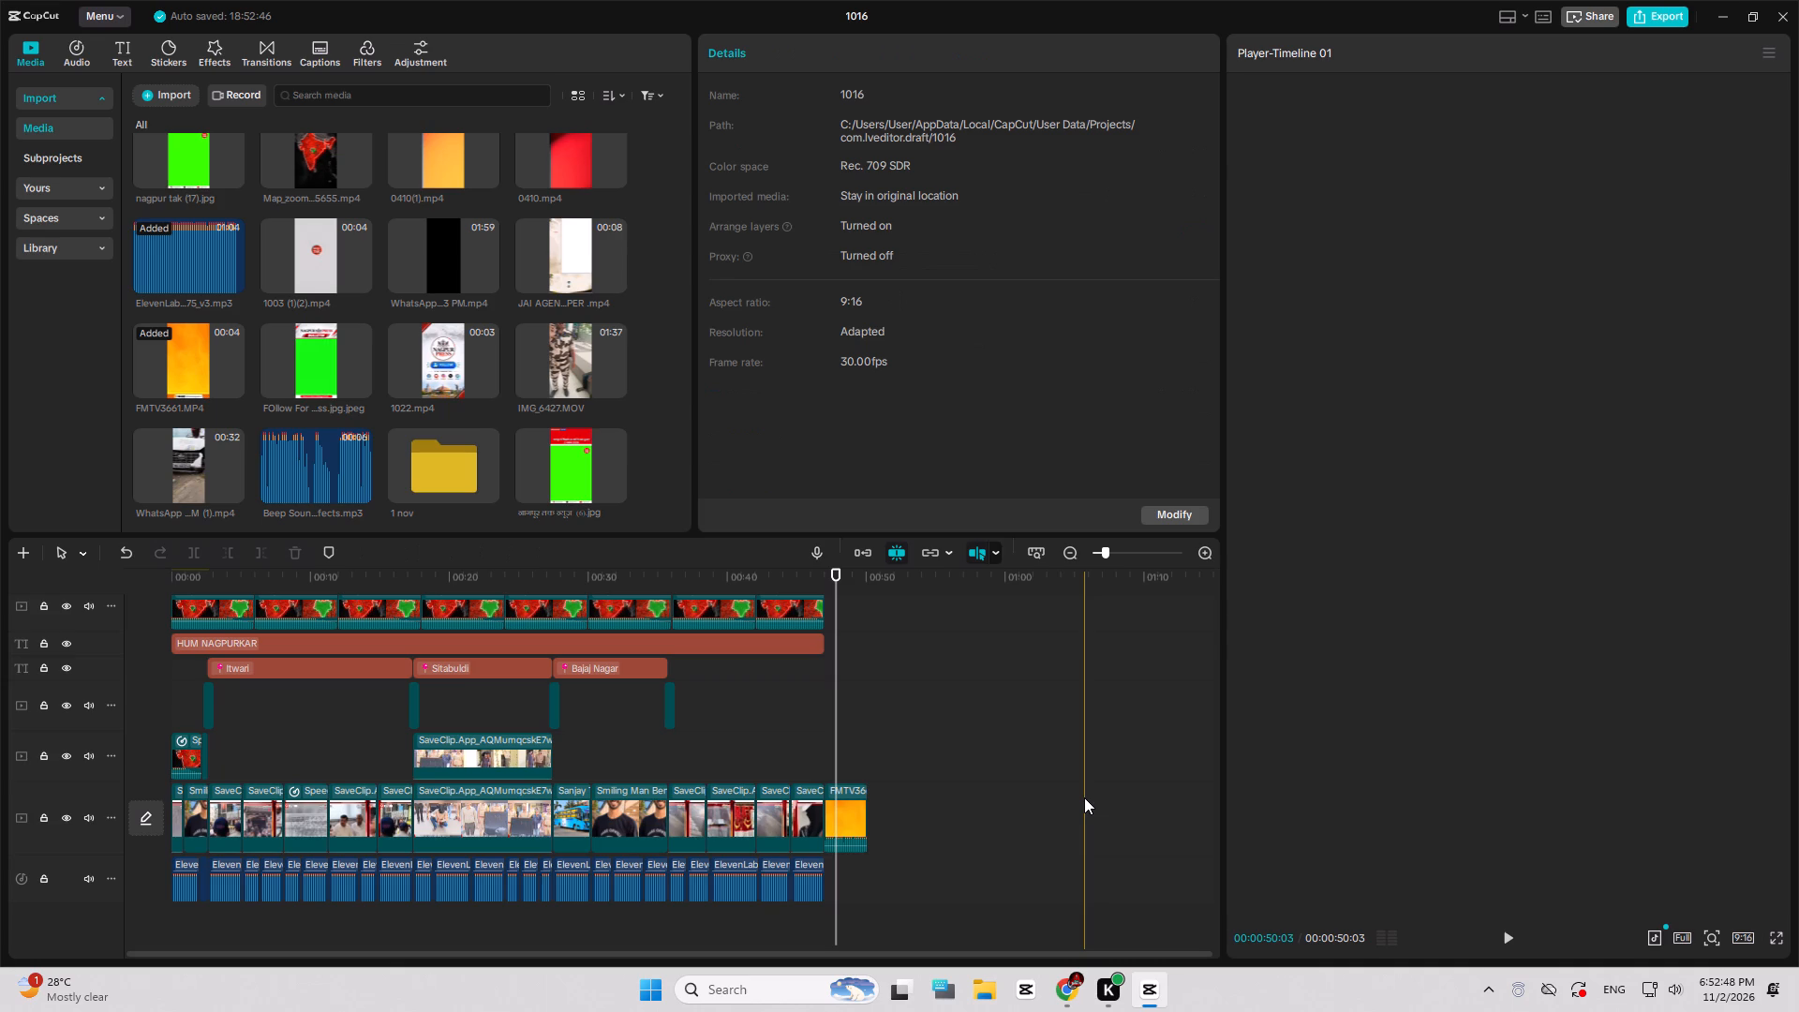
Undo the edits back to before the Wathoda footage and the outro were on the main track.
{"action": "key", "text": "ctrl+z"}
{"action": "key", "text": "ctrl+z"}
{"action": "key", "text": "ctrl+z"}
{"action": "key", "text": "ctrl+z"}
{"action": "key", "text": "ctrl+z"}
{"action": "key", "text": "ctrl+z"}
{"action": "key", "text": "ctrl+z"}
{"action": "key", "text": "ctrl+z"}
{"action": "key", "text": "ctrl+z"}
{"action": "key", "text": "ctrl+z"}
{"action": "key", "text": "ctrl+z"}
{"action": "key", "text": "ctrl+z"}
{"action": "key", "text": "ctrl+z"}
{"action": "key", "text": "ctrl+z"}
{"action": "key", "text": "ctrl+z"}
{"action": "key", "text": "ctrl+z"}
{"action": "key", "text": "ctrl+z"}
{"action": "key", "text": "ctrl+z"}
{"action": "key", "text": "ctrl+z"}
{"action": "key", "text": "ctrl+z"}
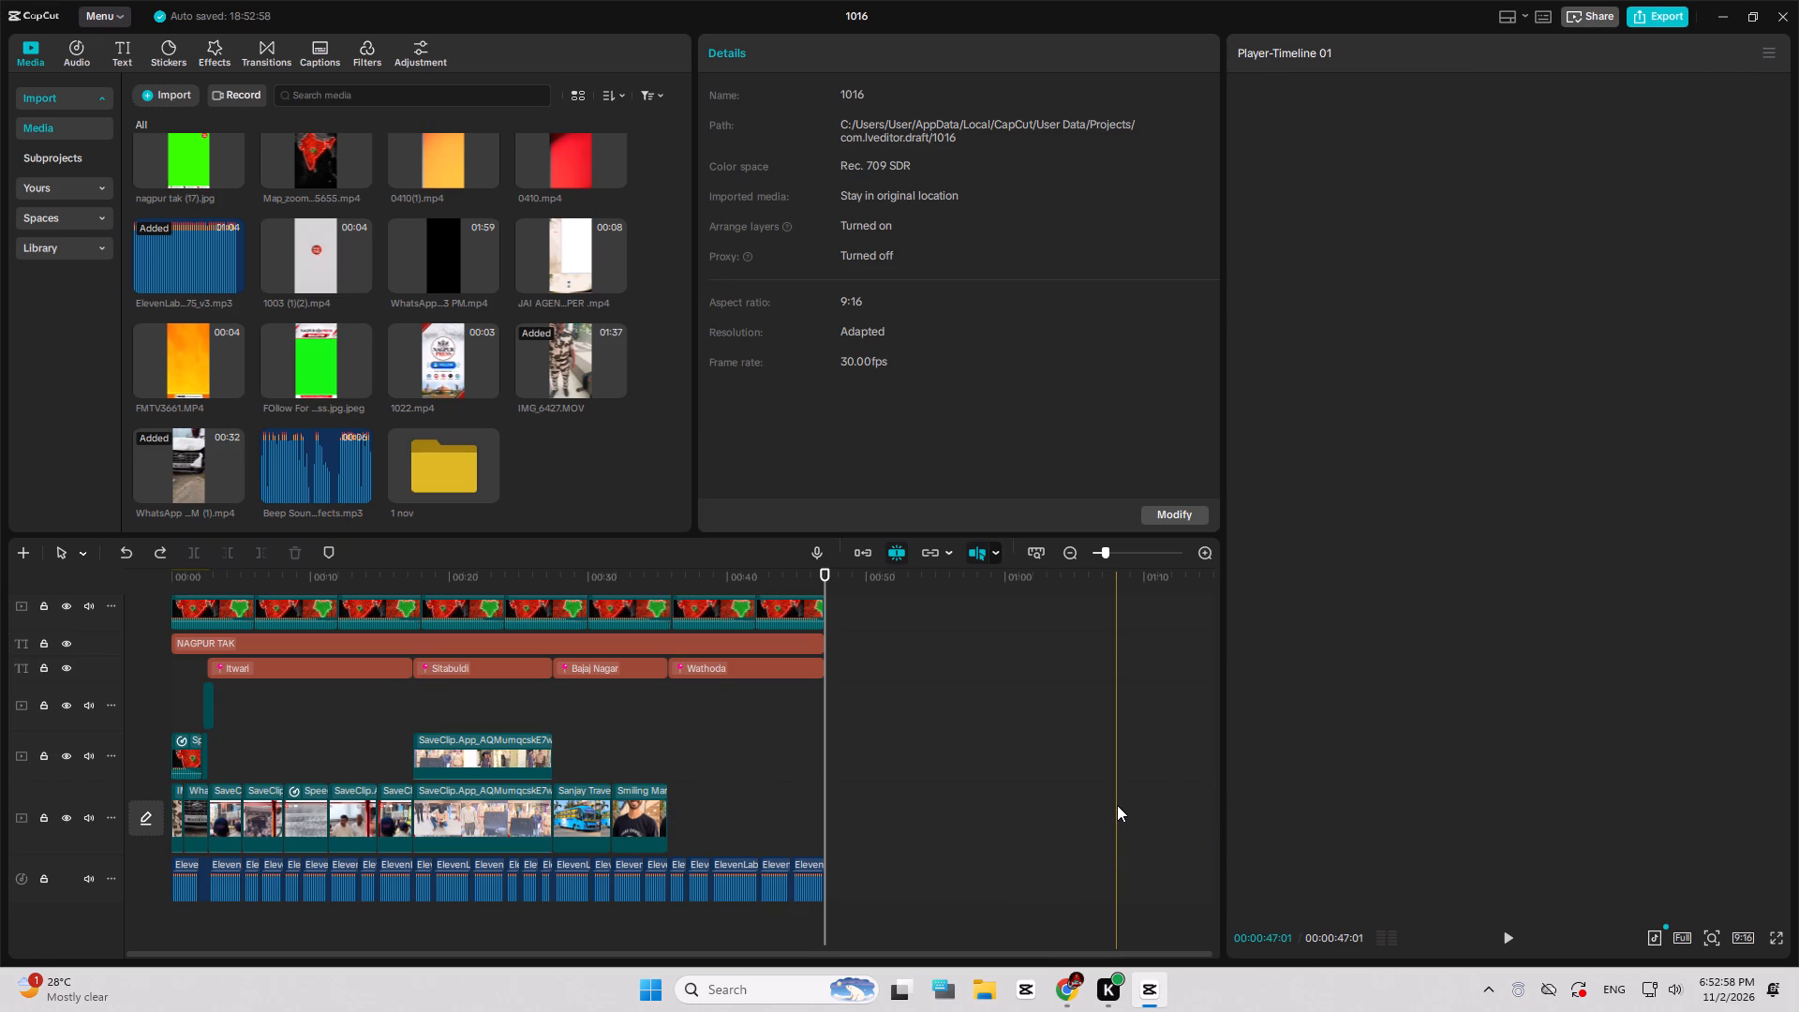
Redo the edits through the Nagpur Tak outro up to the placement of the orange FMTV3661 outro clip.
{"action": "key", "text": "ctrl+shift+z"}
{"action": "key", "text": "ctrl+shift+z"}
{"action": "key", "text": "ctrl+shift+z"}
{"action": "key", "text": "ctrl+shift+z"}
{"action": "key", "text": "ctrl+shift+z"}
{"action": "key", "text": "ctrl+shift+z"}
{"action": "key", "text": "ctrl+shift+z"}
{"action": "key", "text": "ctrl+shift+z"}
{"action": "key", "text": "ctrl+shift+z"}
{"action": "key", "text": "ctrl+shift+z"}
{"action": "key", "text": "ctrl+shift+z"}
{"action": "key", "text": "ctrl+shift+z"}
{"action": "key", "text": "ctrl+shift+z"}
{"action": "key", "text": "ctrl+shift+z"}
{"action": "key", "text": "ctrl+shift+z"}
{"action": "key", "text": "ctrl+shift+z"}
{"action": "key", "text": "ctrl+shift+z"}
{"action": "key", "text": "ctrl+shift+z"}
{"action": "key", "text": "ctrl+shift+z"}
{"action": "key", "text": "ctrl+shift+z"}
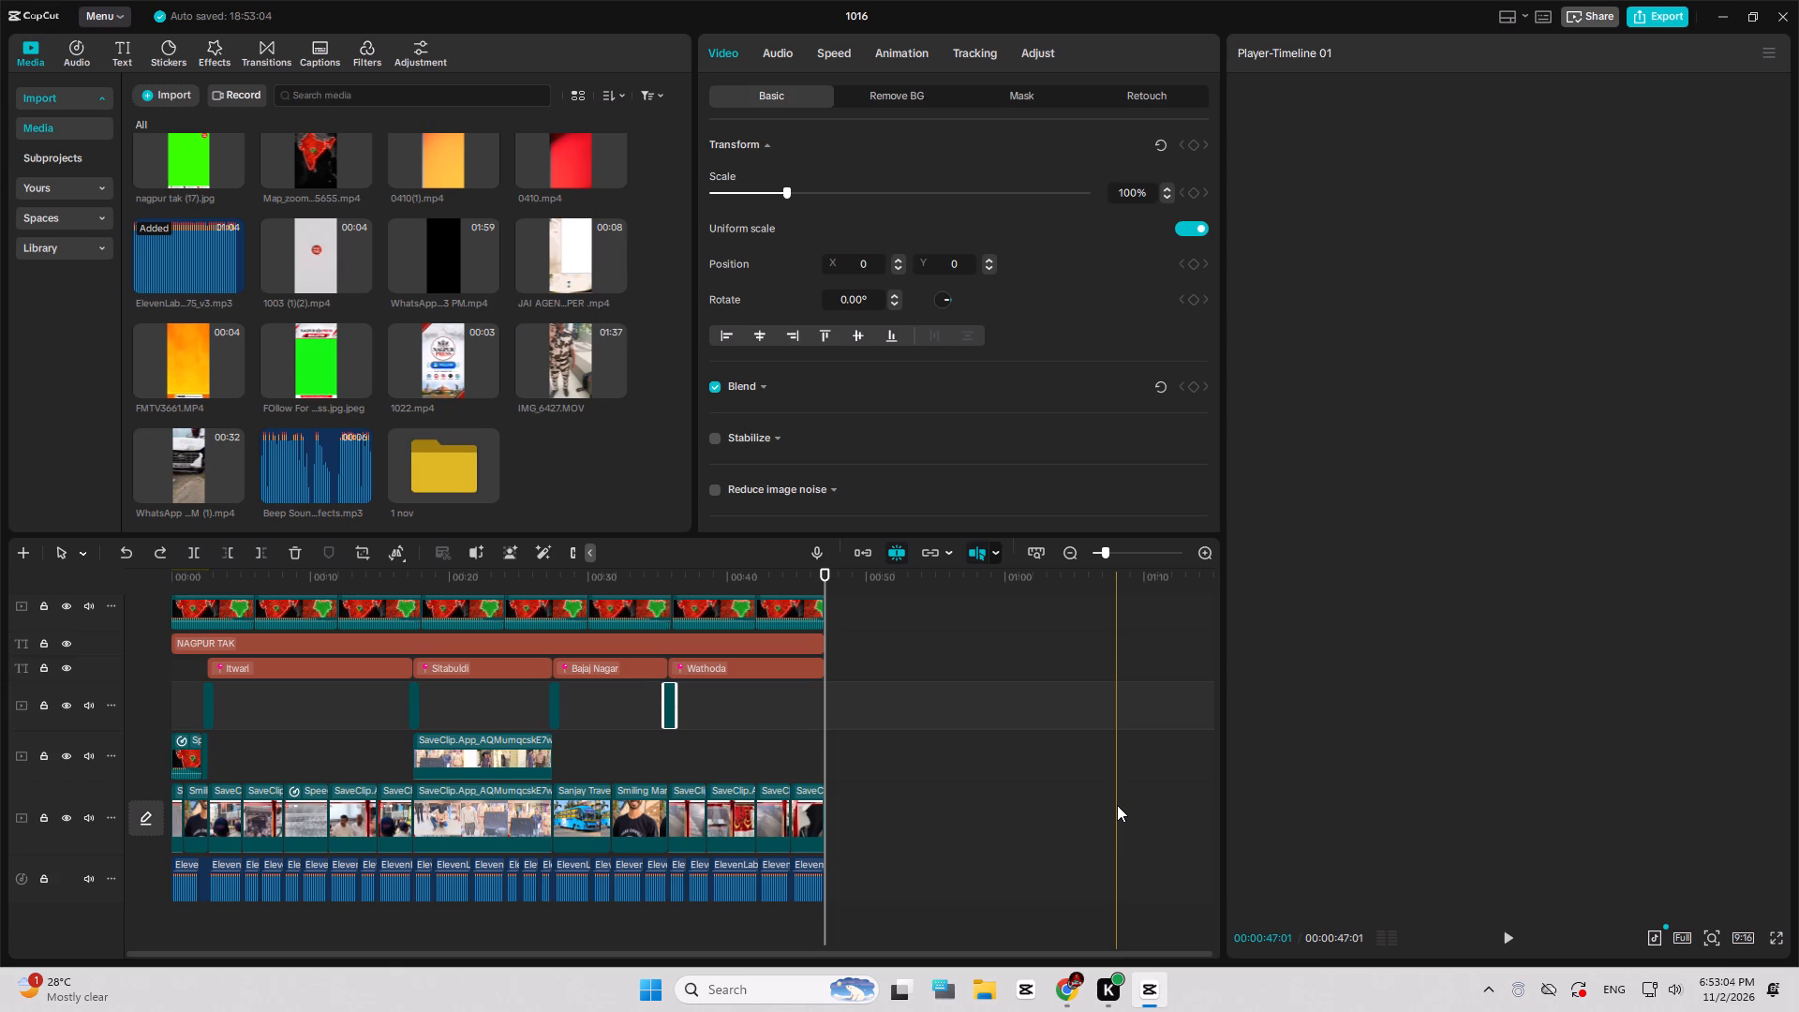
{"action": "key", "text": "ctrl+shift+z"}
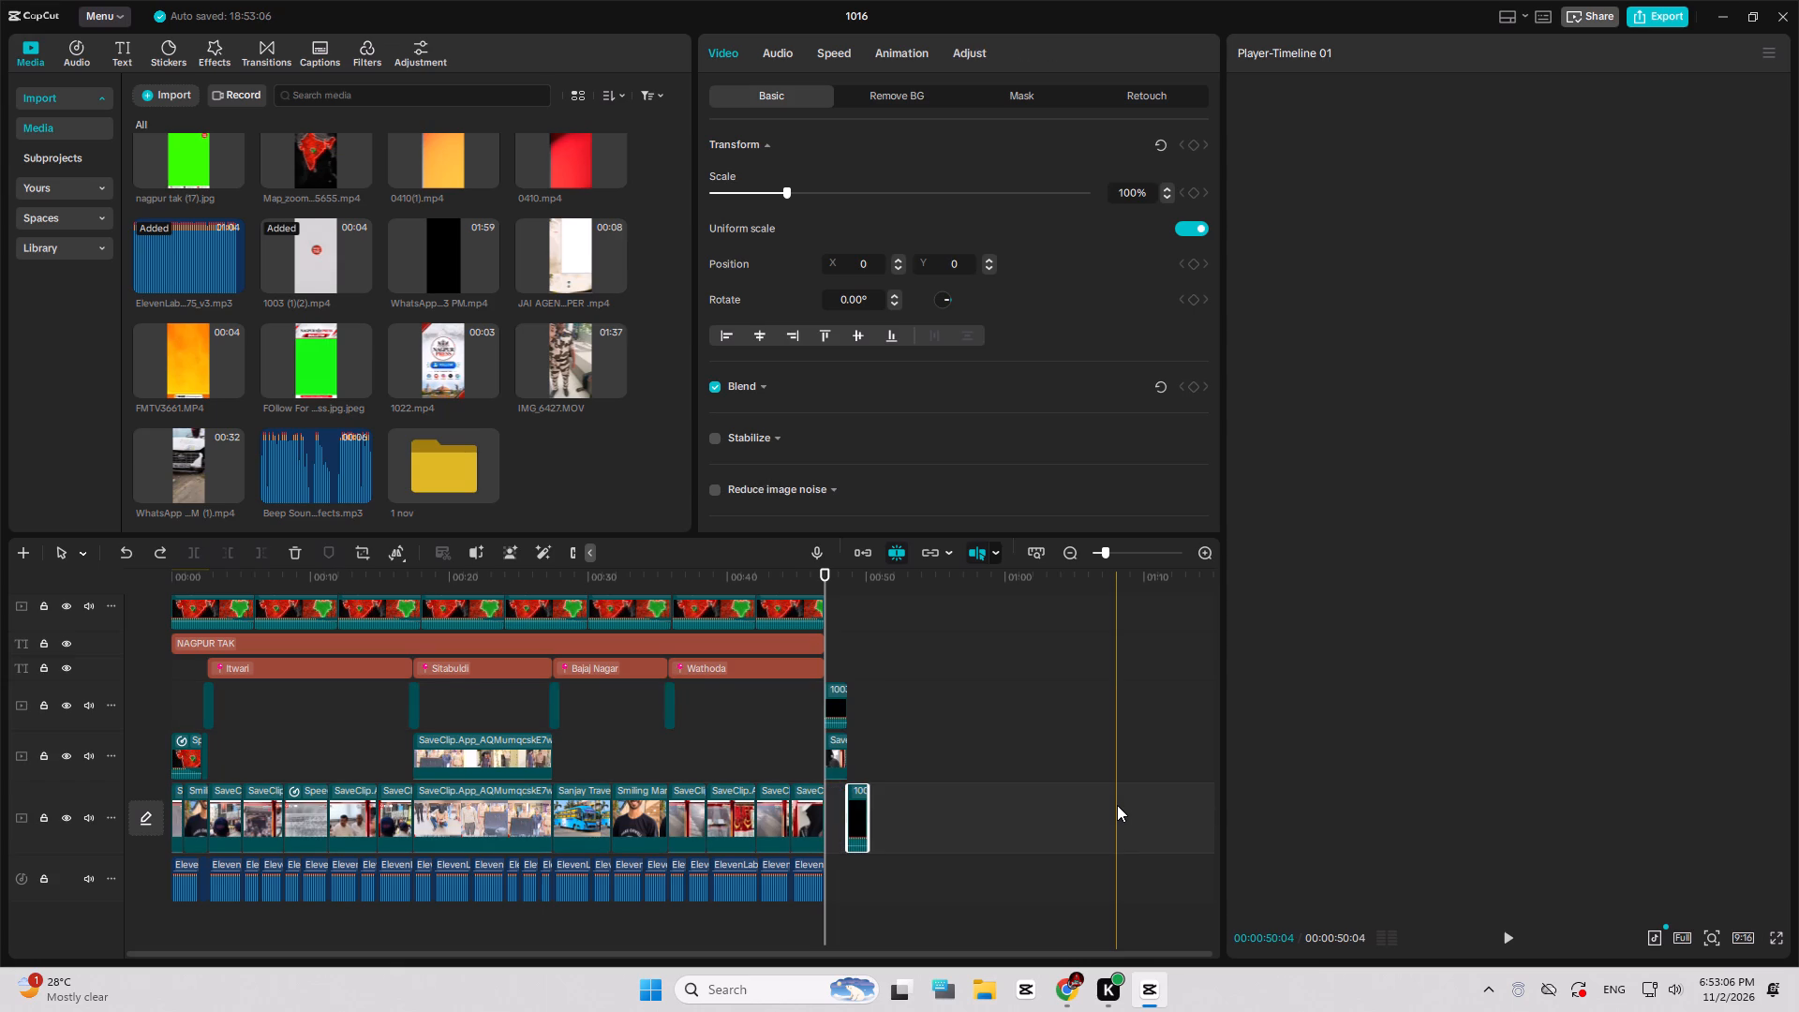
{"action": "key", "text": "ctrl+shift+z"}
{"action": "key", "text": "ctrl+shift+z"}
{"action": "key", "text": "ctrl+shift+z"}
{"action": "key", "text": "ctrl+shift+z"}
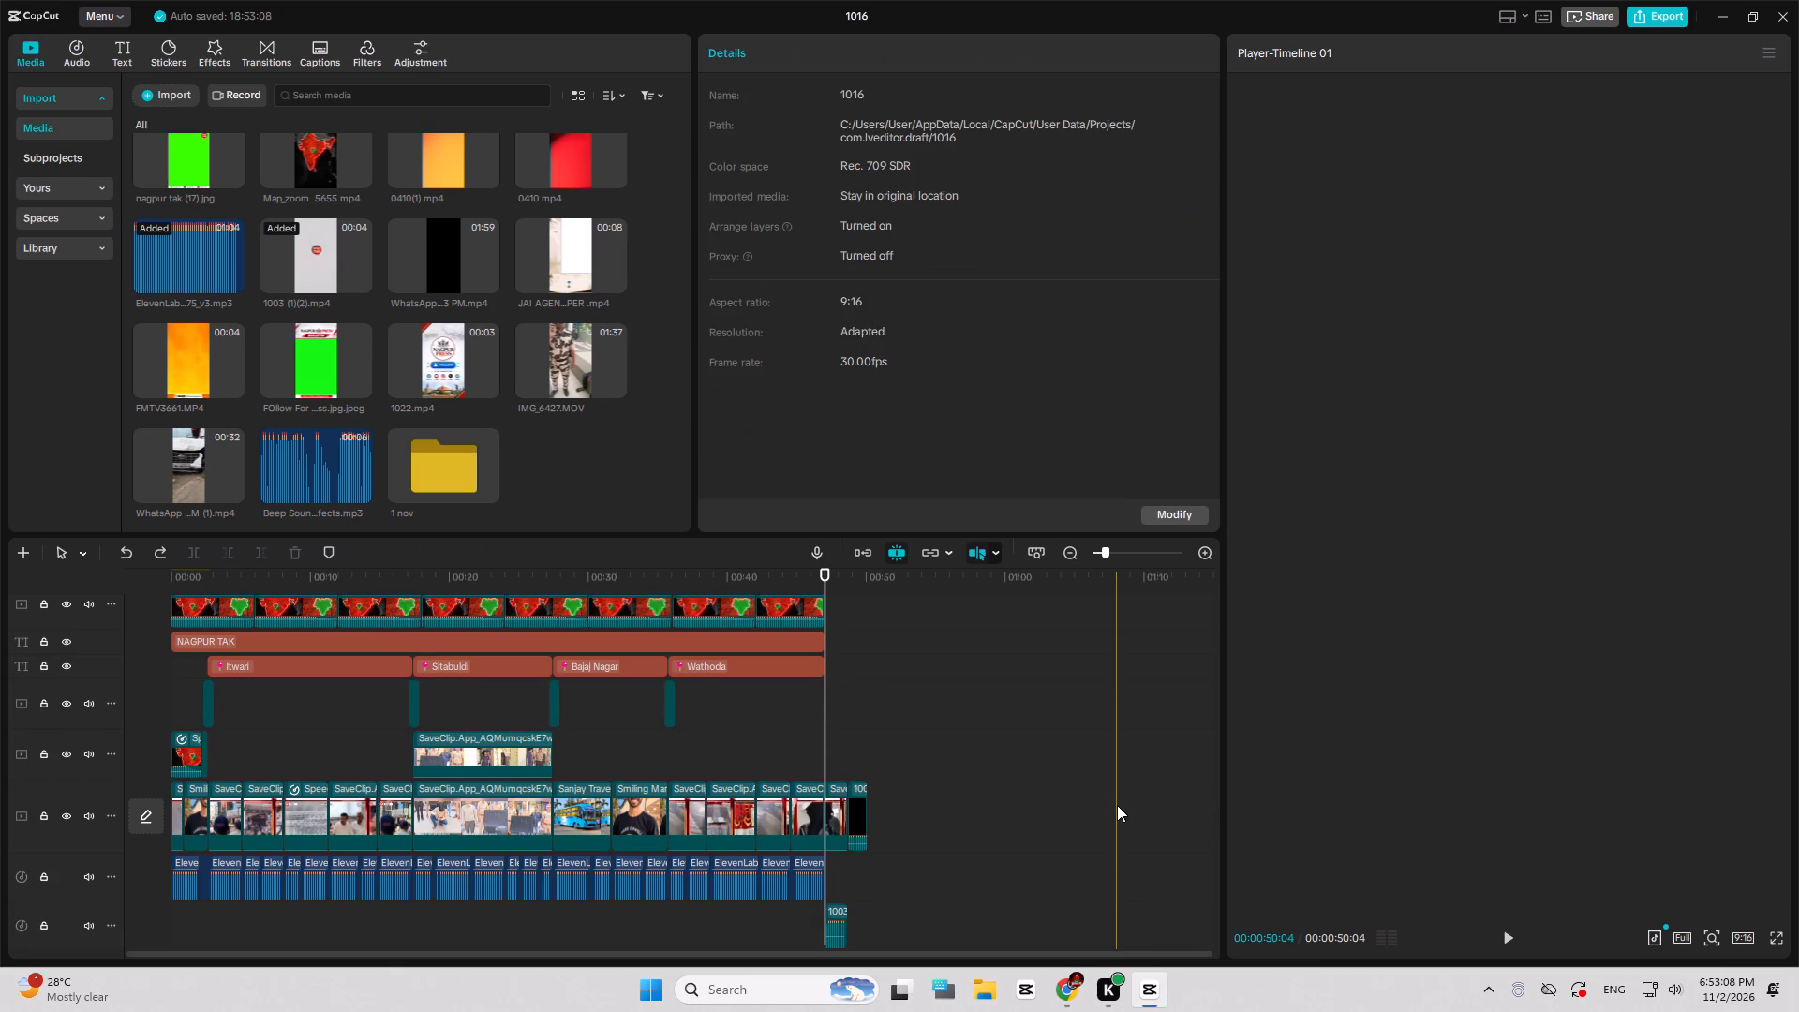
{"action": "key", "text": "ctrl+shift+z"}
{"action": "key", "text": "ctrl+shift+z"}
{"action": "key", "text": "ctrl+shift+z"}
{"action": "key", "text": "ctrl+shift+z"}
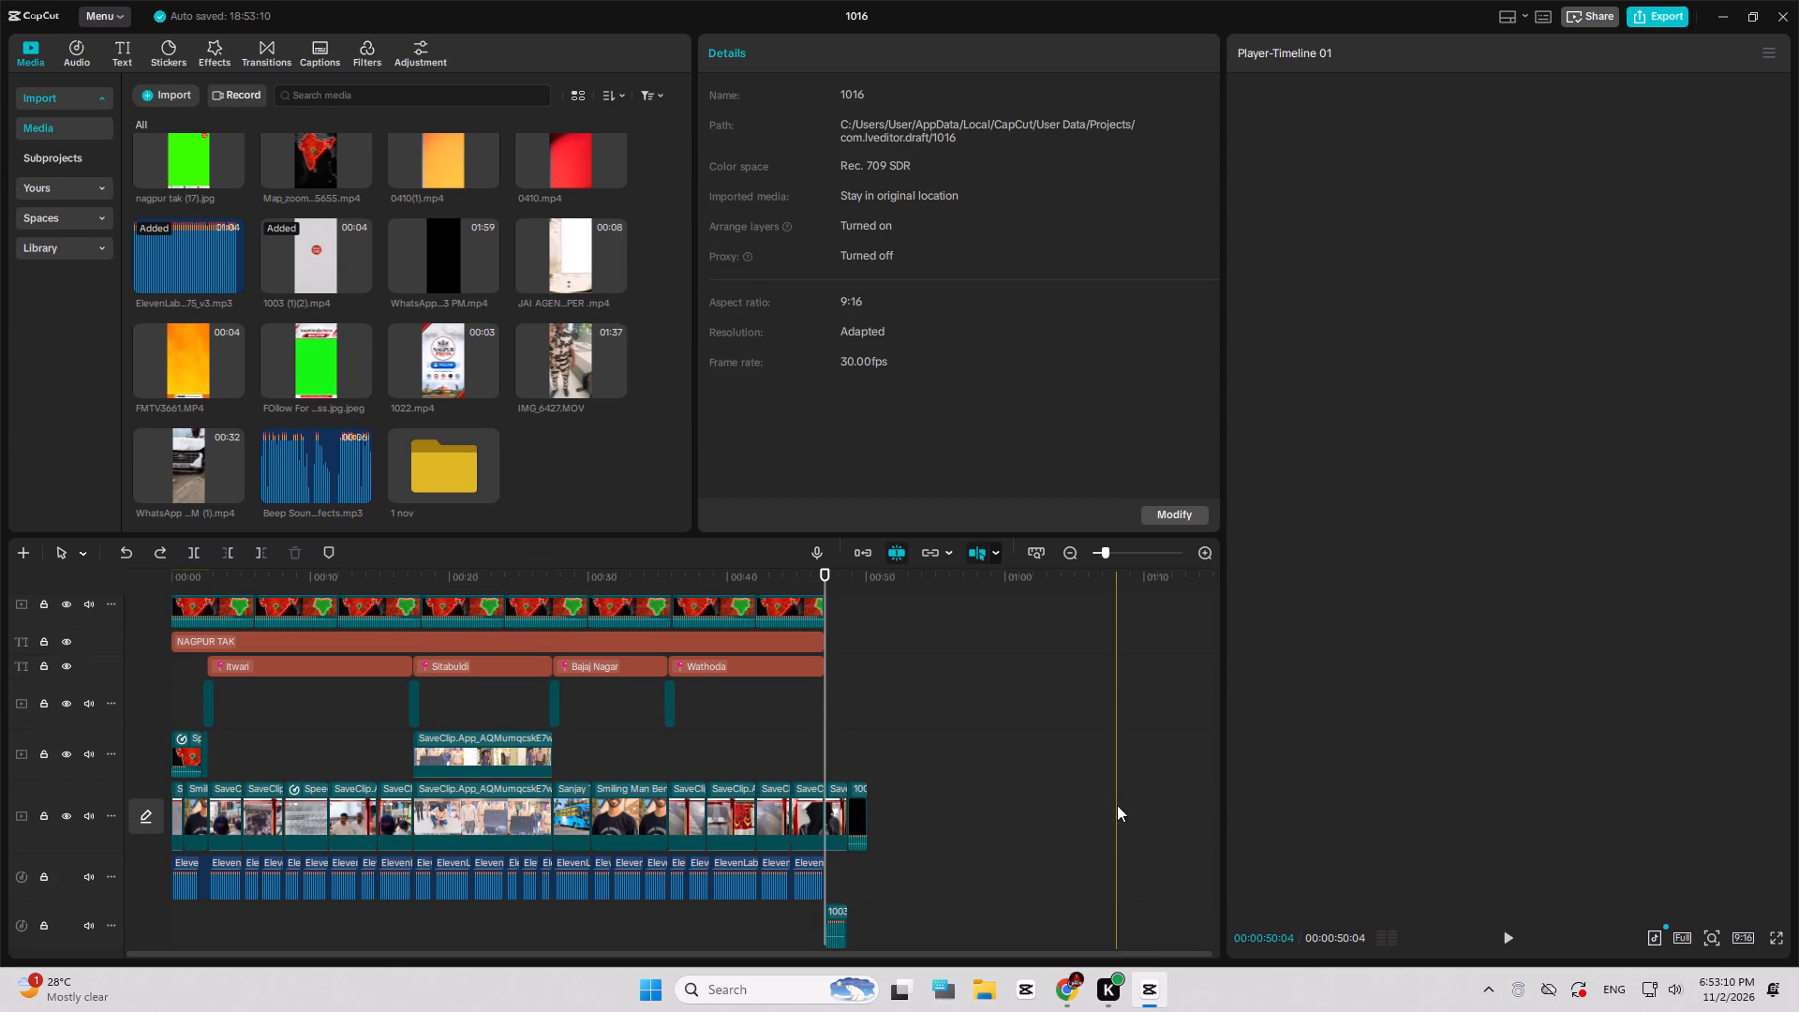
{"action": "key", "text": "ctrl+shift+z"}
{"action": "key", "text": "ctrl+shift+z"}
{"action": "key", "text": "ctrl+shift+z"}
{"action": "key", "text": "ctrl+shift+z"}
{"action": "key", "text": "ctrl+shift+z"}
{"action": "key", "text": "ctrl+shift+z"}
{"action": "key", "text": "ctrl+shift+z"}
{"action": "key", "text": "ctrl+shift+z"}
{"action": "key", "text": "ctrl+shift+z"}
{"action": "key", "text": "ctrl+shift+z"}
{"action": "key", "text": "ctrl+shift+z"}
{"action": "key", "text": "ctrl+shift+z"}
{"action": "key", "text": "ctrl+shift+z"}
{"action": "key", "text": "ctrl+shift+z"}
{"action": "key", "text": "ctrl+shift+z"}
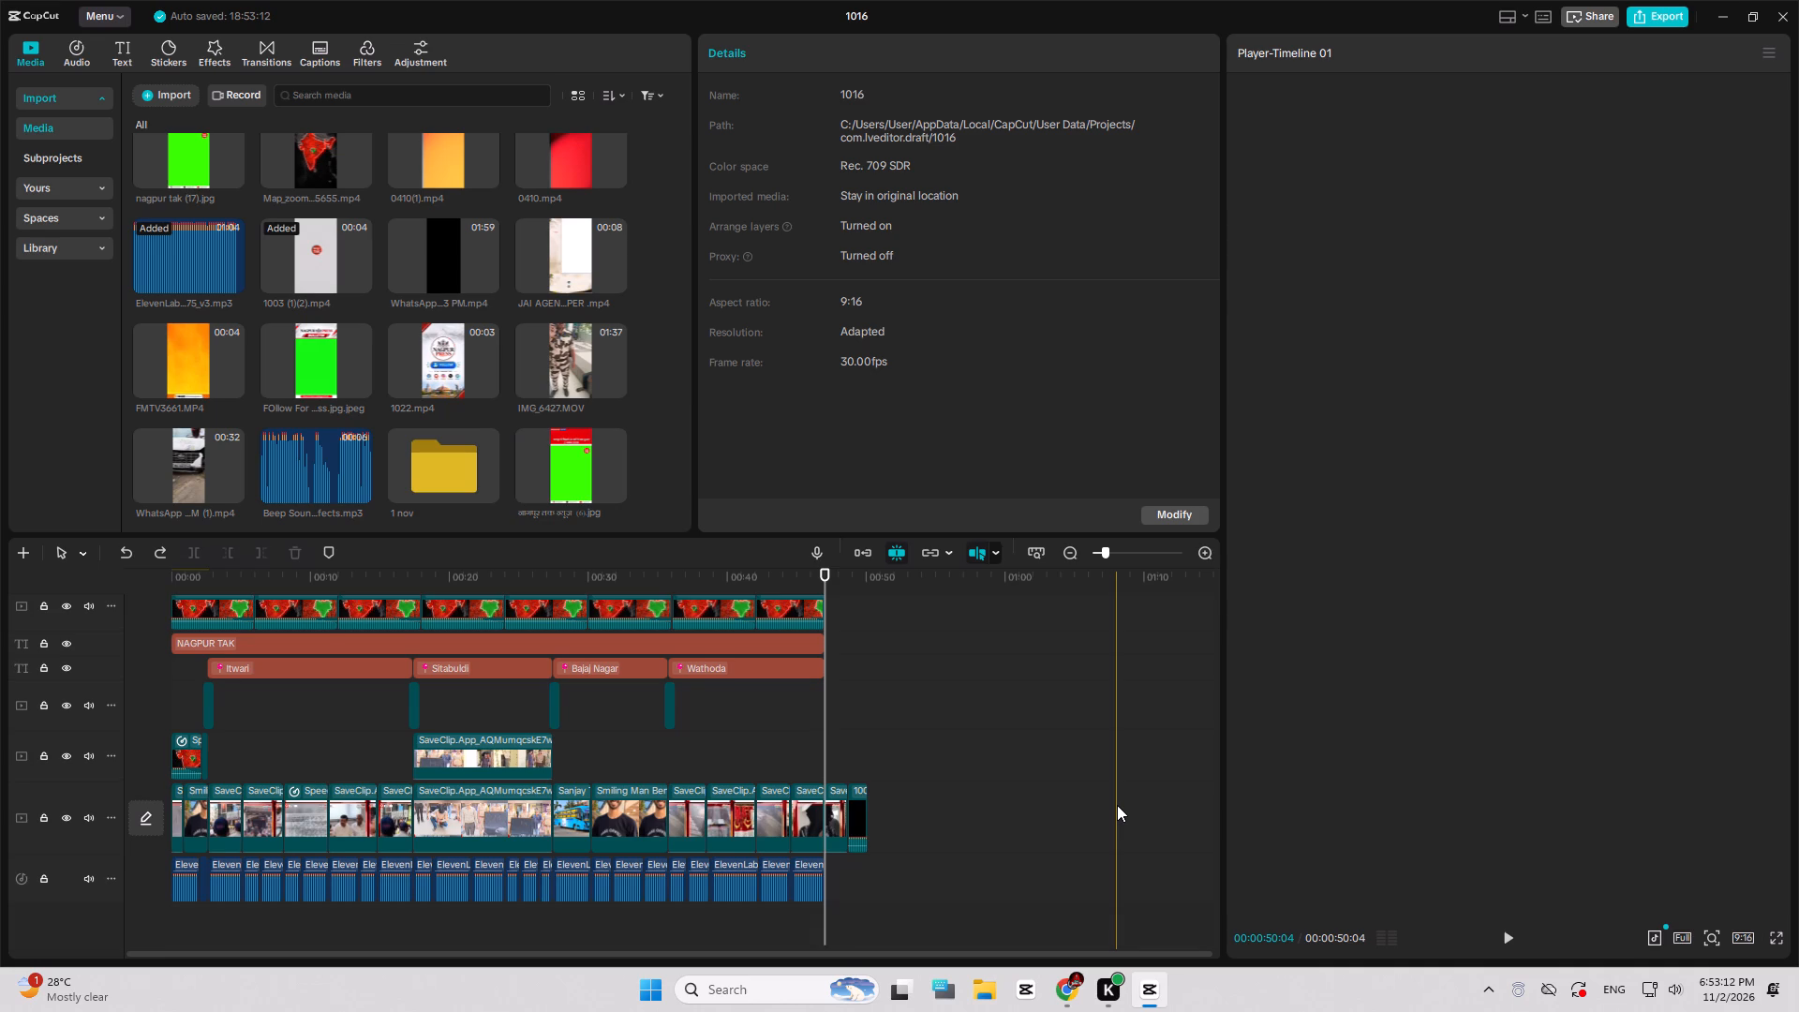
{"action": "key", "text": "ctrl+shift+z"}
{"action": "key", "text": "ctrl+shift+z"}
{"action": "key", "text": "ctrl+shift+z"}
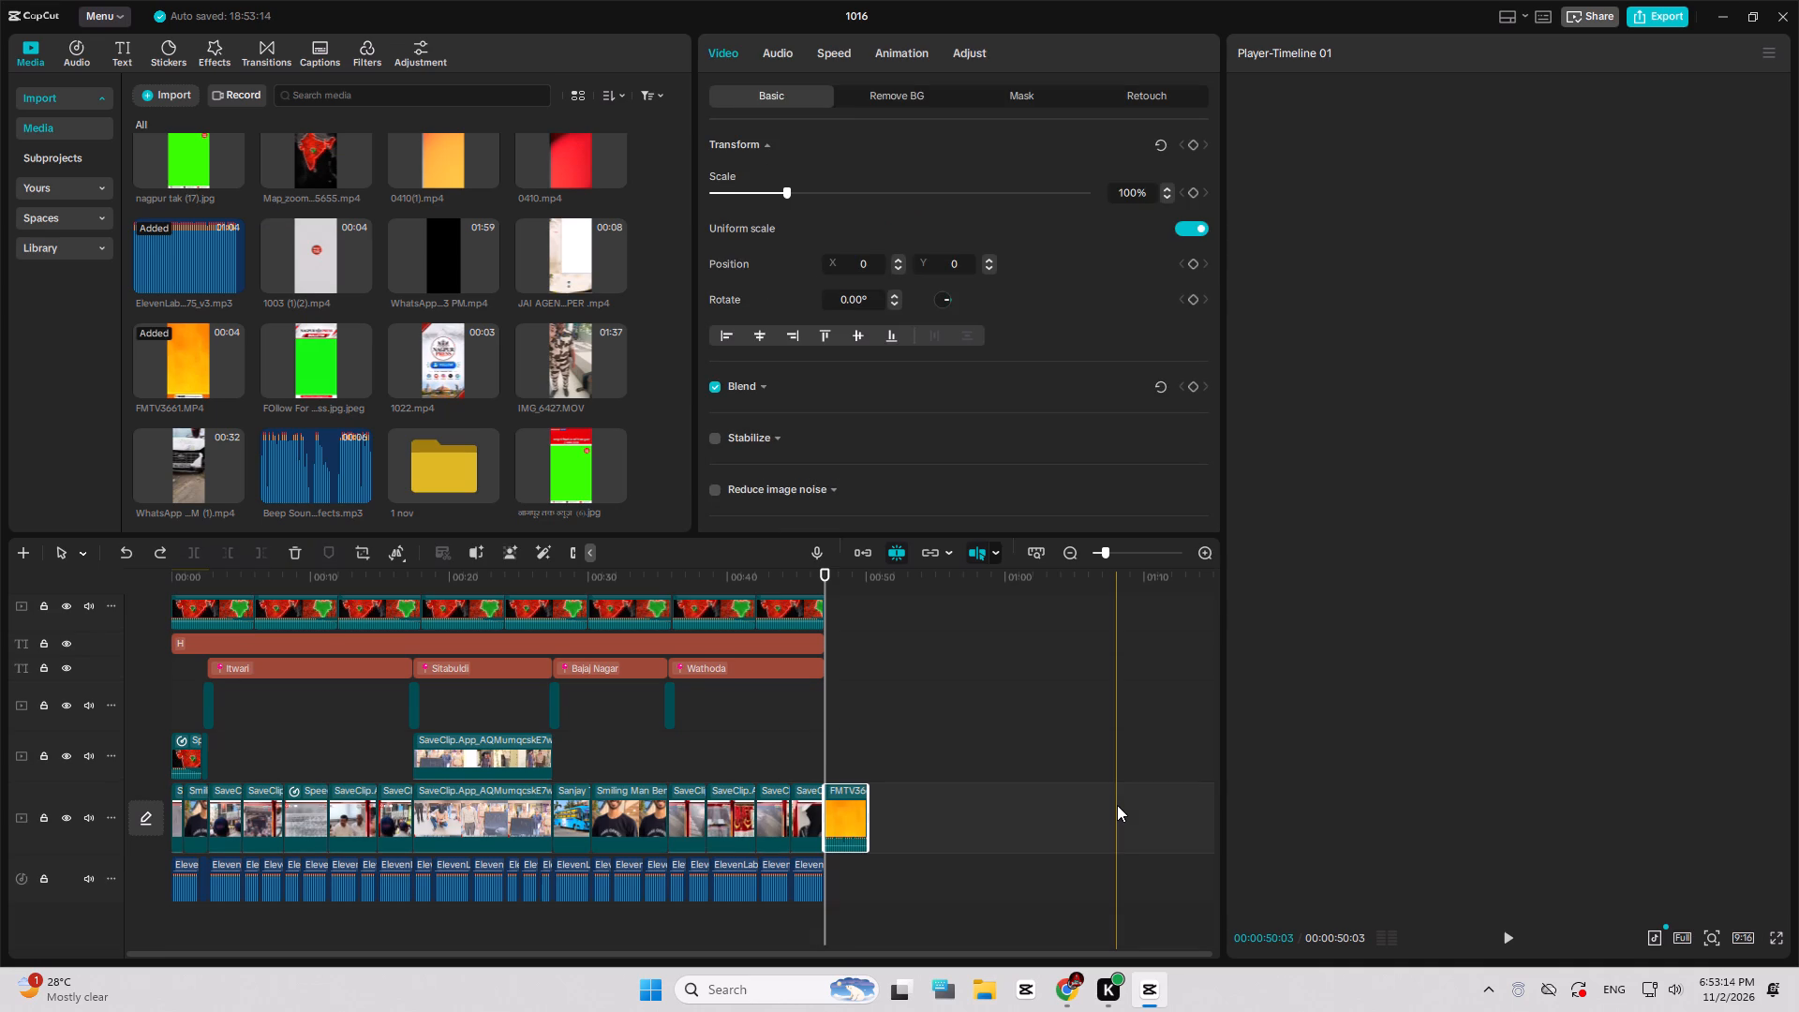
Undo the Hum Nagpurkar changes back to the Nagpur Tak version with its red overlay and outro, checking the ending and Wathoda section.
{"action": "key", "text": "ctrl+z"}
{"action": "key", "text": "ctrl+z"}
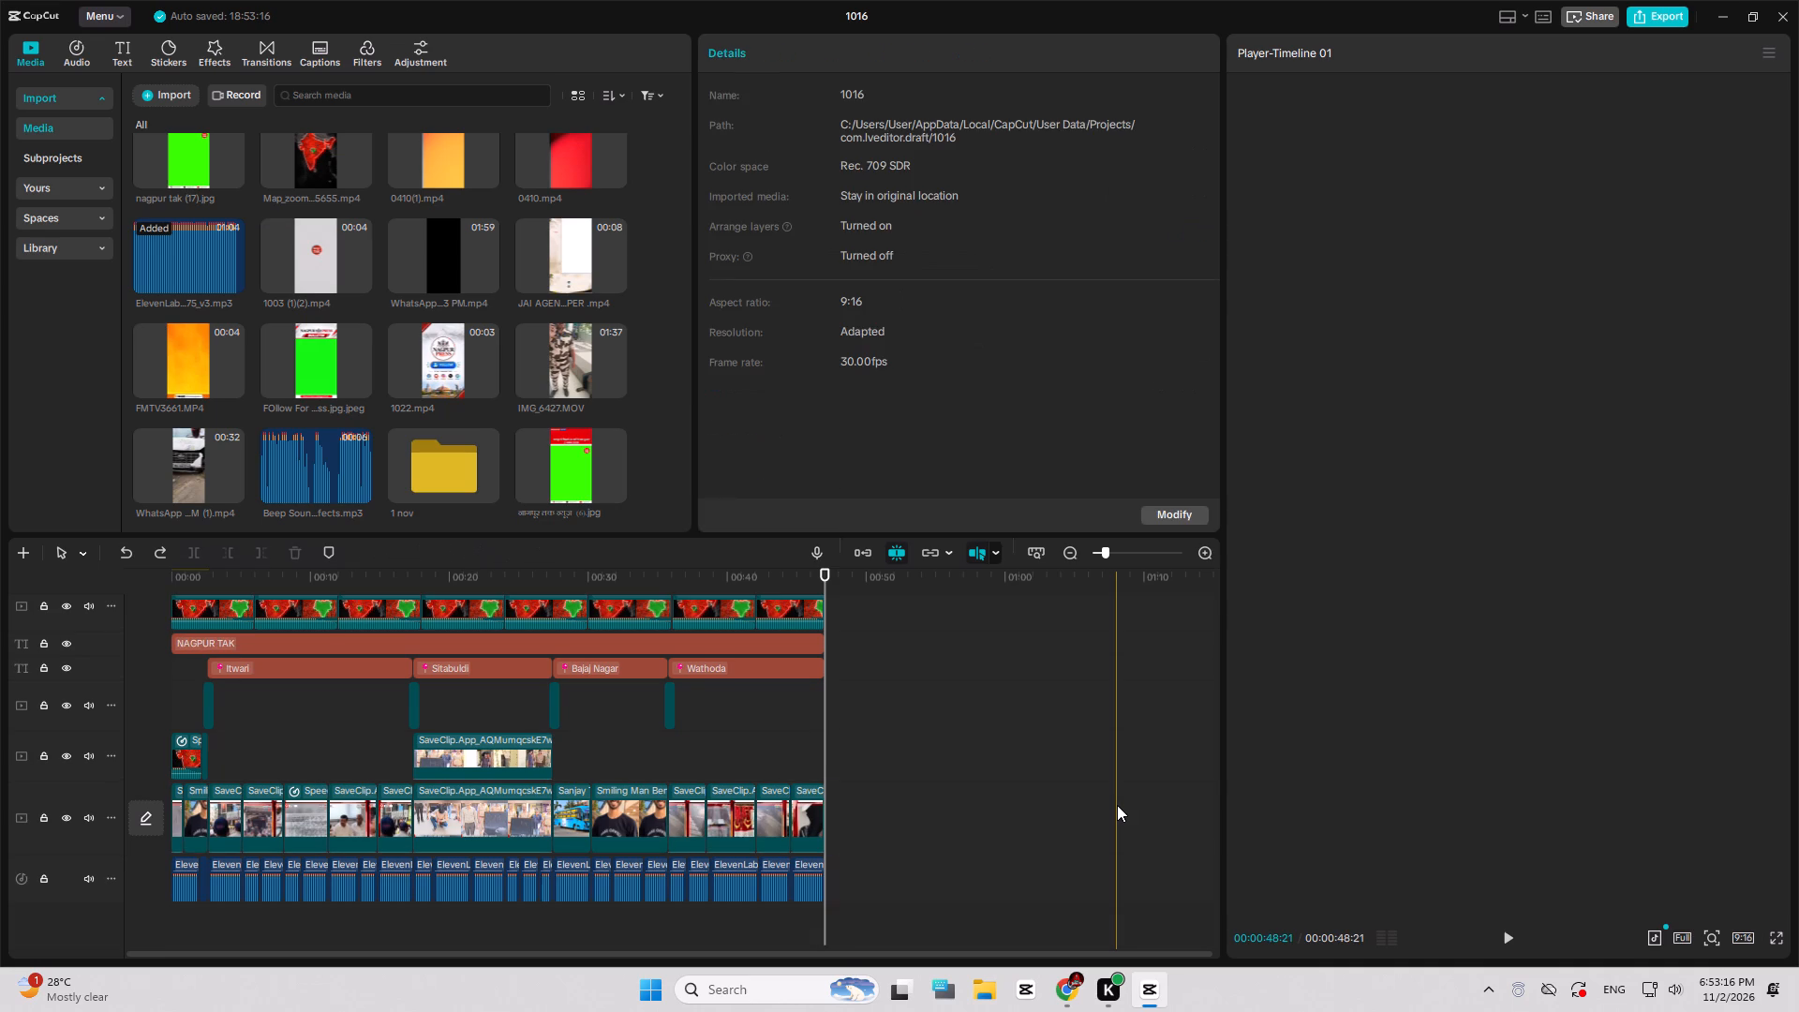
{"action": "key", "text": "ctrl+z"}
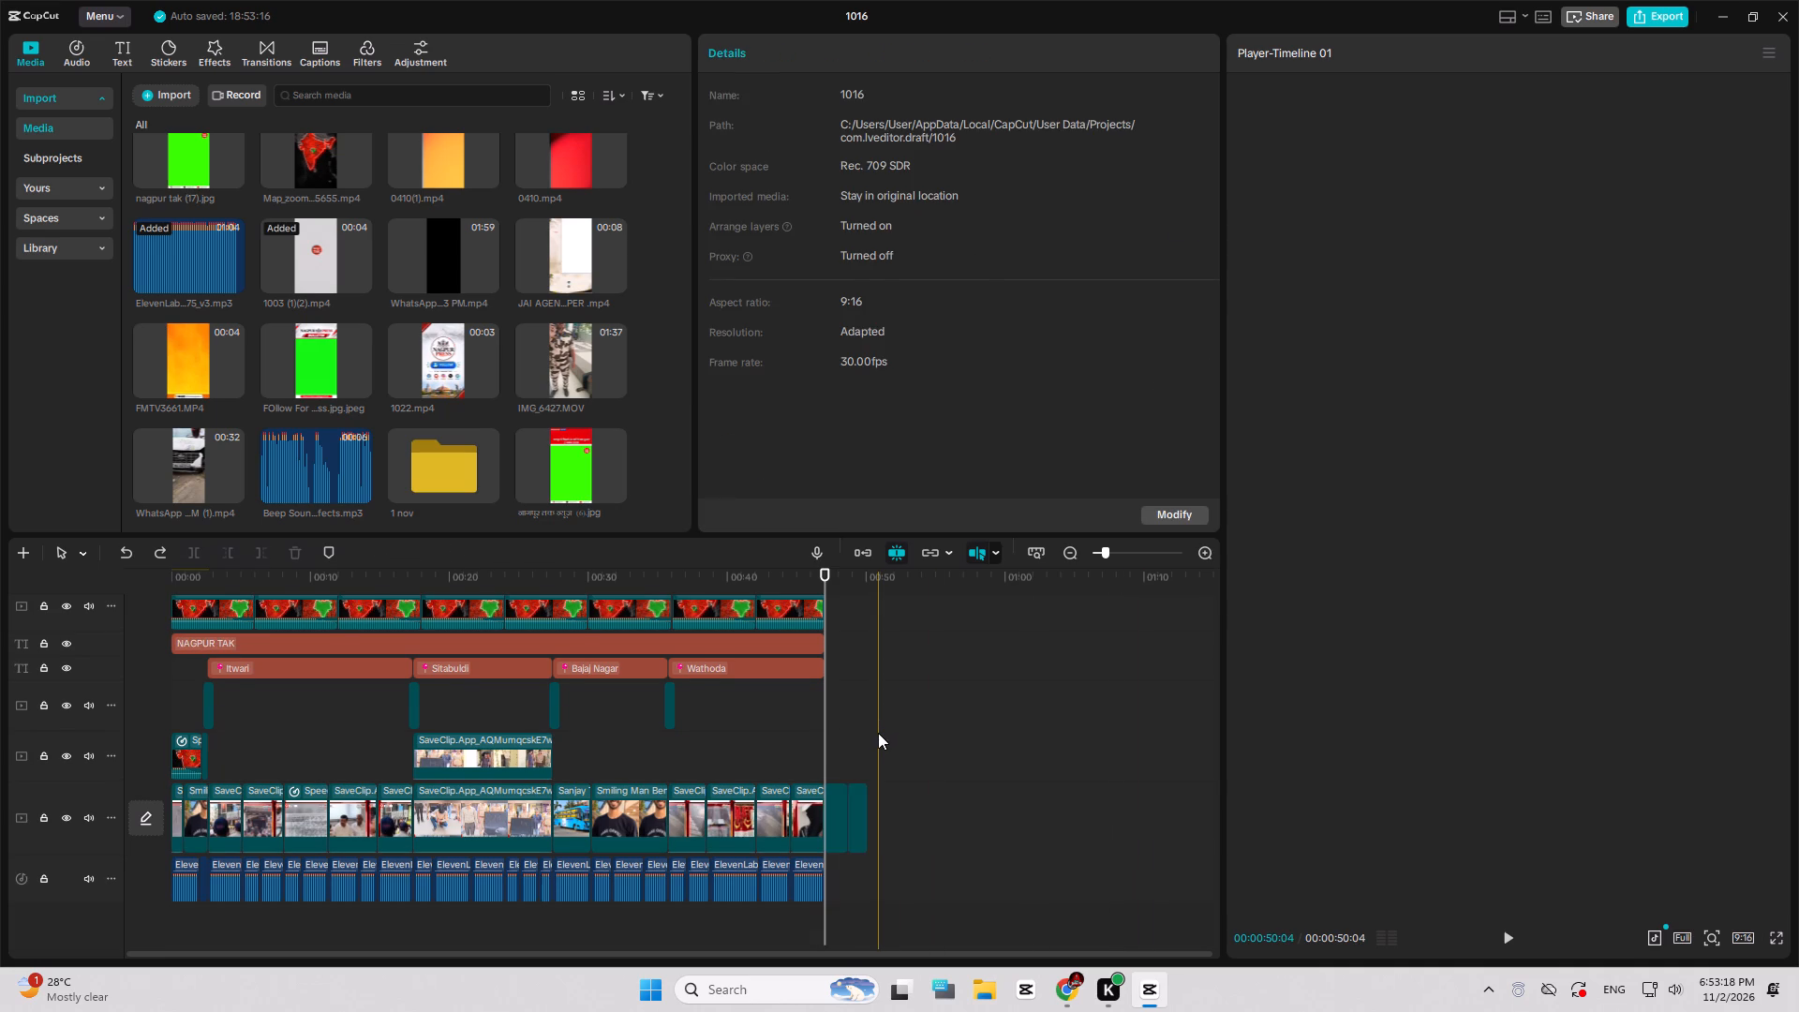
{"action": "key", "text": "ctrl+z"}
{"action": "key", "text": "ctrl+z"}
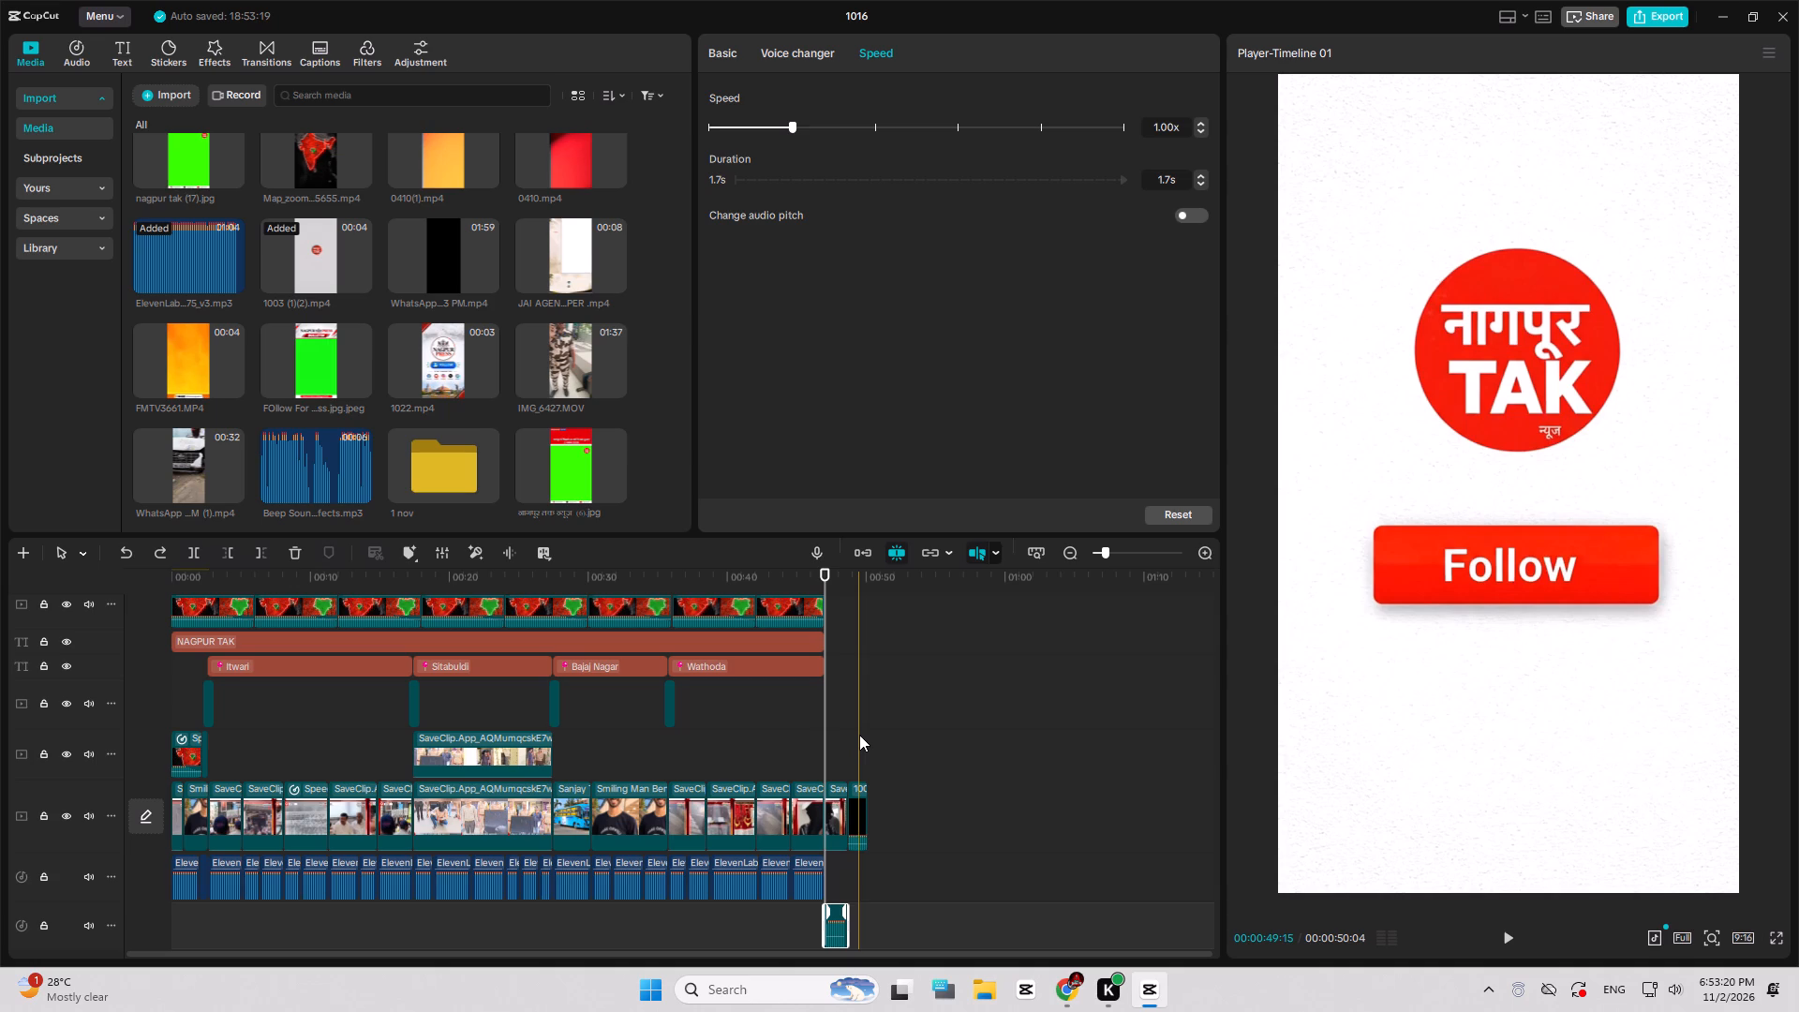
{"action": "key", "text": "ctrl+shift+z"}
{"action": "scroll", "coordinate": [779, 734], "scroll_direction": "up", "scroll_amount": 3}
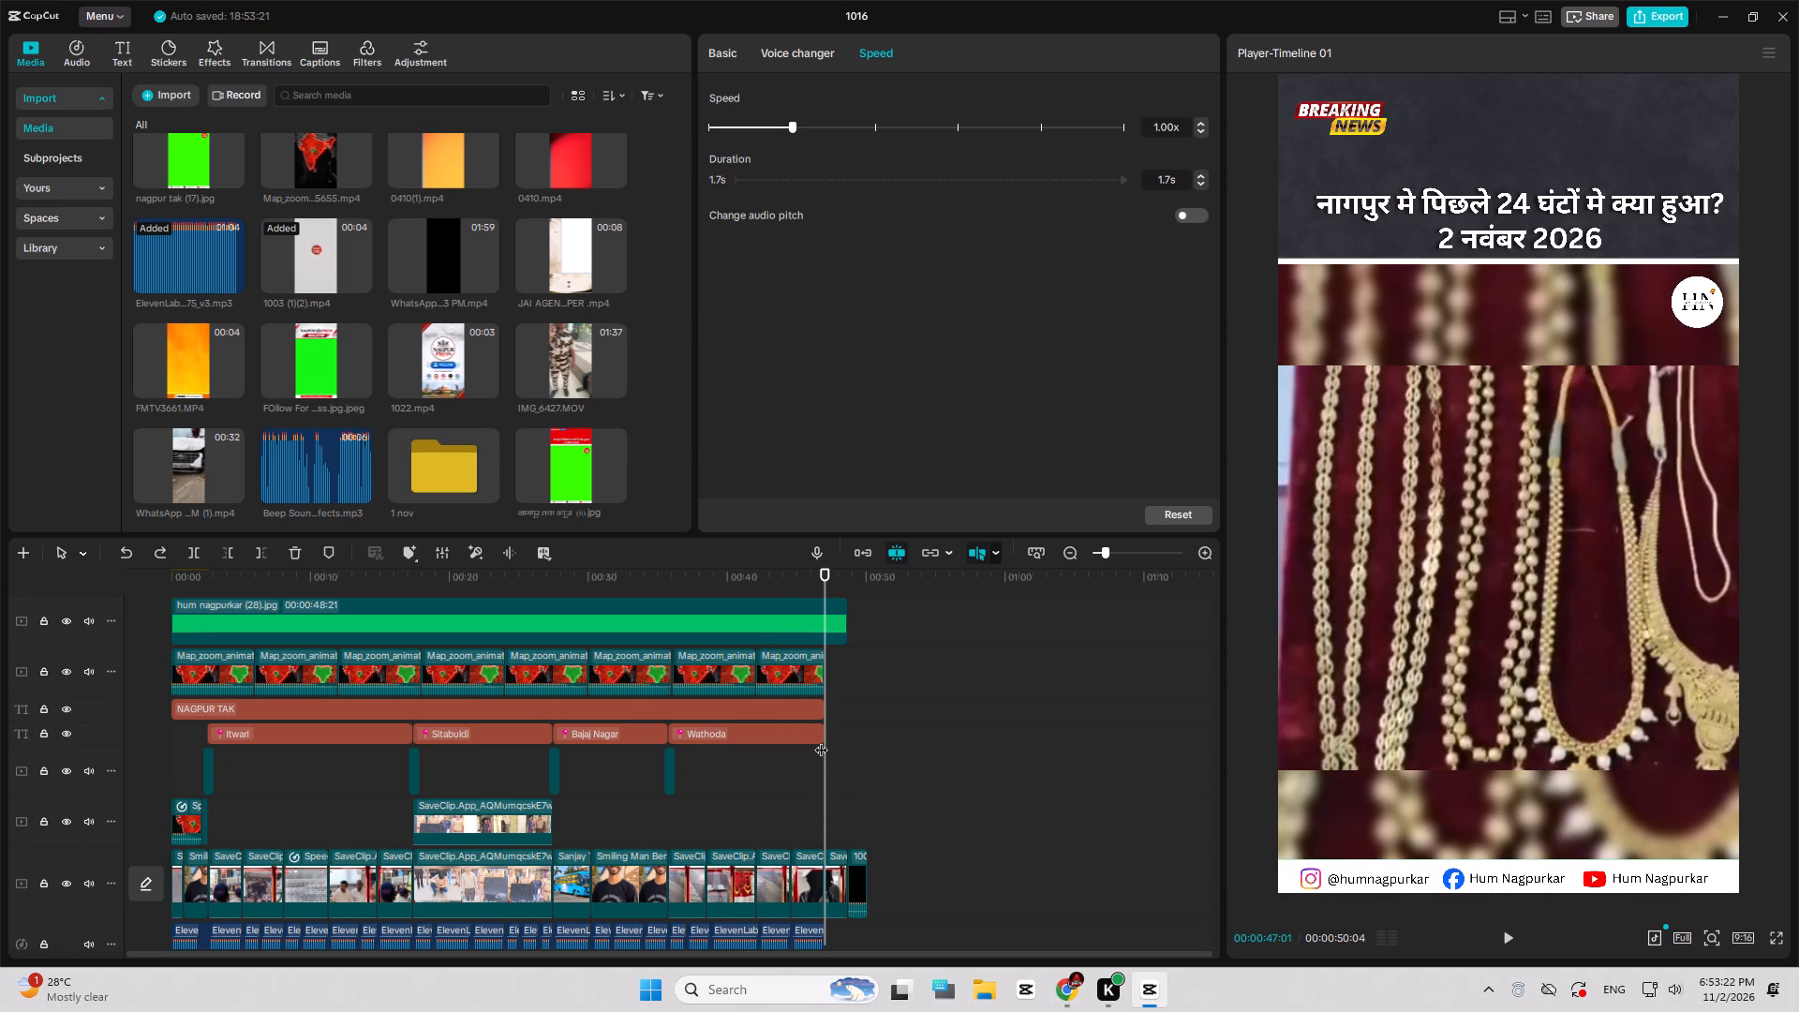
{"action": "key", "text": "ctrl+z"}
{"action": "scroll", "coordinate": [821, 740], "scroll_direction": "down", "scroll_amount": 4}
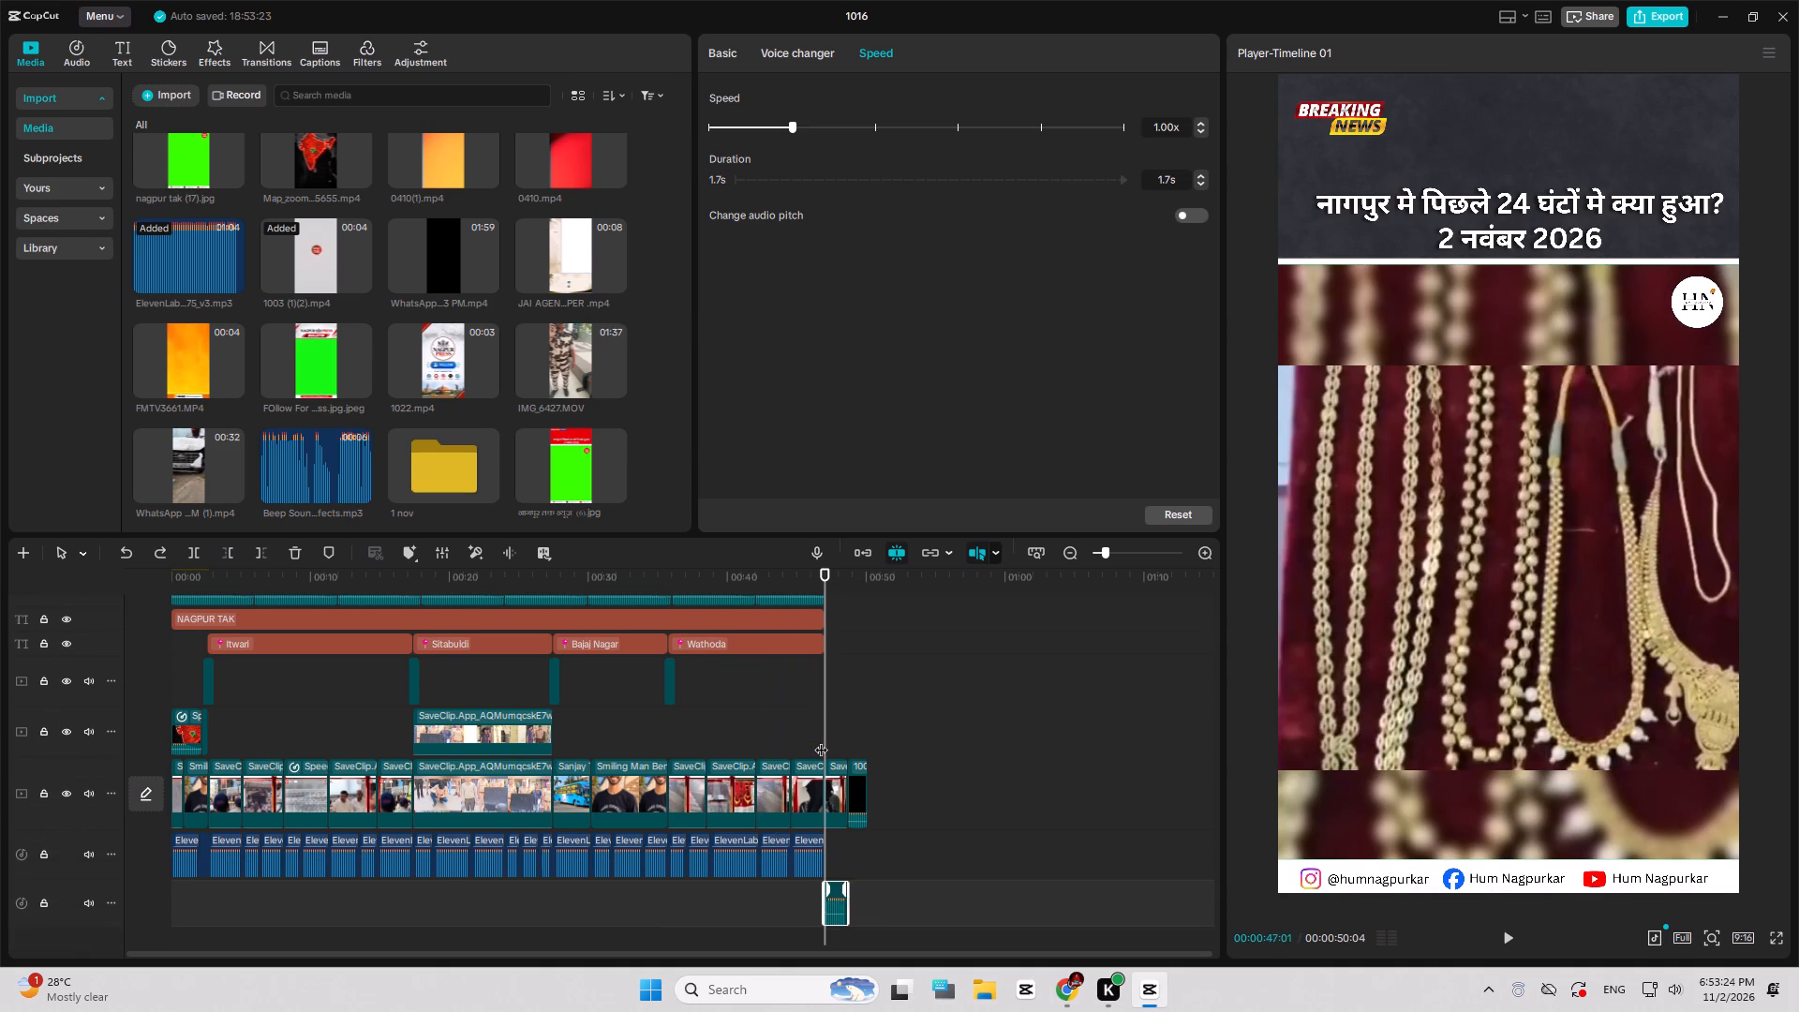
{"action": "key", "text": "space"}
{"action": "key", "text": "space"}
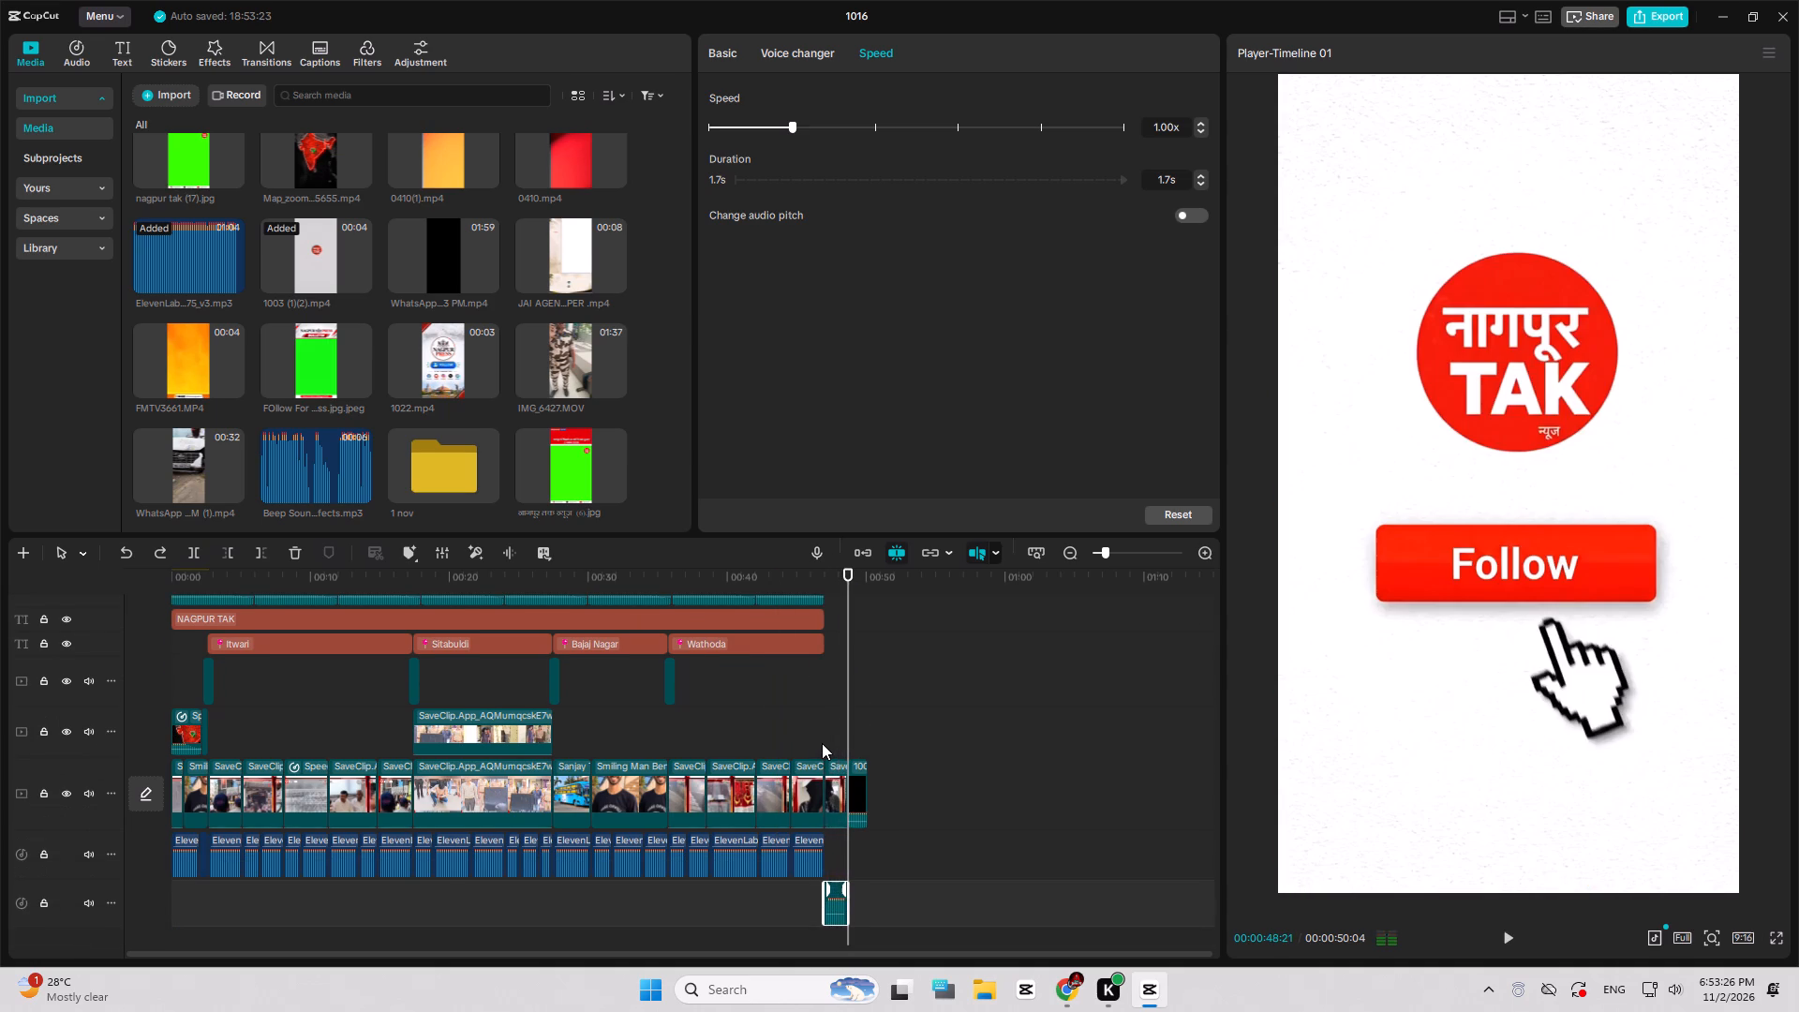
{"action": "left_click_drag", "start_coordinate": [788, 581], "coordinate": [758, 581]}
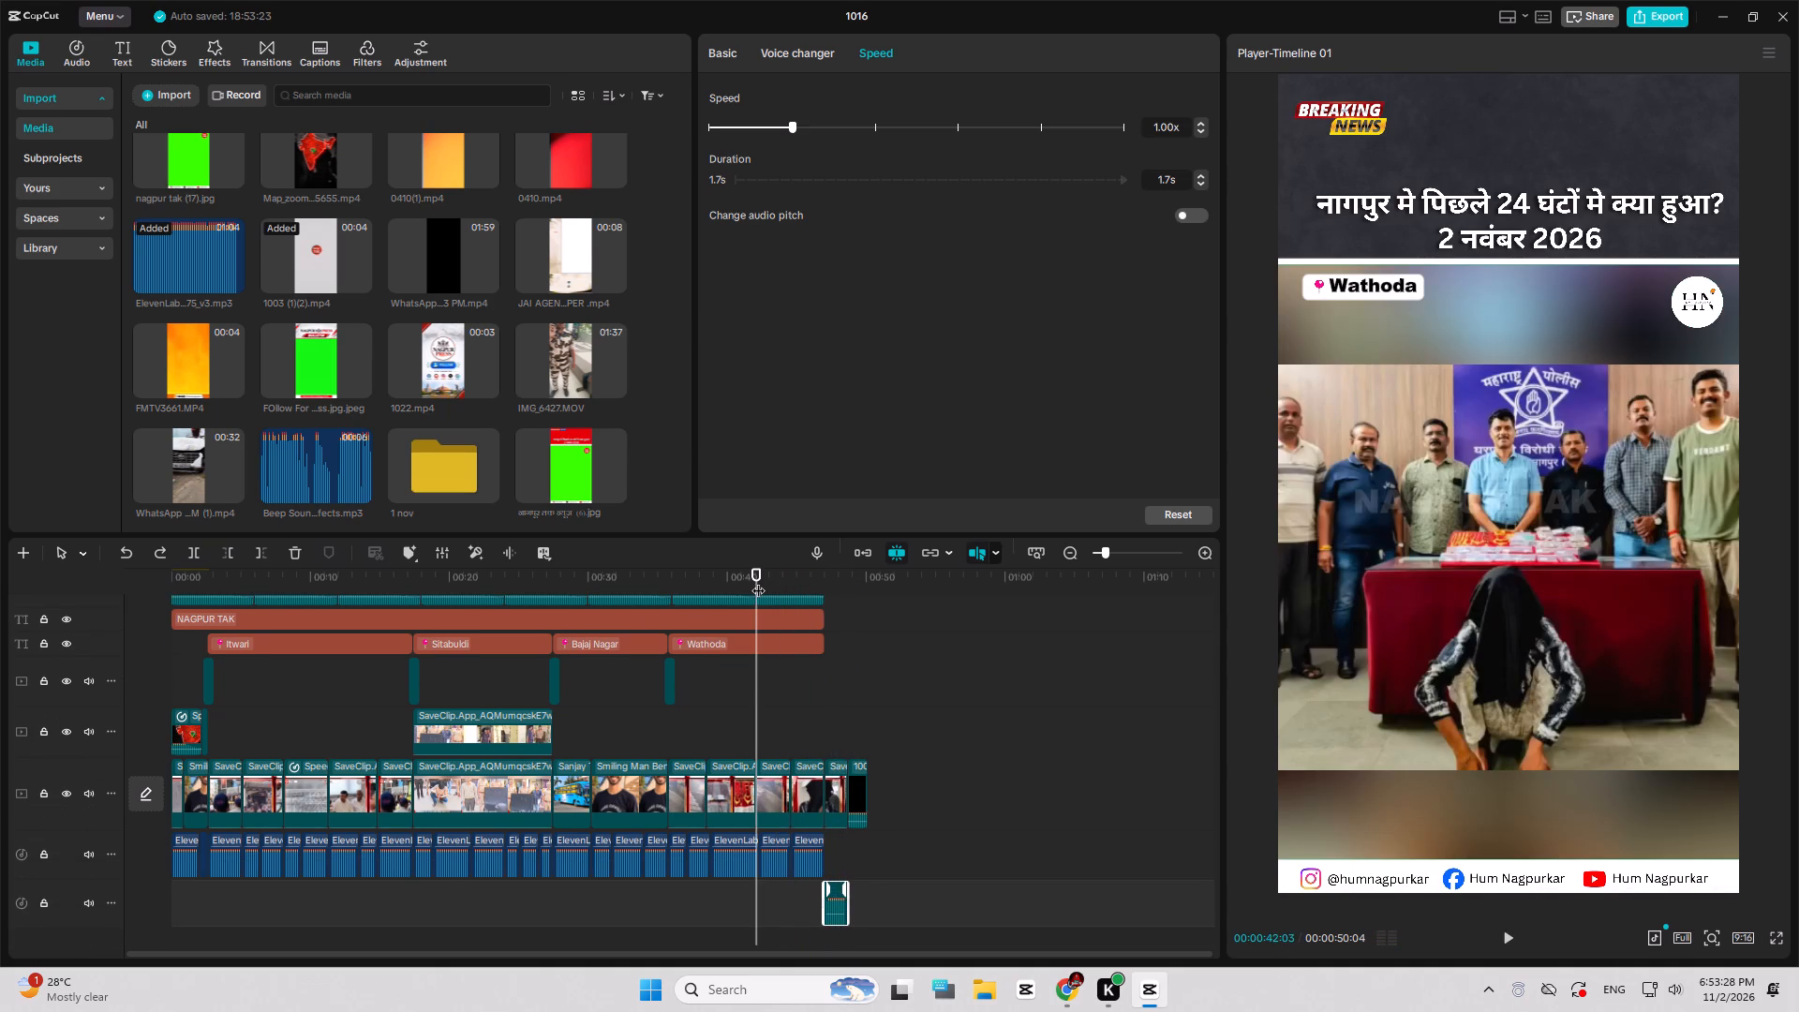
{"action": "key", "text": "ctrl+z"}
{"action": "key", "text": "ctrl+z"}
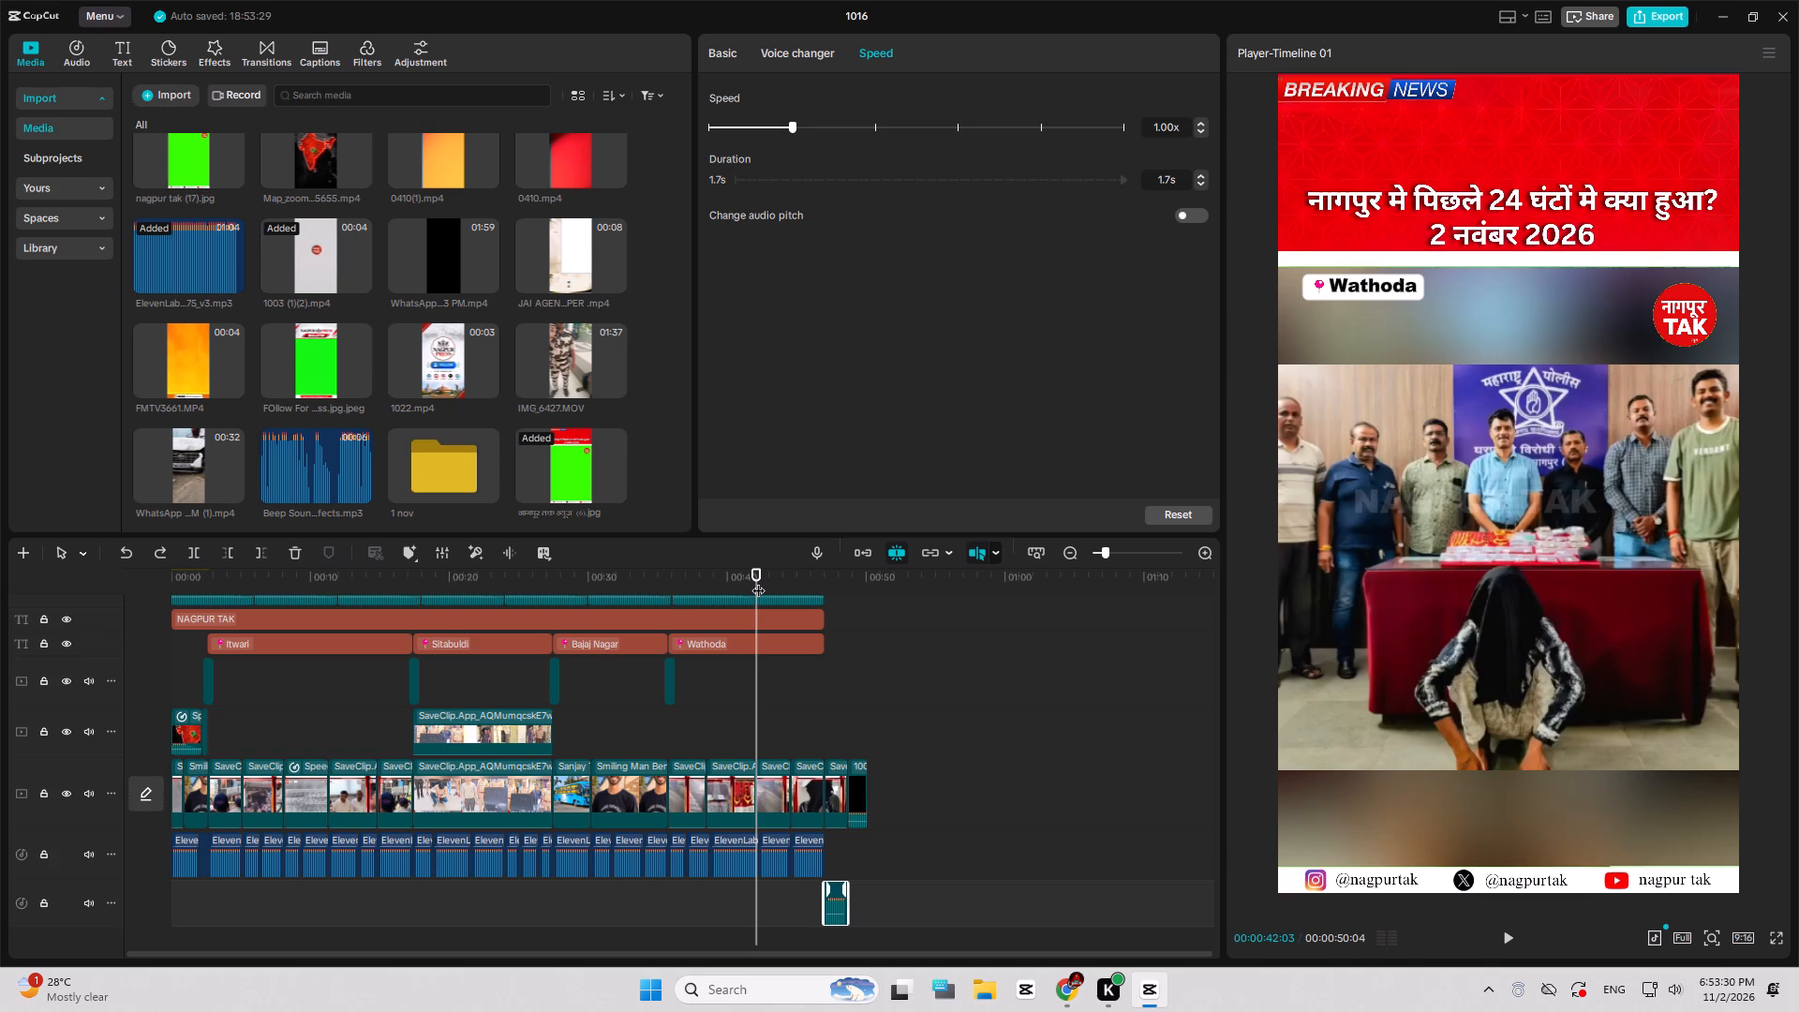
Play part of the Wathoda section and delete the Wathoda location label from the text track.
{"action": "key", "text": "space"}
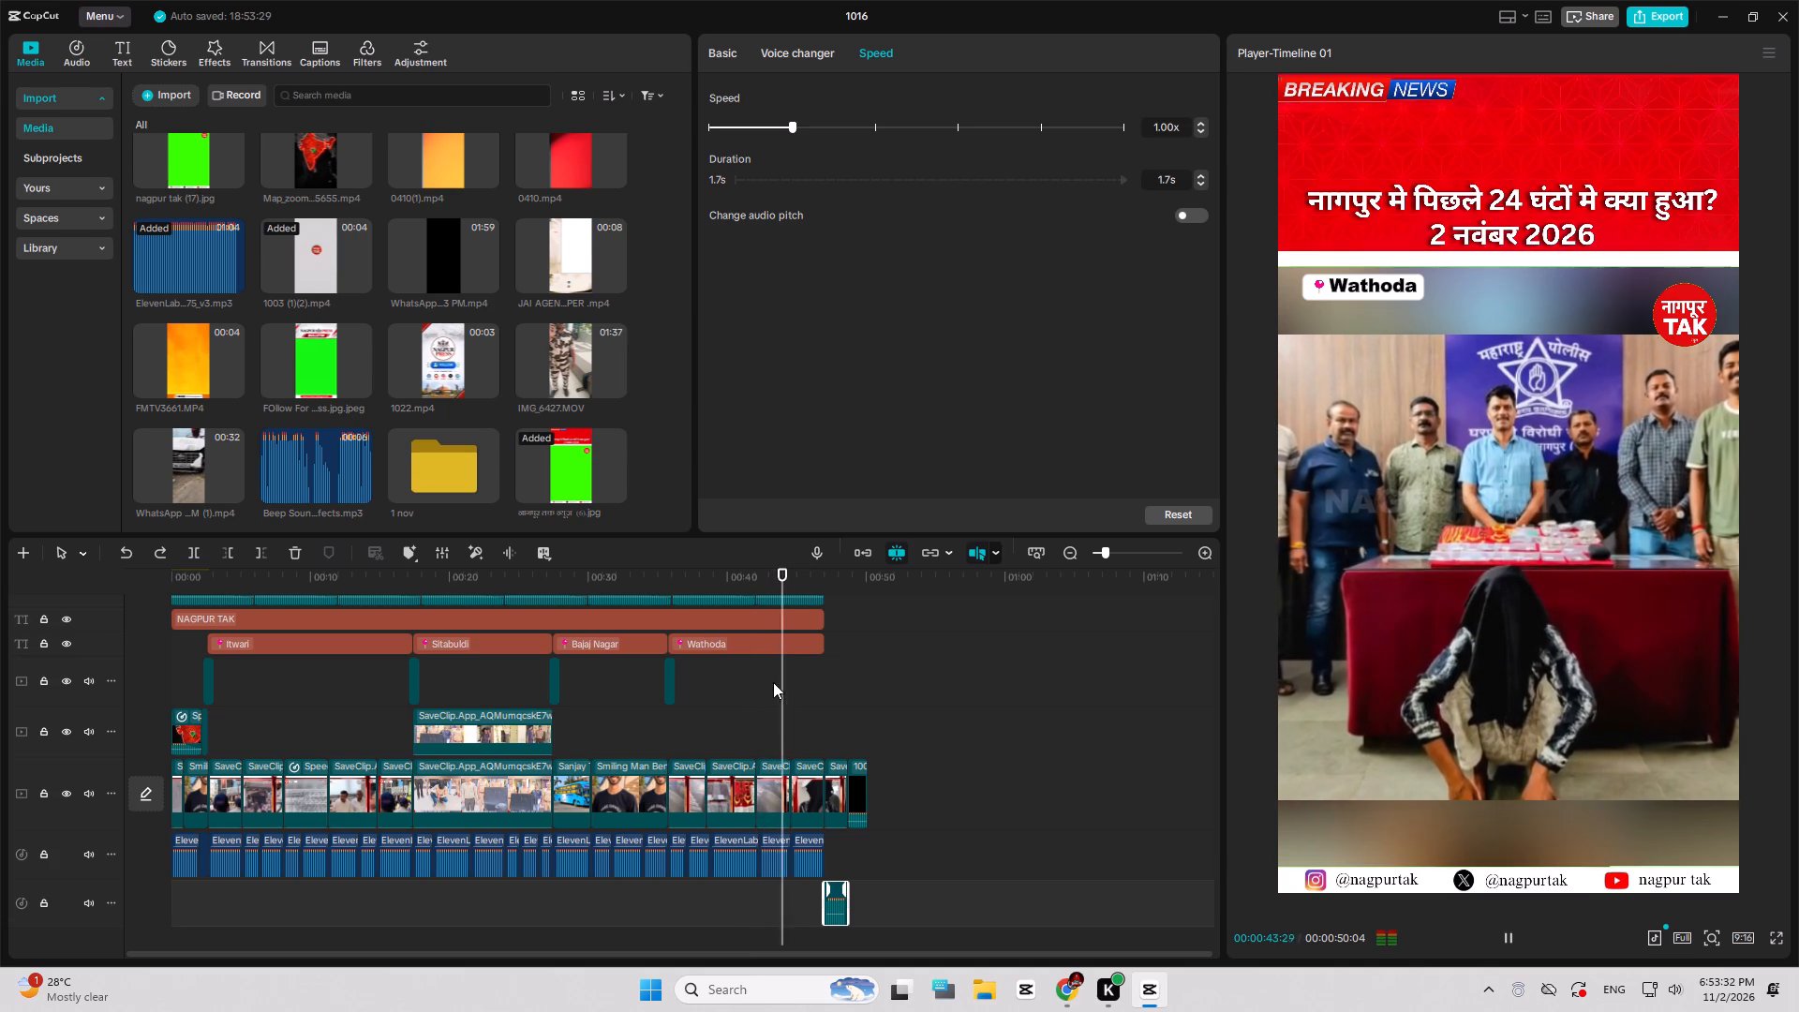
{"action": "key", "text": "space"}
{"action": "left_click", "coordinate": [767, 636]}
{"action": "key", "text": "Delete"}
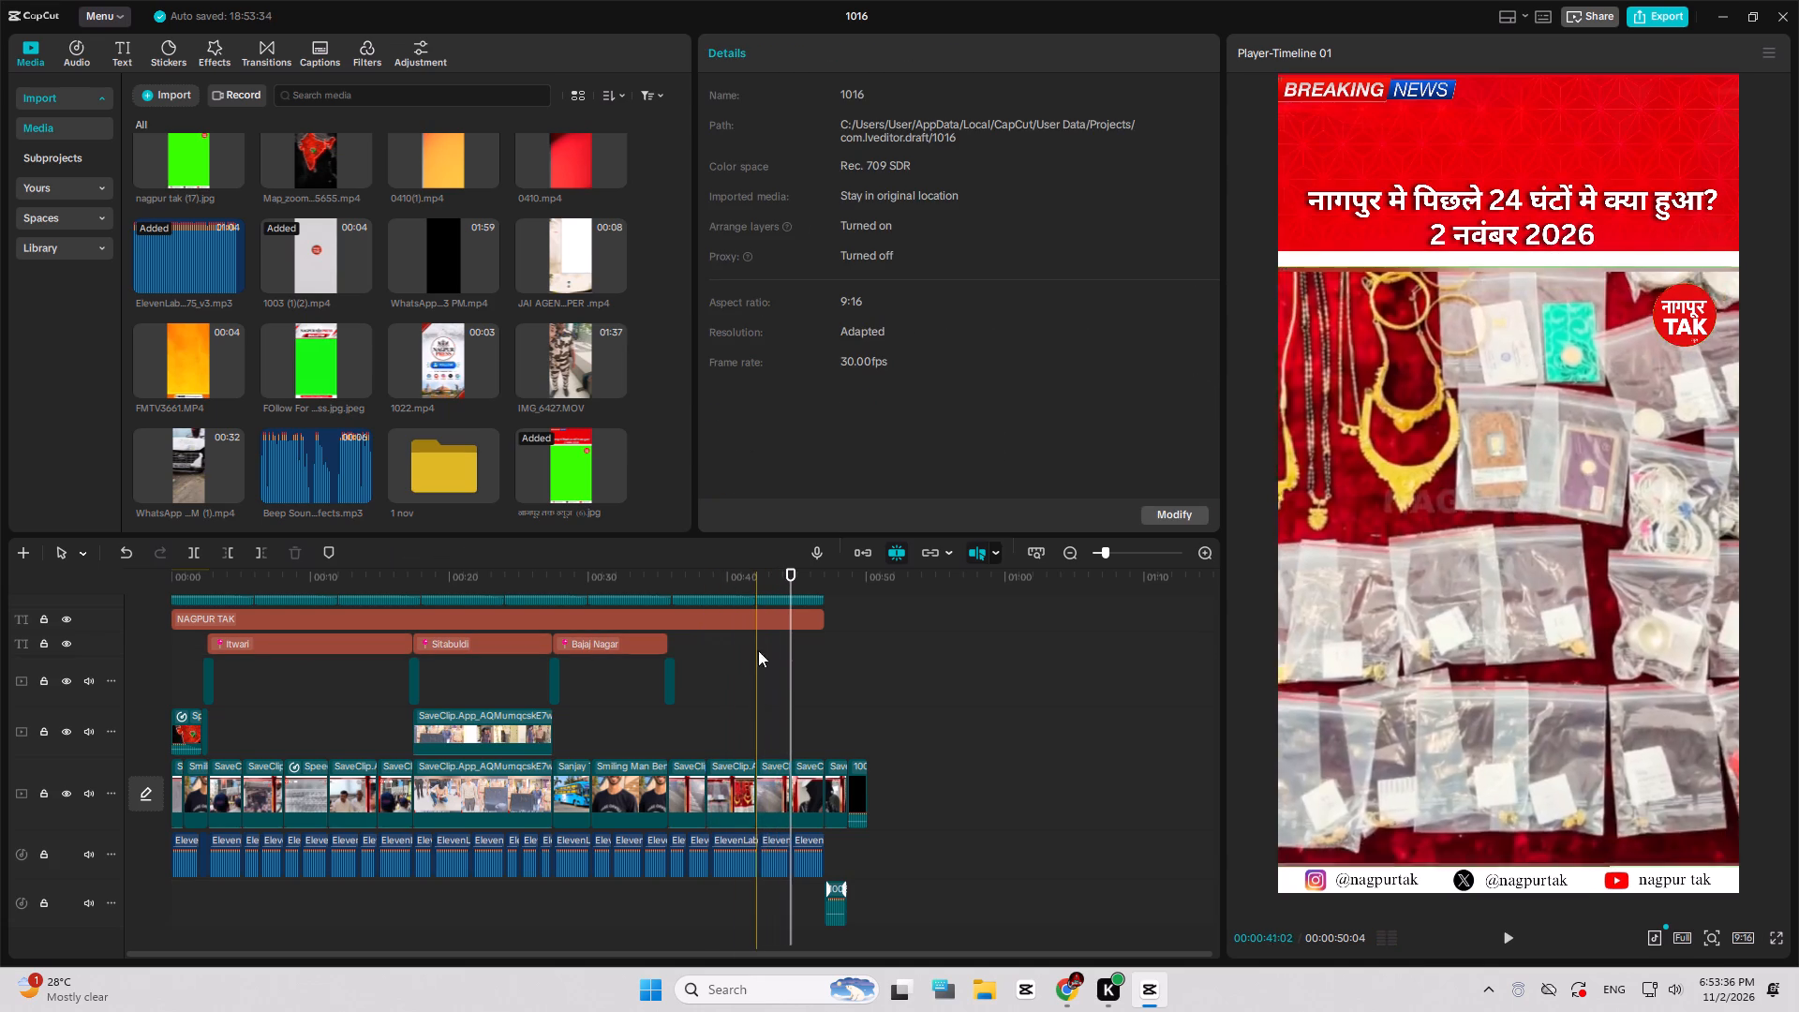
Combine all clips on the timeline into one compound clip.
{"action": "key", "text": "ctrl+a"}
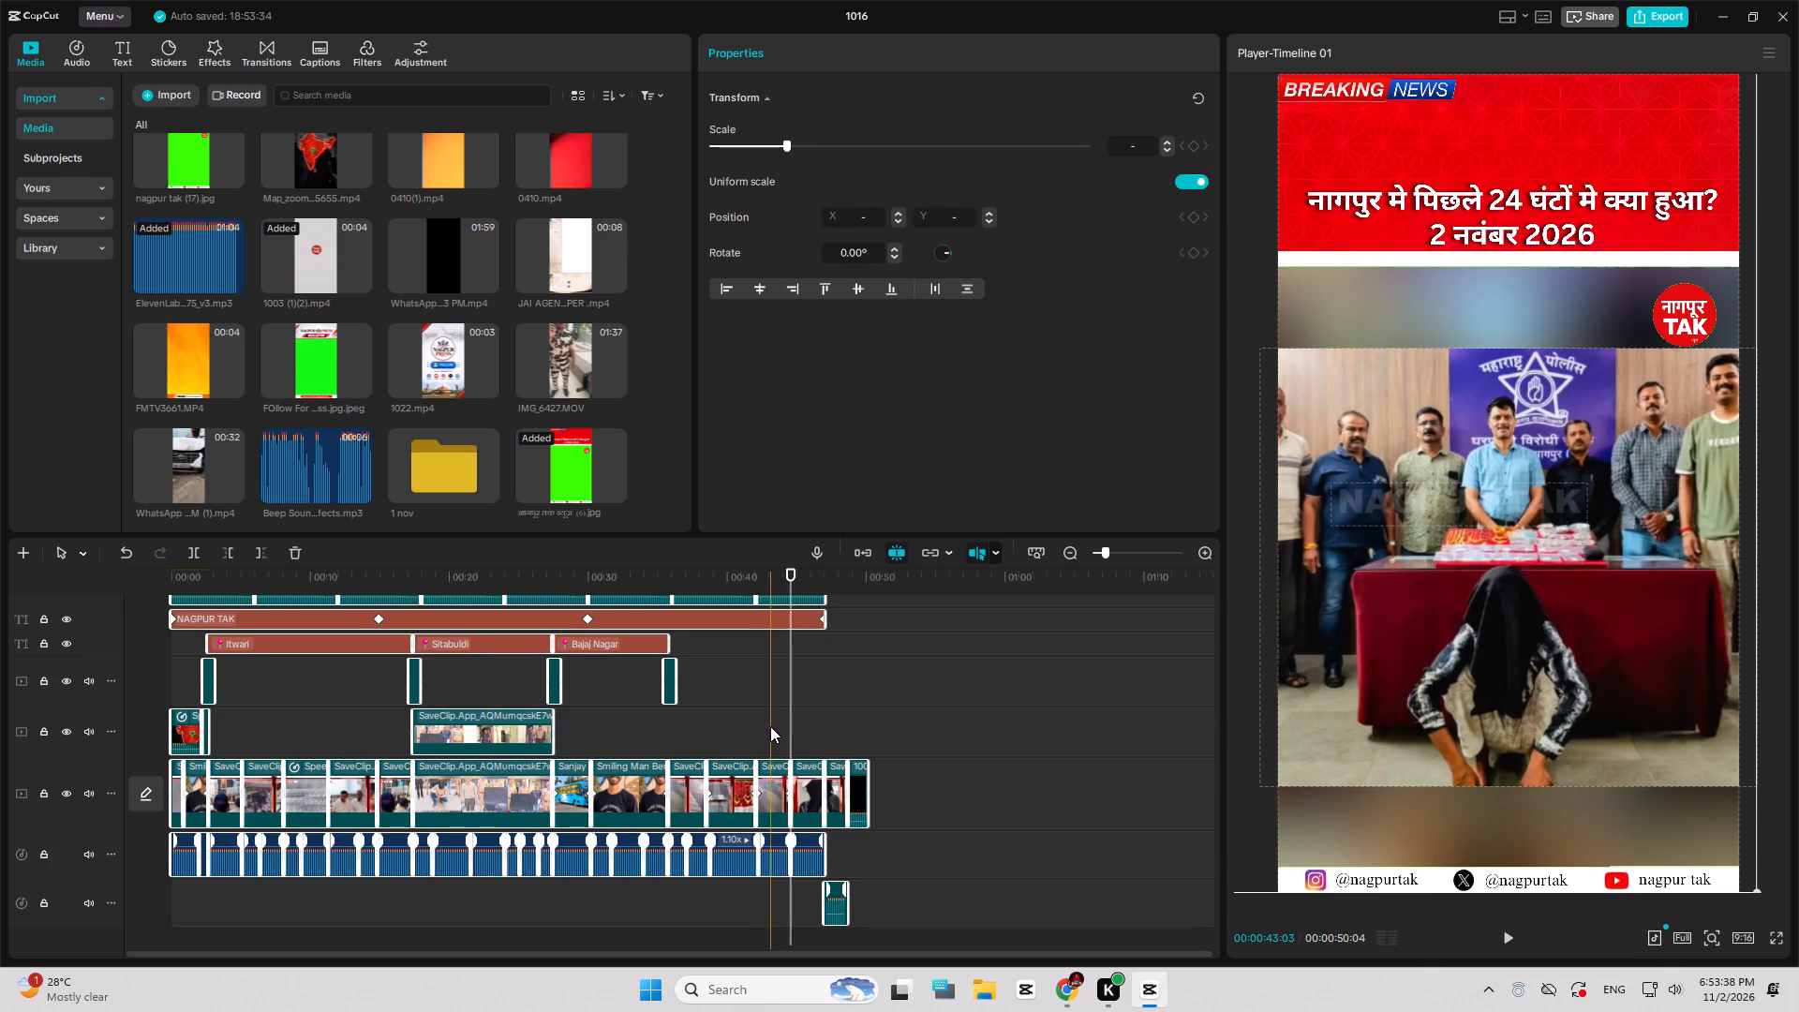
{"action": "key", "text": "alt+g"}
Split the compound clip at 00:00:07:11, within the Itwari section.
{"action": "left_click_drag", "start_coordinate": [356, 573], "coordinate": [303, 584]}
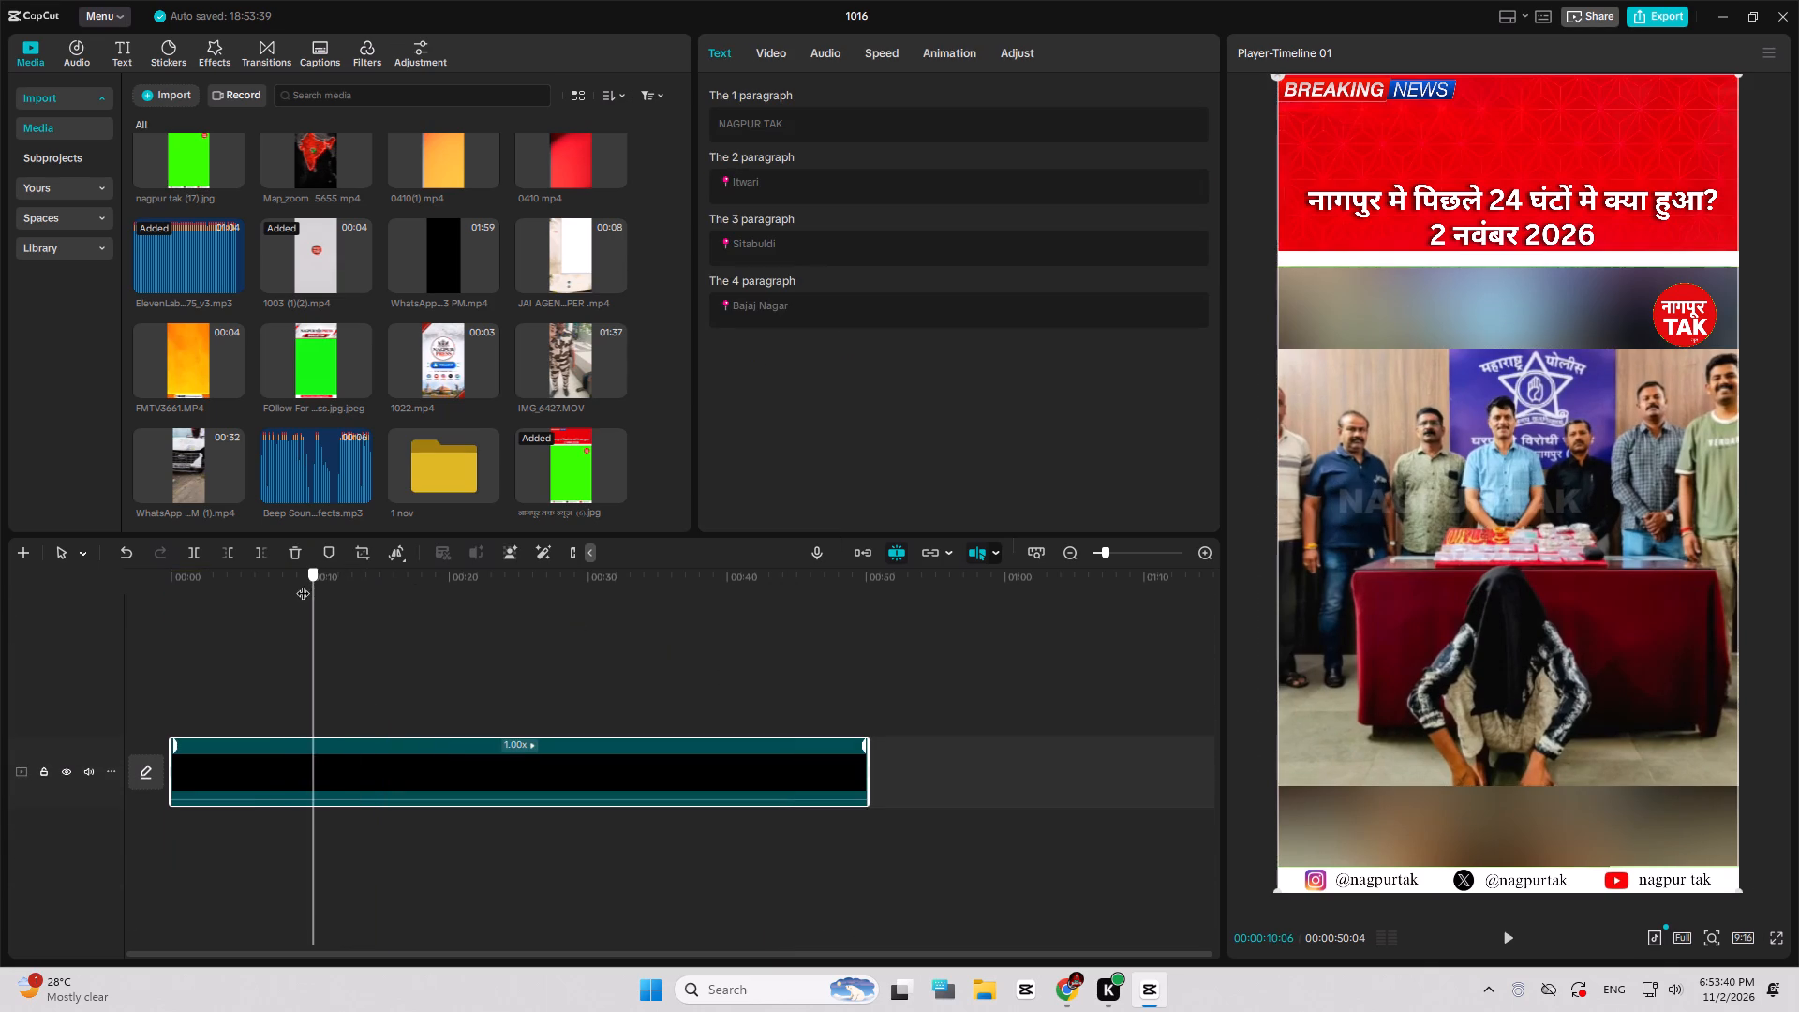
{"action": "left_click_drag", "start_coordinate": [303, 584], "coordinate": [277, 584]}
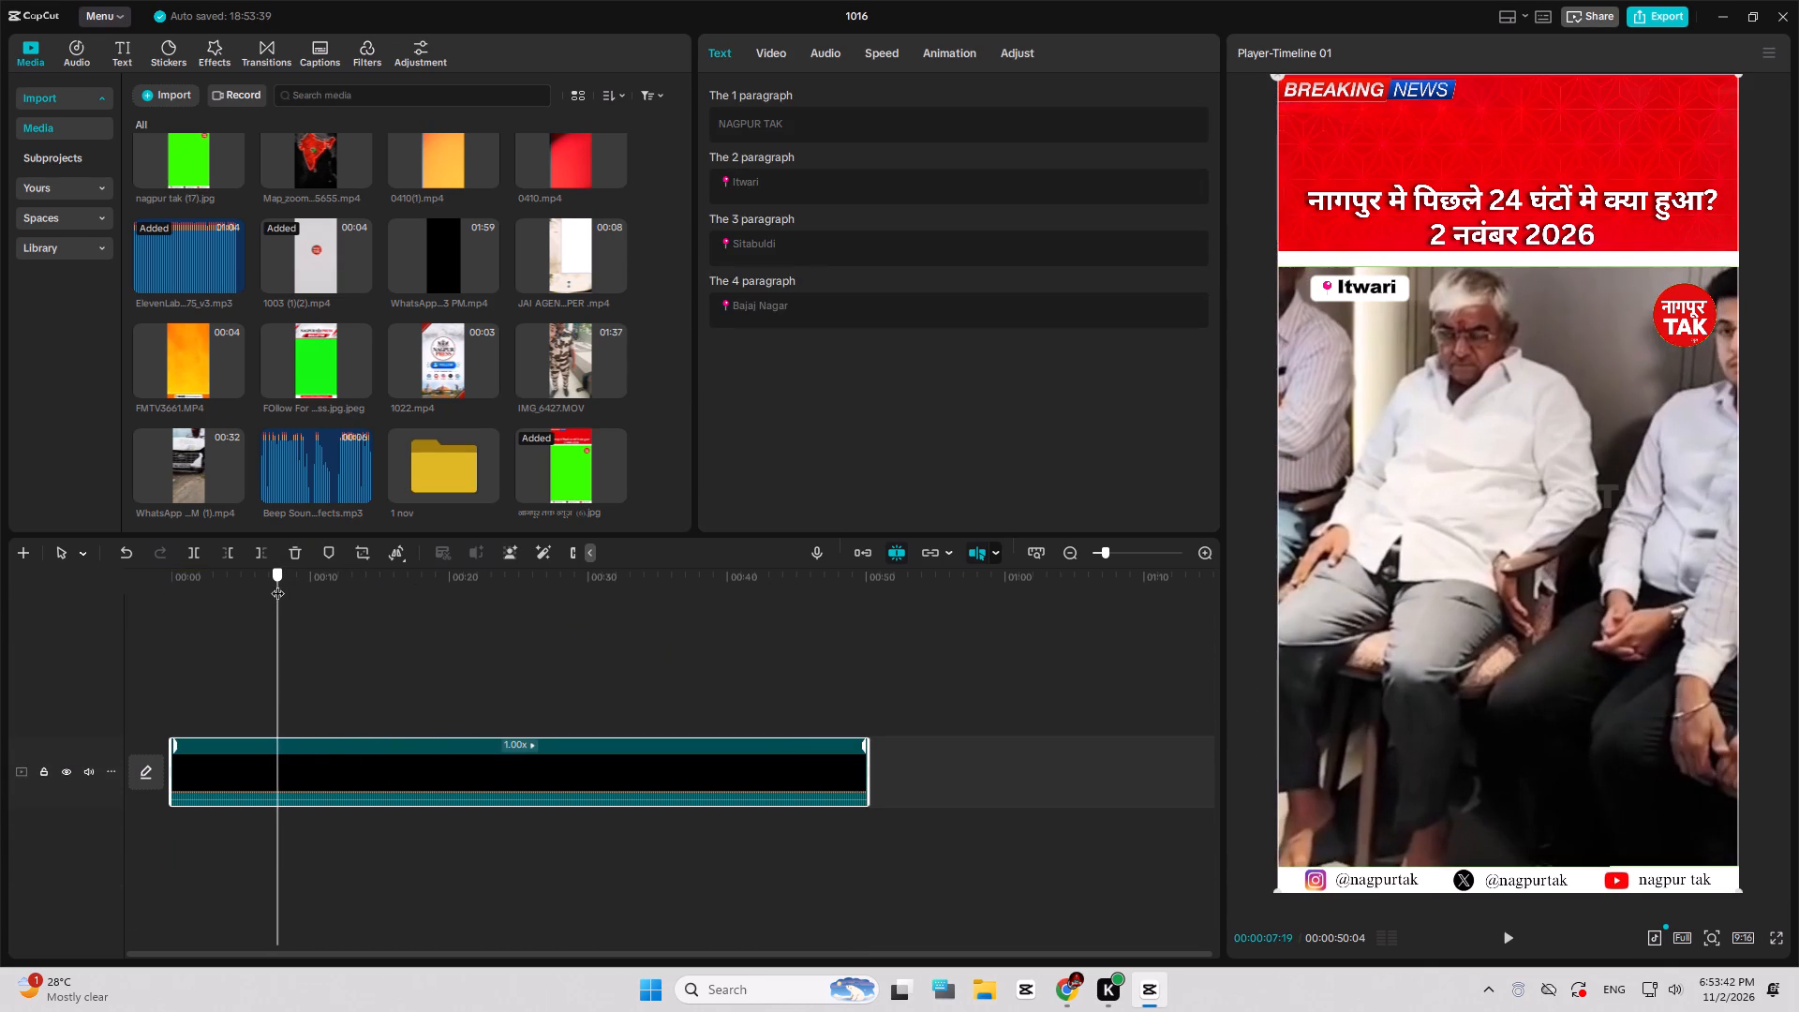
{"action": "left_click_drag", "start_coordinate": [277, 584], "coordinate": [267, 588]}
{"action": "left_click", "coordinate": [267, 588]}
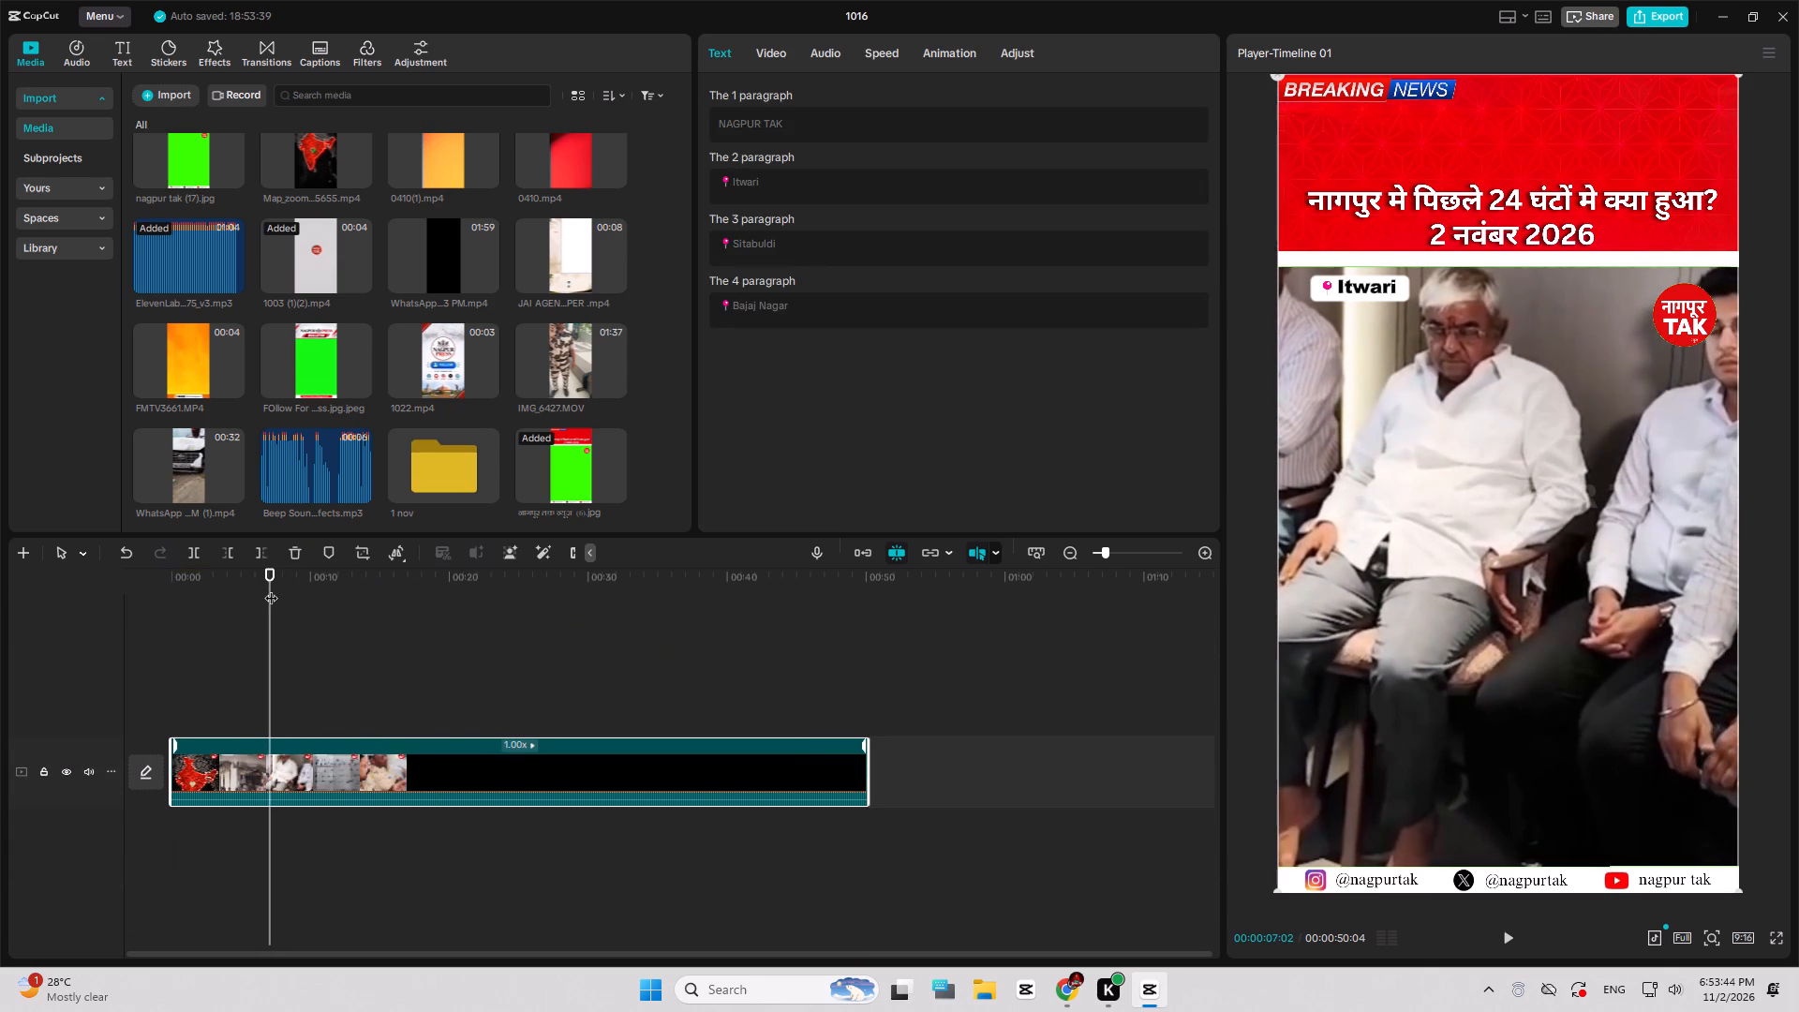
{"action": "key", "text": "Right"}
{"action": "key", "text": "Right"}
{"action": "key", "text": "Right"}
{"action": "key", "text": "Right"}
{"action": "key", "text": "Right"}
{"action": "key", "text": "Right"}
{"action": "key", "text": "Right"}
{"action": "key", "text": "Right"}
{"action": "key", "text": "Right"}
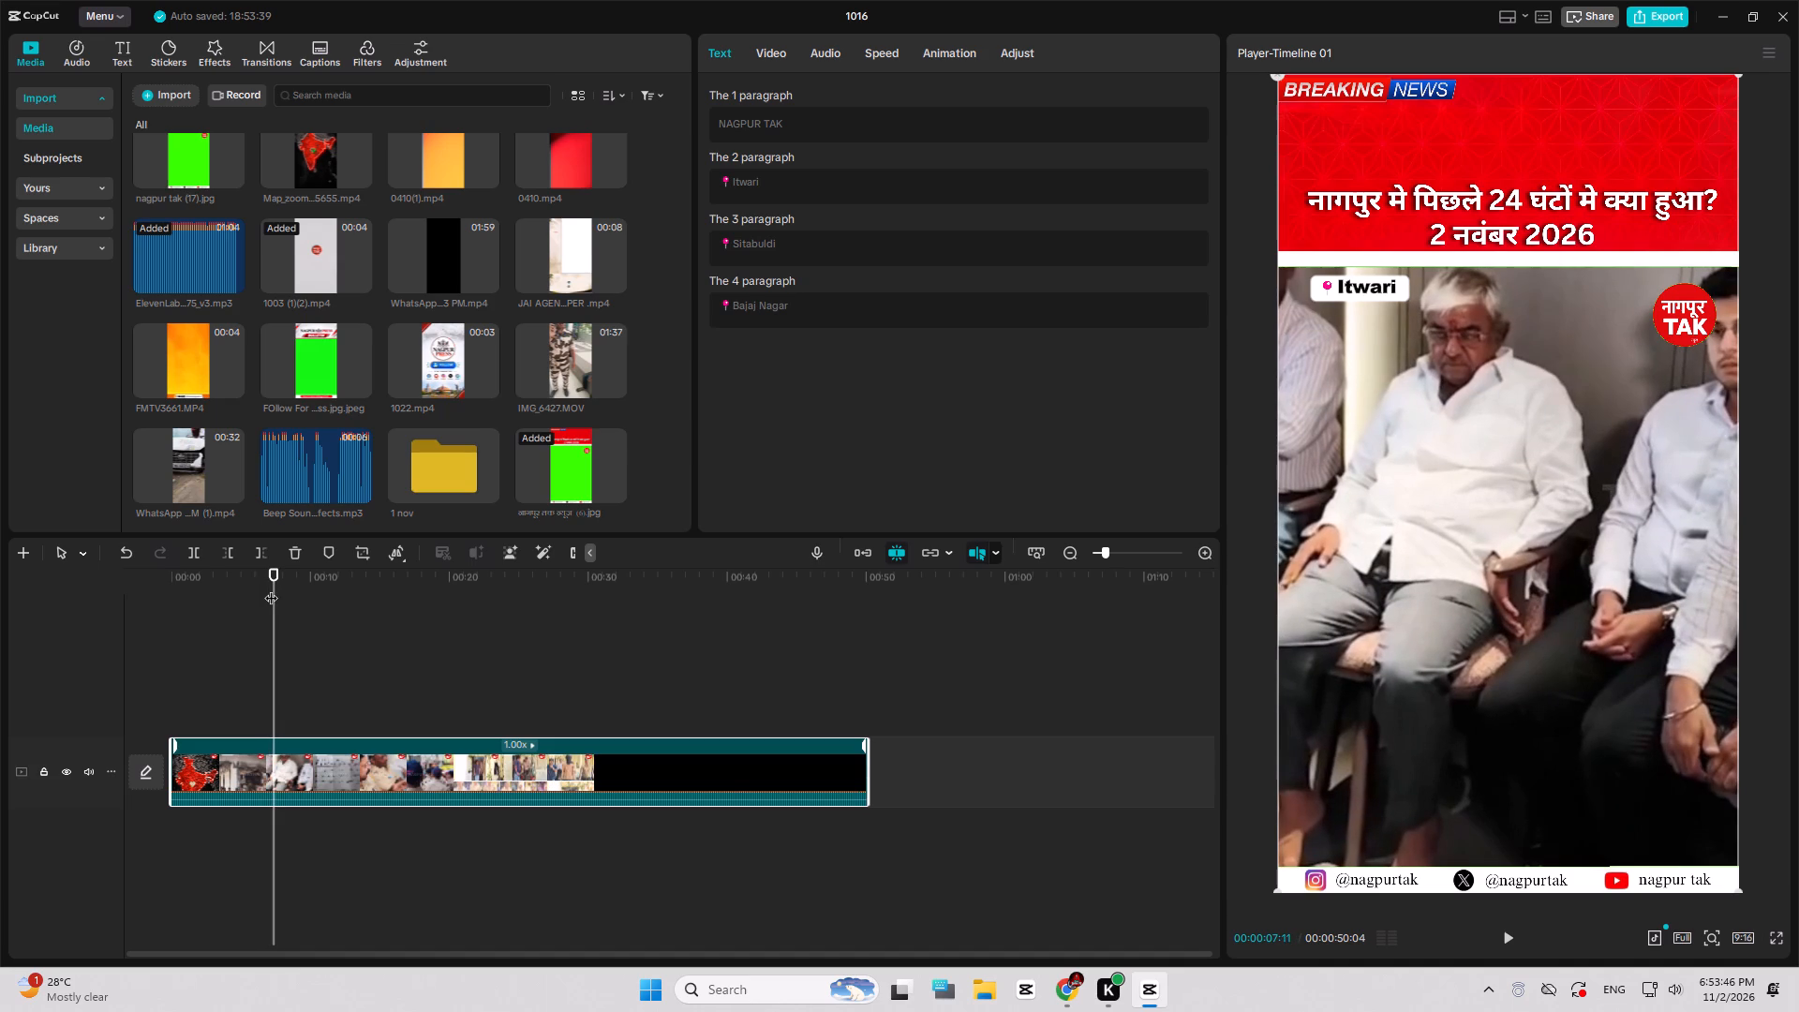
{"action": "key", "text": "ctrl+b"}
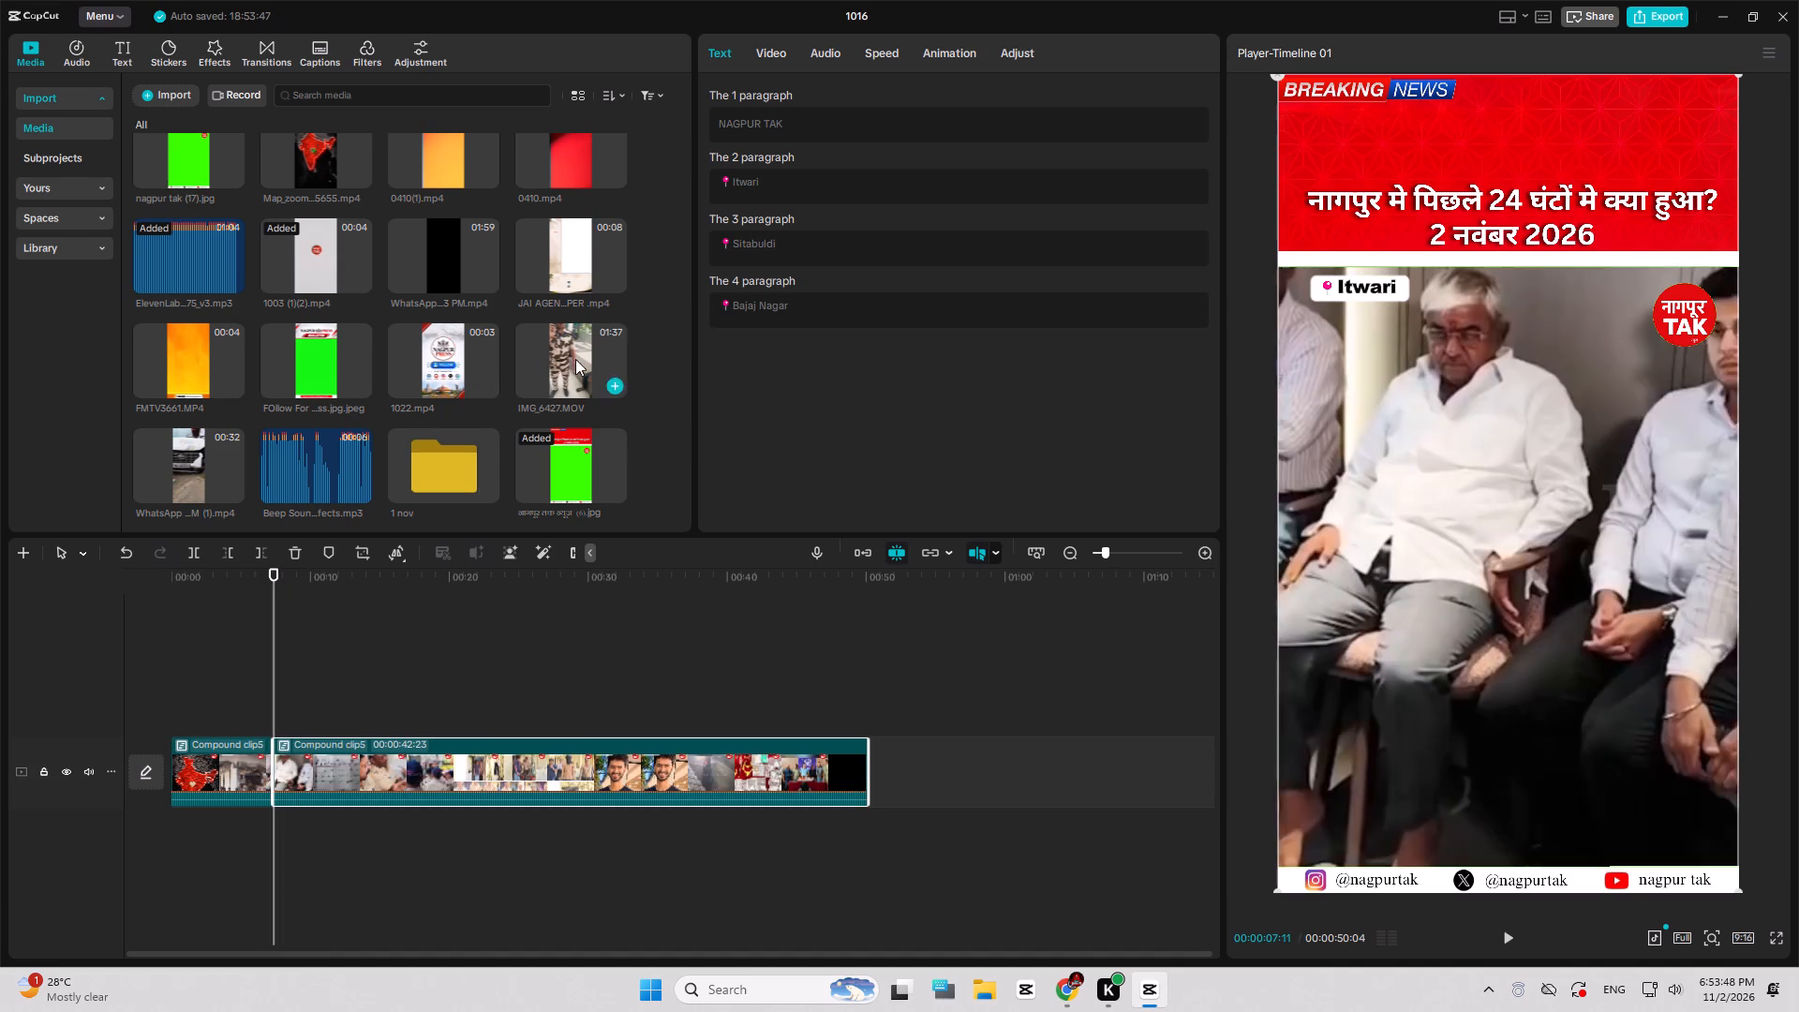
Place the JAI AGENCY wallpaper advert video on a track above the compound clip, starting at 00:00:07:11.
{"action": "left_click_drag", "start_coordinate": [581, 260], "coordinate": [275, 705]}
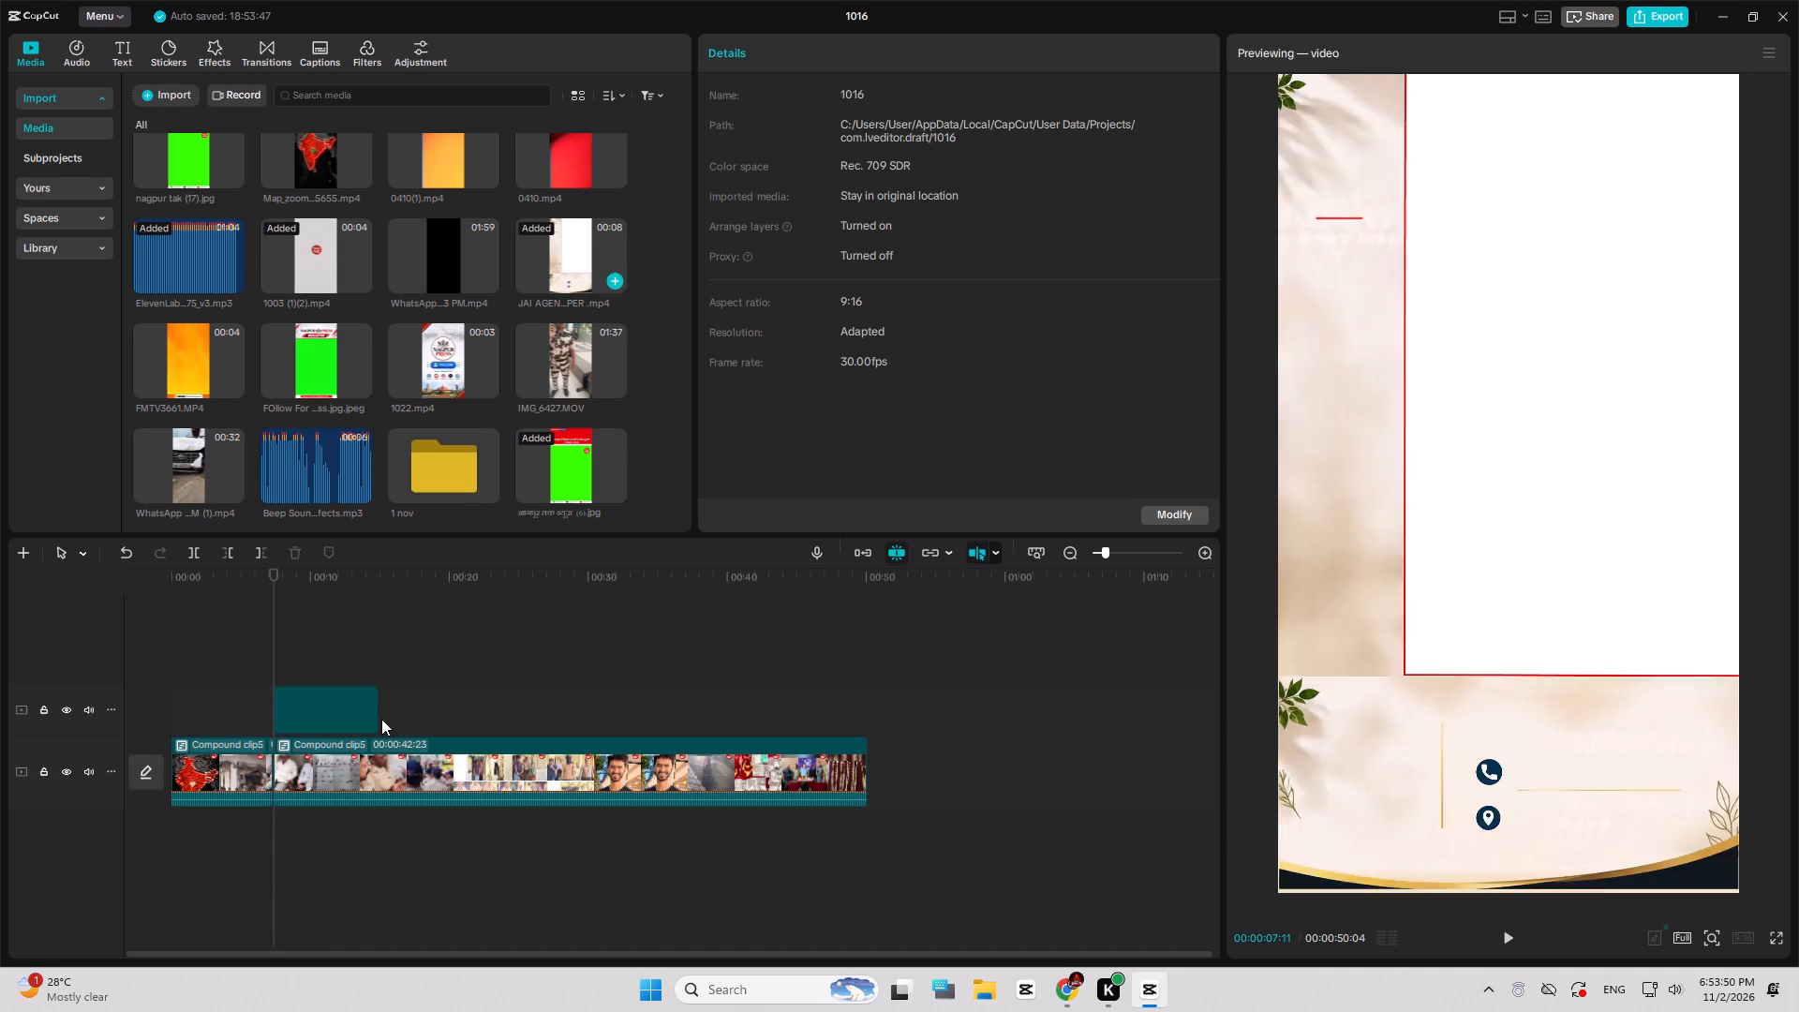
Split the compound clip where the wallpaper advert ends.
{"action": "left_click", "coordinate": [382, 756]}
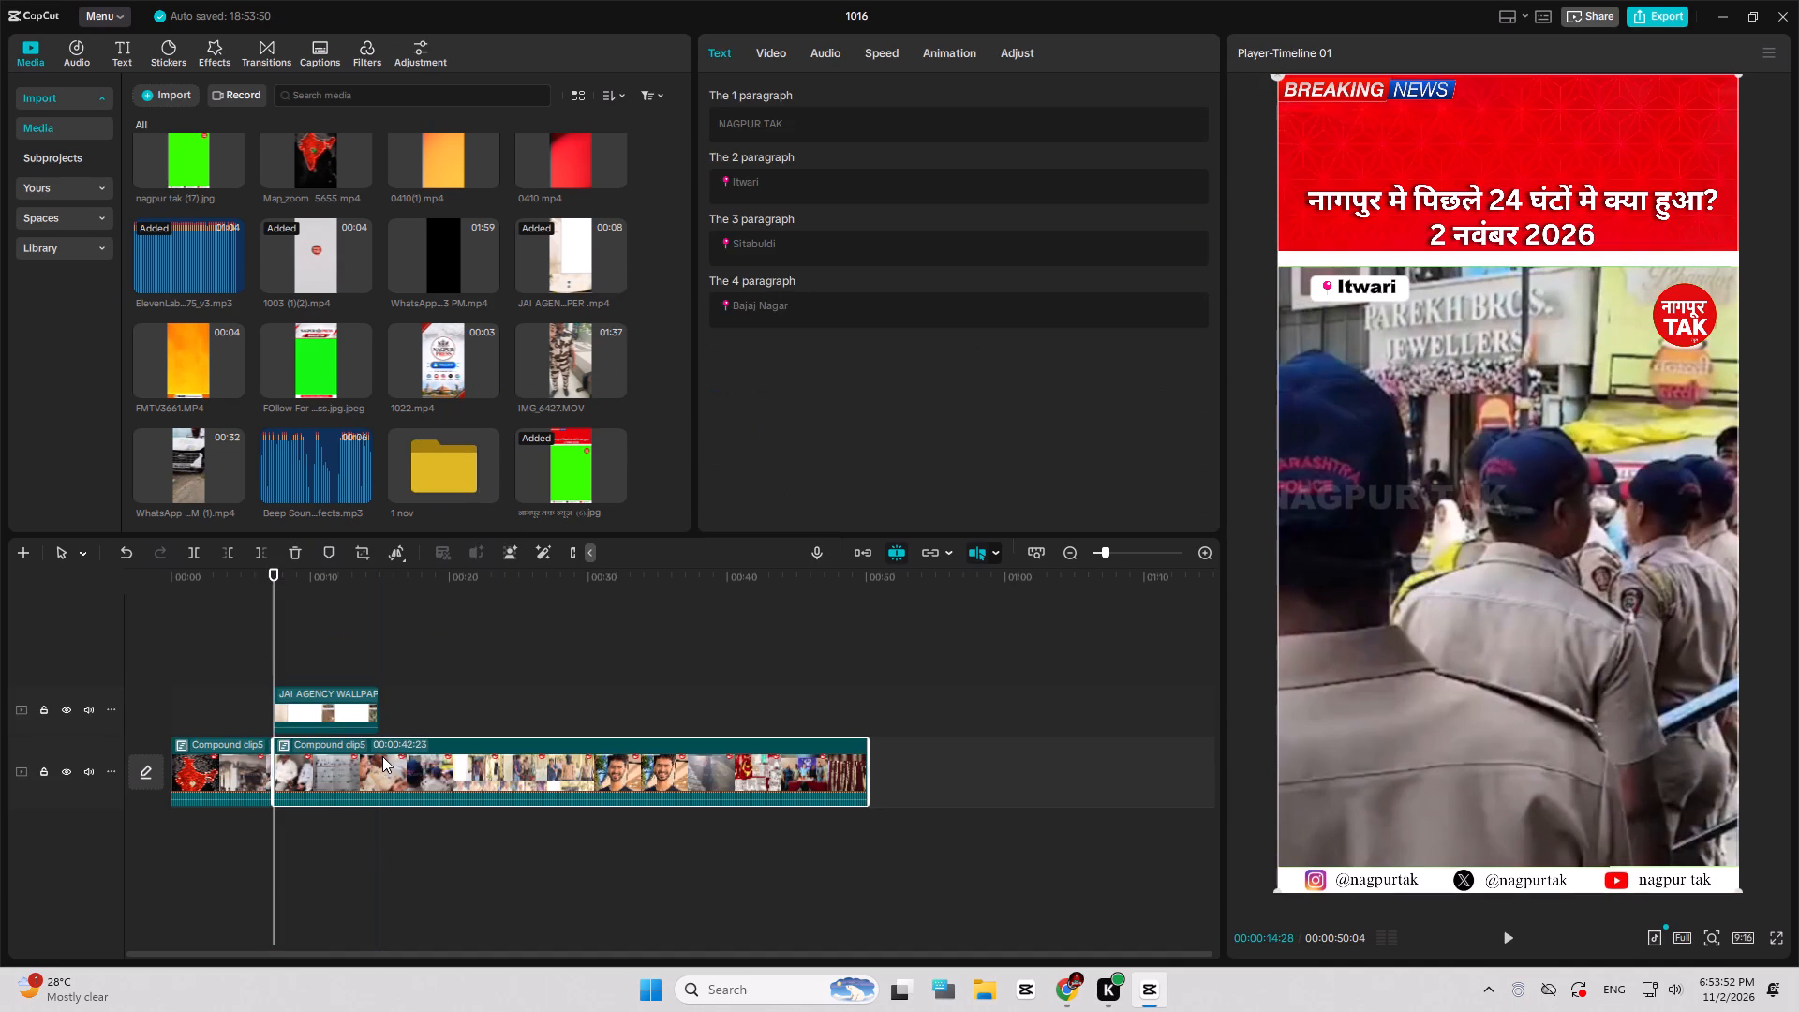
{"action": "key", "text": "ctrl+b"}
Duplicate the compound segment beneath the advert onto a new track above the advert, aligned with its start.
{"action": "left_click", "coordinate": [355, 761]}
{"action": "left_click_drag", "start_coordinate": [331, 769], "coordinate": [313, 674], "text": "alt"}
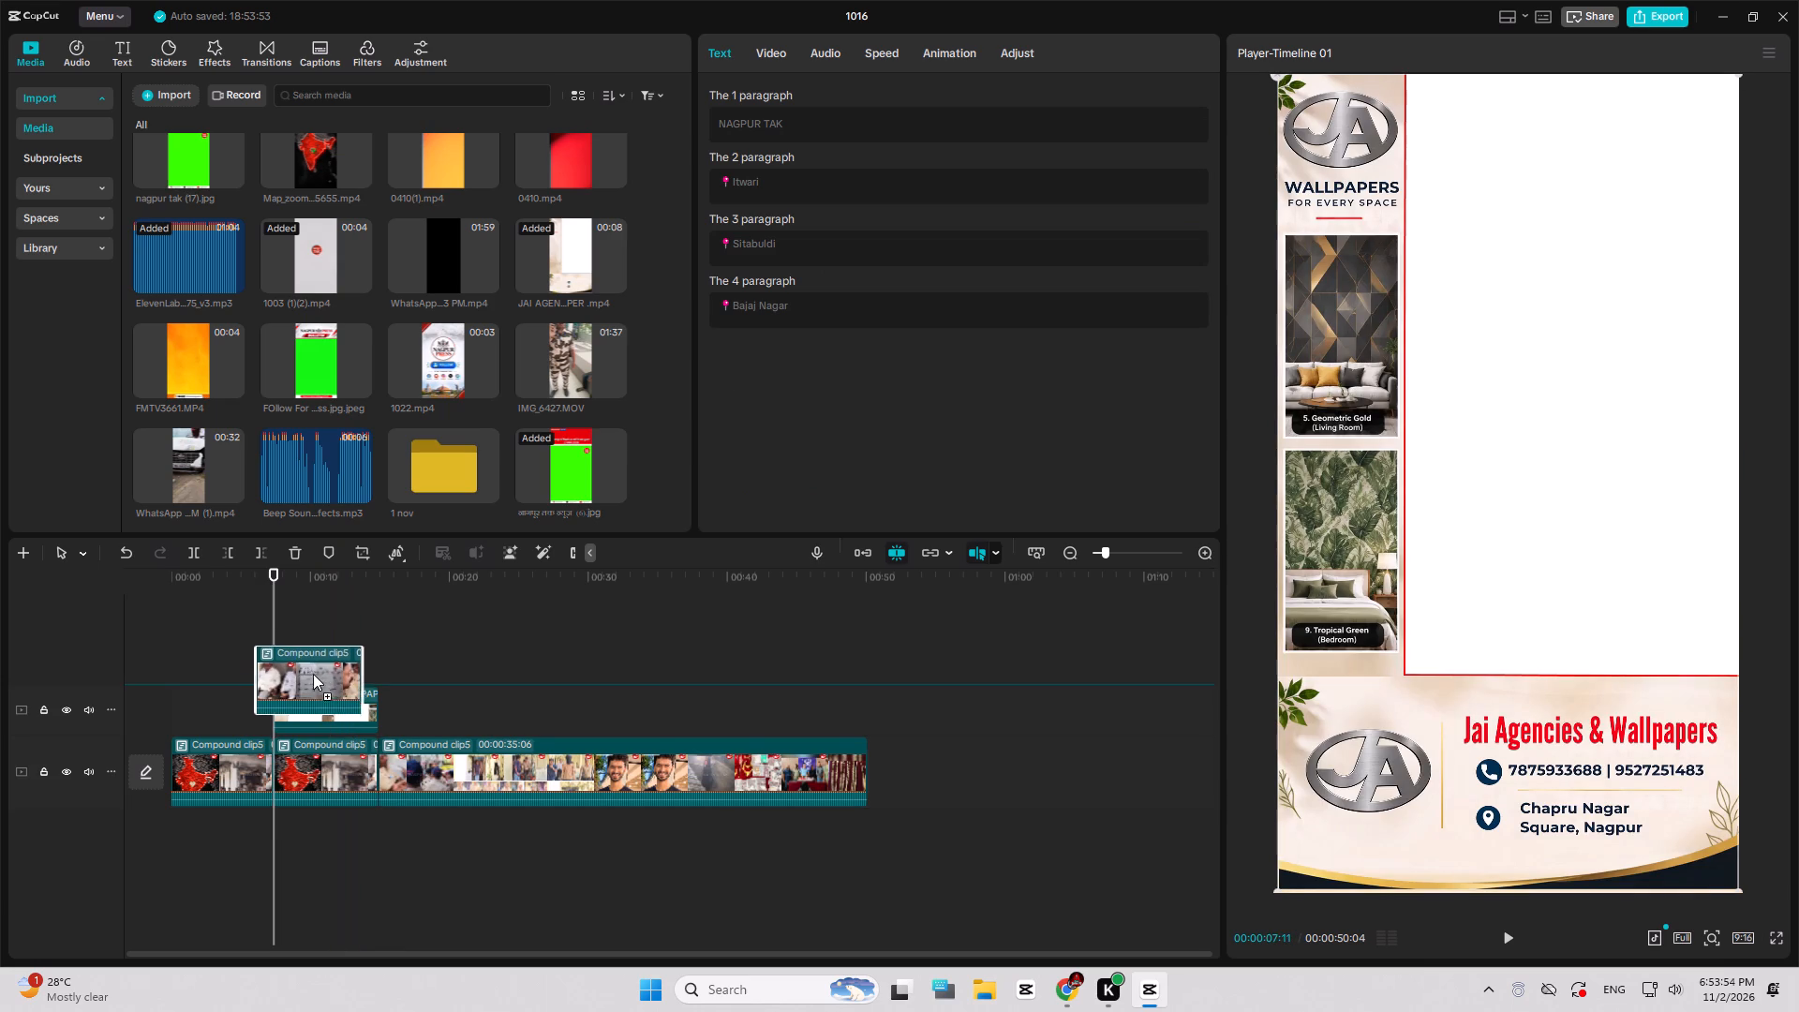
{"action": "left_click_drag", "start_coordinate": [313, 674], "coordinate": [328, 654], "text": "alt"}
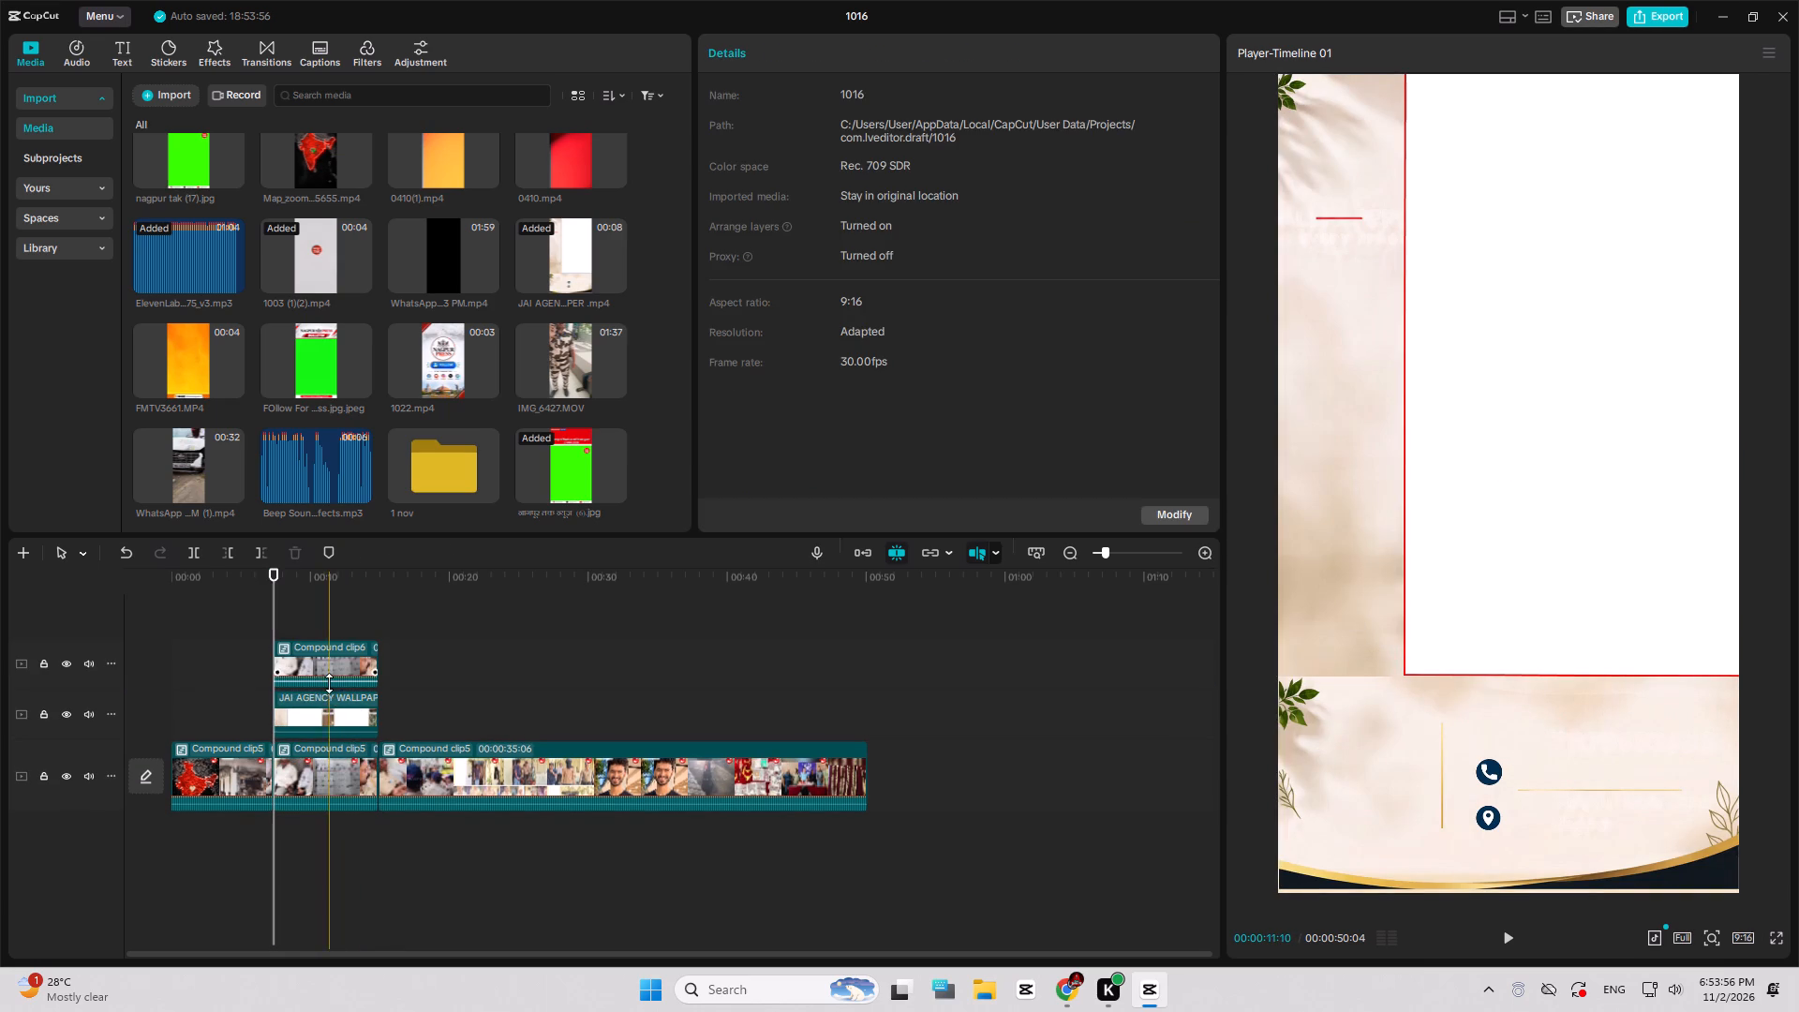
{"action": "left_click_drag", "start_coordinate": [329, 682], "coordinate": [330, 725]}
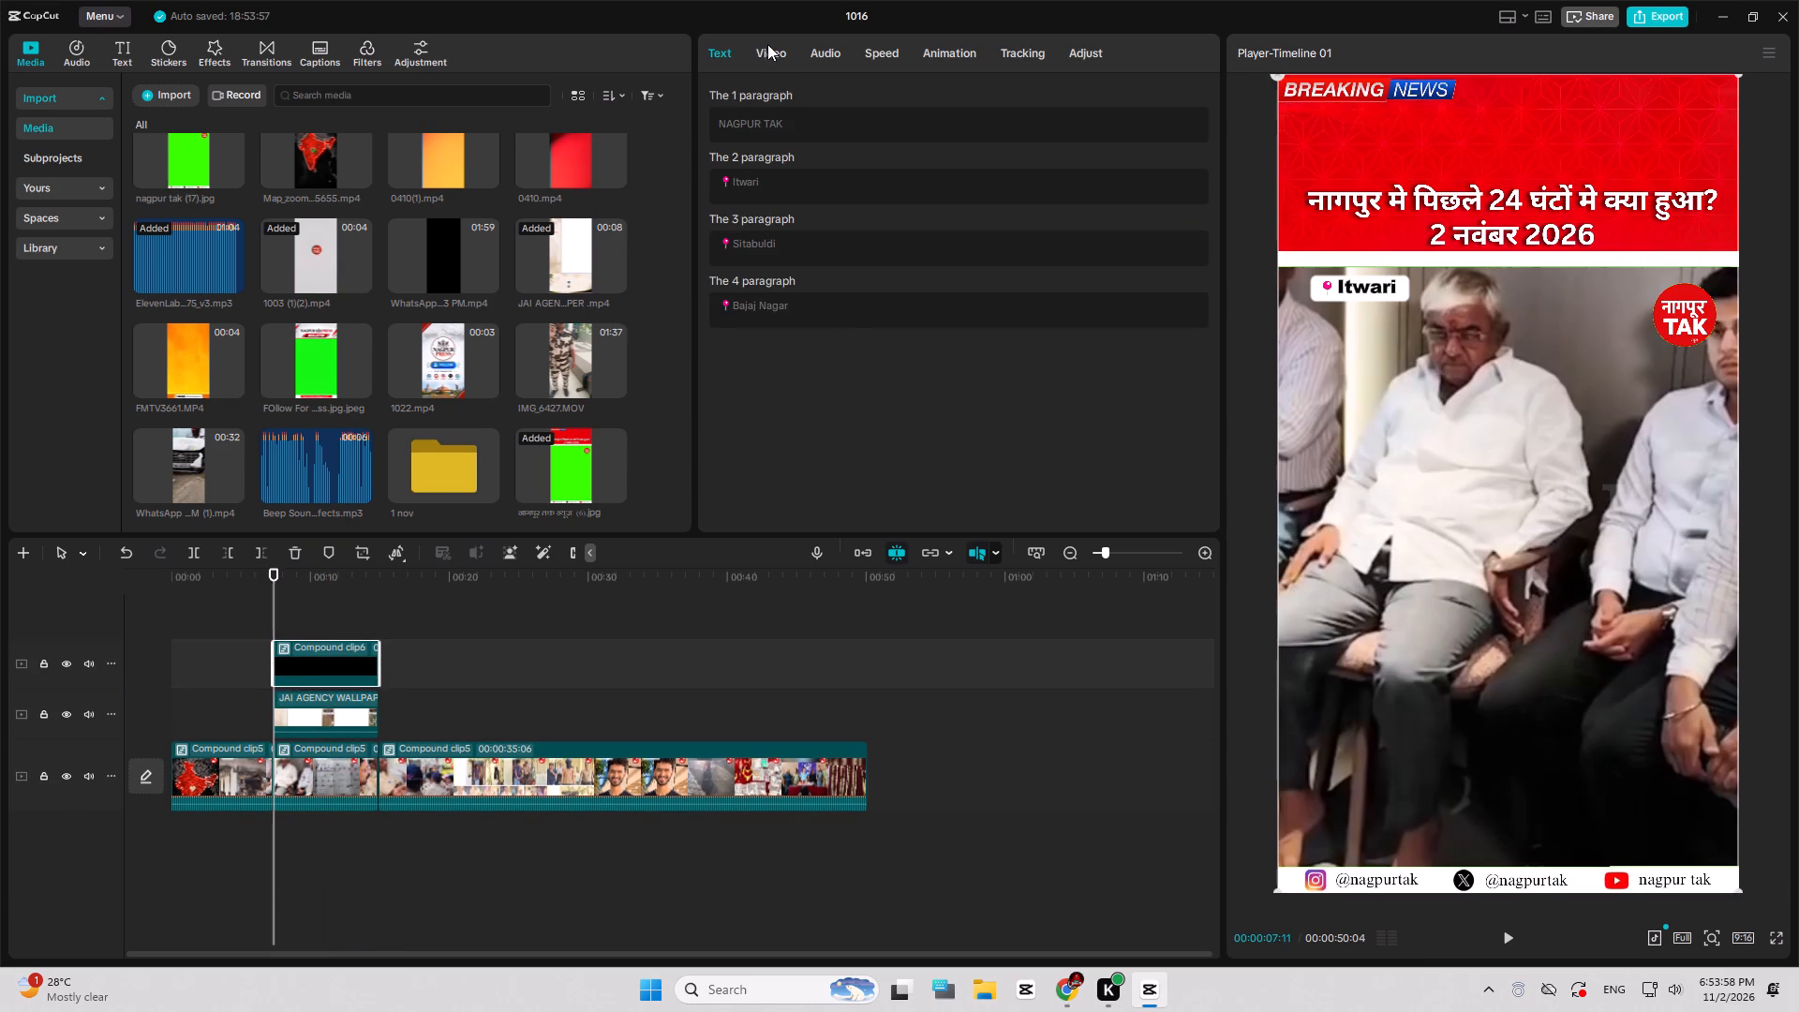
Add transform keyframes for scale, position and rotation at the start of the duplicated segment, at 00:00:07:11.
{"action": "left_click", "coordinate": [767, 43]}
{"action": "left_click", "coordinate": [1190, 144]}
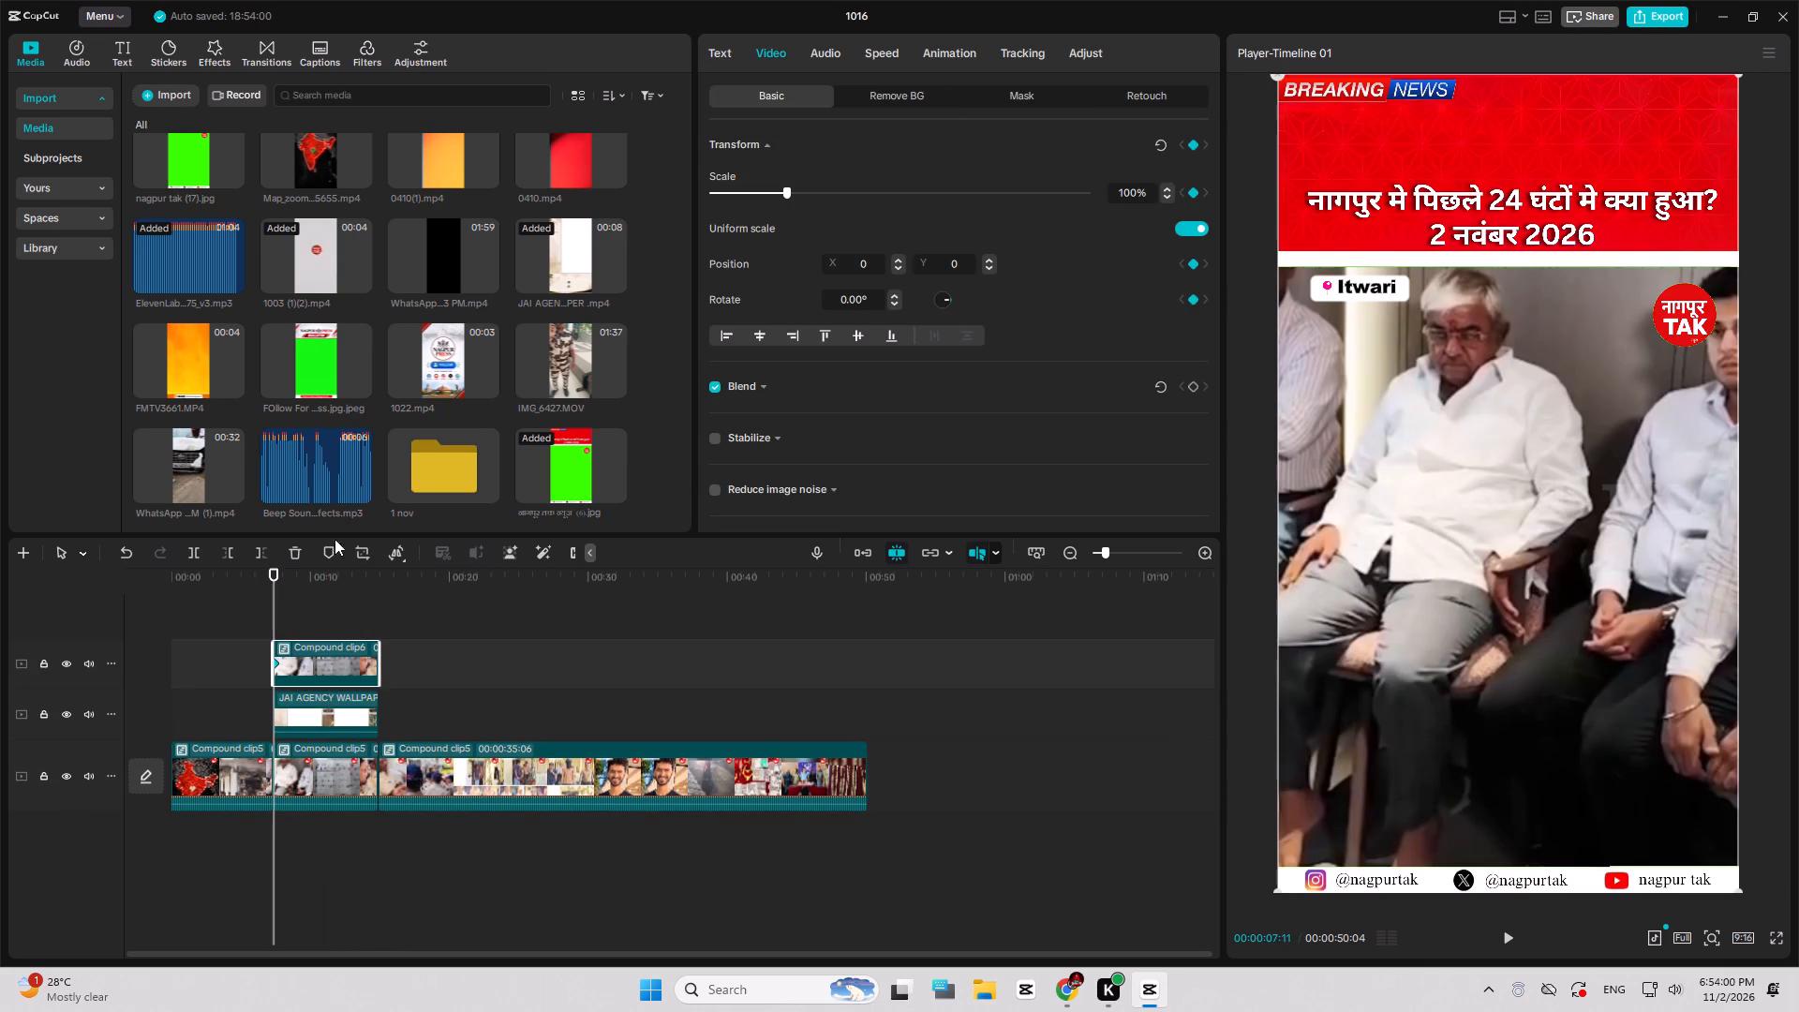
Scale the duplicated compound segment to 74% at 00:00:08:11, one second after its opening keyframes.
{"action": "left_click_drag", "start_coordinate": [275, 569], "coordinate": [293, 574]}
{"action": "key", "text": "Left"}
{"action": "key", "text": "Left"}
{"action": "key", "text": "Left"}
{"action": "key", "text": "Left"}
{"action": "key", "text": "Left"}
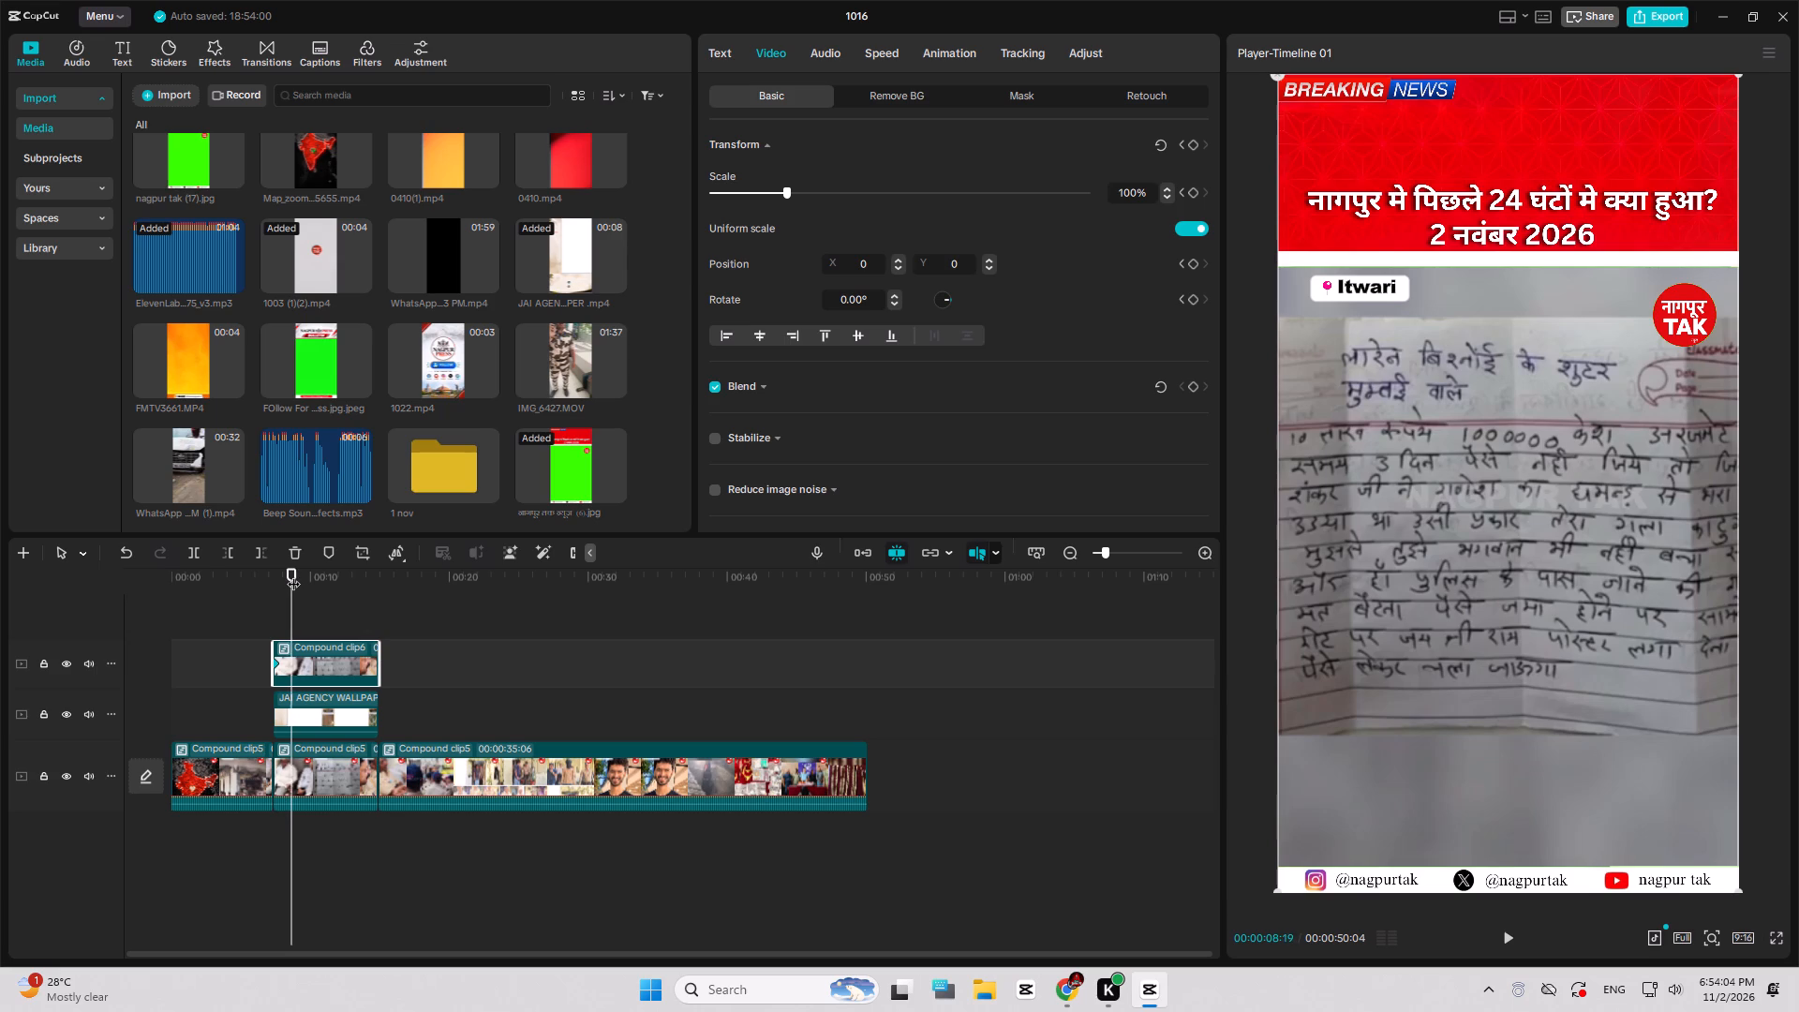
{"action": "key", "text": "Left"}
{"action": "key", "text": "Left"}
{"action": "key", "text": "Left"}
{"action": "key", "text": "Left"}
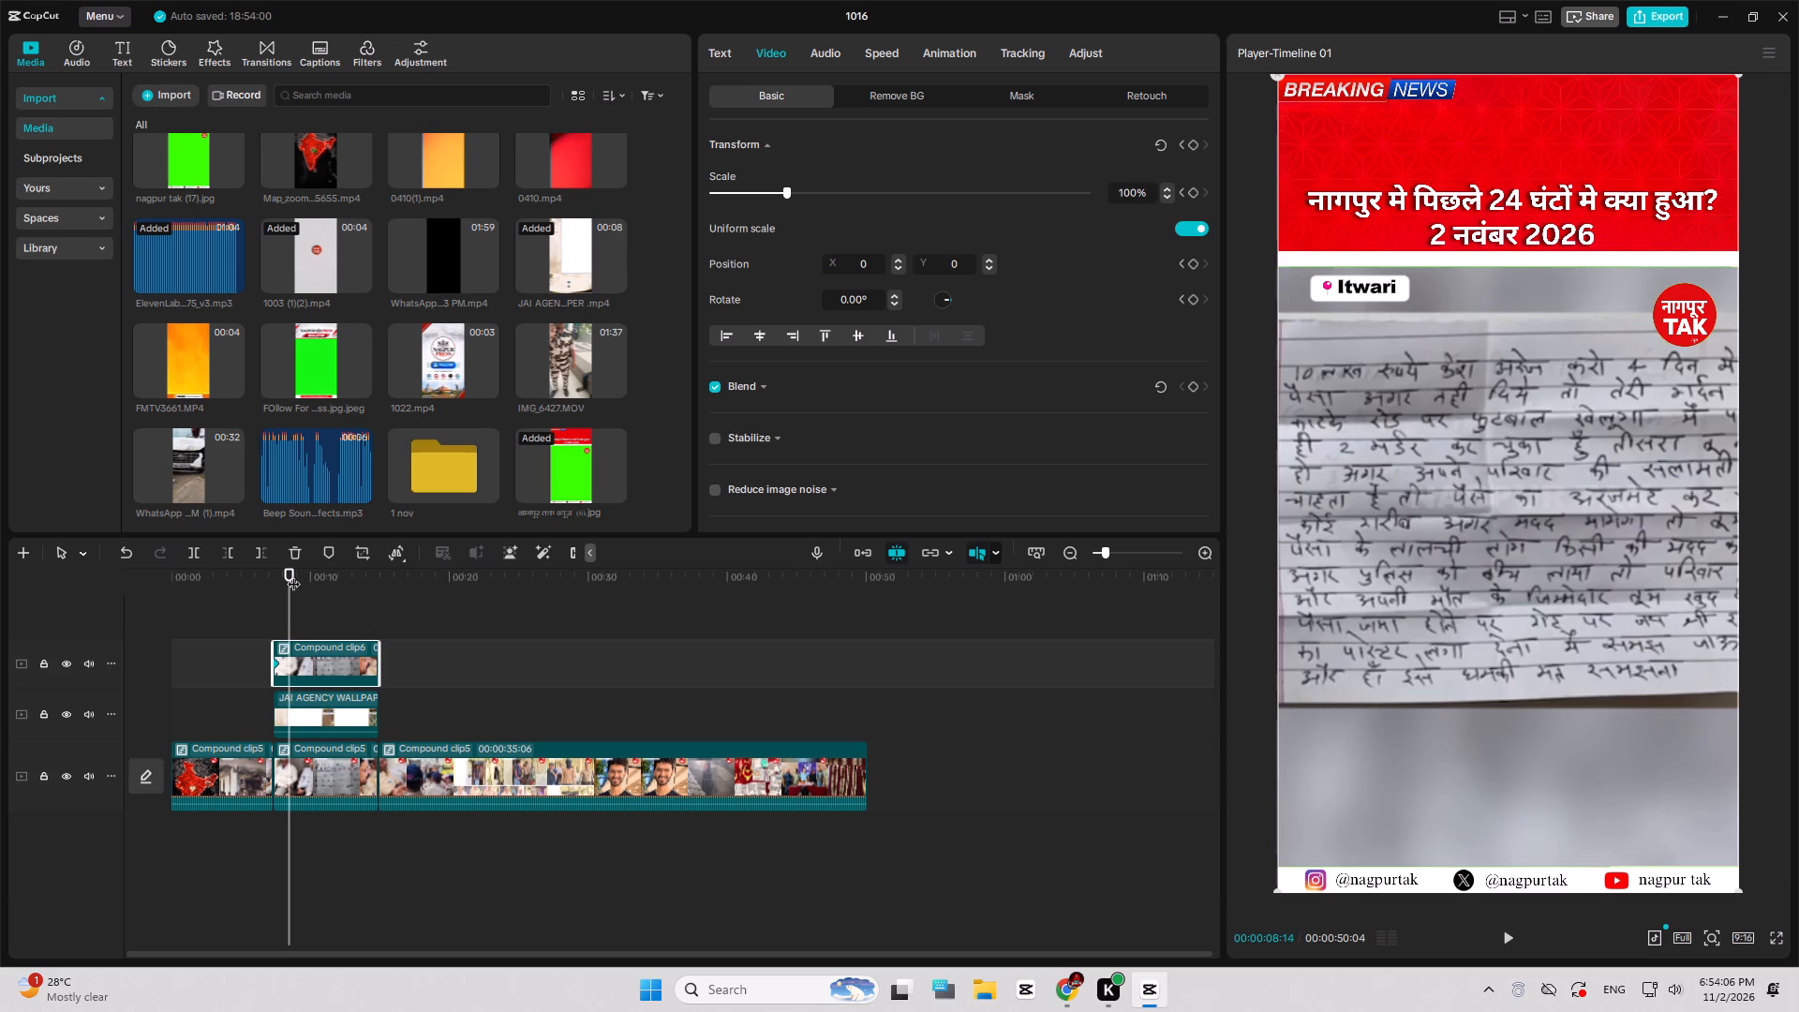
{"action": "key", "text": "Left"}
{"action": "key", "text": "Left"}
{"action": "key", "text": "Left"}
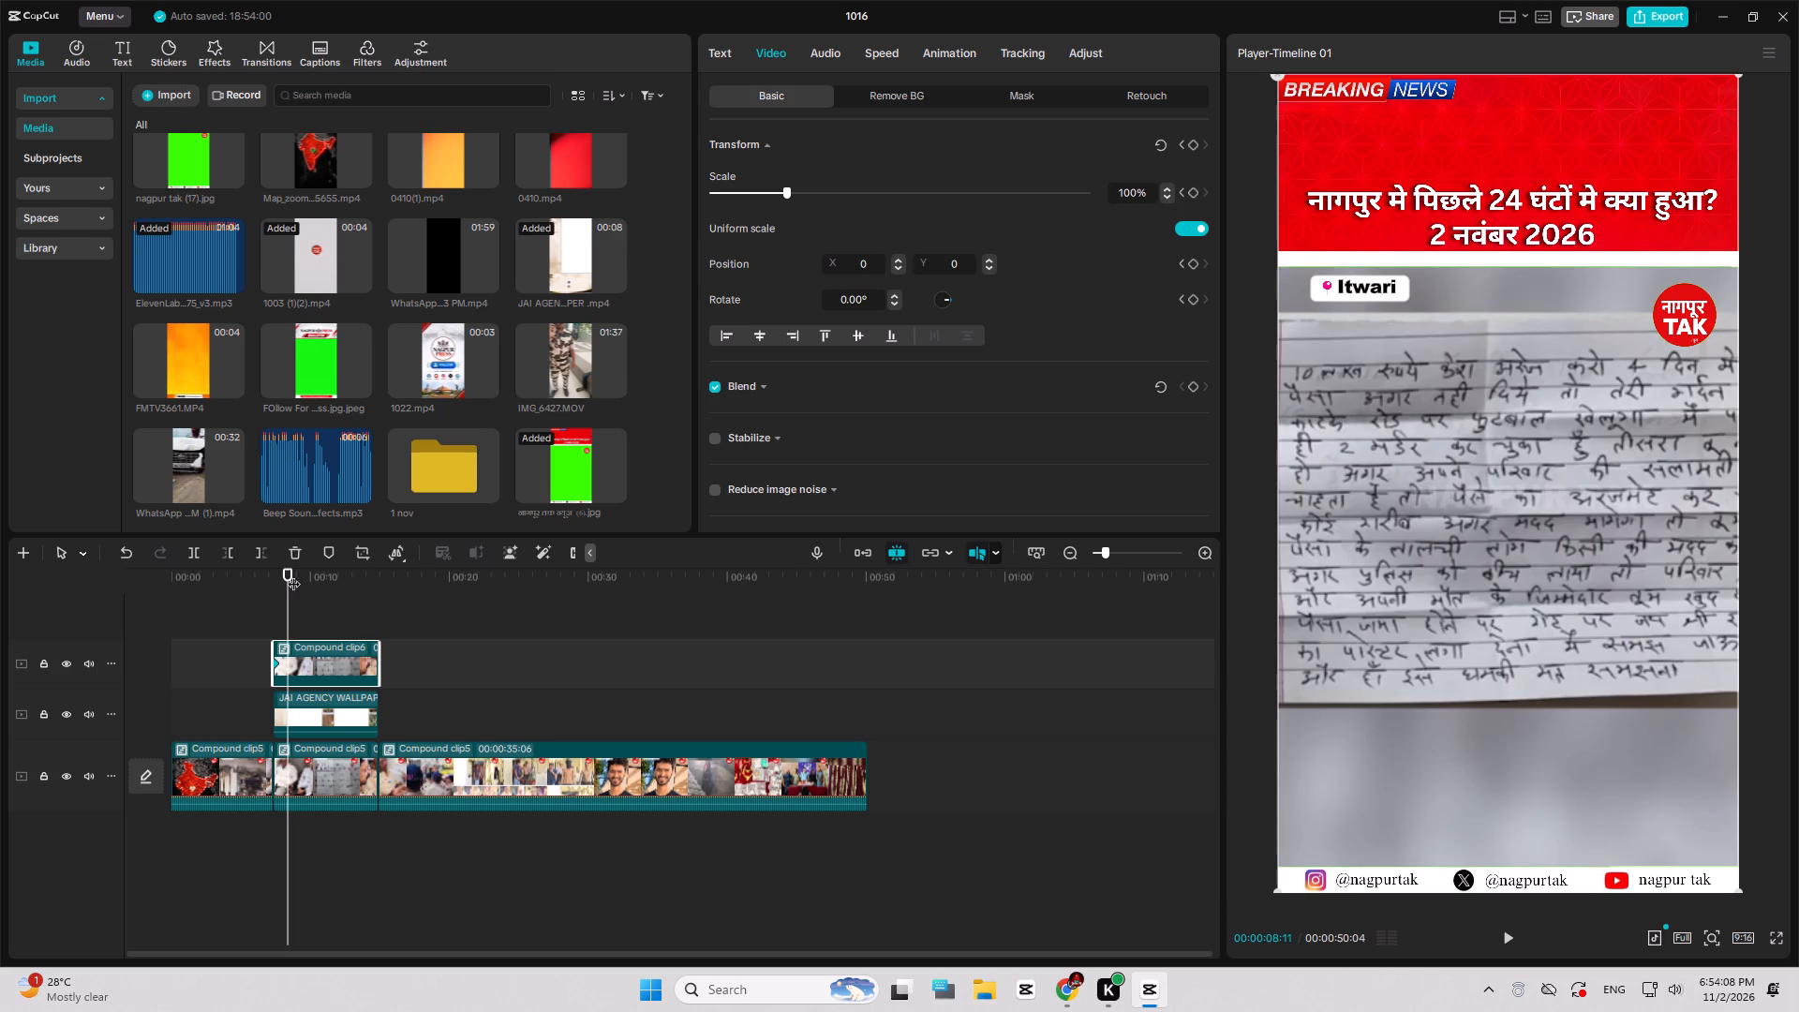
{"action": "double_click", "coordinate": [1125, 188]}
{"action": "type", "text": "74"}
{"action": "left_click", "coordinate": [1126, 243]}
Enter a new Y position starting with 5 for the duplicated compound segment at 00:00:08:11.
{"action": "double_click", "coordinate": [954, 264]}
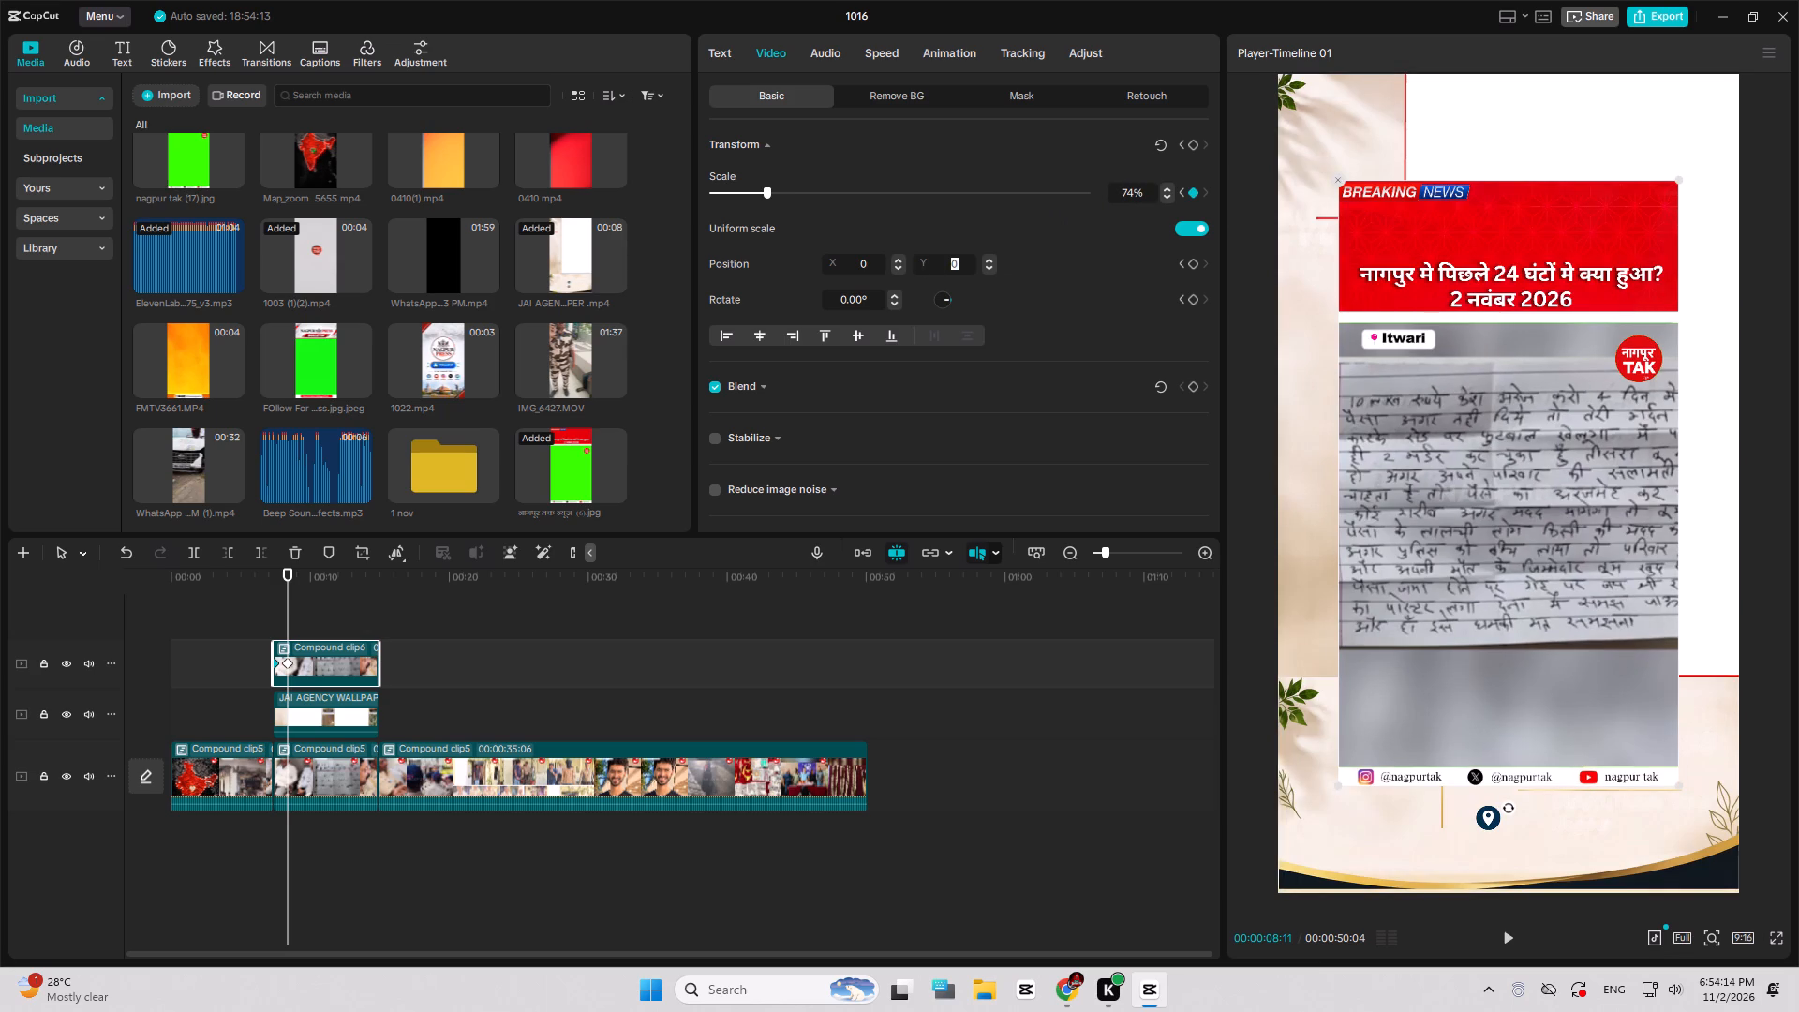
{"action": "key", "text": "5"}
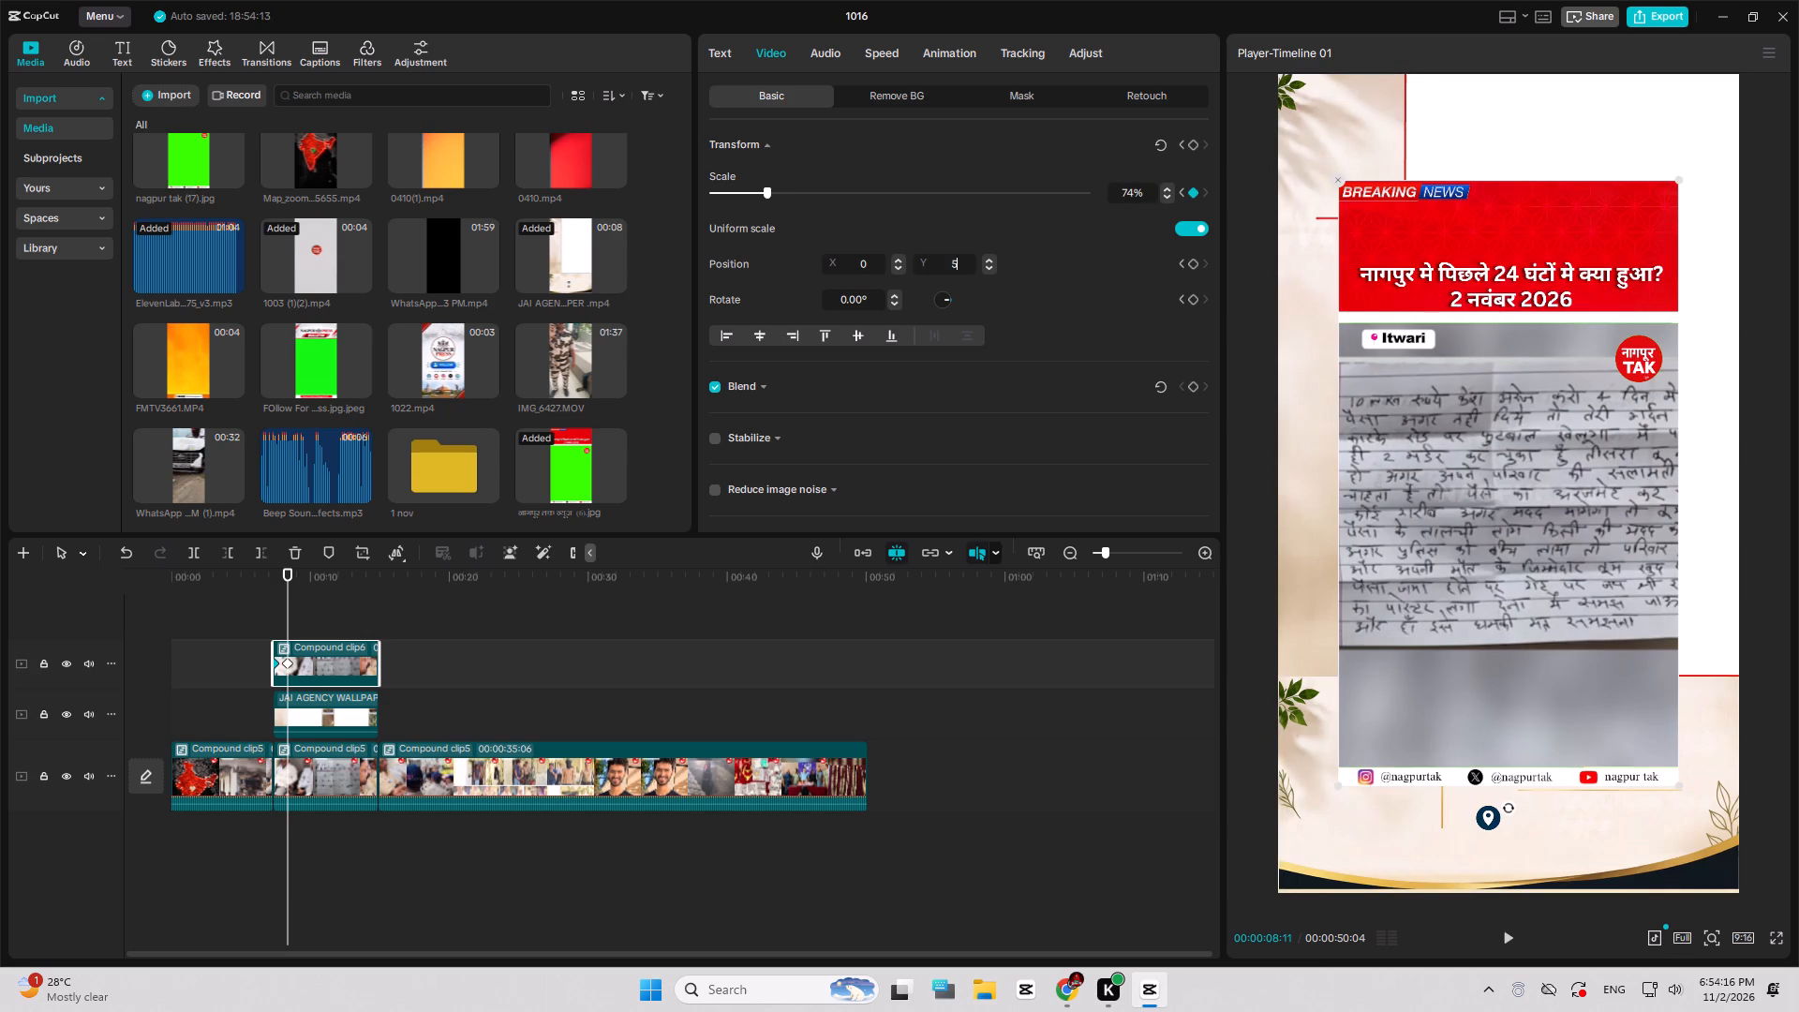
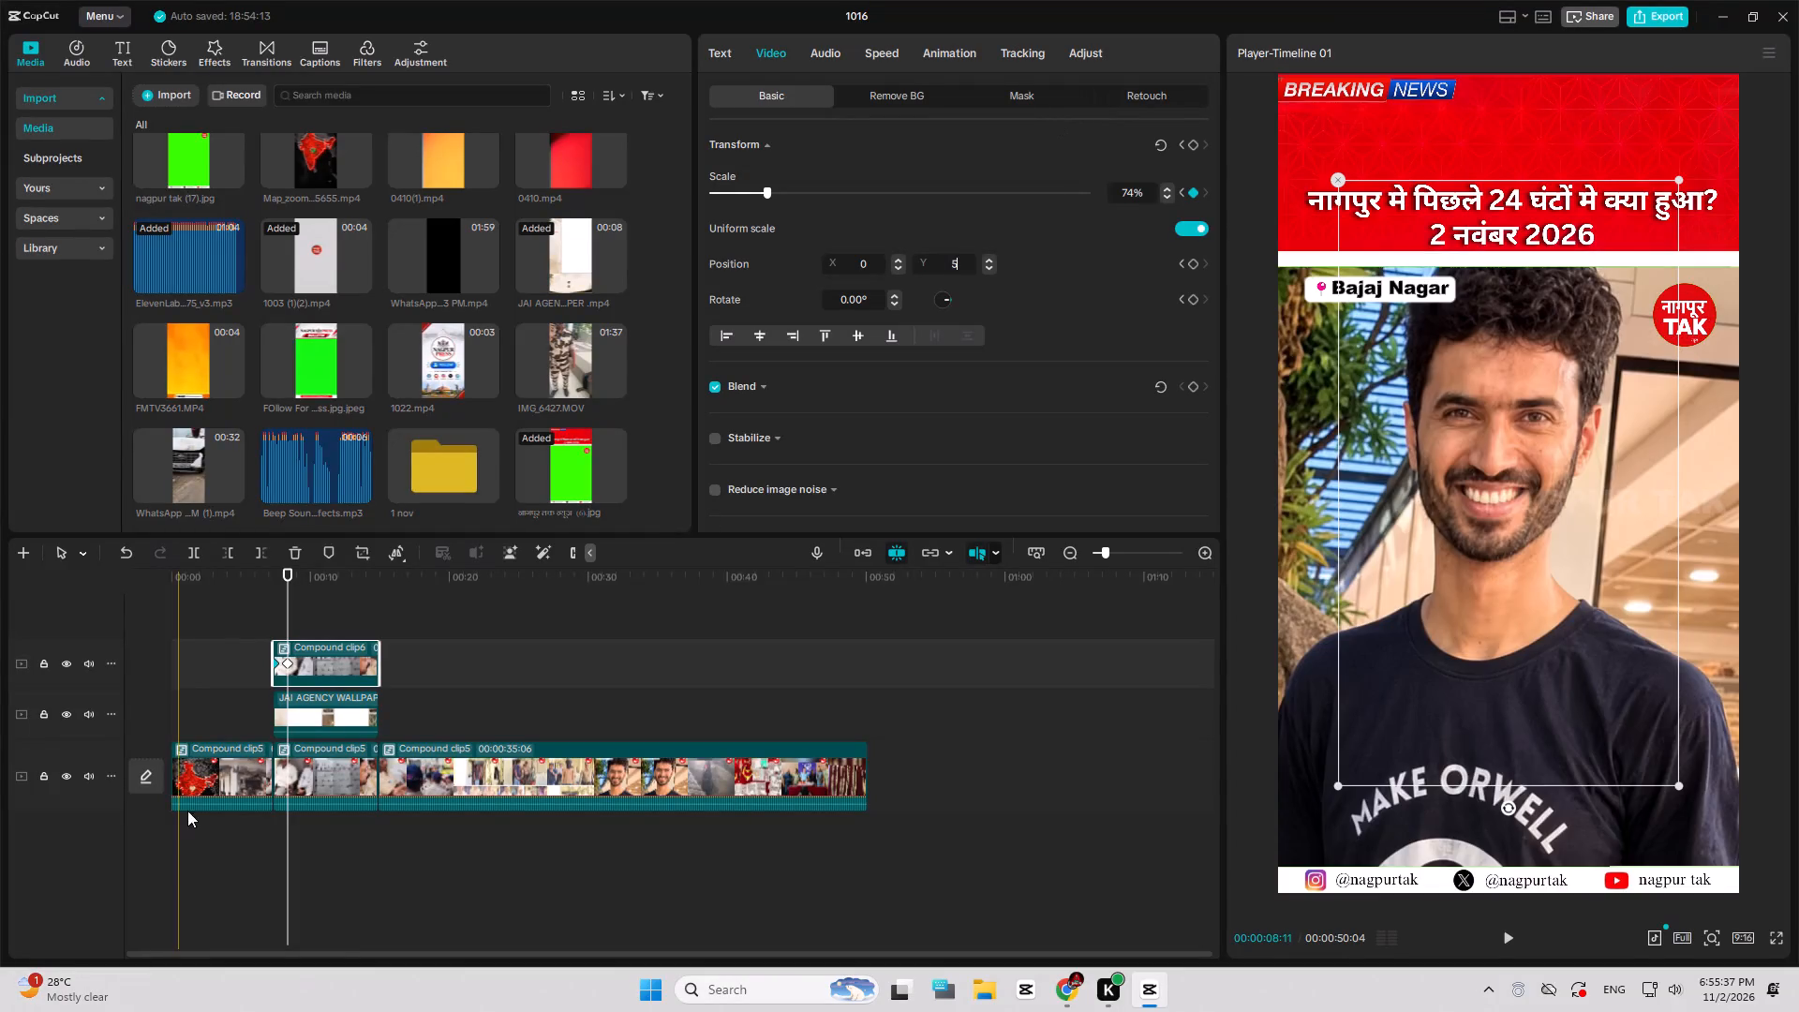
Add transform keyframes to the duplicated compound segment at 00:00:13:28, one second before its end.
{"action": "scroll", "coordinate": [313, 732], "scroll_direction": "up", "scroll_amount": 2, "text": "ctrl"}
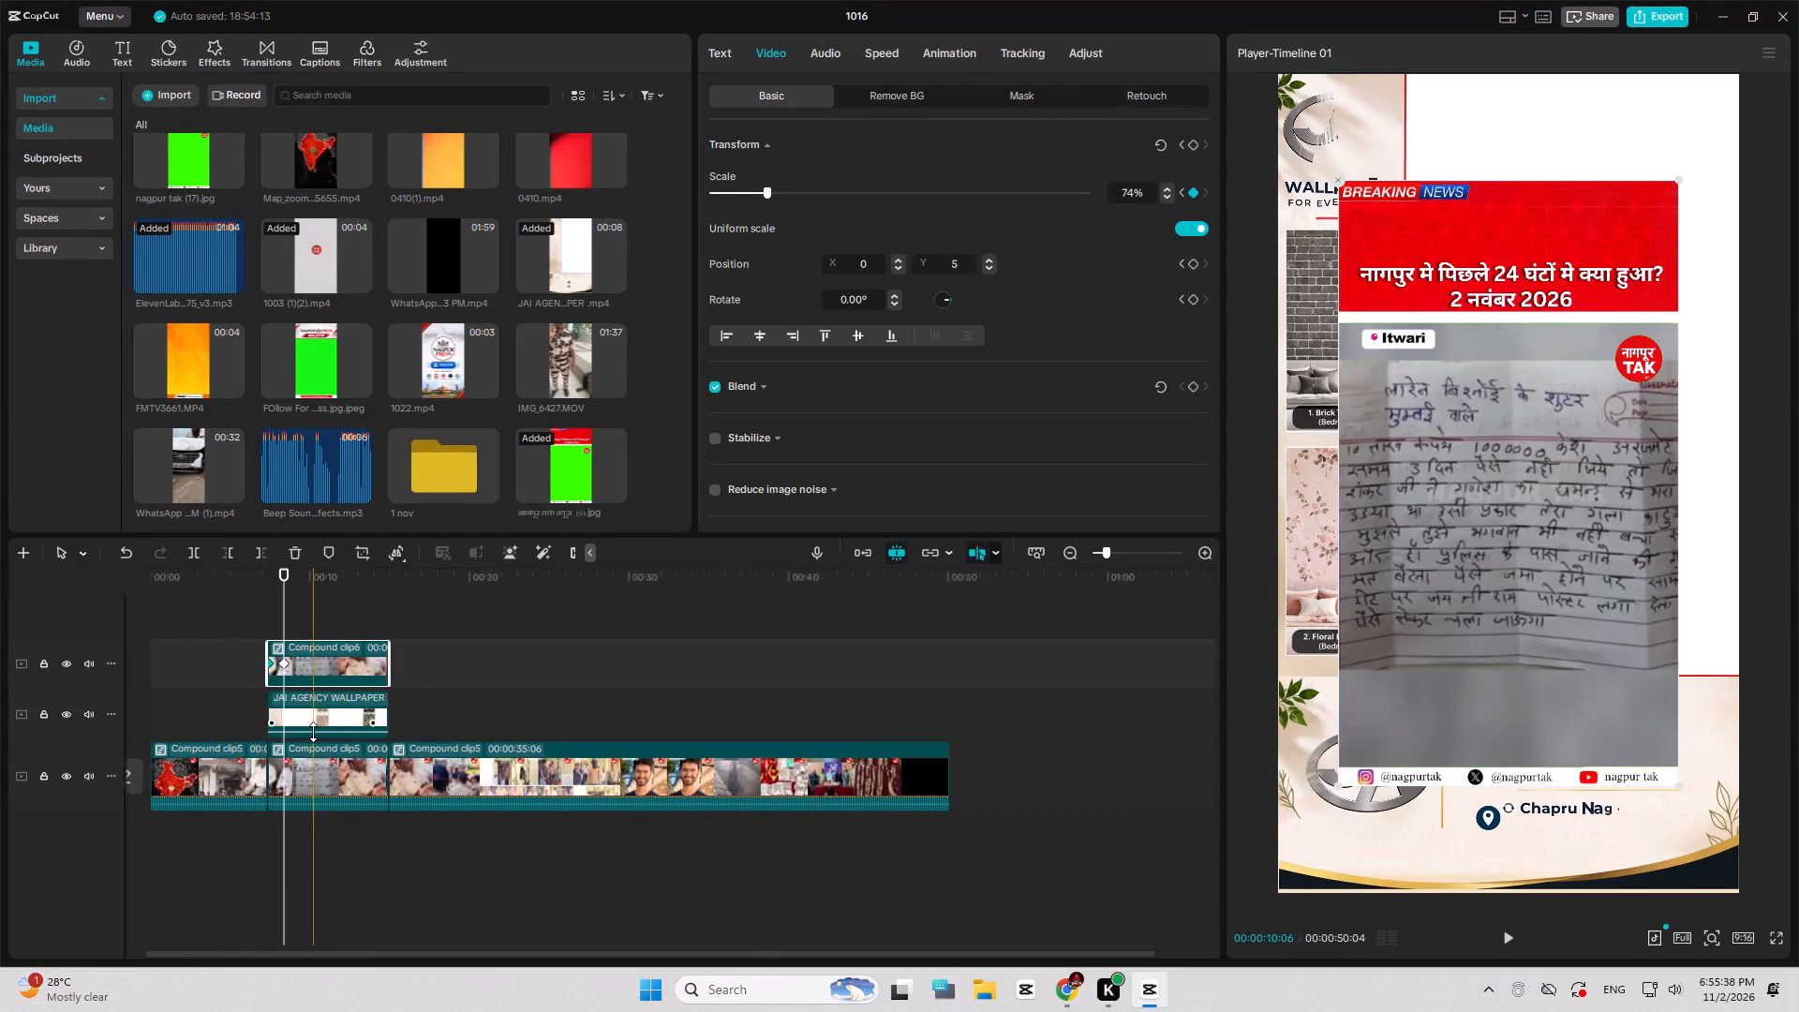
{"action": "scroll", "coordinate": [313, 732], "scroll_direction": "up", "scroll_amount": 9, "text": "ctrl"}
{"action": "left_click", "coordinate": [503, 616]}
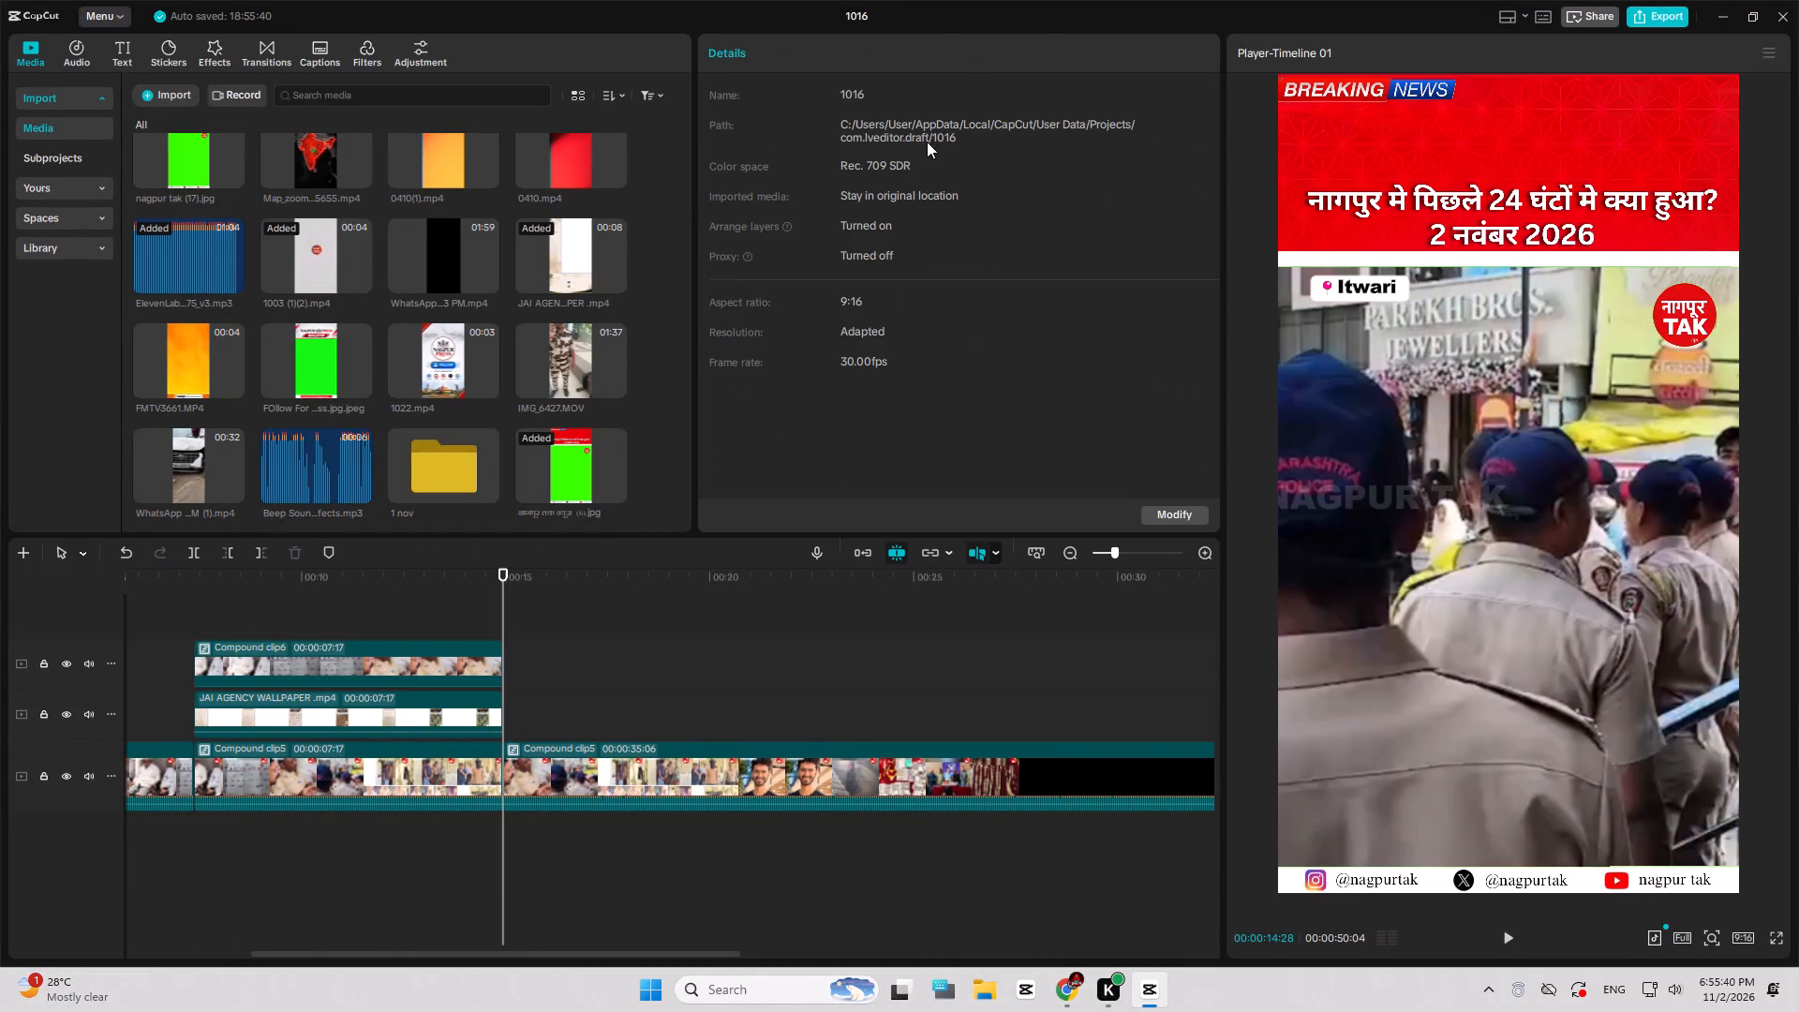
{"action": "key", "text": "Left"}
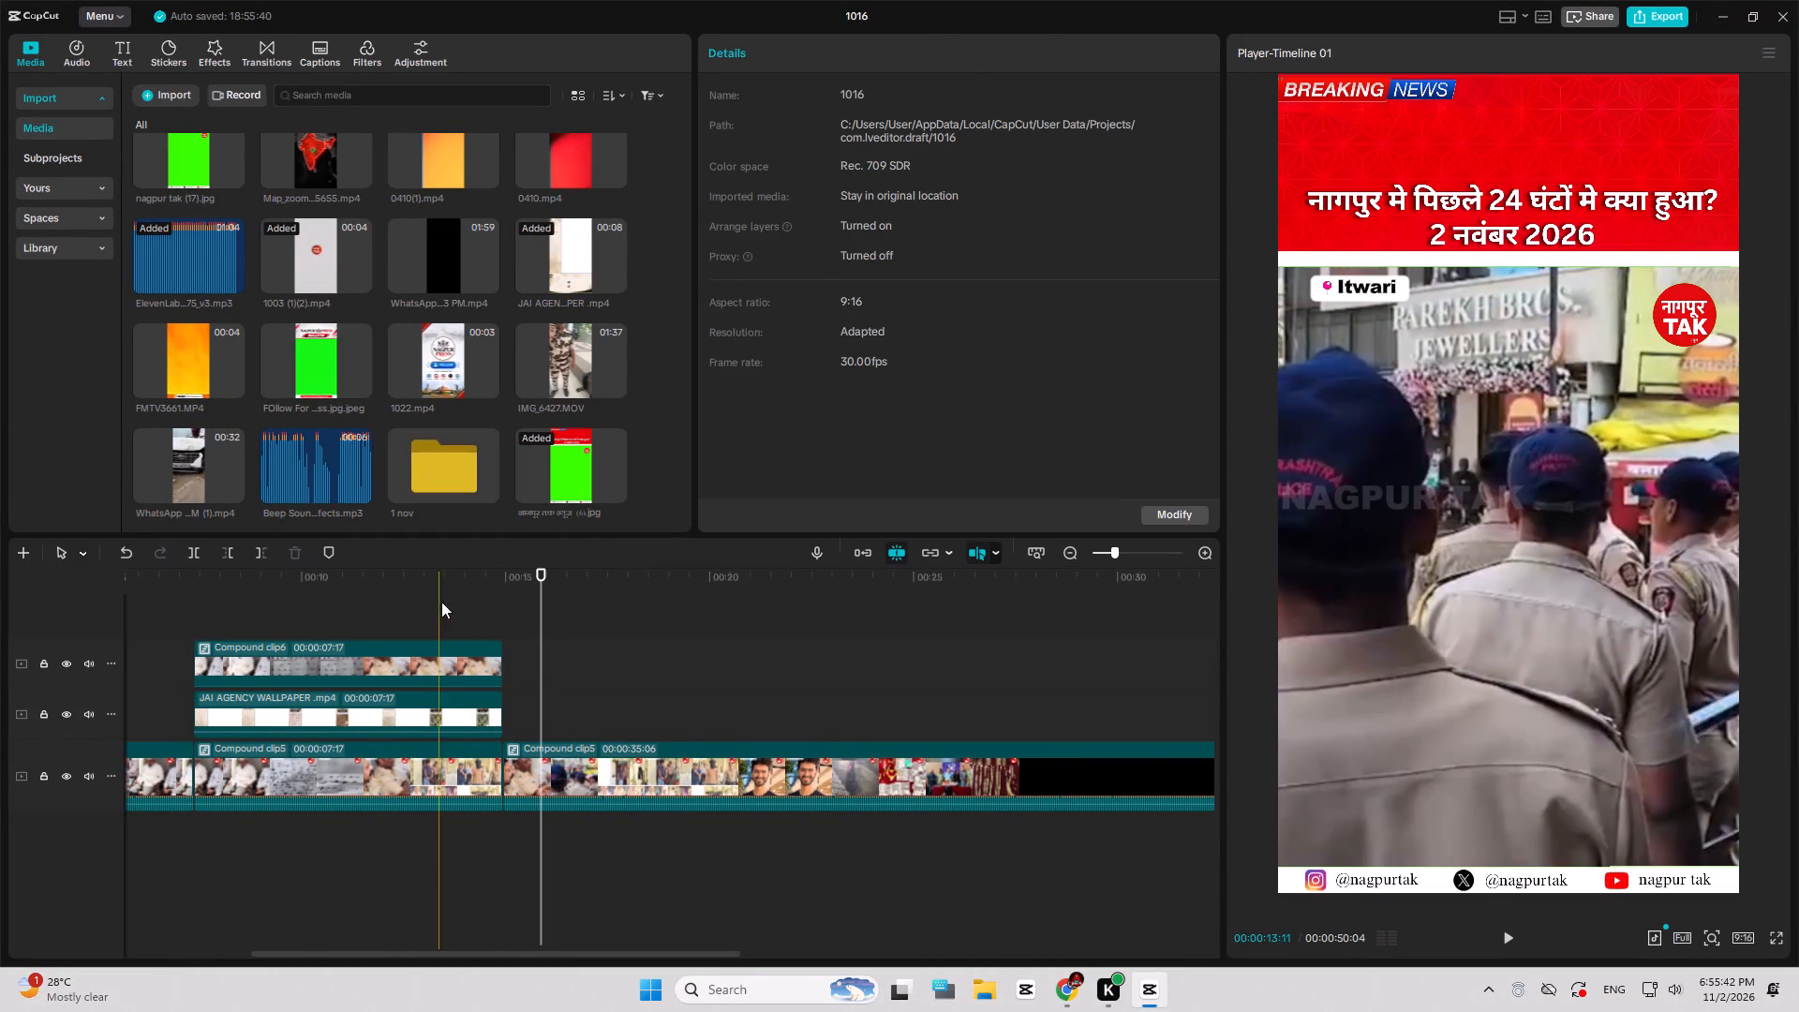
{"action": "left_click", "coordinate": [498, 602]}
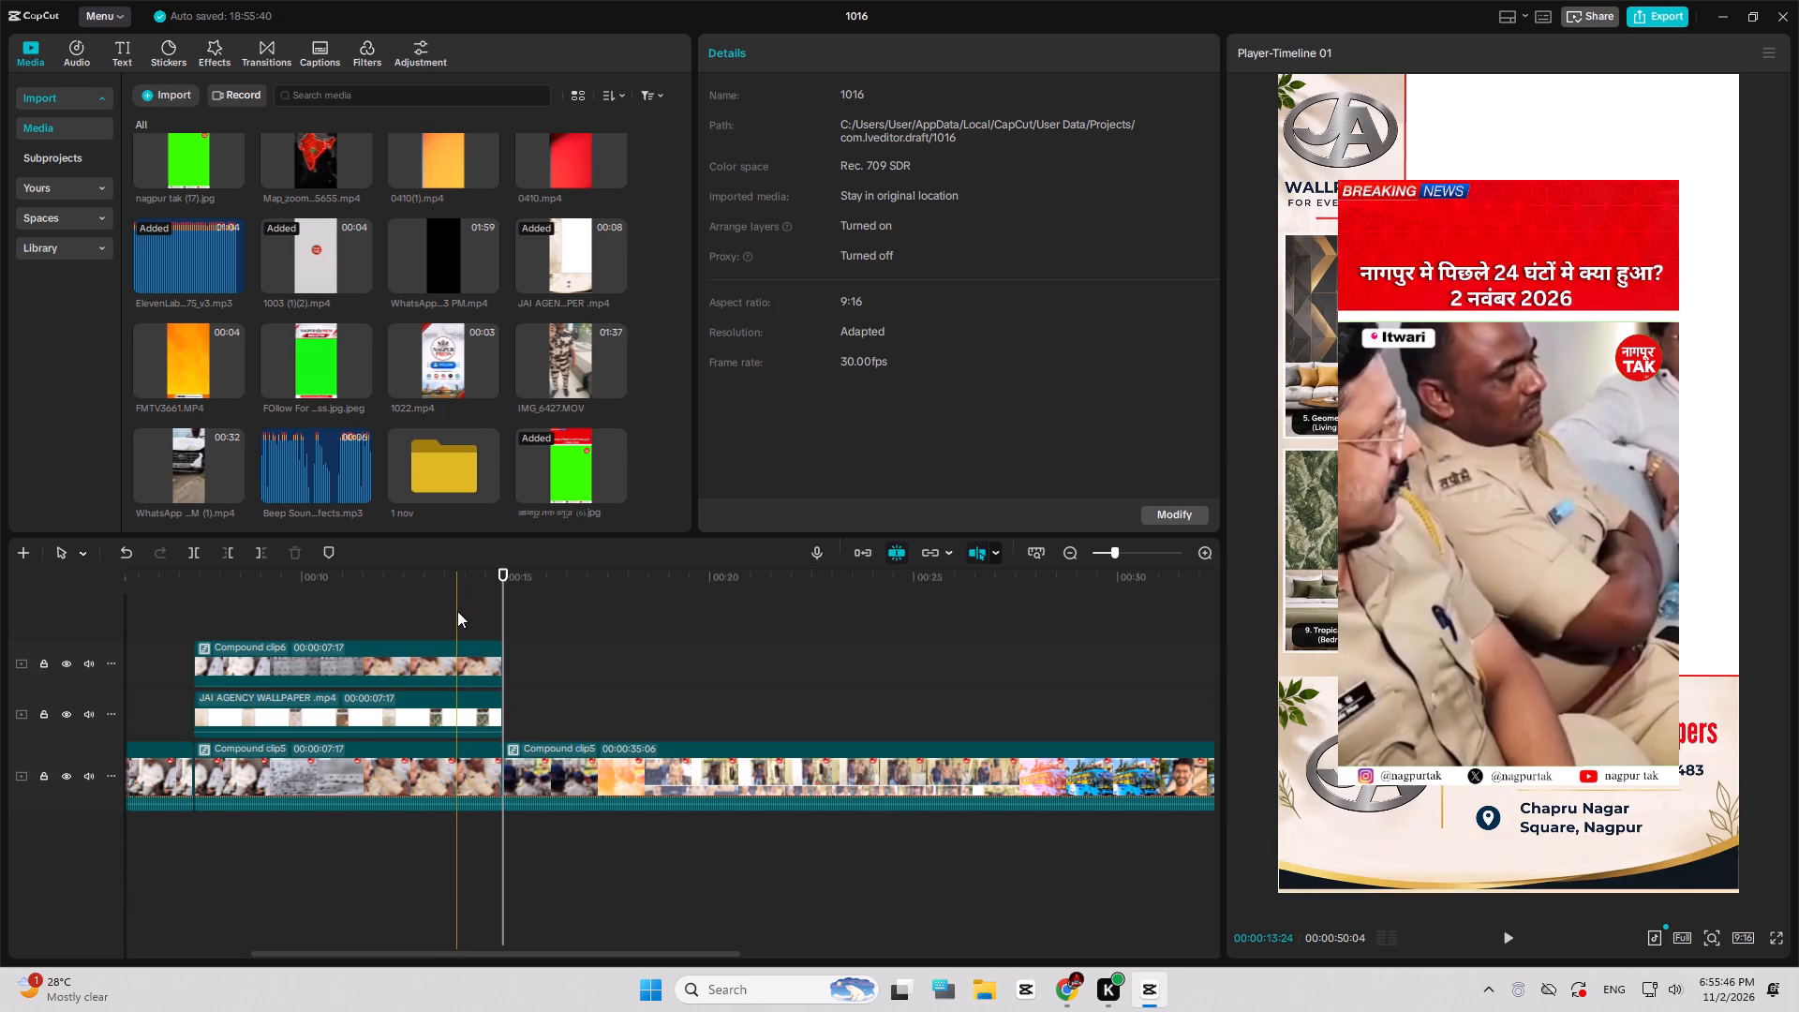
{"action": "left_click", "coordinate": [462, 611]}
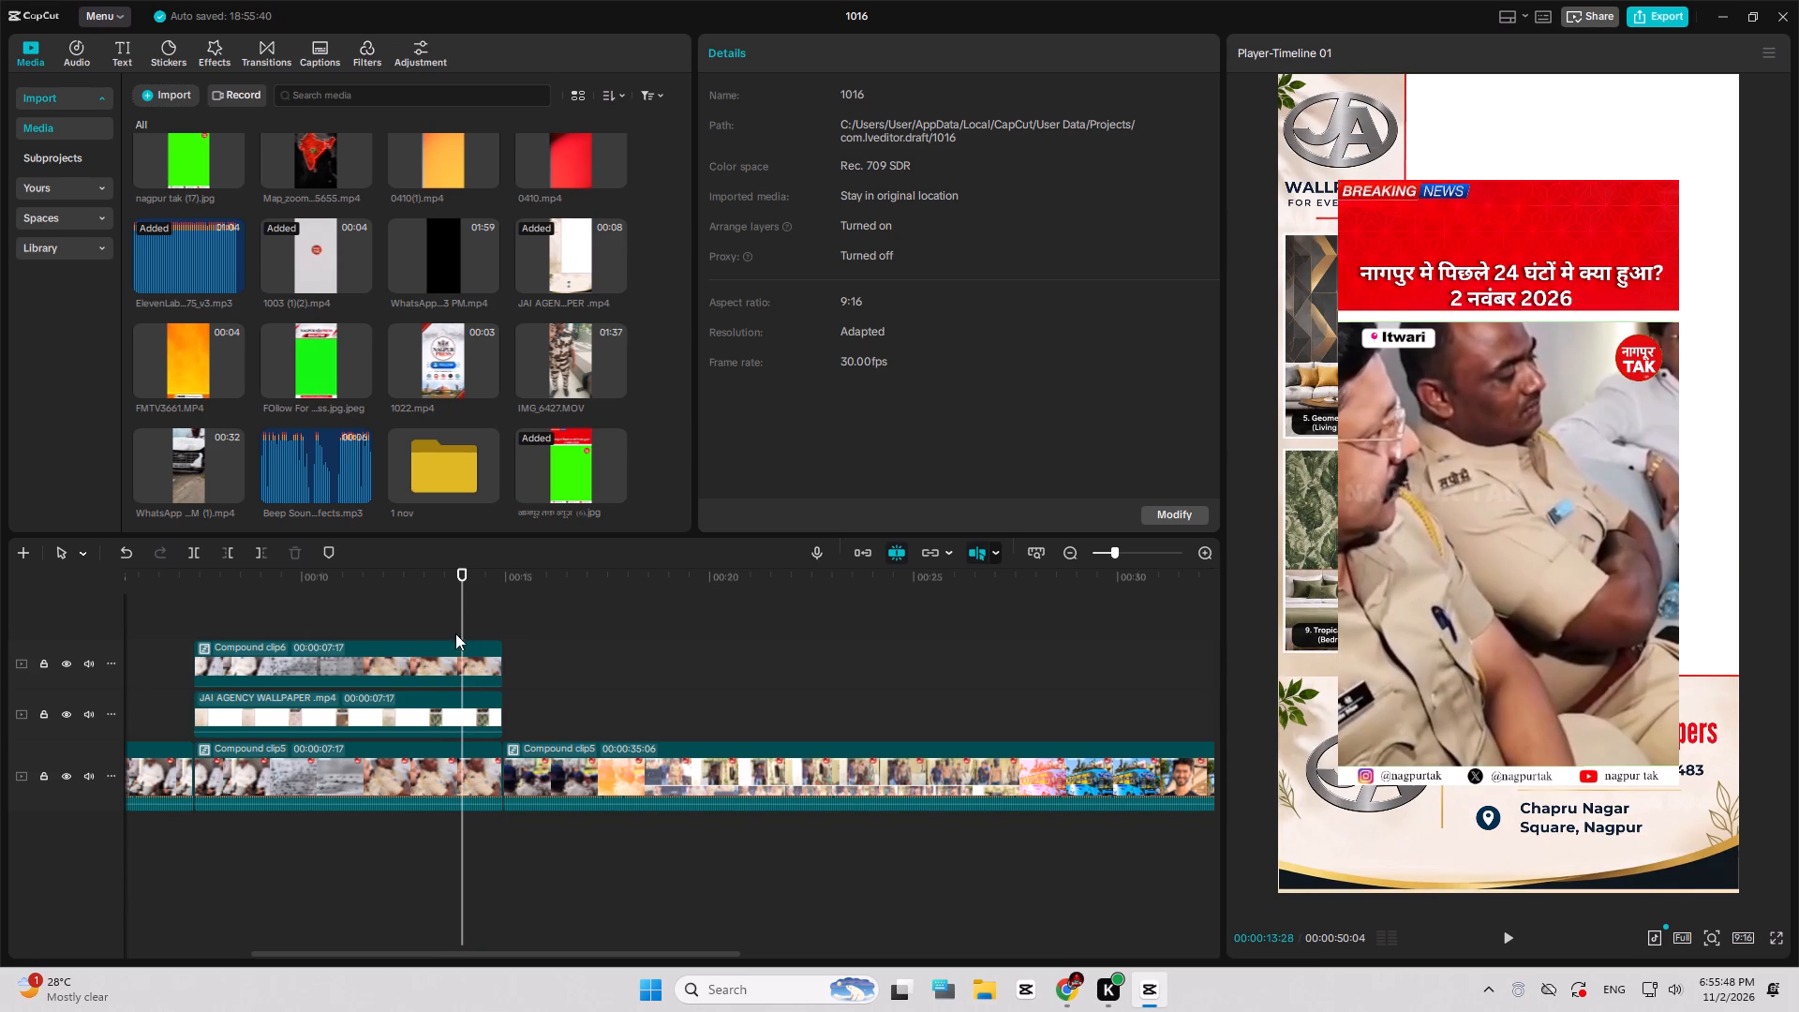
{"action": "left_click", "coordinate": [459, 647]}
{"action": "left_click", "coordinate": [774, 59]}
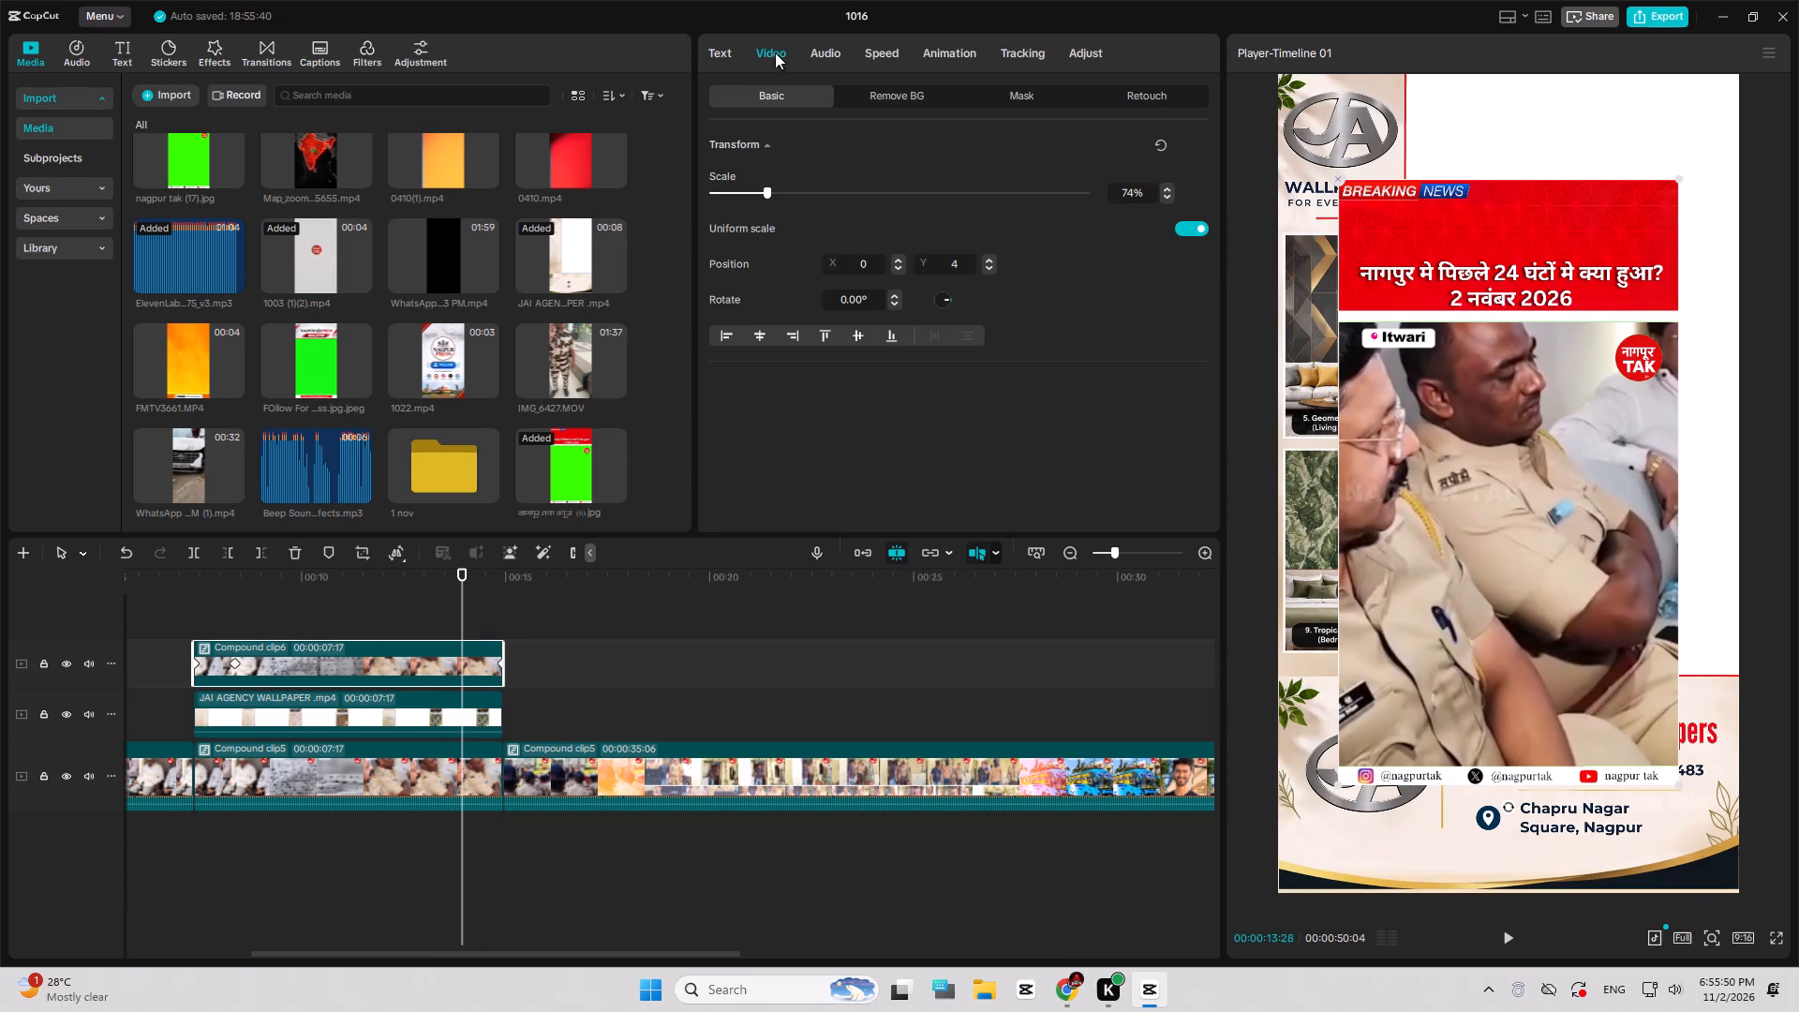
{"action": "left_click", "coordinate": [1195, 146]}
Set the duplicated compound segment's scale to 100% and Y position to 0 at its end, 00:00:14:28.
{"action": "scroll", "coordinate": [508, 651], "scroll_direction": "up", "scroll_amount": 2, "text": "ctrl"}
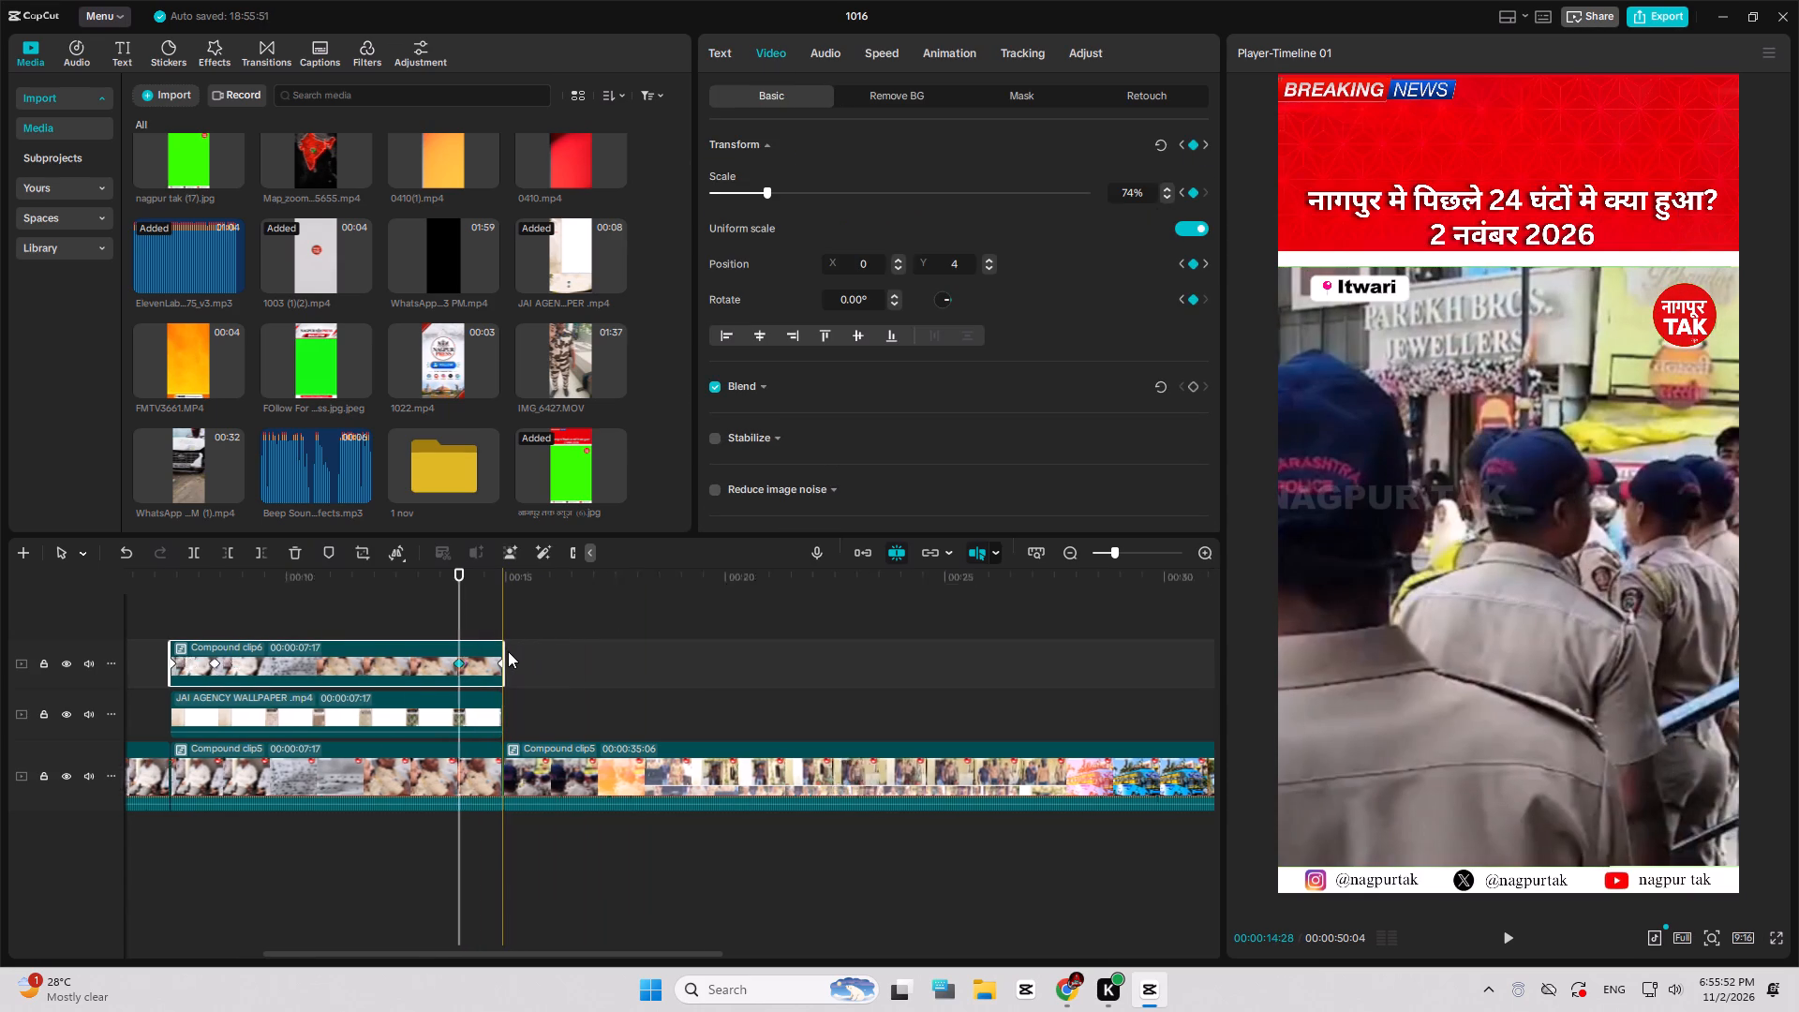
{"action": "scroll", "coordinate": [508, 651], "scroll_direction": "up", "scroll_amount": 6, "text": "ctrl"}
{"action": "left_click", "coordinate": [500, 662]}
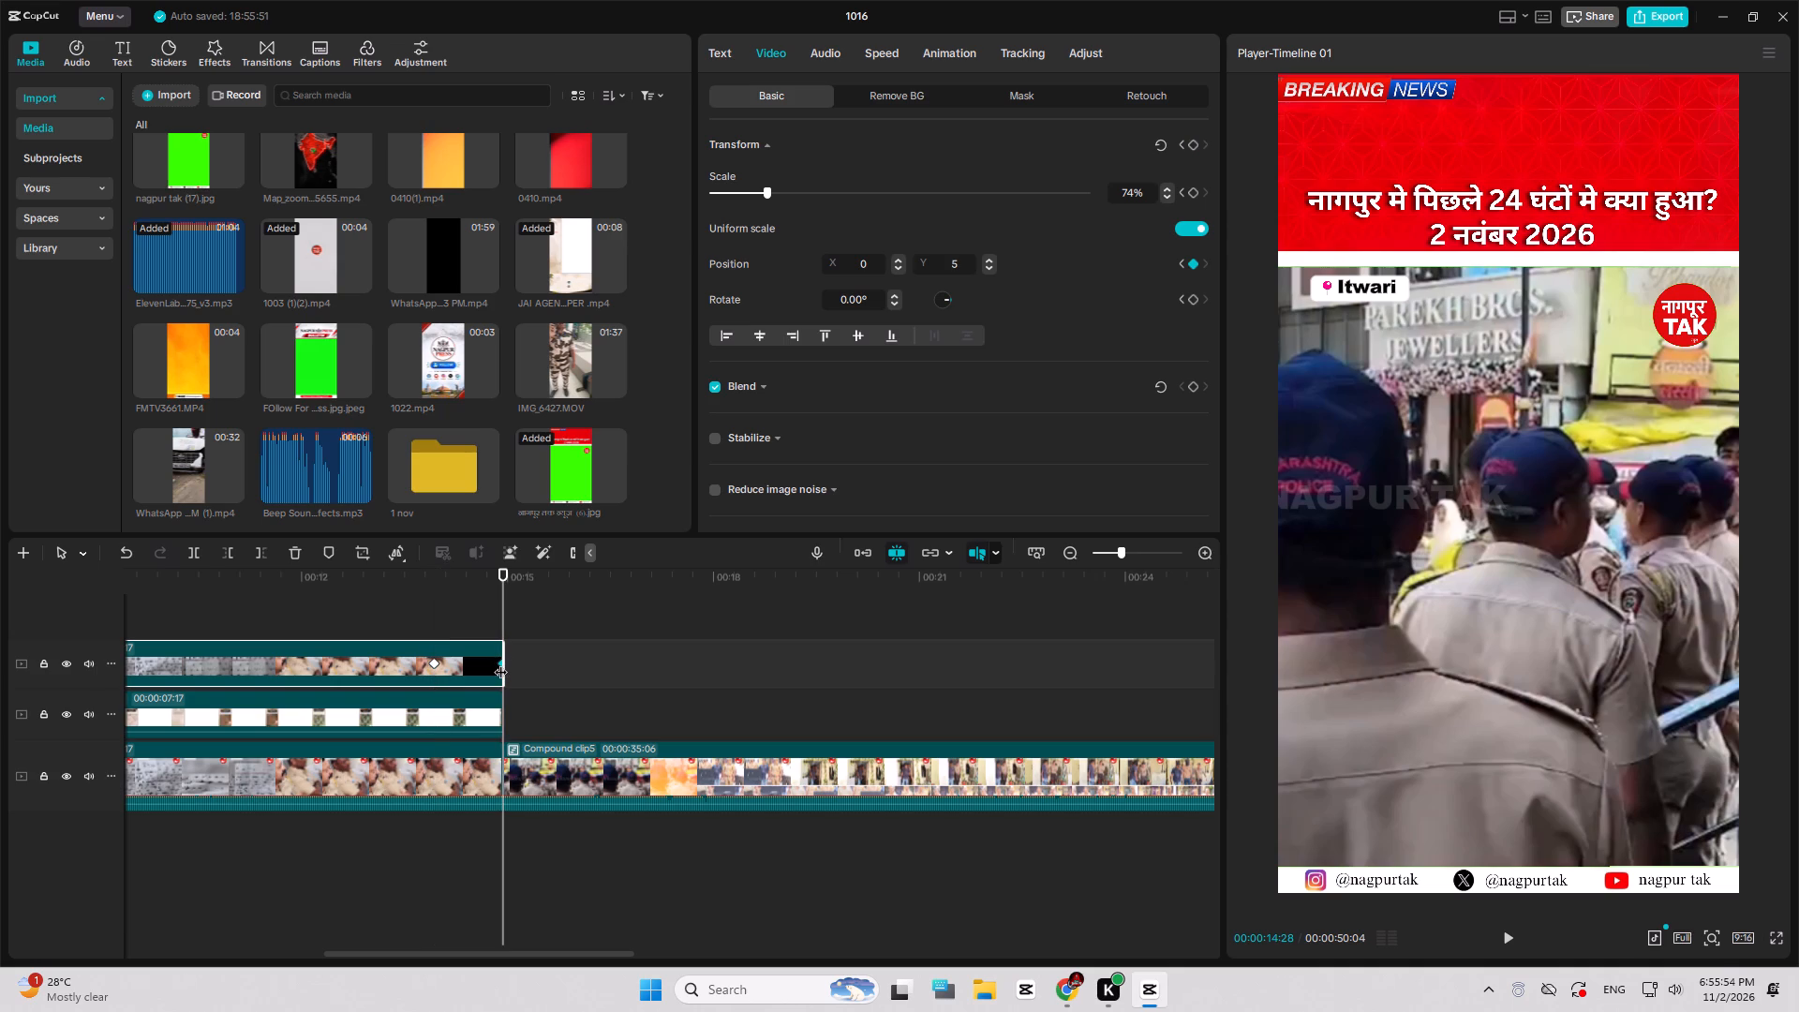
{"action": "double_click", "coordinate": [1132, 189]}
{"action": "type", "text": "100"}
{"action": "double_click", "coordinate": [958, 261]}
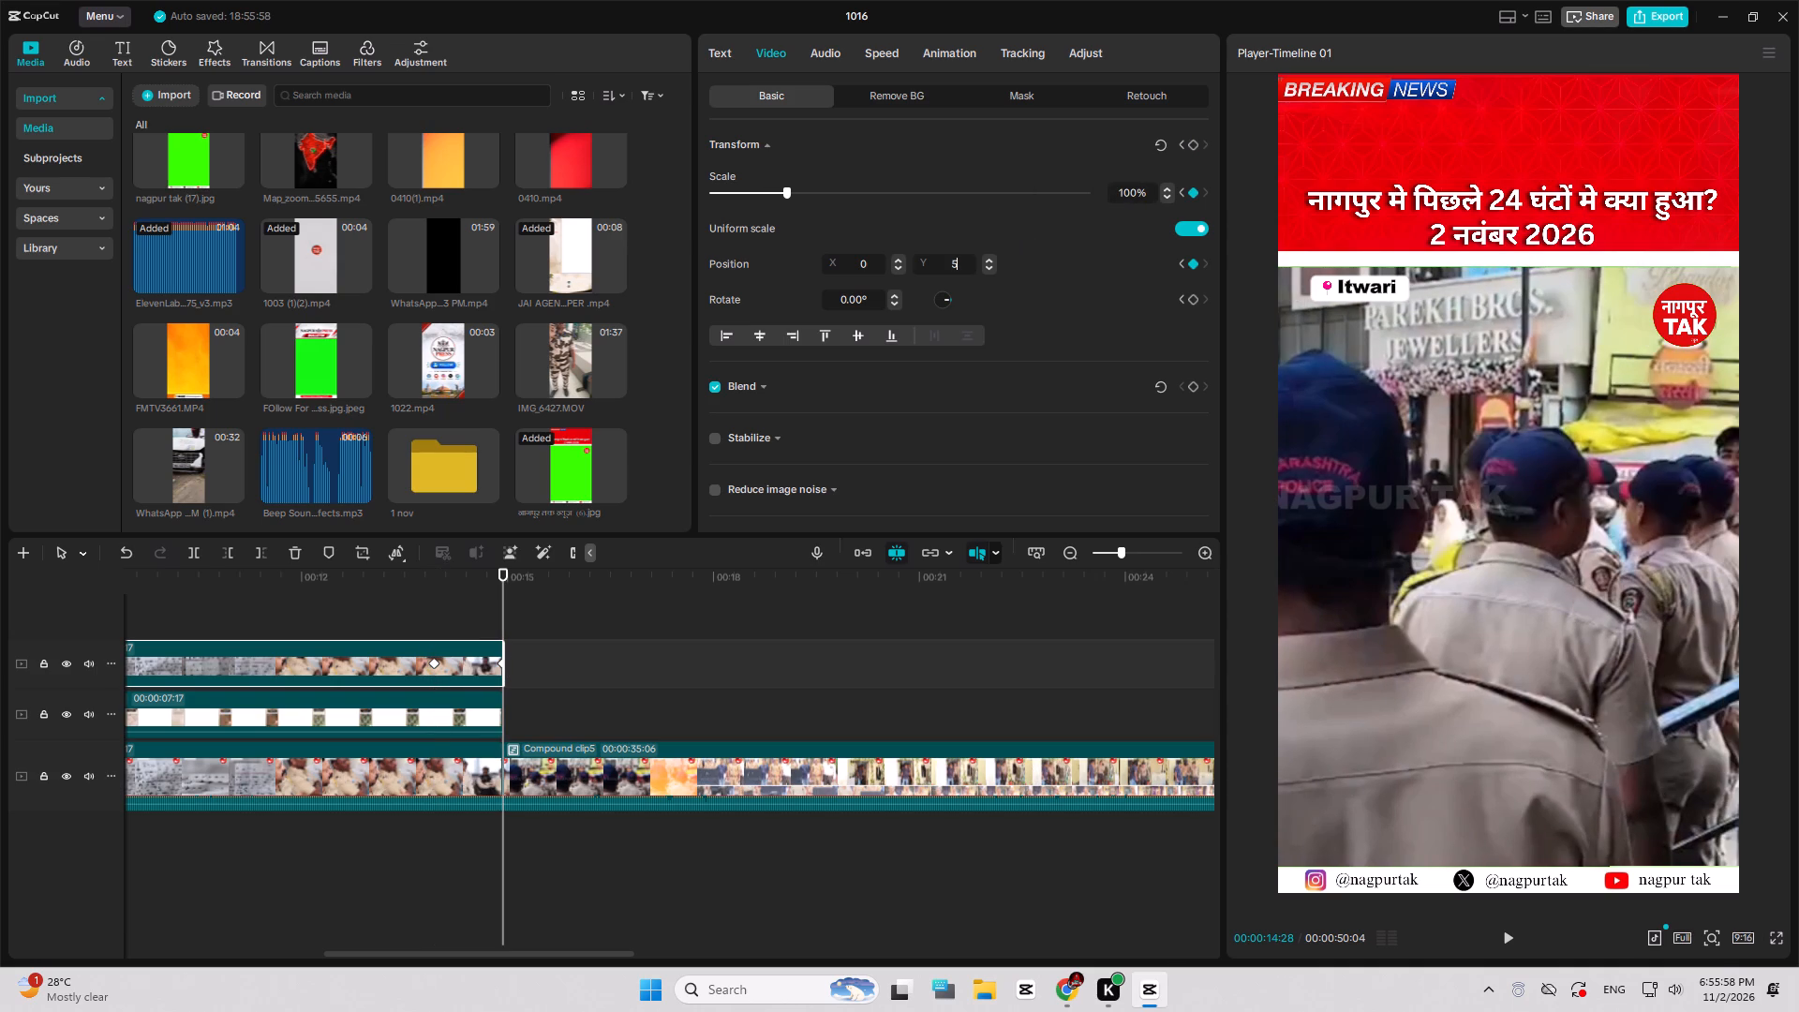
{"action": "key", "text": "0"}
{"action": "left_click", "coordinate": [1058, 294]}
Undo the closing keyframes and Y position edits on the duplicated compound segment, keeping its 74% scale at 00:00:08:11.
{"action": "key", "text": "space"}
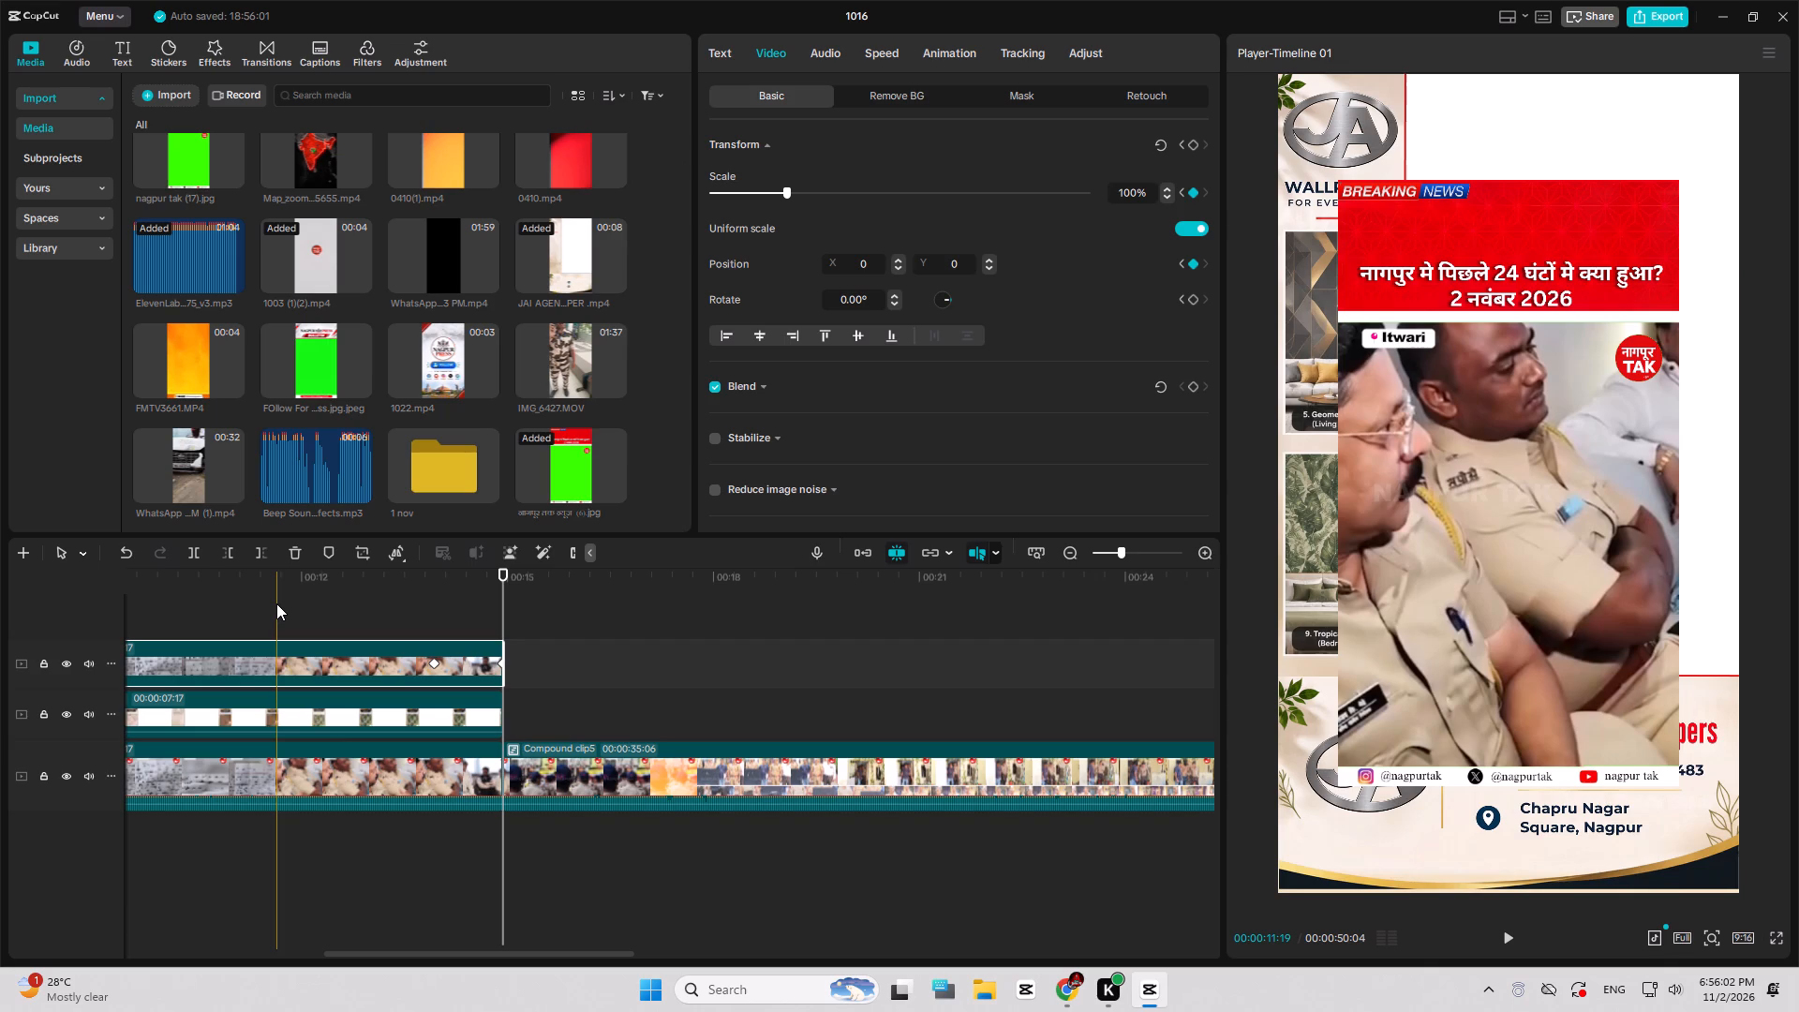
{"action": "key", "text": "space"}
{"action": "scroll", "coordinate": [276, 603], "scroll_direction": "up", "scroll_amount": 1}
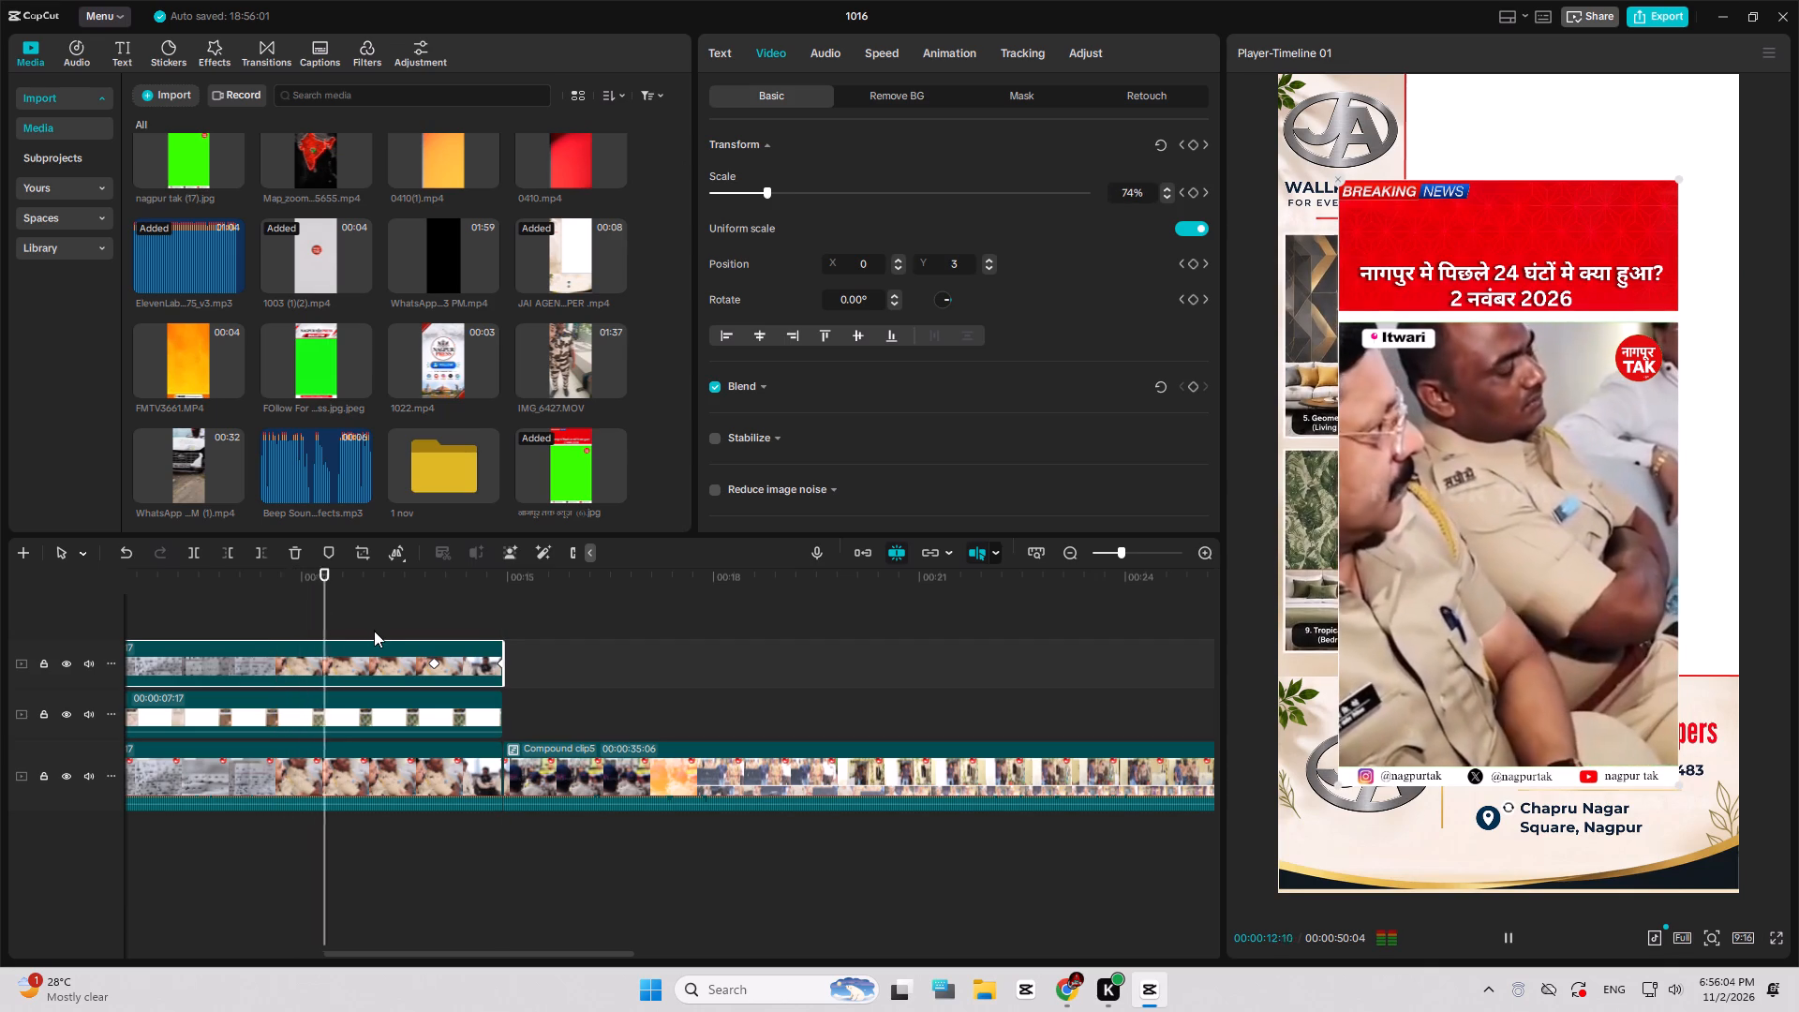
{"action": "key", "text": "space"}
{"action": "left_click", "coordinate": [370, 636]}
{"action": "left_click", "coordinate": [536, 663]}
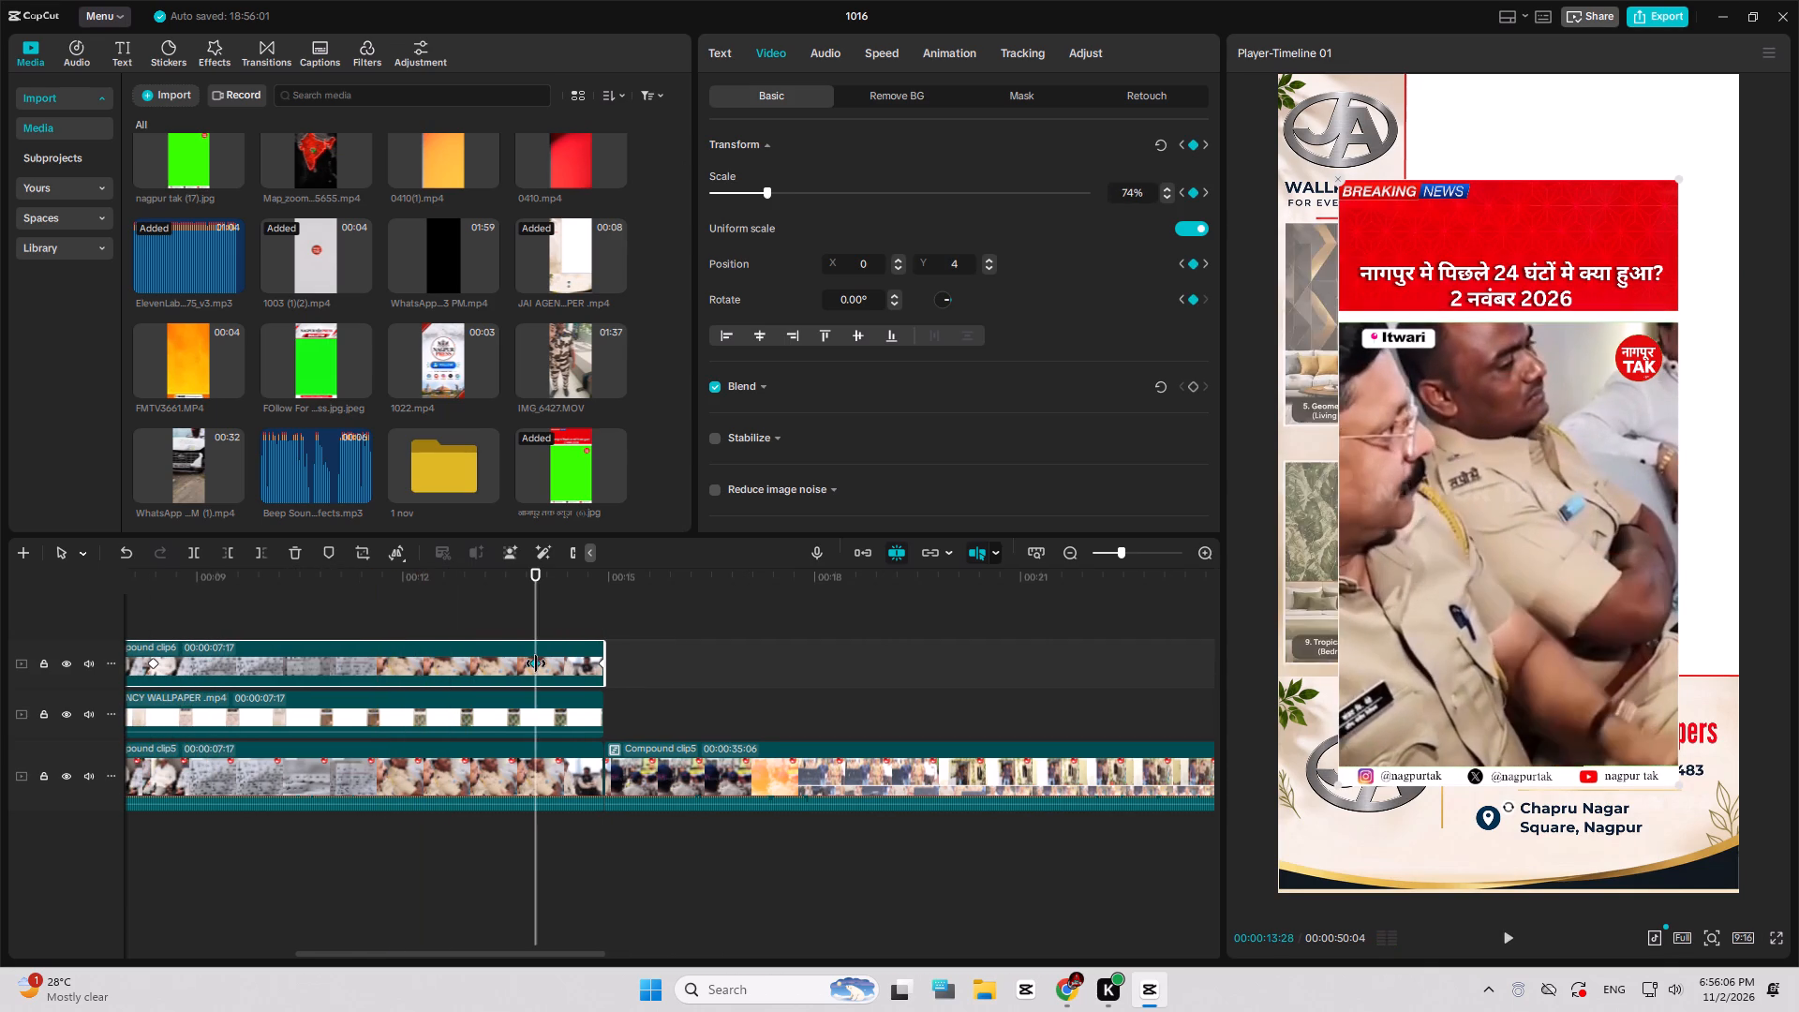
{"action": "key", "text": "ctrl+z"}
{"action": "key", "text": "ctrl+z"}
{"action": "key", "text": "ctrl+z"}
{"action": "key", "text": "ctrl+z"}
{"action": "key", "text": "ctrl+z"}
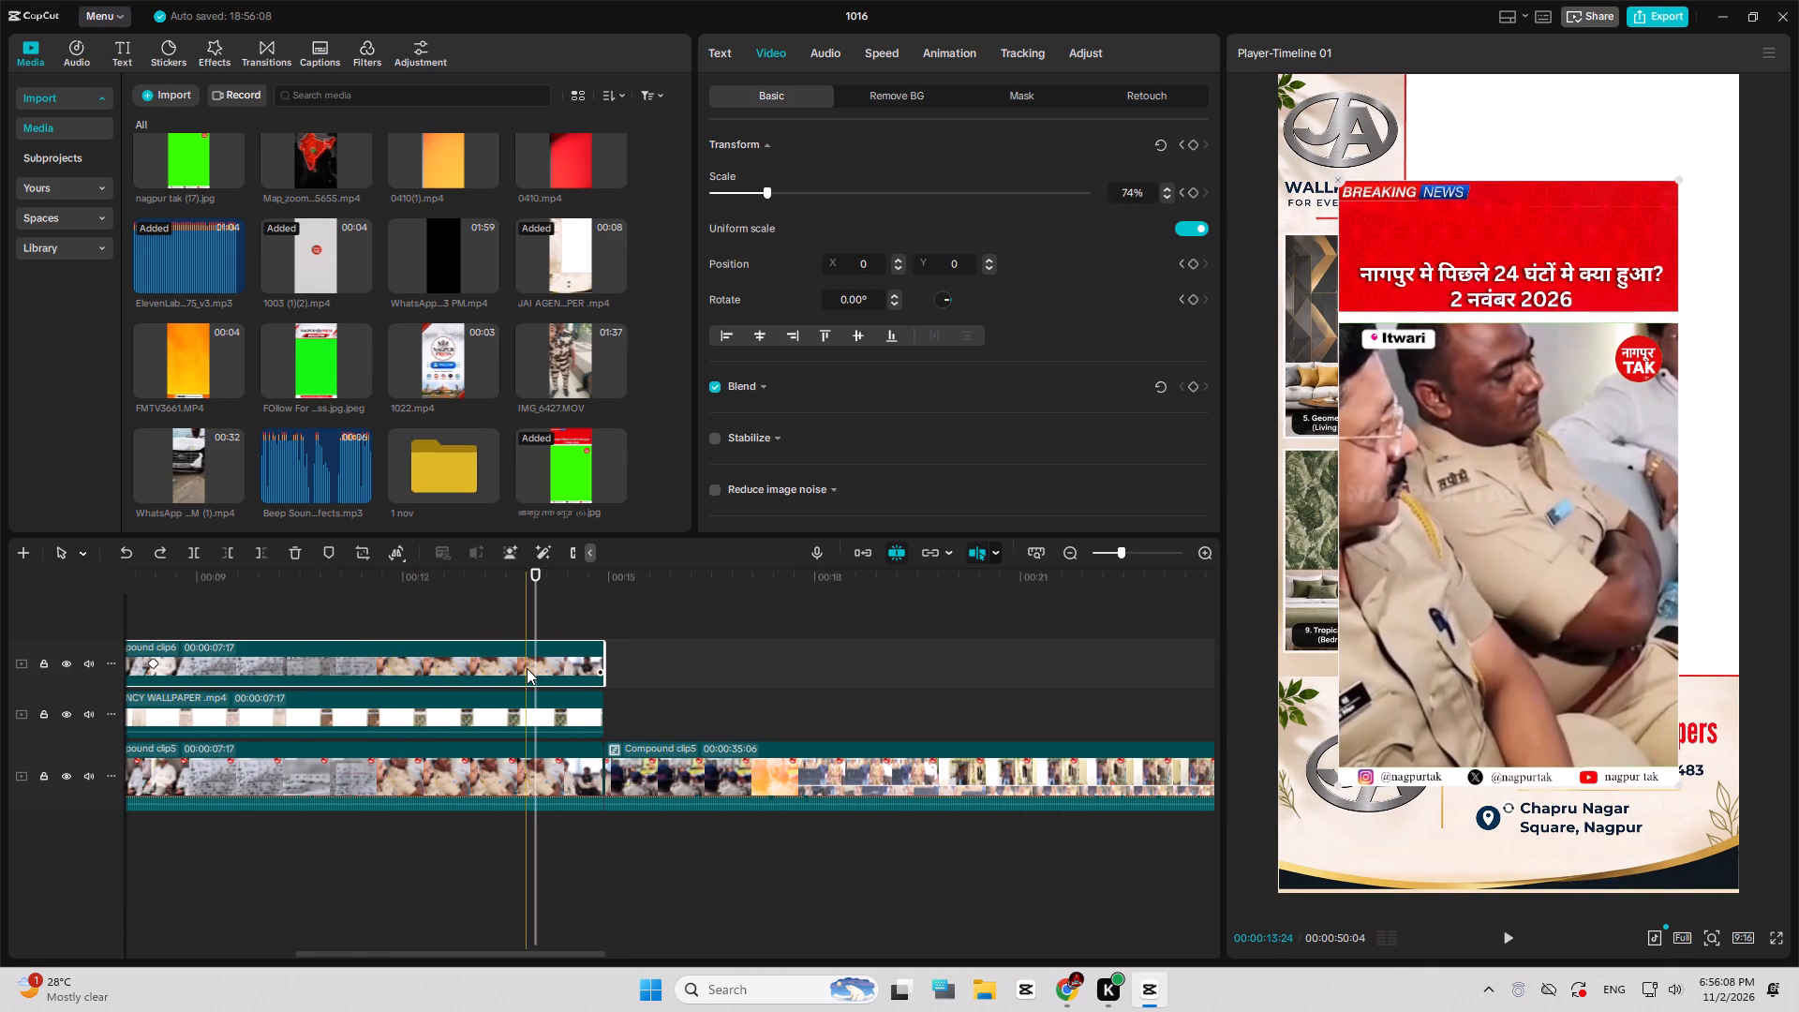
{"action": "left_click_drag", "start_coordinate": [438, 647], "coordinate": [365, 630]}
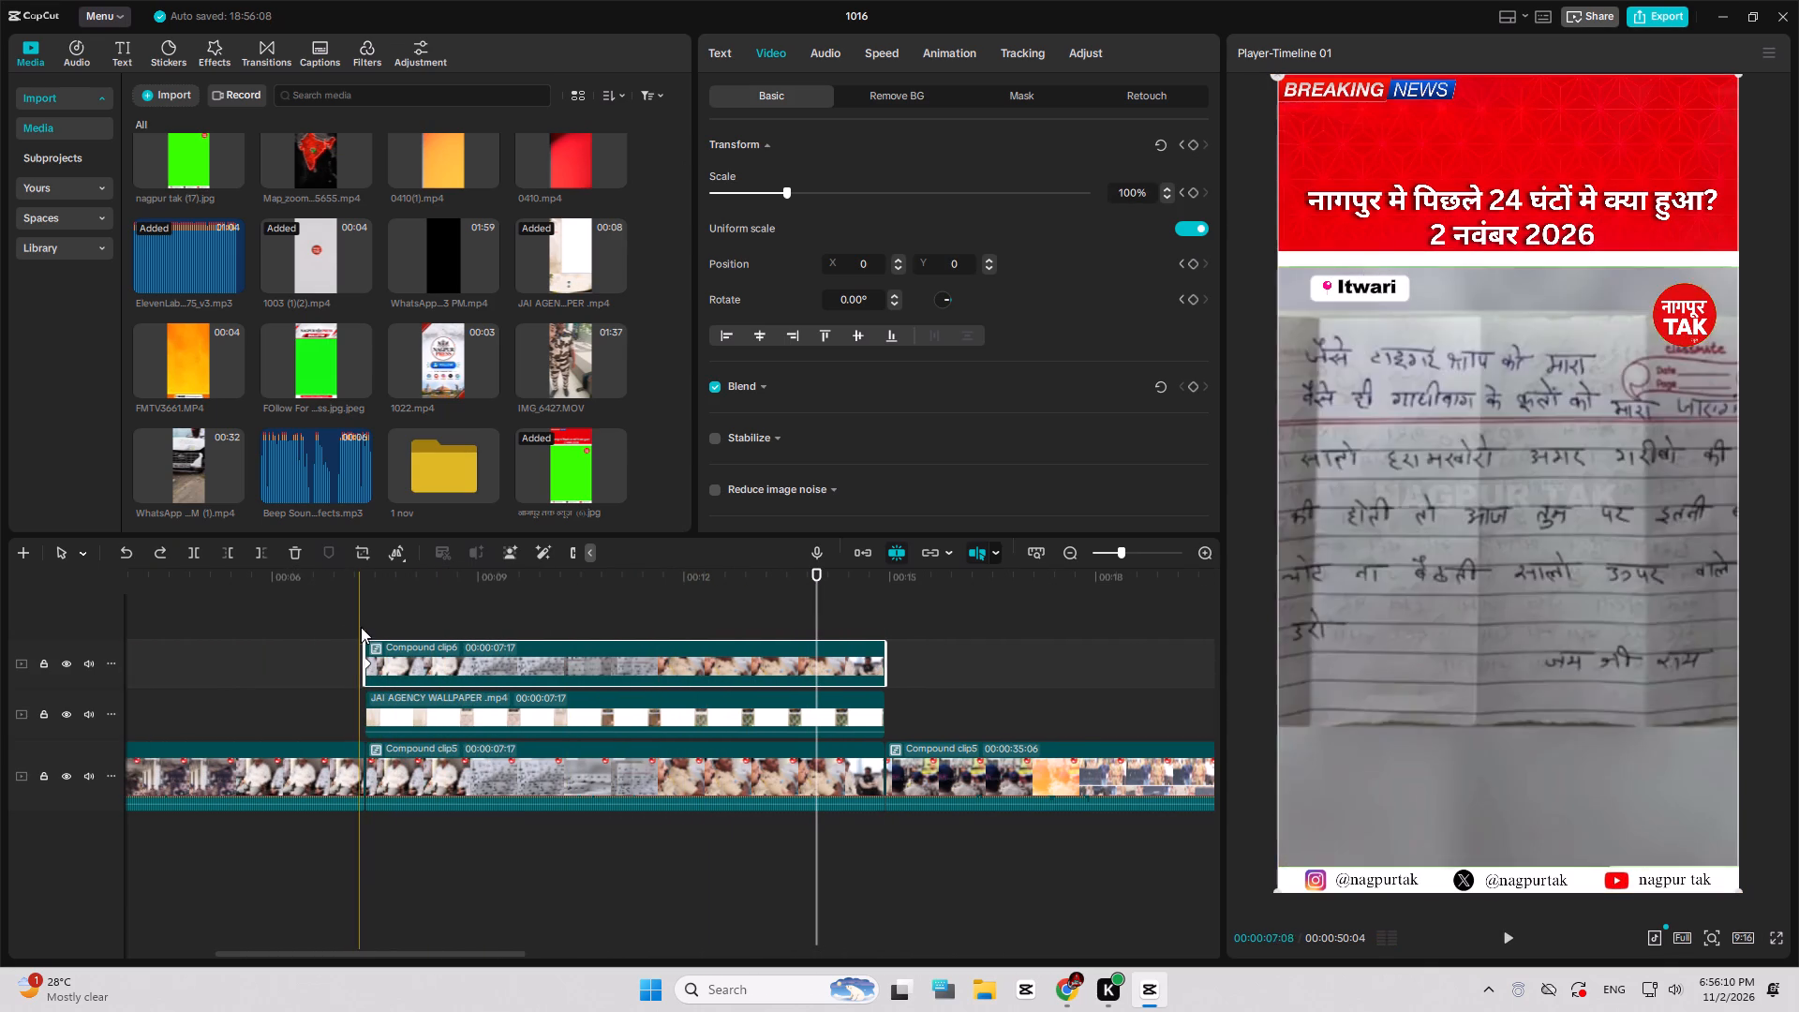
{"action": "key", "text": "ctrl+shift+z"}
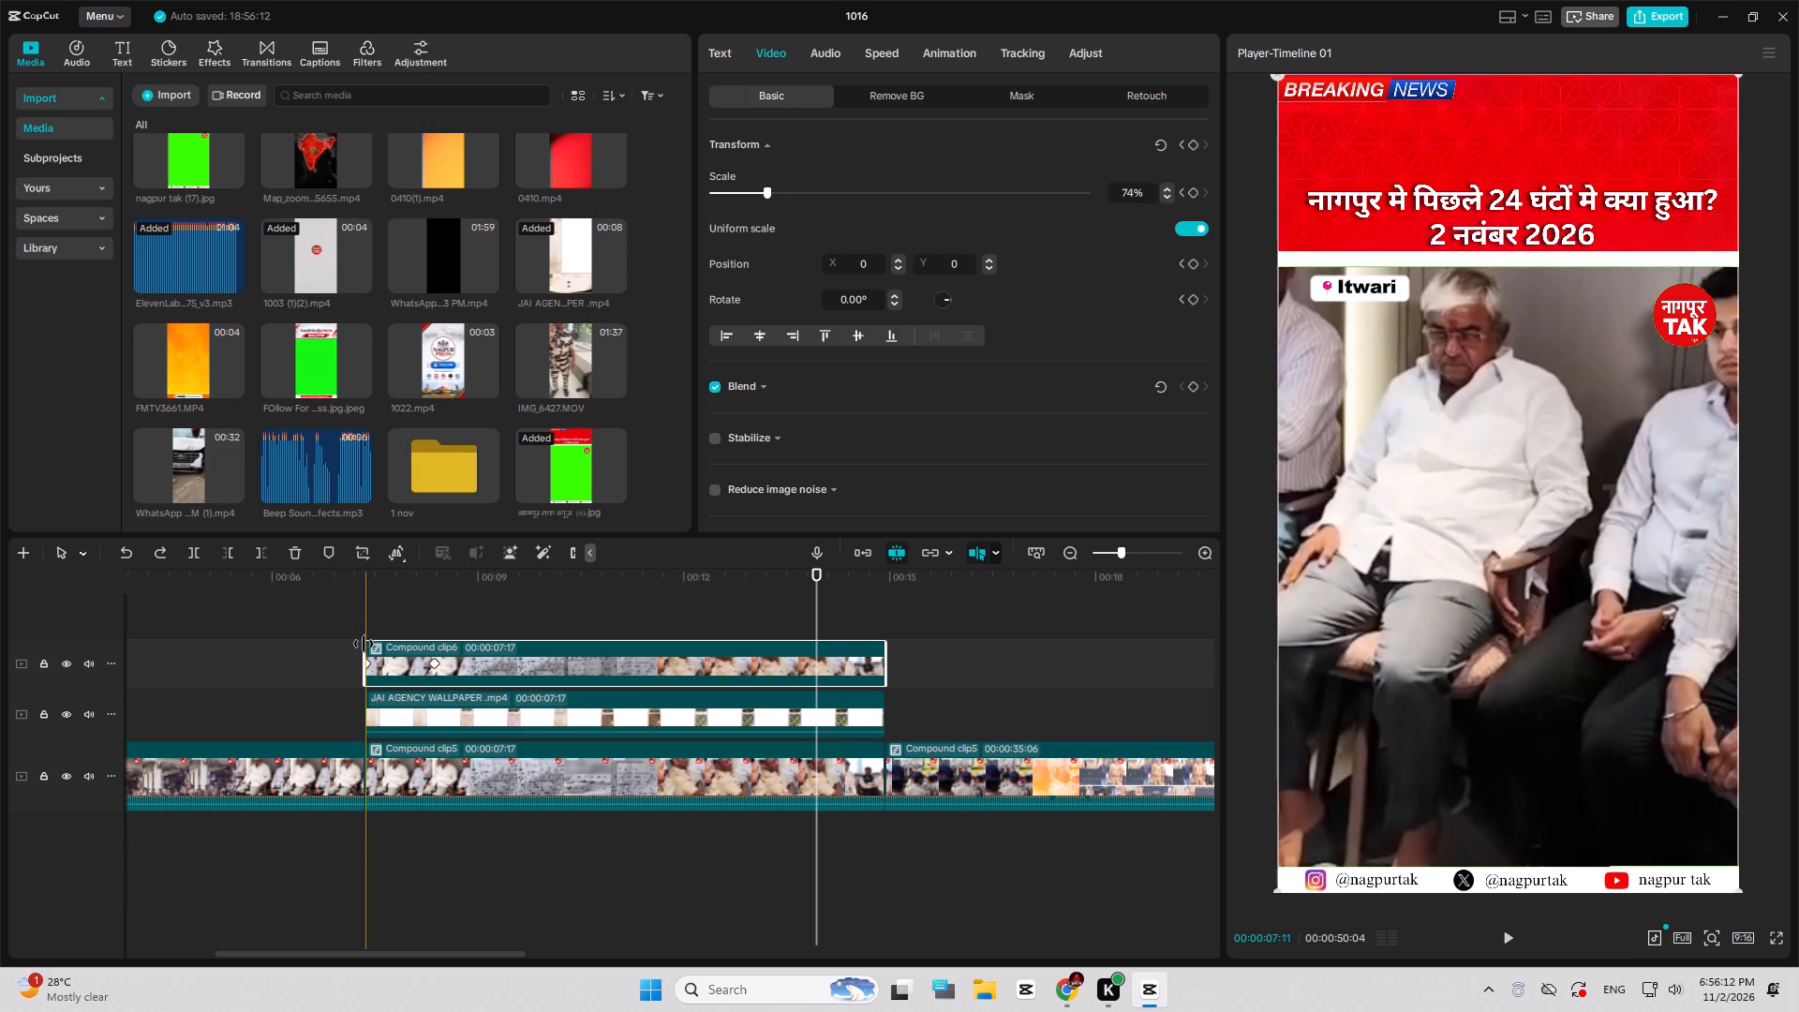
Set the duplicated compound segment's position to X 323 and Y 533 at its 00:00:08:11 keyframe.
{"action": "key", "text": "space"}
{"action": "key", "text": "space"}
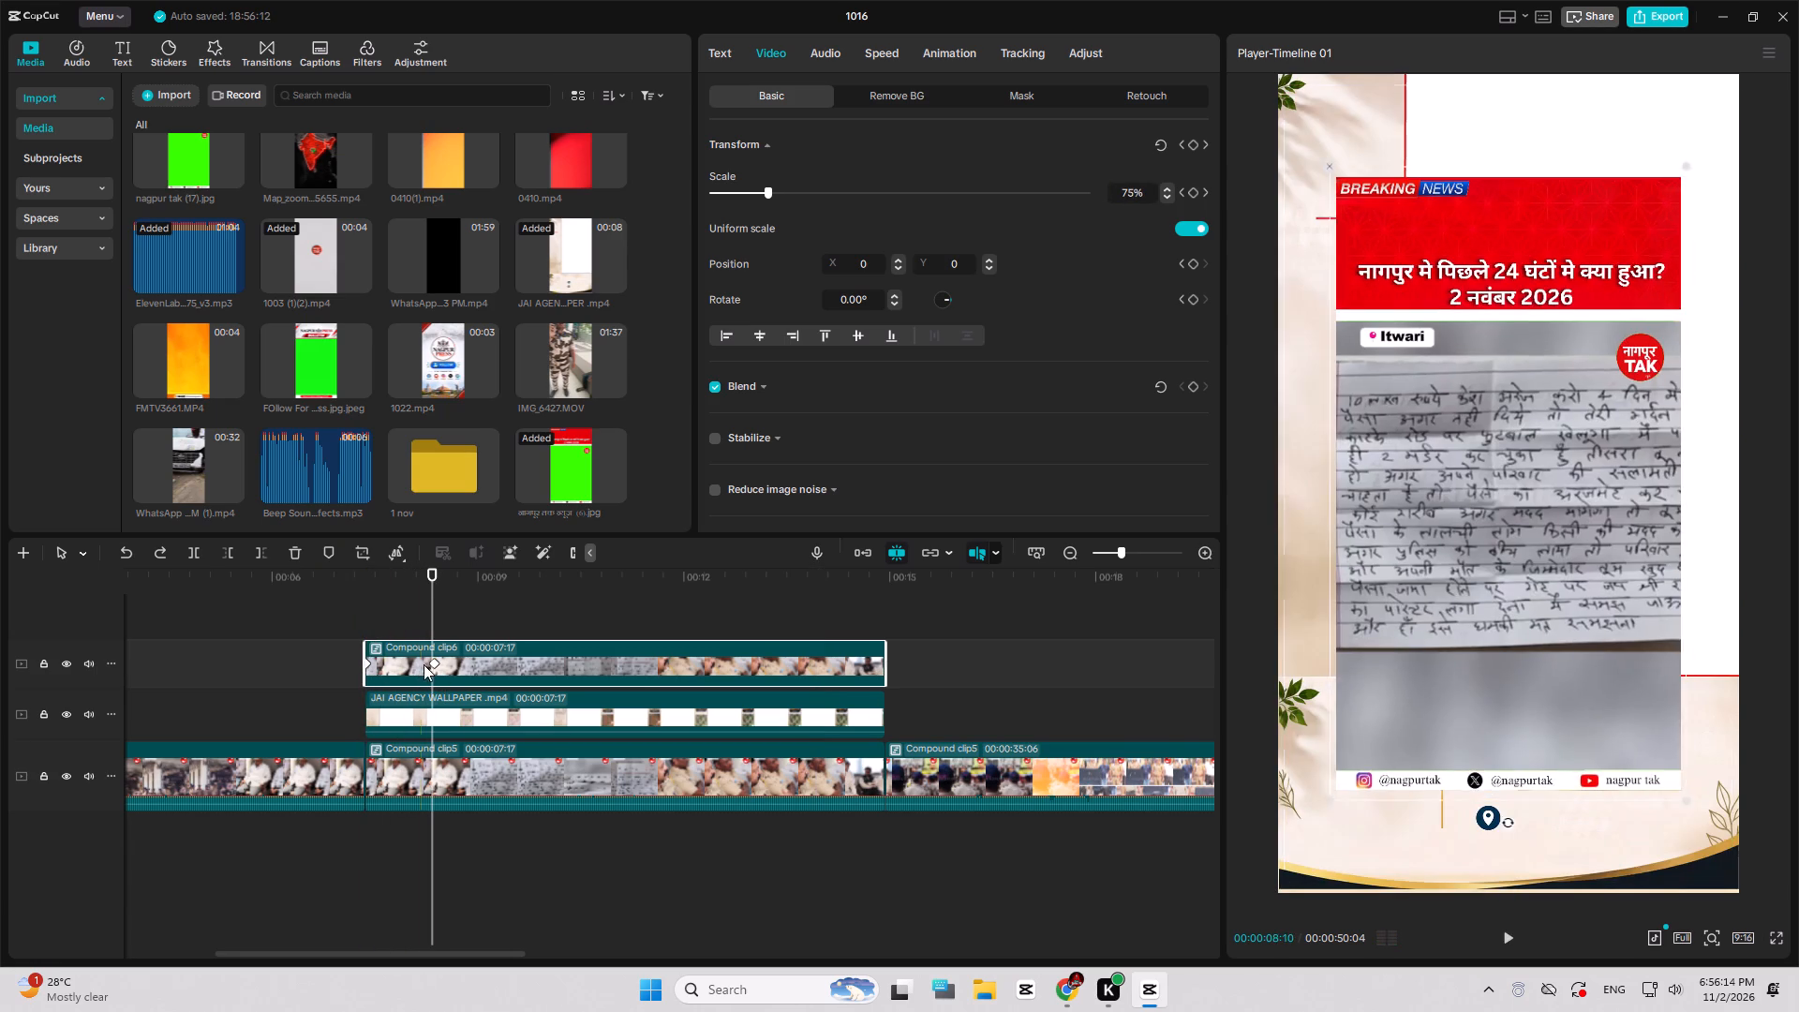
{"action": "left_click", "coordinate": [367, 660]}
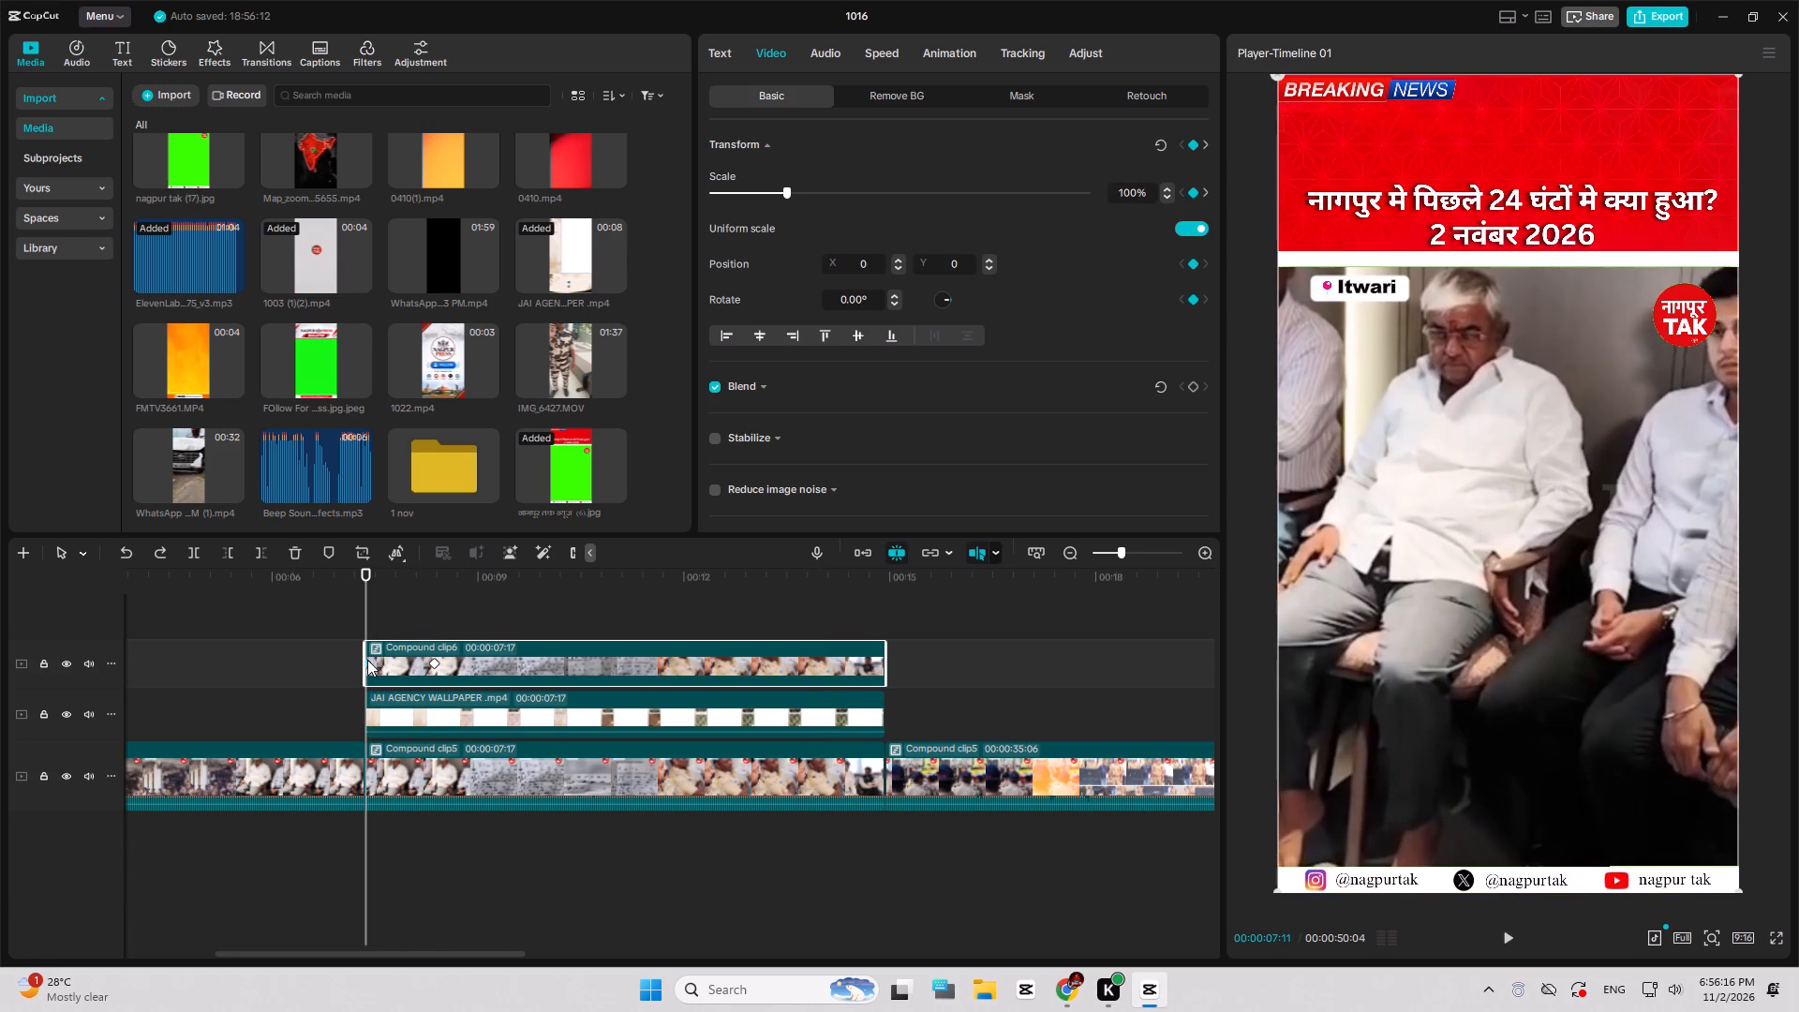
{"action": "left_click", "coordinate": [432, 658]}
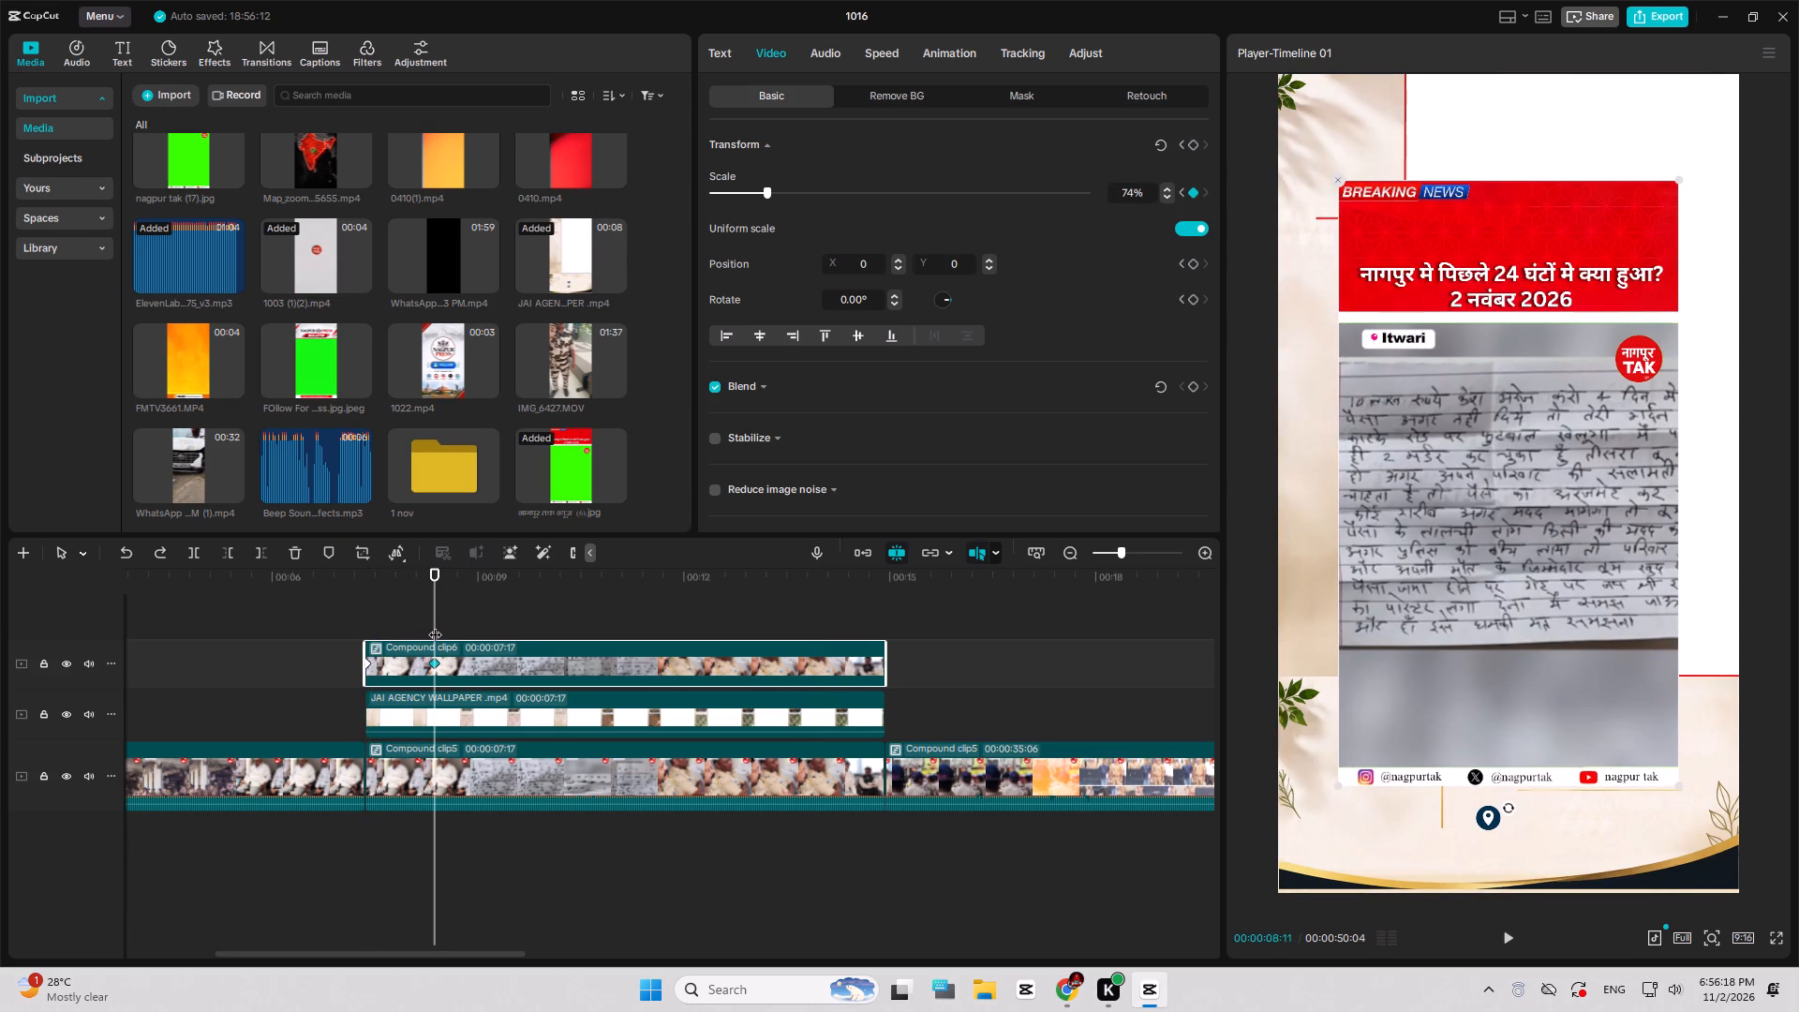
{"action": "double_click", "coordinate": [953, 266]}
{"action": "type", "text": "533"}
{"action": "double_click", "coordinate": [864, 263]}
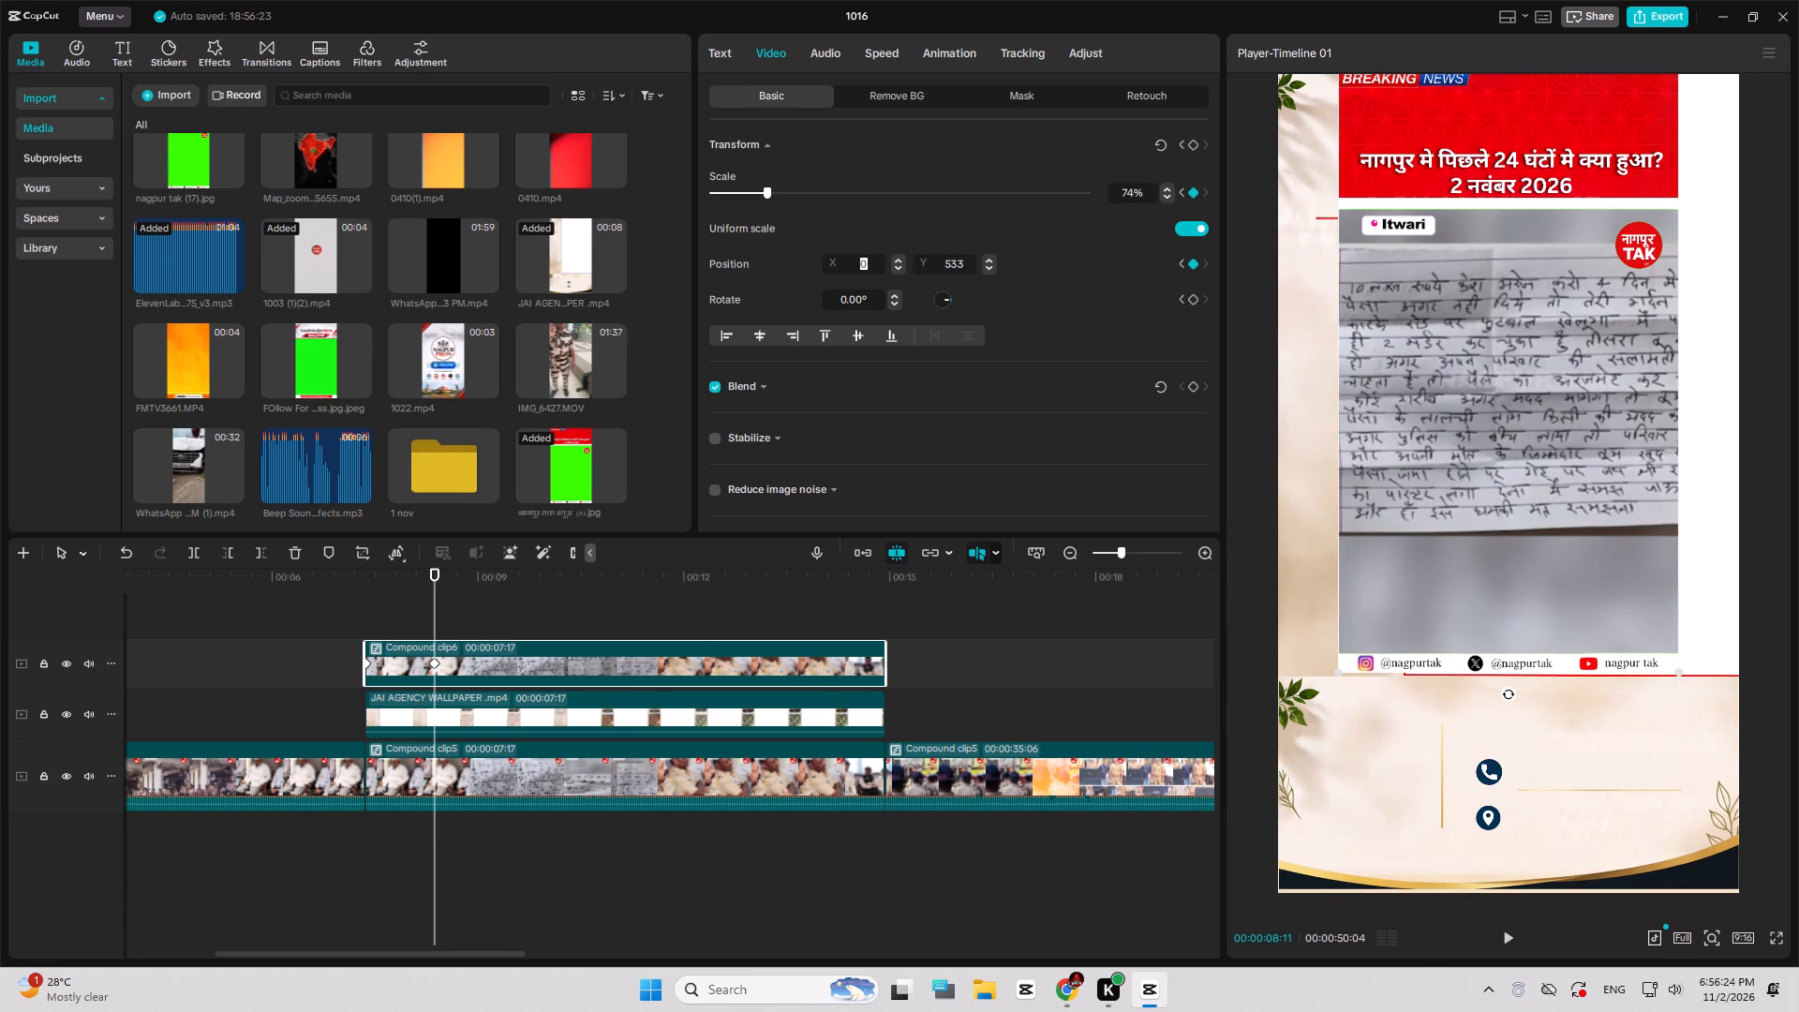
{"action": "type", "text": "323"}
{"action": "left_click", "coordinate": [1033, 258]}
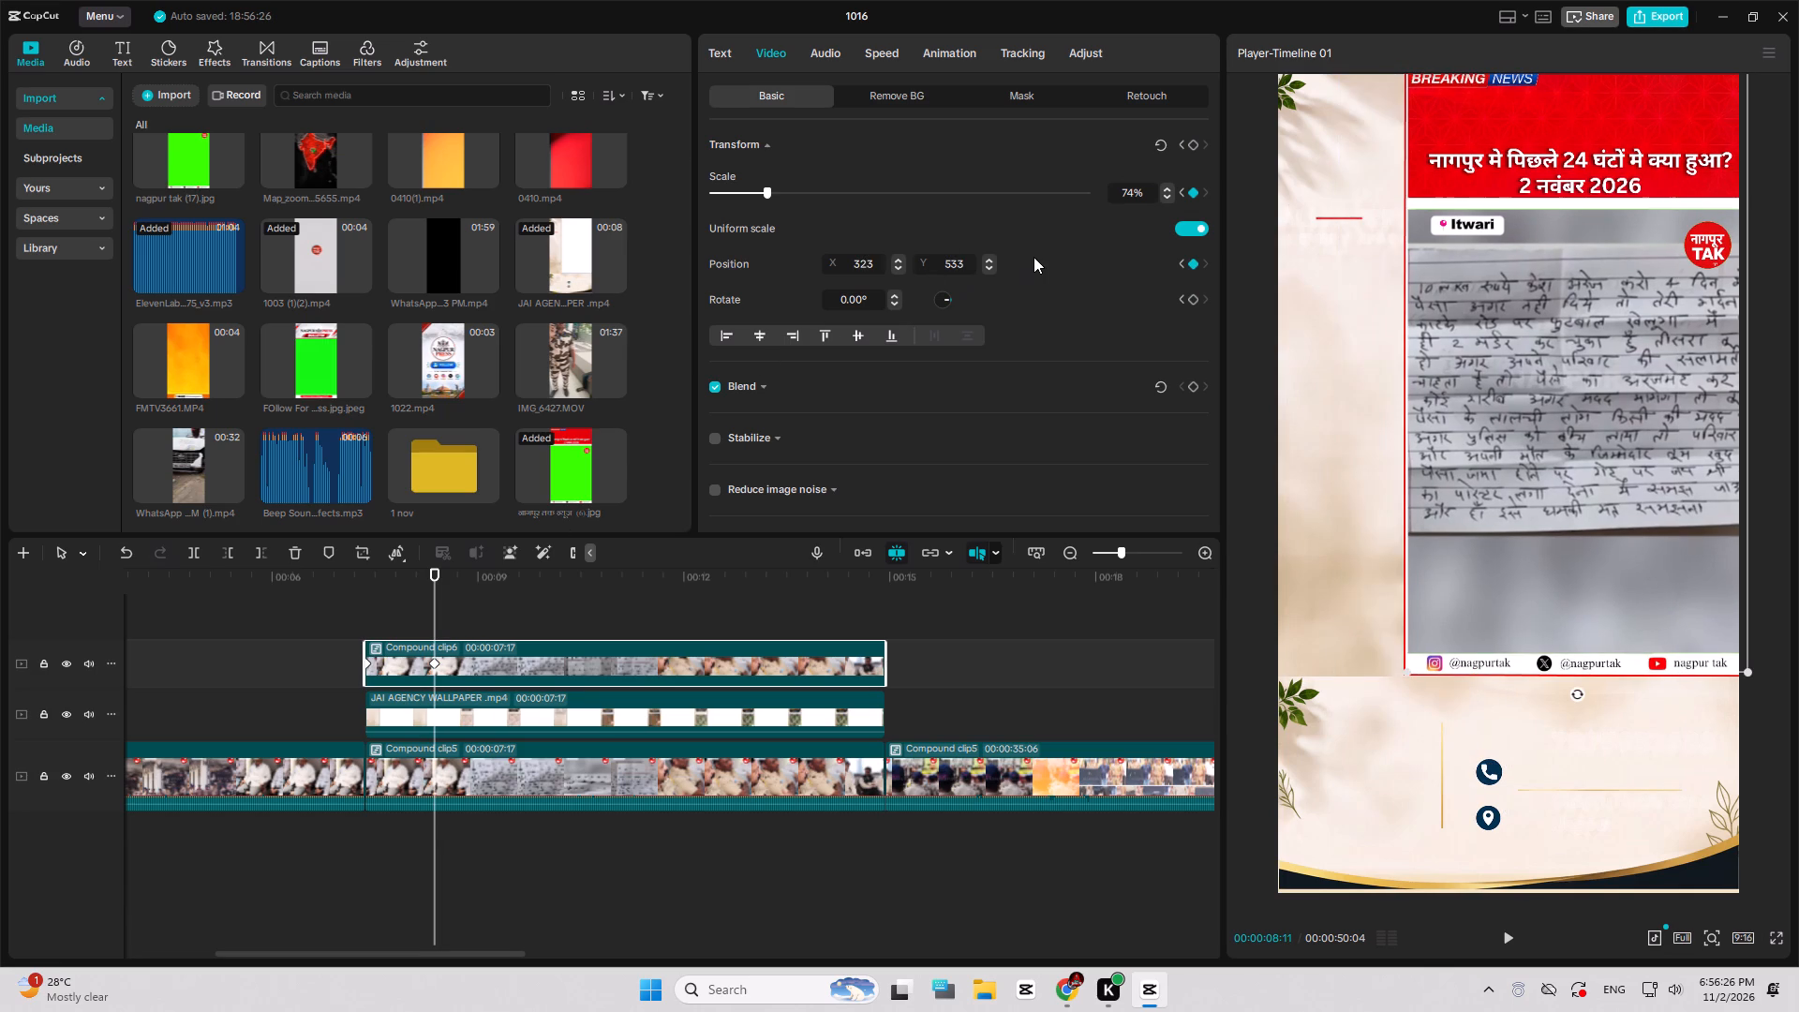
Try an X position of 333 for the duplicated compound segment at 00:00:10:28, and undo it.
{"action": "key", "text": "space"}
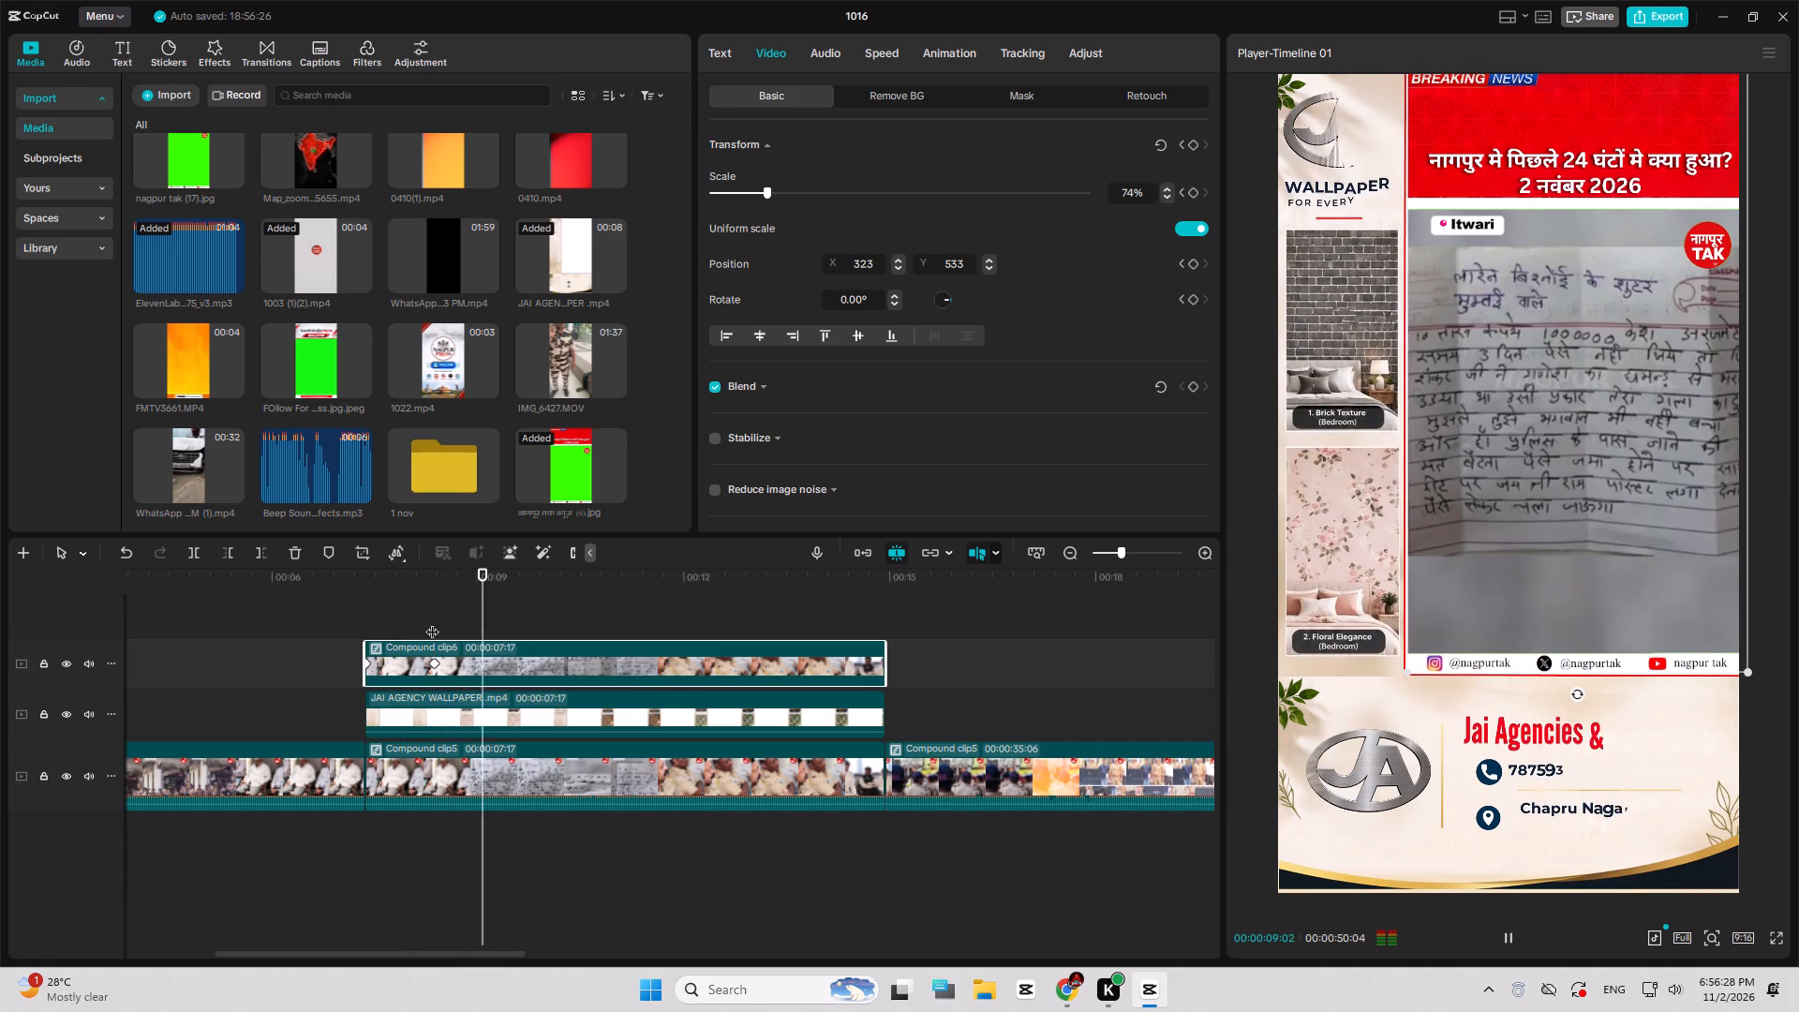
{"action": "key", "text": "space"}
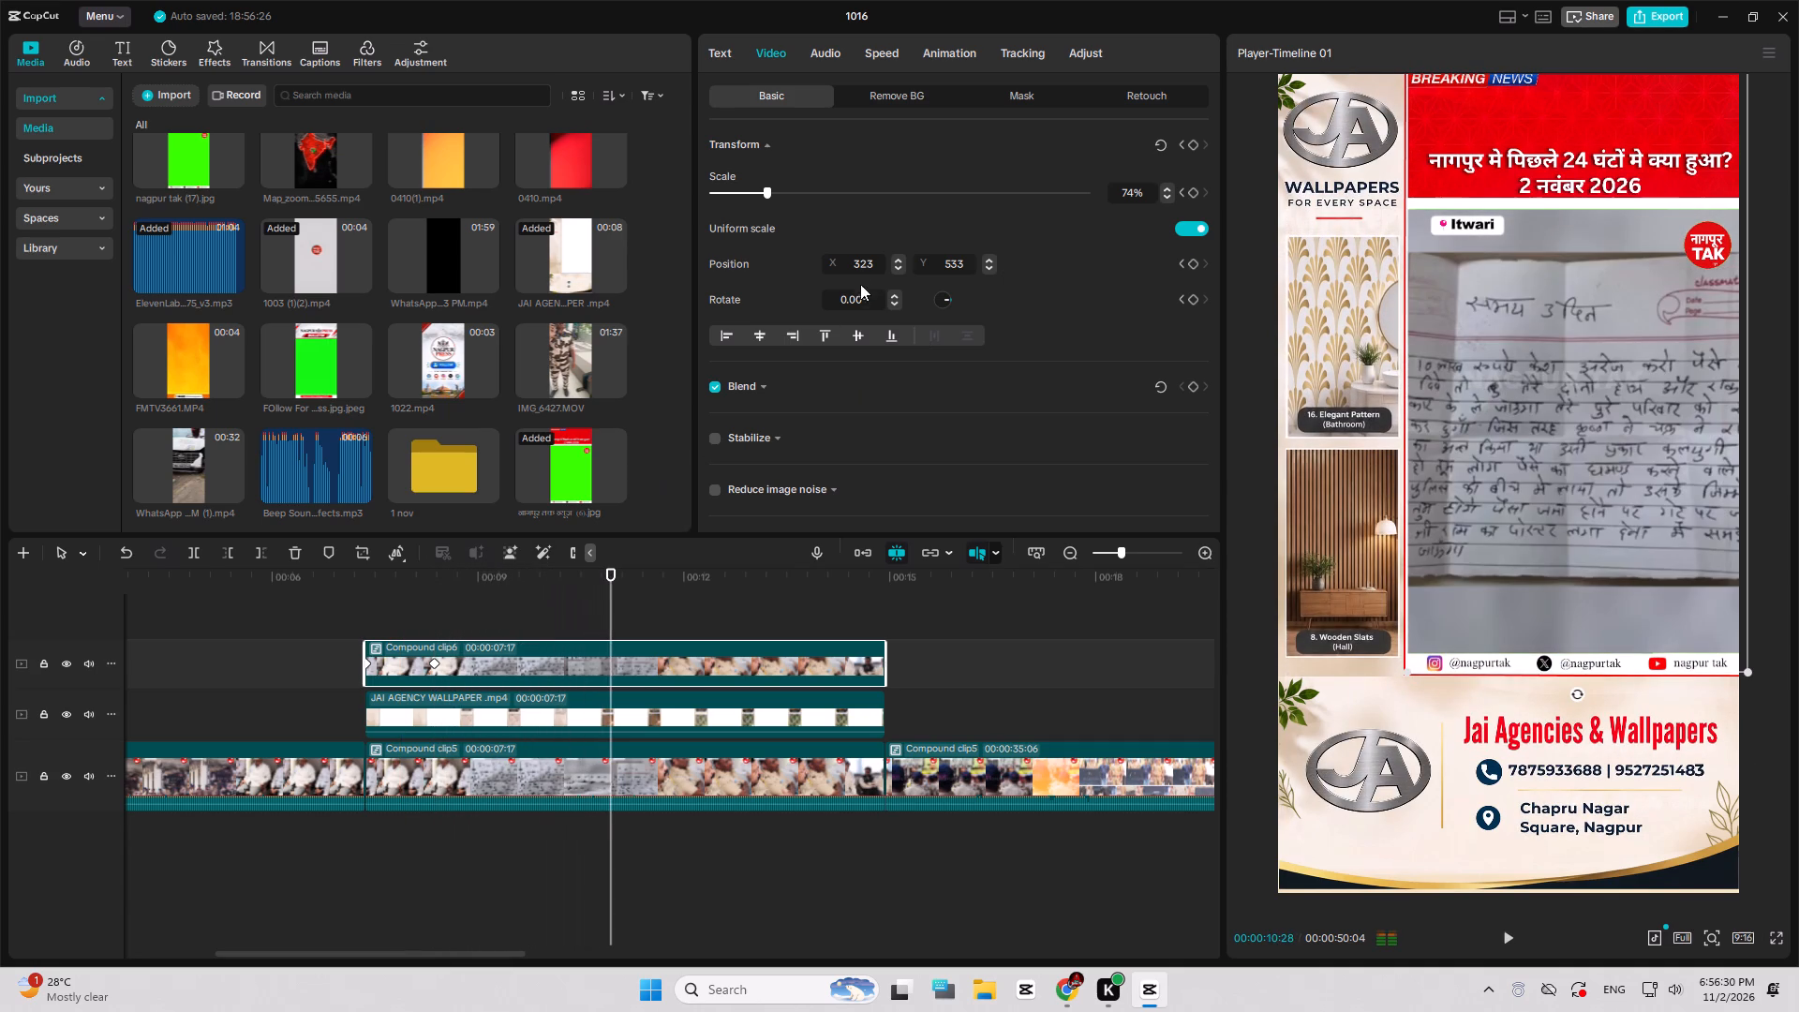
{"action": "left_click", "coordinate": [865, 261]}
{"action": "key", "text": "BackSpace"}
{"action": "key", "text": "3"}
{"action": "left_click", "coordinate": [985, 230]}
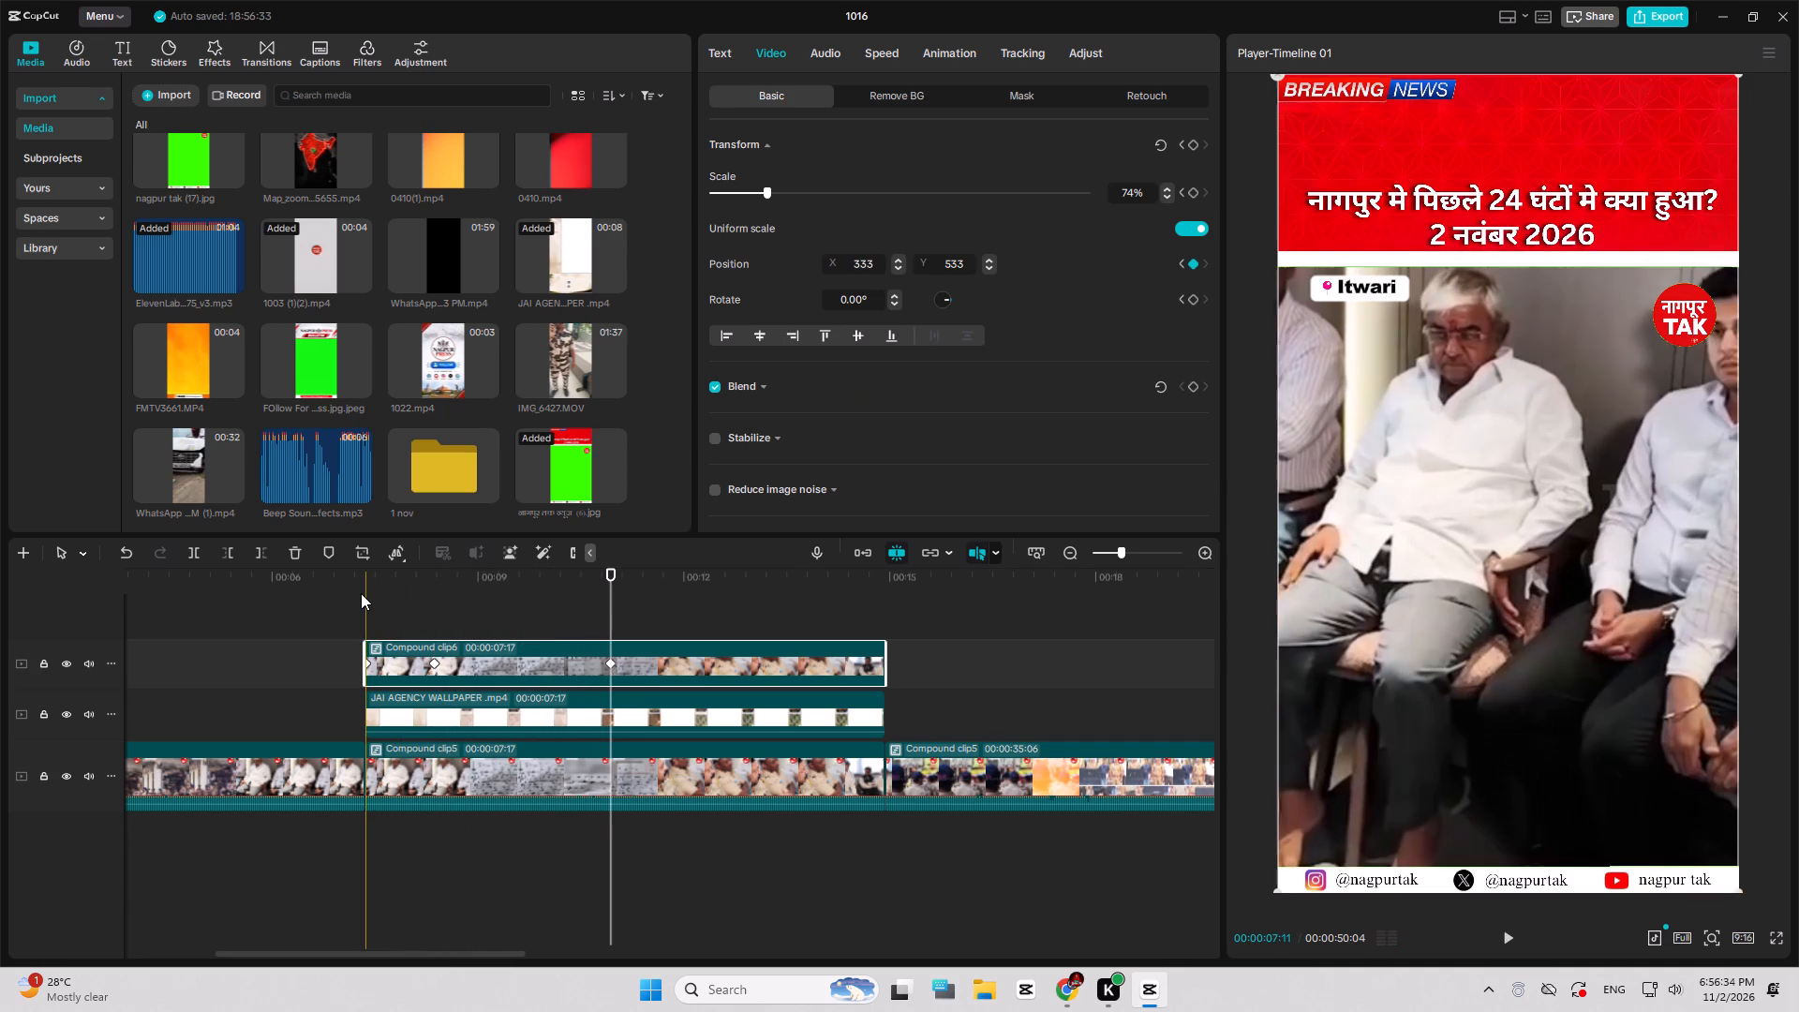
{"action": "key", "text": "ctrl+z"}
Add transform keyframes to the duplicated compound segment at 00:00:13:28, one second before its end.
{"action": "key", "text": "space"}
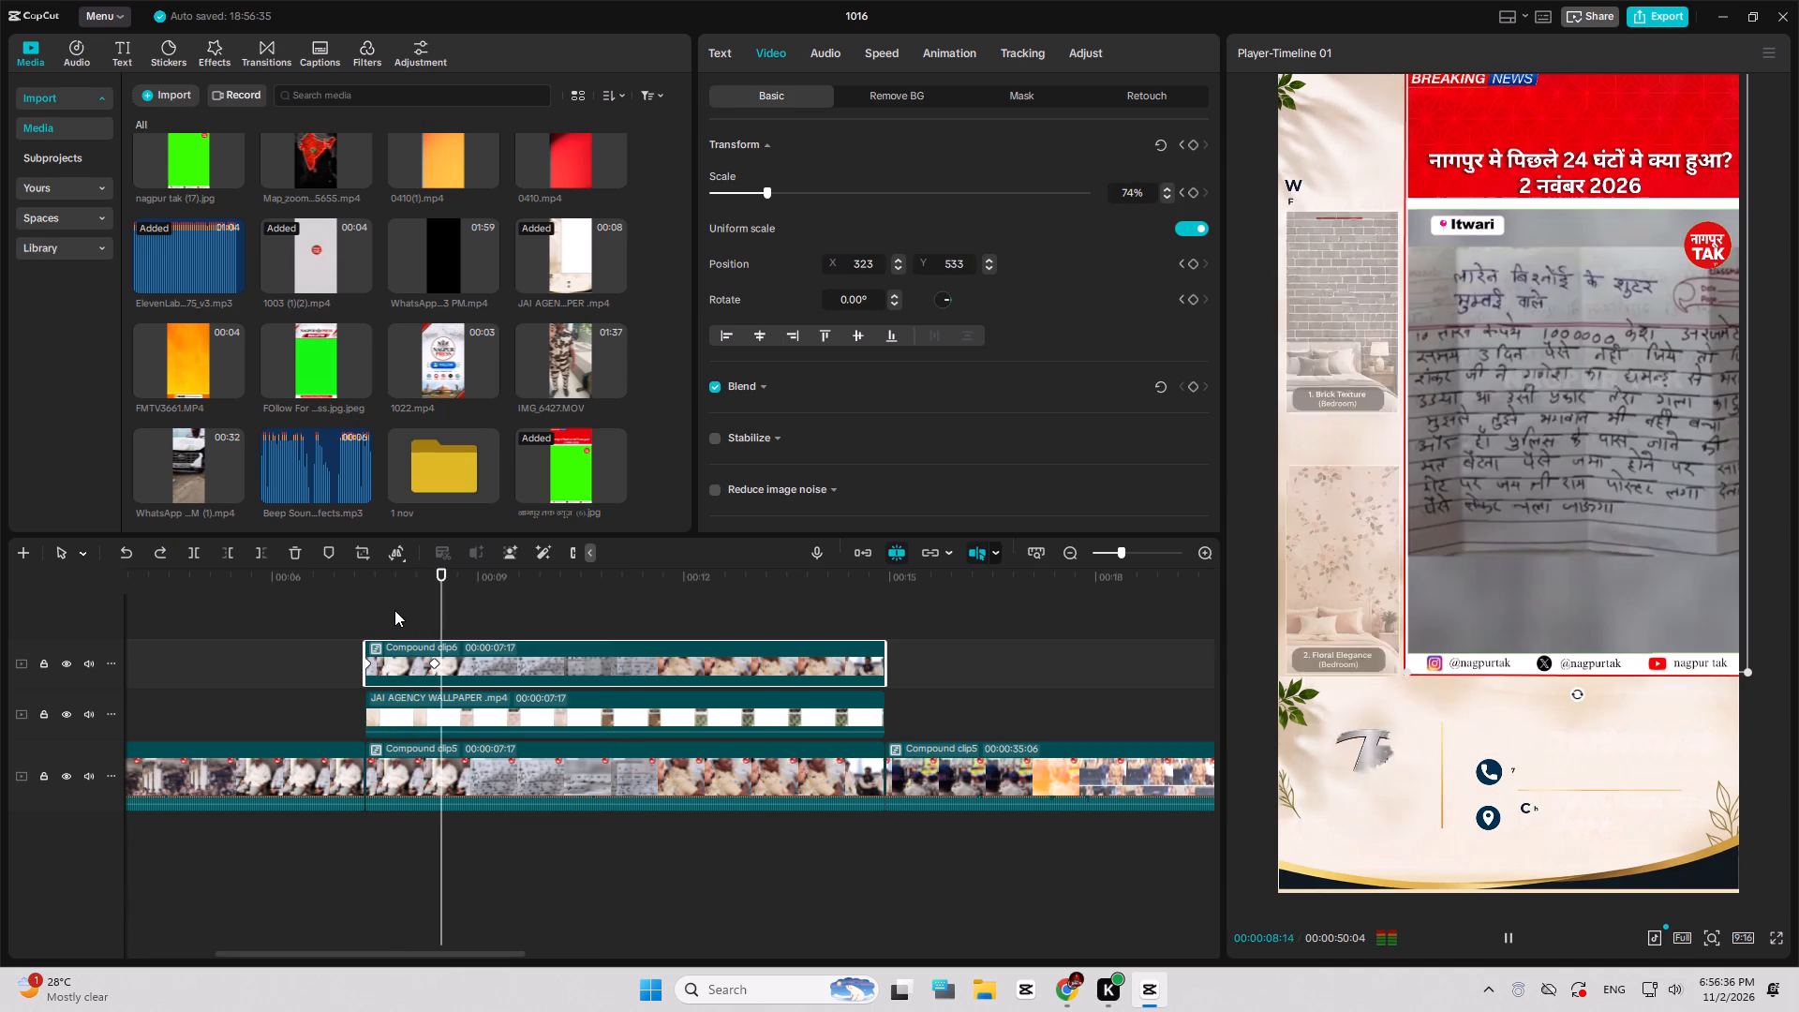
{"action": "key", "text": "space"}
{"action": "left_click", "coordinate": [886, 624]}
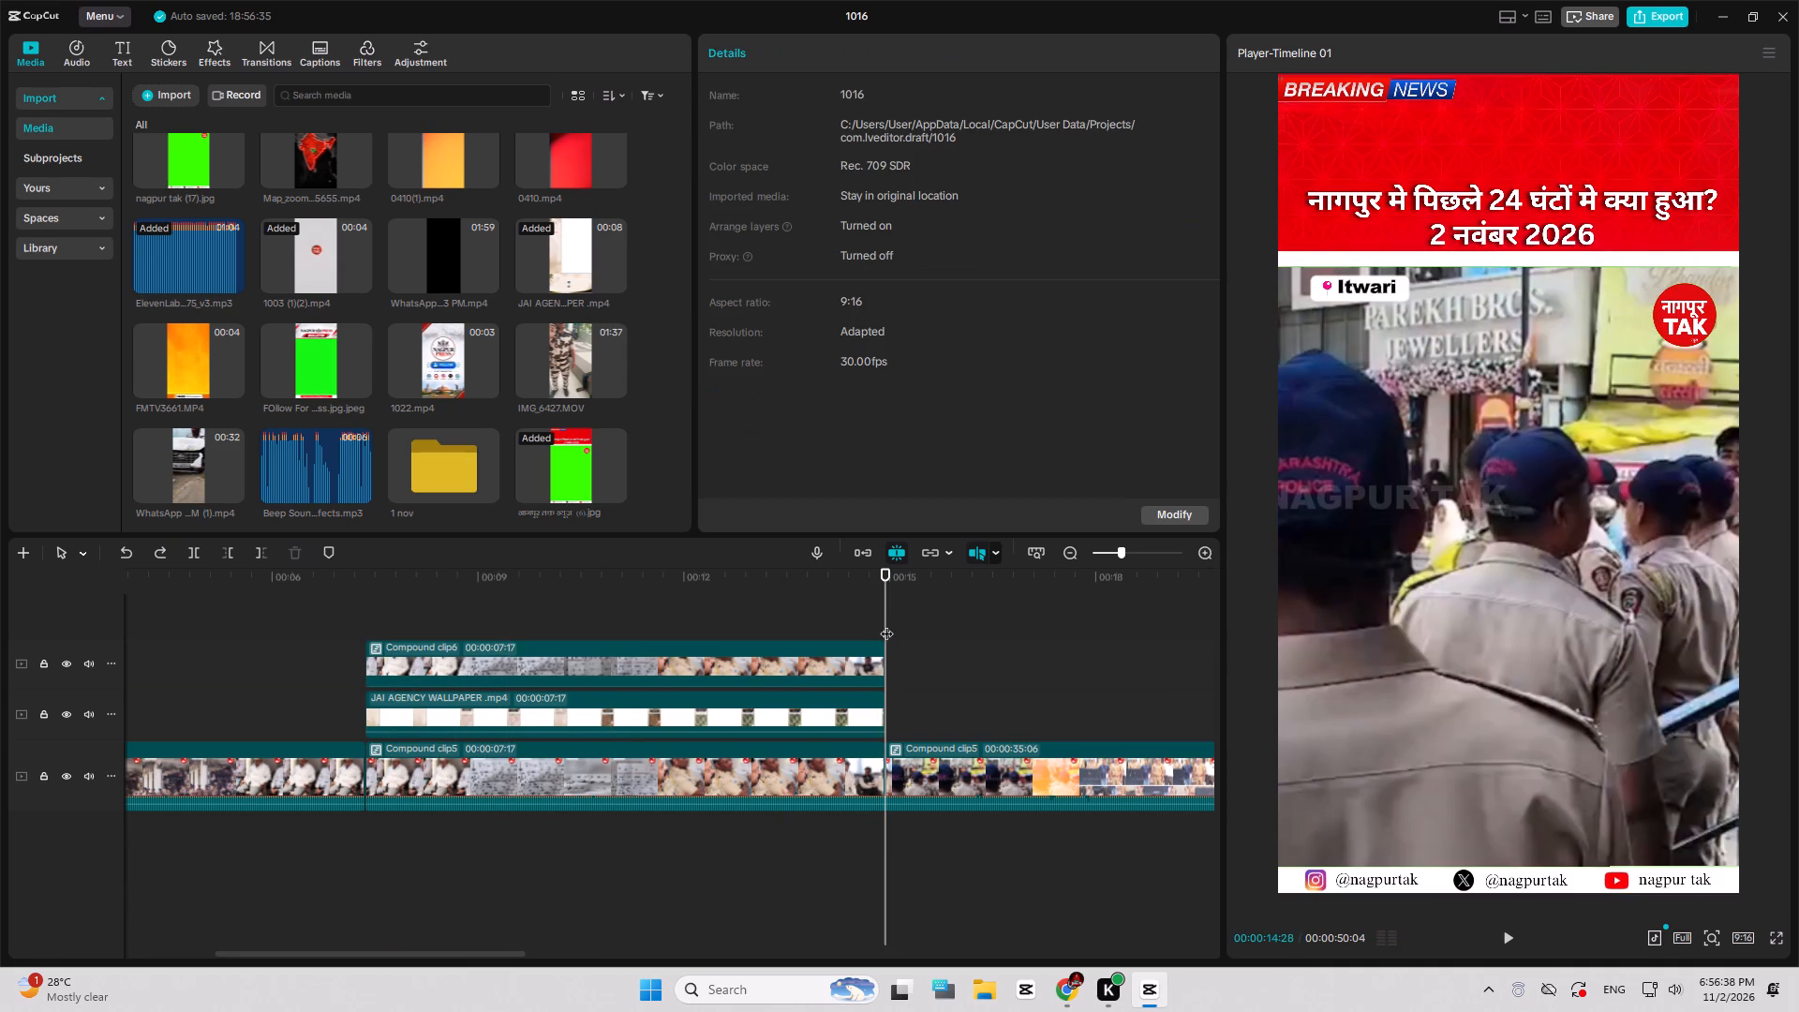
{"action": "left_click", "coordinate": [880, 658]}
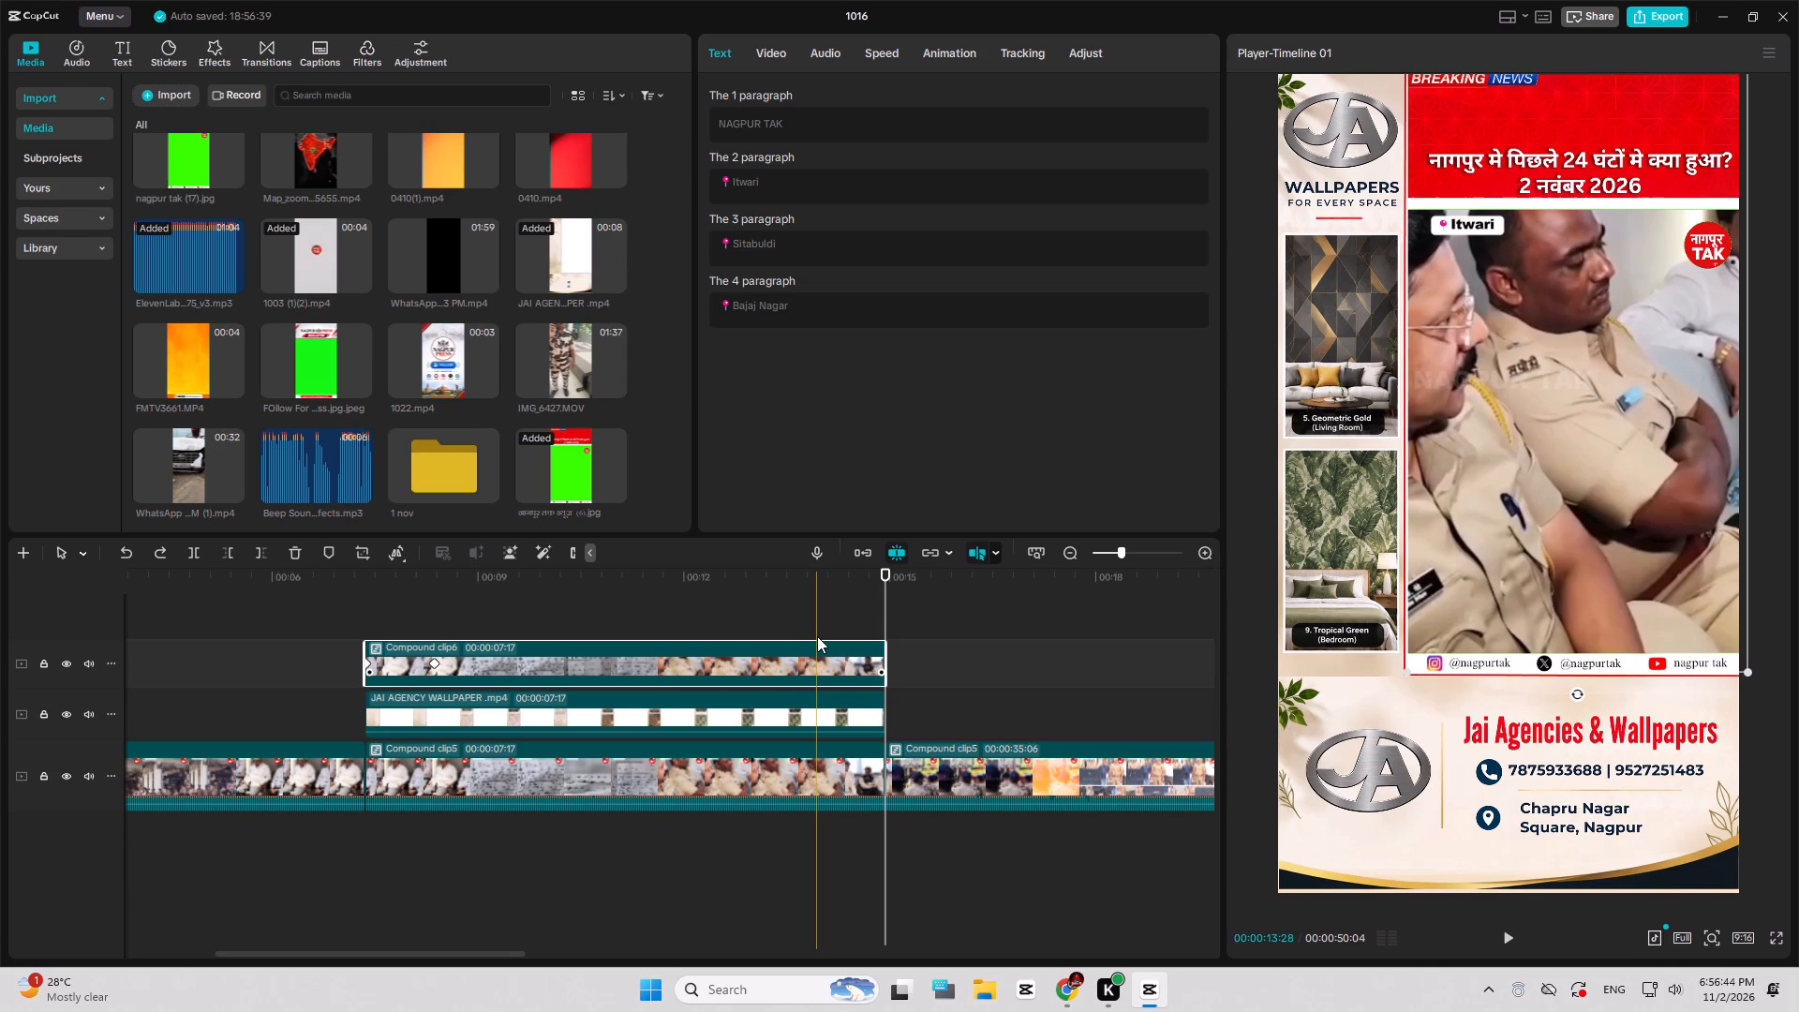
{"action": "left_click", "coordinate": [817, 636]}
{"action": "left_click", "coordinate": [817, 650]}
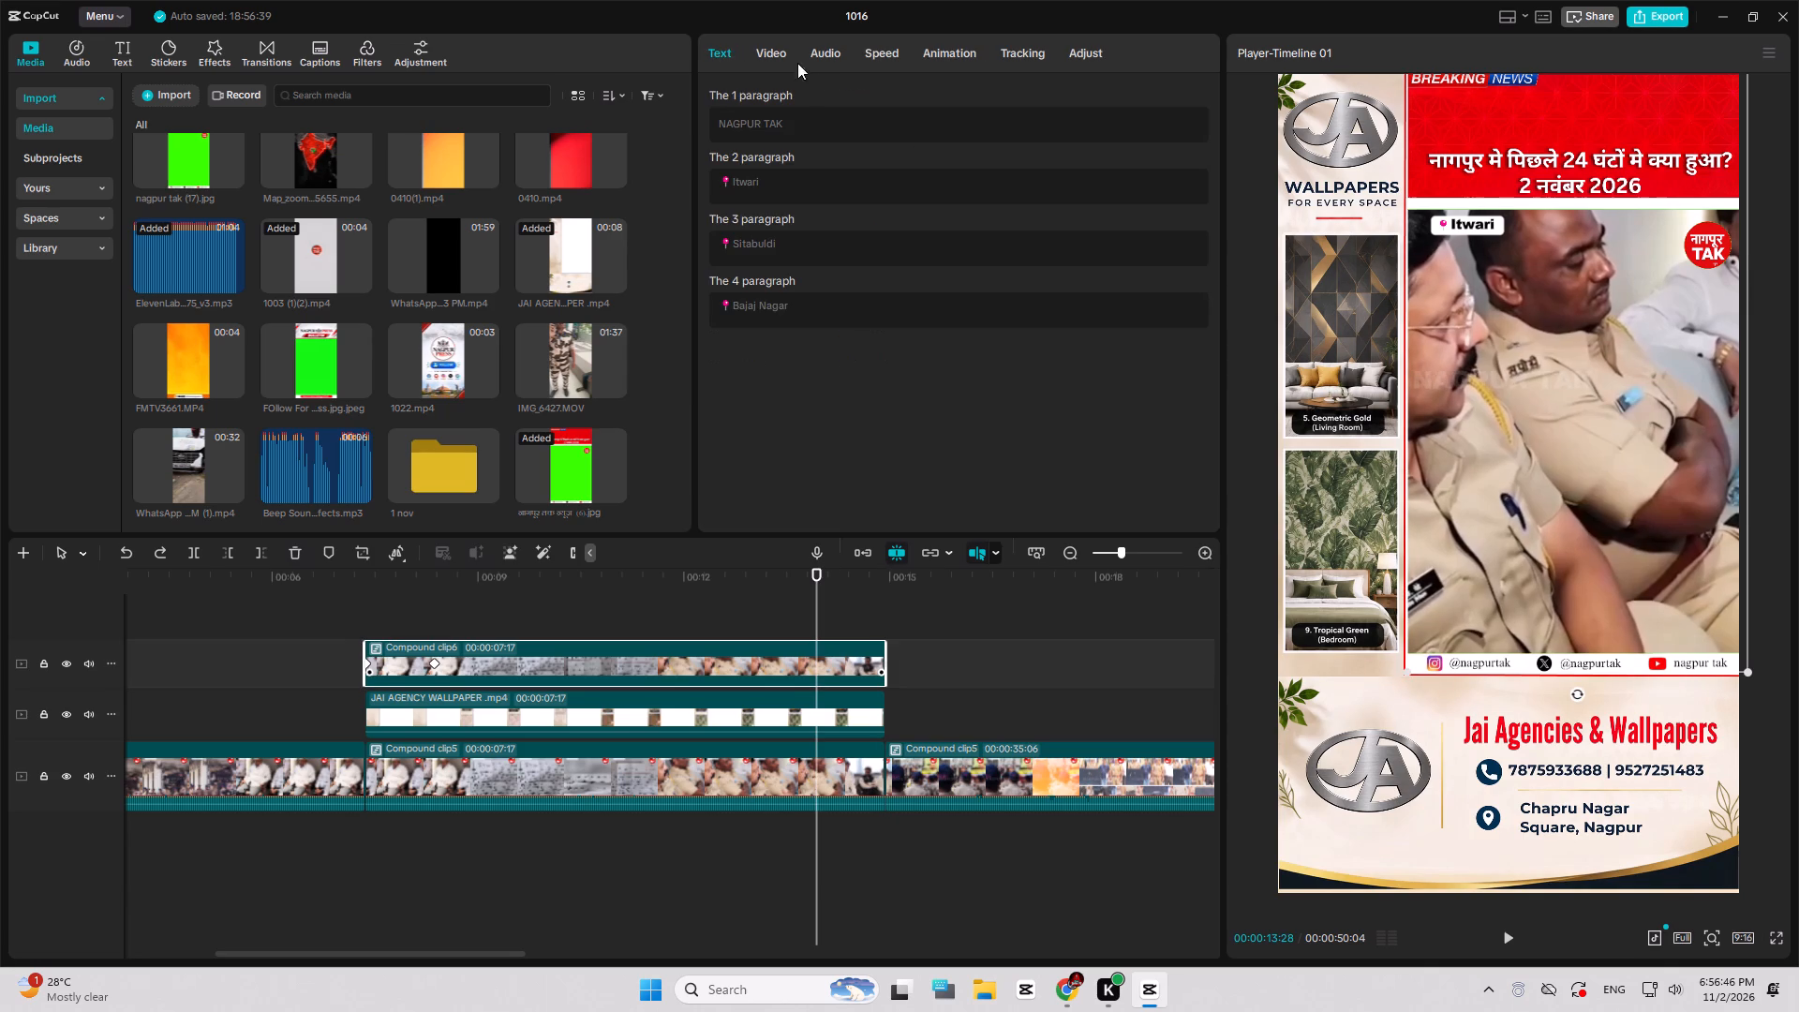
{"action": "left_click", "coordinate": [766, 53]}
{"action": "left_click", "coordinate": [1189, 145]}
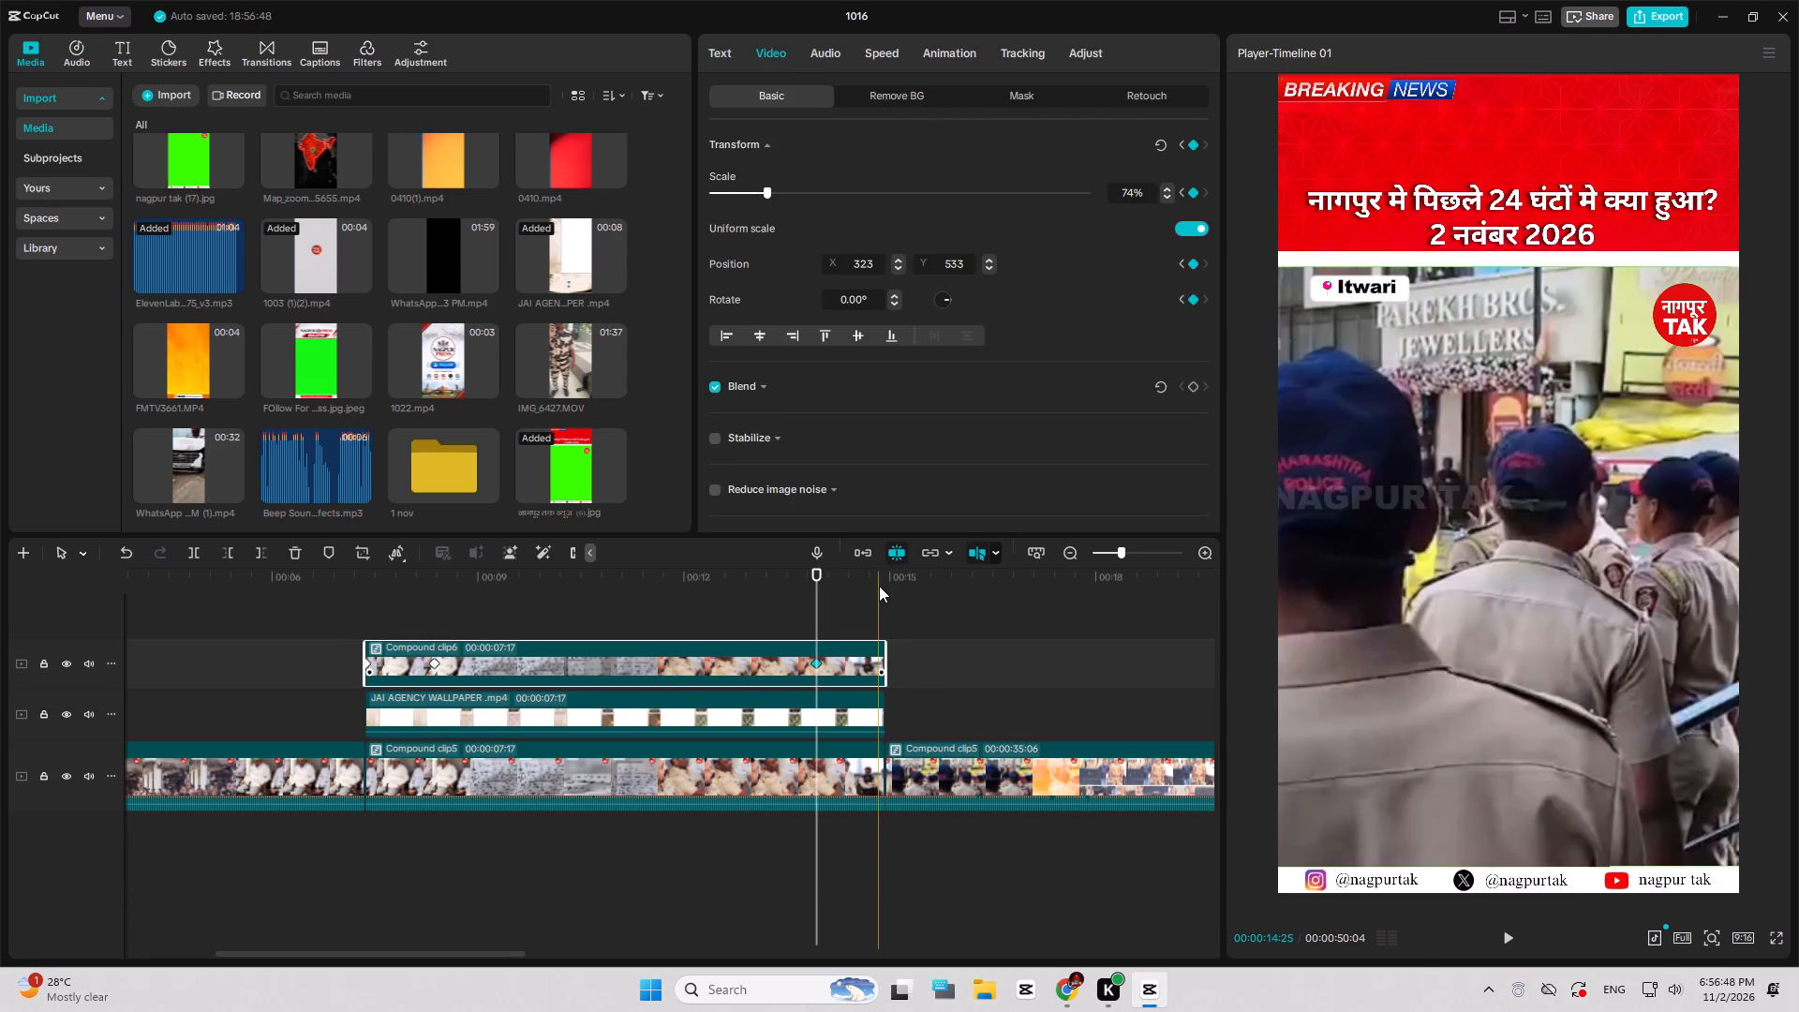
Return the duplicated compound segment to 100% scale and position X 0, Y 0 at 00:00:14:28, and play back the result.
{"action": "left_click", "coordinate": [885, 586]}
{"action": "double_click", "coordinate": [1136, 191]}
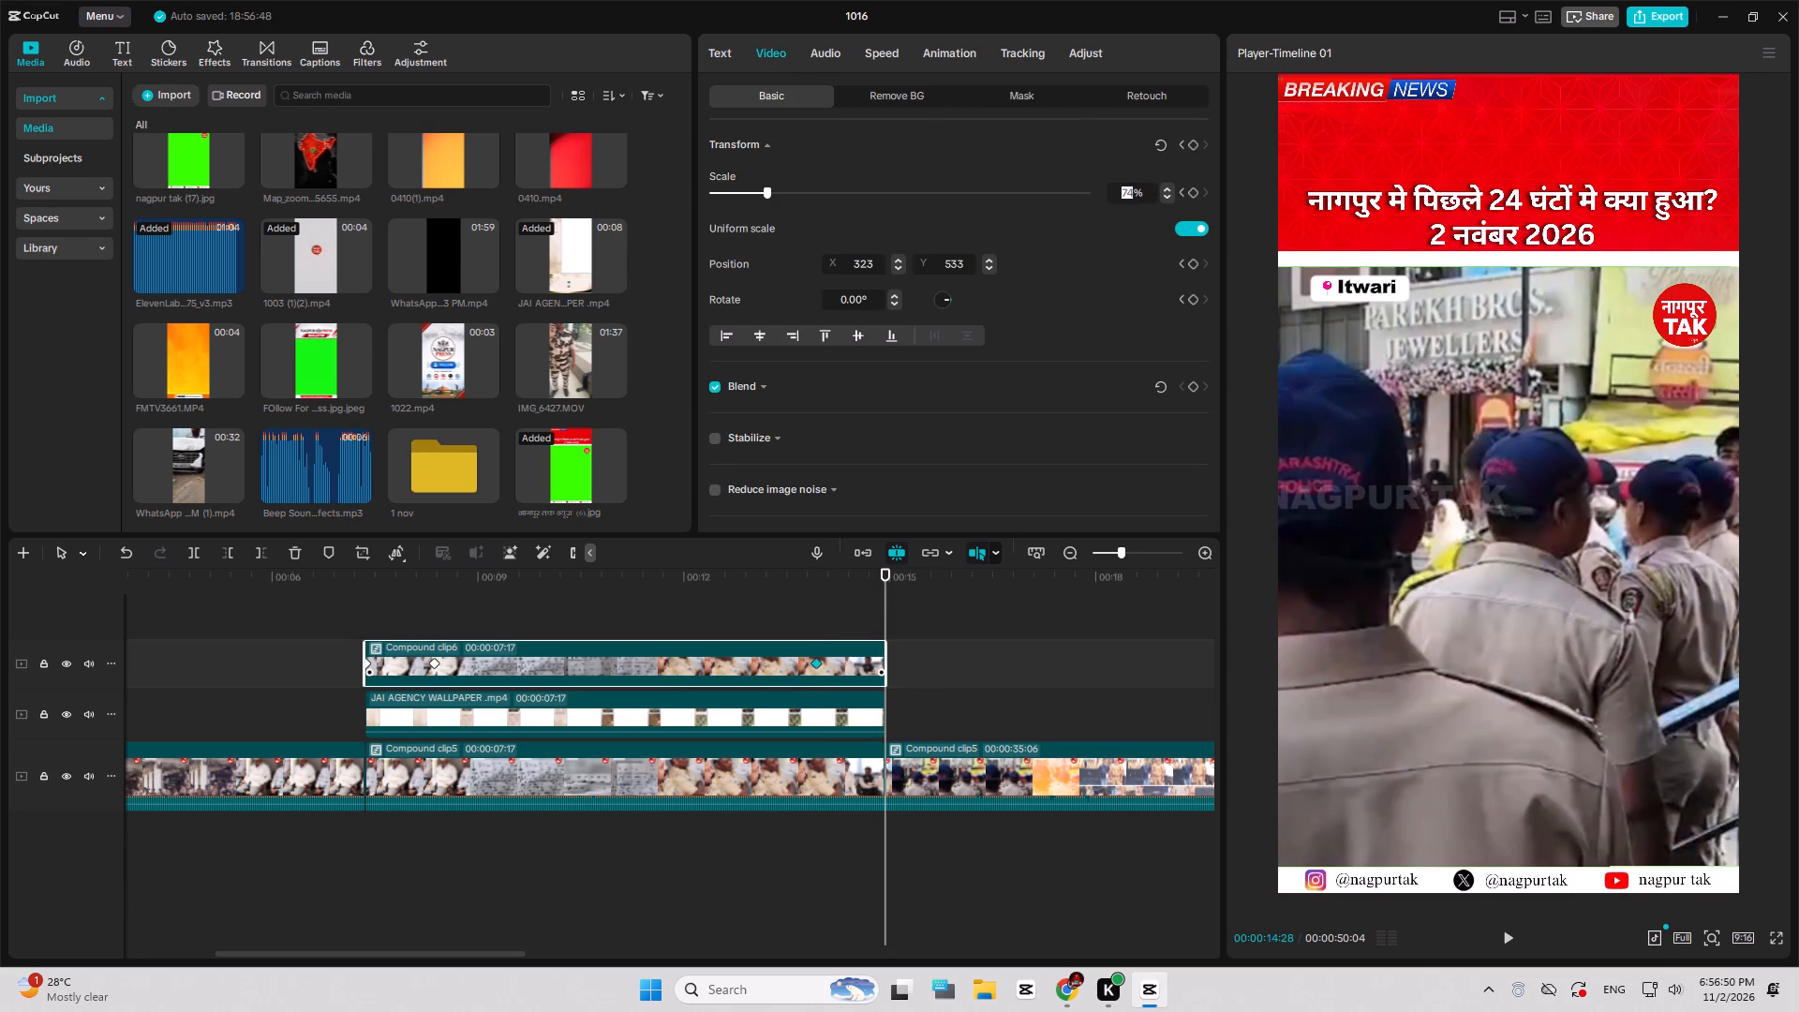
{"action": "key", "text": "1"}
{"action": "key", "text": "0"}
{"action": "key", "text": "0"}
{"action": "double_click", "coordinate": [946, 260]}
{"action": "key", "text": "0"}
{"action": "double_click", "coordinate": [852, 259]}
{"action": "key", "text": "0"}
{"action": "left_click", "coordinate": [879, 231]}
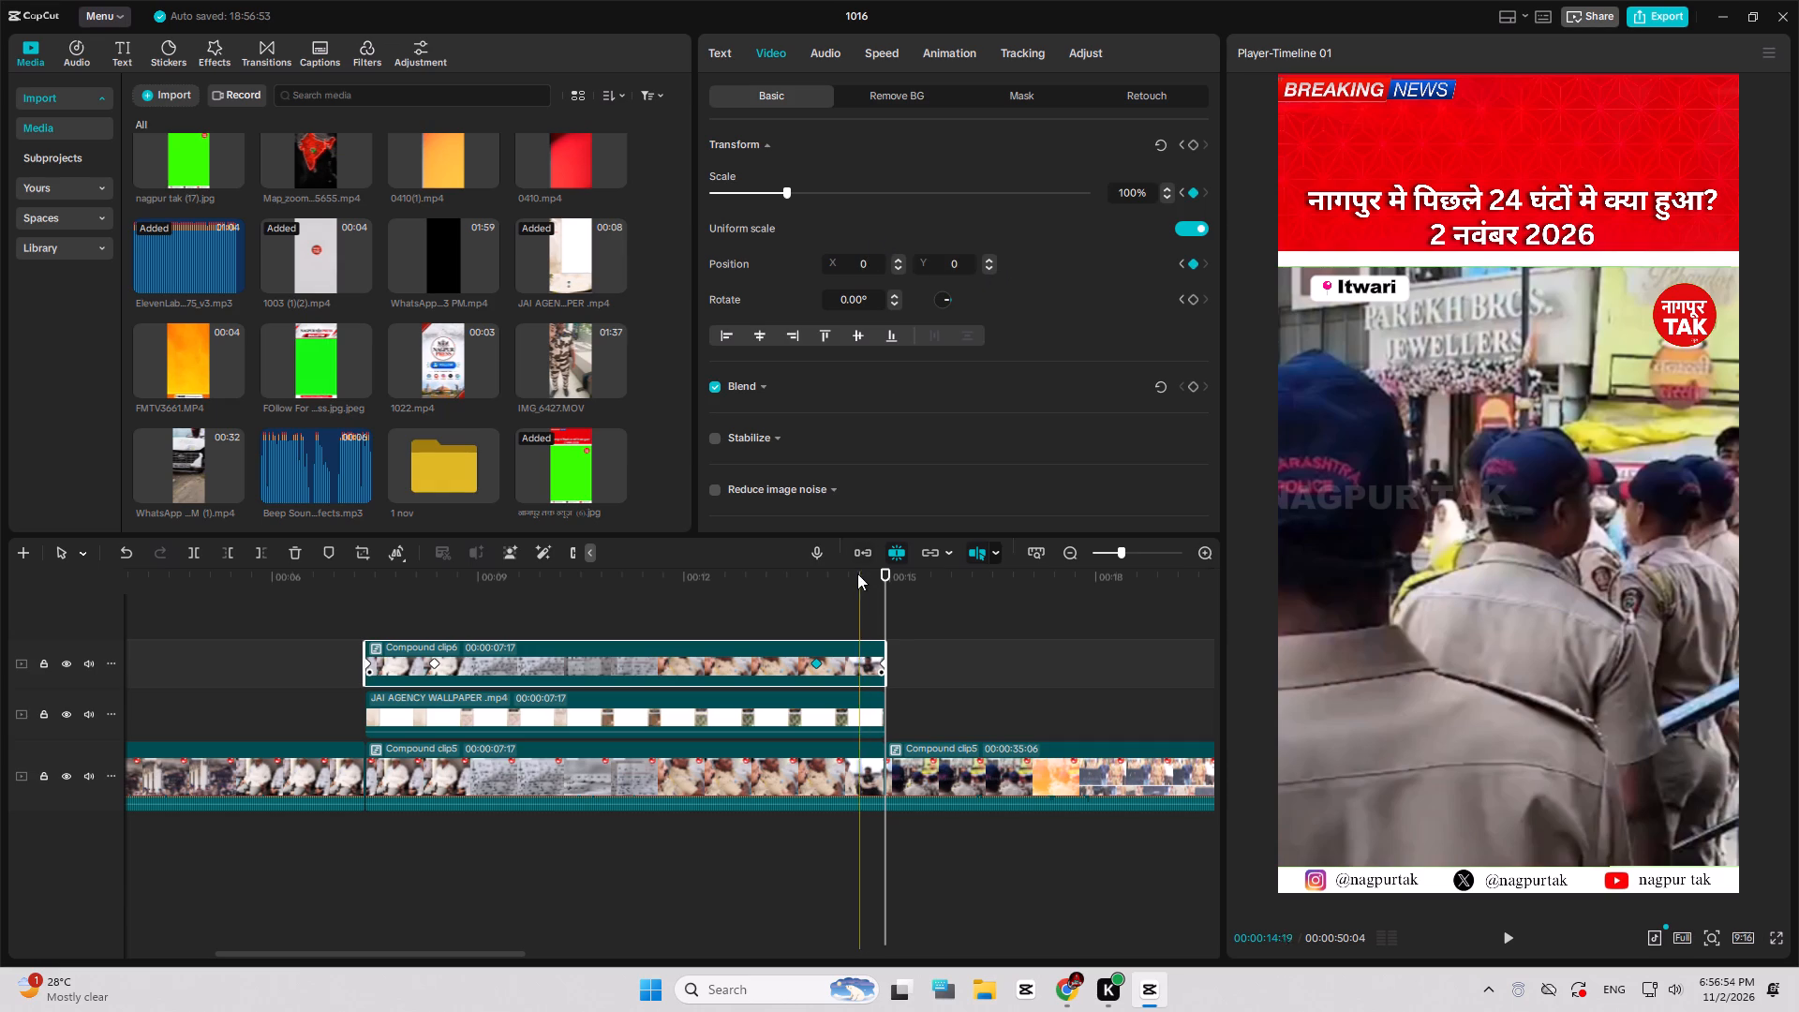
{"action": "left_click_drag", "start_coordinate": [840, 573], "coordinate": [746, 560]}
{"action": "key", "text": "space"}
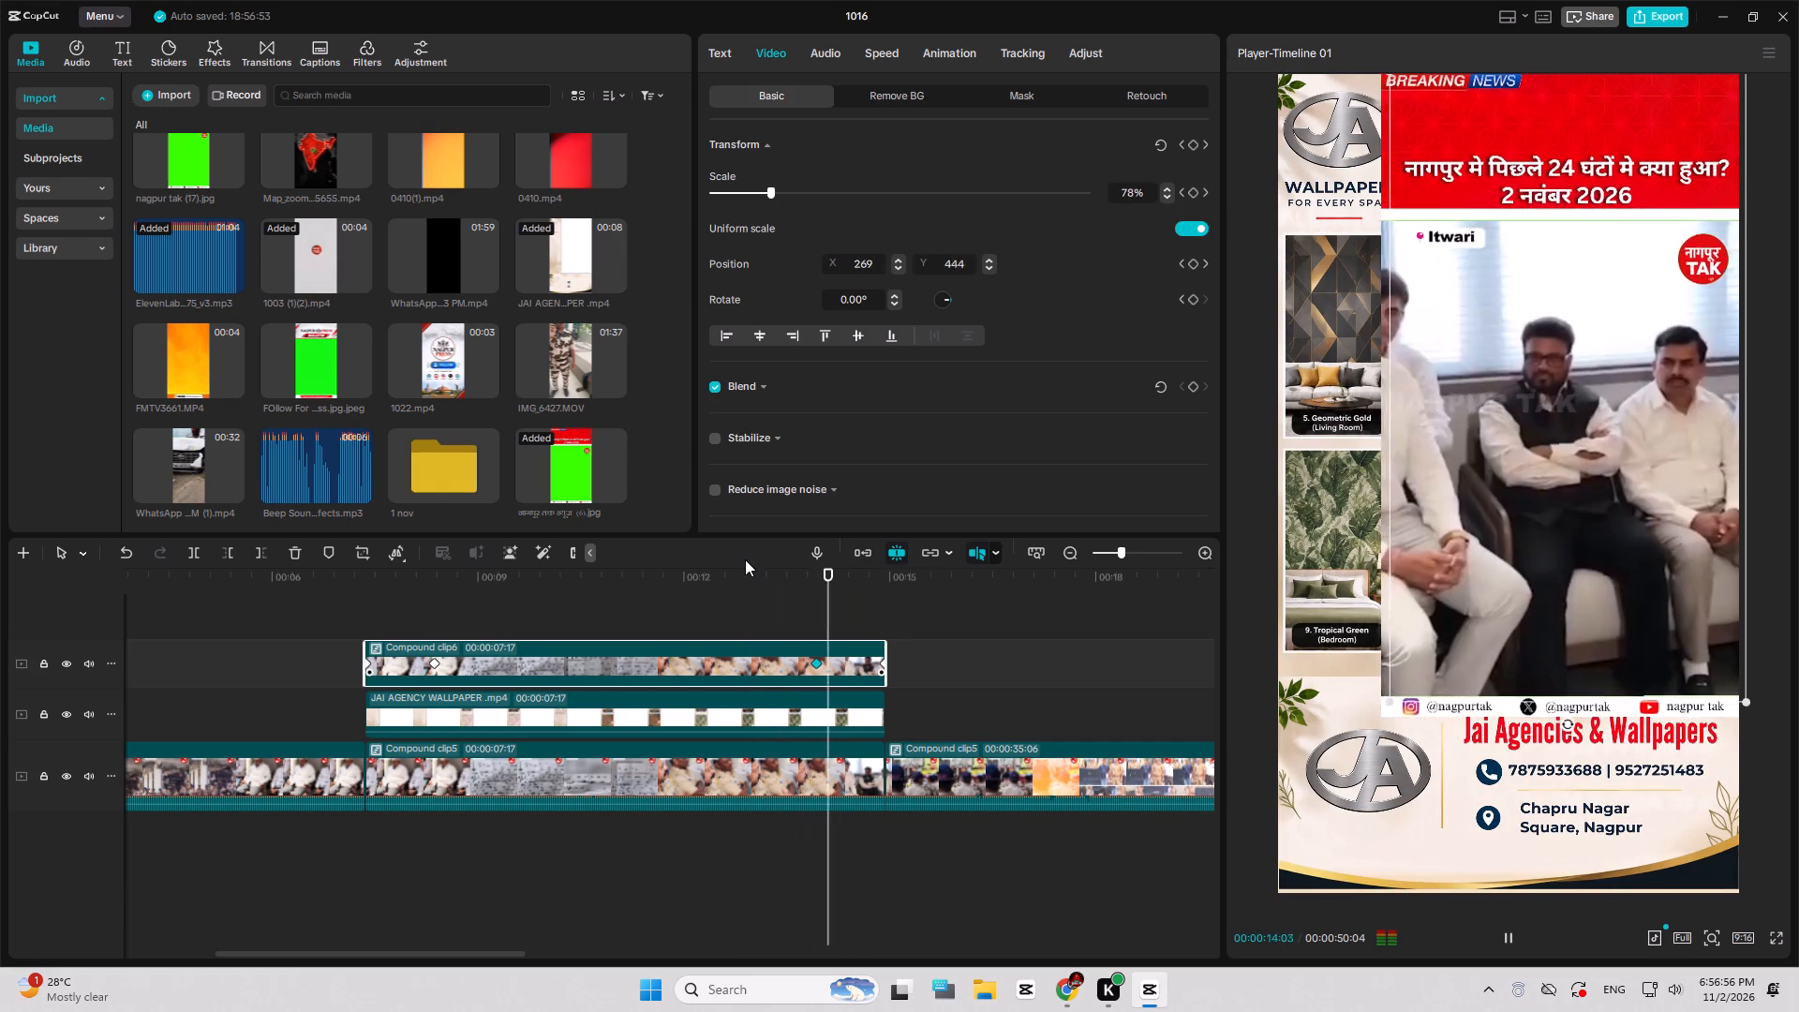
{"action": "scroll", "coordinate": [793, 617], "scroll_direction": "down", "scroll_amount": 19, "text": "ctrl"}
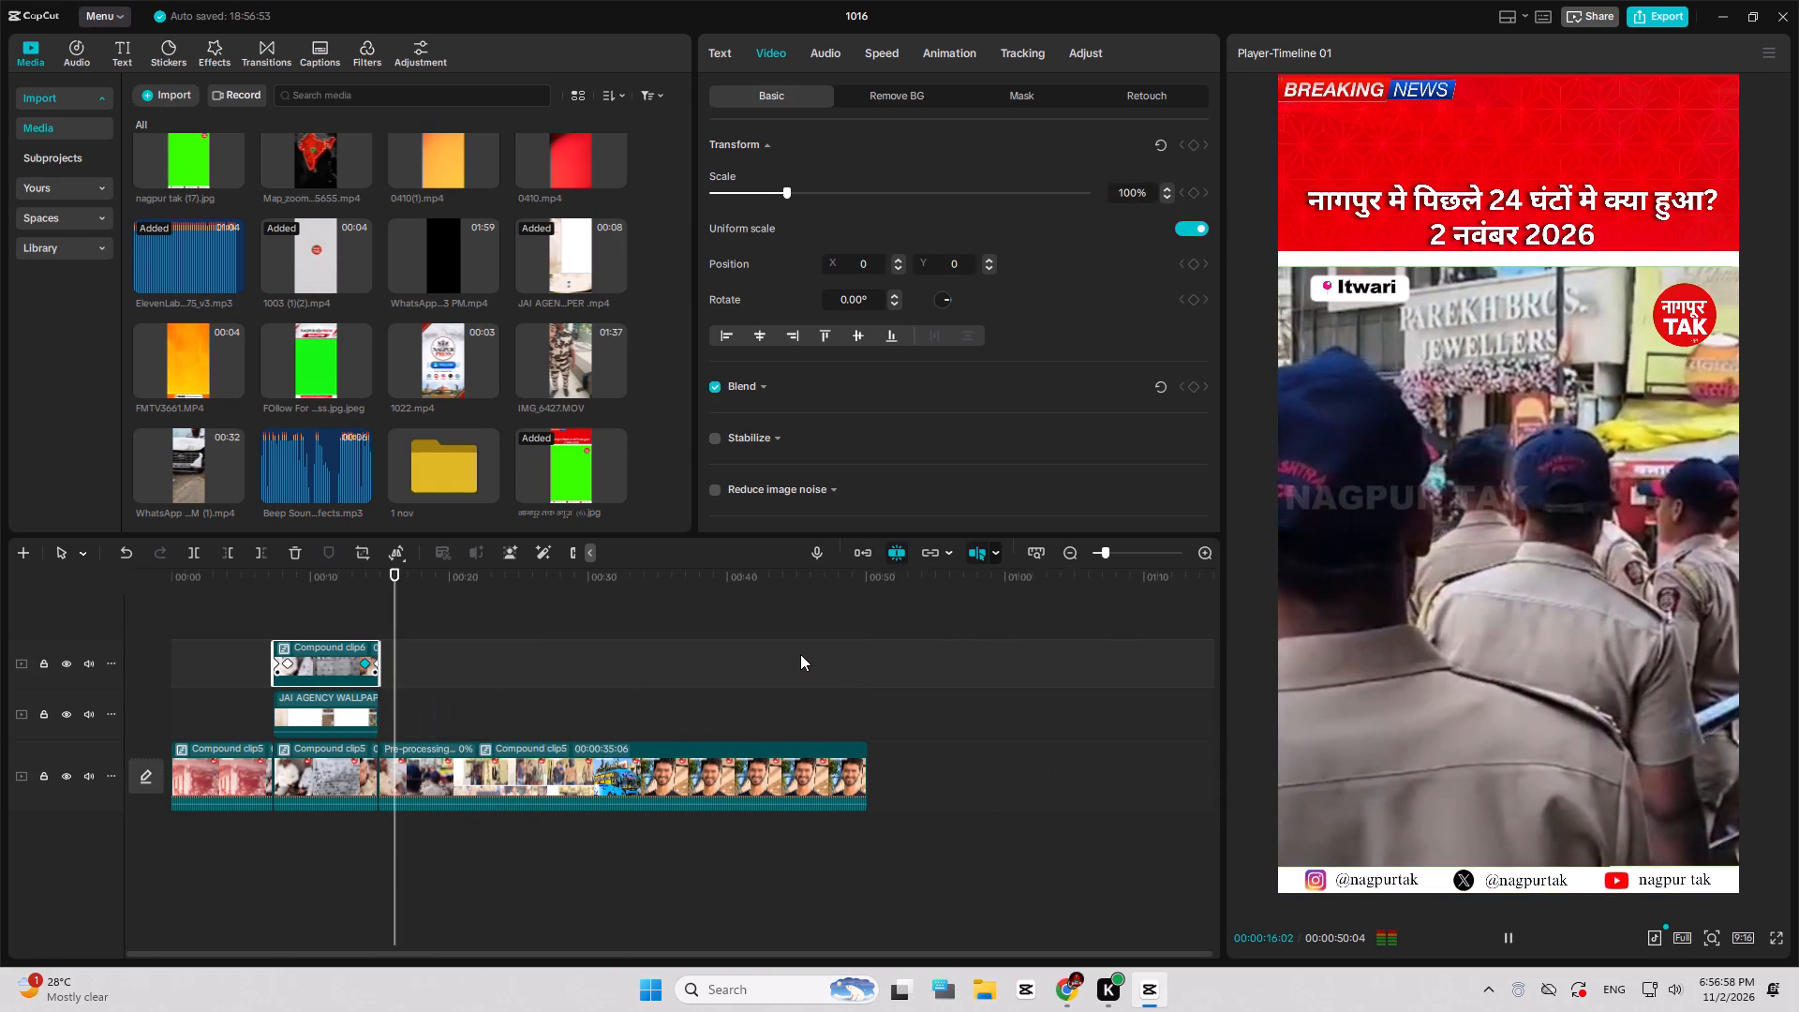
{"action": "key", "text": "space"}
{"action": "key", "text": "space"}
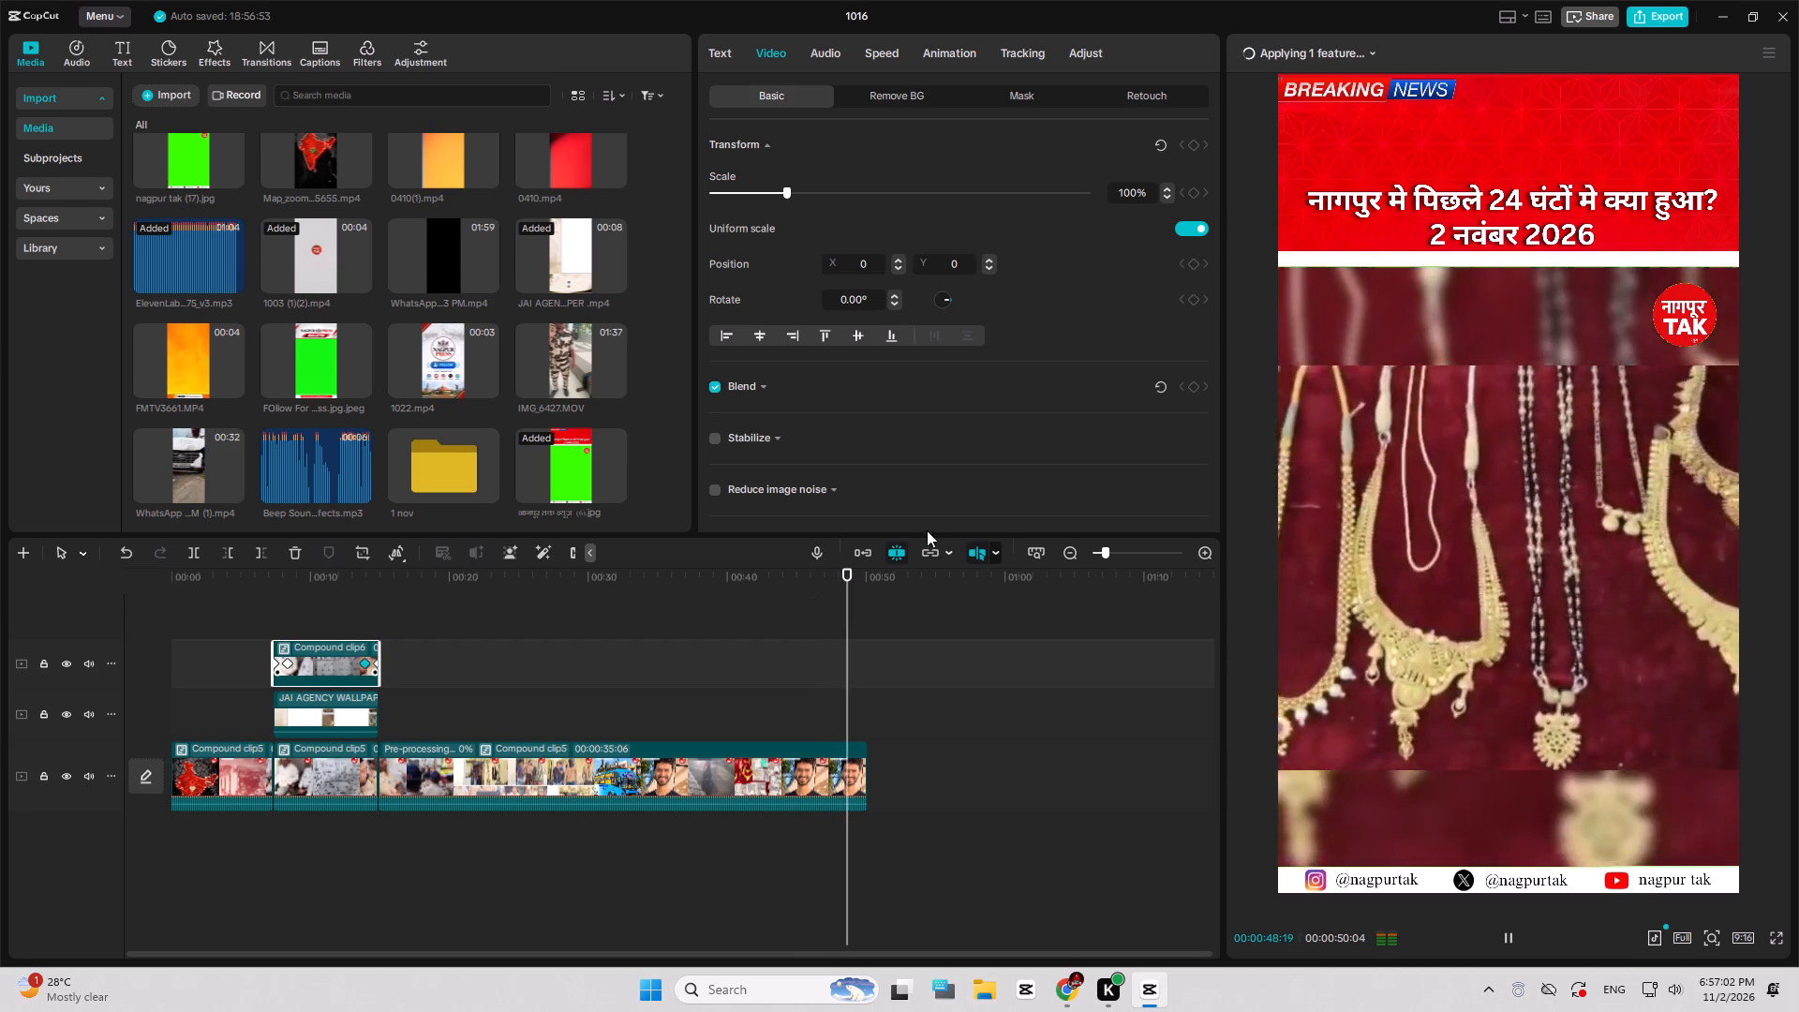
Export the video as "2 nov nt" in 1080P, 30fps mp4 to the existing export folder.
{"action": "left_click_drag", "start_coordinate": [1664, 17], "coordinate": [1652, 12]}
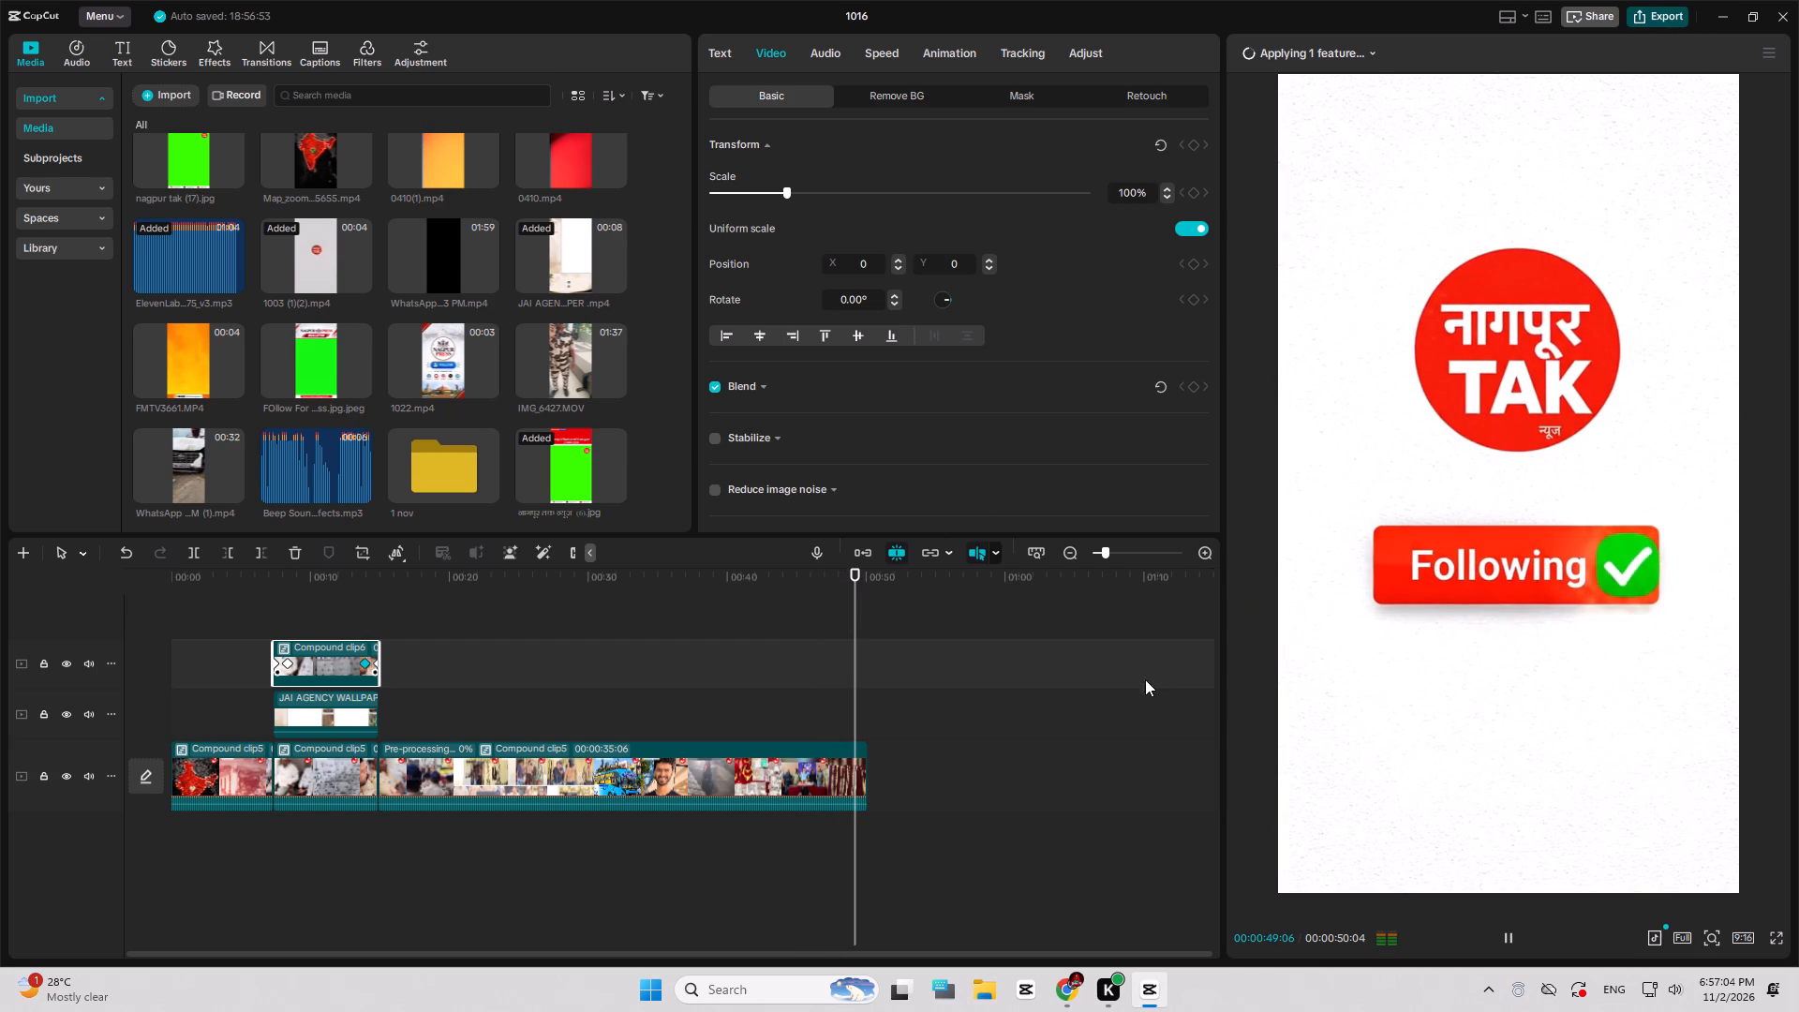
{"action": "left_click_drag", "start_coordinate": [1067, 271], "coordinate": [937, 264]}
{"action": "type", "text": "2 nov nt"}
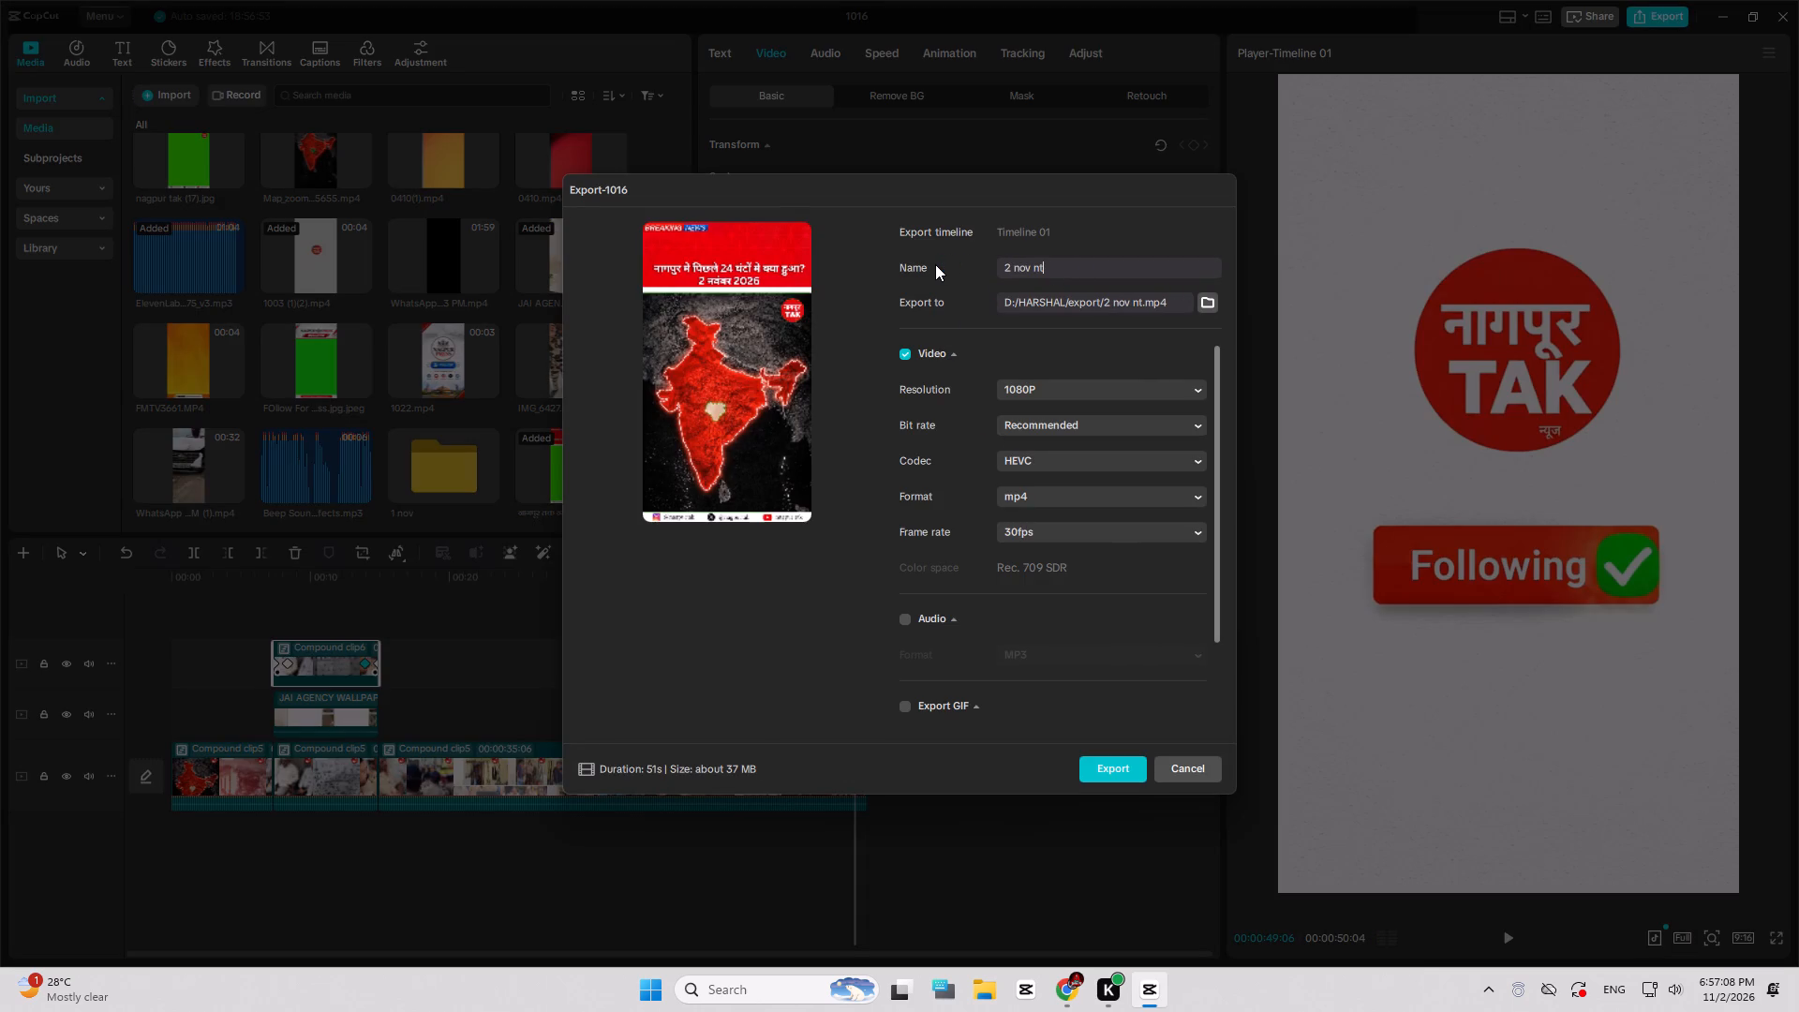
{"action": "key", "text": "Return"}
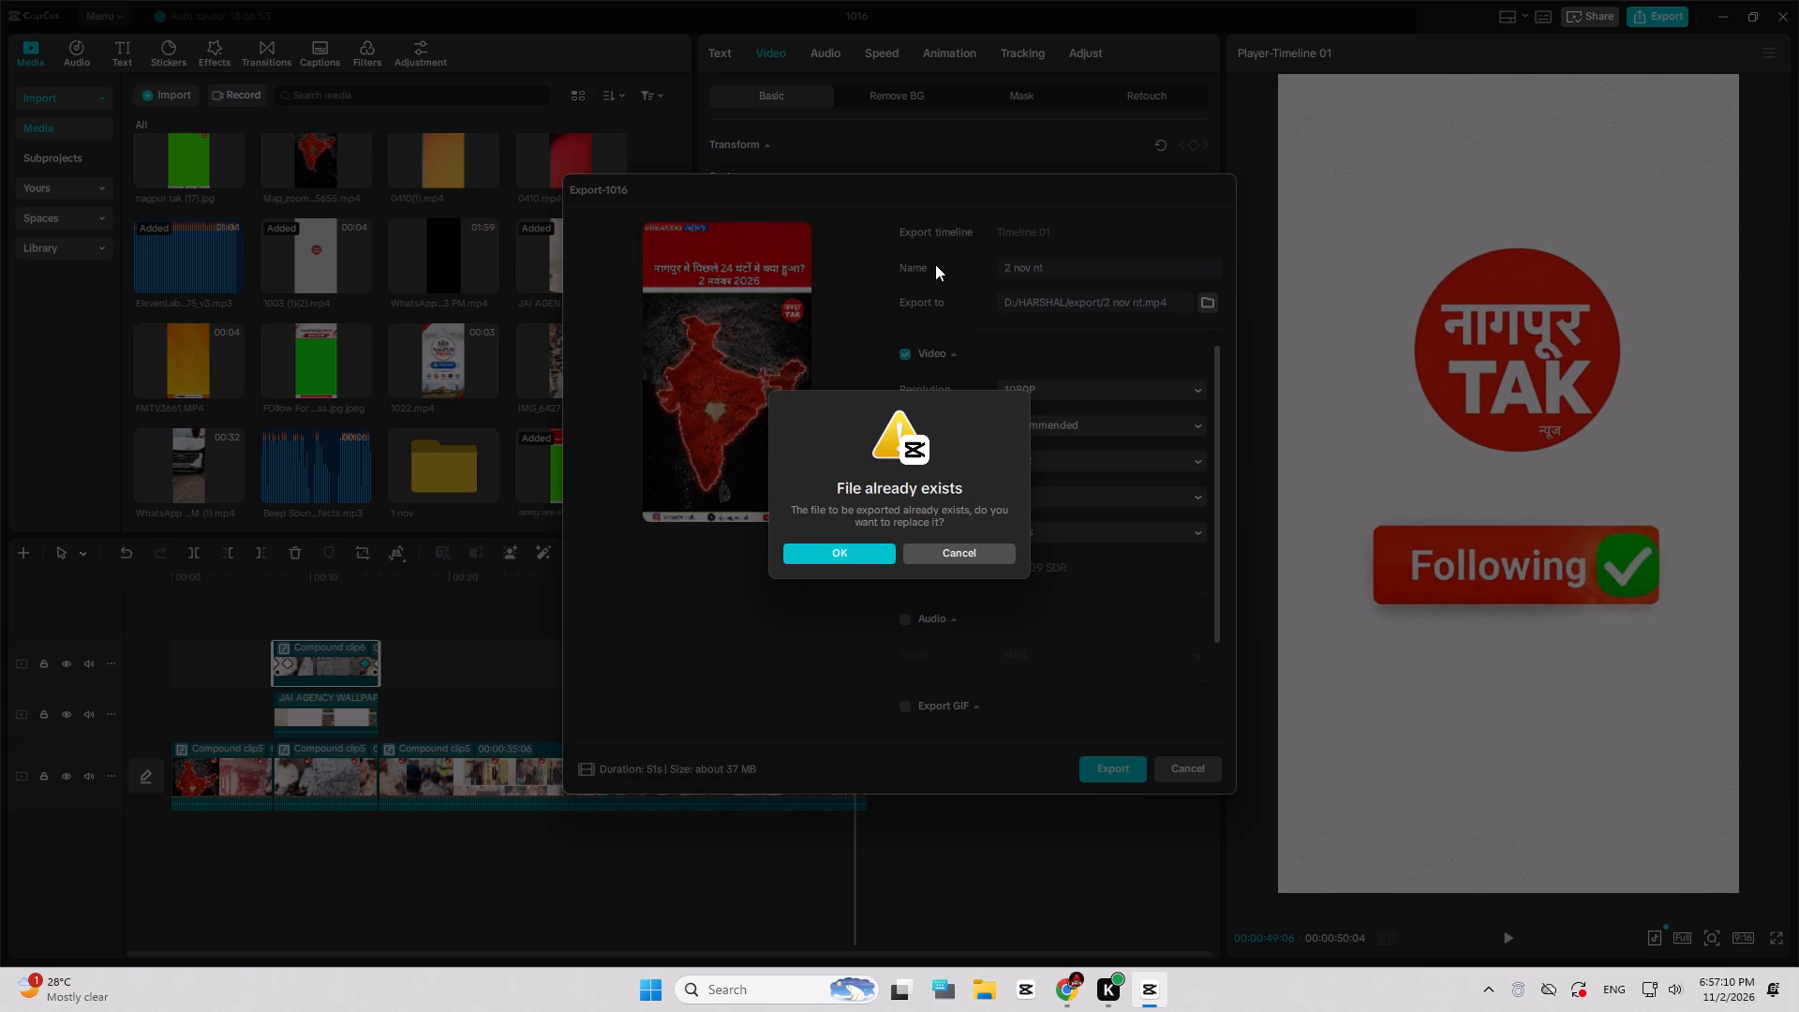
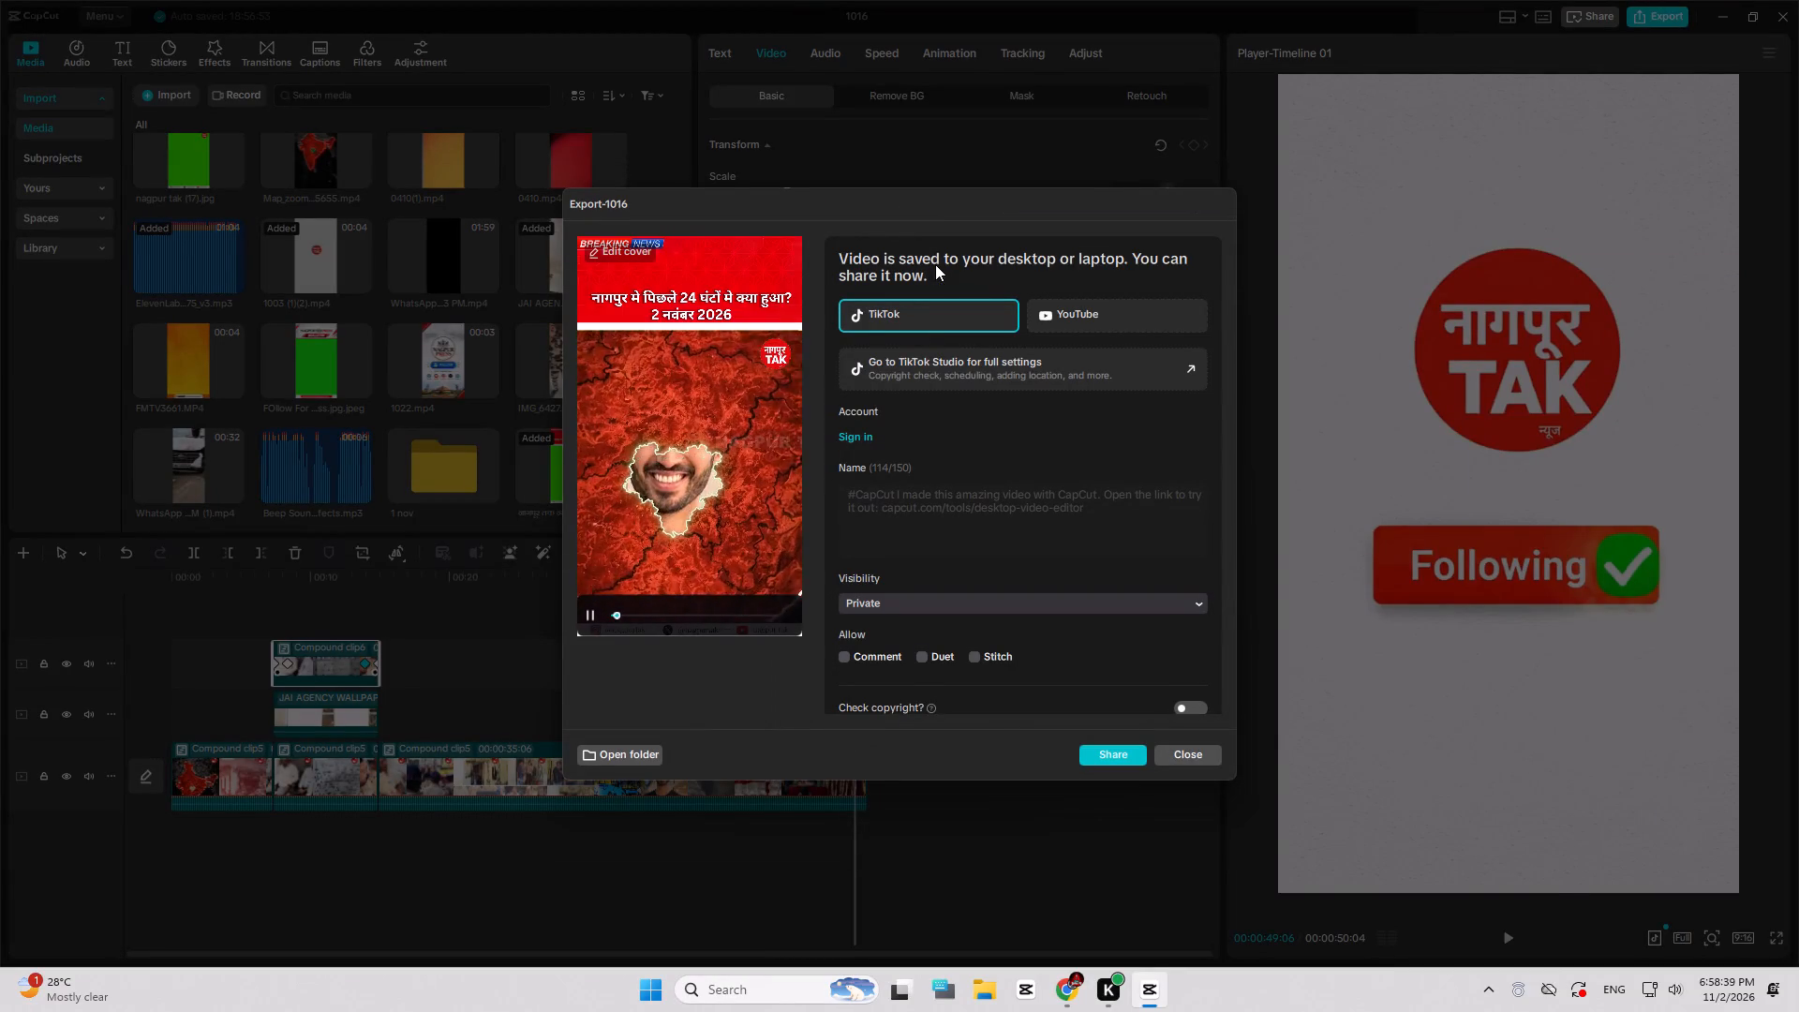
Leave the finished export and undo the compound-clip and JAI AGENCY WALLPAPER ad edits back to the separate timeline layers.
{"action": "key", "text": "Escape"}
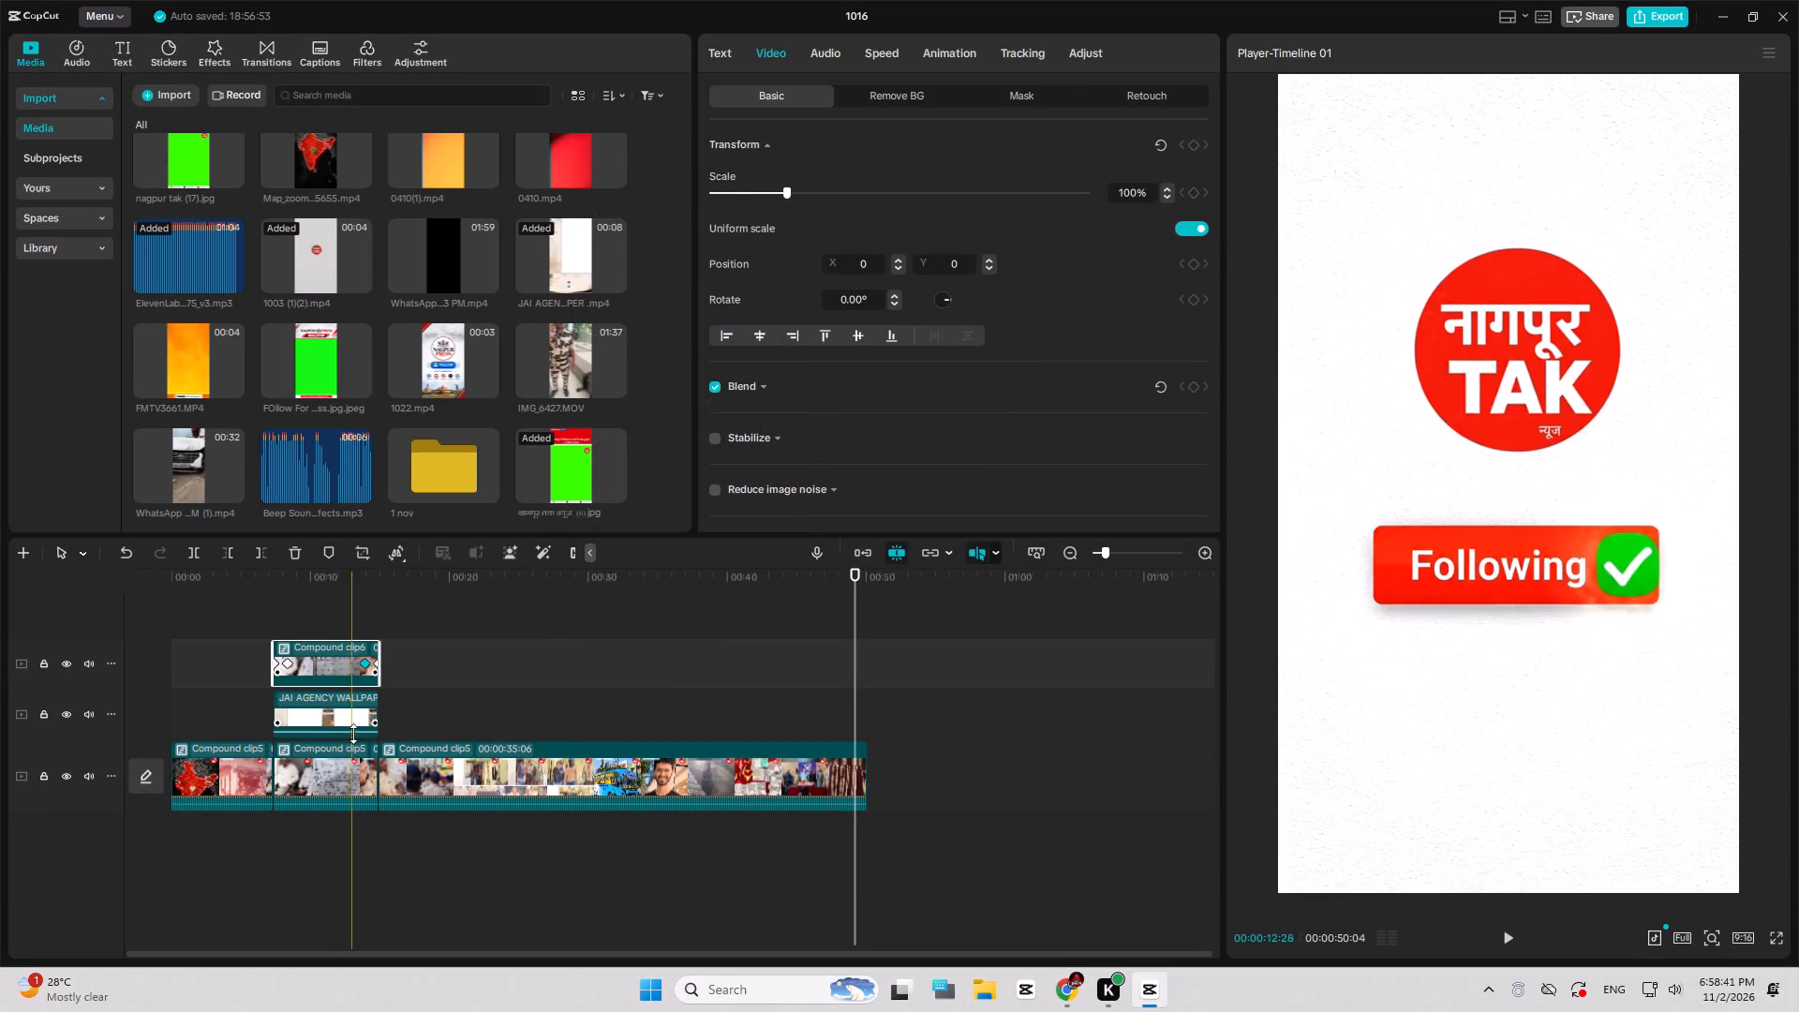
{"action": "key", "text": "ctrl+z"}
{"action": "key", "text": "ctrl+z"}
{"action": "key", "text": "ctrl+z"}
{"action": "key", "text": "ctrl+z"}
{"action": "key", "text": "ctrl+z"}
{"action": "key", "text": "ctrl+z"}
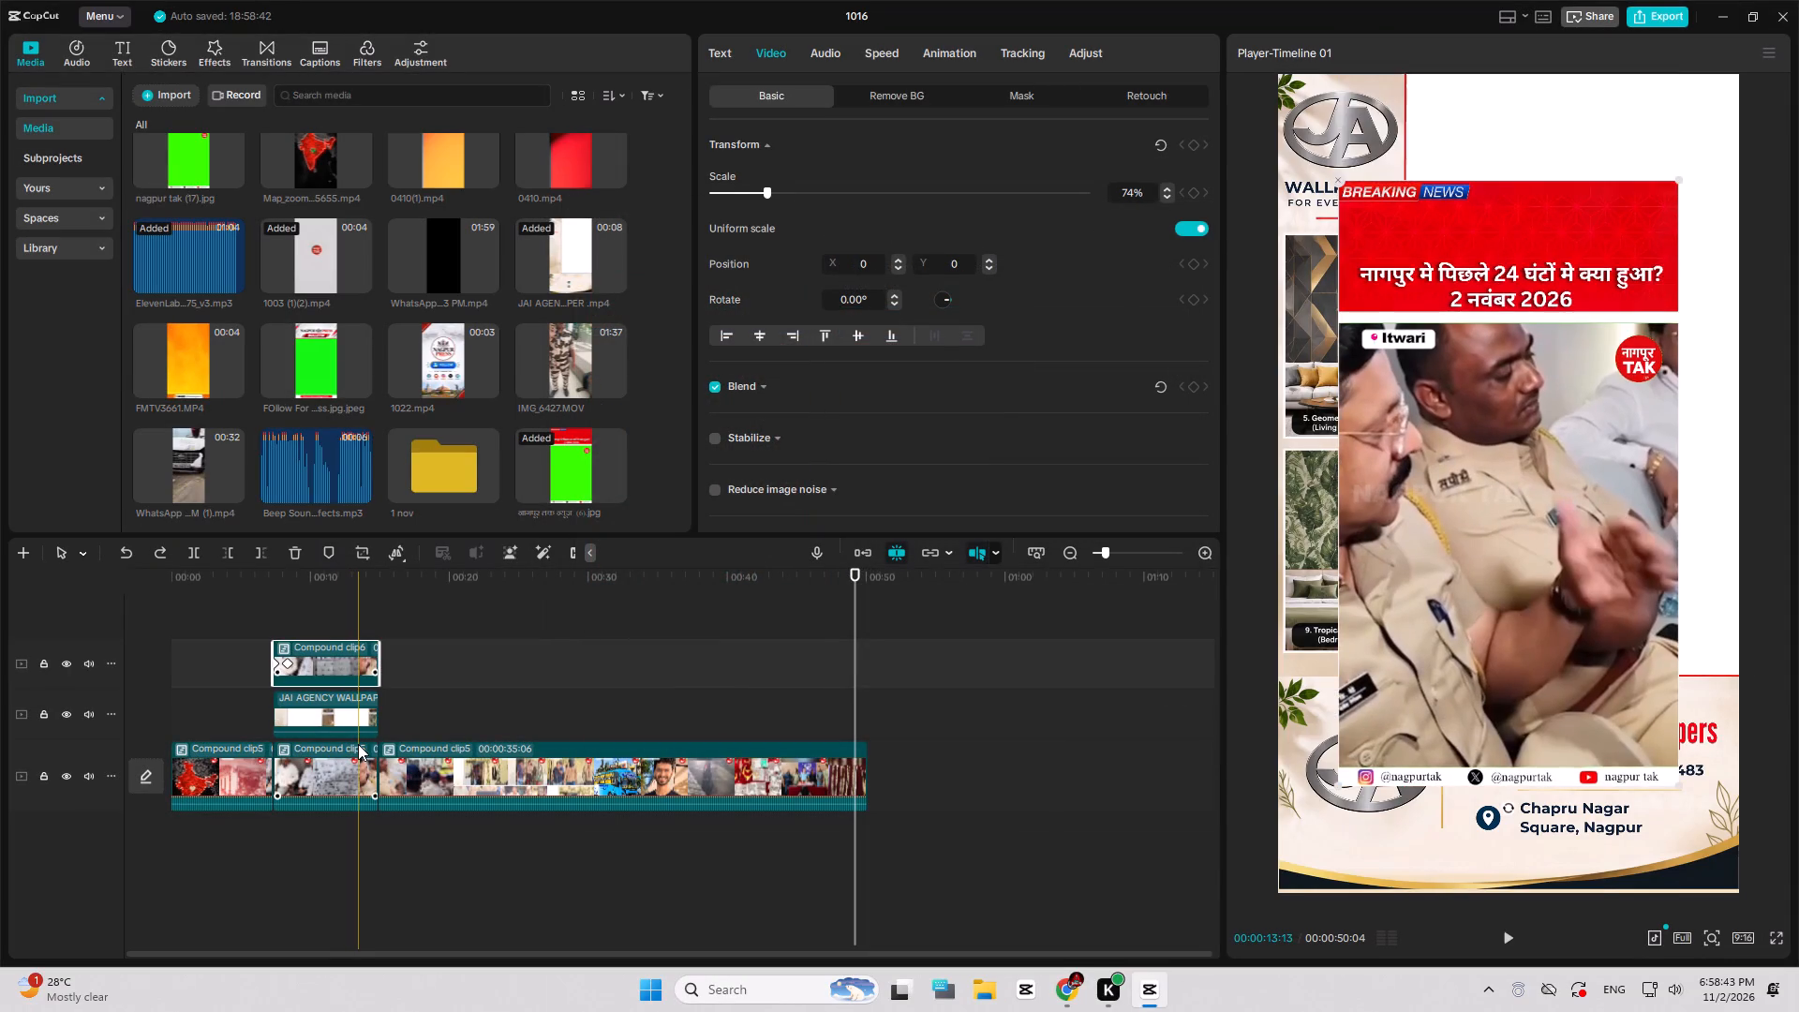
{"action": "key", "text": "ctrl+z"}
{"action": "key", "text": "ctrl+z"}
{"action": "key", "text": "ctrl+z"}
{"action": "key", "text": "ctrl+z"}
{"action": "key", "text": "ctrl+z"}
{"action": "key", "text": "ctrl+z"}
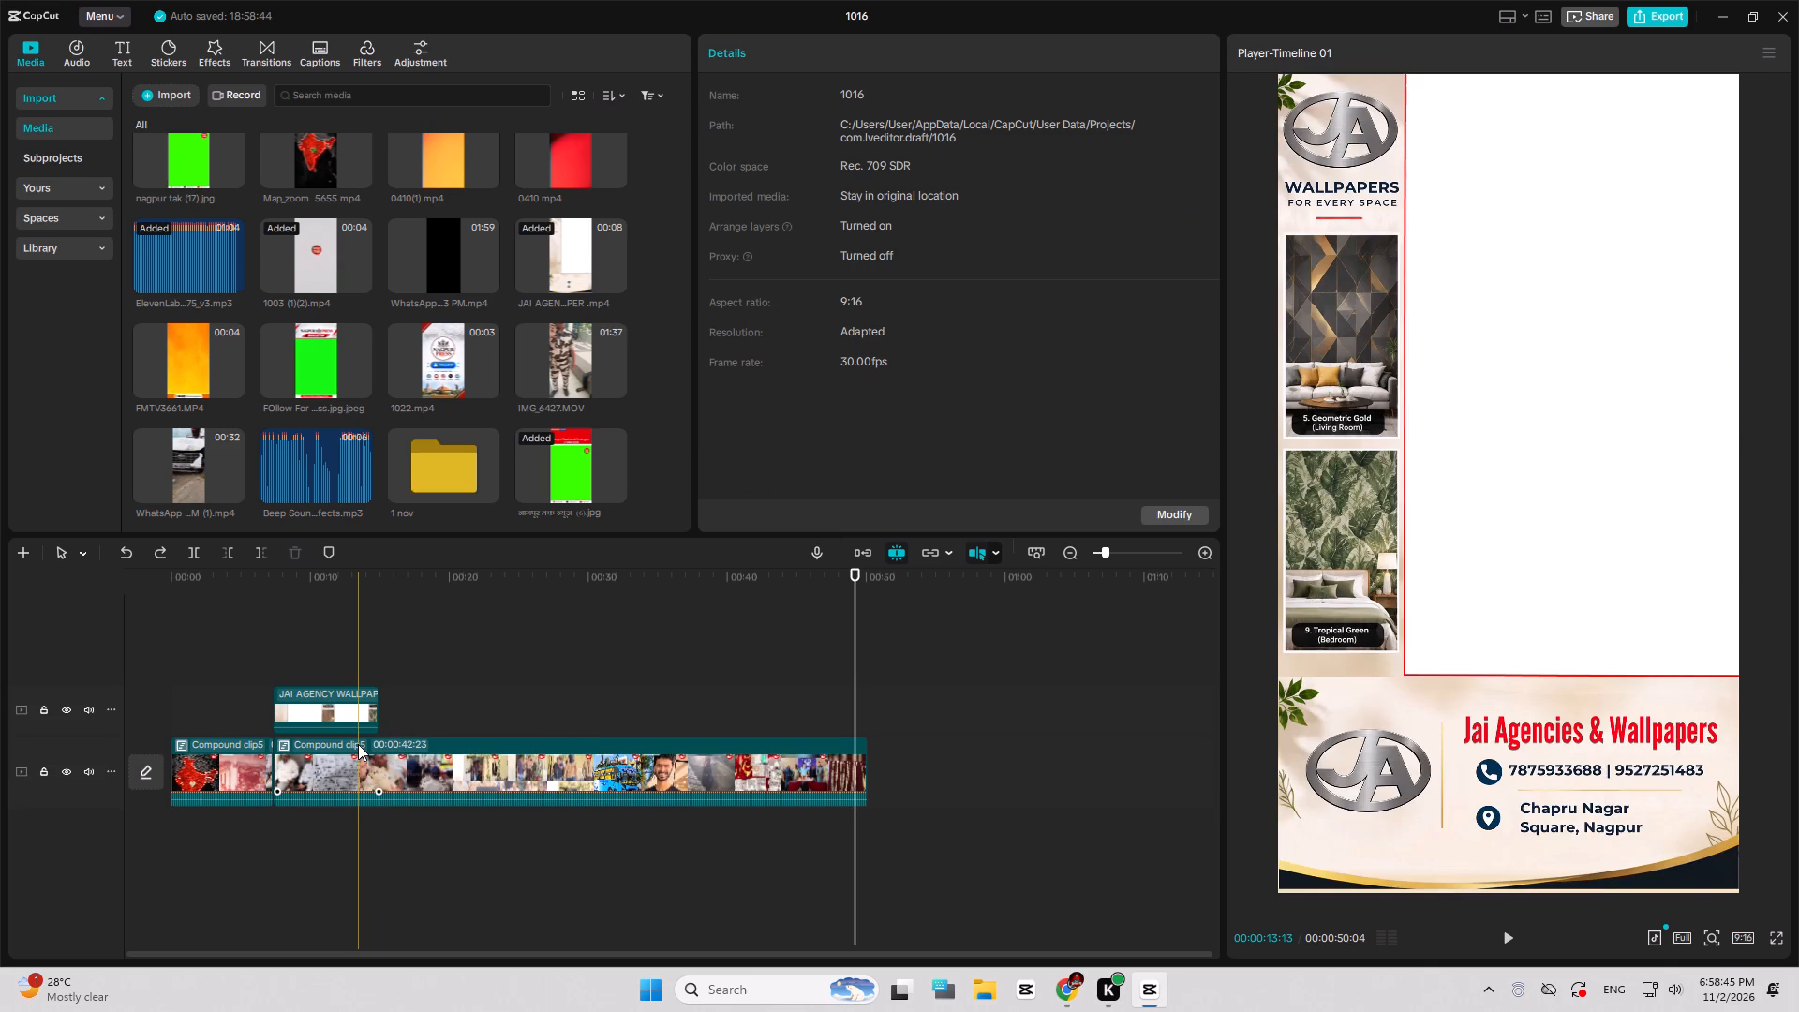
{"action": "key", "text": "ctrl+z"}
{"action": "key", "text": "ctrl+z"}
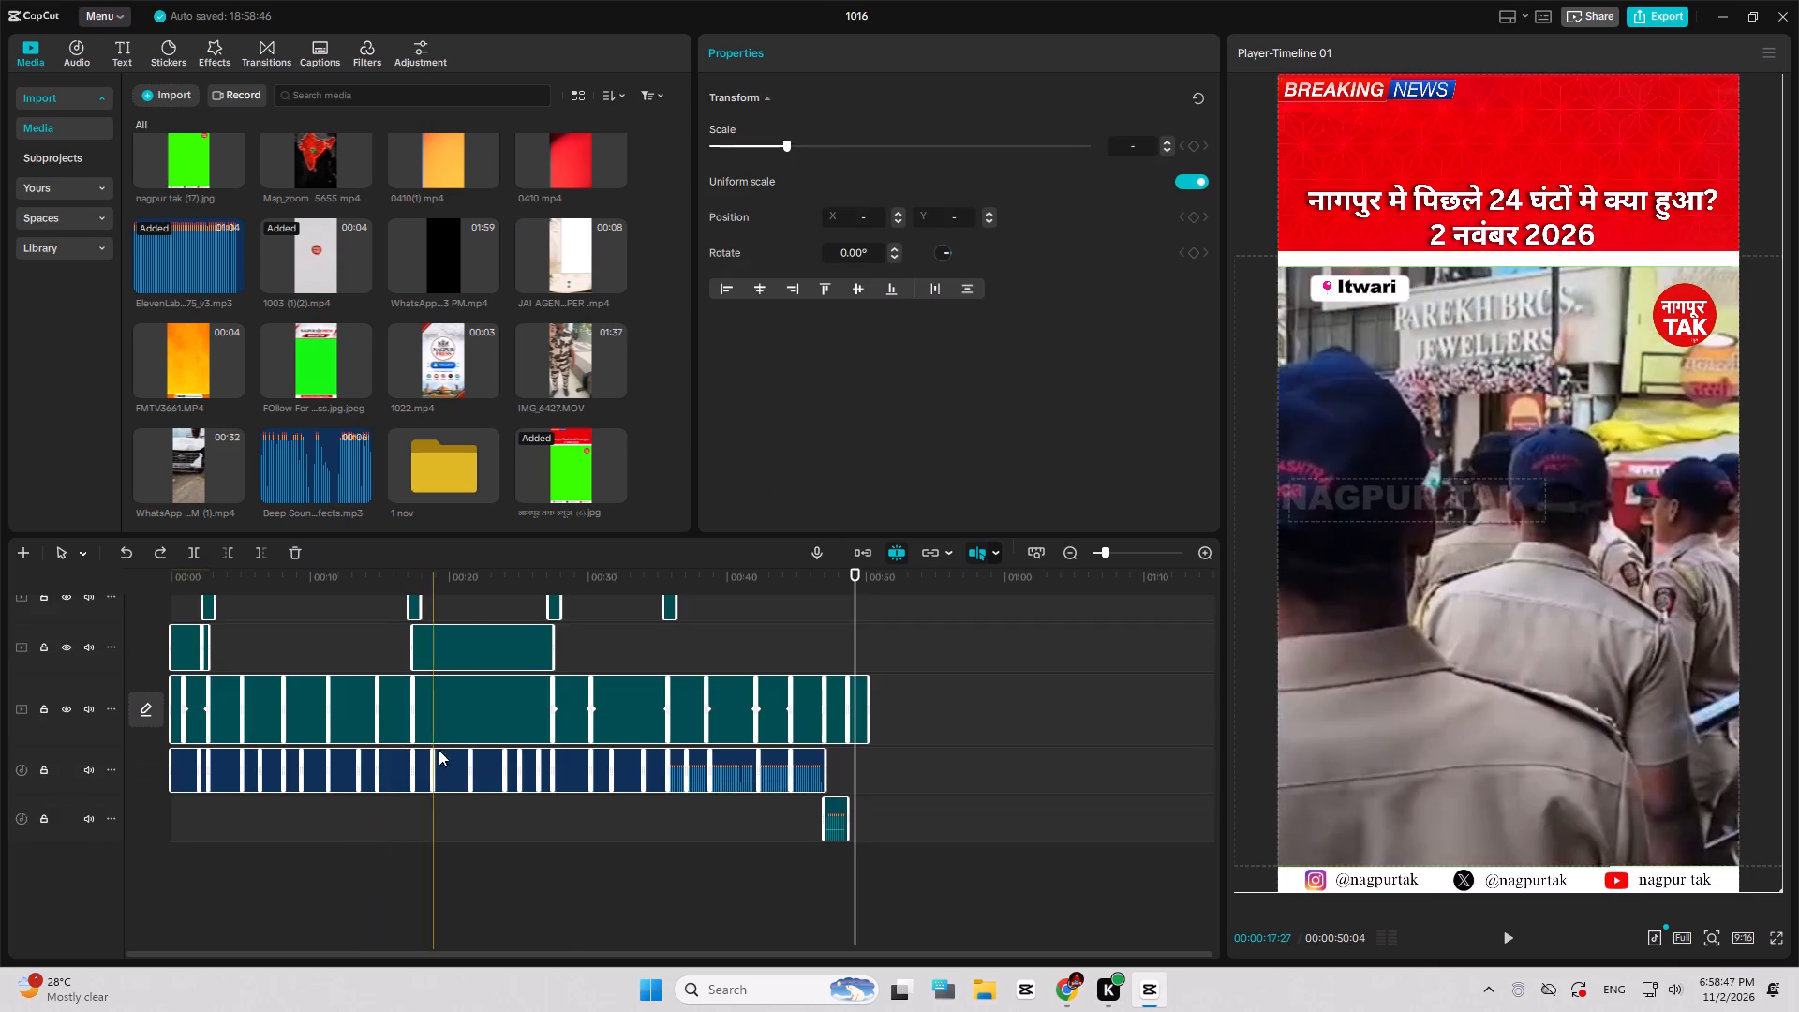
{"action": "scroll", "coordinate": [569, 780], "scroll_direction": "up", "scroll_amount": 9}
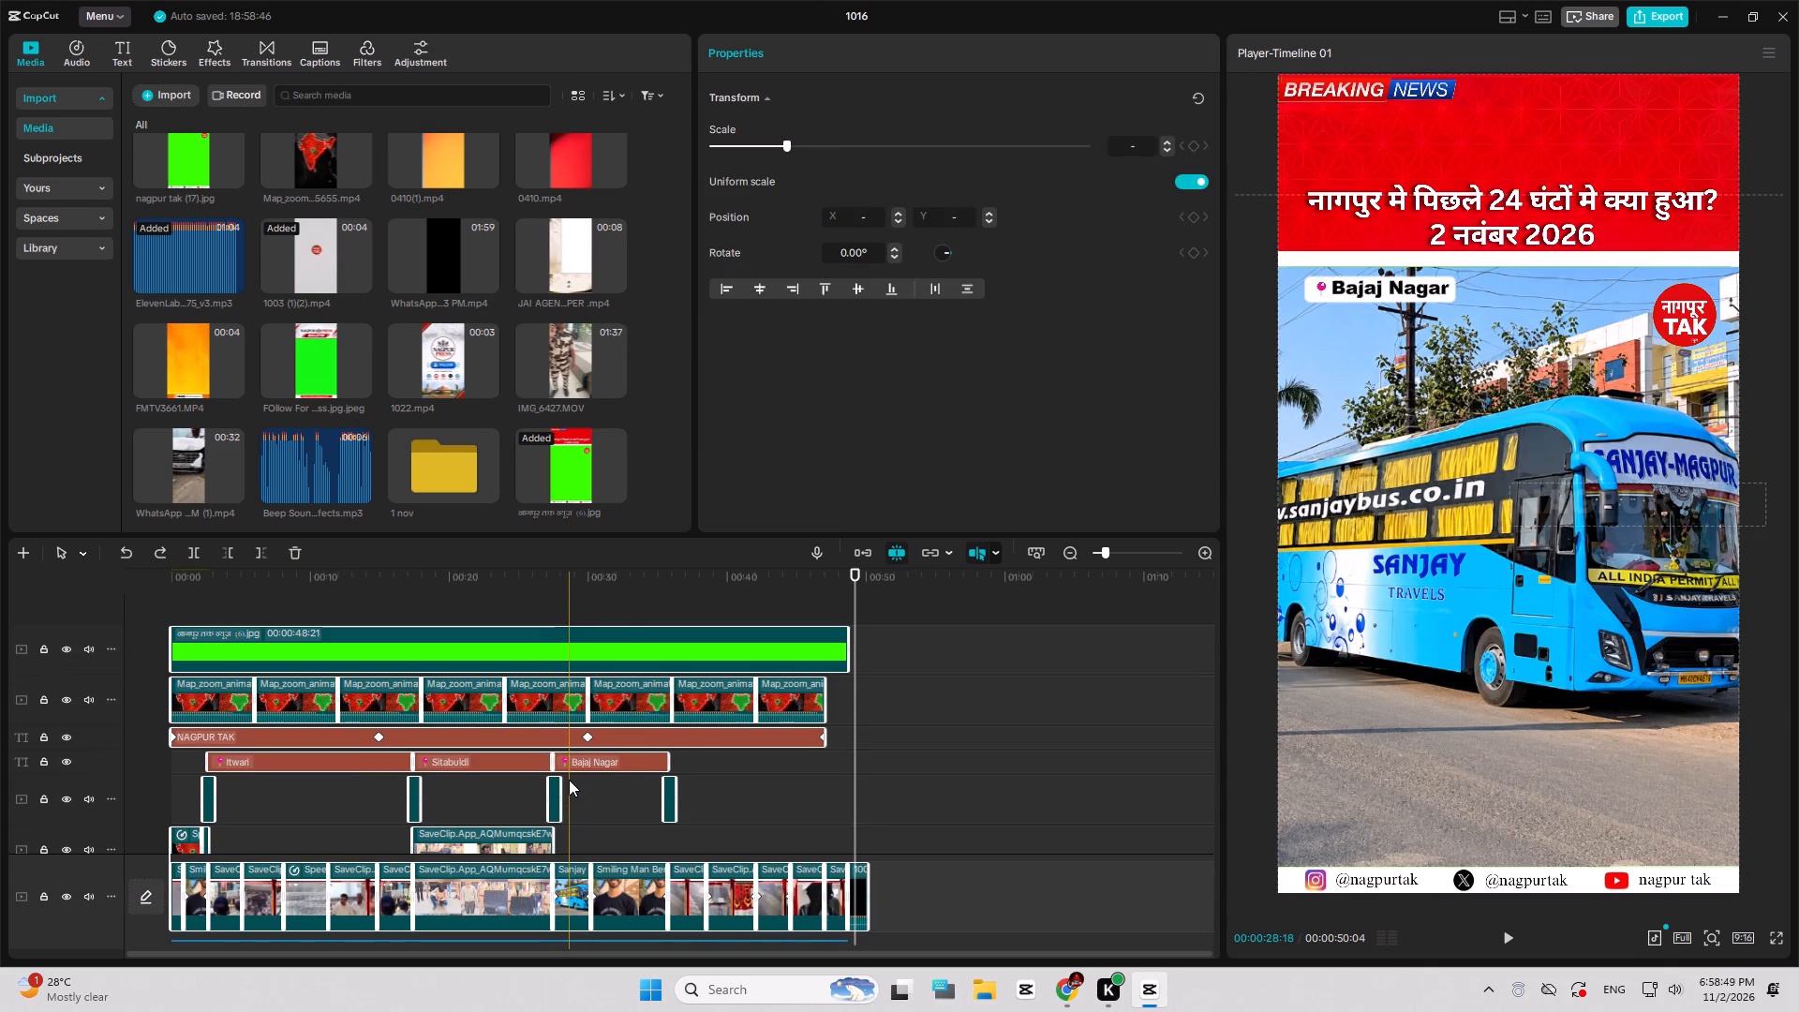
{"action": "left_click", "coordinate": [505, 579]}
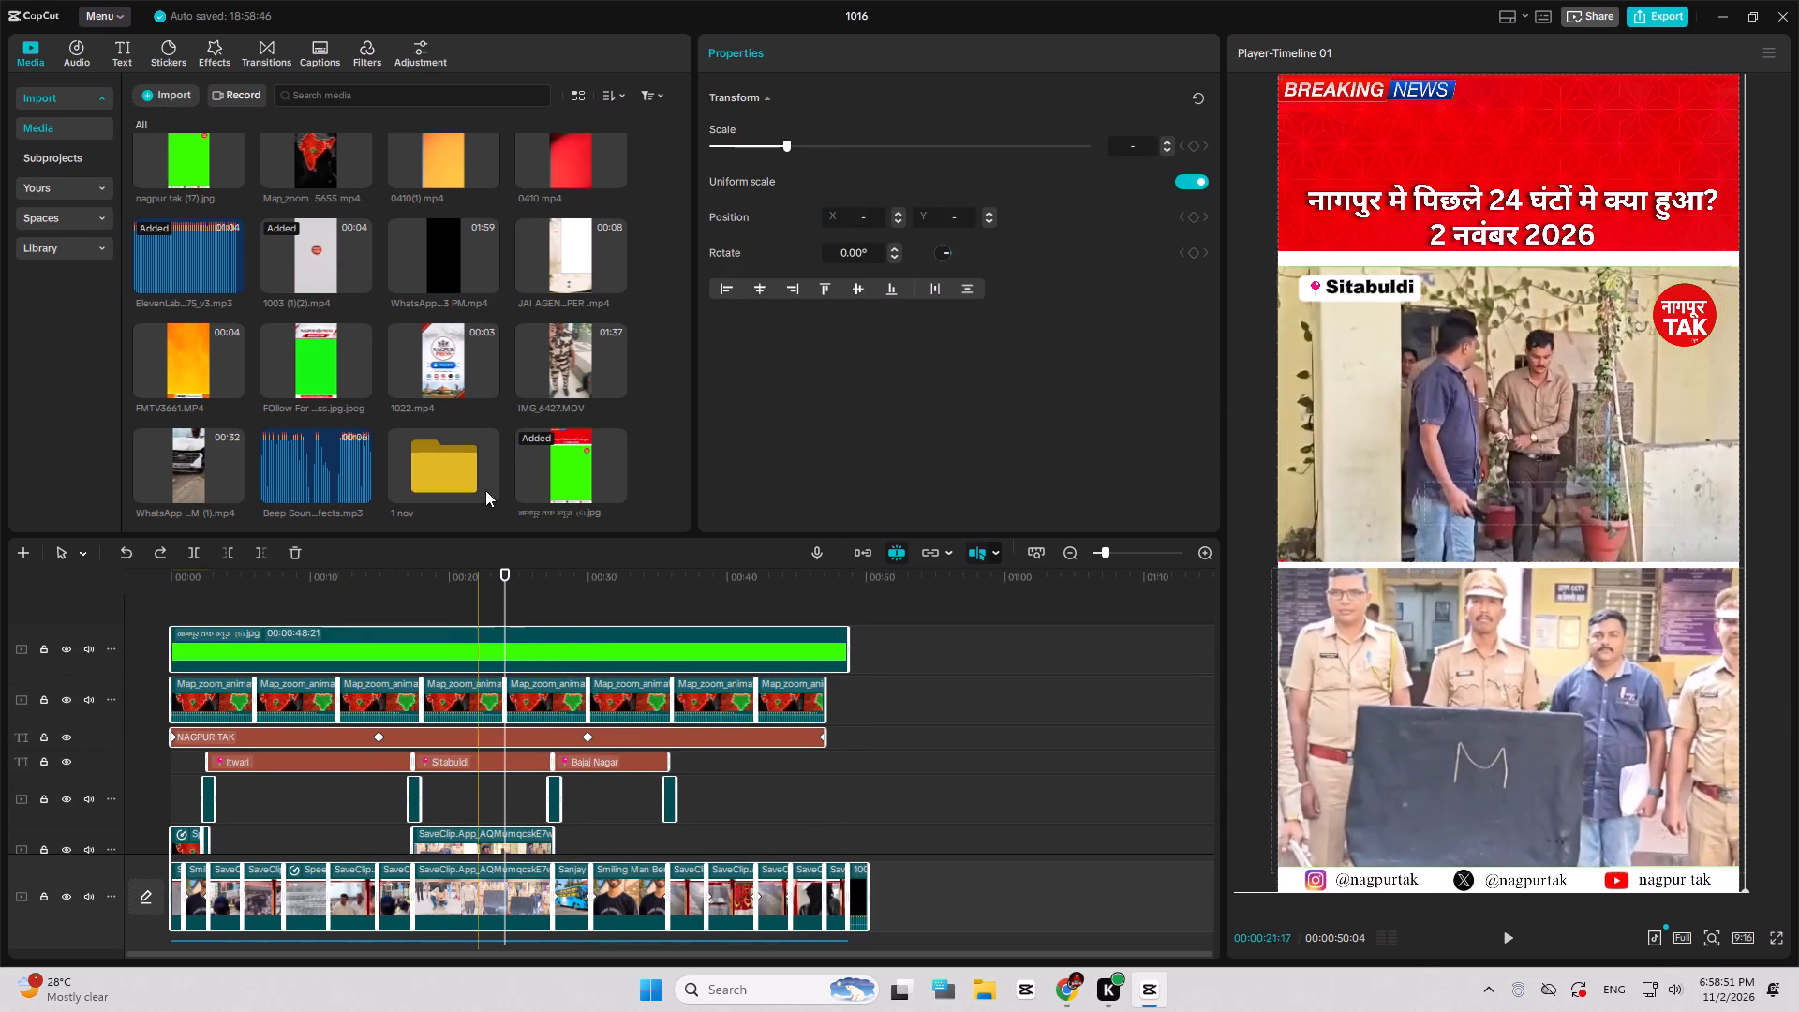
{"action": "left_click_drag", "start_coordinate": [323, 355], "coordinate": [335, 651]}
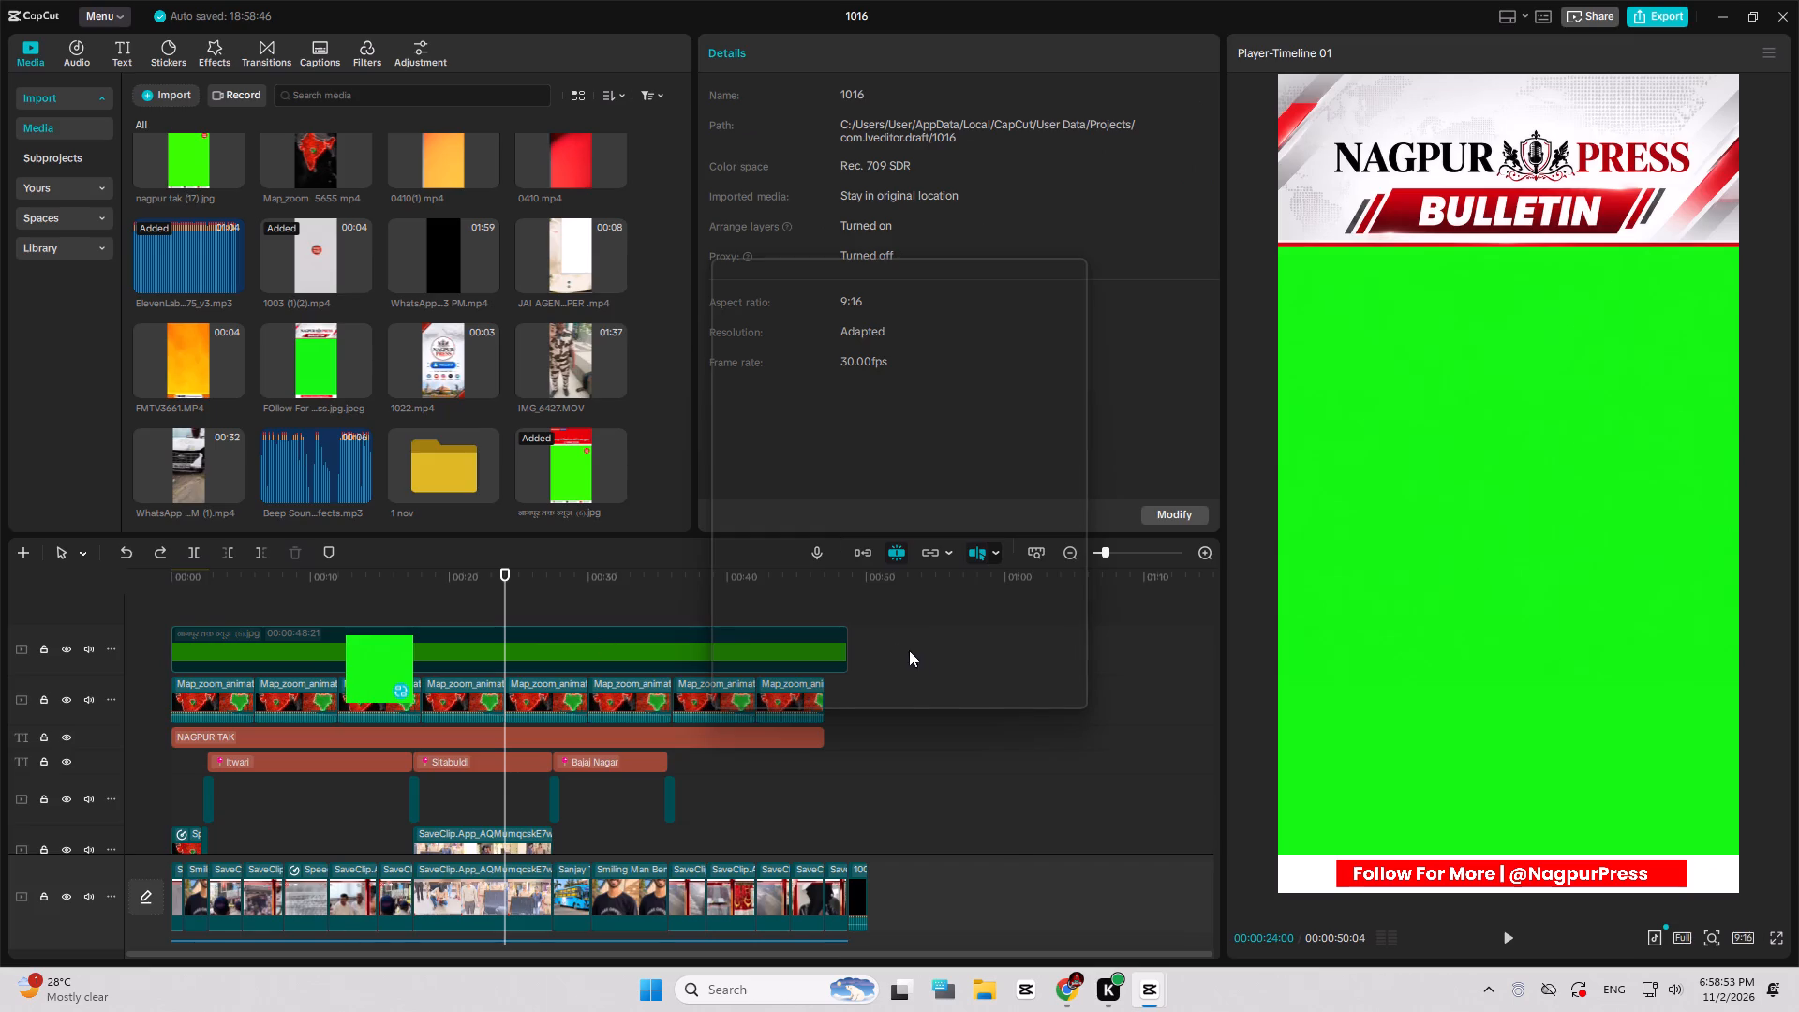
{"action": "left_click", "coordinate": [956, 688]}
Change the watermark text on the timeline from NAGPUR TAK to NAGPUR PRESS.
{"action": "left_click_drag", "start_coordinate": [654, 575], "coordinate": [564, 575]}
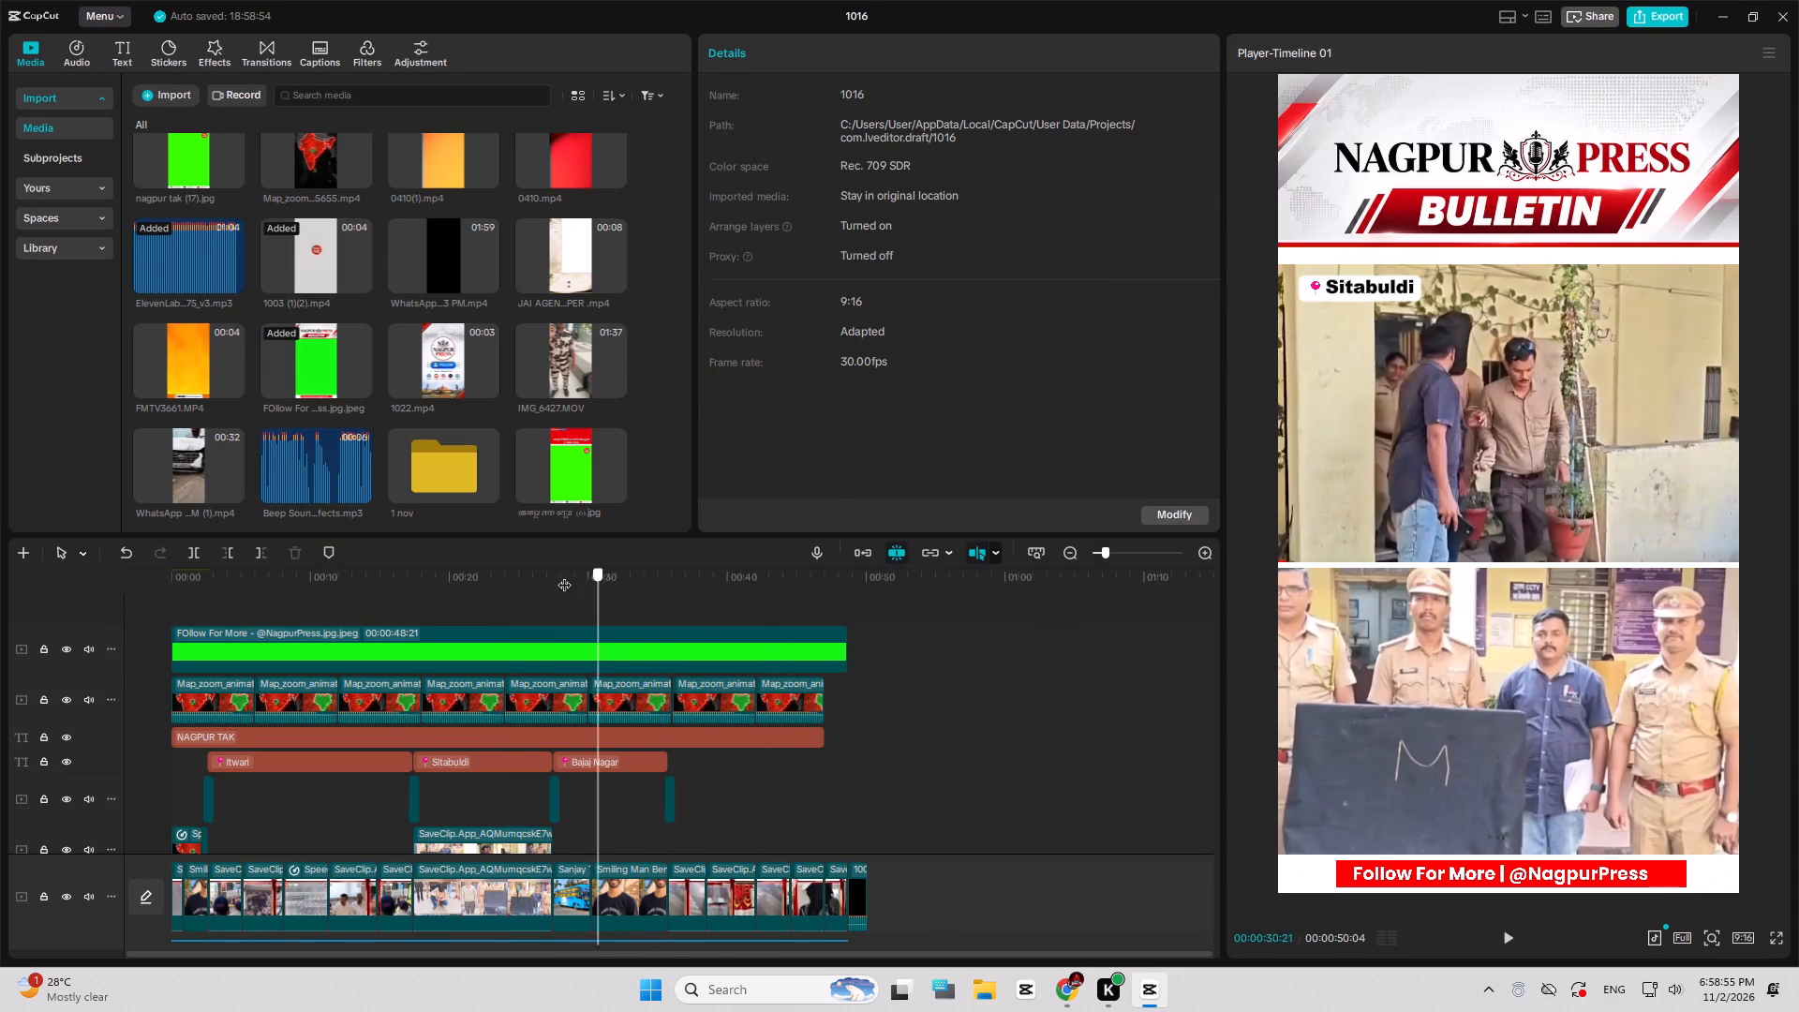
{"action": "left_click_drag", "start_coordinate": [564, 575], "coordinate": [556, 575]}
{"action": "left_click", "coordinate": [498, 739]}
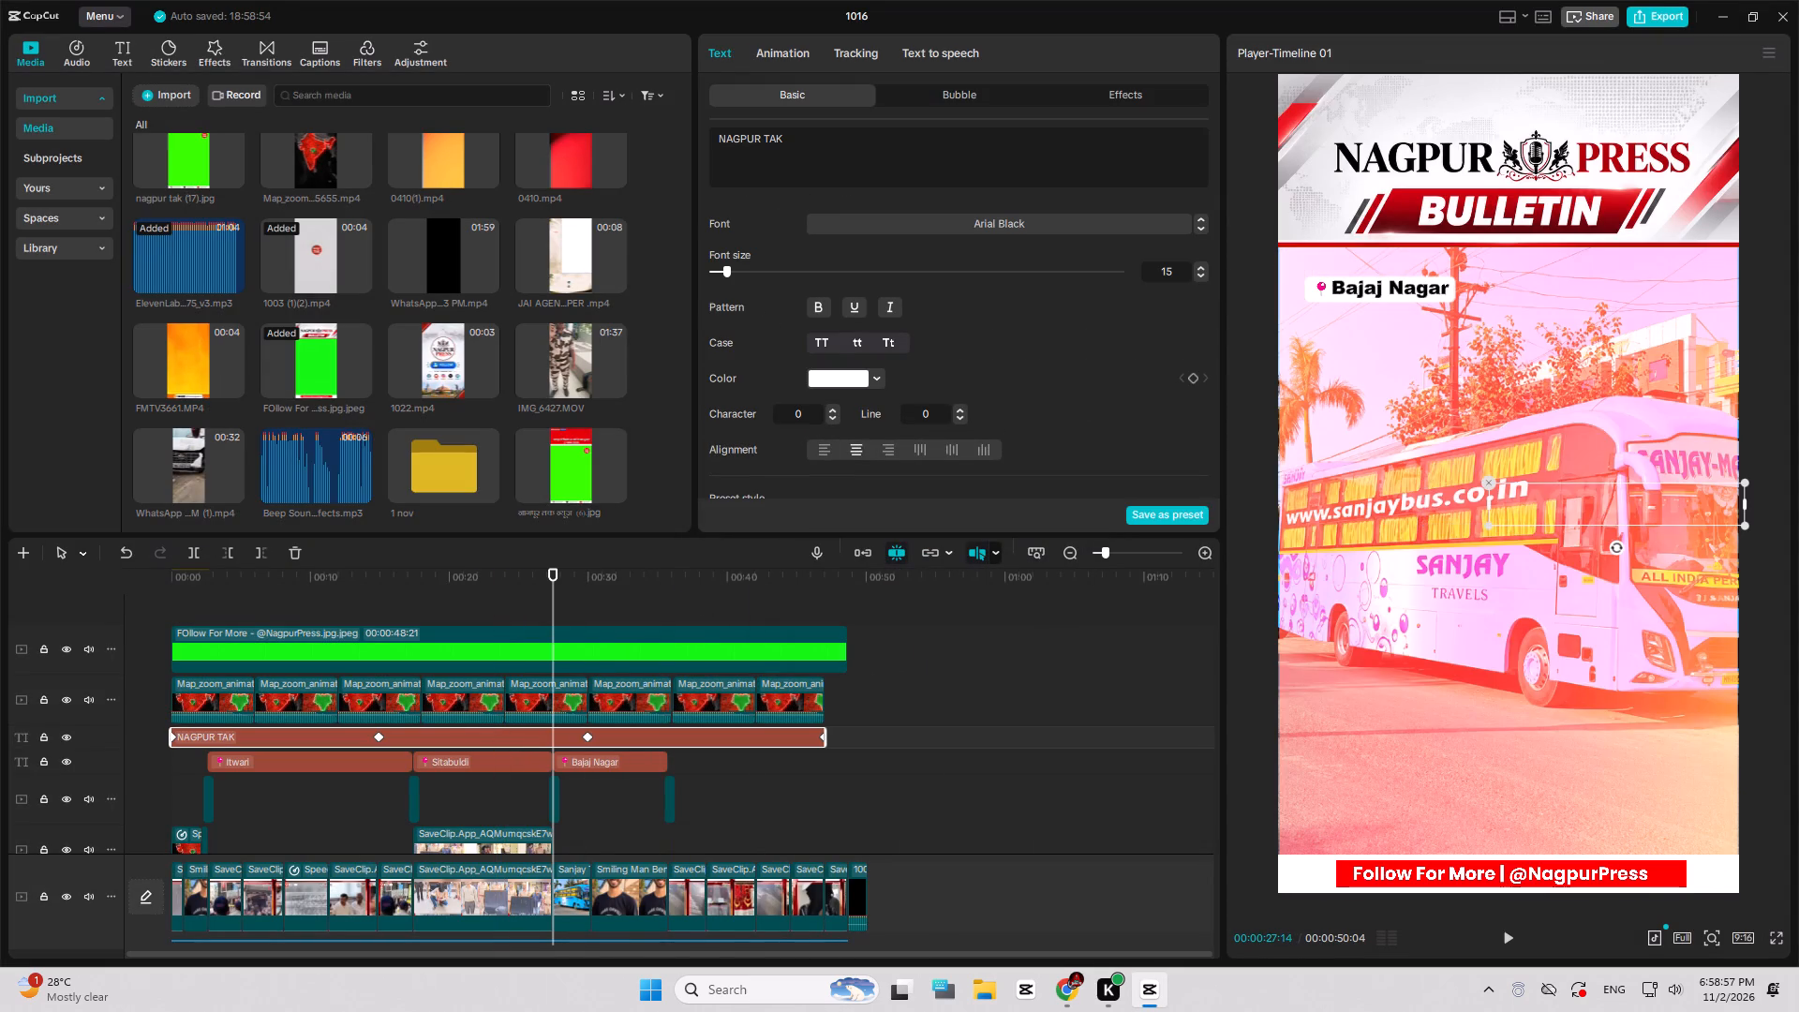
{"action": "left_click_drag", "start_coordinate": [764, 134], "coordinate": [829, 140]}
{"action": "type", "text": "PRESS"}
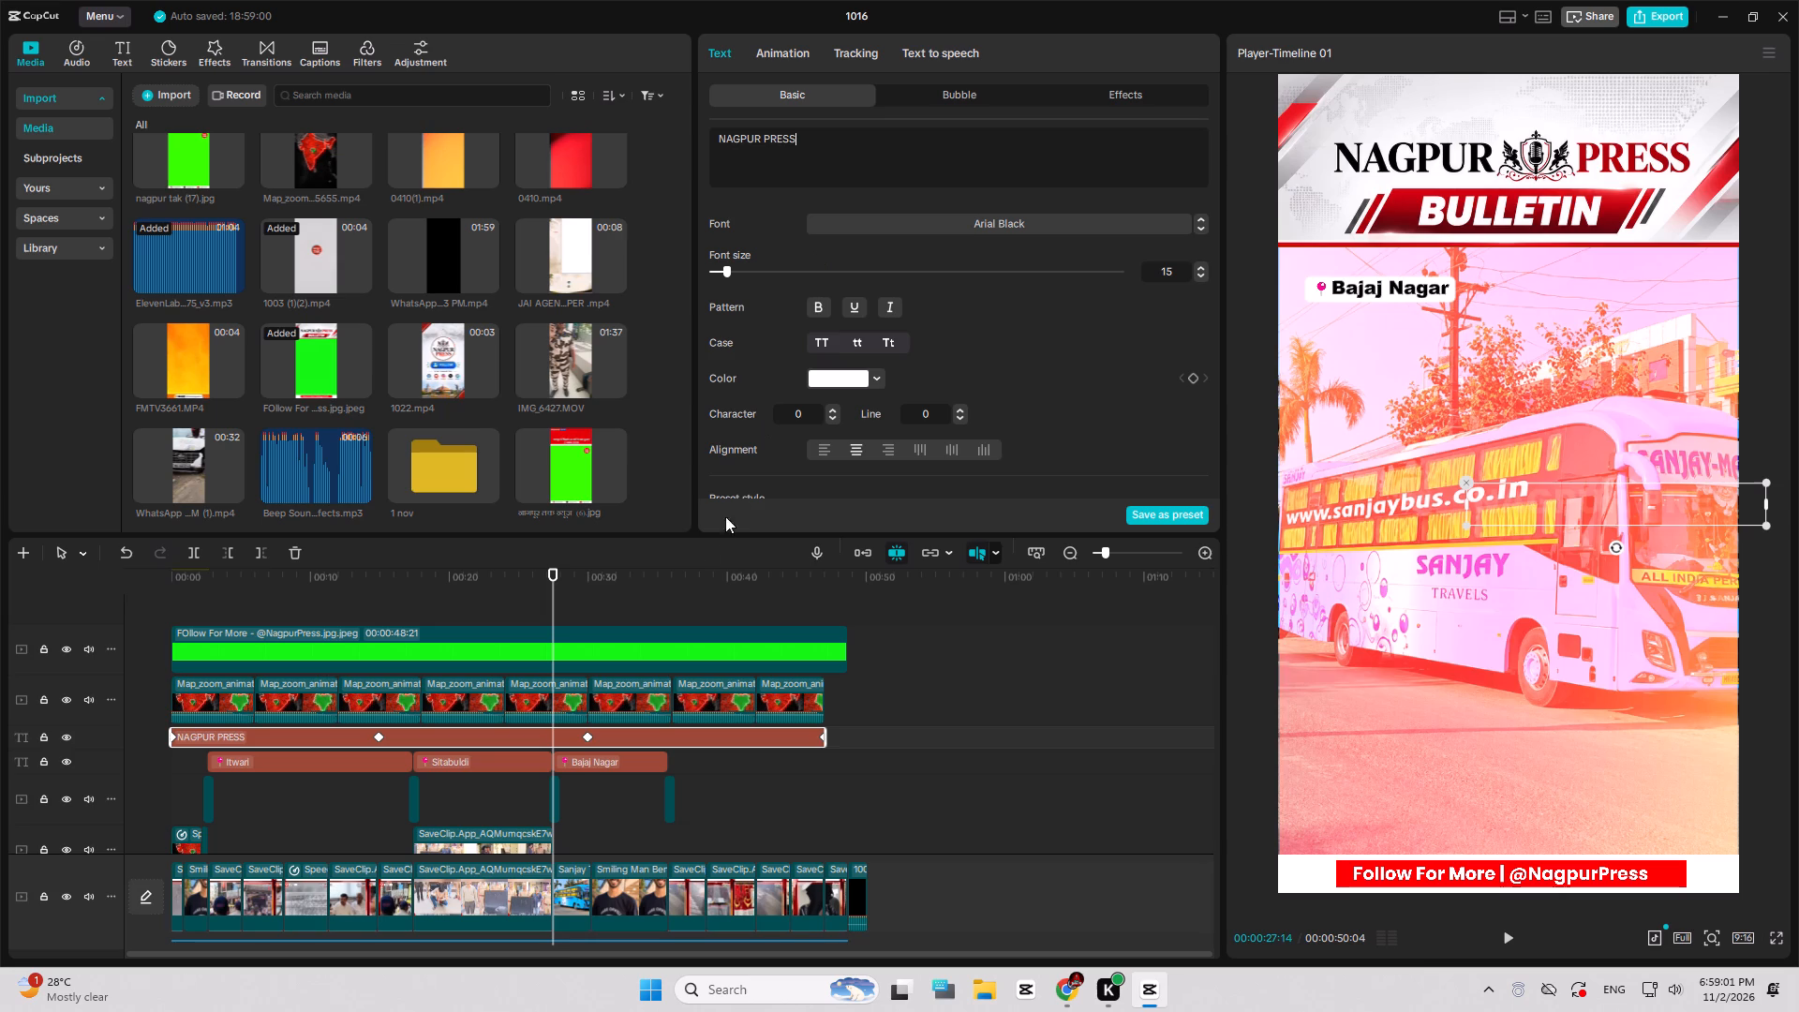
Delete the closing Nagpur Tak "Following" outro, the short main-track clip before it, and the 1003 audio clip.
{"action": "scroll", "coordinate": [901, 761], "scroll_direction": "down", "scroll_amount": 3}
{"action": "left_click", "coordinate": [883, 752]}
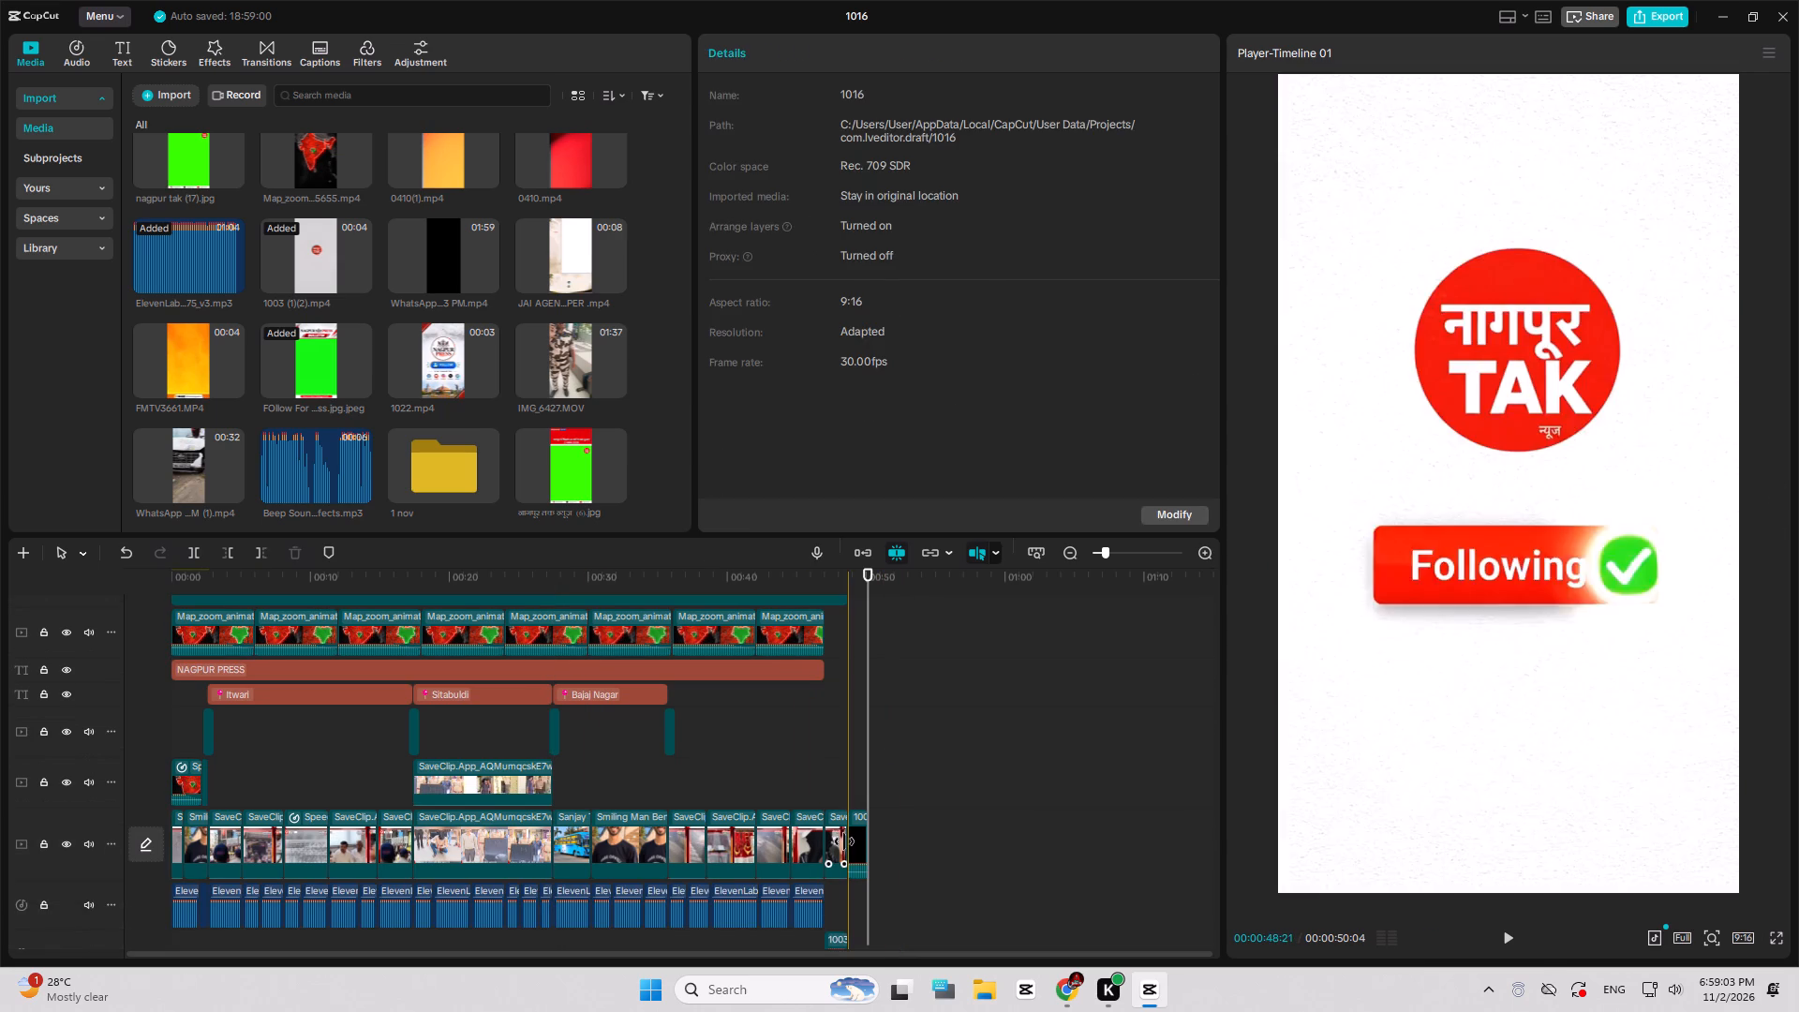
{"action": "left_click", "coordinate": [844, 841]}
{"action": "left_click", "coordinate": [855, 851]}
{"action": "key", "text": "Delete"}
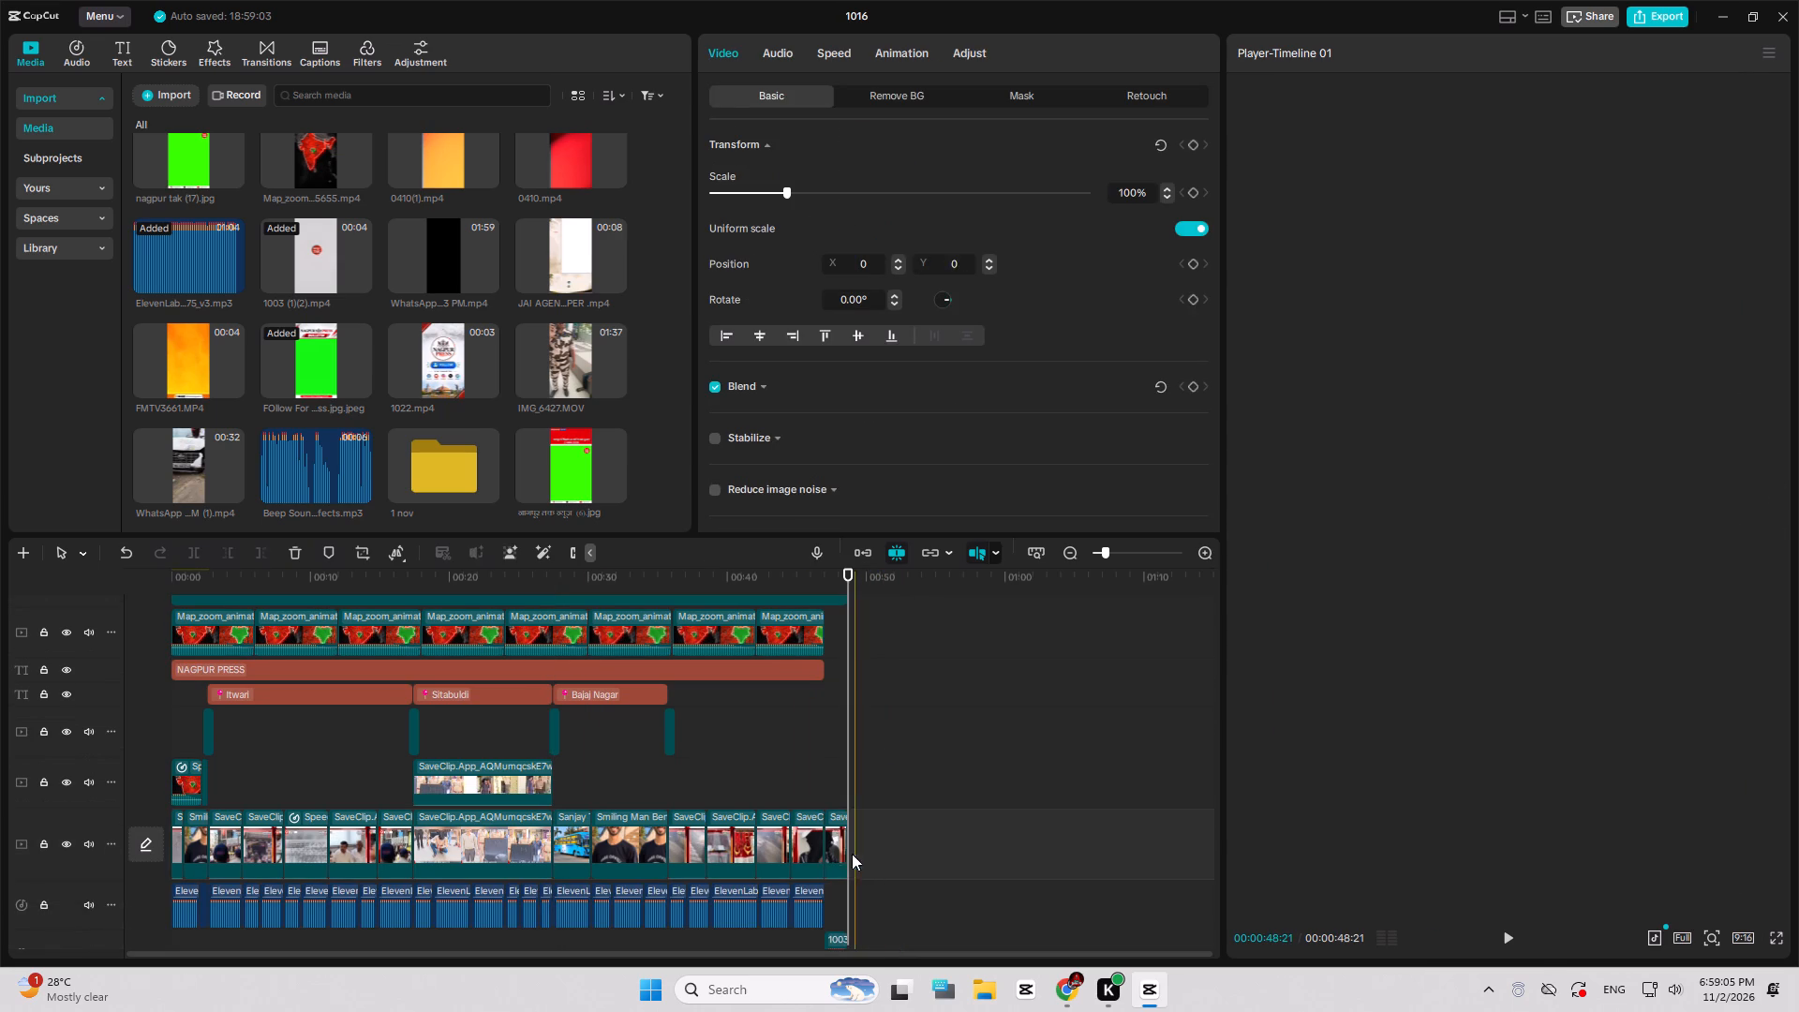
{"action": "left_click", "coordinate": [840, 853]}
{"action": "key", "text": "Delete"}
{"action": "left_click", "coordinate": [844, 931]}
{"action": "key", "text": "Delete"}
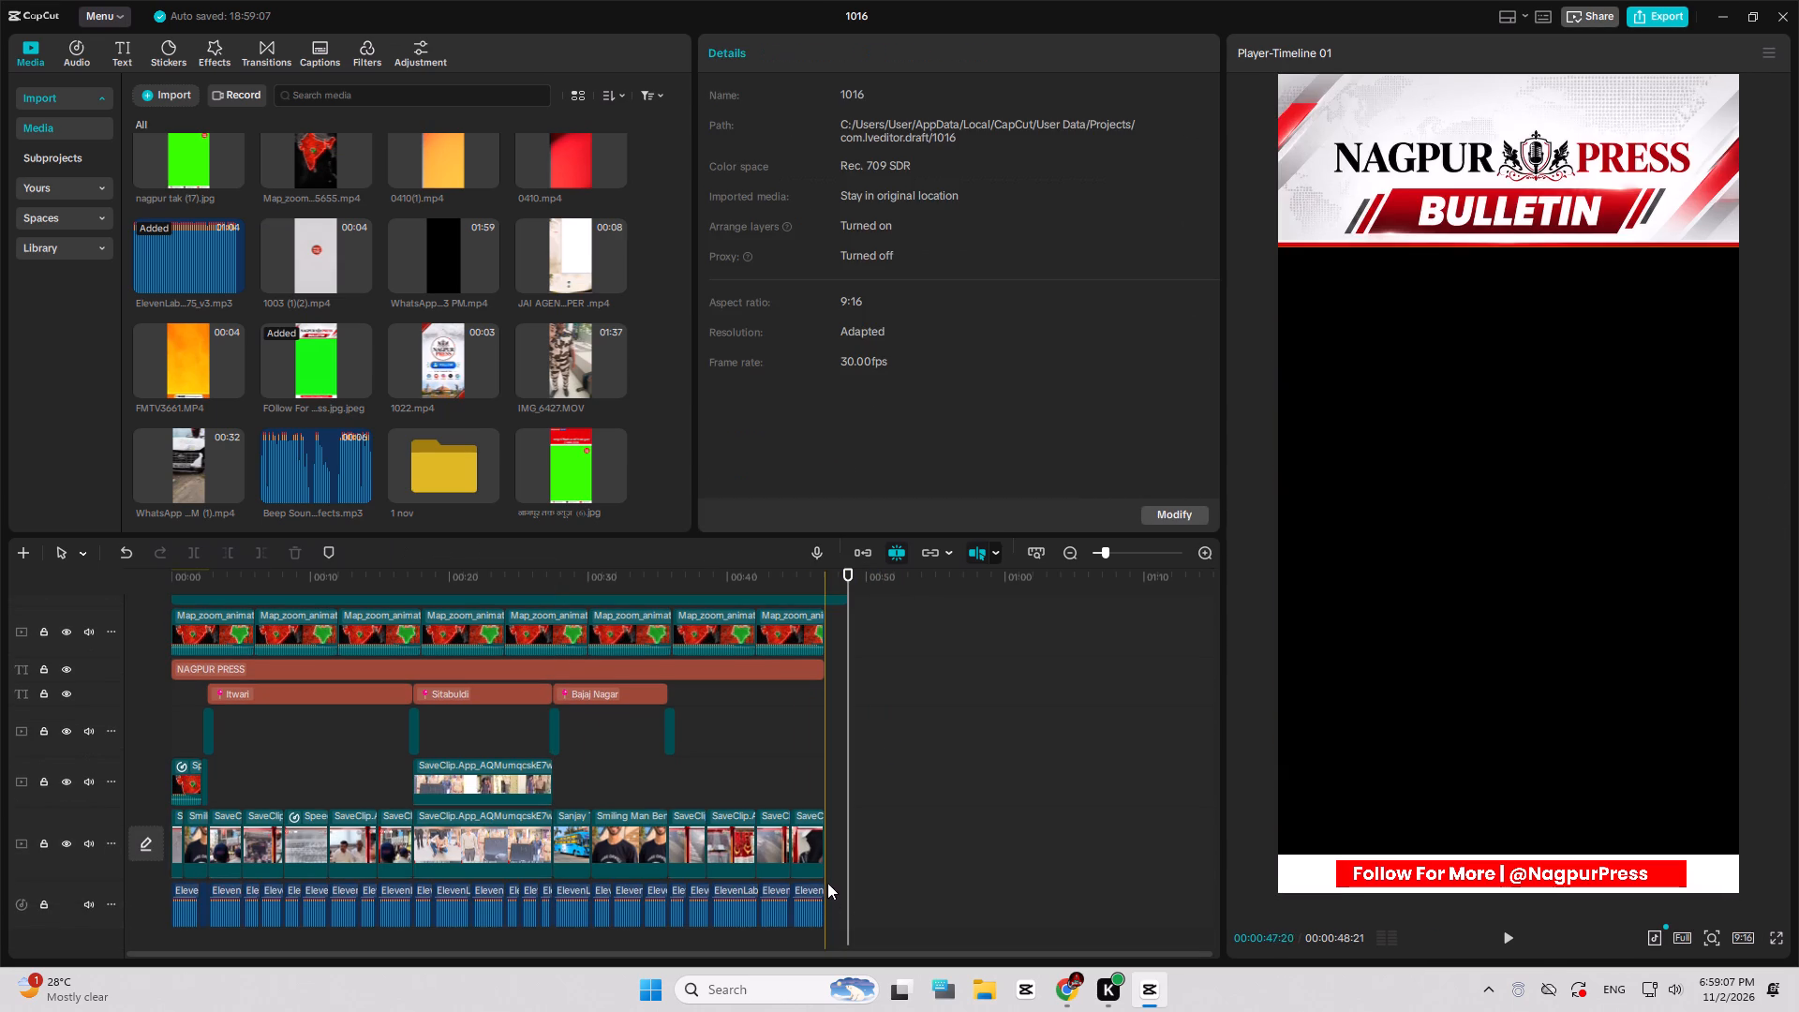
Trim the end of the Follow For More frame overlay to match the last main-track clip, at 00:00:47:01.
{"action": "left_click", "coordinate": [823, 841]}
{"action": "scroll", "coordinate": [824, 838], "scroll_direction": "up", "scroll_amount": 3}
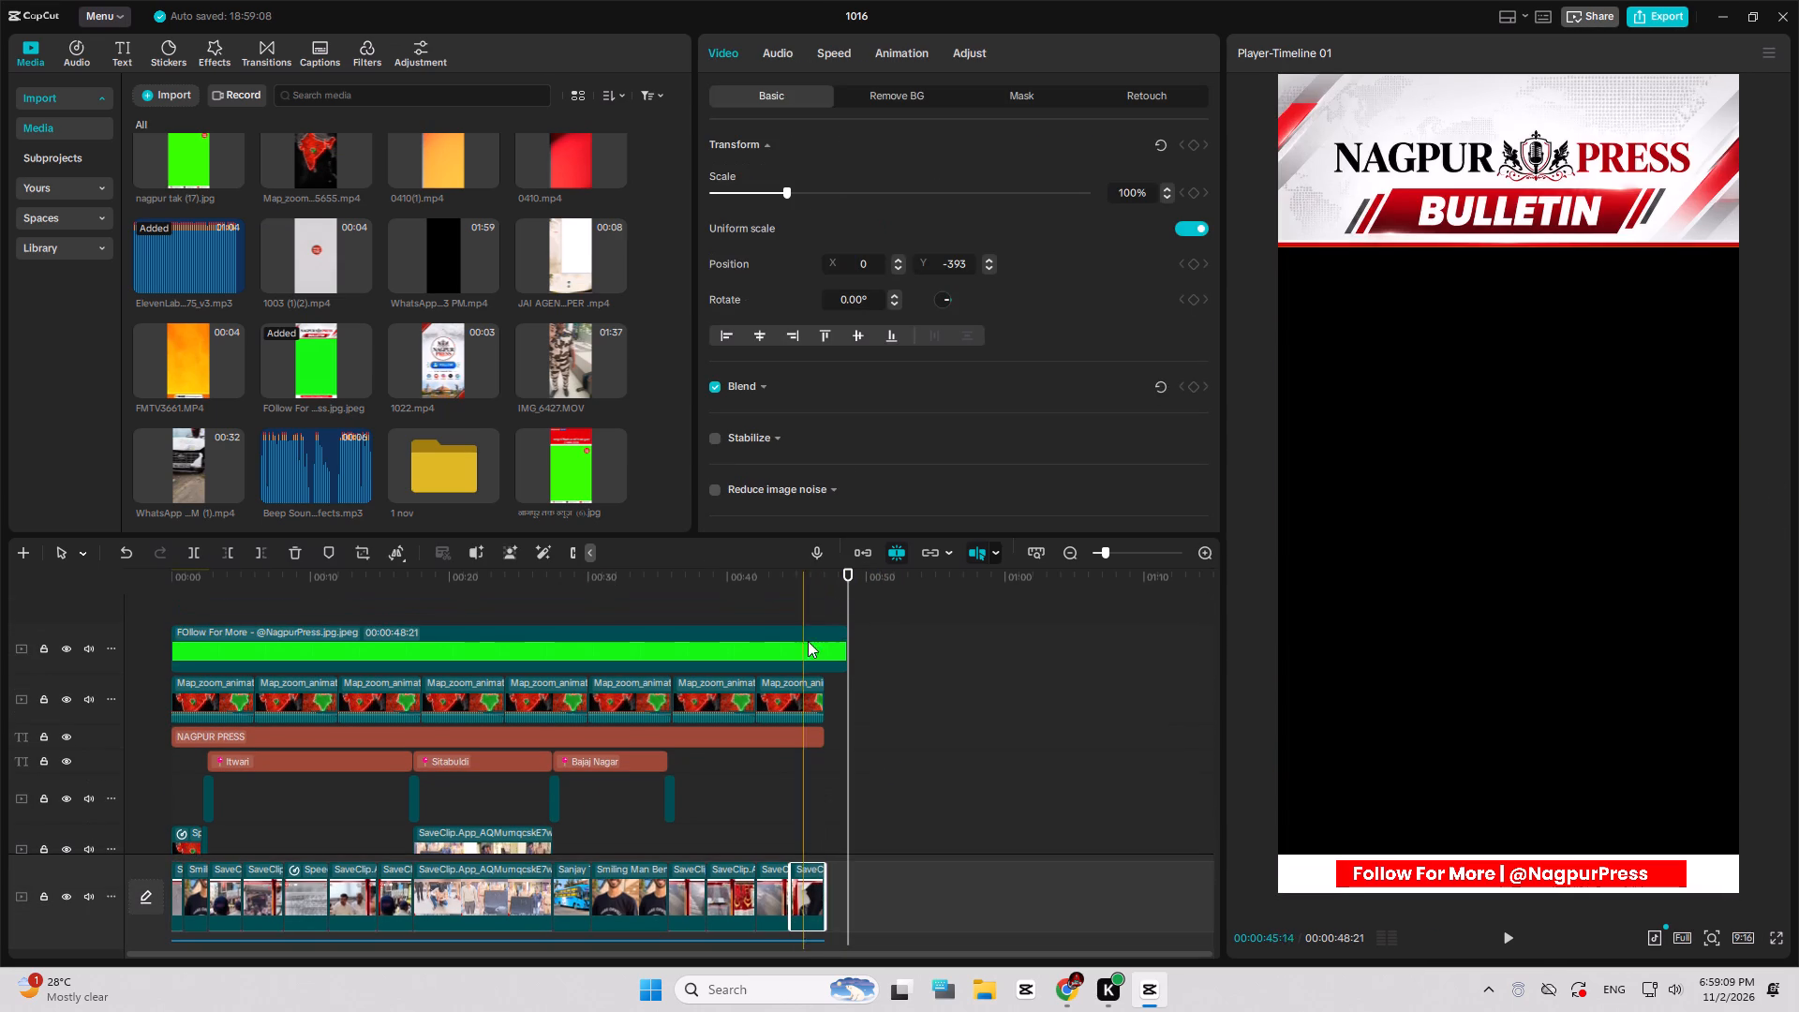
{"action": "left_click", "coordinate": [825, 644]}
{"action": "left_click_drag", "start_coordinate": [849, 640], "coordinate": [824, 637]}
Play and scrub the video from the start to check the opening and the Itwari section under the new frame.
{"action": "left_click_drag", "start_coordinate": [797, 575], "coordinate": [90, 584]}
{"action": "key", "text": "space"}
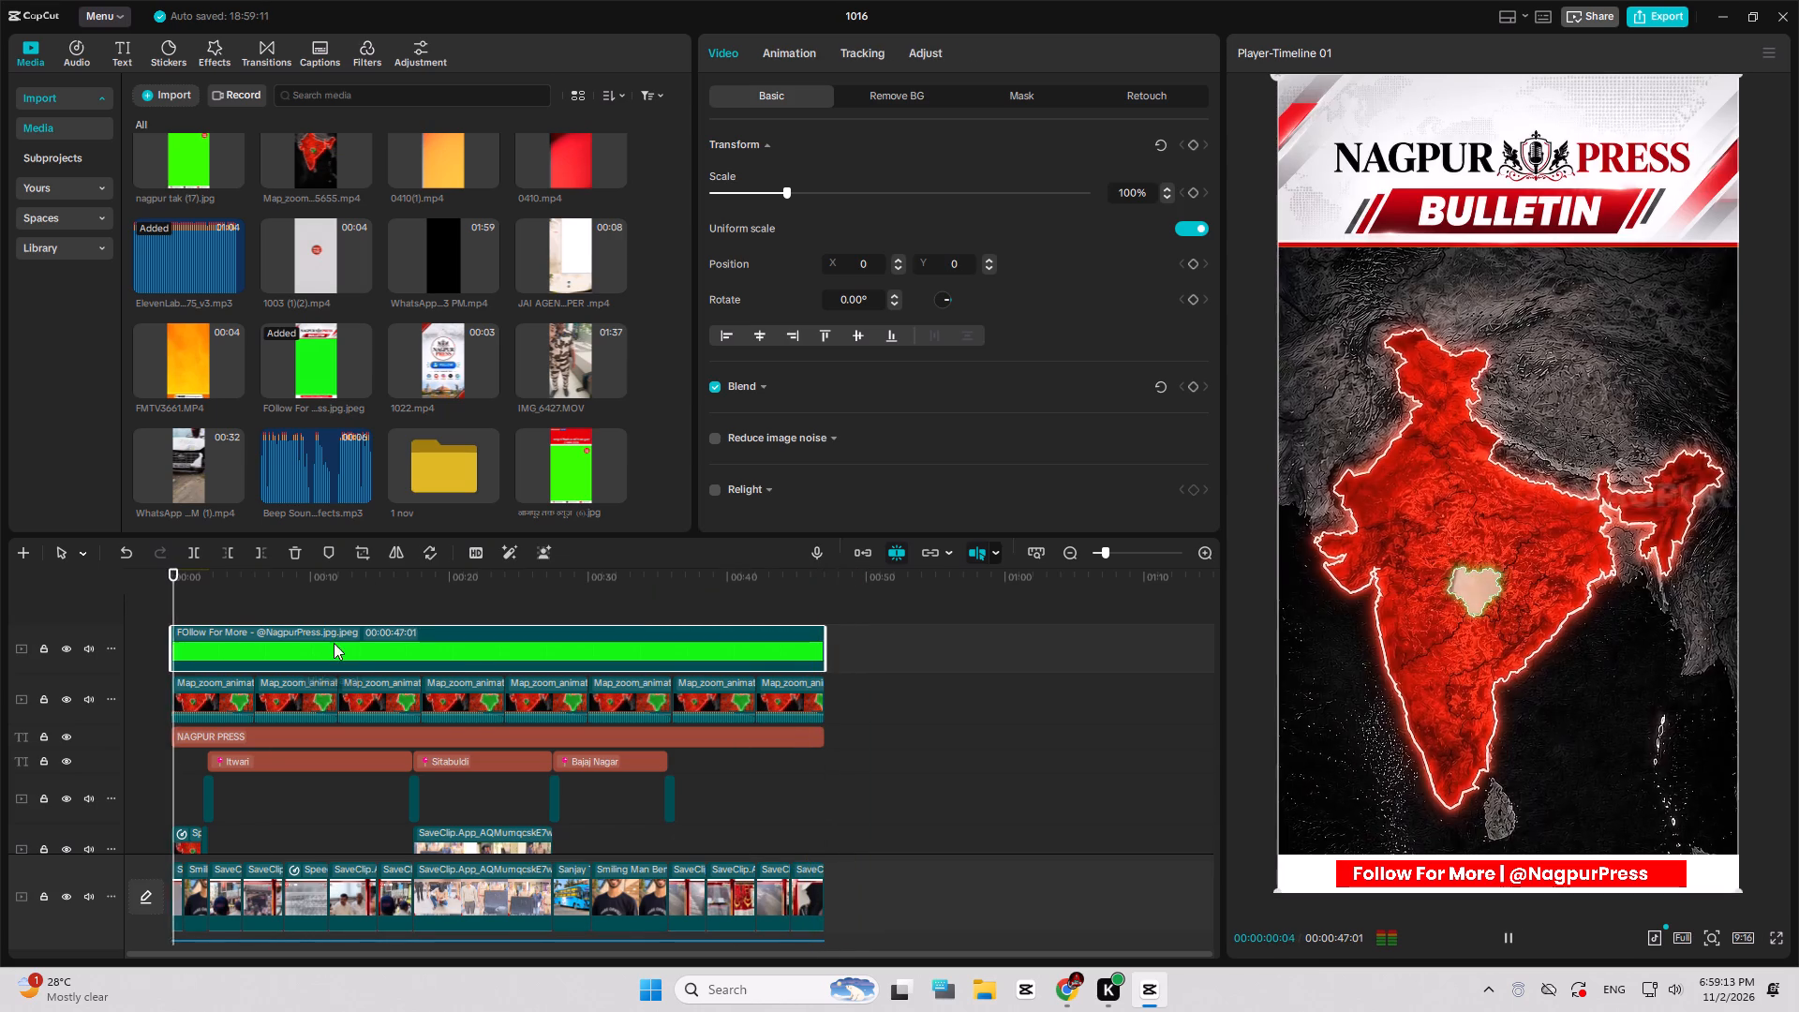
{"action": "scroll", "coordinate": [366, 658], "scroll_direction": "down", "scroll_amount": 5}
{"action": "left_click_drag", "start_coordinate": [194, 570], "coordinate": [203, 570]}
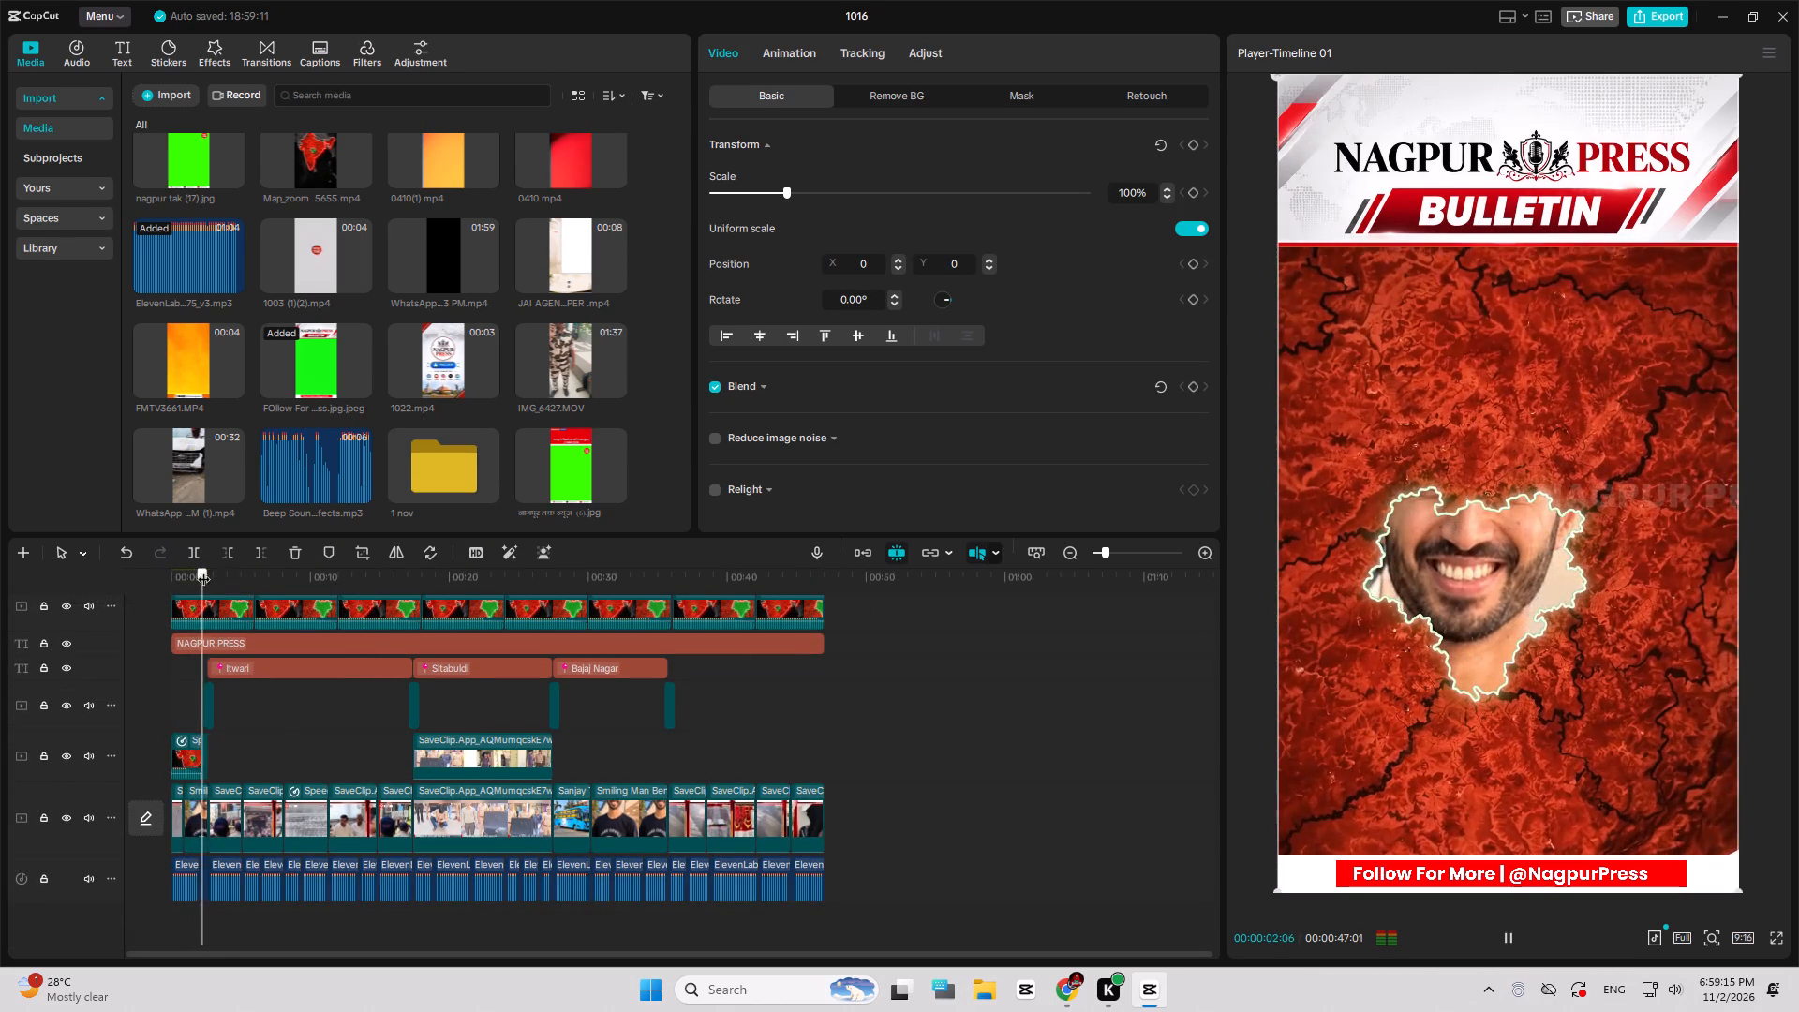
{"action": "left_click_drag", "start_coordinate": [203, 570], "coordinate": [375, 593]}
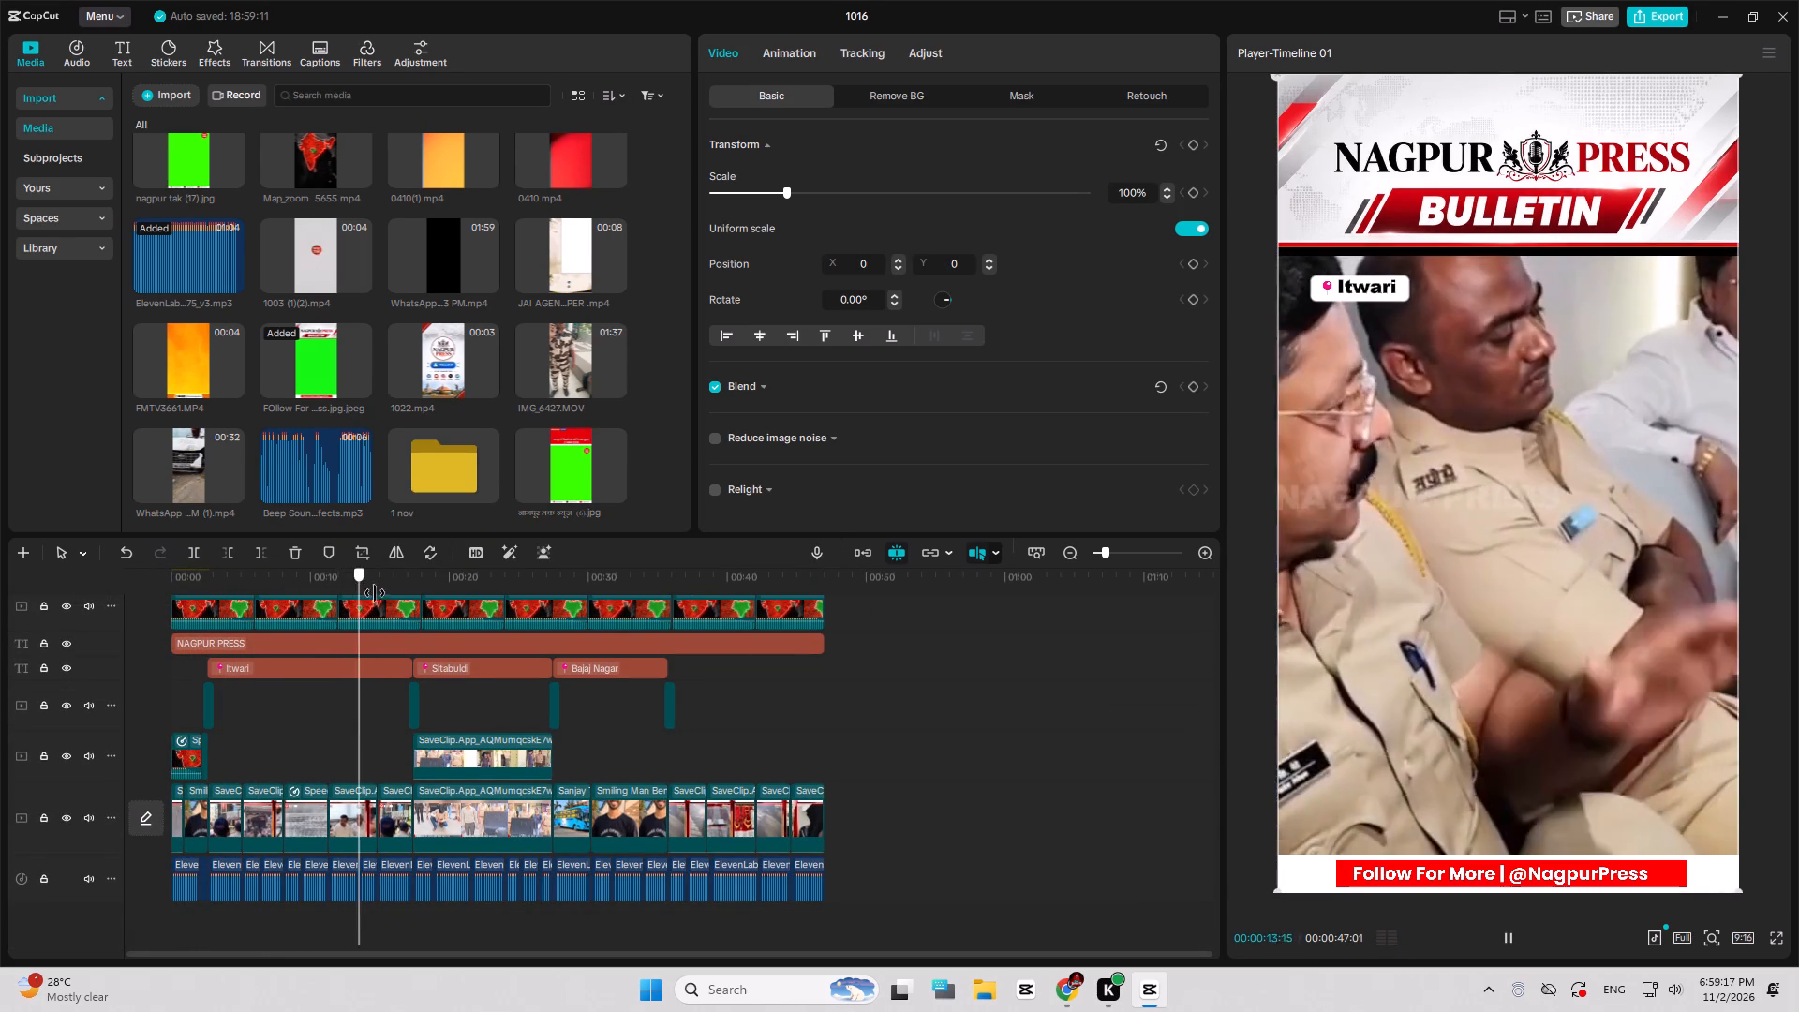
{"action": "left_click_drag", "start_coordinate": [375, 593], "coordinate": [0, 633]}
{"action": "key", "text": "space"}
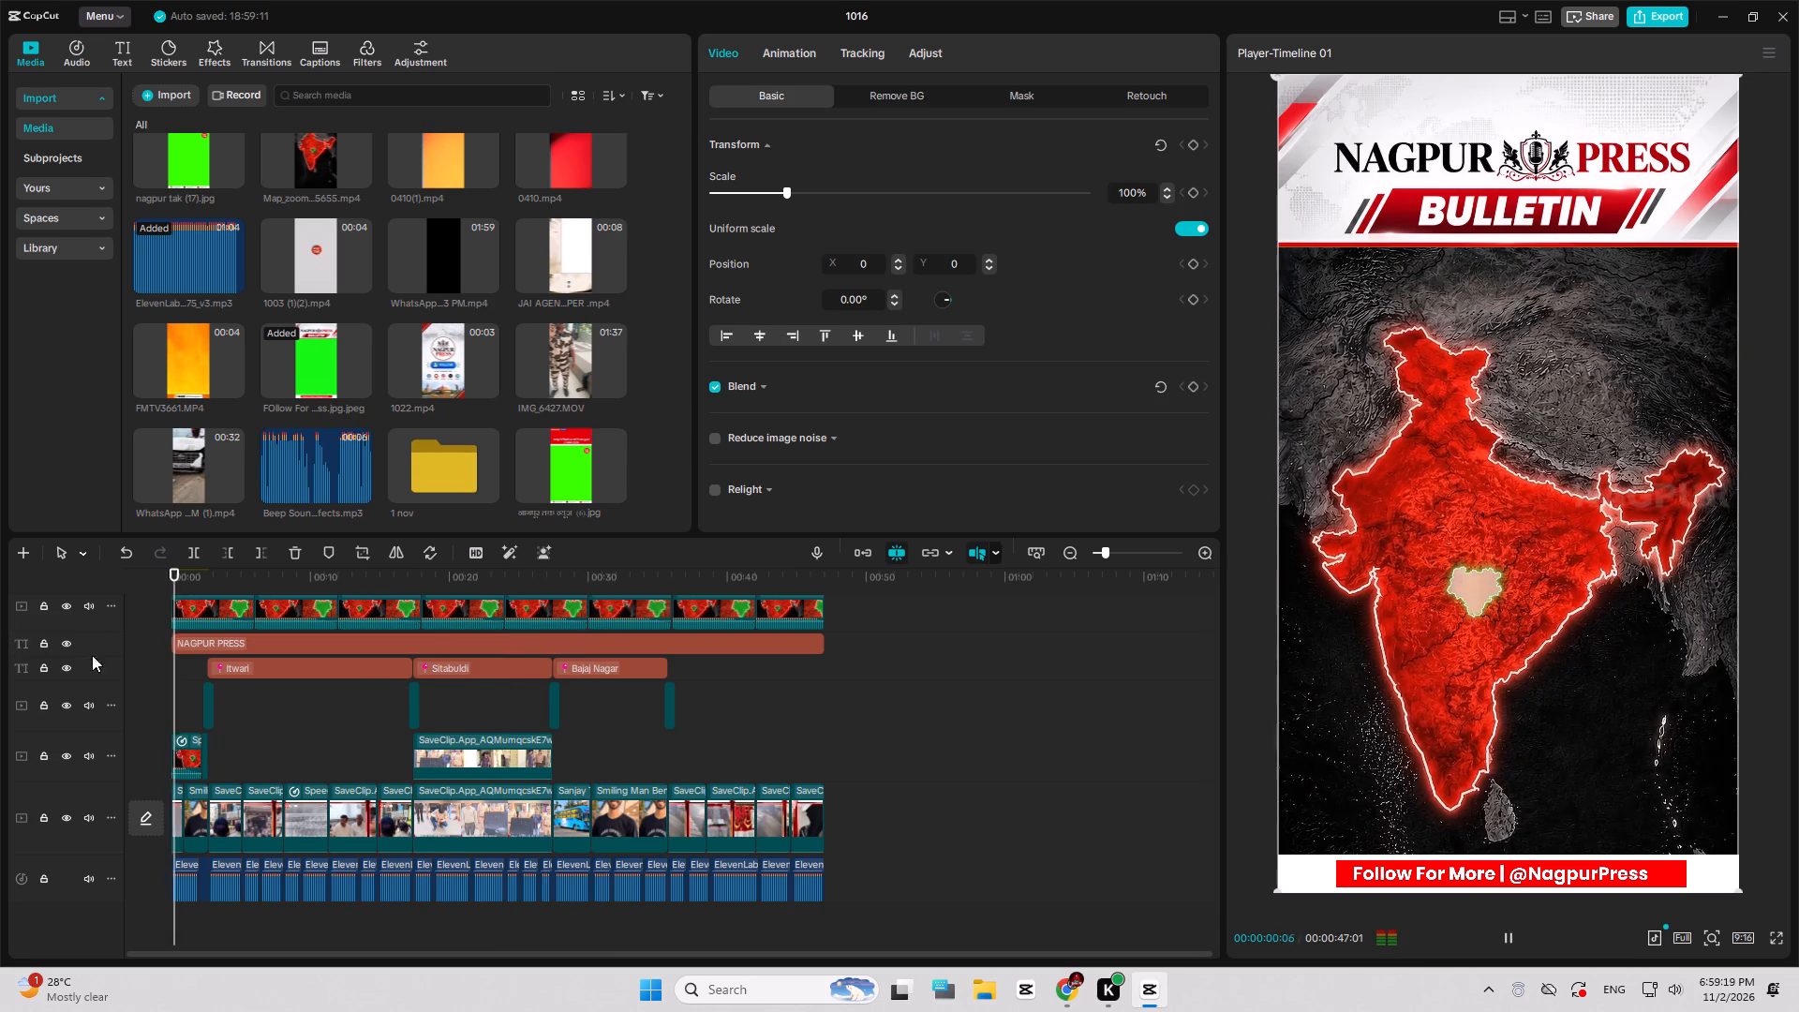
{"action": "scroll", "coordinate": [169, 675], "scroll_direction": "down", "scroll_amount": 2}
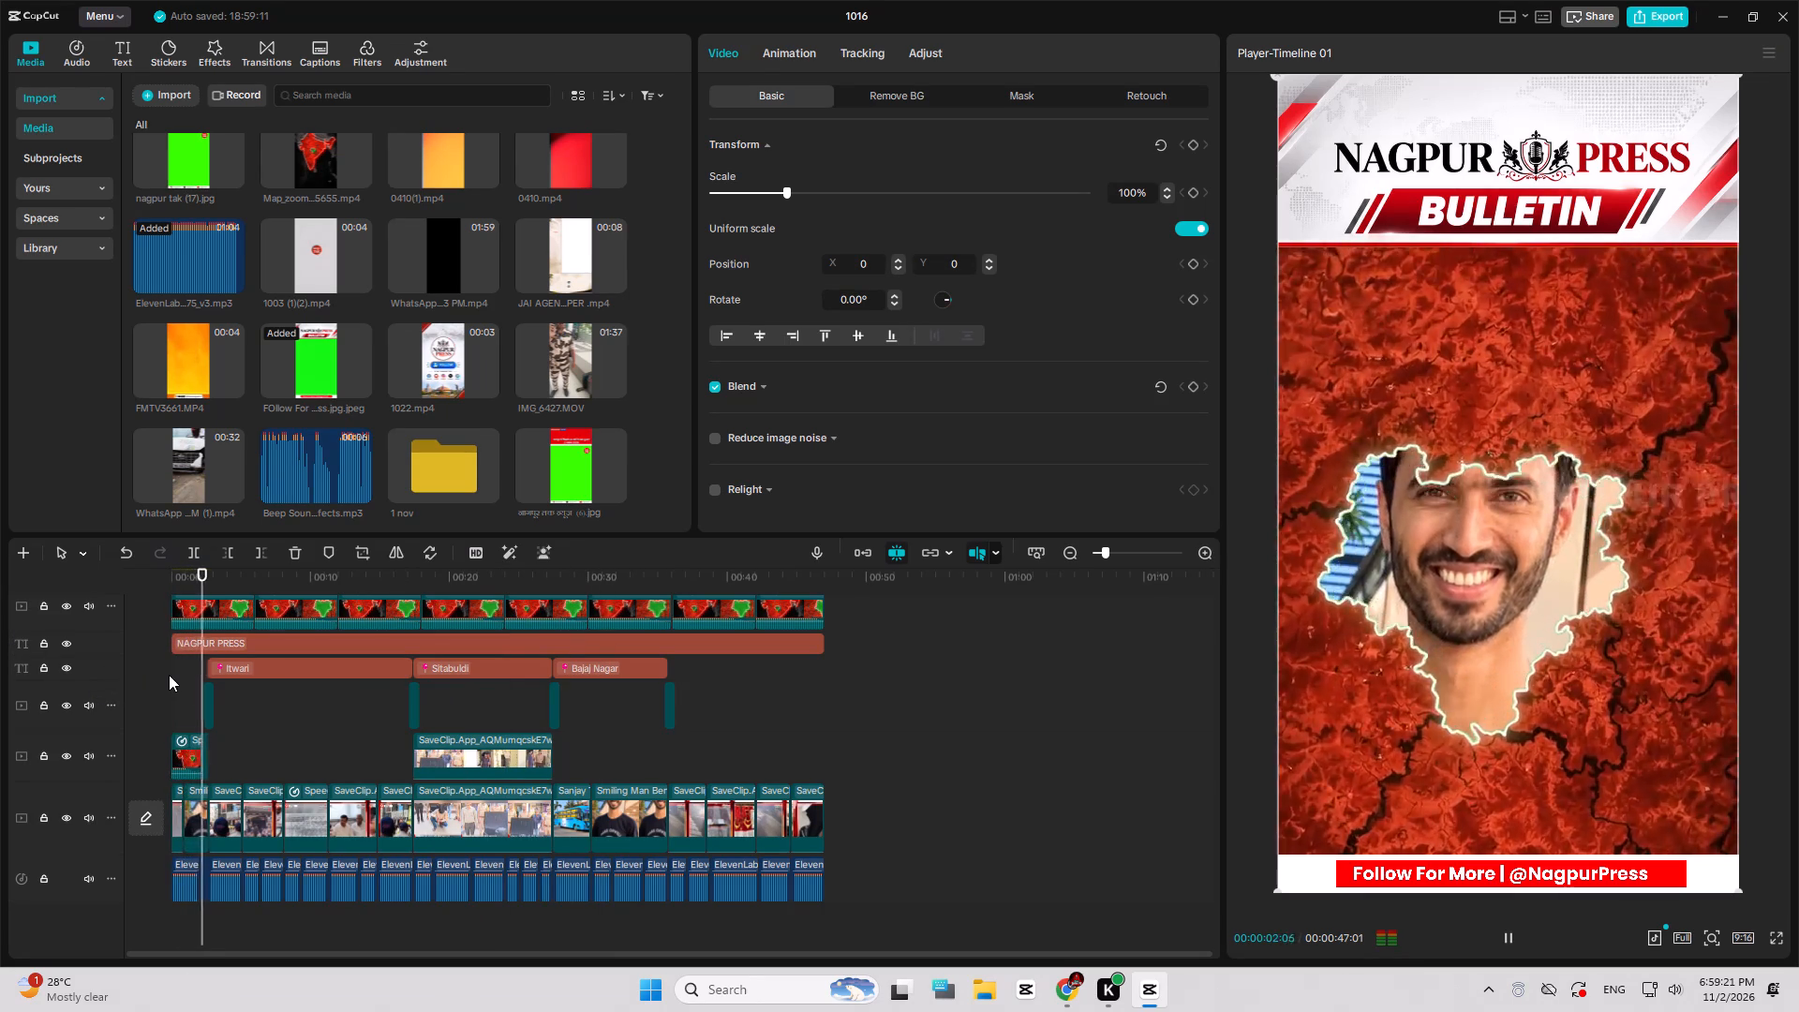
{"action": "scroll", "coordinate": [188, 678], "scroll_direction": "up", "scroll_amount": 16, "text": "ctrl"}
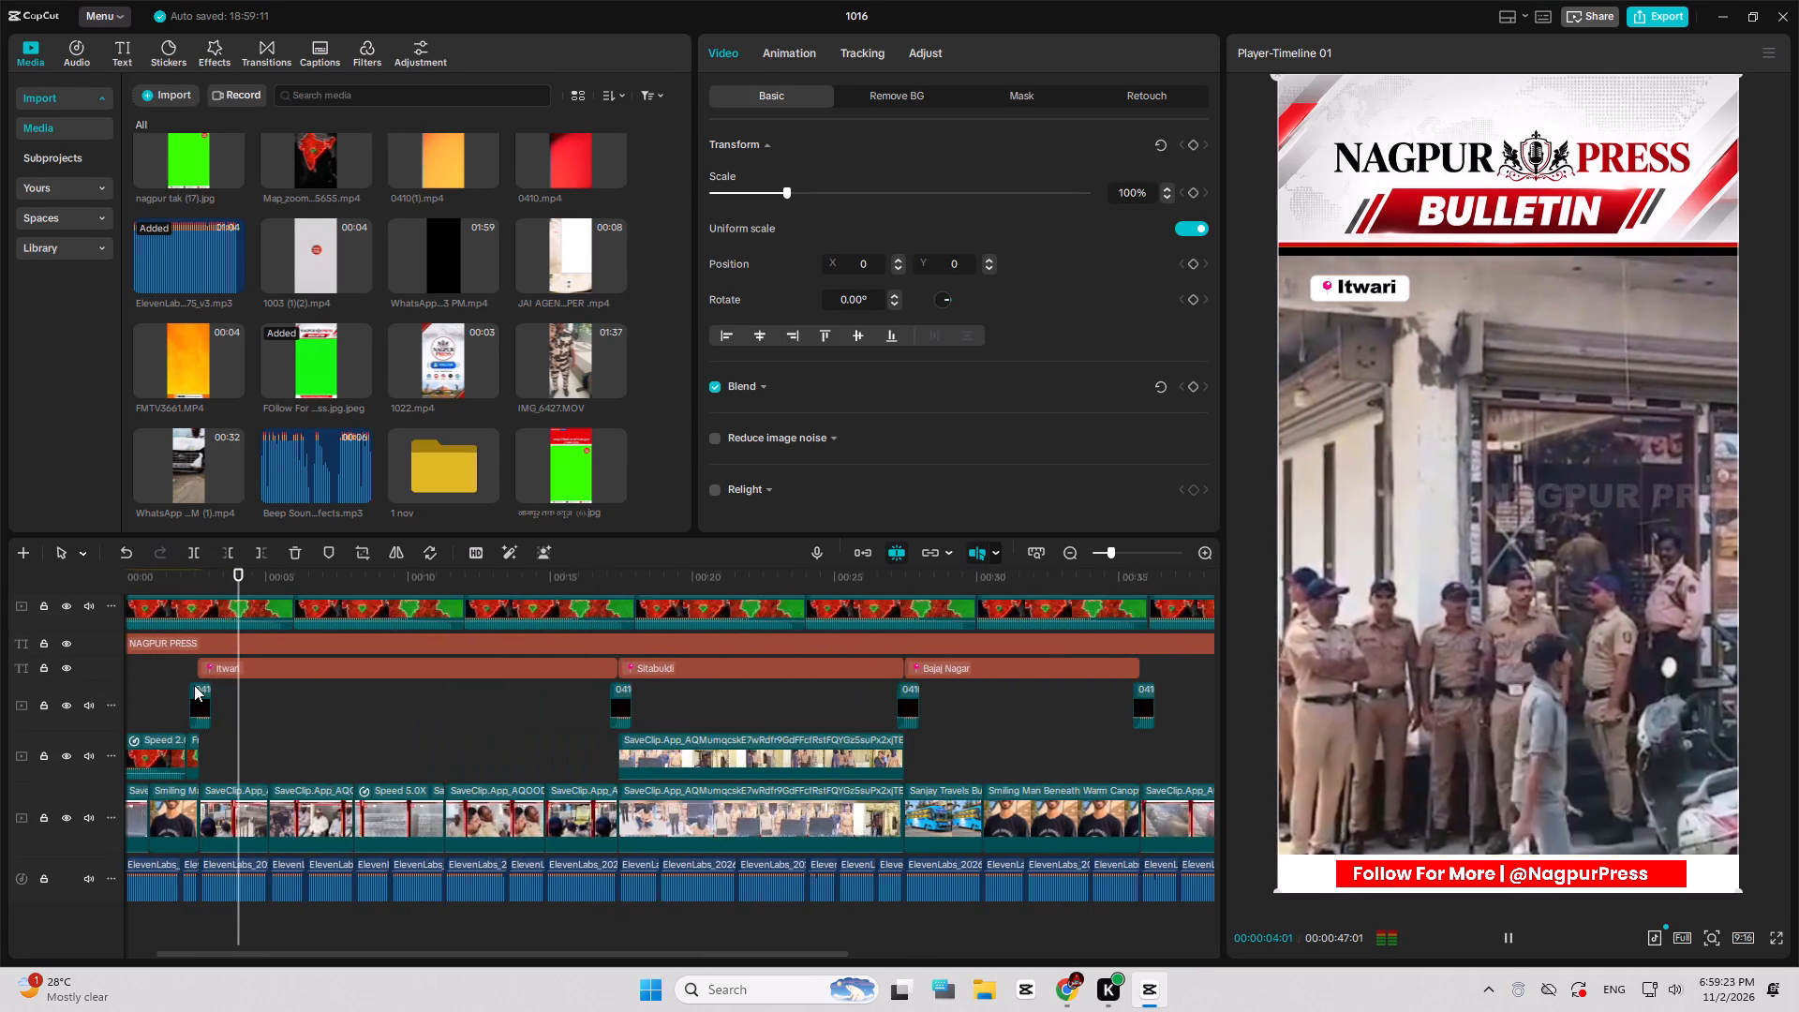
{"action": "key", "text": "space"}
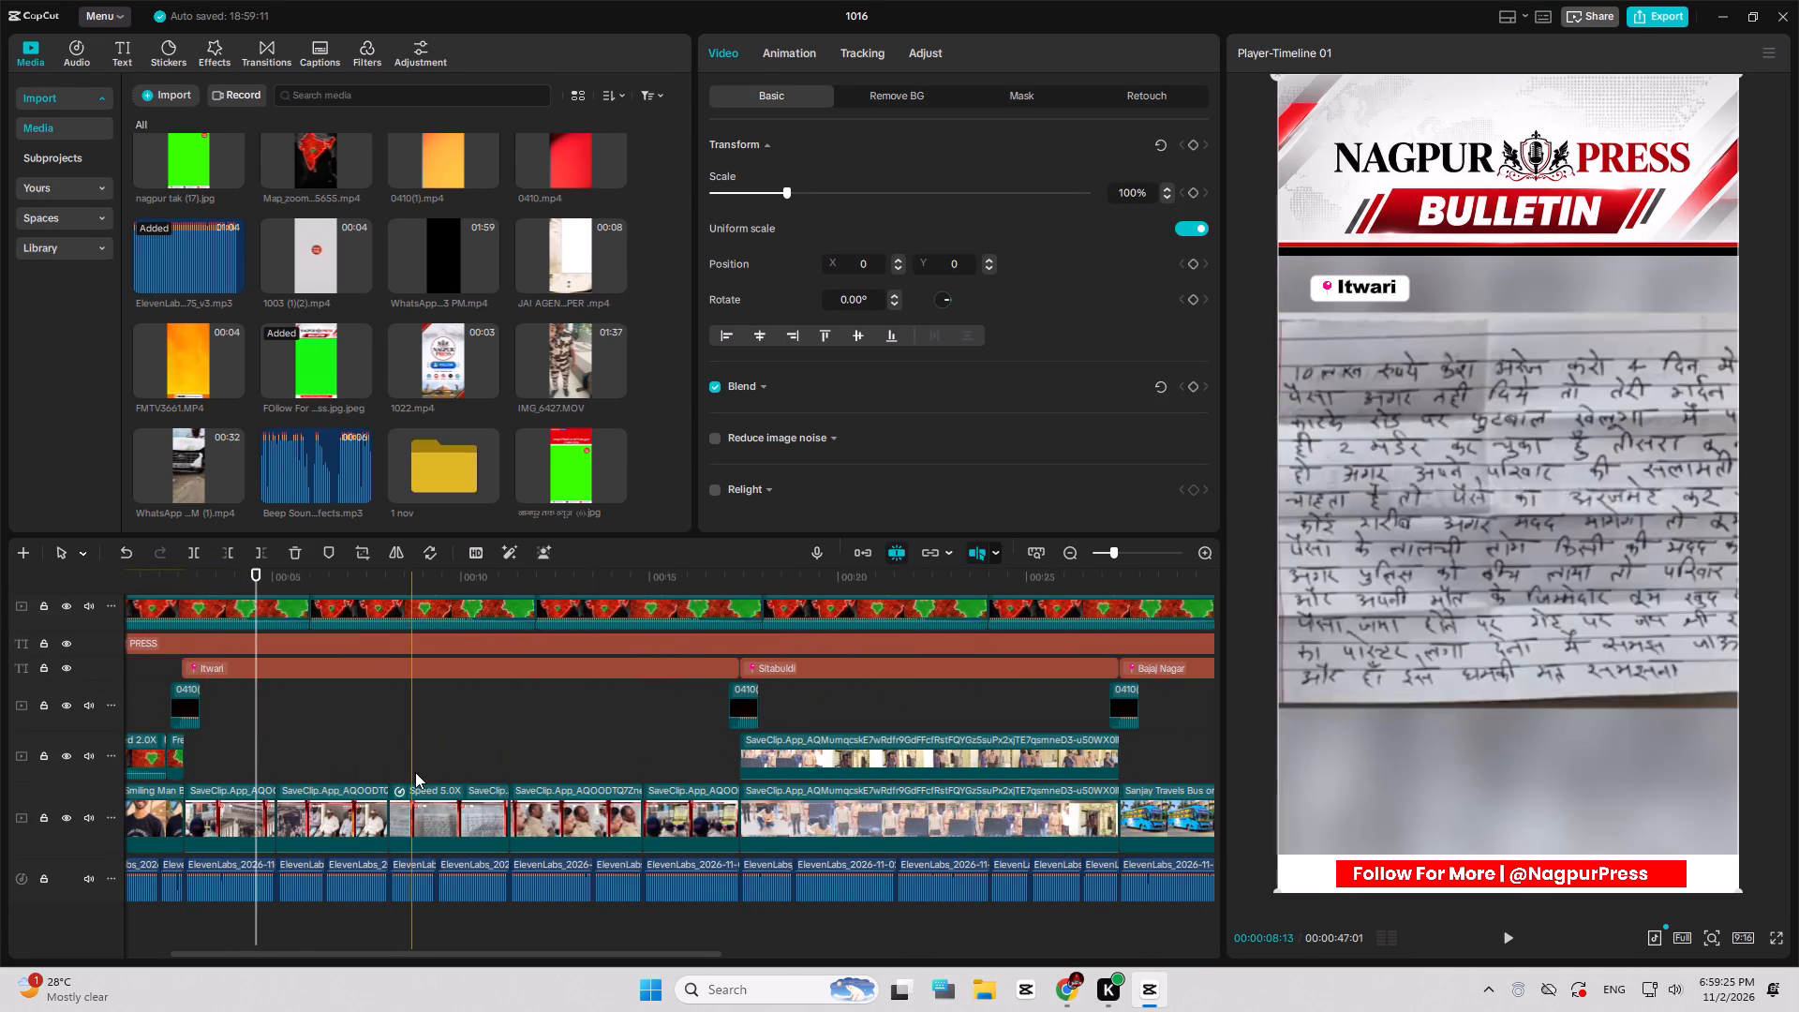
{"action": "scroll", "coordinate": [240, 741], "scroll_direction": "down", "scroll_amount": 10, "text": "ctrl"}
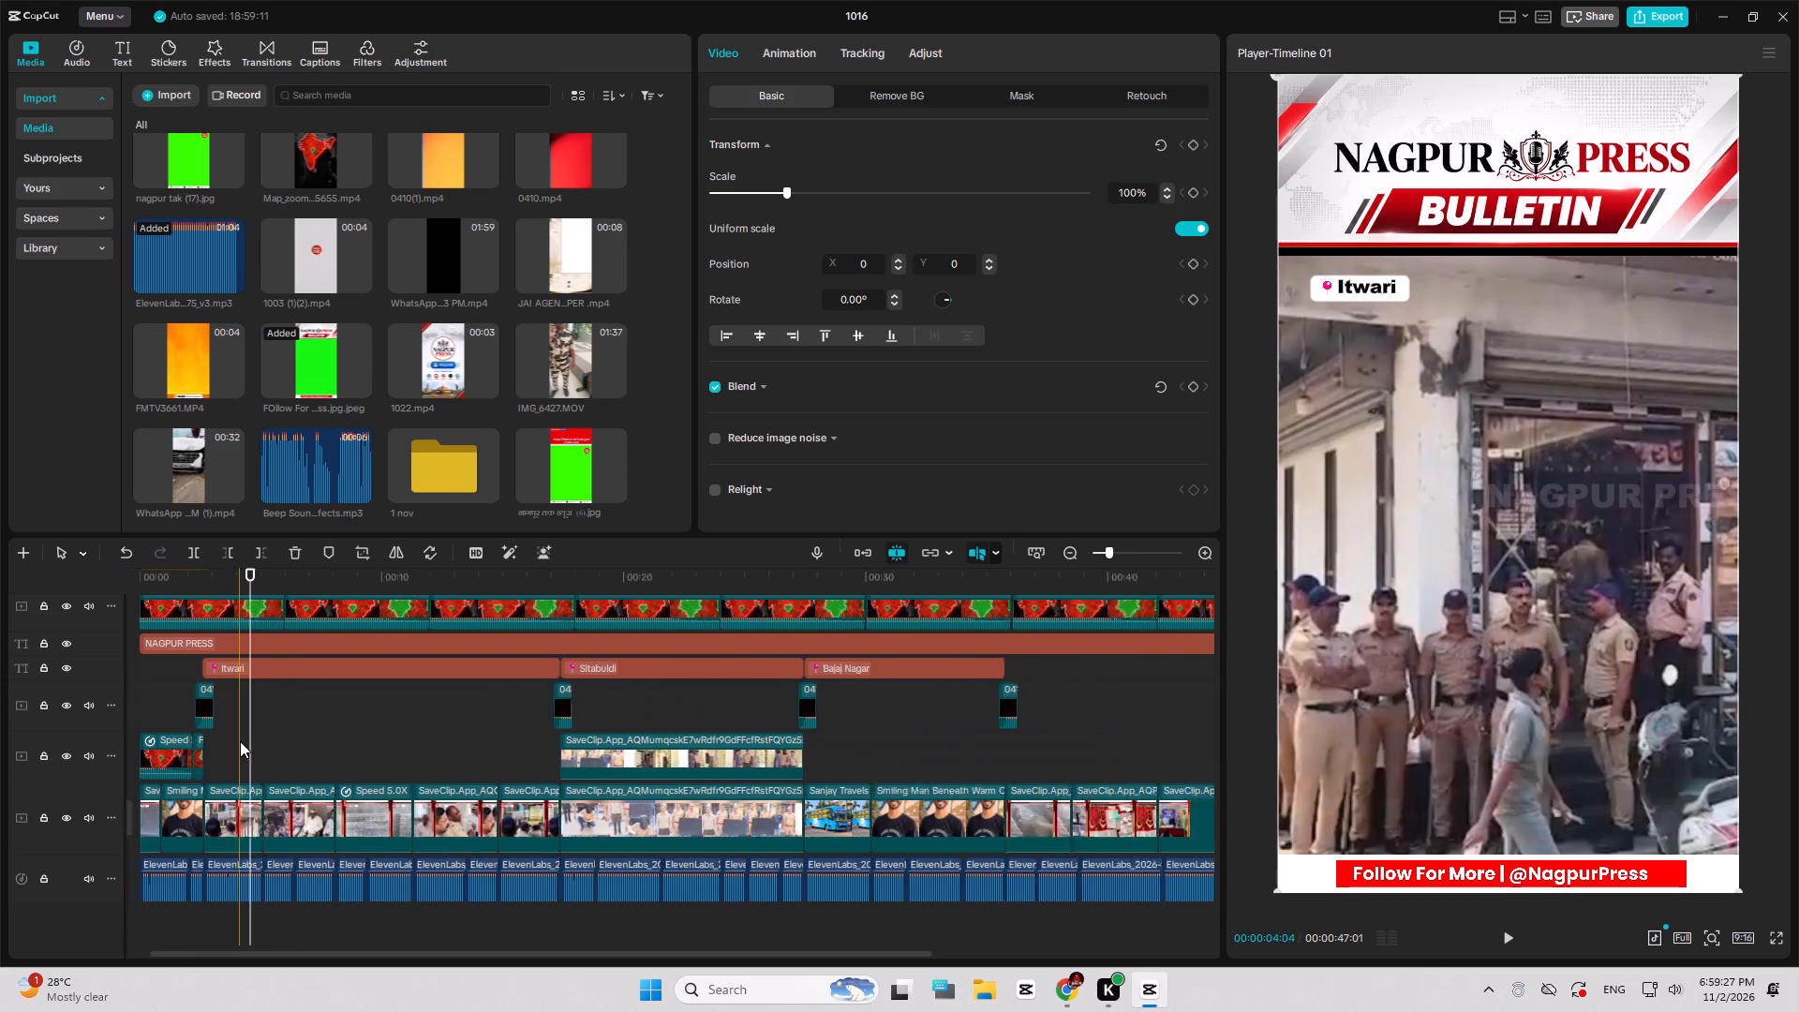
{"action": "scroll", "coordinate": [240, 741], "scroll_direction": "down", "scroll_amount": 1, "text": "ctrl"}
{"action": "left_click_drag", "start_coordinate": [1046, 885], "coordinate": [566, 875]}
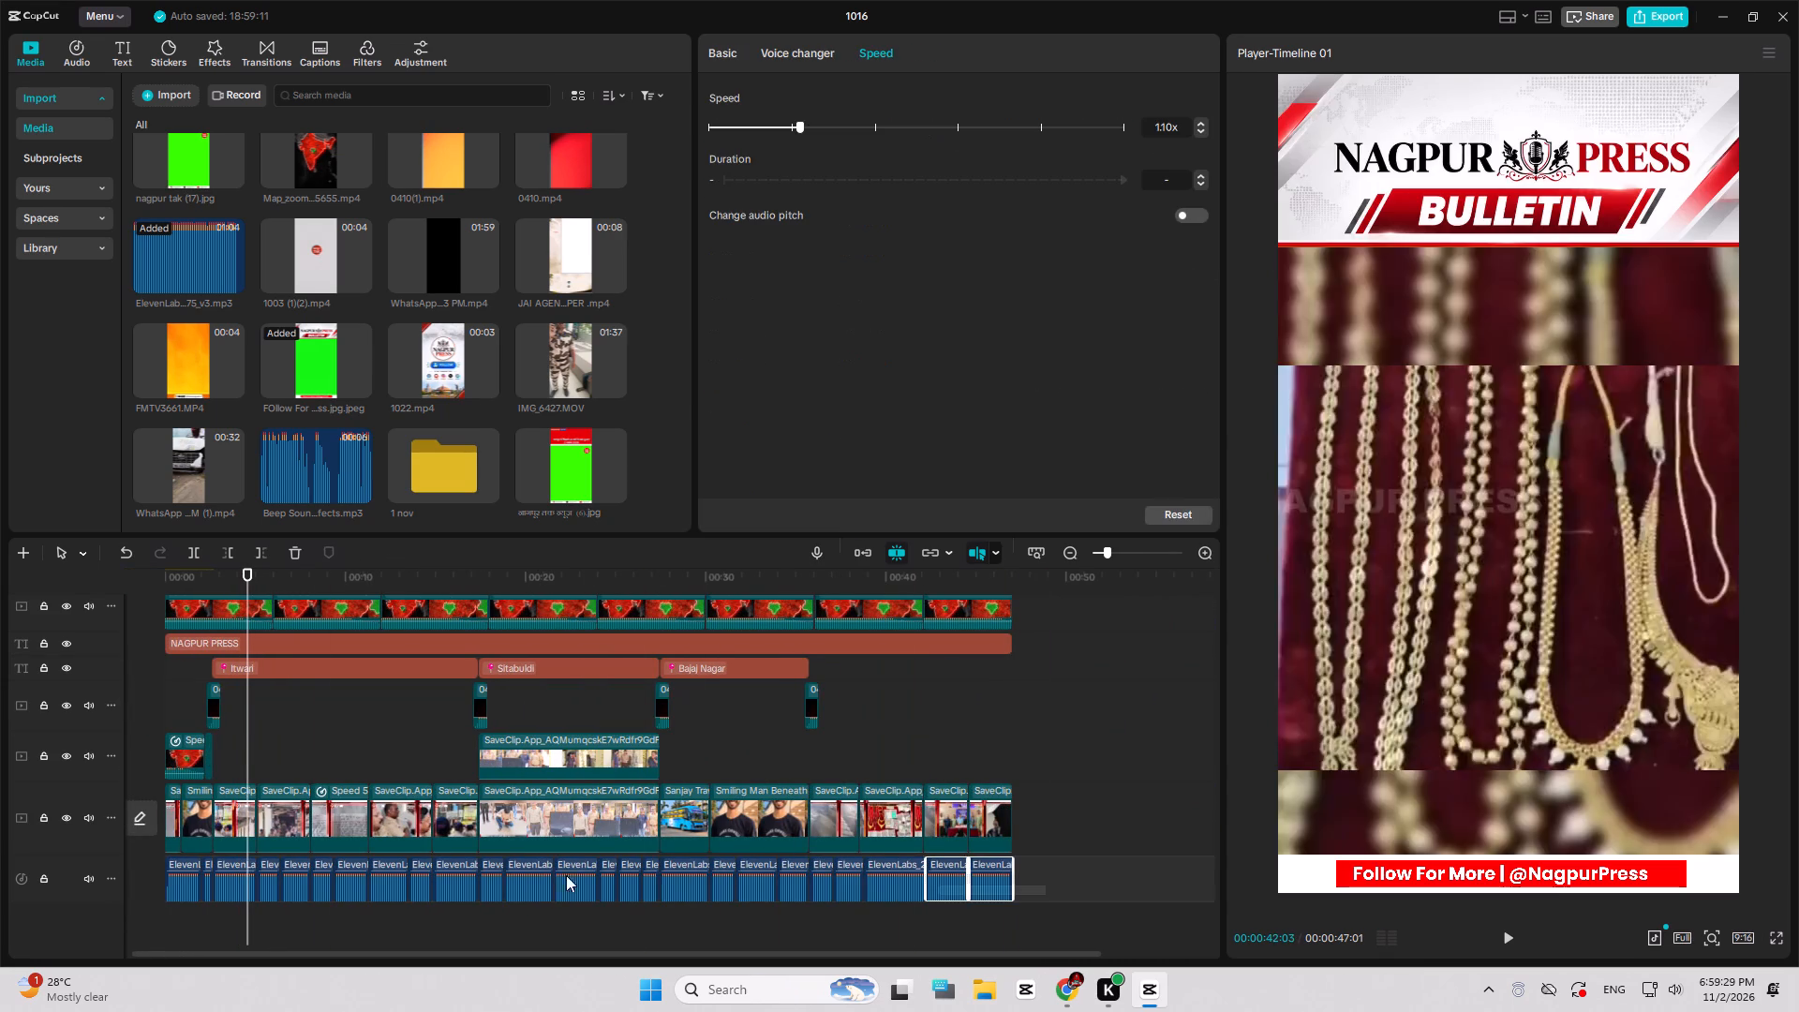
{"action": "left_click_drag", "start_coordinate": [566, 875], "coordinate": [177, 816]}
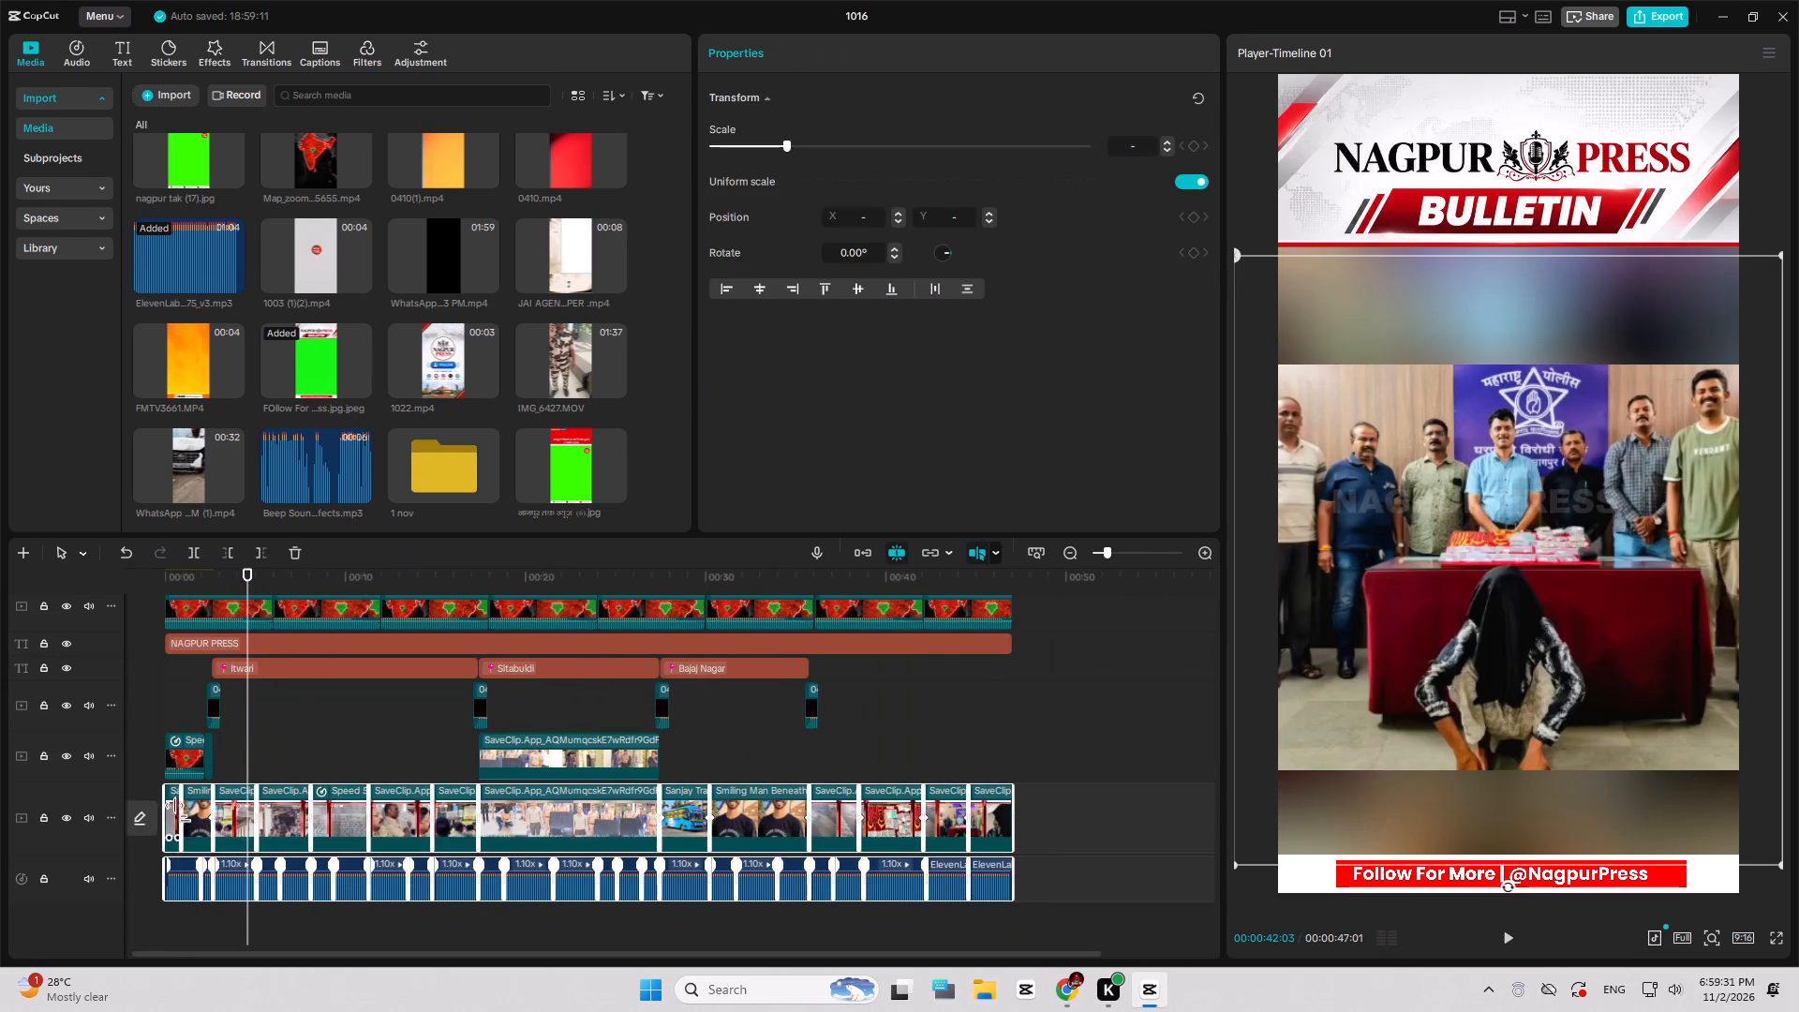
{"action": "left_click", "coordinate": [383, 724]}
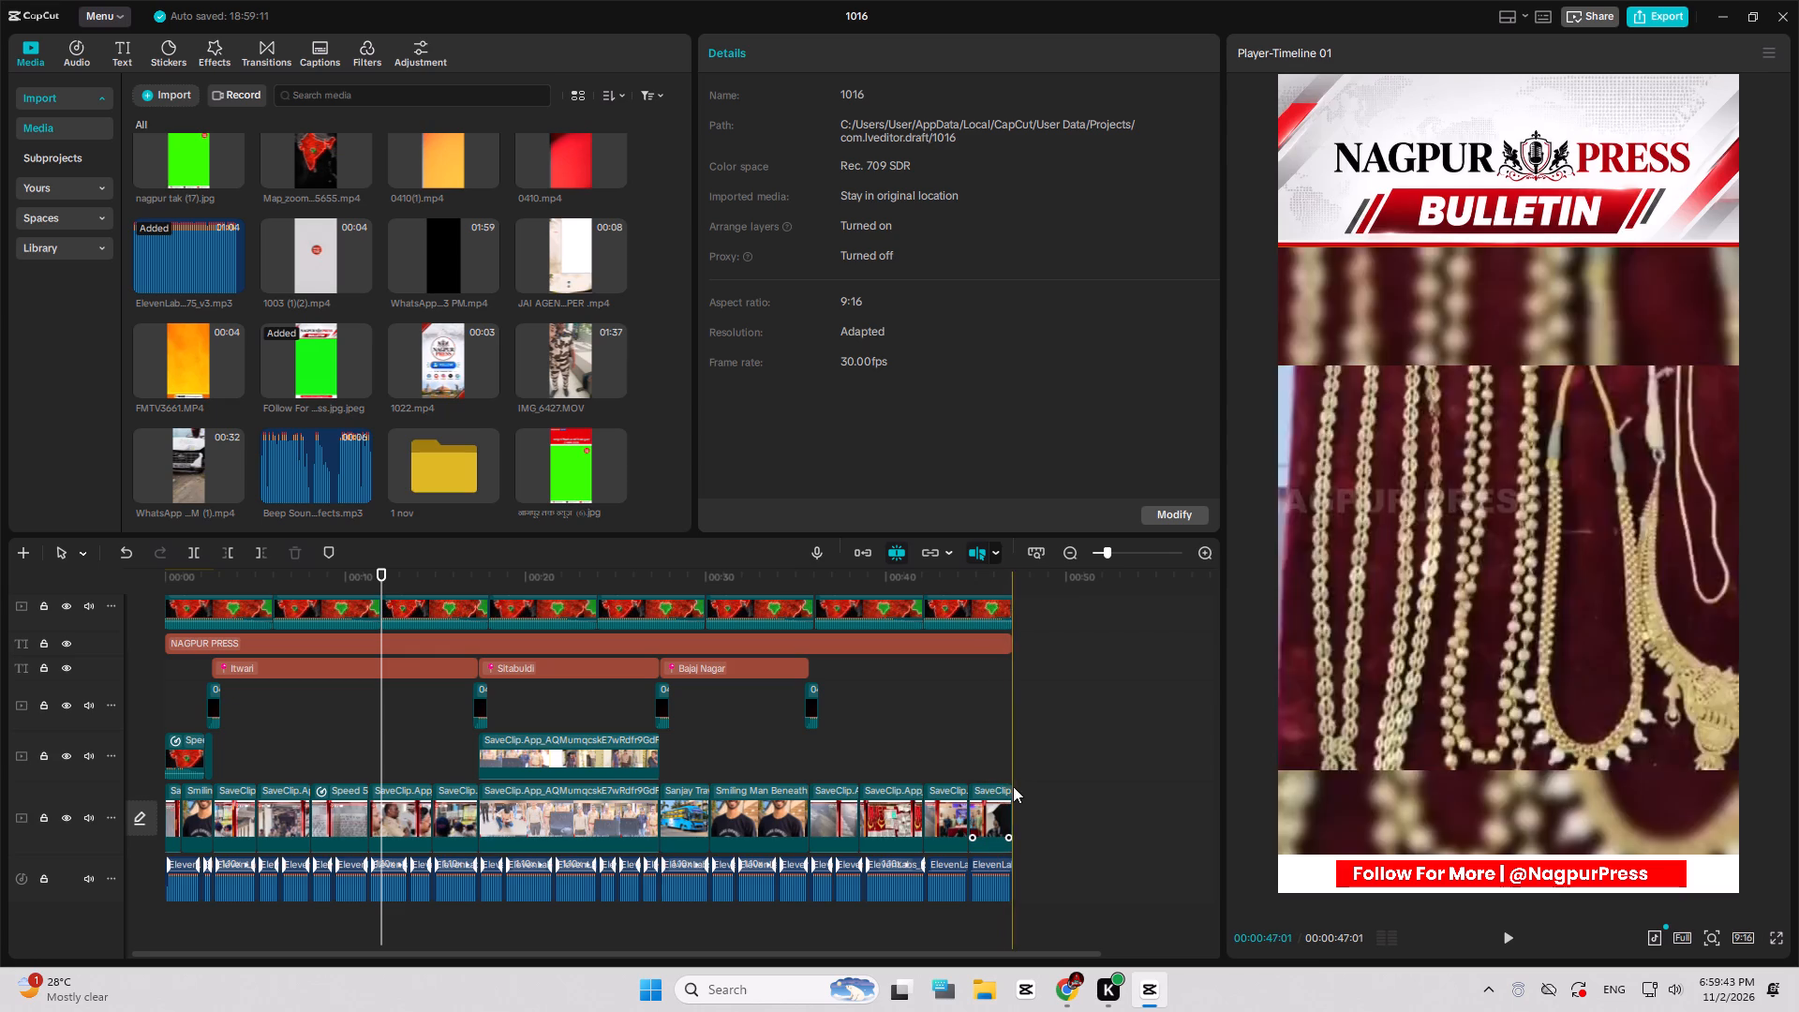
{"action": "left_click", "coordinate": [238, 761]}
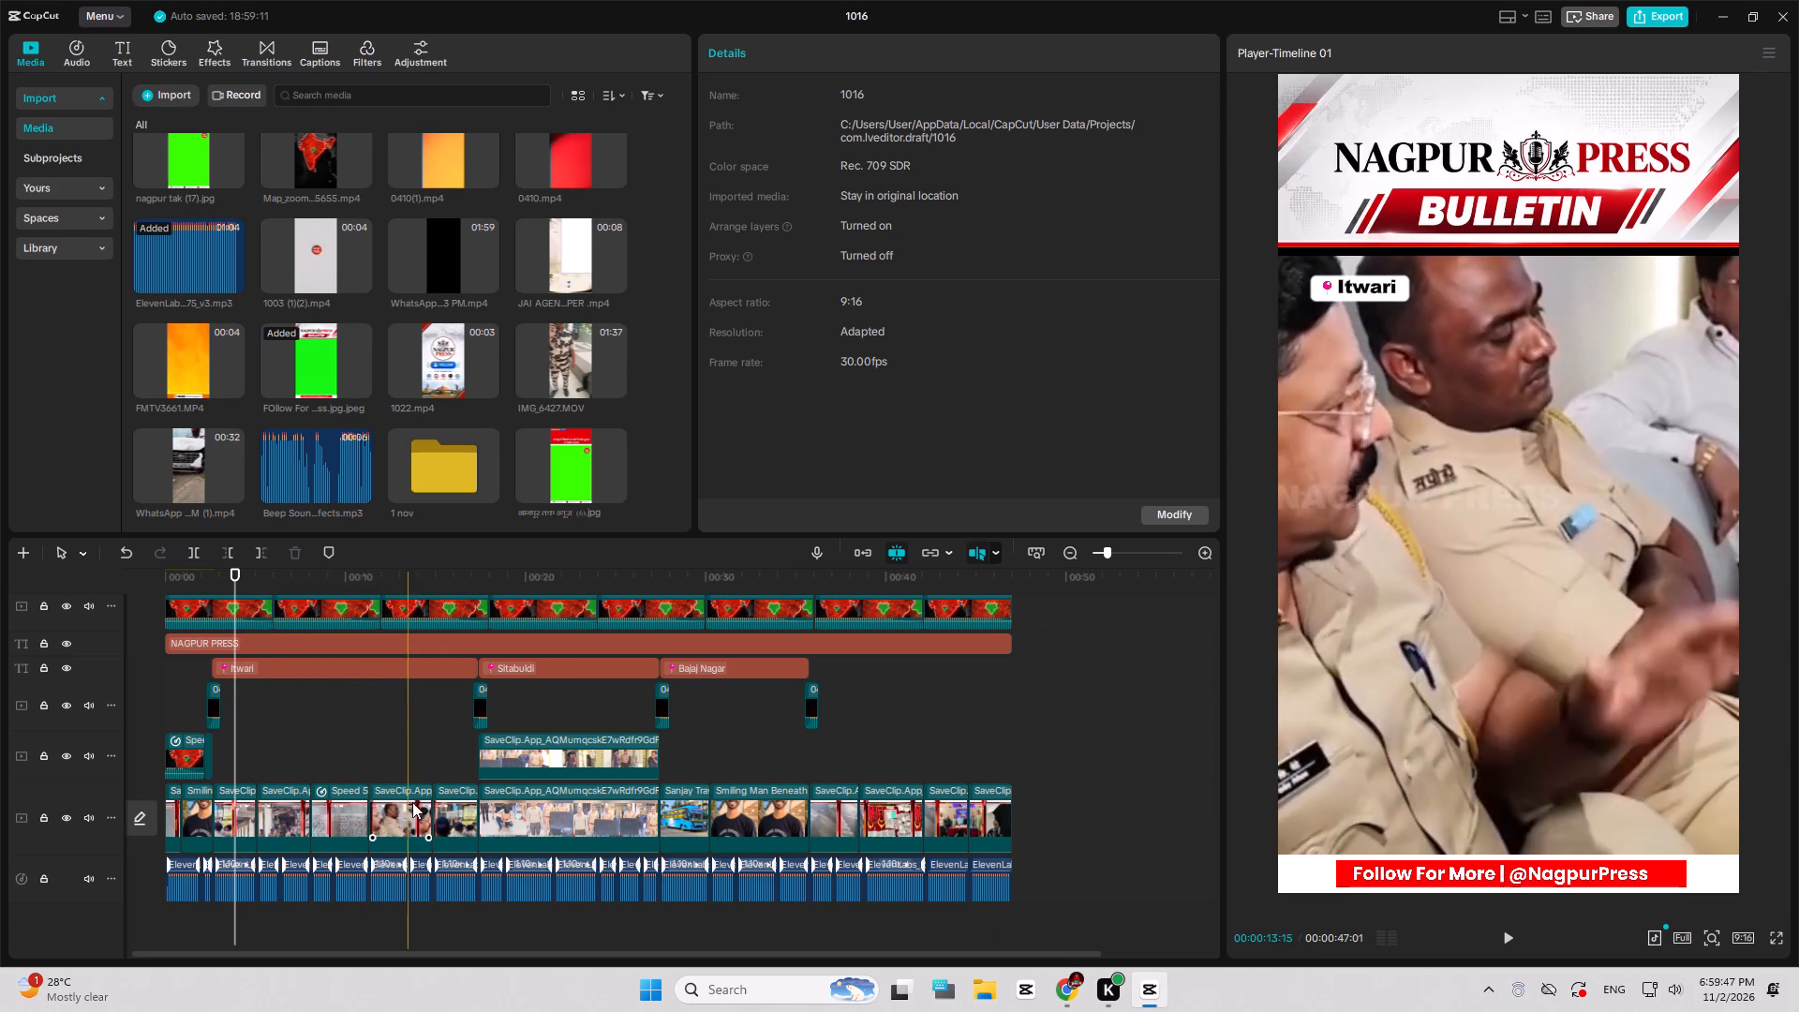
Combine the five main-track clips of the Itwari section into one compound clip and shift it up to Y 51.
{"action": "left_click_drag", "start_coordinate": [443, 756], "coordinate": [354, 829]}
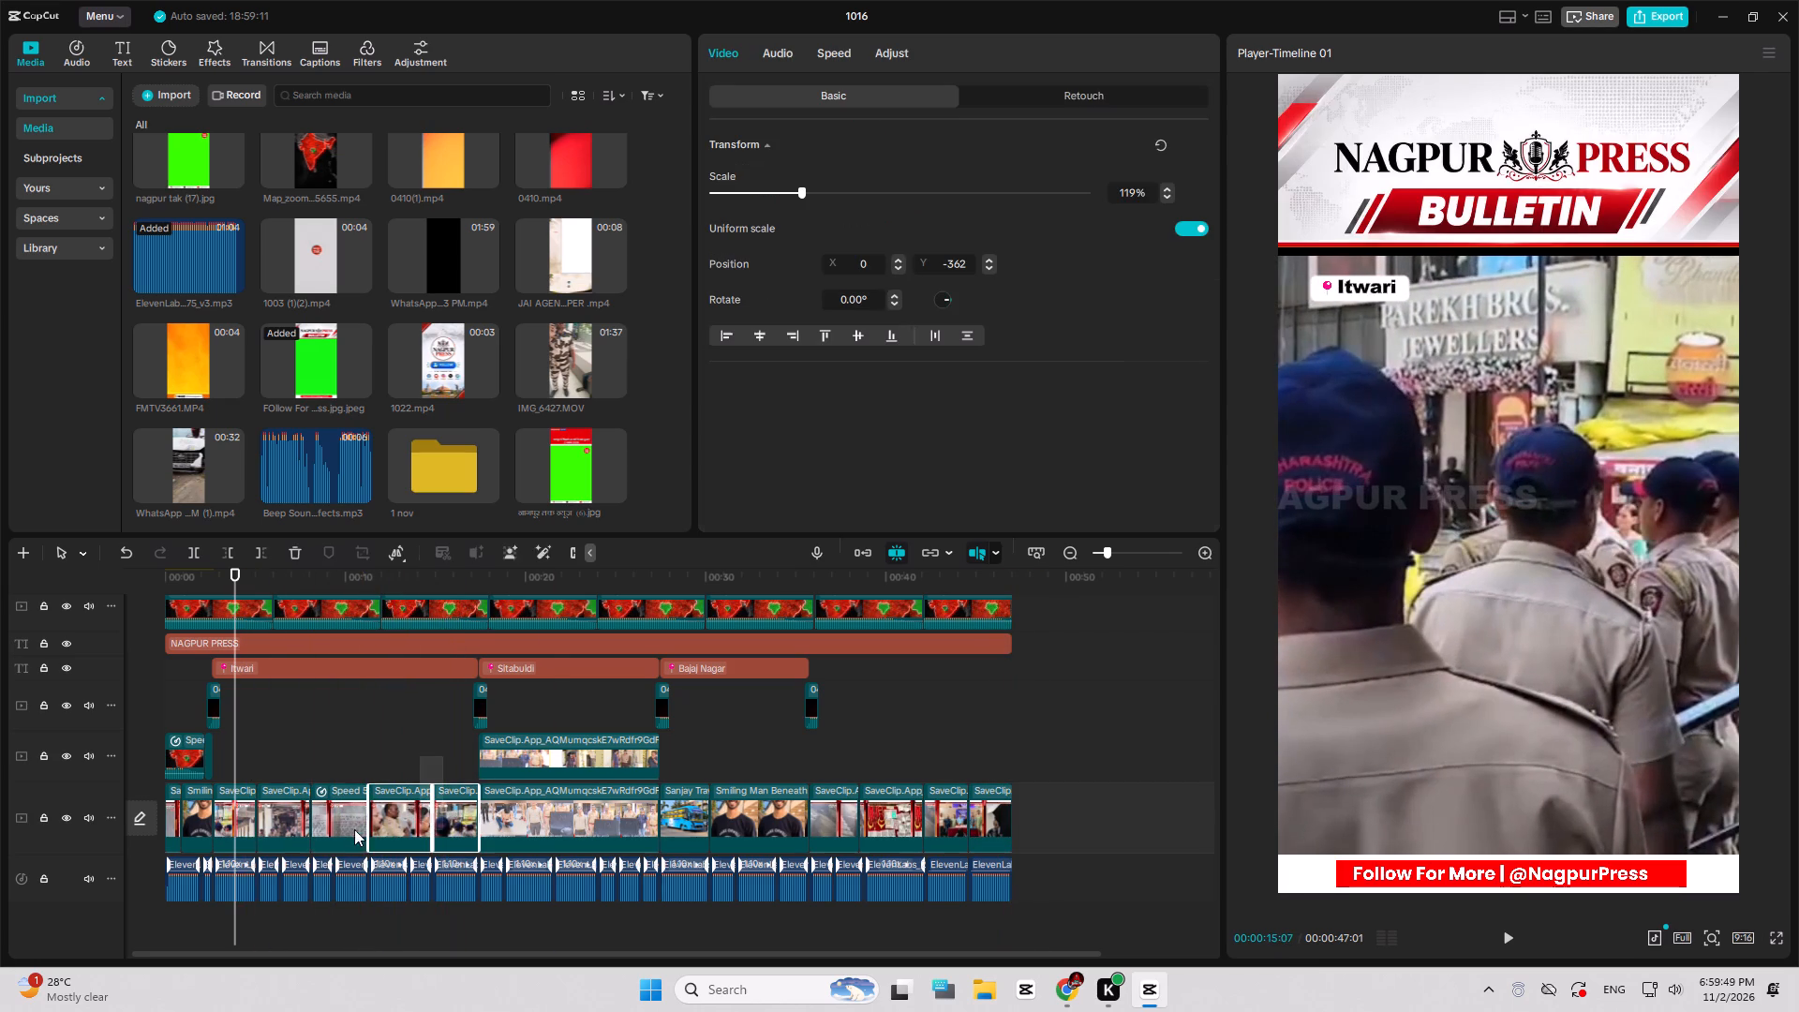
{"action": "left_click_drag", "start_coordinate": [354, 829], "coordinate": [247, 811]}
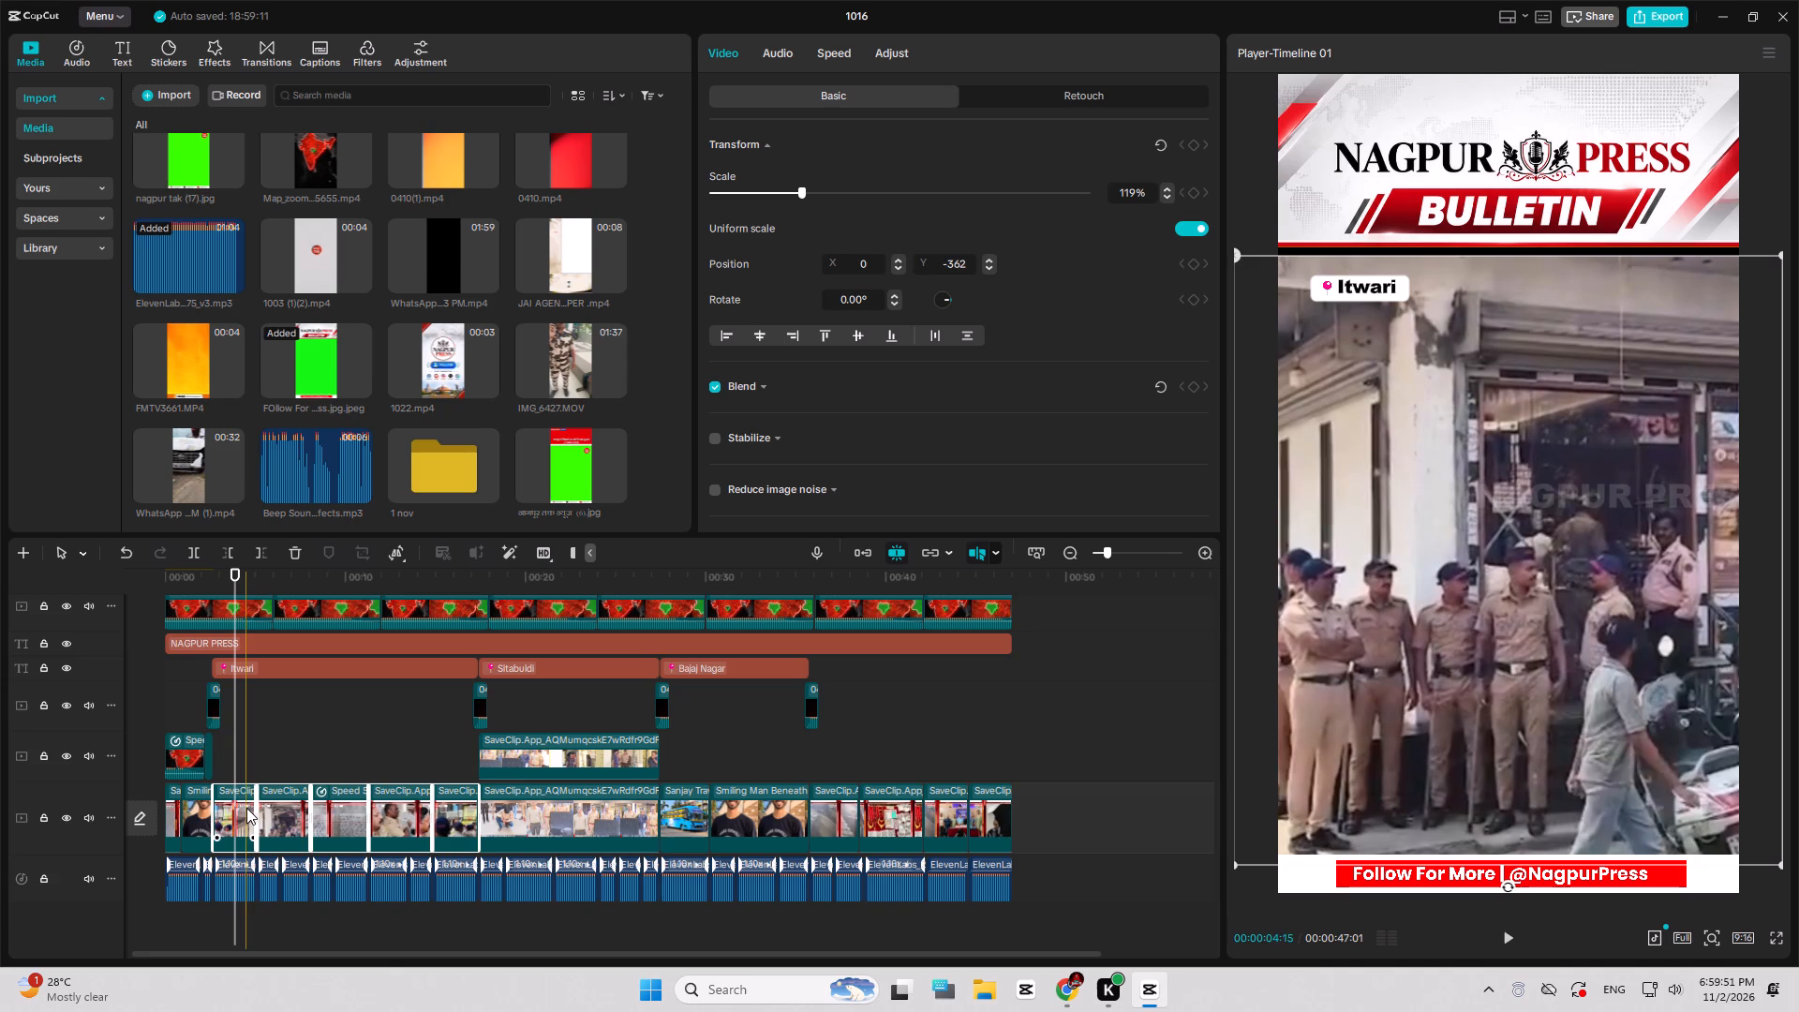
{"action": "key", "text": "alt+g"}
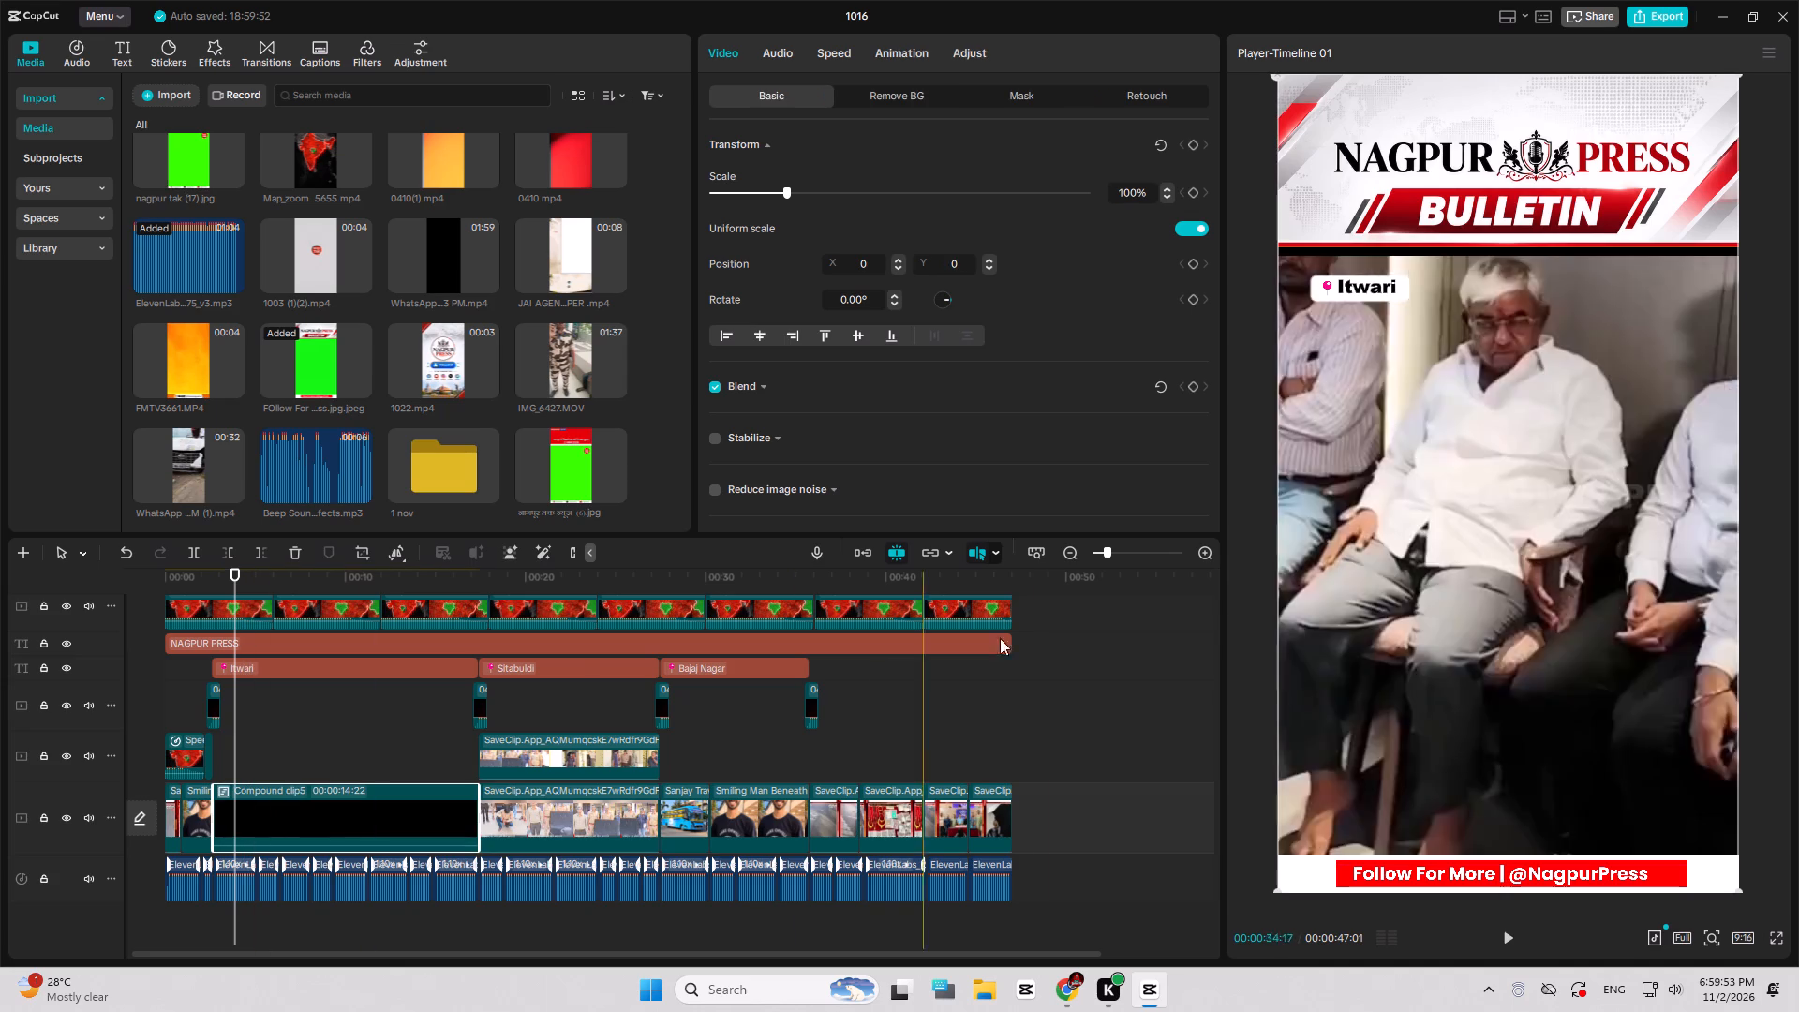
{"action": "left_click_drag", "start_coordinate": [1382, 585], "coordinate": [1379, 574]}
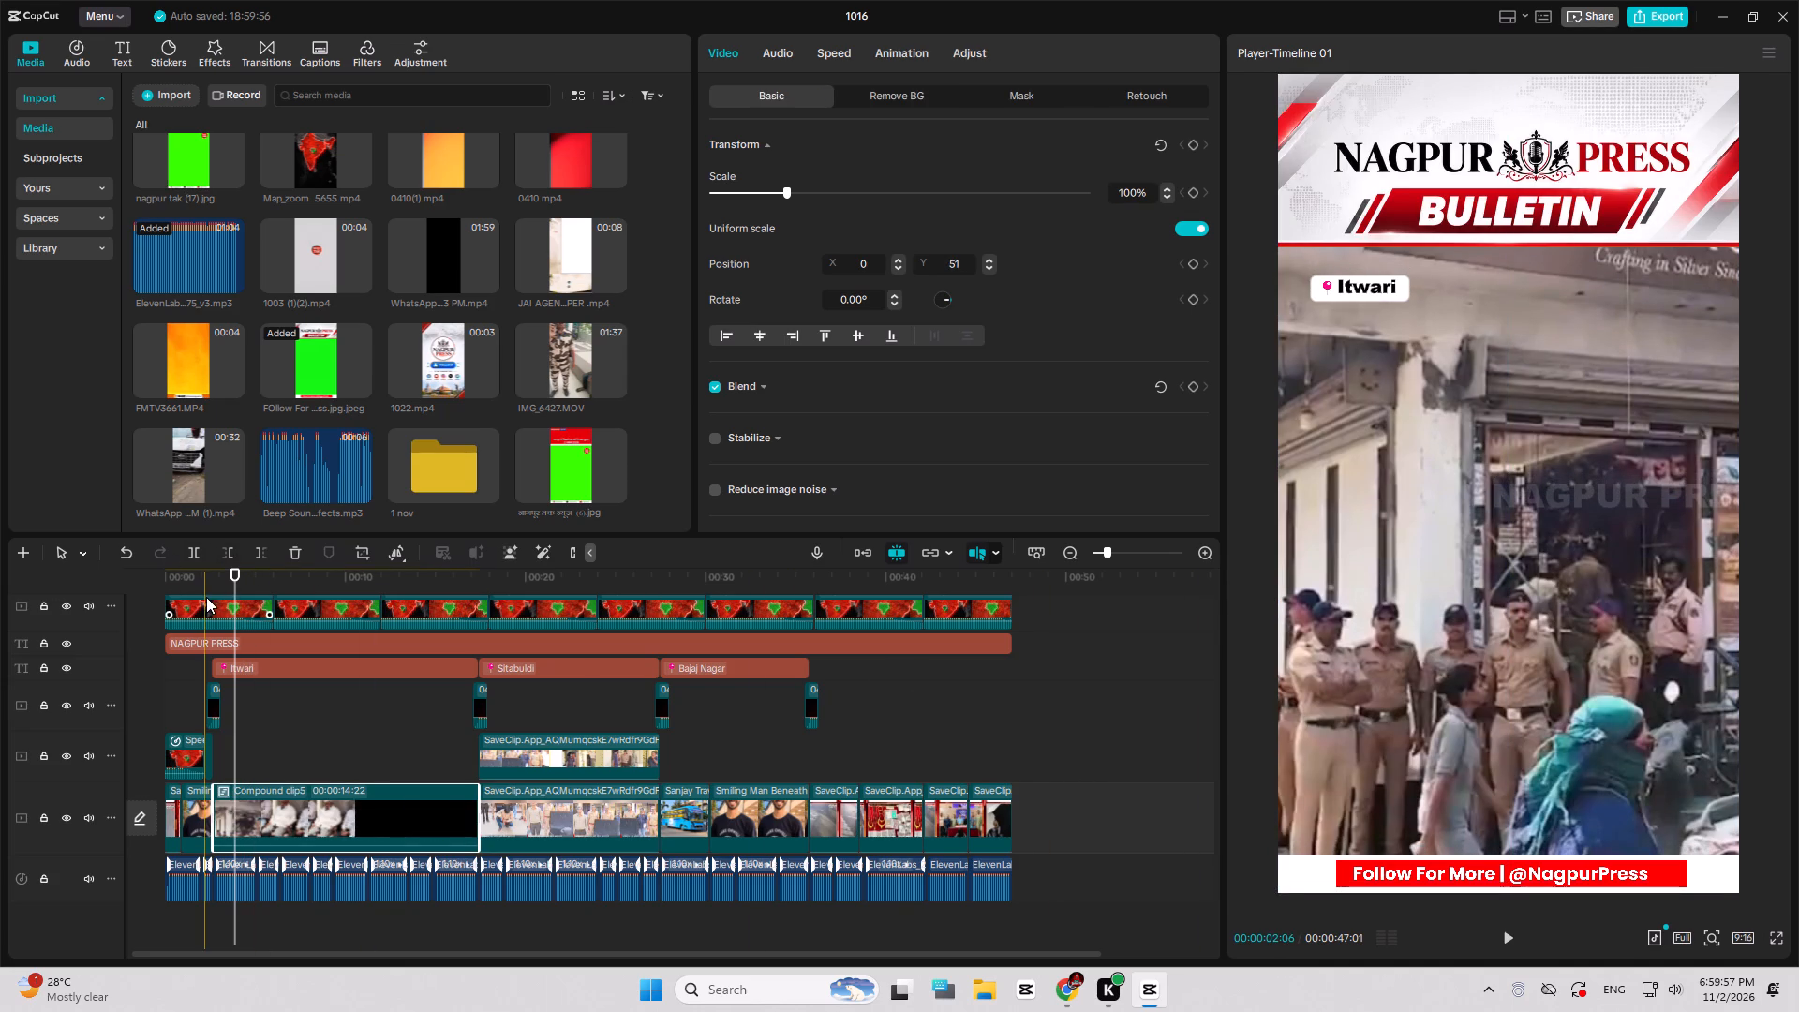
Play through the whole timeline, speeding up the final part, to review the Nagpur Press version.
{"action": "left_click_drag", "start_coordinate": [201, 583], "coordinate": [161, 581]}
{"action": "key", "text": "space"}
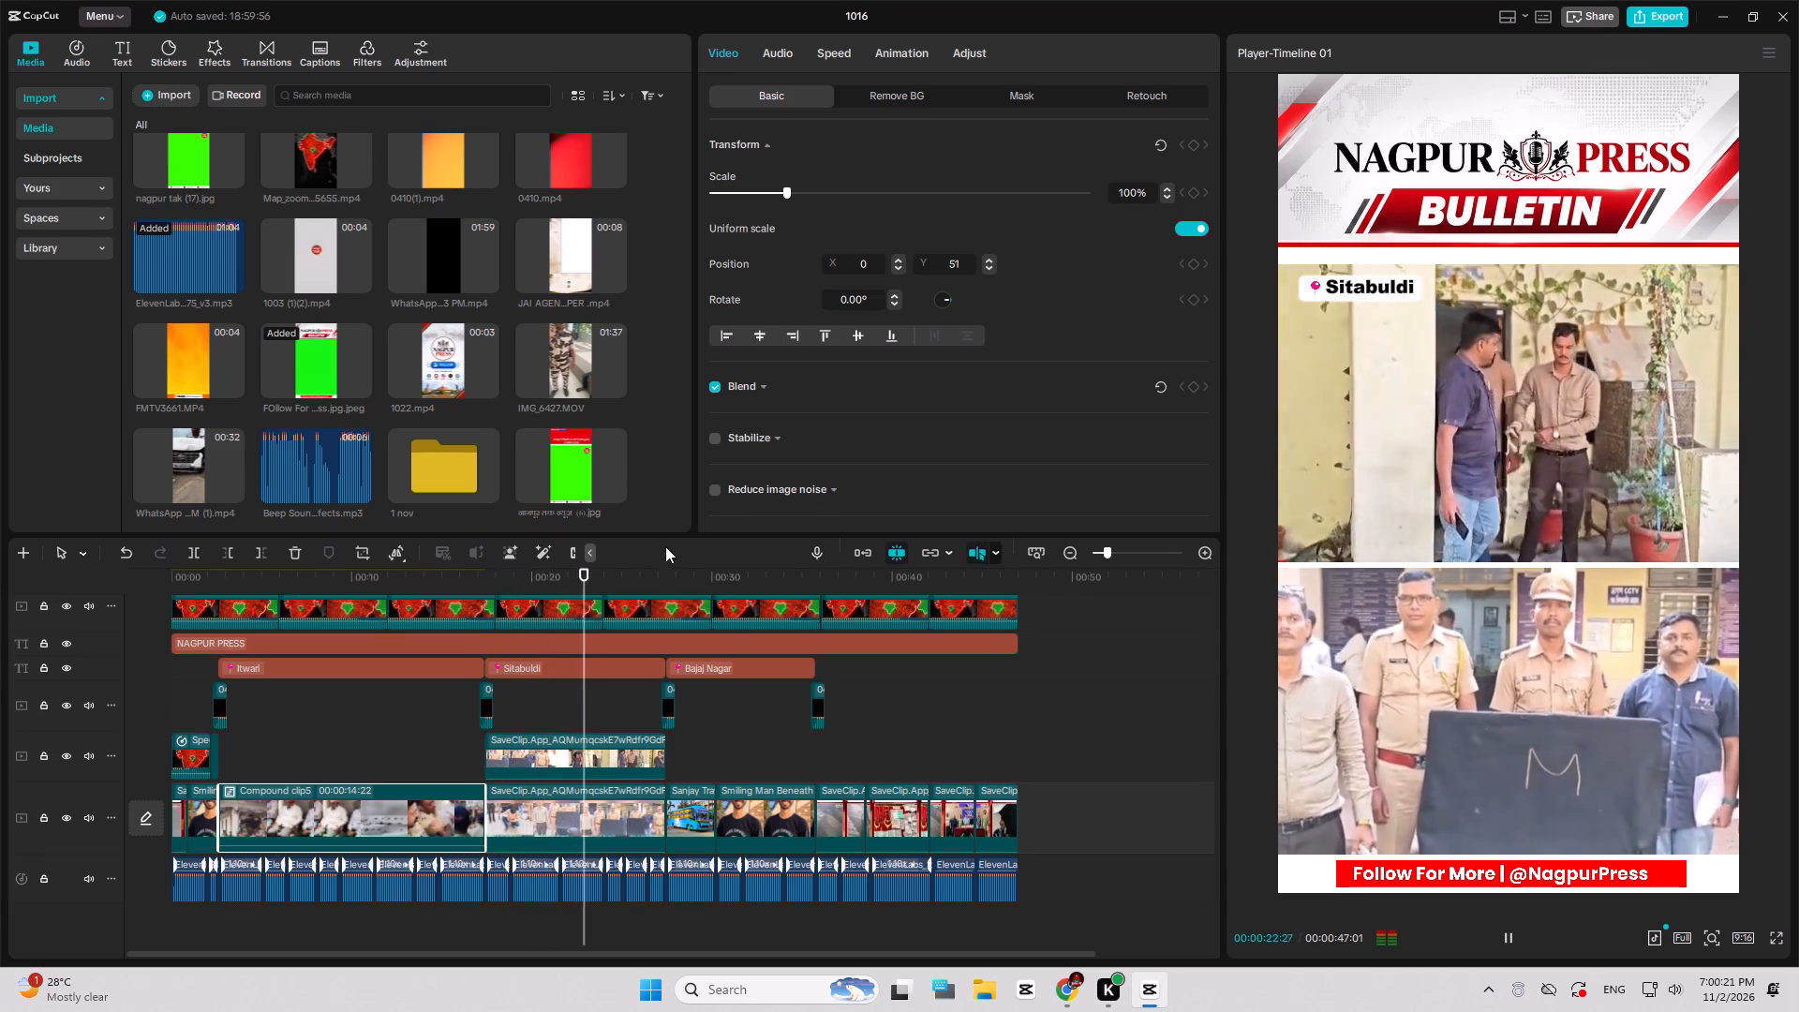
{"action": "left_click_drag", "start_coordinate": [596, 571], "coordinate": [749, 595]}
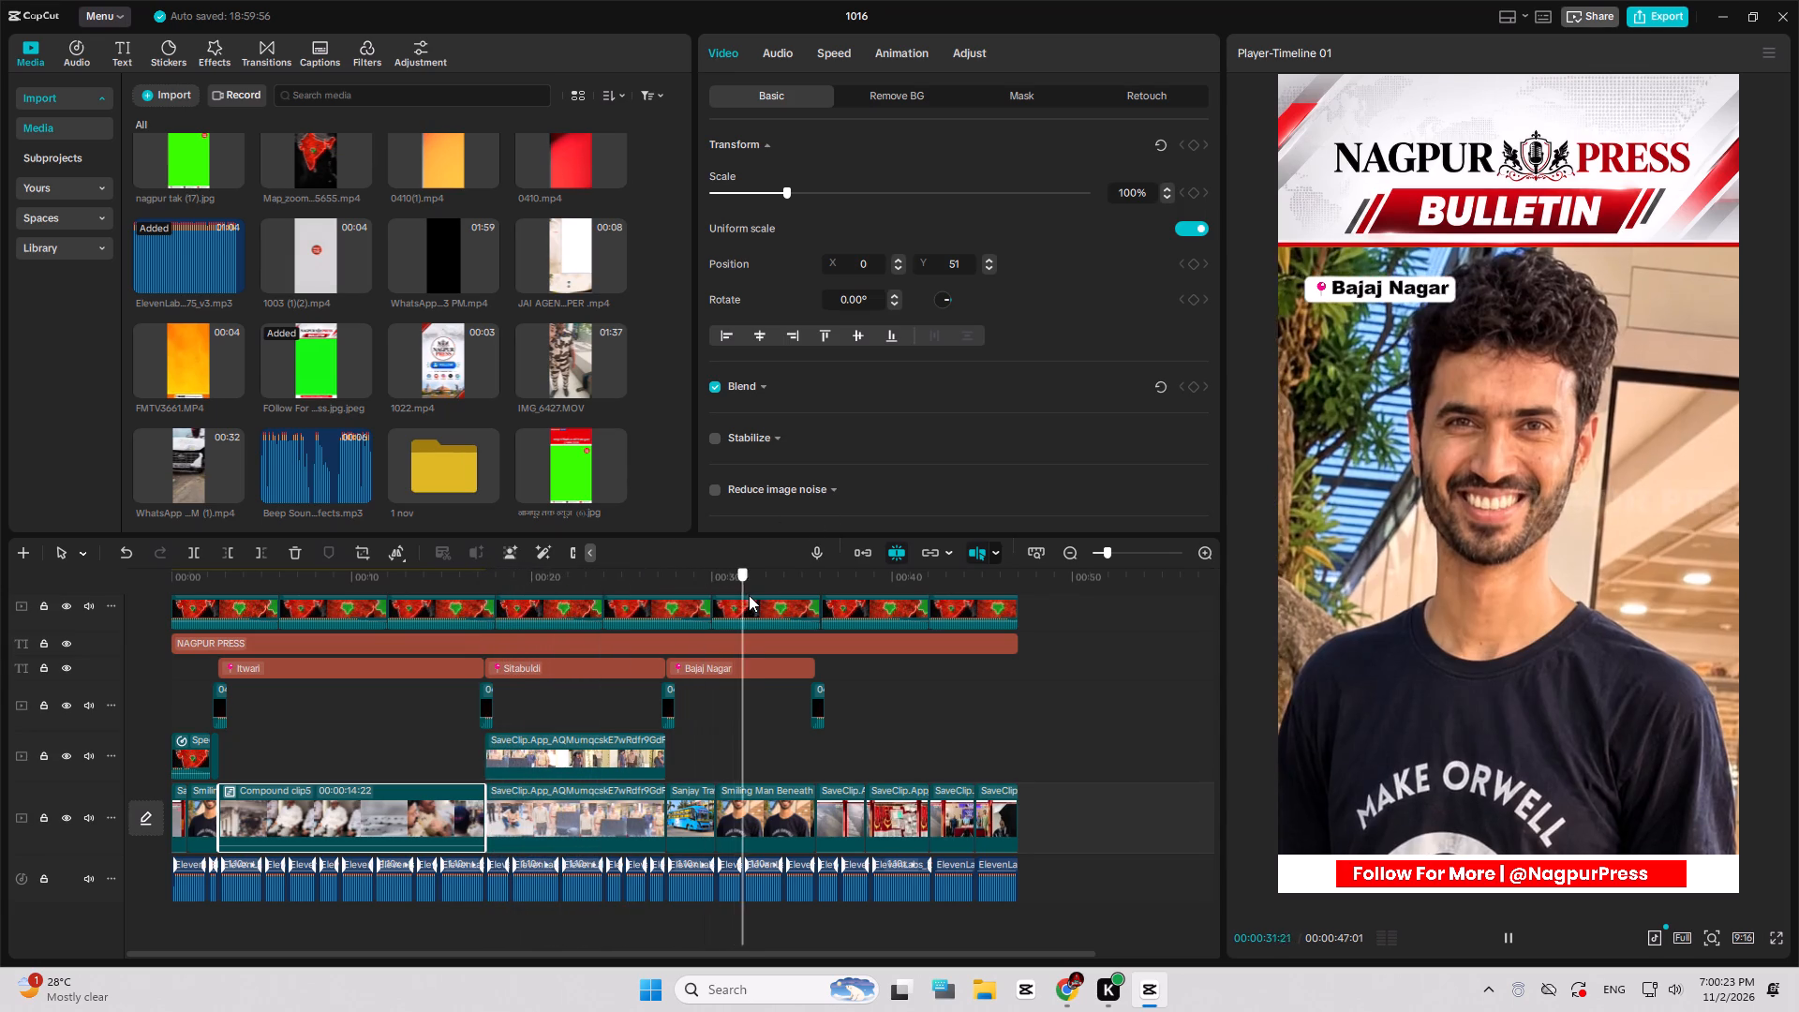
{"action": "left_click_drag", "start_coordinate": [749, 595], "coordinate": [612, 584]}
{"action": "key", "text": "space"}
{"action": "type", "text": "l"}
{"action": "key", "text": "l"}
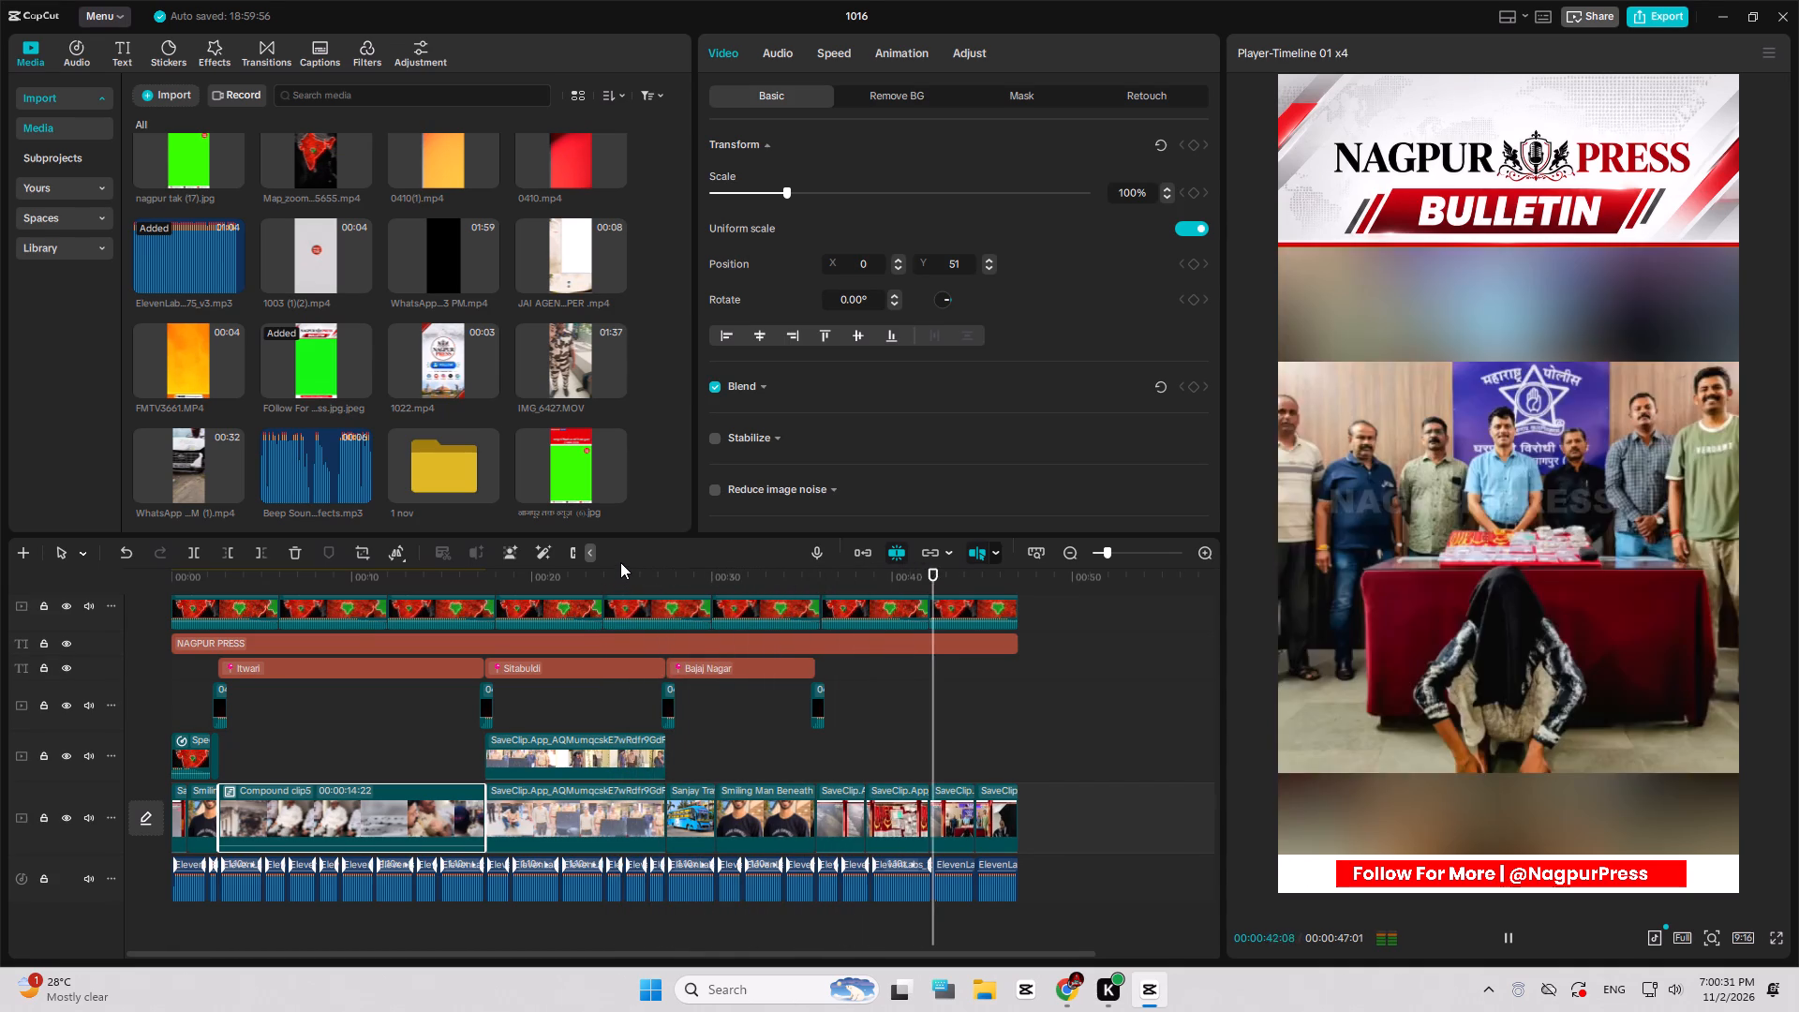
{"action": "key", "text": "space"}
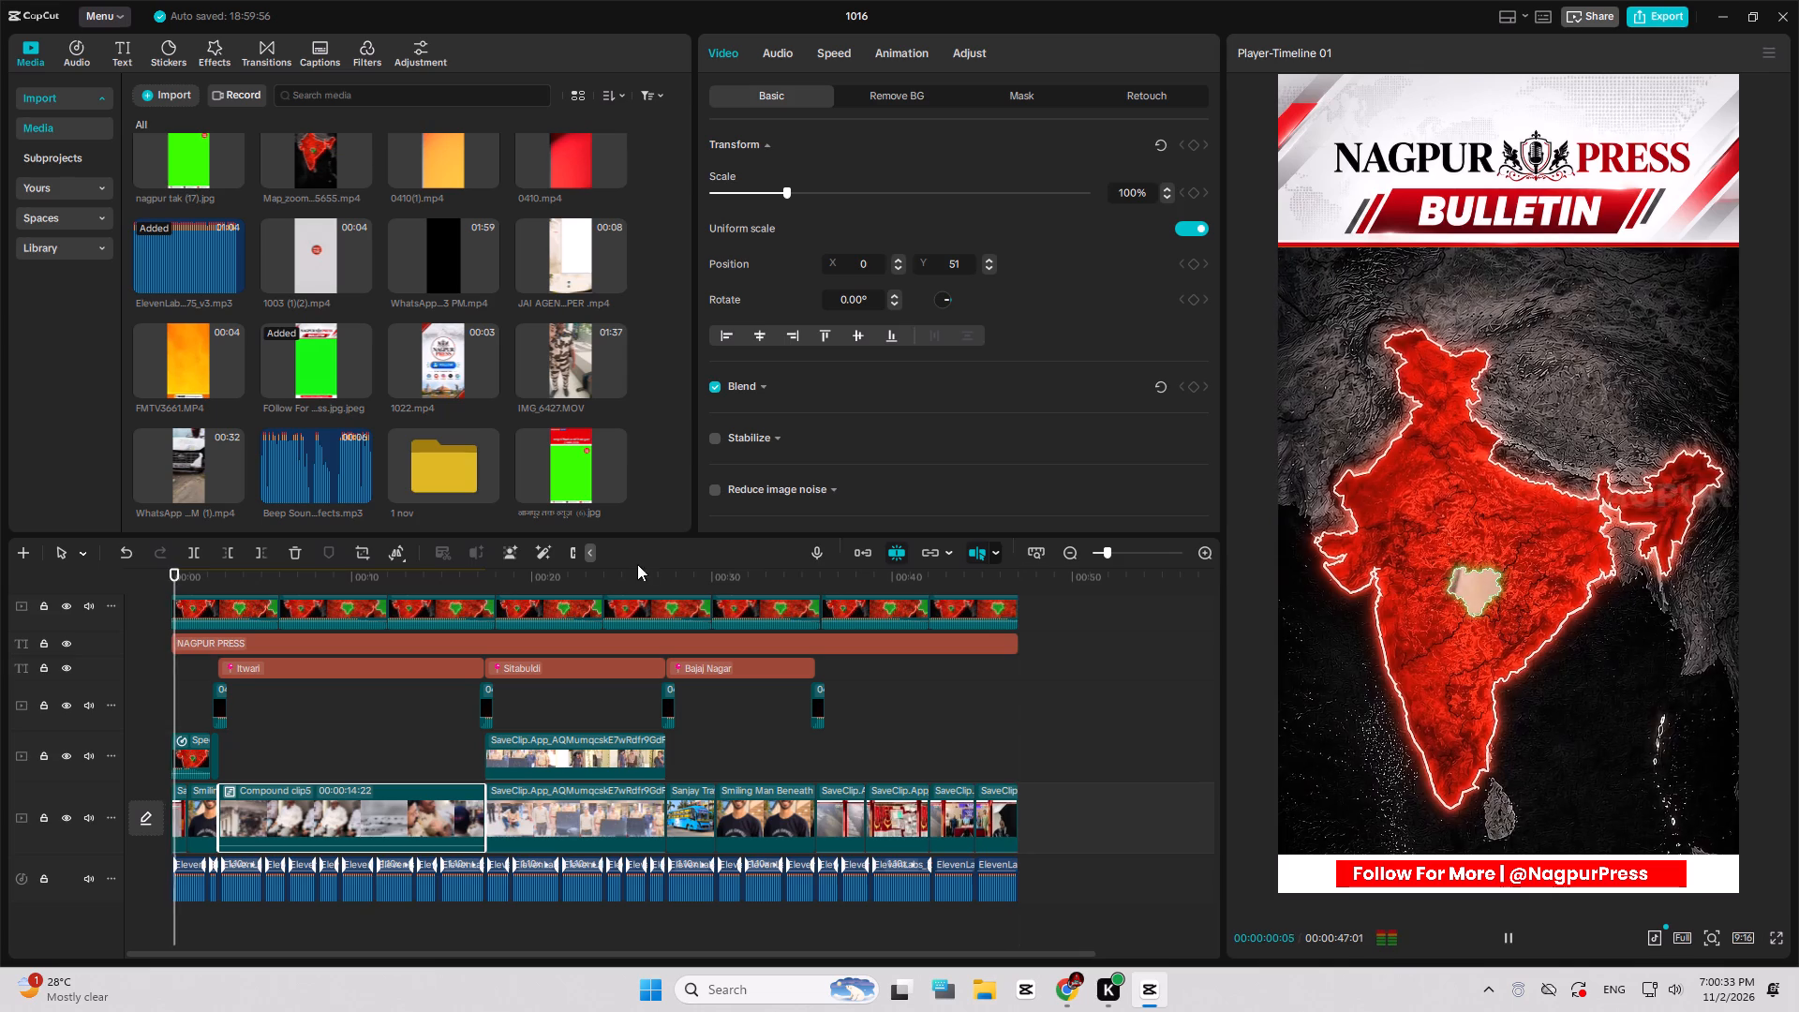
{"action": "key", "text": "space"}
Open the export settings for the timeline and select the output name for editing.
{"action": "left_click", "coordinate": [1667, 14]}
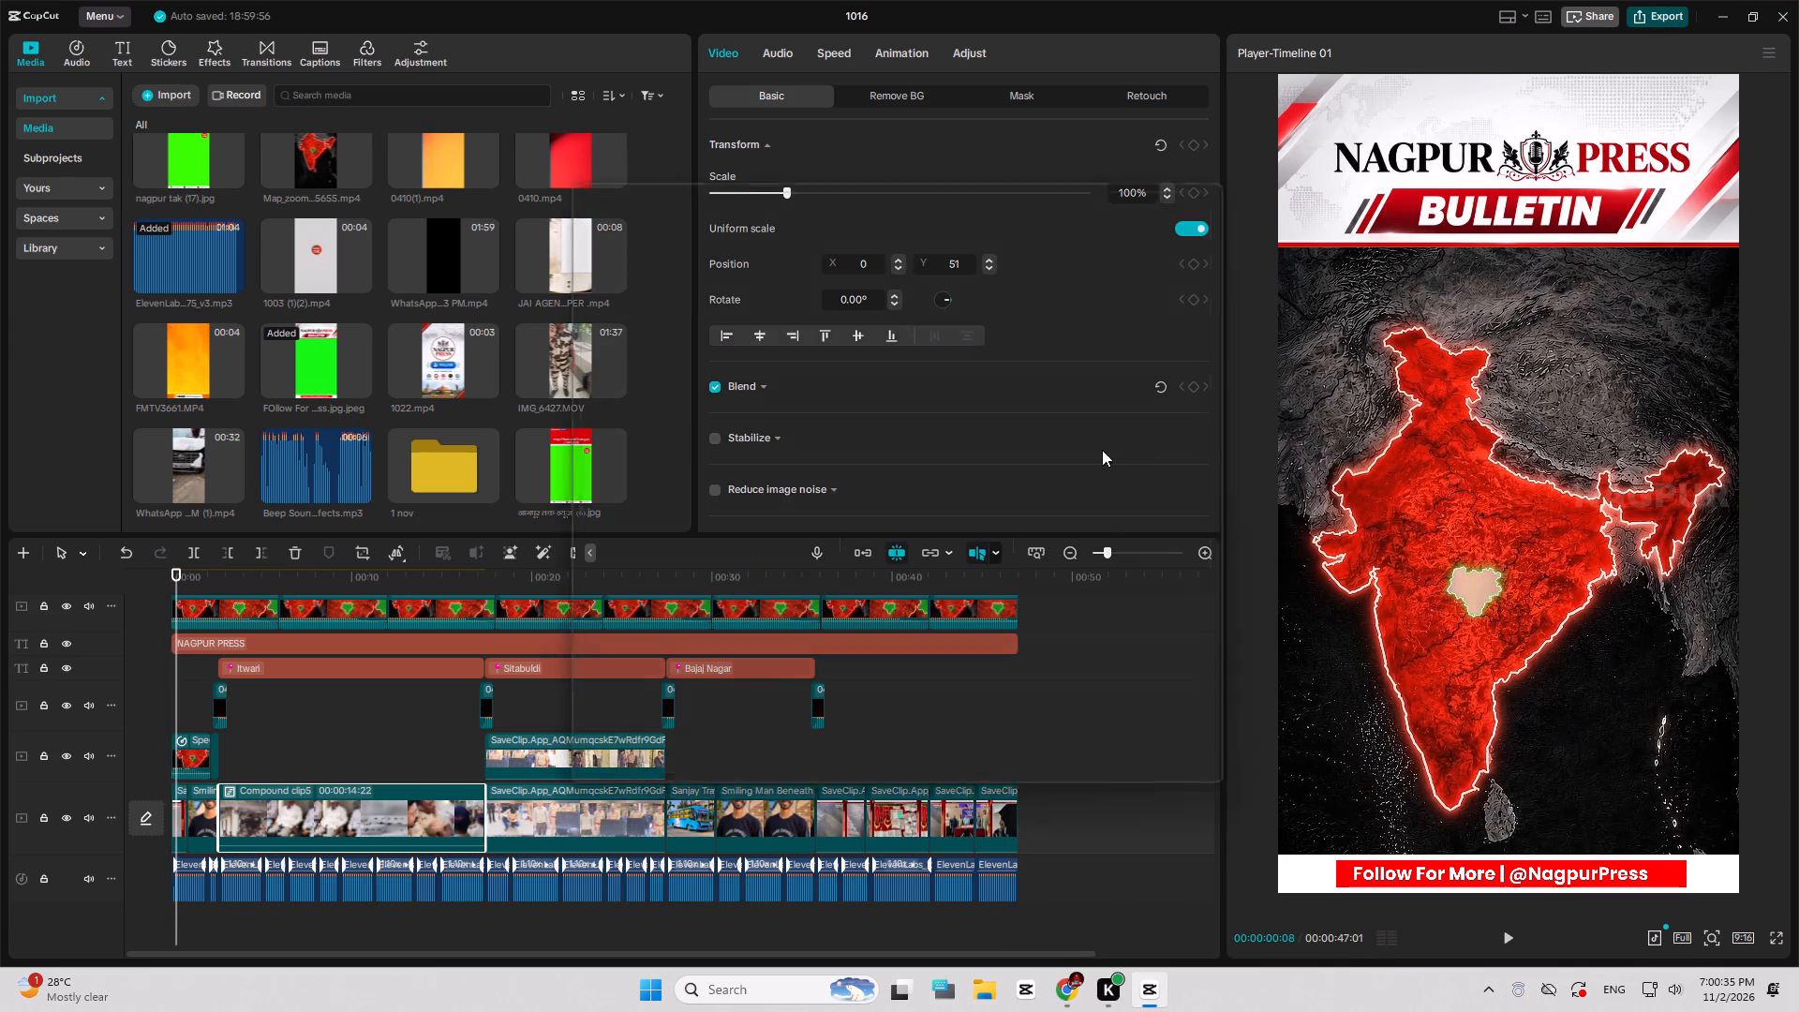
{"action": "left_click_drag", "start_coordinate": [1067, 265], "coordinate": [964, 273]}
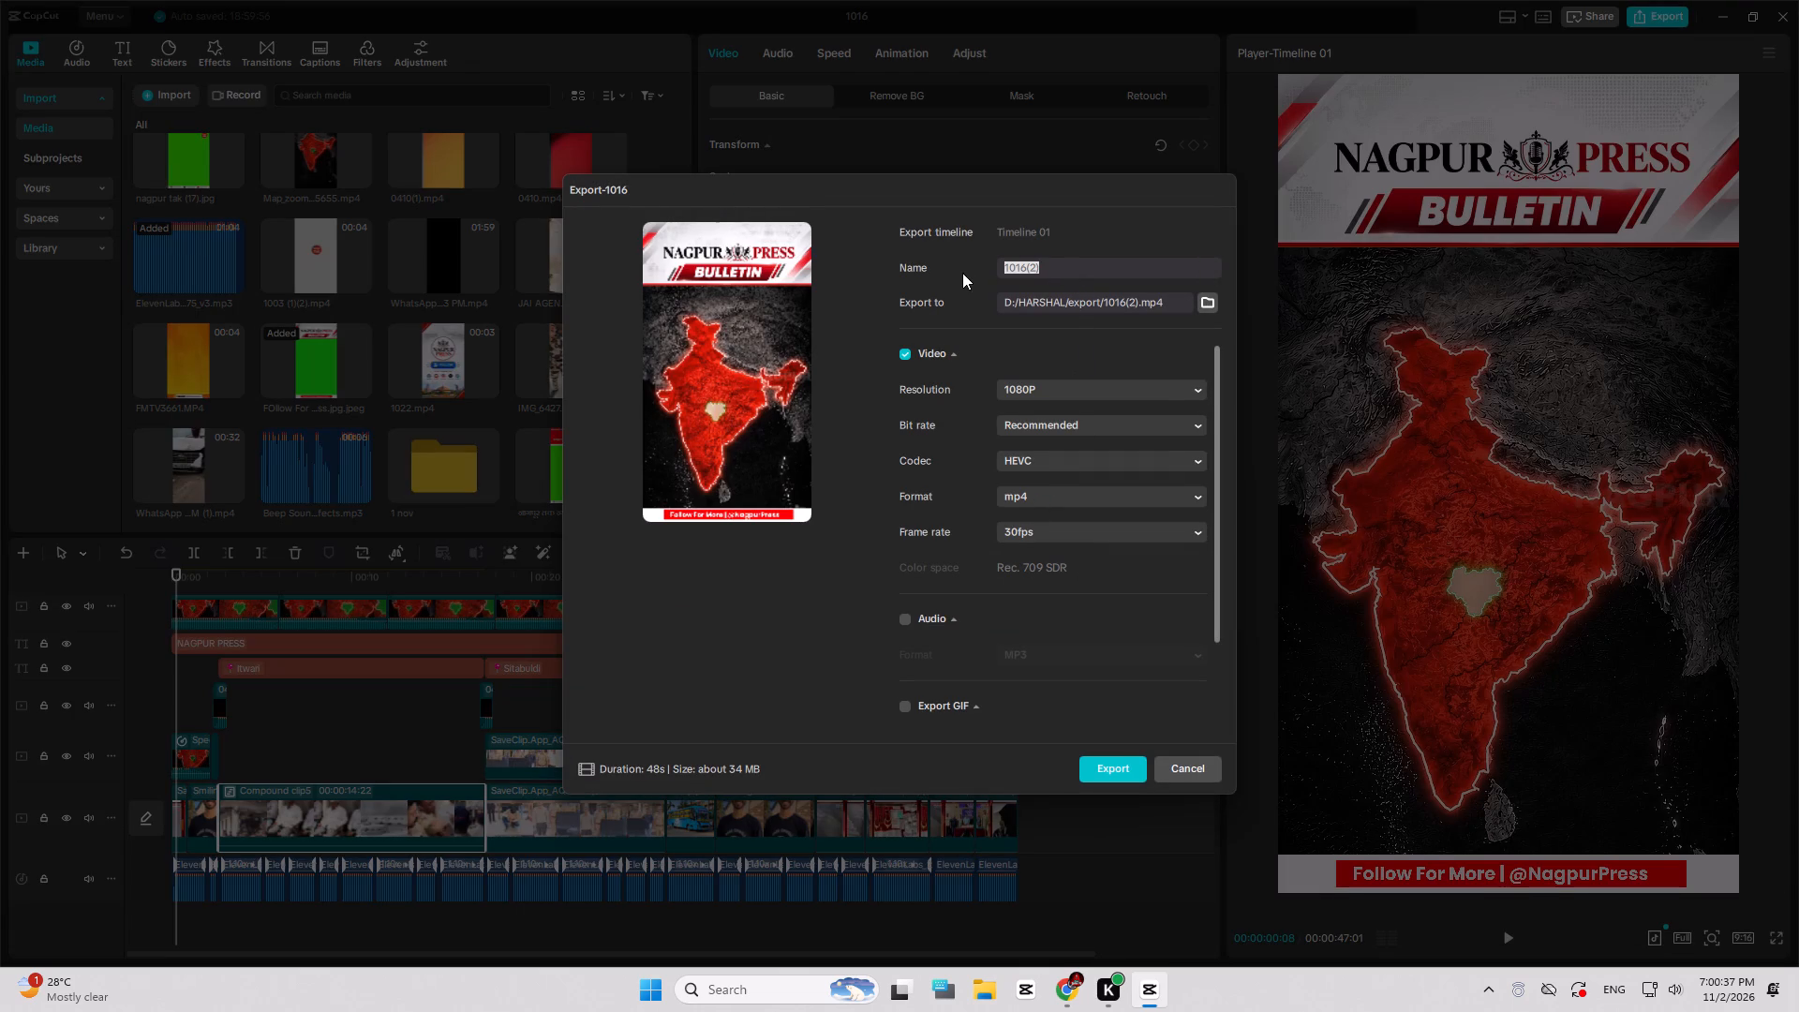
Export the video under the name "2 nov np" as a 1080P, 30fps mp4, and dismiss the sharing window.
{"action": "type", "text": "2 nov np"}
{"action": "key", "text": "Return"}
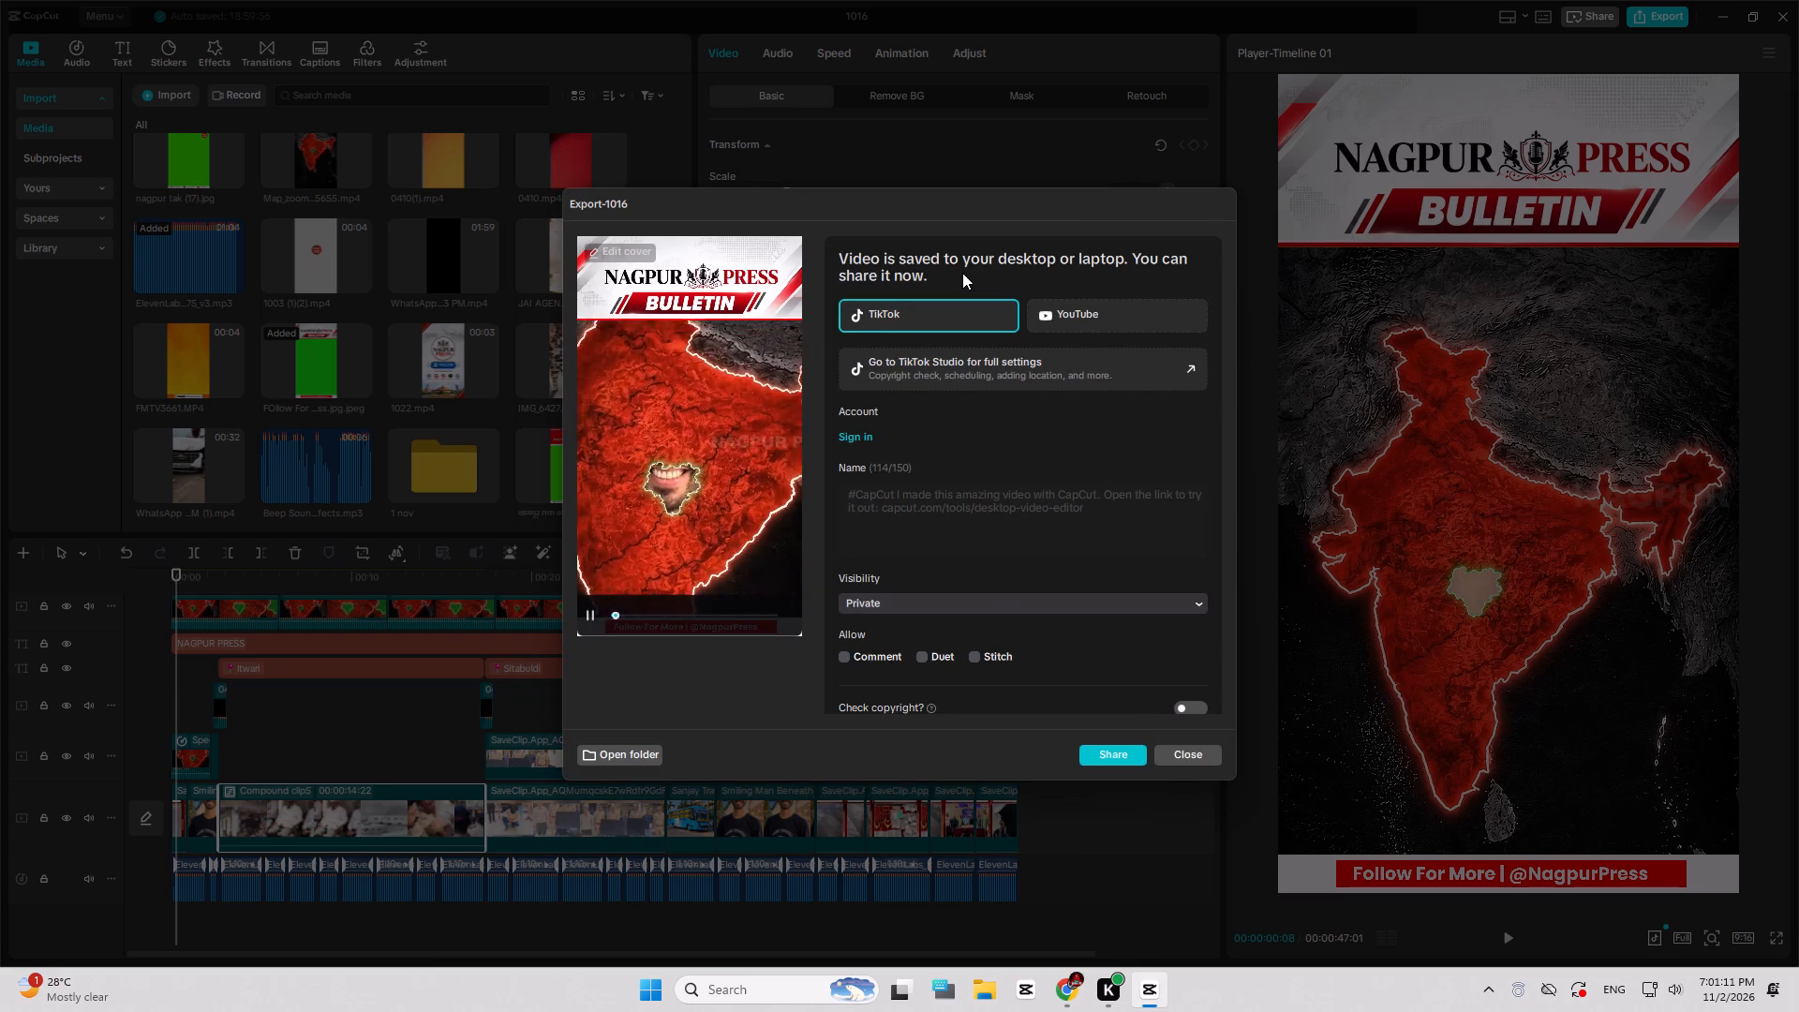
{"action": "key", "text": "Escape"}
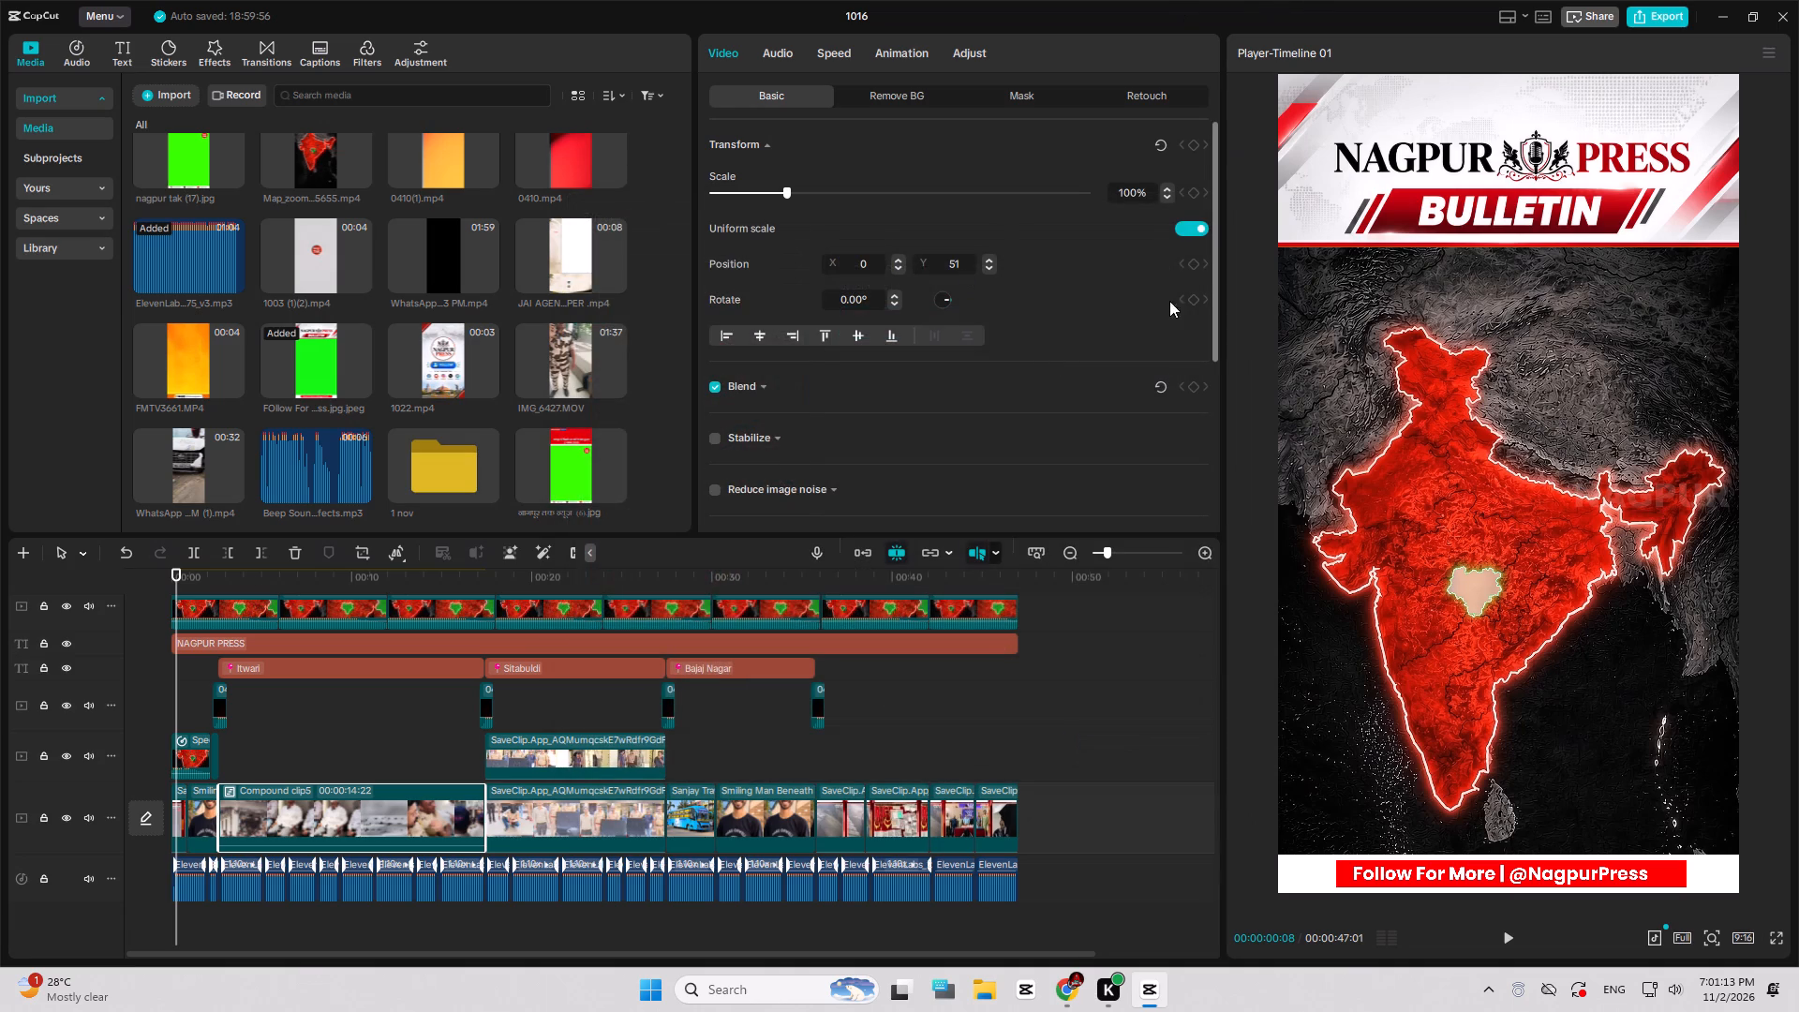
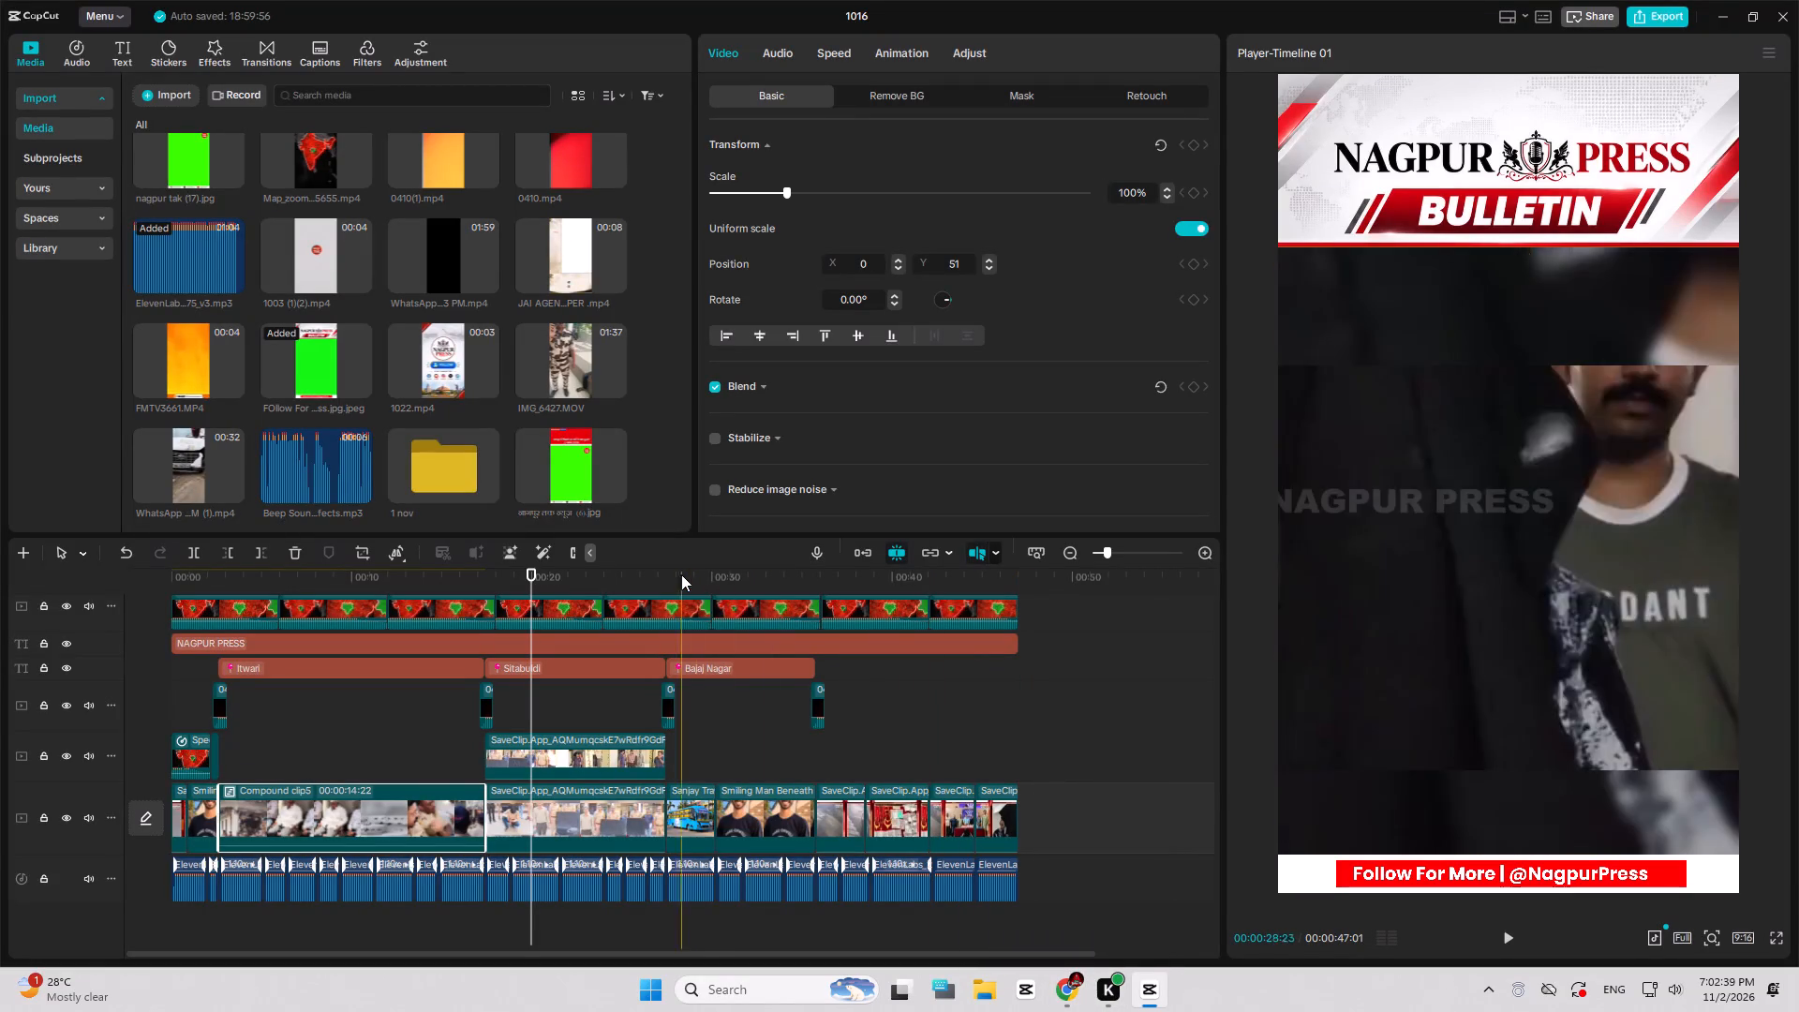
Rewind the timeline and briefly play the closing clips after the Bajaj Nagar section to check them under the Nagpur Press frame.
{"action": "left_click_drag", "start_coordinate": [680, 574], "coordinate": [41, 571]}
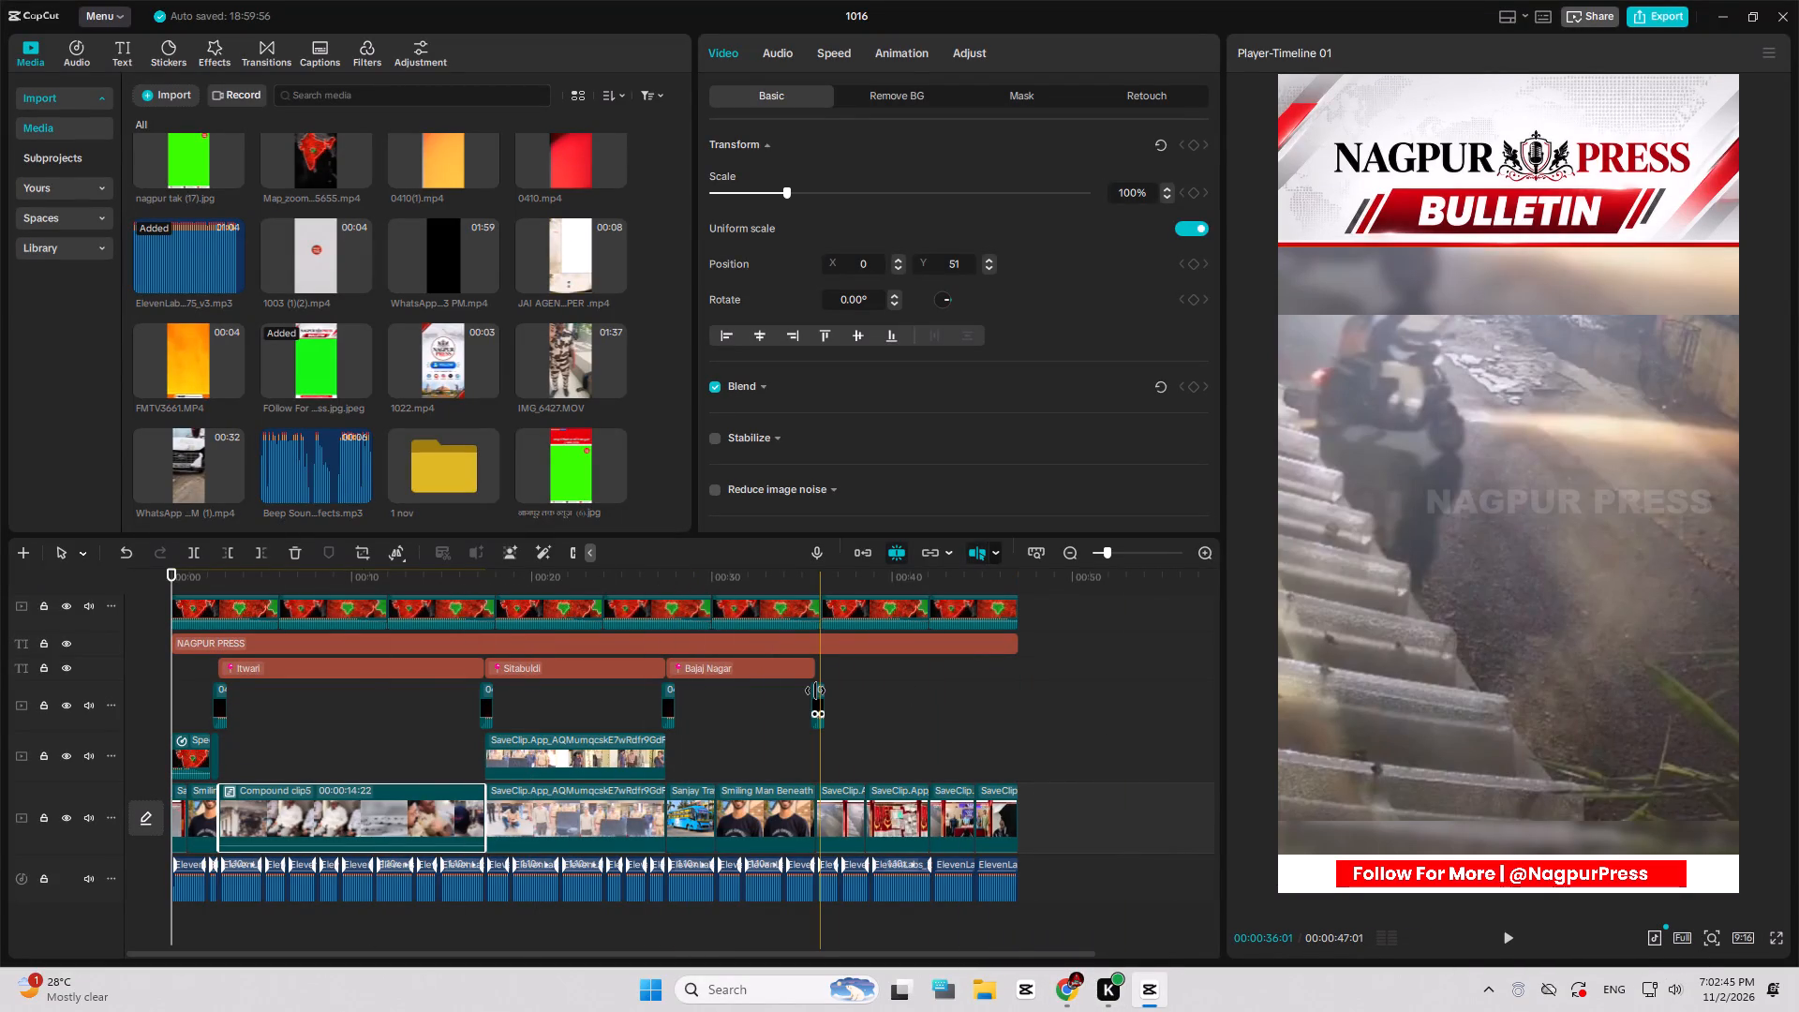
{"action": "key", "text": "space"}
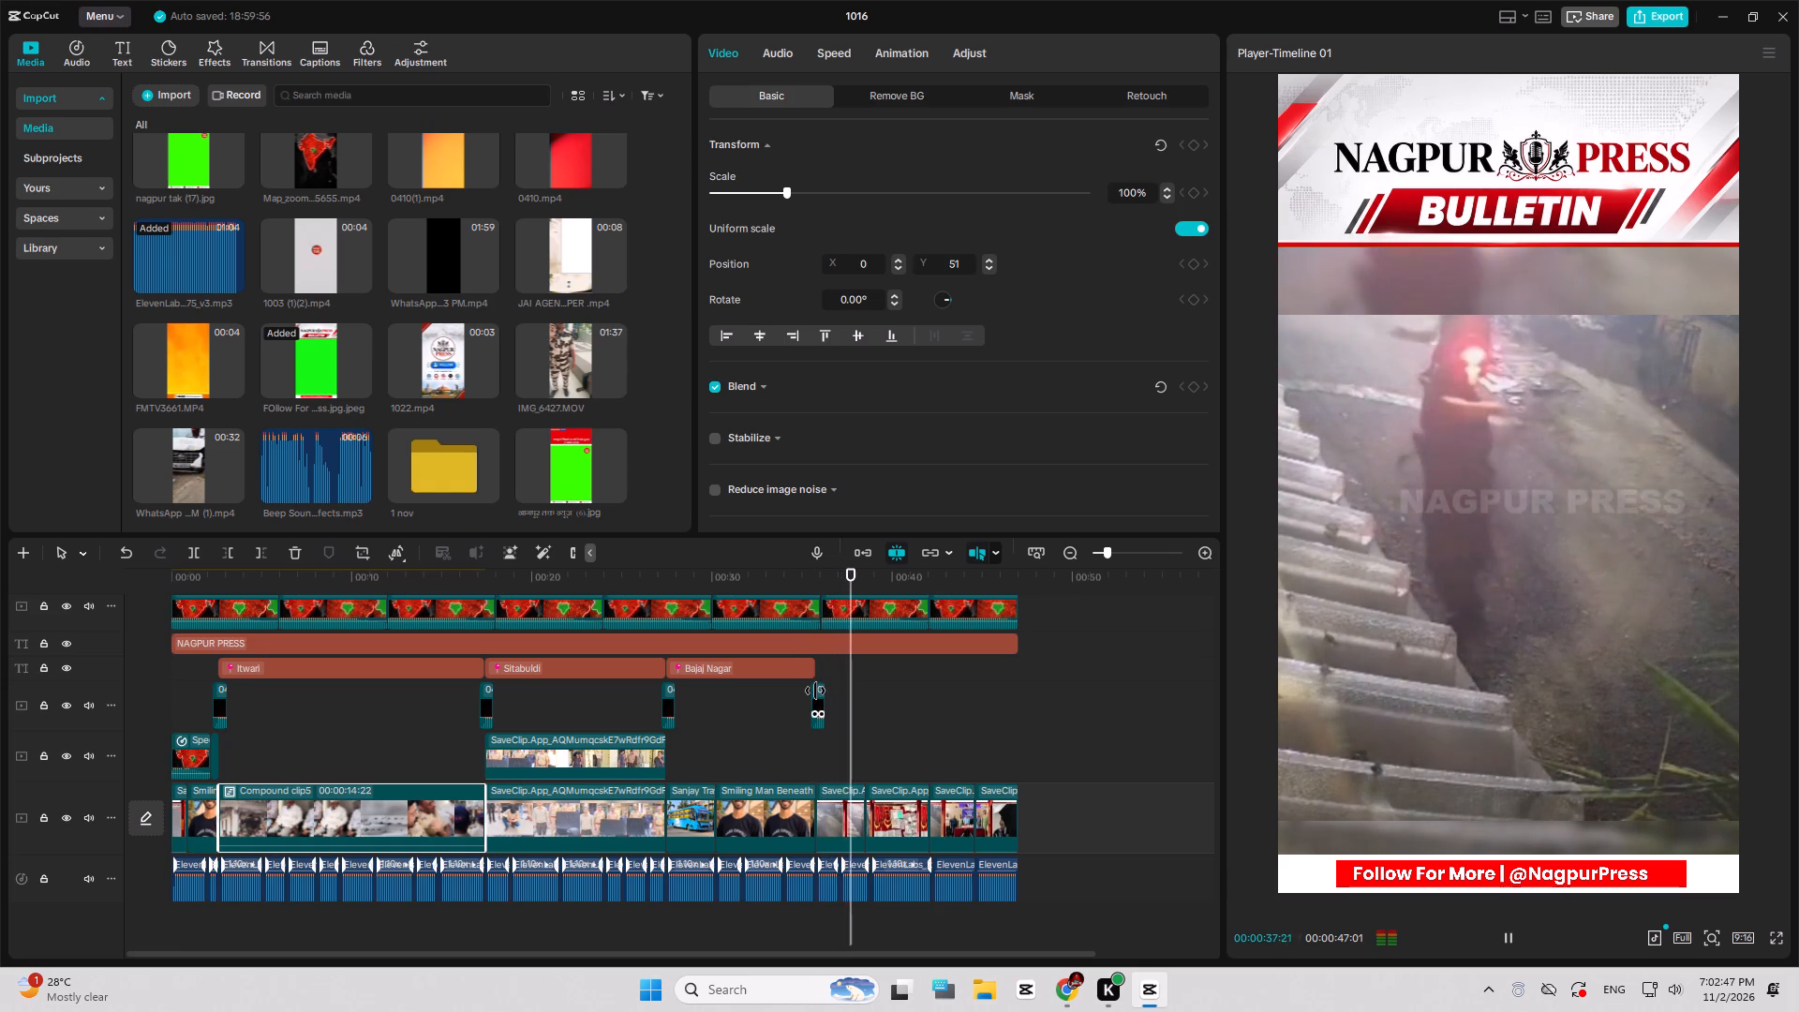
{"action": "key", "text": "space"}
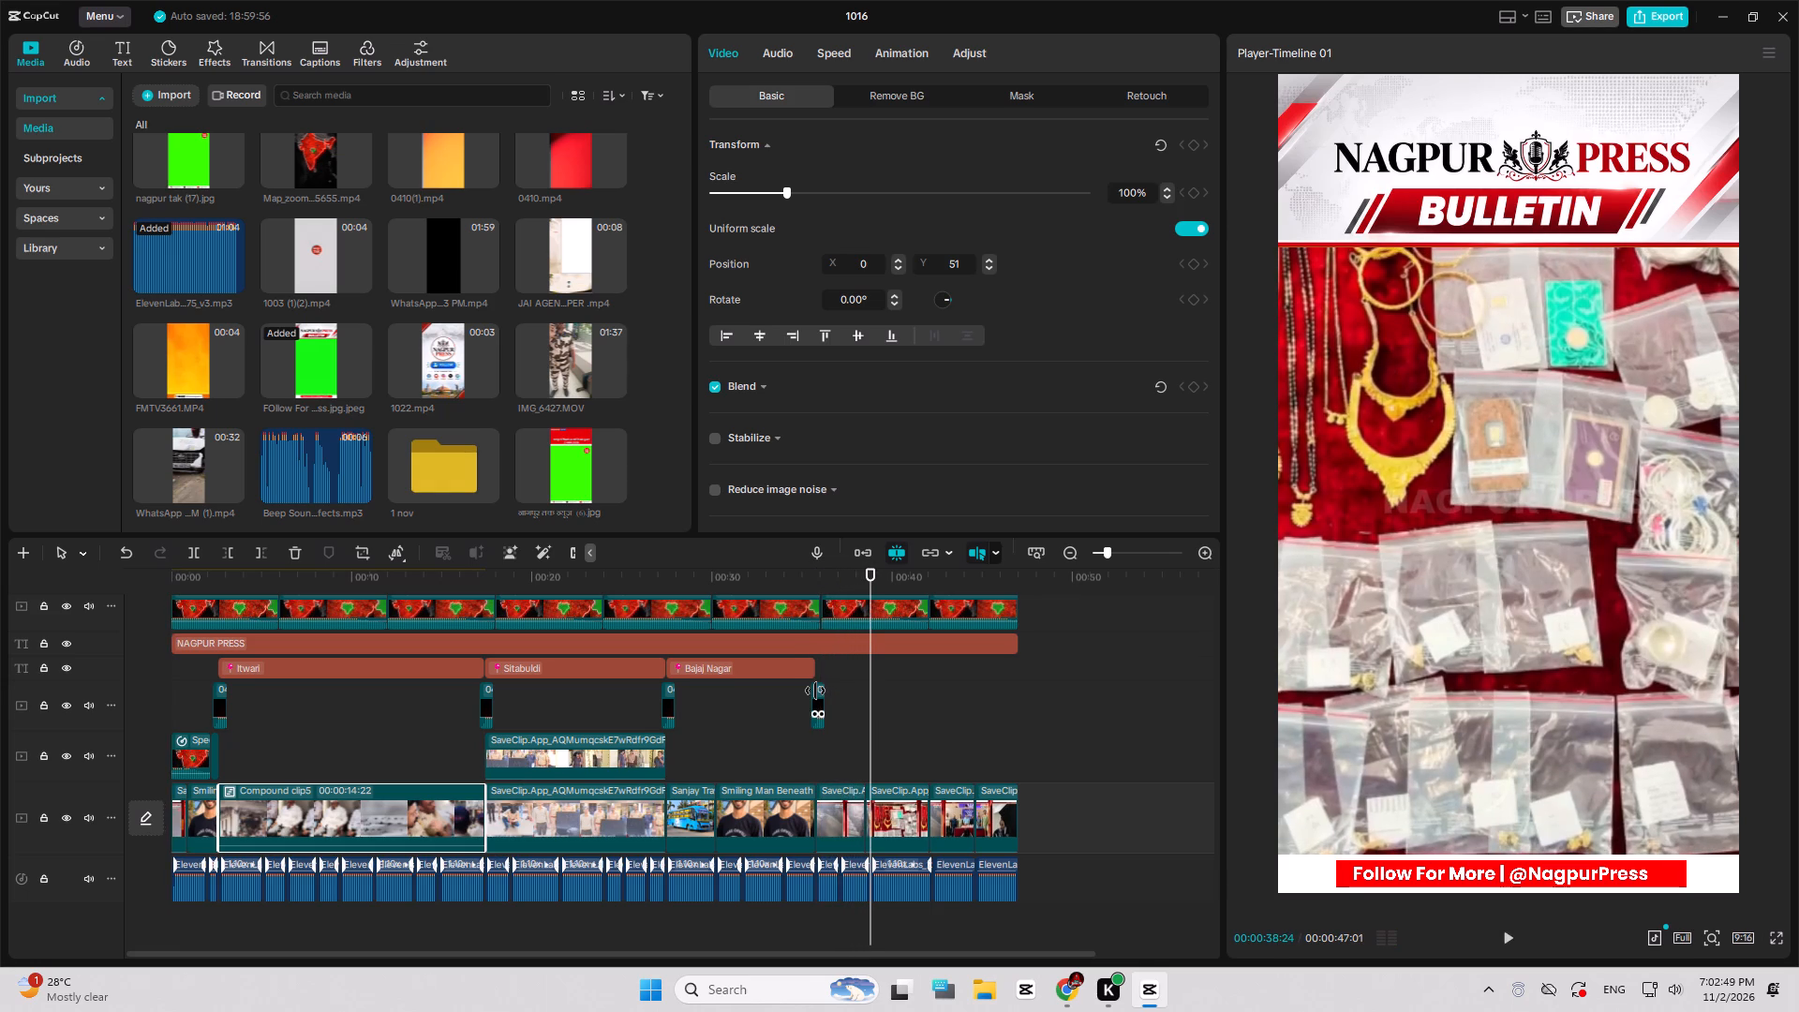
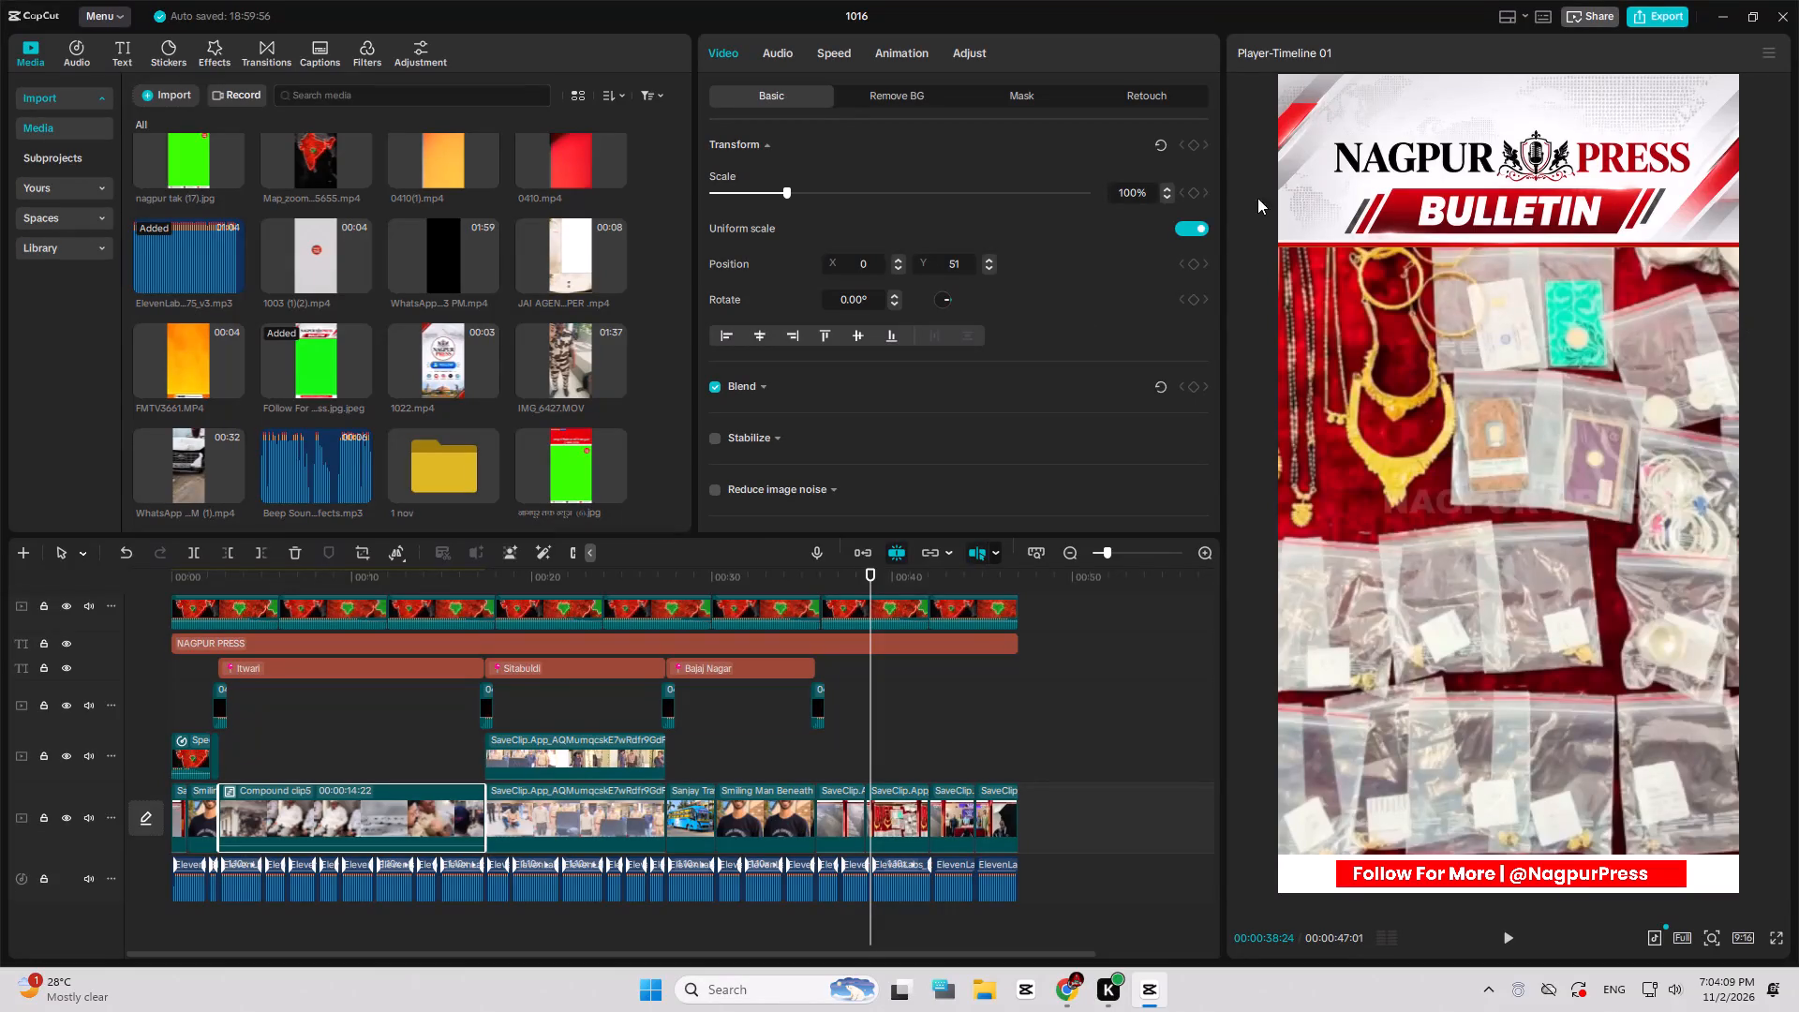
Move the playhead back to the opening map clip near the start of the reel.
{"action": "left_click_drag", "start_coordinate": [725, 579], "coordinate": [202, 569]}
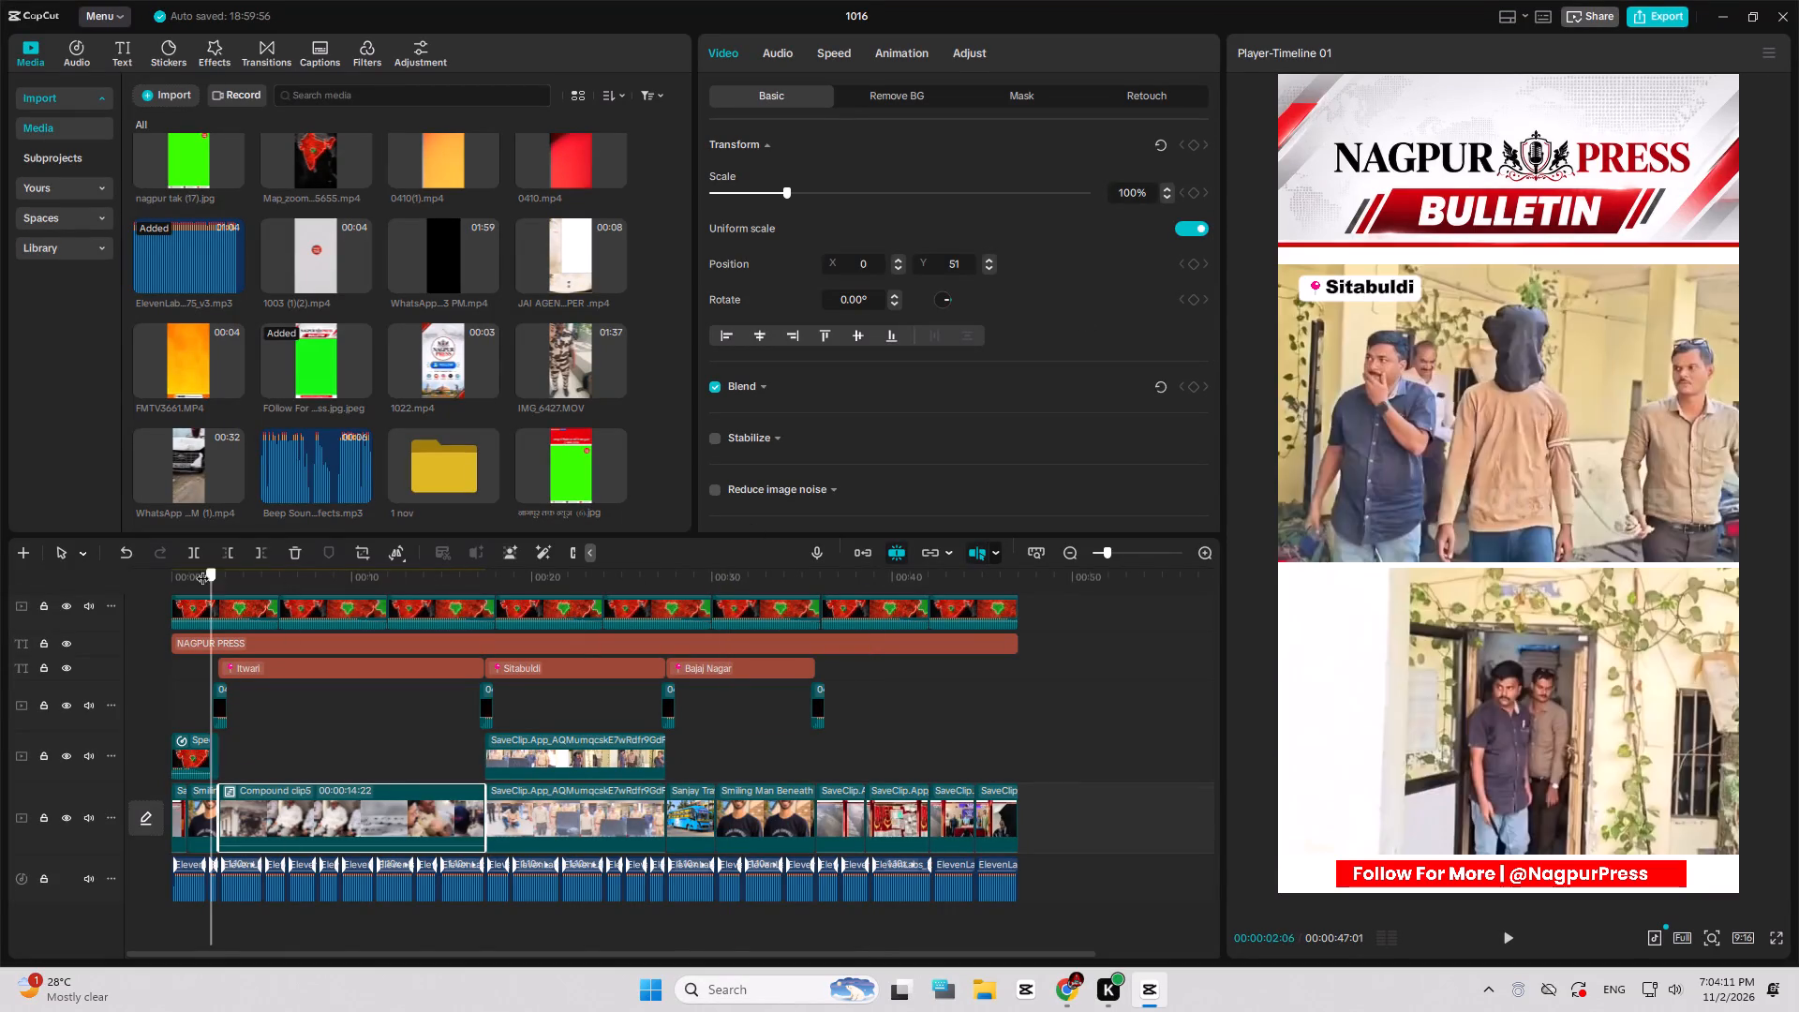
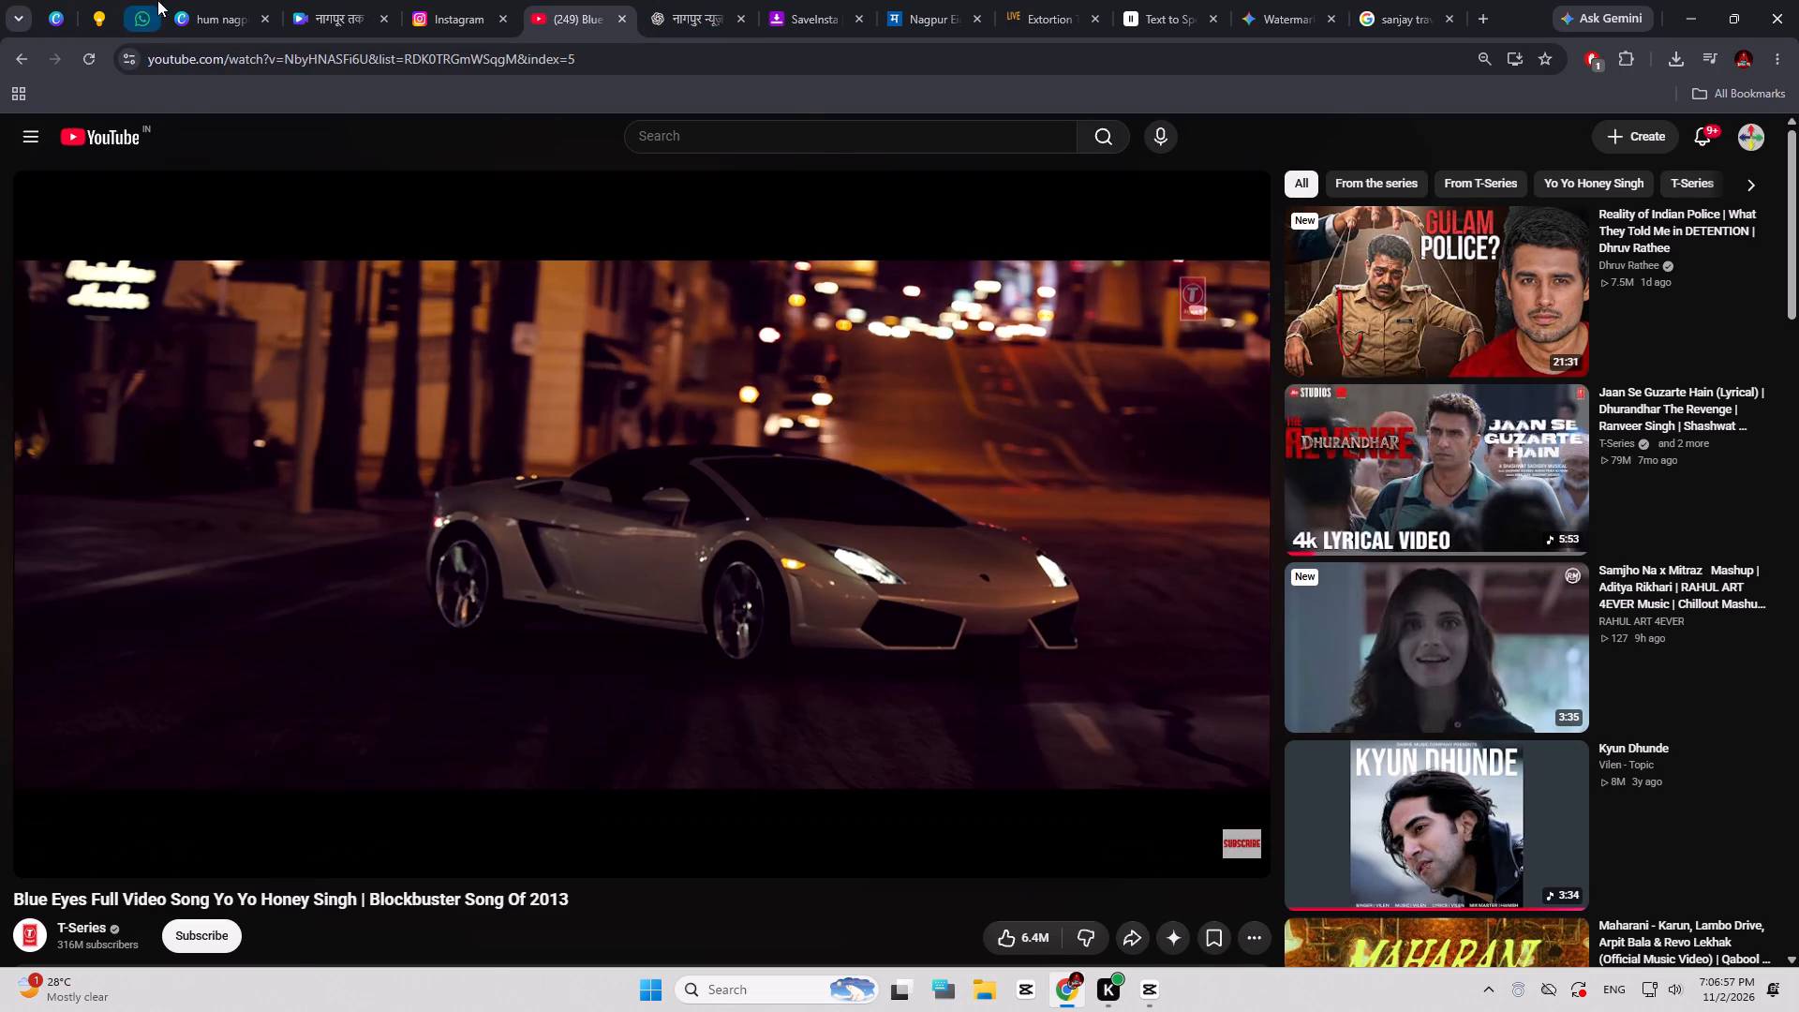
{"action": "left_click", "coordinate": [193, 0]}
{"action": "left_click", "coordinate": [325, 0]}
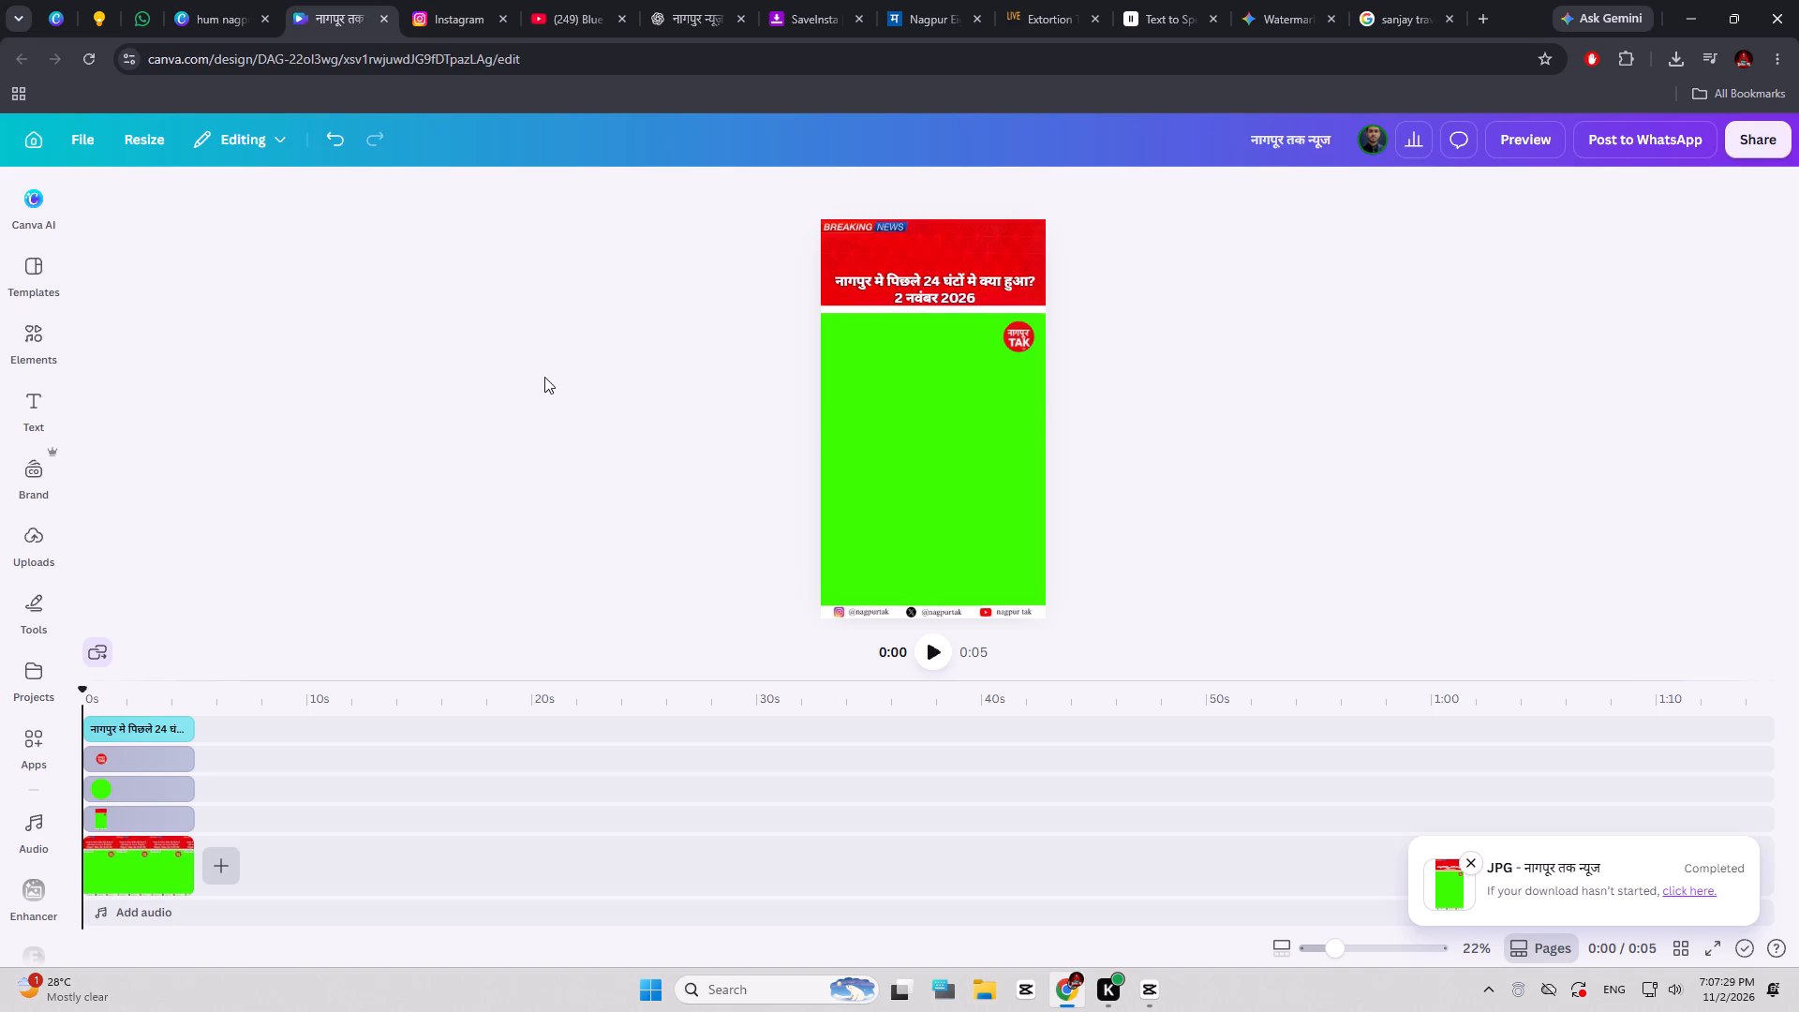
Switch back to CapCut and play the opening of the Itwari segment from about 2 seconds in.
{"action": "left_click", "coordinate": [1150, 995]}
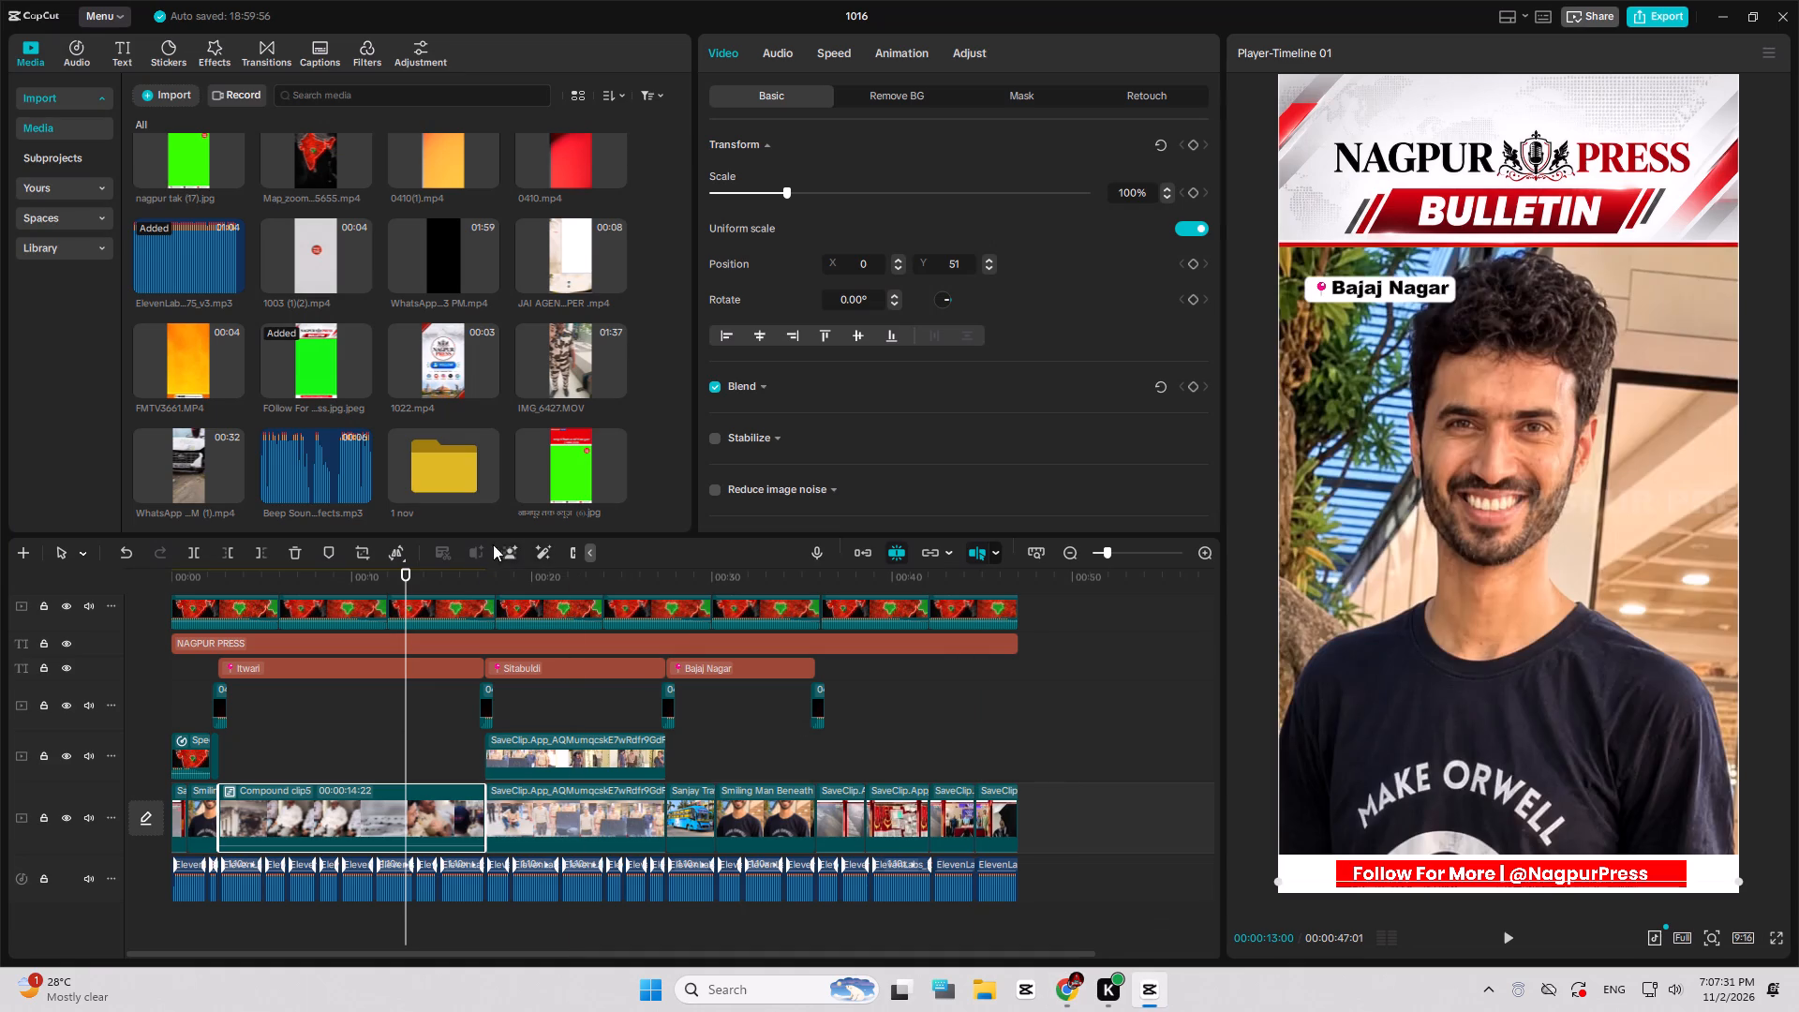
{"action": "left_click_drag", "start_coordinate": [468, 572], "coordinate": [285, 575]}
{"action": "left_click_drag", "start_coordinate": [293, 577], "coordinate": [215, 570]}
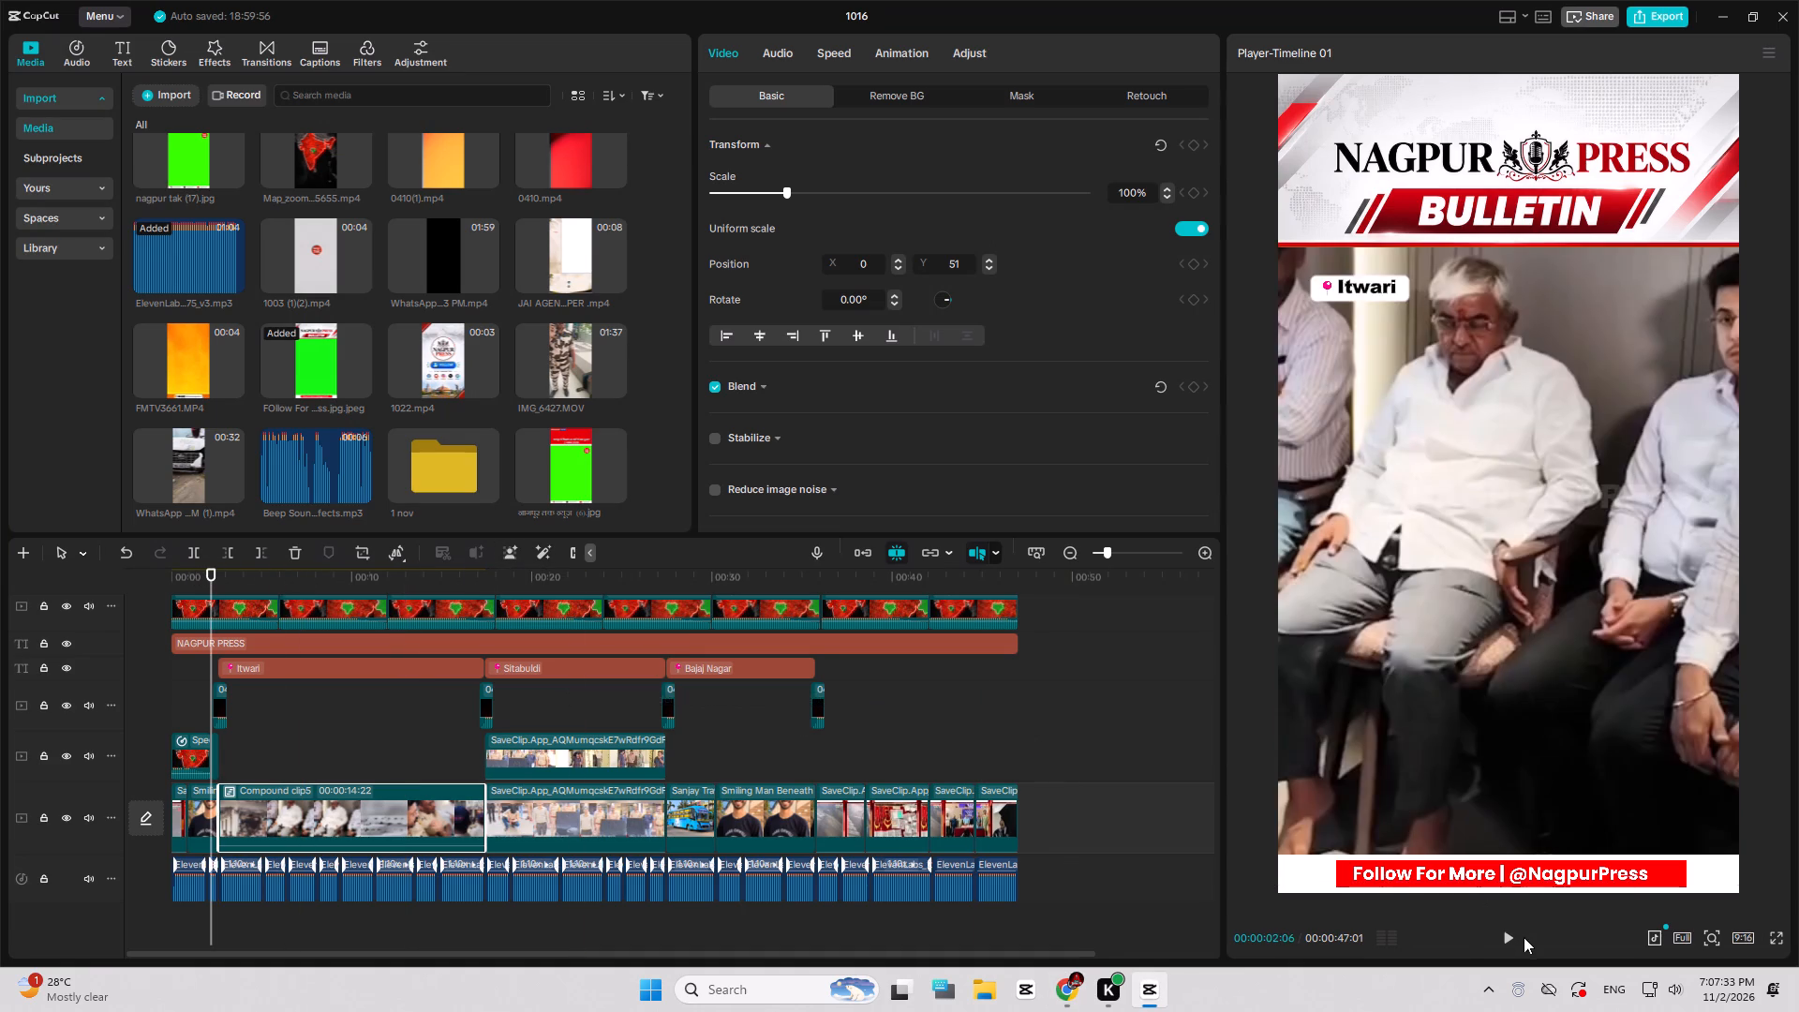
{"action": "left_click", "coordinate": [1501, 936]}
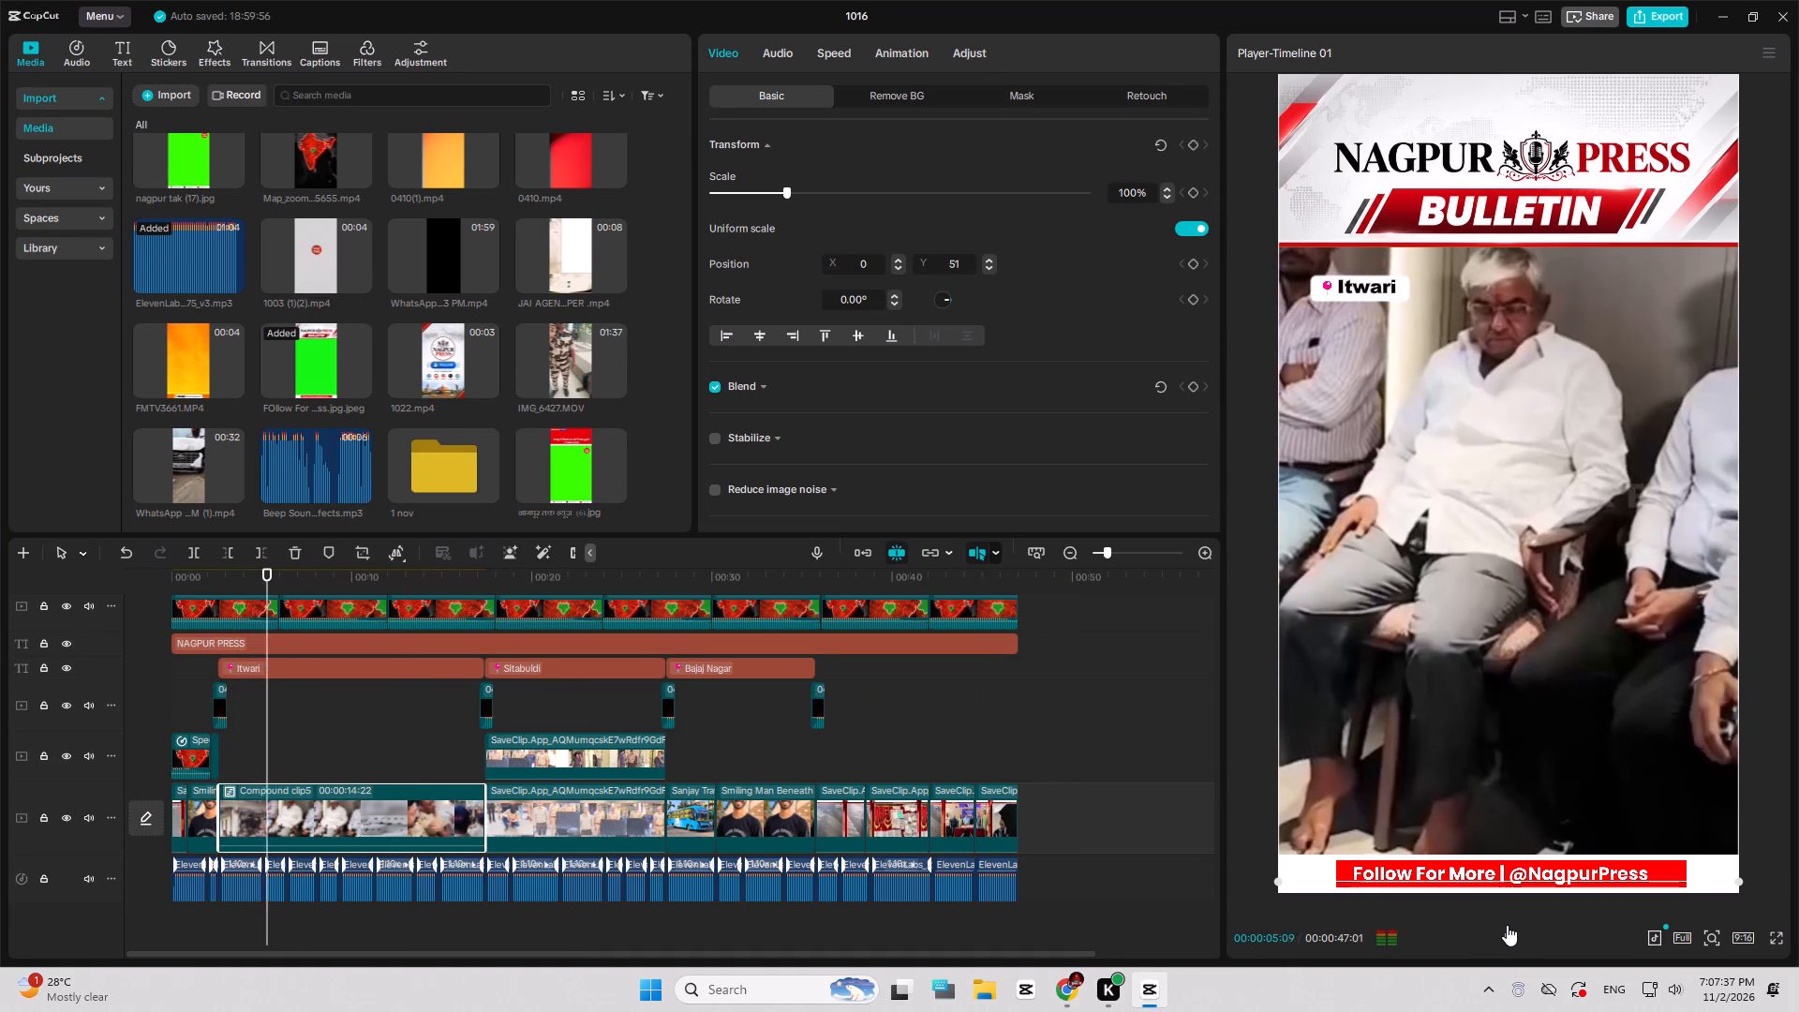
{"action": "left_click", "coordinate": [1507, 925]}
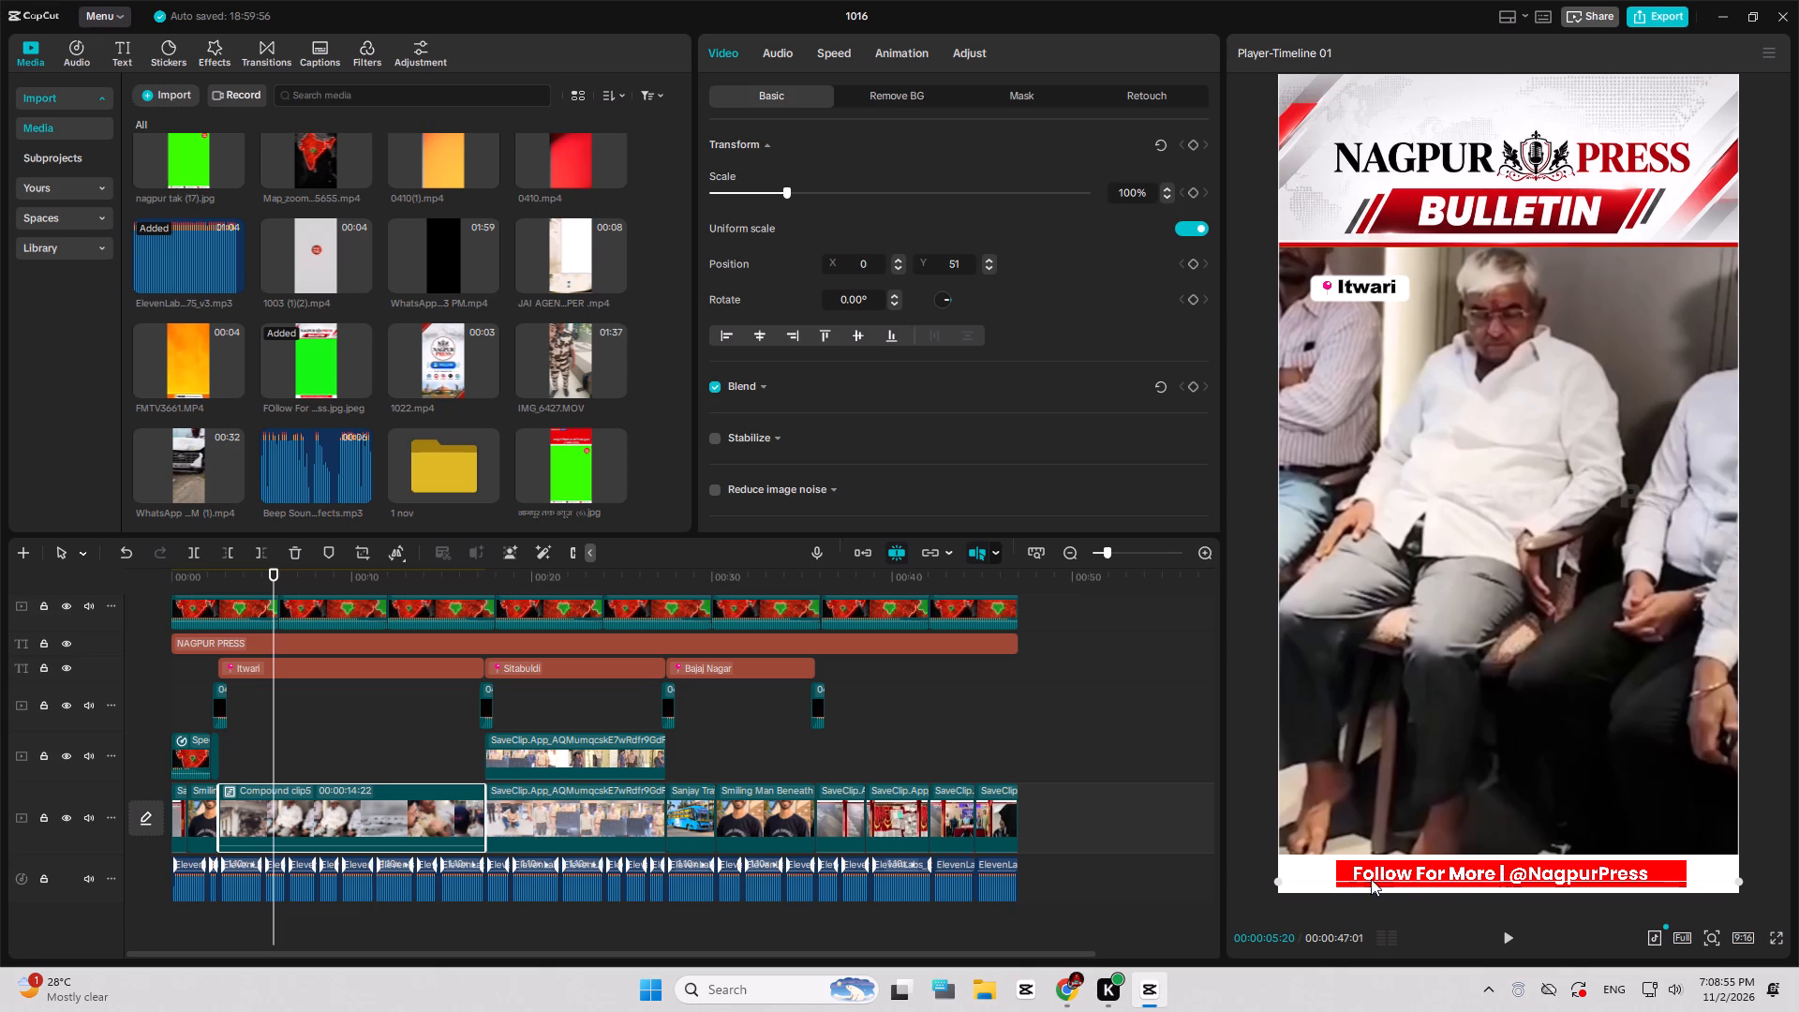
Turn the system volume down to zero, play the whole bulletin reel from the start to check it, and return to the beginning.
{"action": "left_click", "coordinate": [967, 571]}
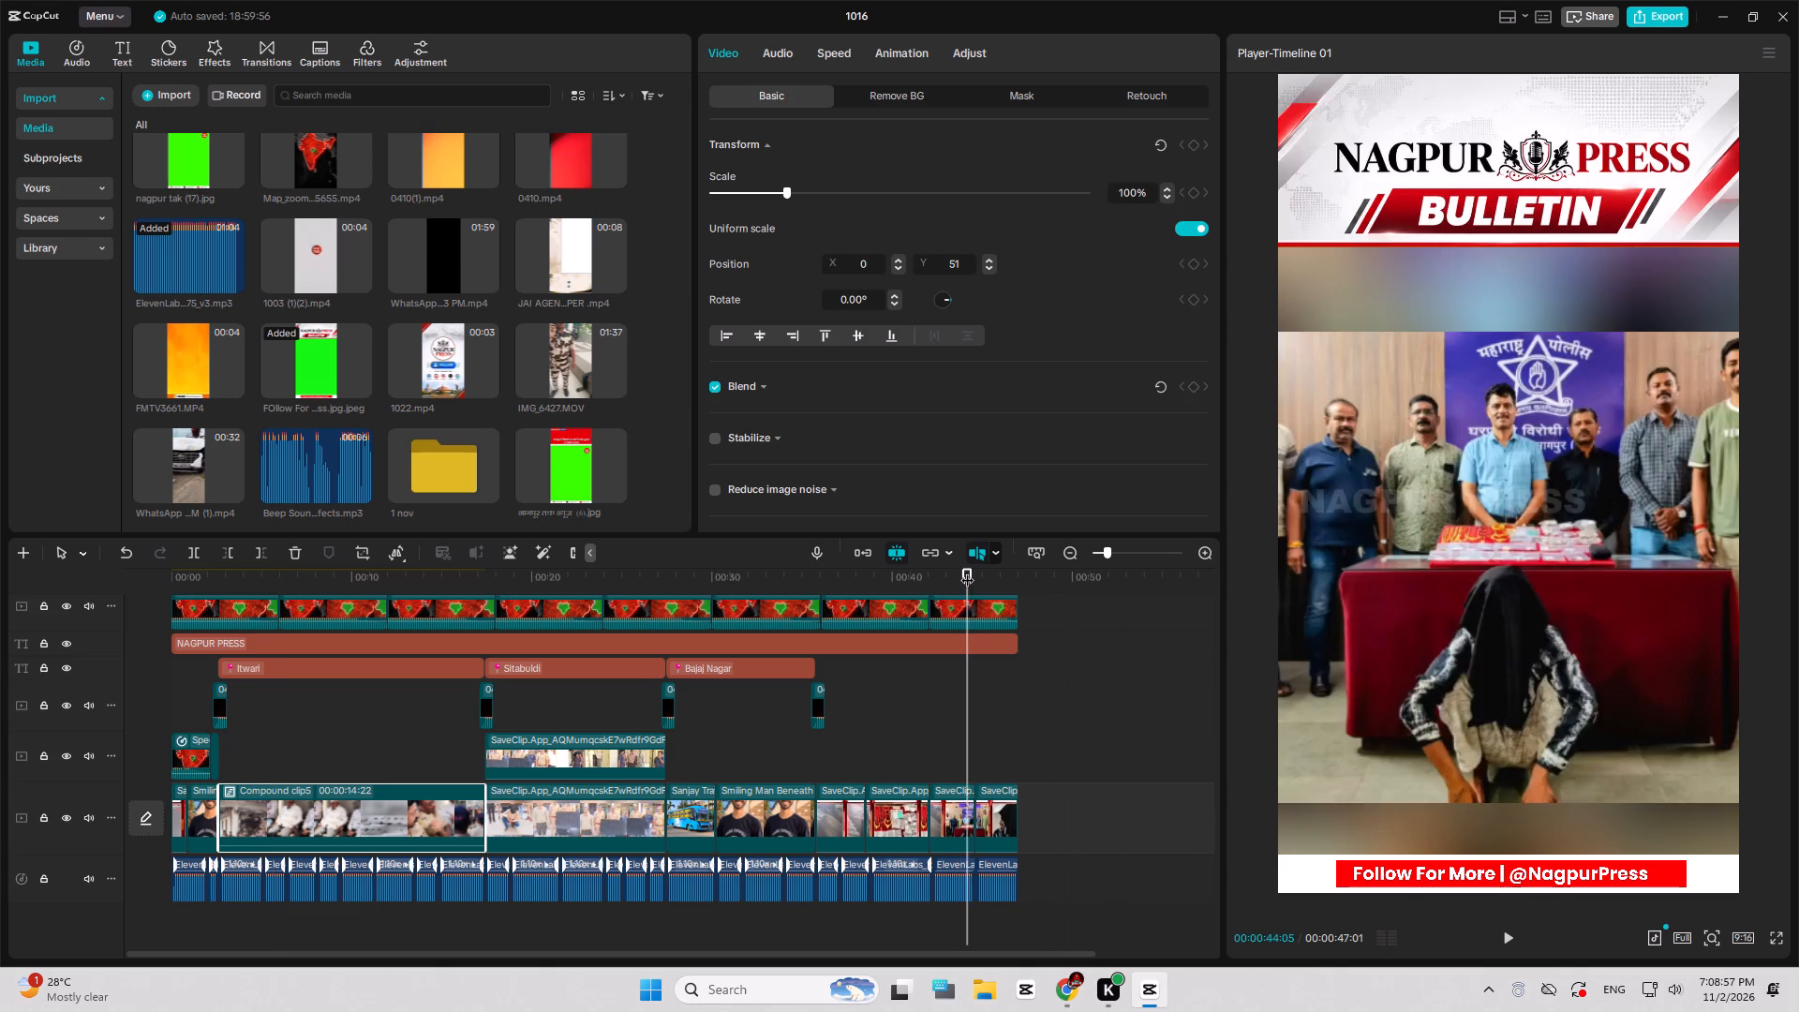
{"action": "left_click_drag", "start_coordinate": [967, 571], "coordinate": [114, 569]}
{"action": "left_click", "coordinate": [1672, 992]}
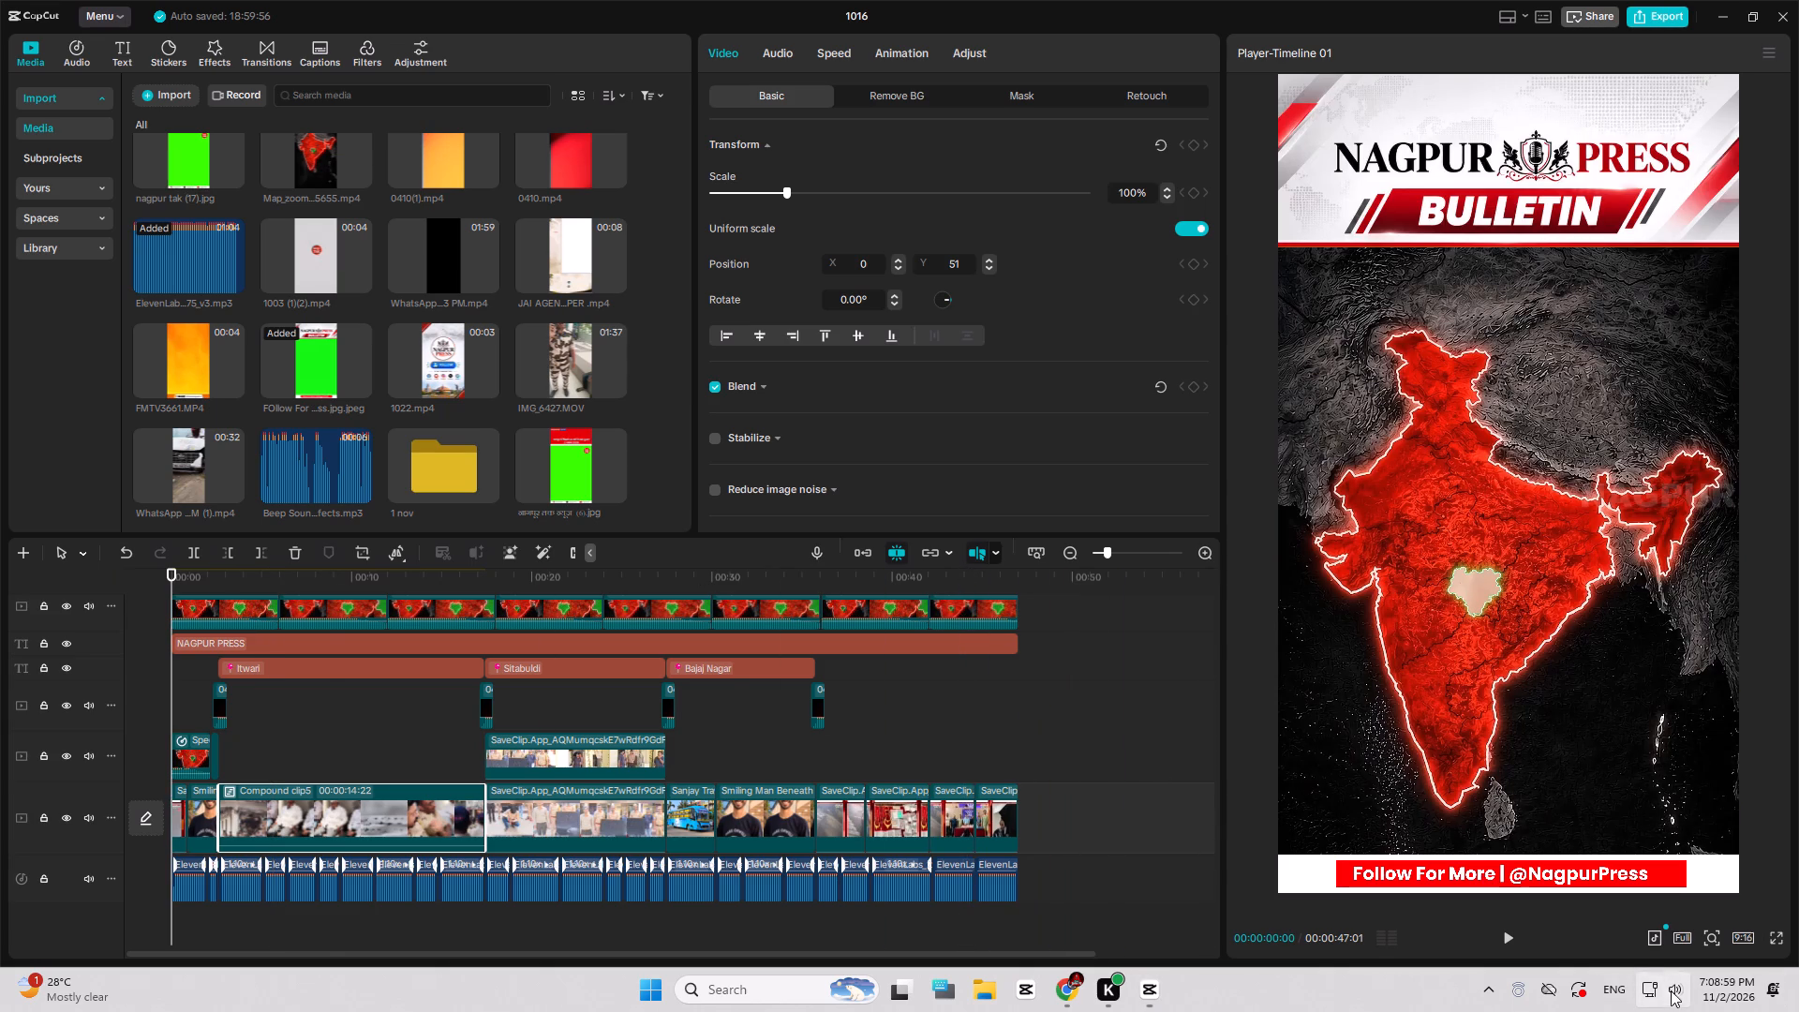
{"action": "left_click_drag", "start_coordinate": [1527, 875], "coordinate": [1479, 876]}
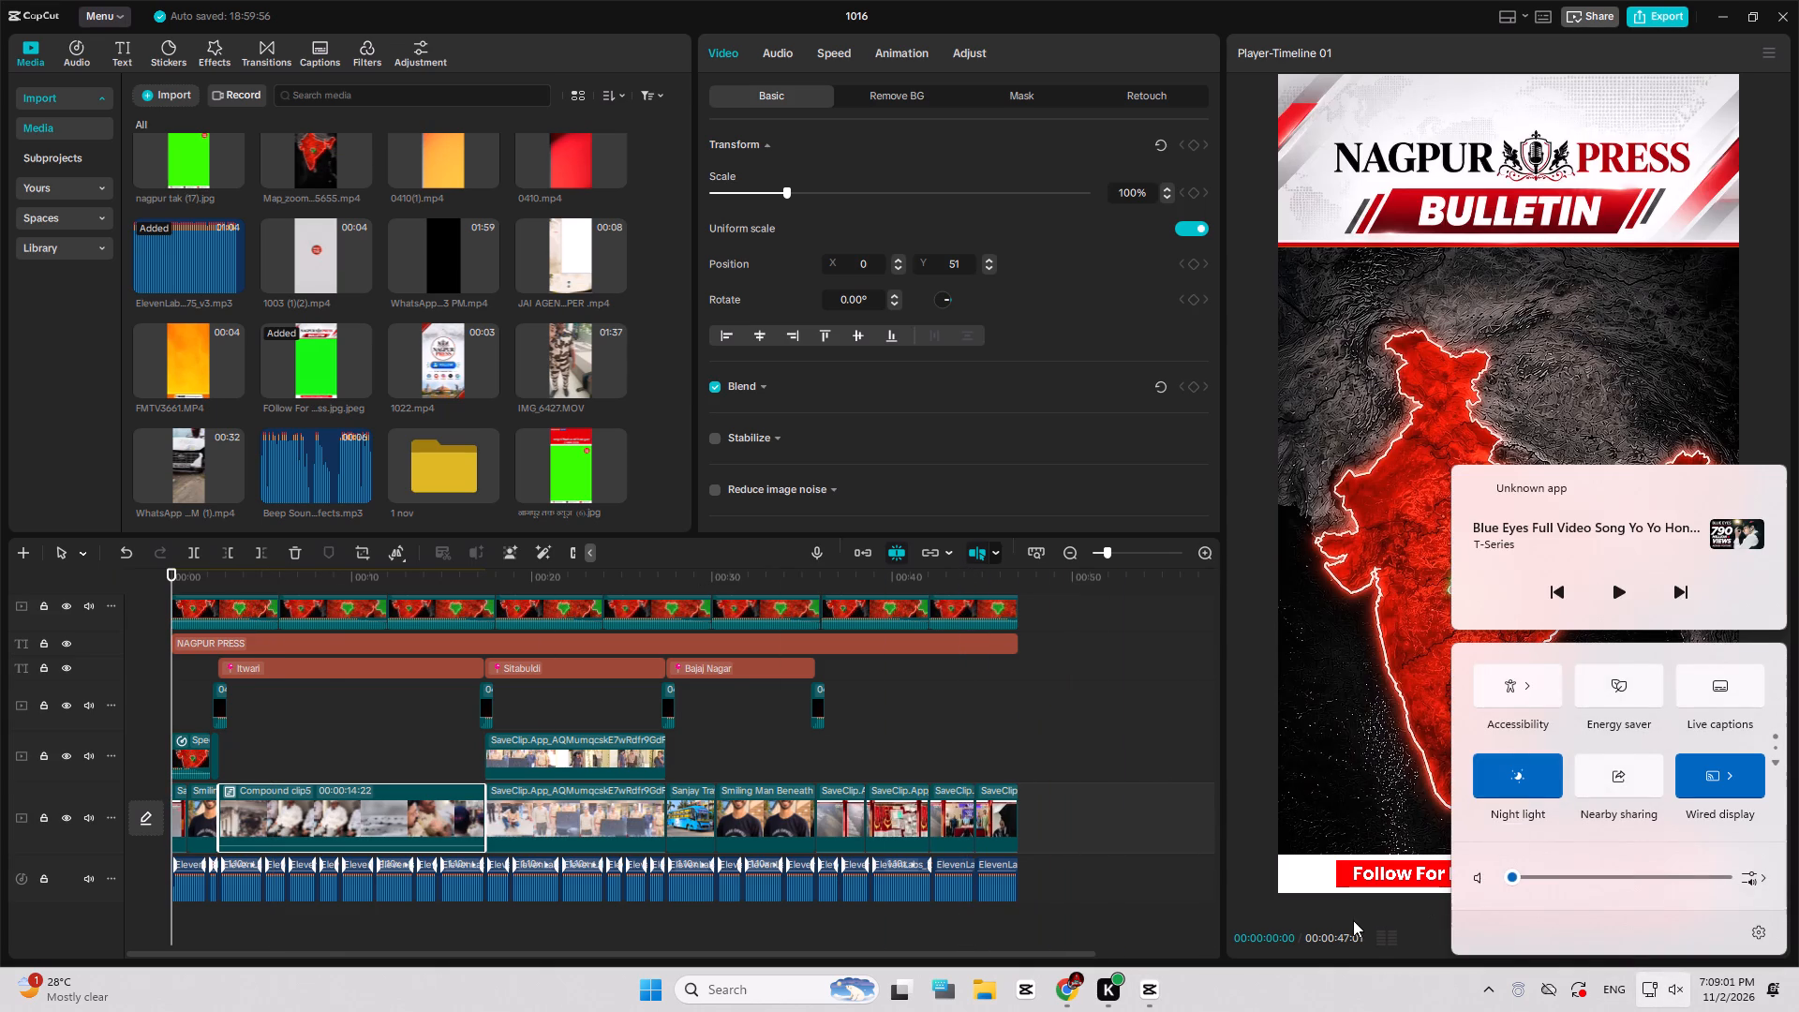
{"action": "left_click", "coordinate": [1352, 926]}
{"action": "left_click", "coordinate": [1510, 933]}
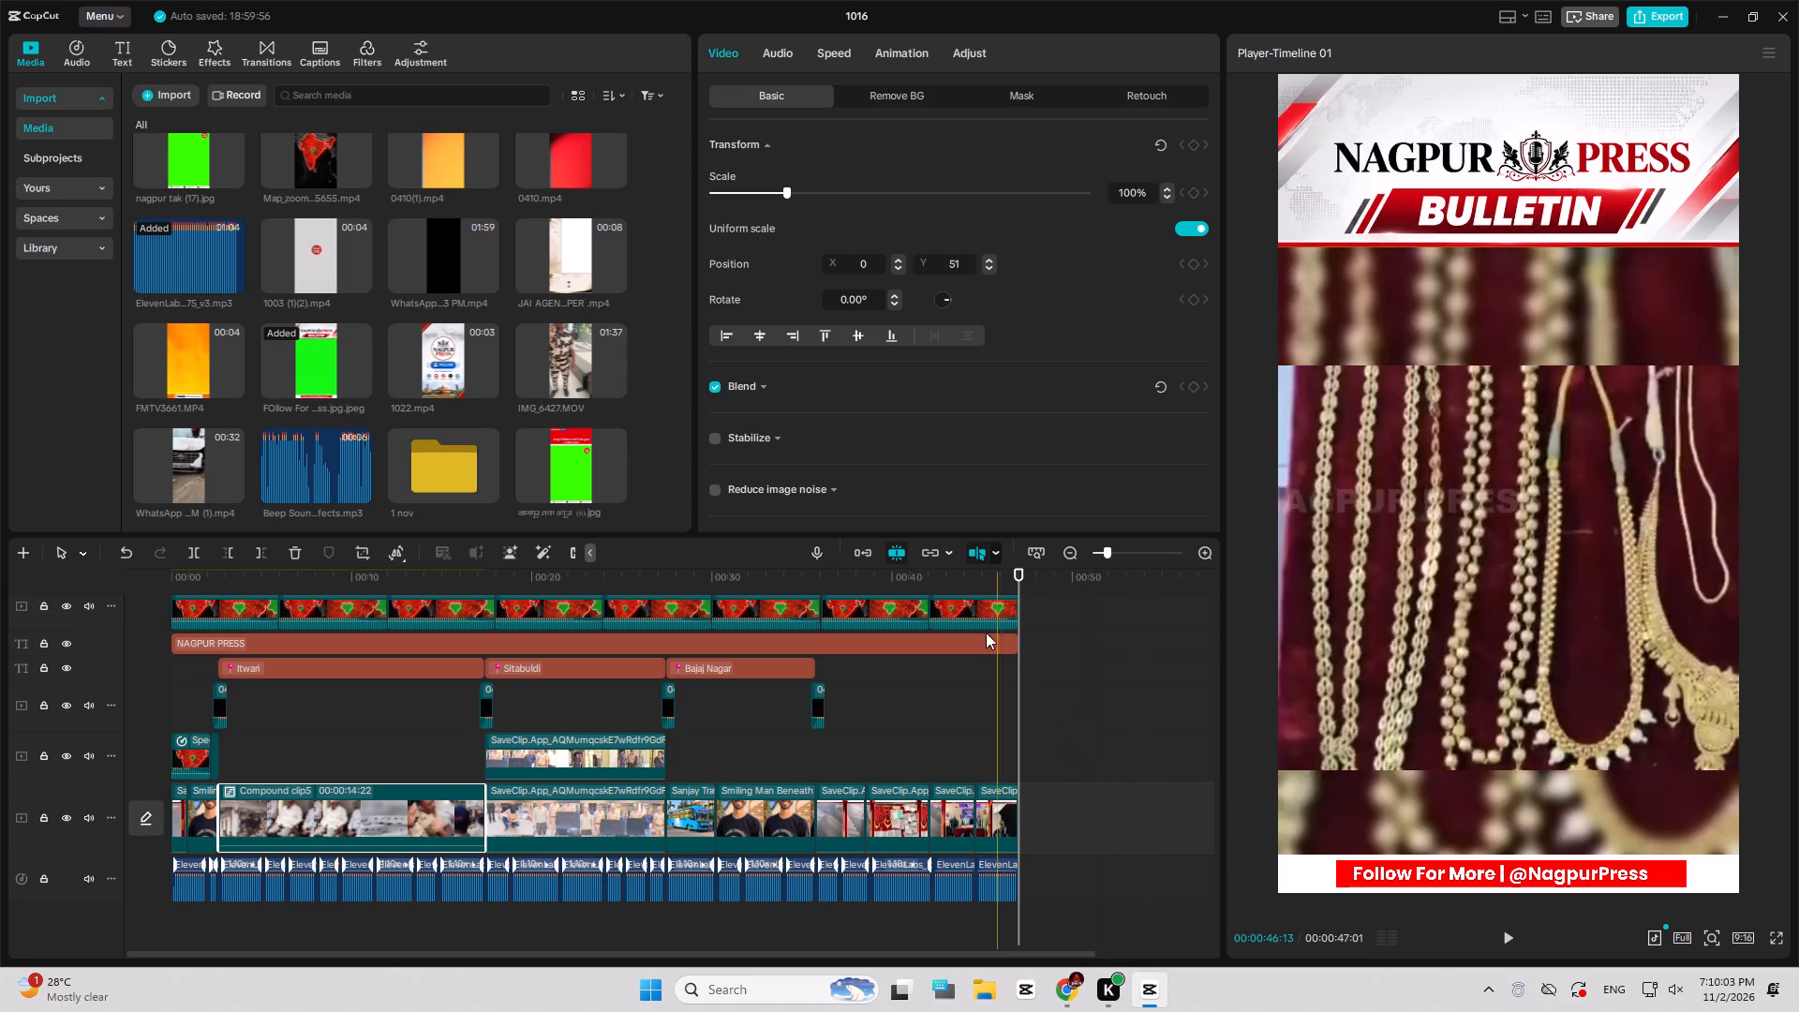
{"action": "left_click_drag", "start_coordinate": [956, 587], "coordinate": [147, 570]}
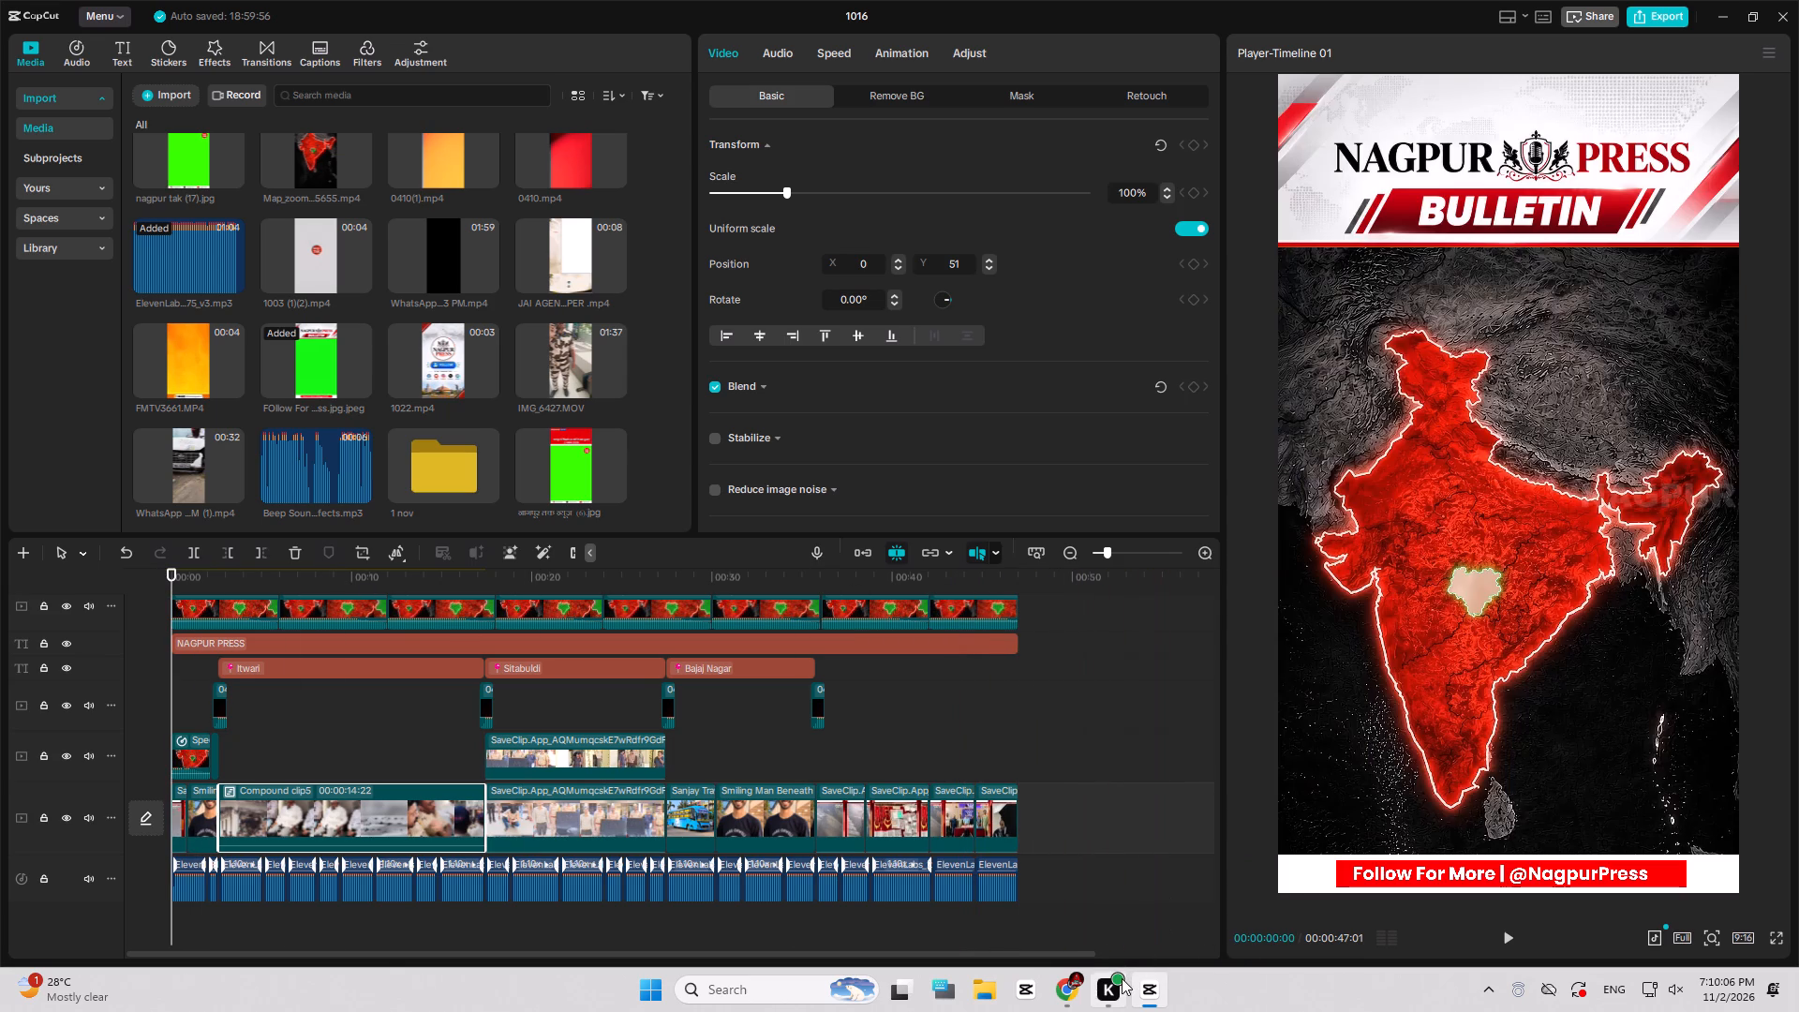